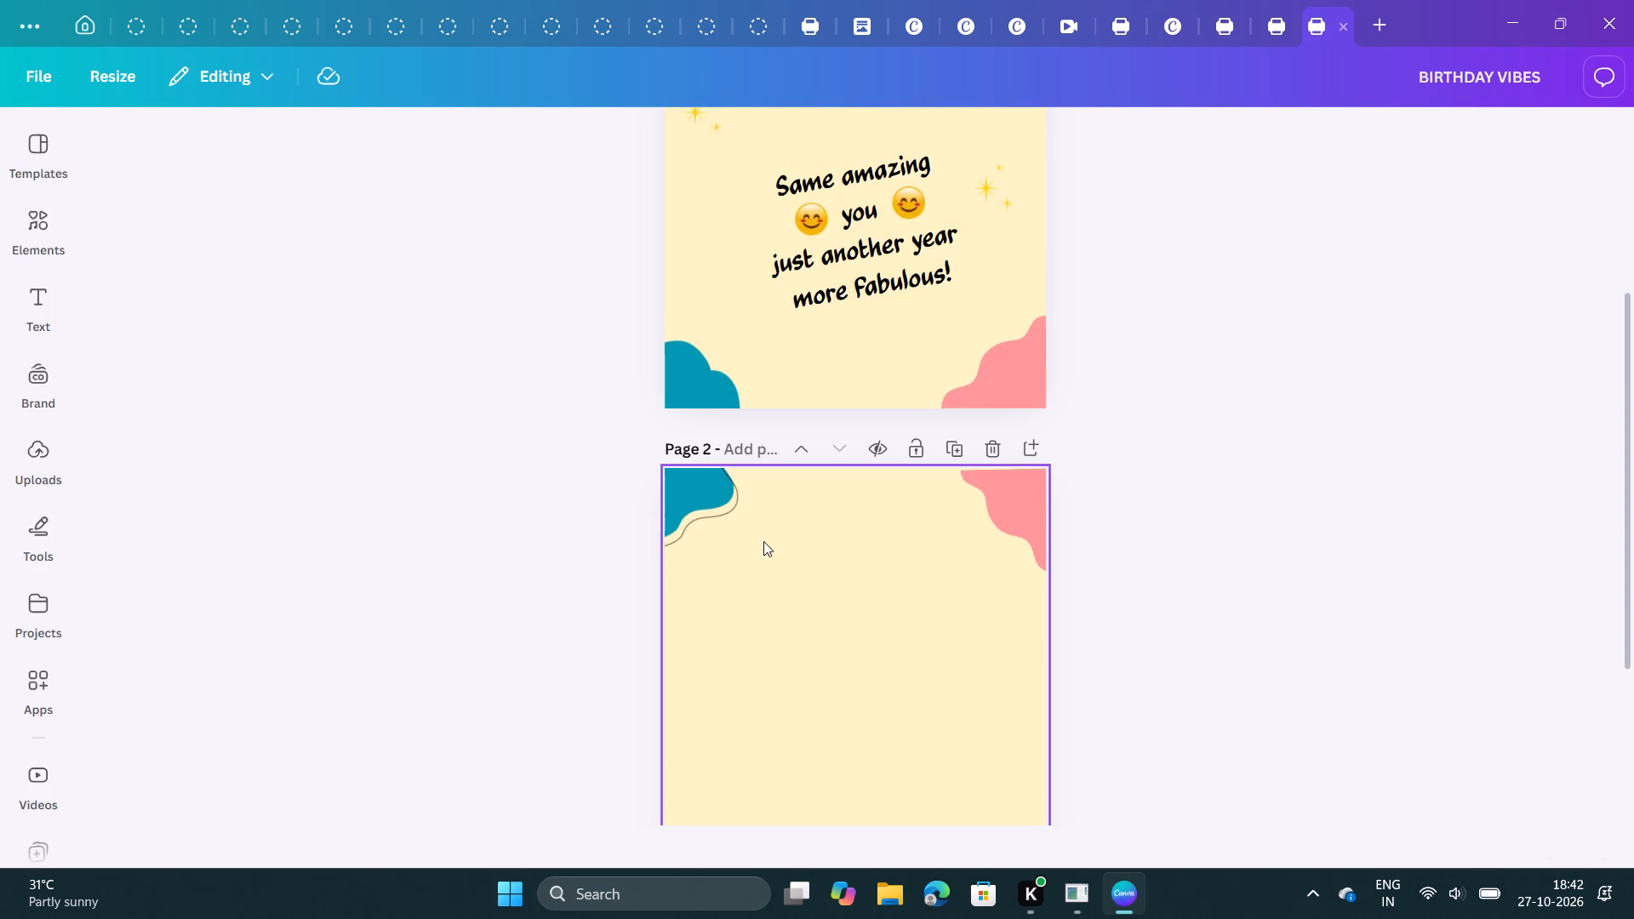
Add a subheading text box to page 2.
scroll(763, 541, up, 2)
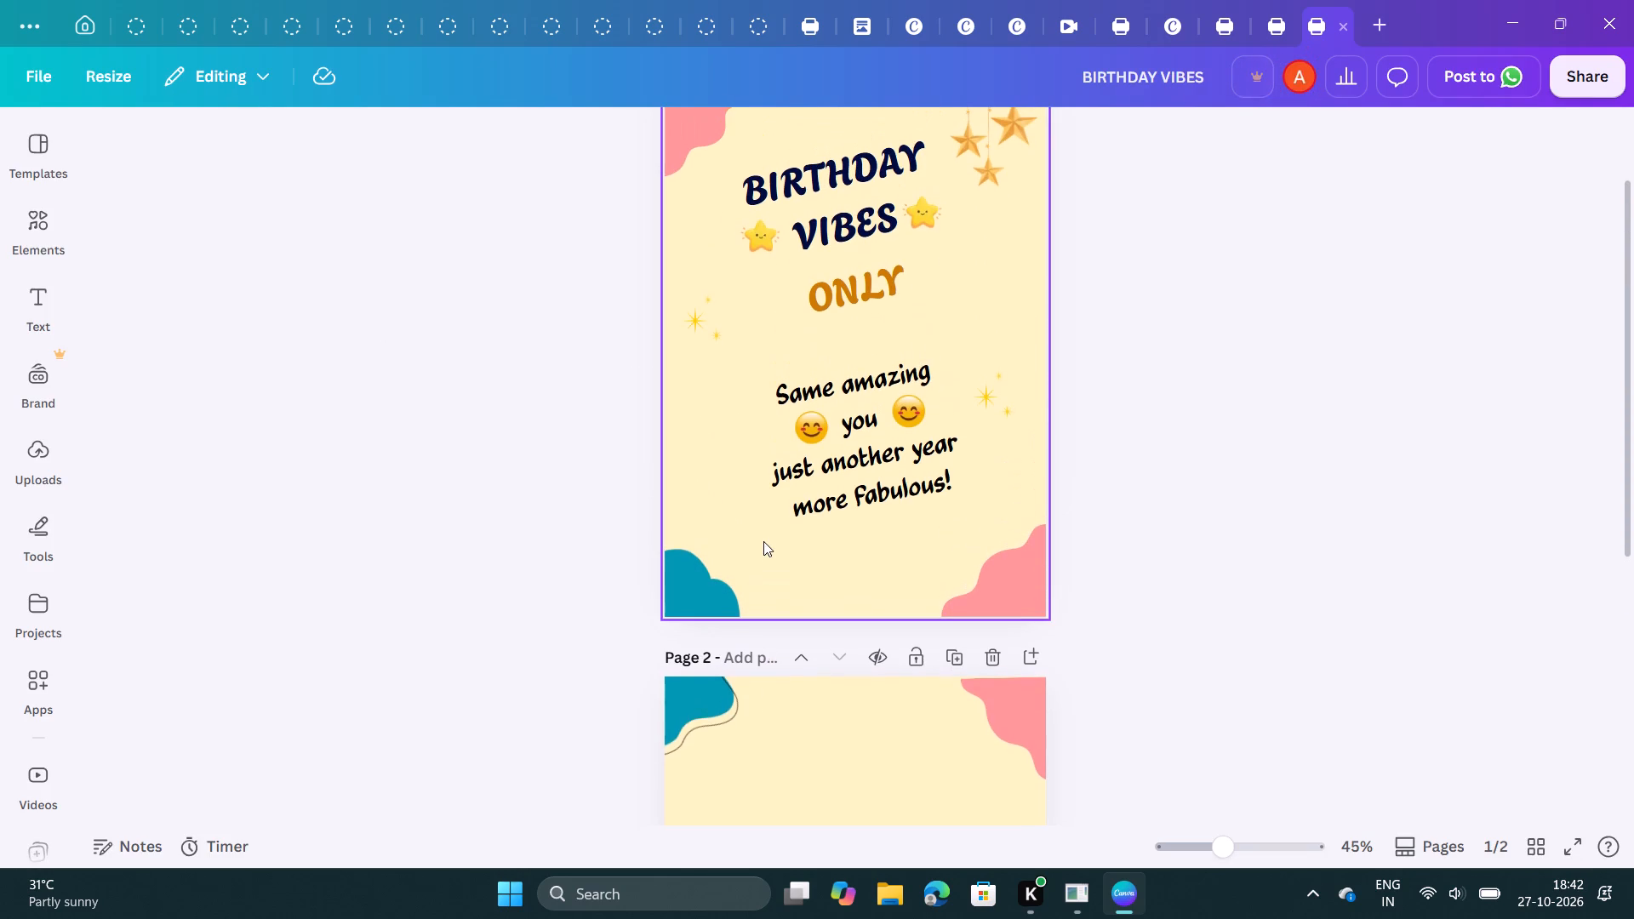
scroll(763, 541, up, 1)
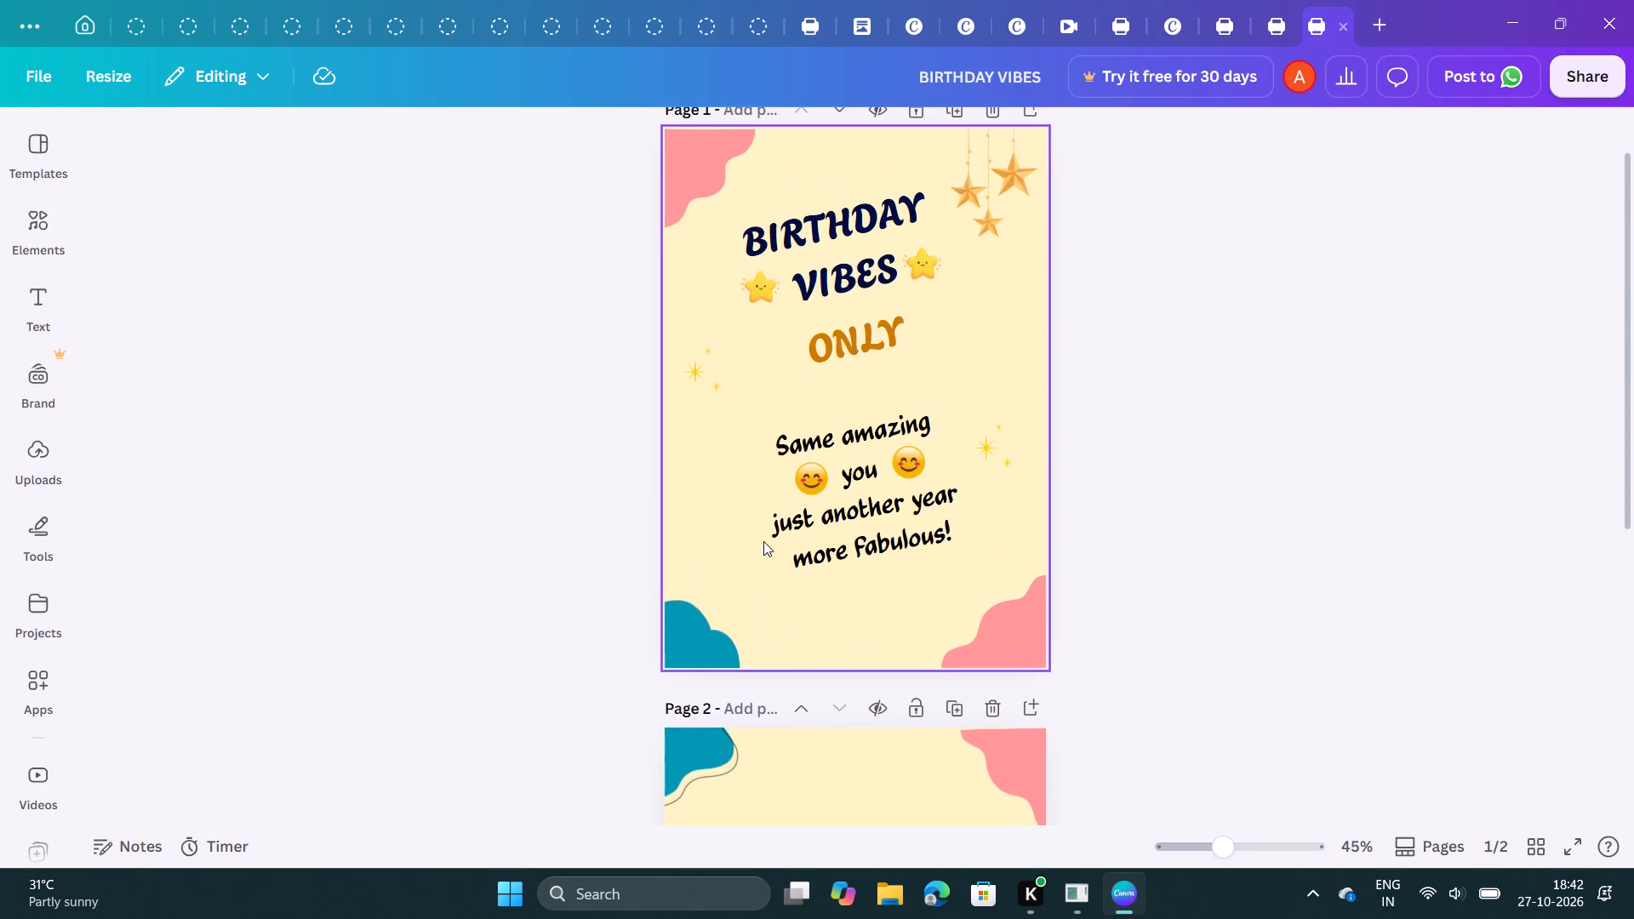
scroll(763, 541, down, 3)
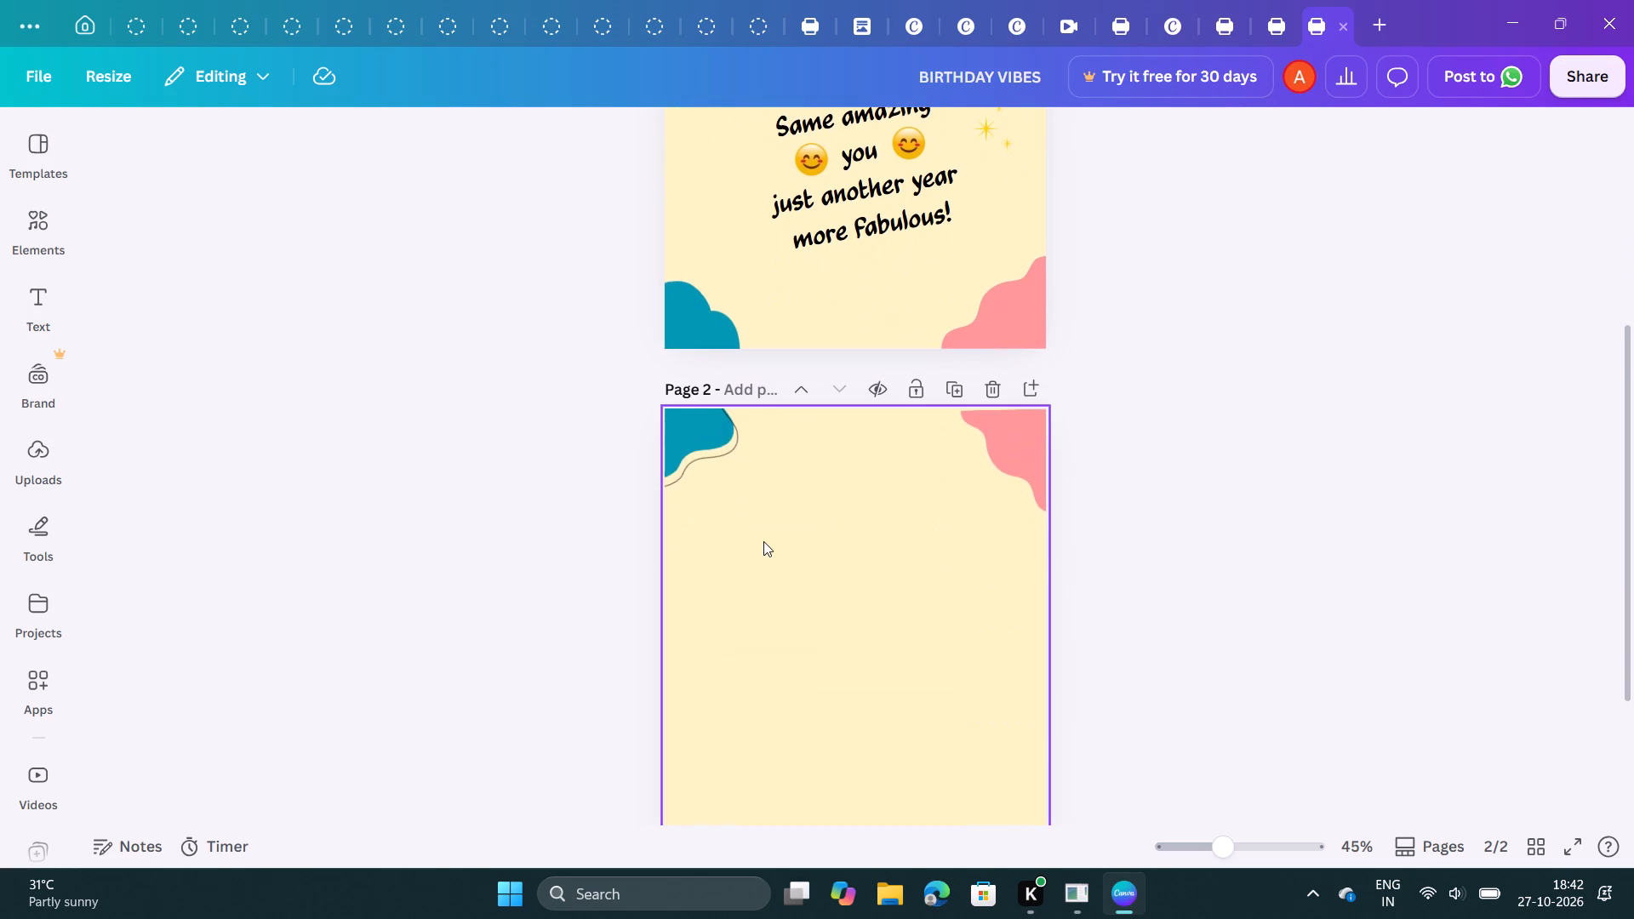
scroll(763, 541, down, 1)
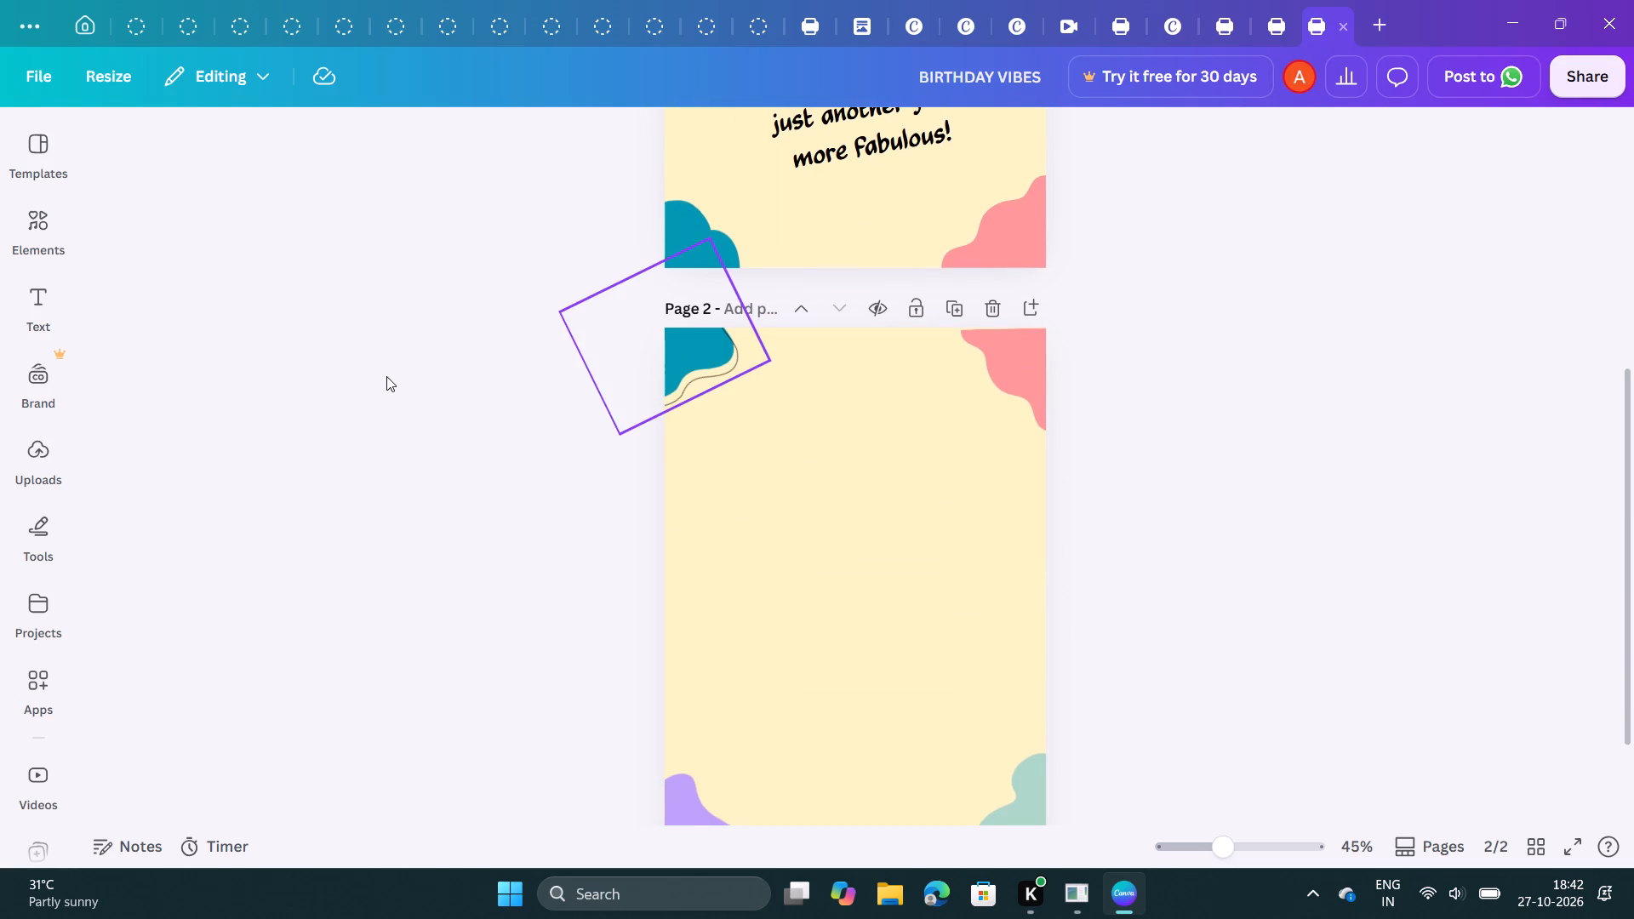
click(38, 308)
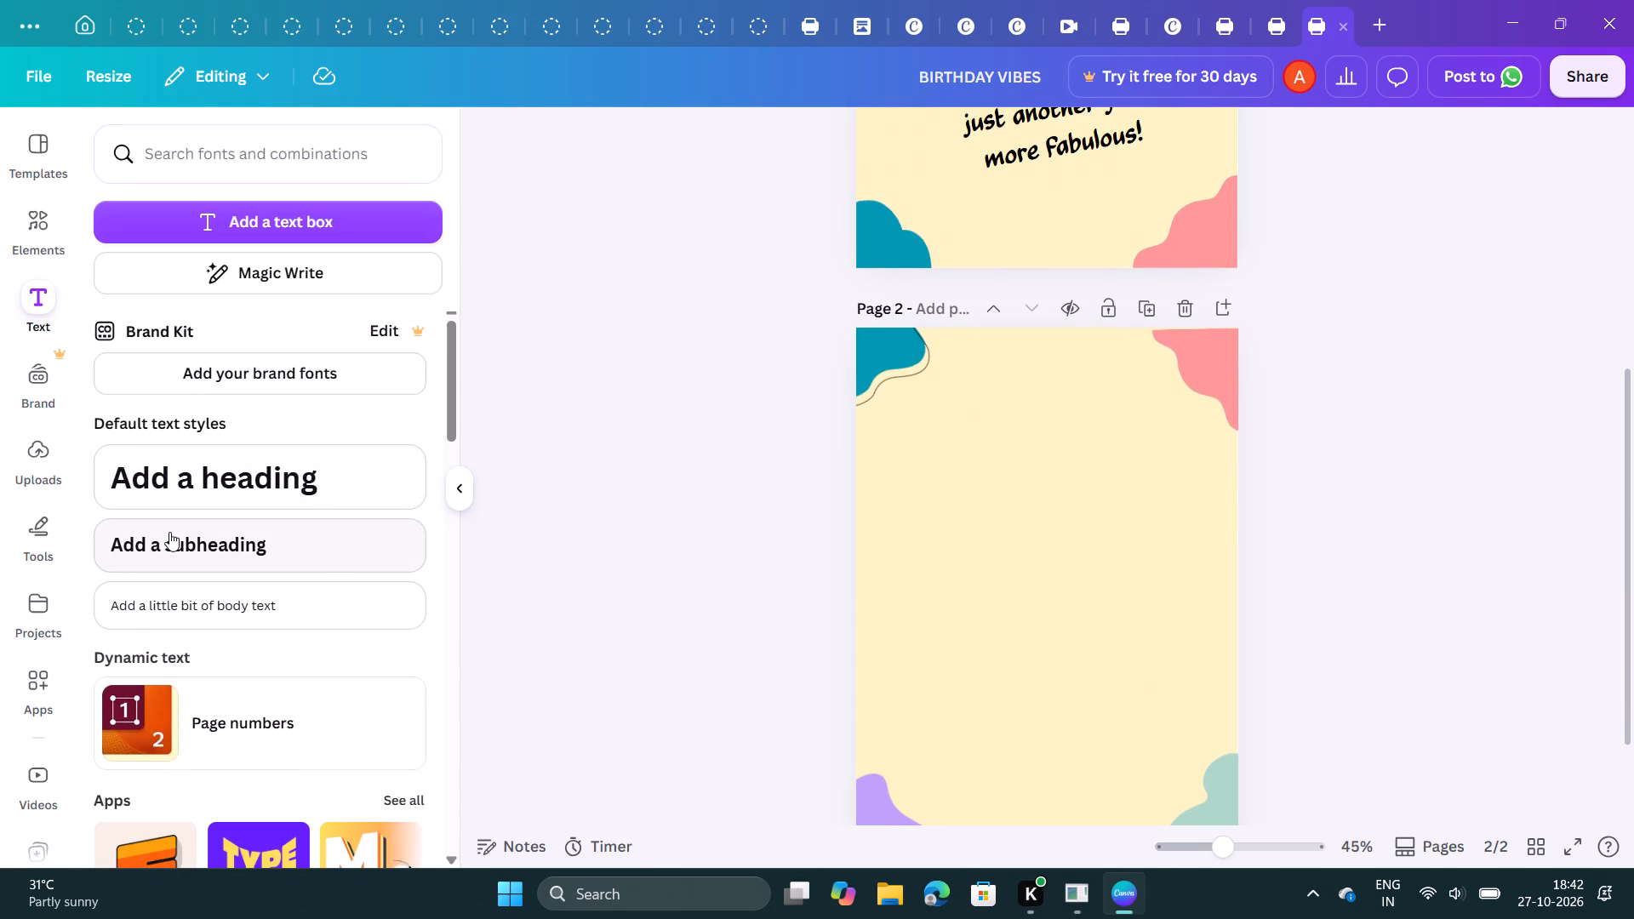
click(169, 532)
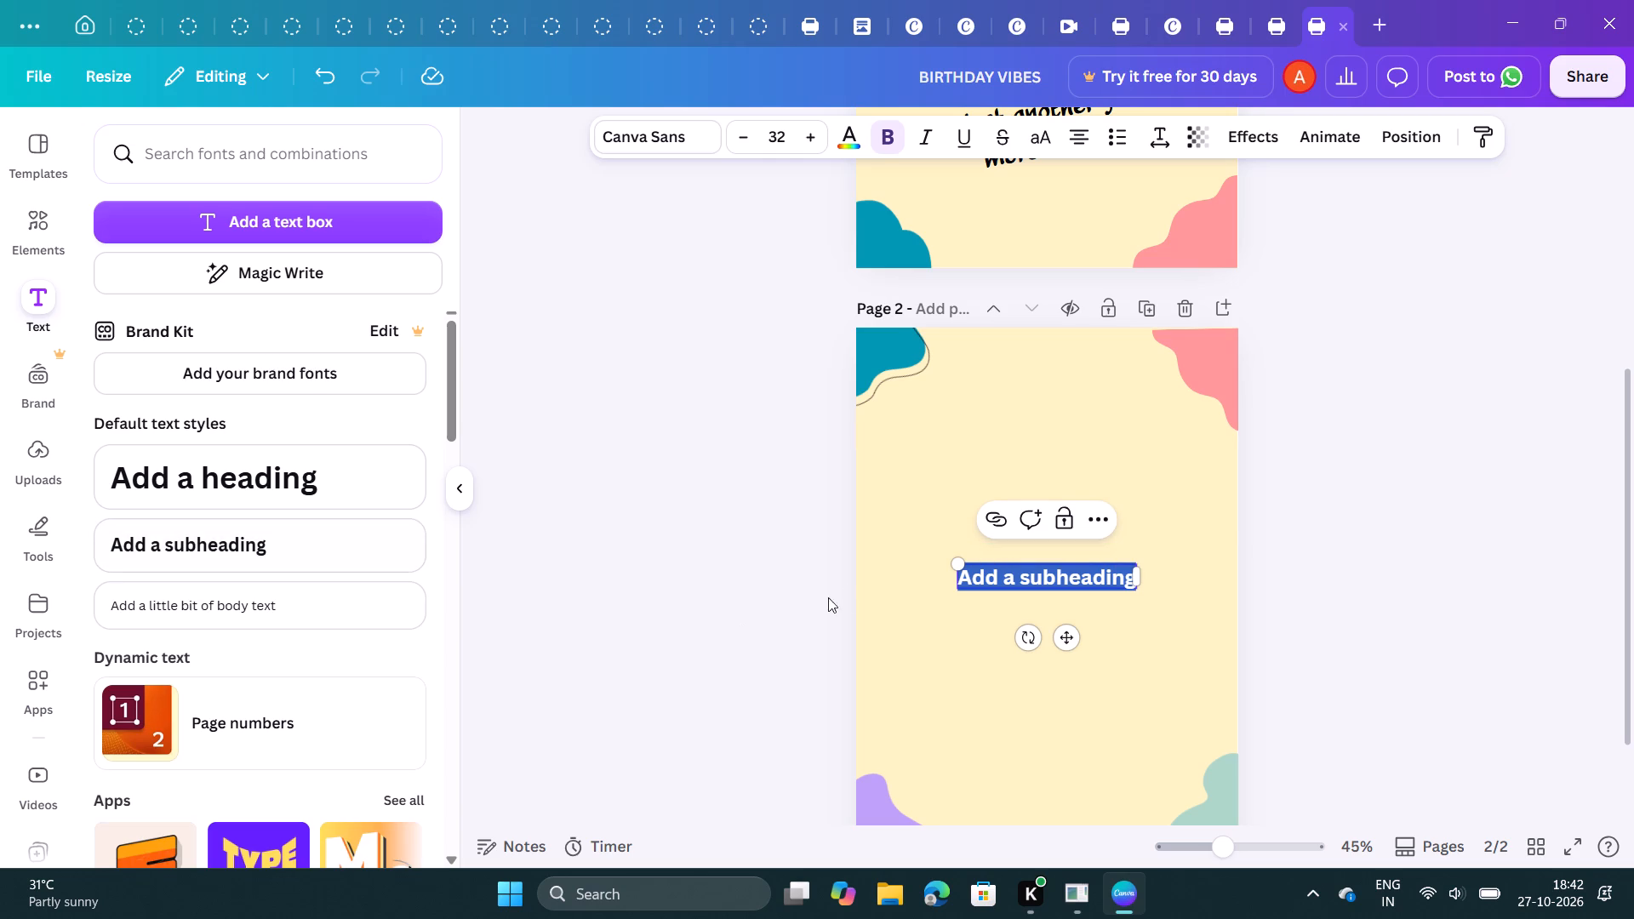
Replace the placeholder text in the page 2 subheading with "May your year".
key(BackSpace)
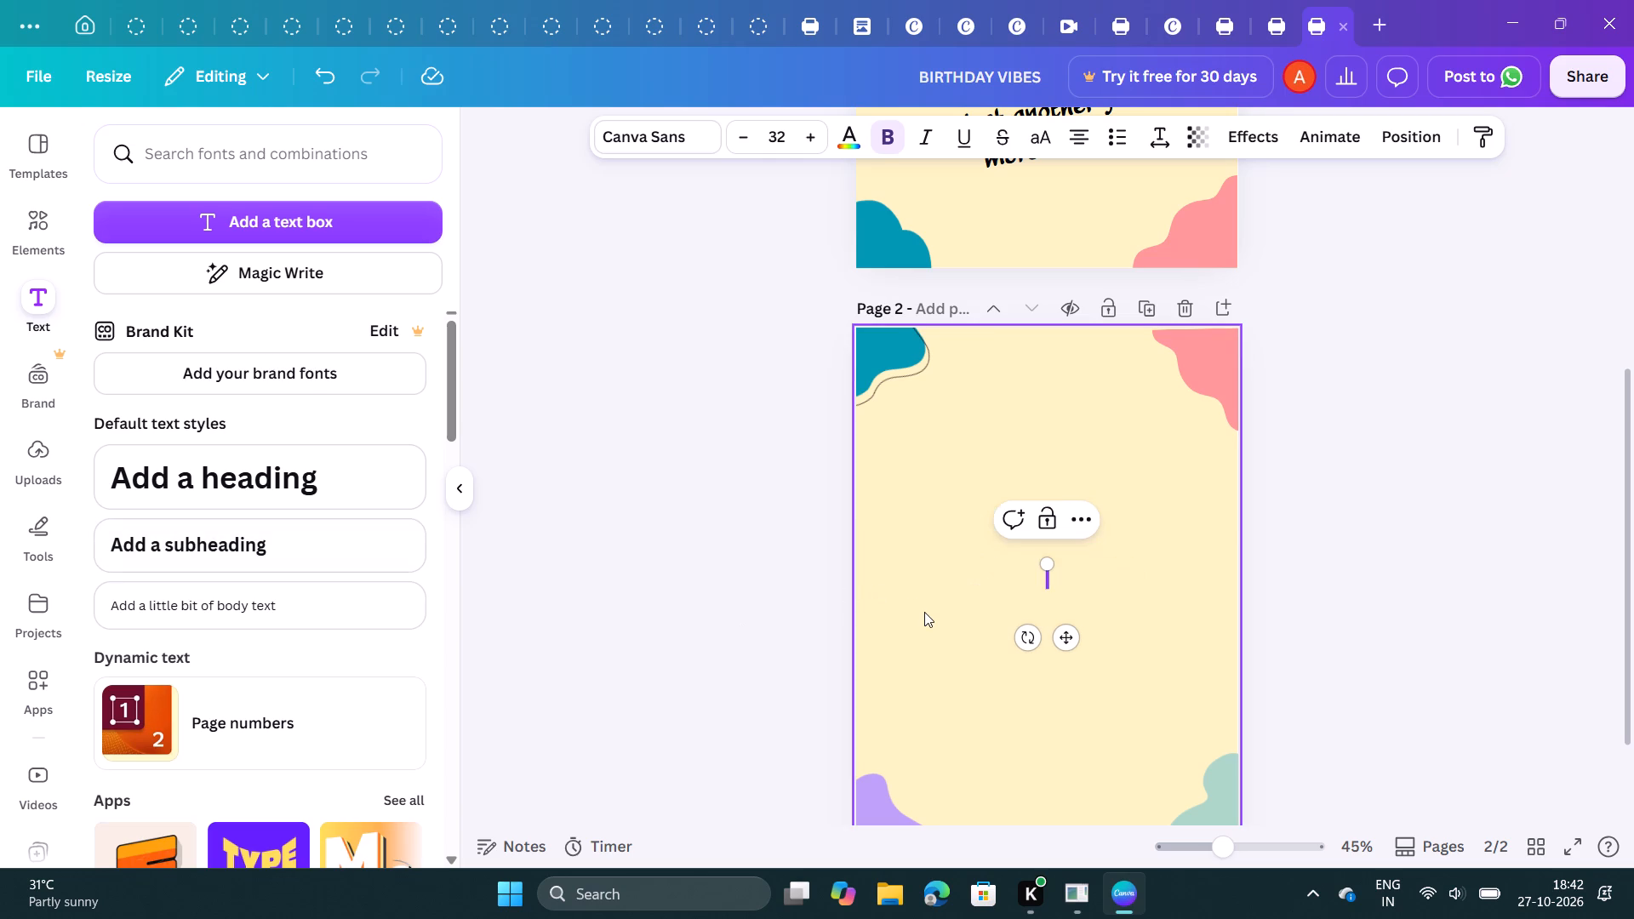
key(m)
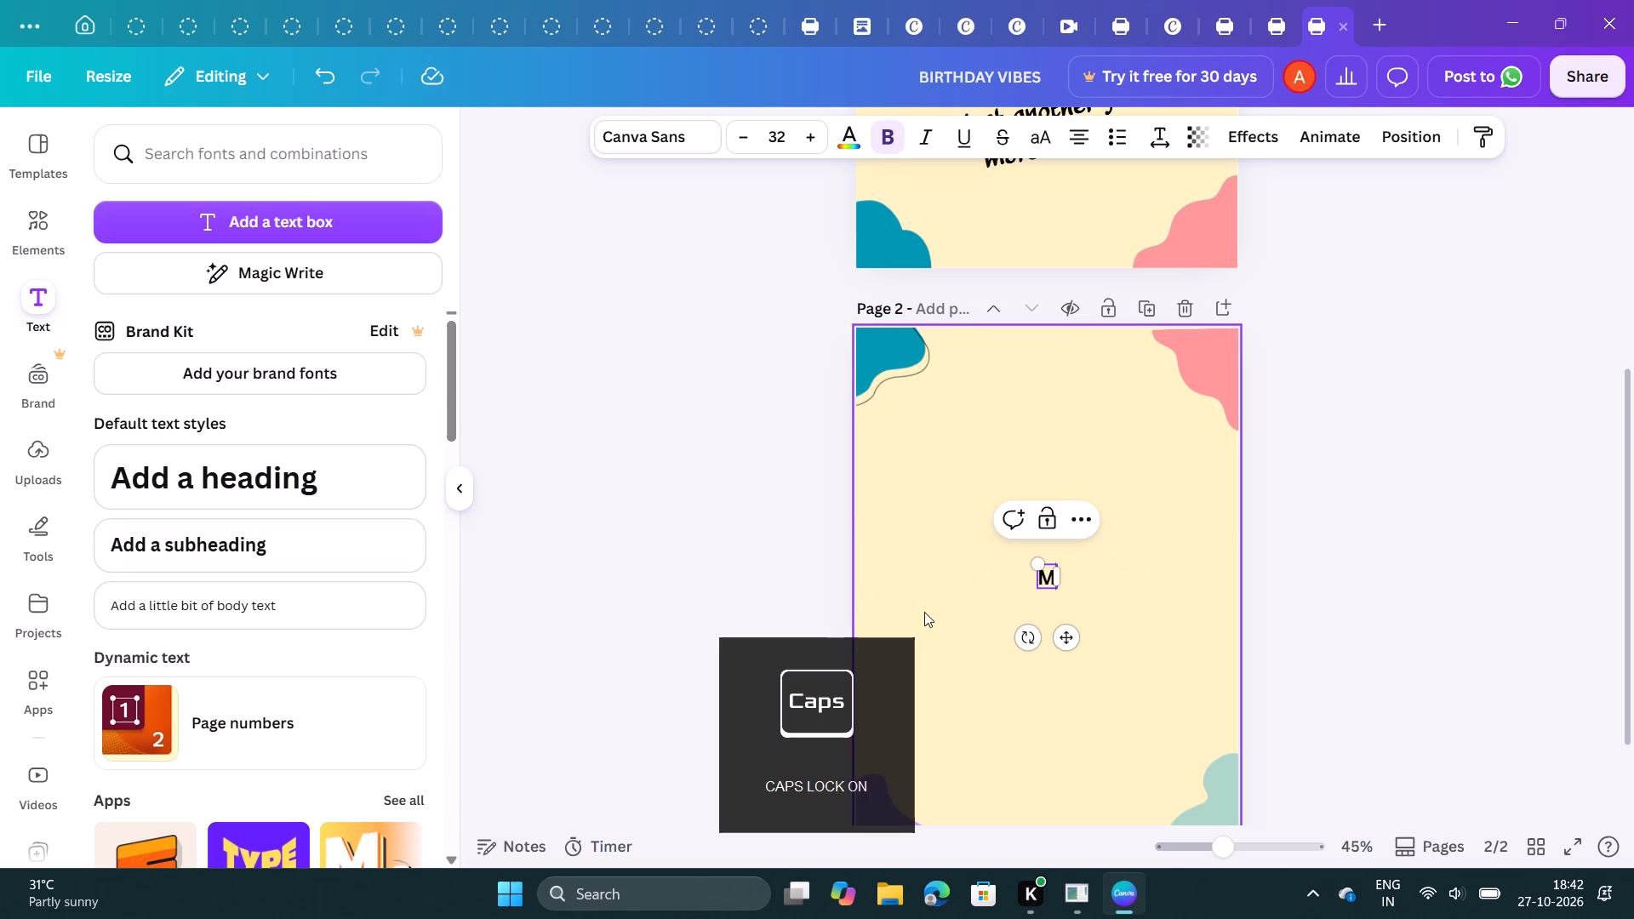
key(a)
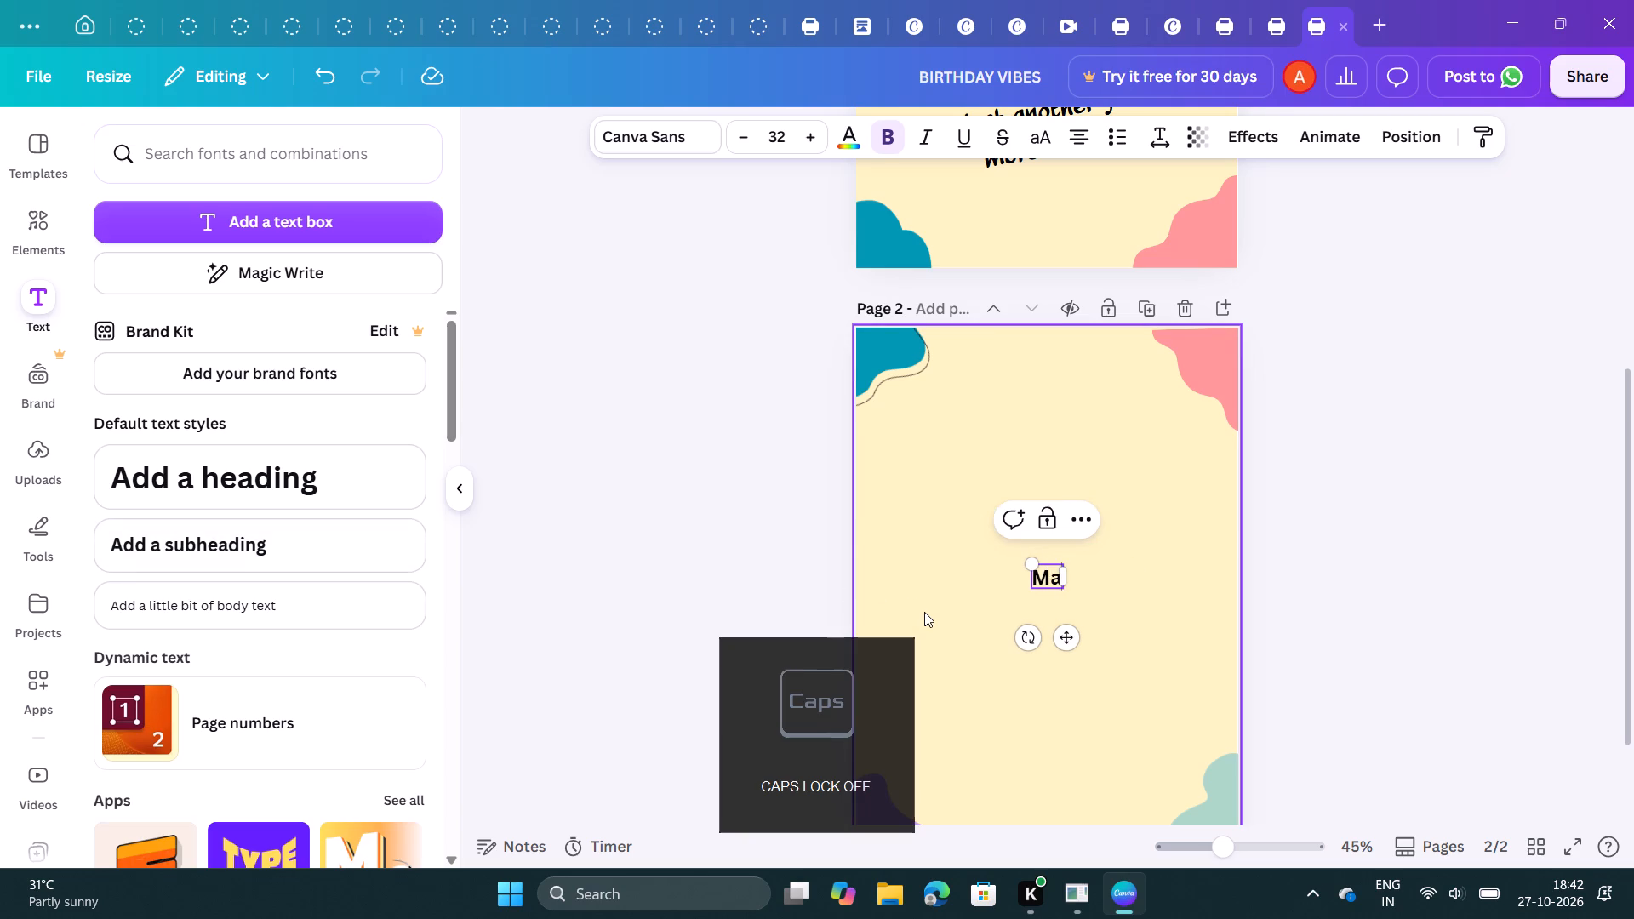
text(y your)
key(space)
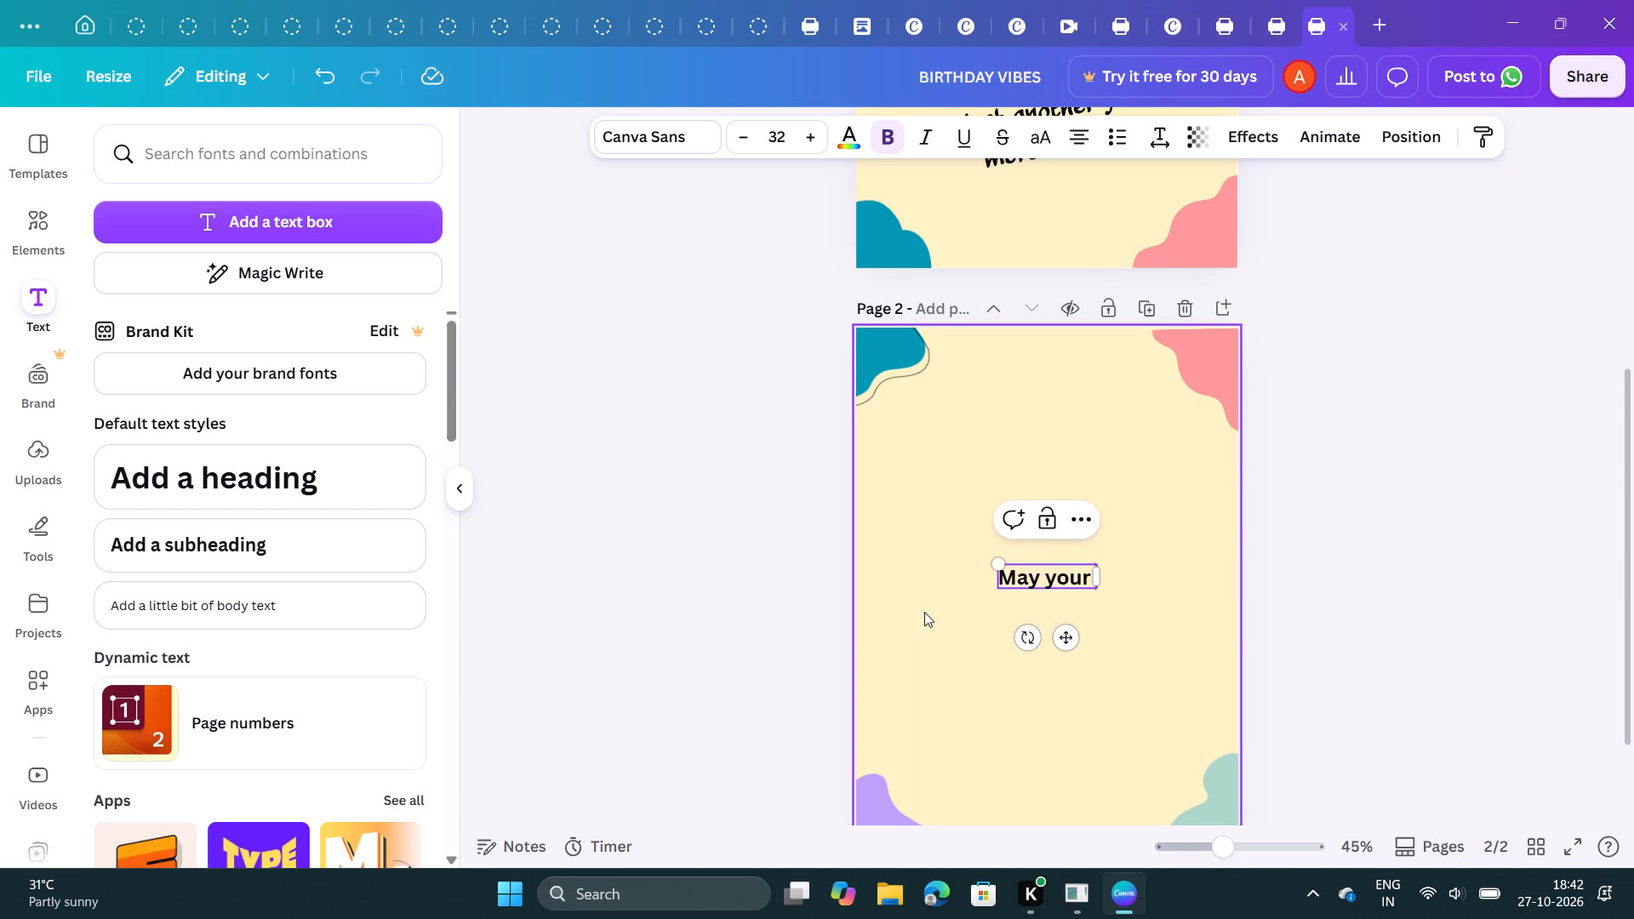
text(year)
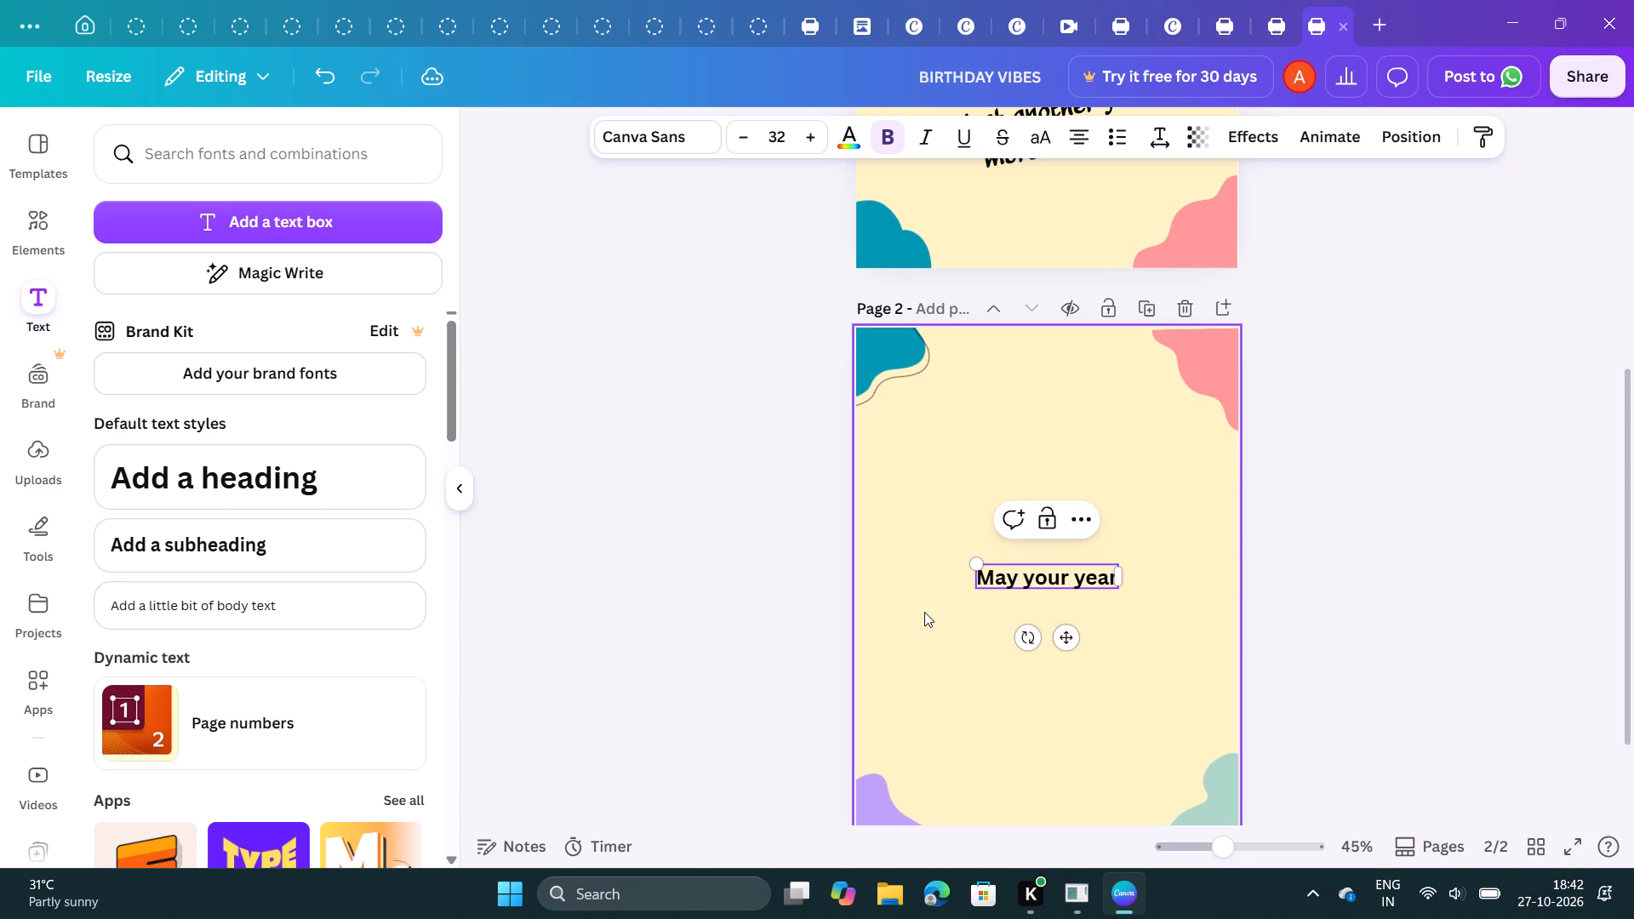
key(space)
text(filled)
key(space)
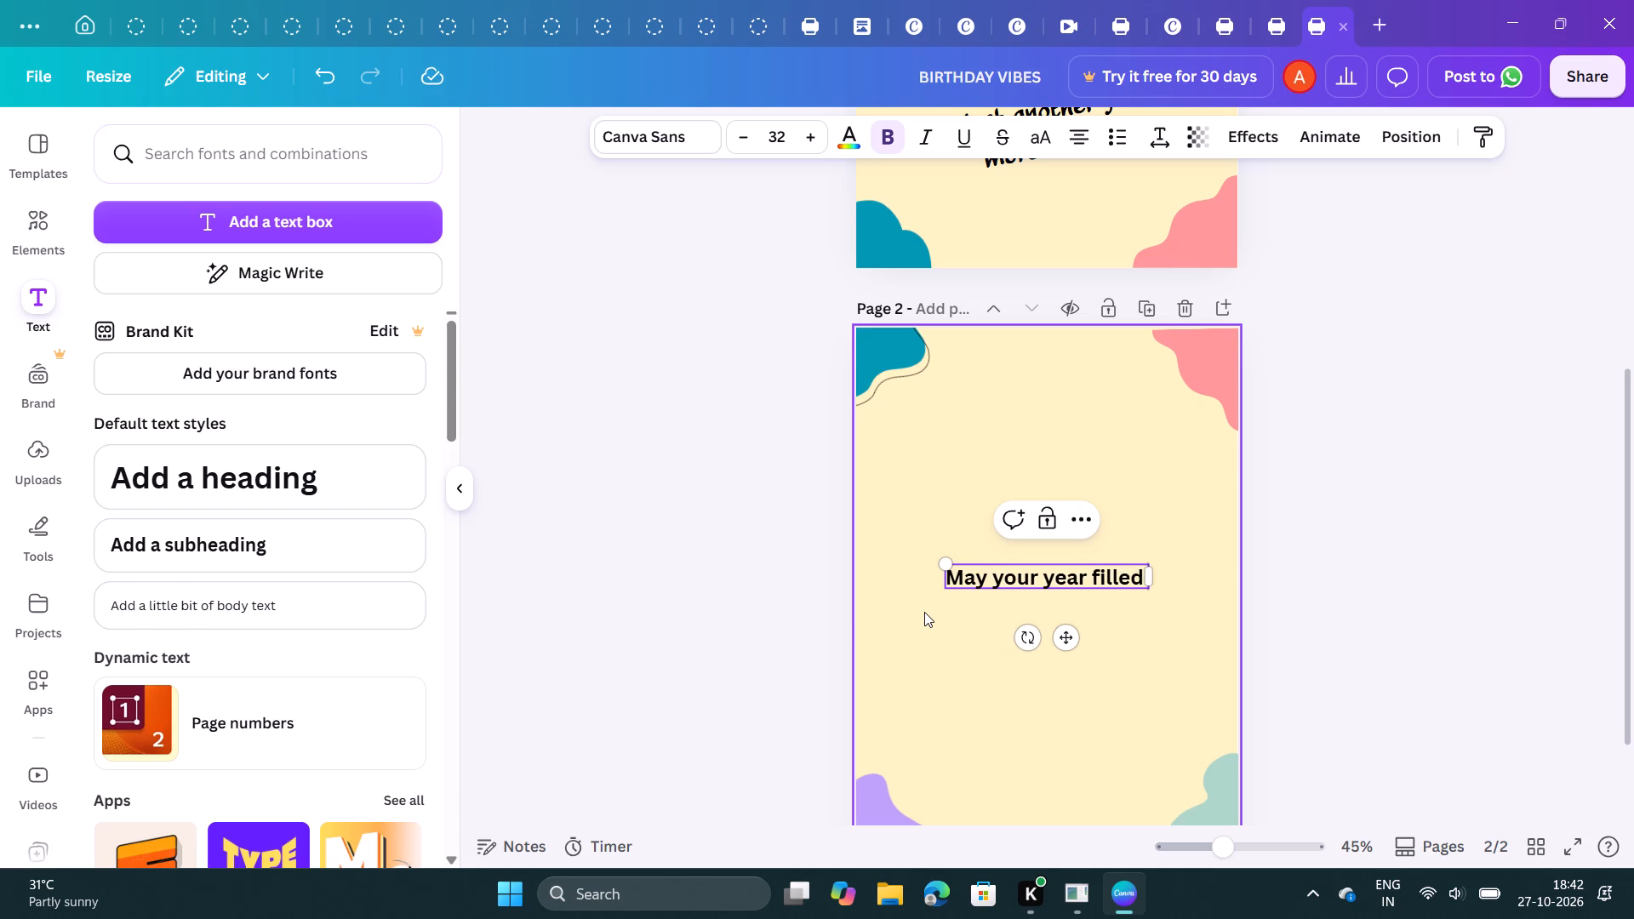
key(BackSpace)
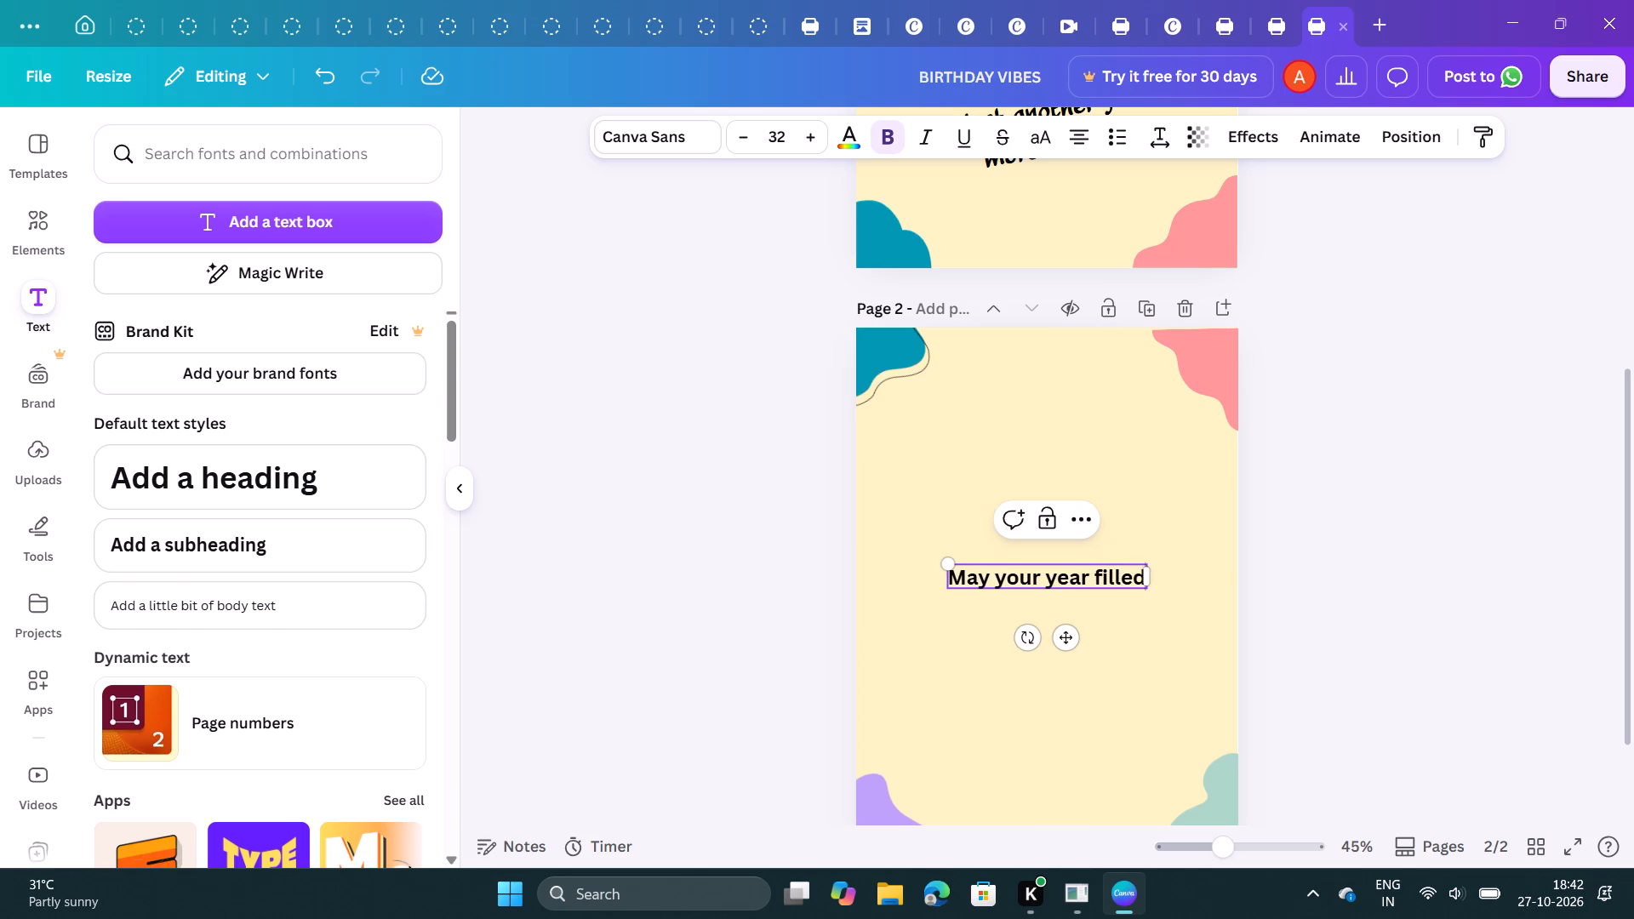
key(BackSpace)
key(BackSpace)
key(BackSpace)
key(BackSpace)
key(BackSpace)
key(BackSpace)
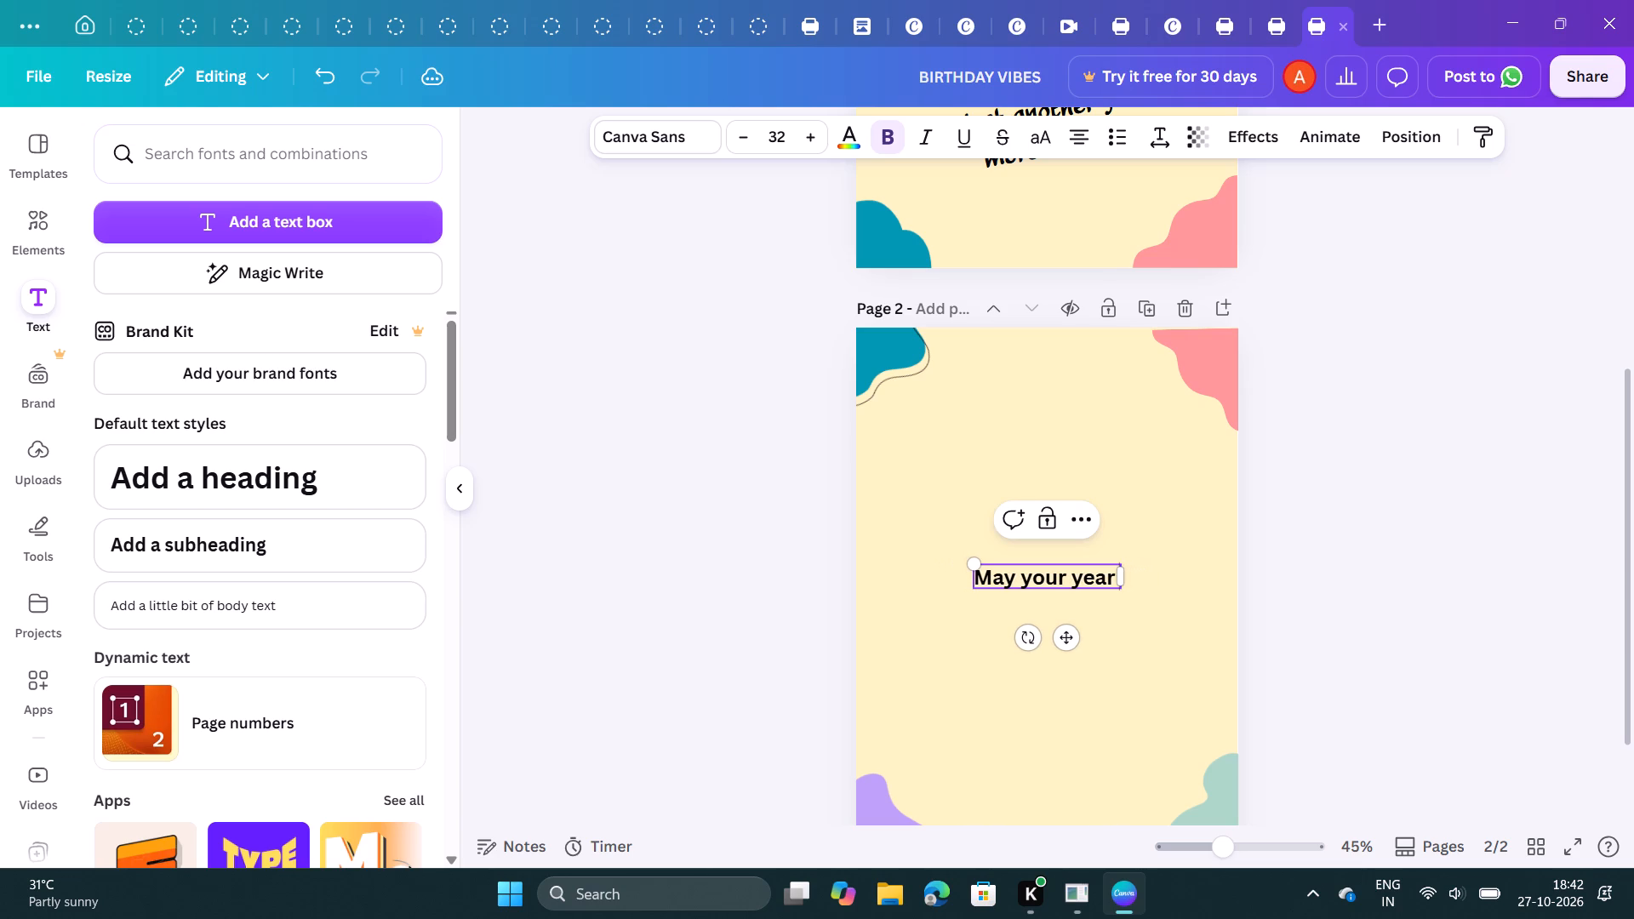
Complete the first line of the page 2 message with "be filled" after "May your year".
key(b)
key(e)
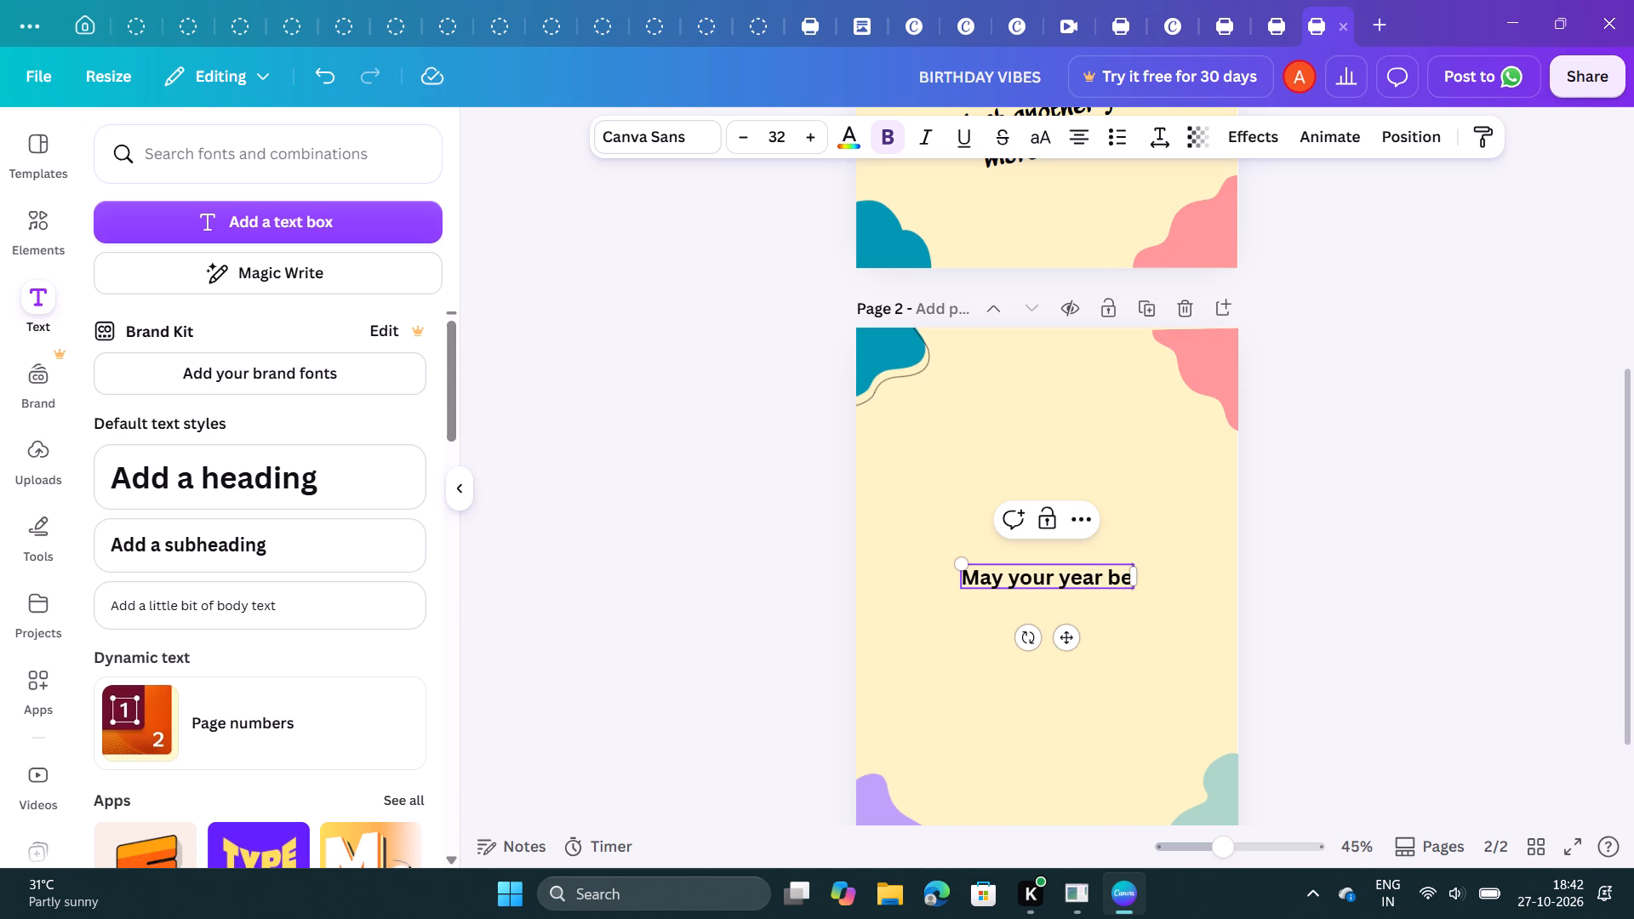
key(space)
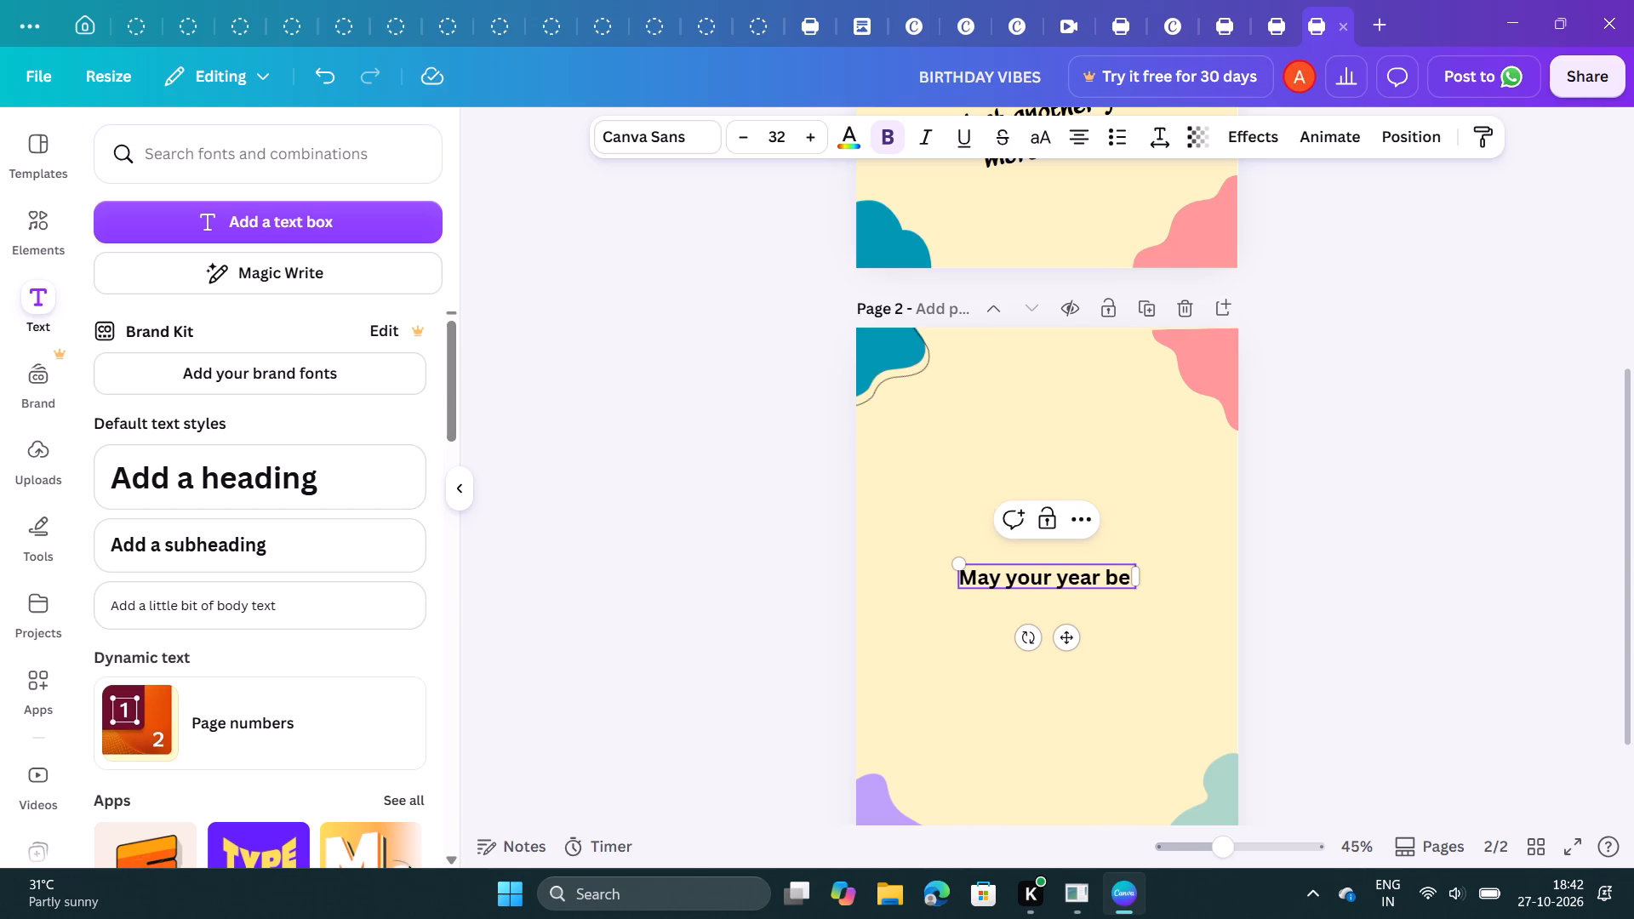
key(f)
text(illed)
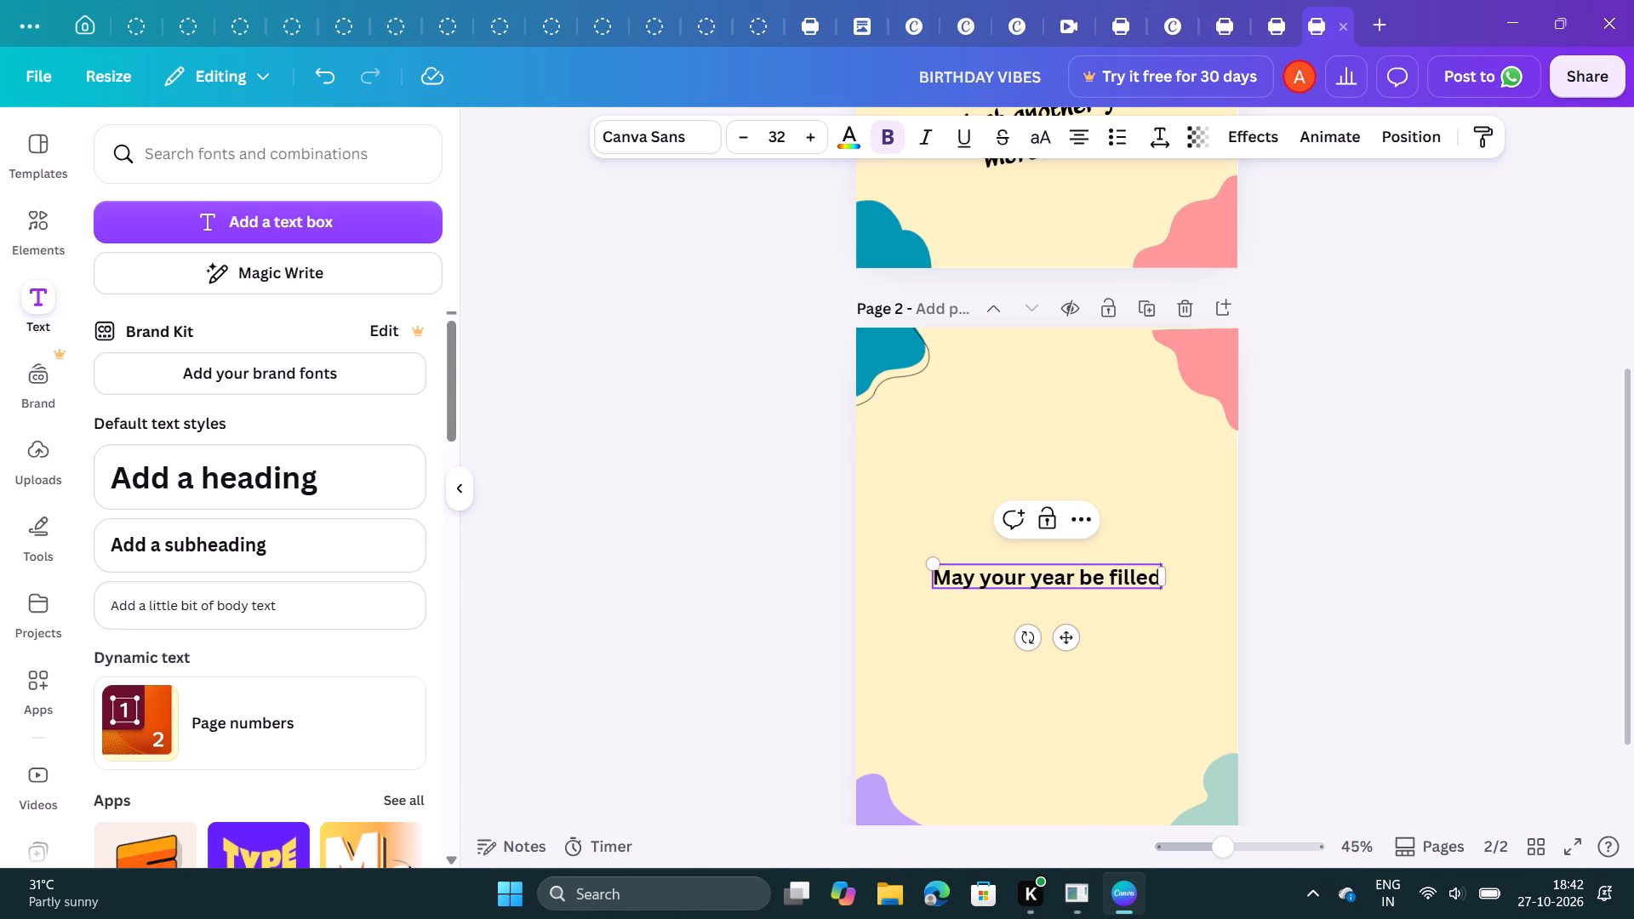
Add a second line to the page 2 message reading "with good people,".
key(Return)
key(w)
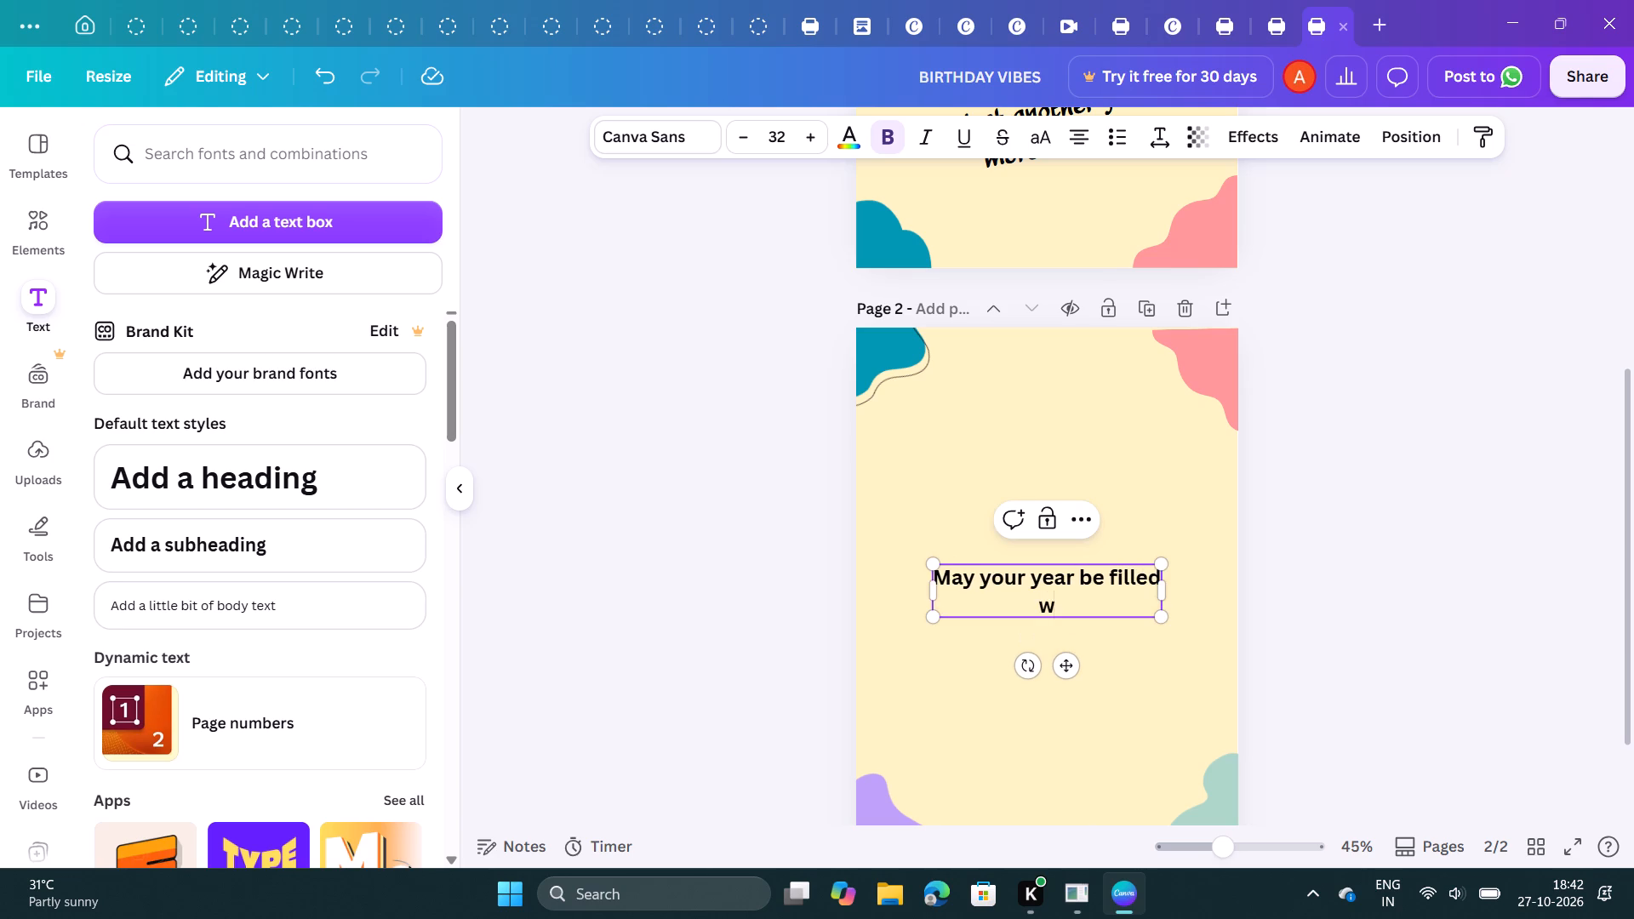
text(it)
key(h)
key(space)
text(goo)
key(d)
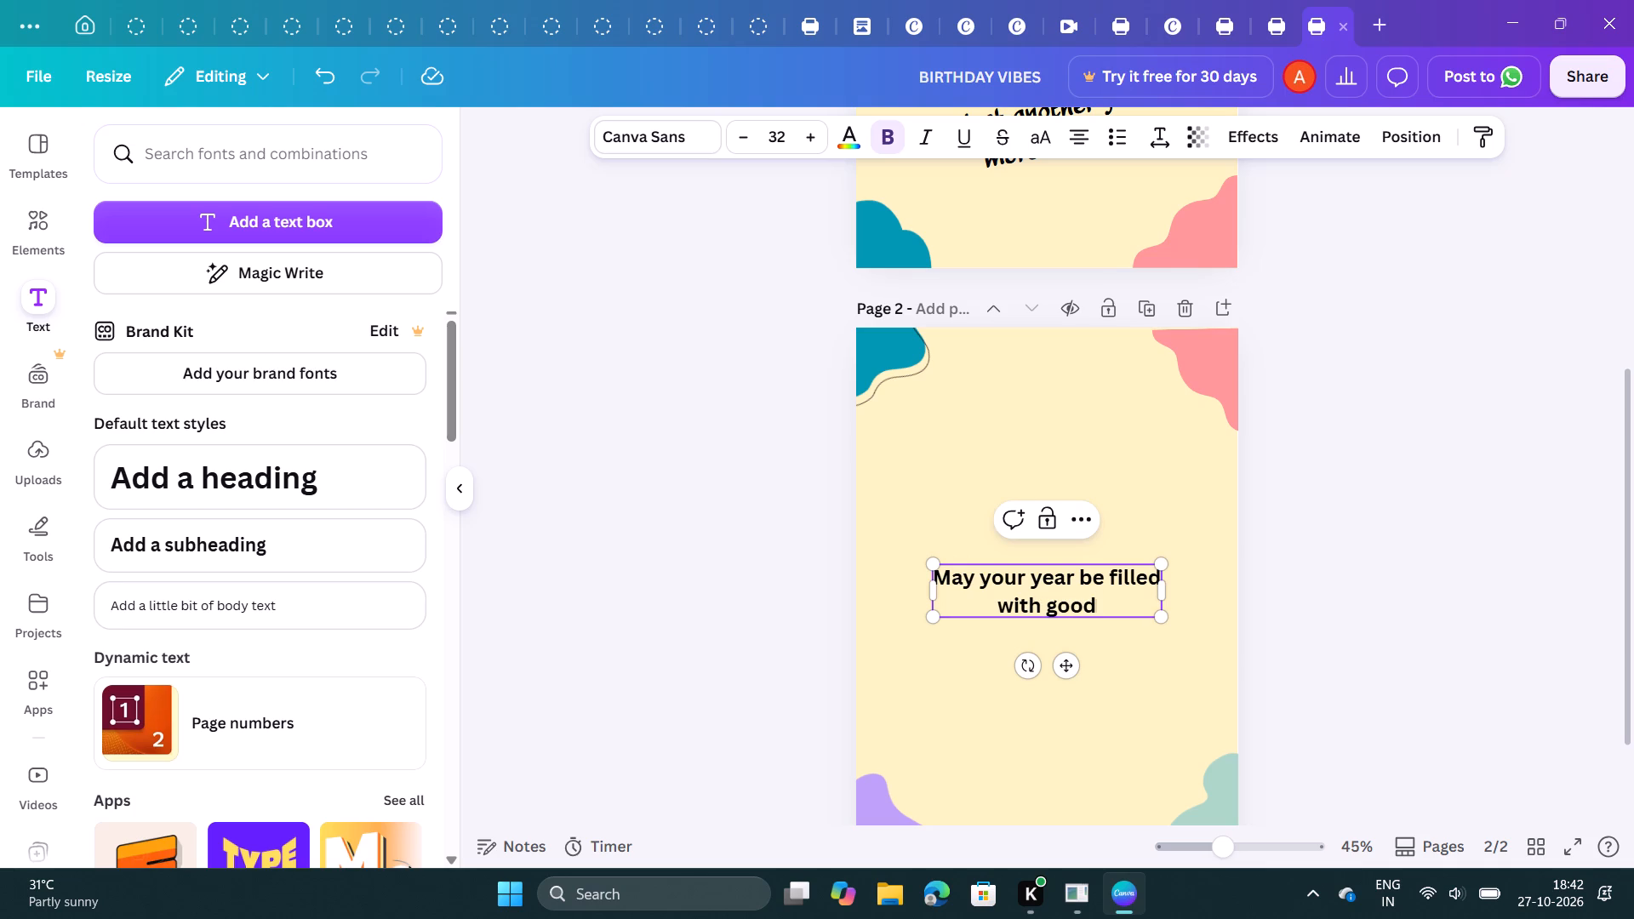
key(space)
text(people)
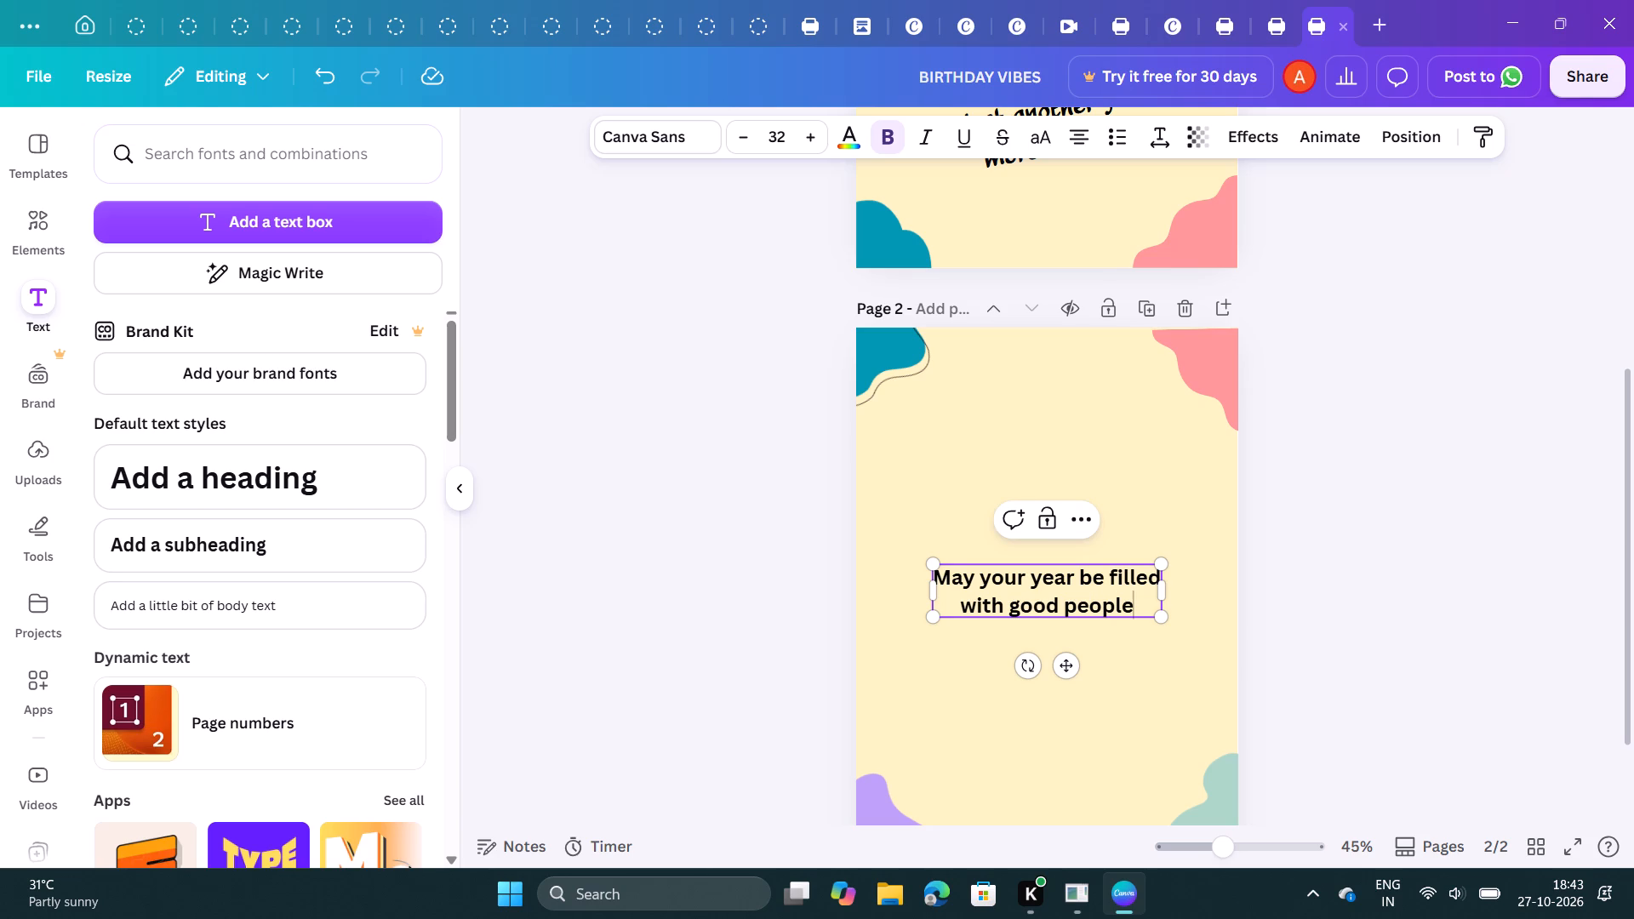
key(comma)
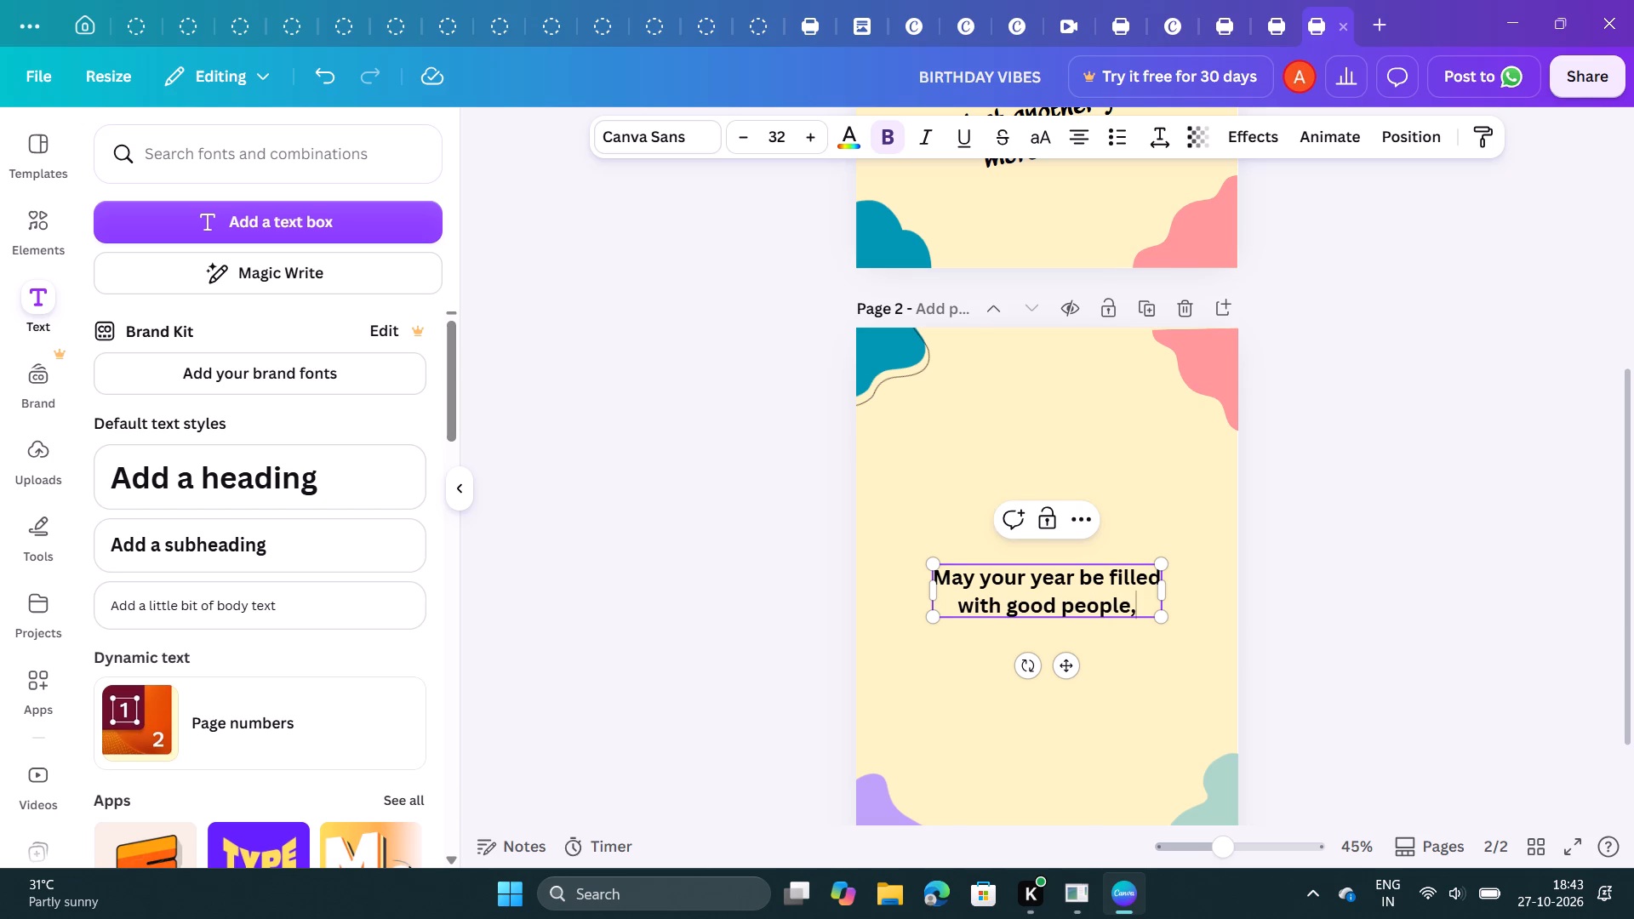
Add a third line to the page 2 message reading "great opportunities,".
key(Return)
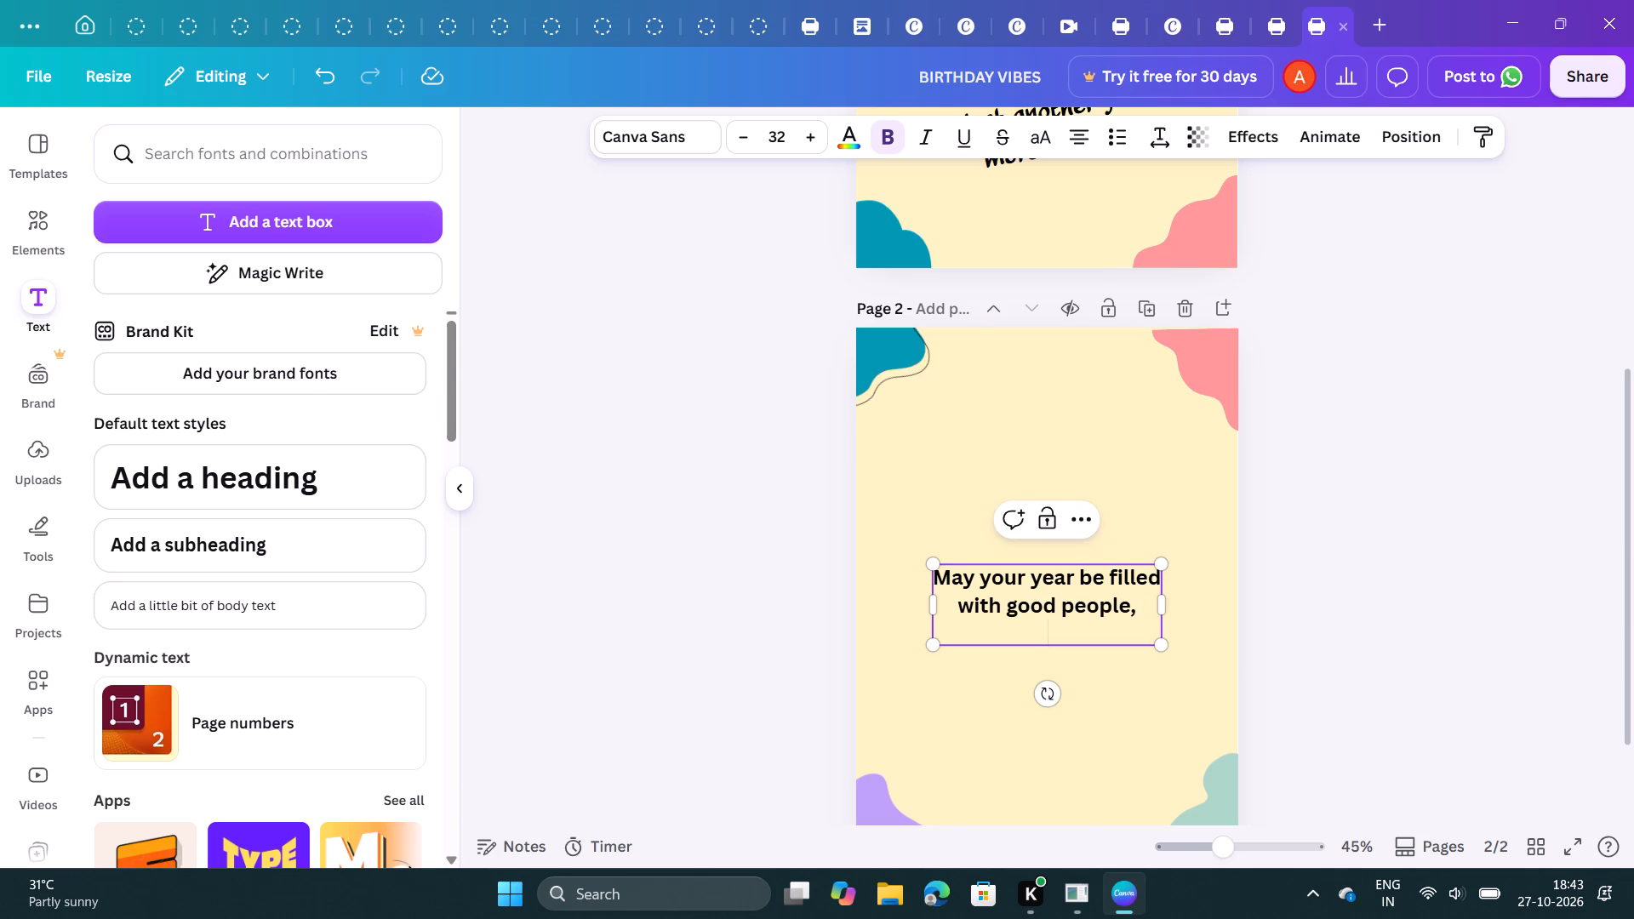
text(grea)
key(t)
key(space)
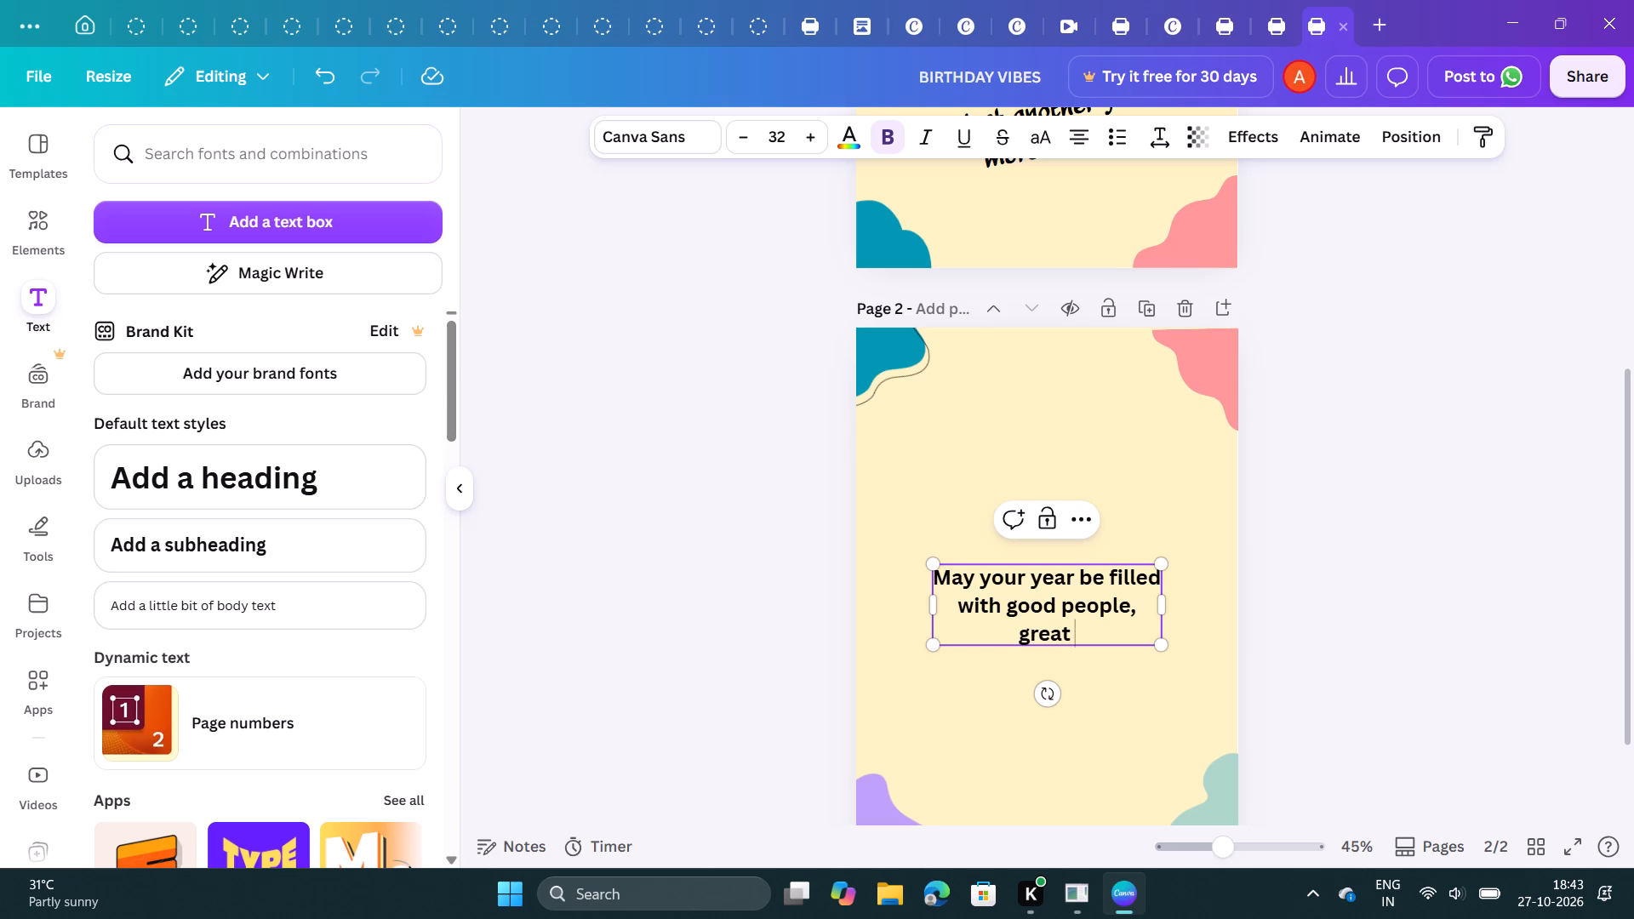
text(opportunities)
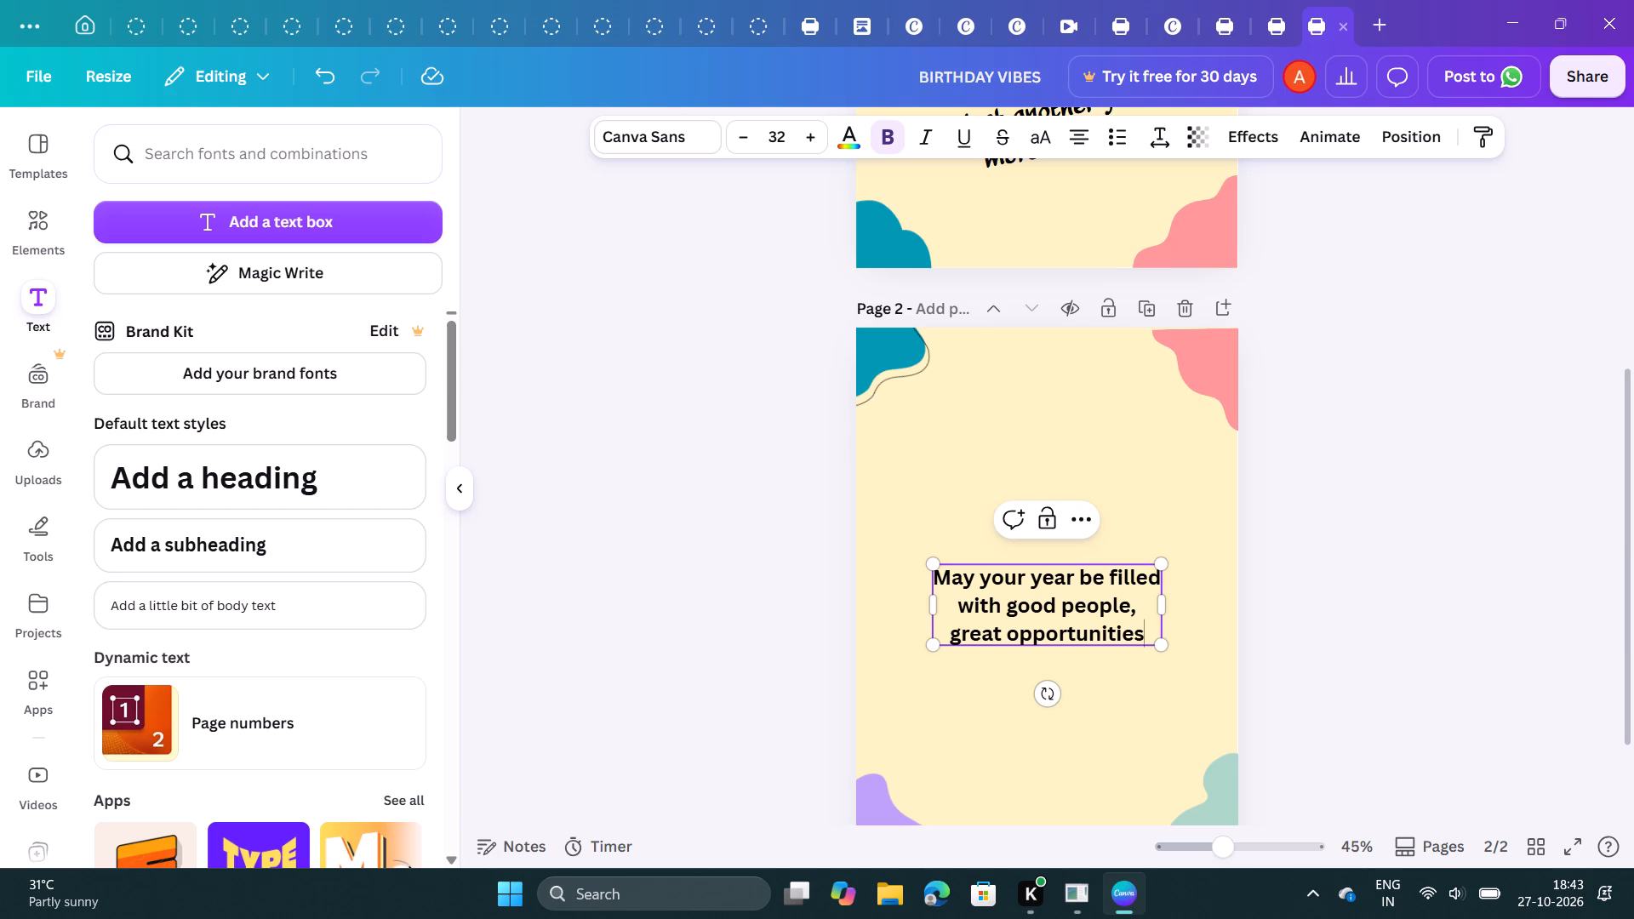
key(comma)
Add a fourth line to the page 2 message reading "exciting adventures,".
key(Return)
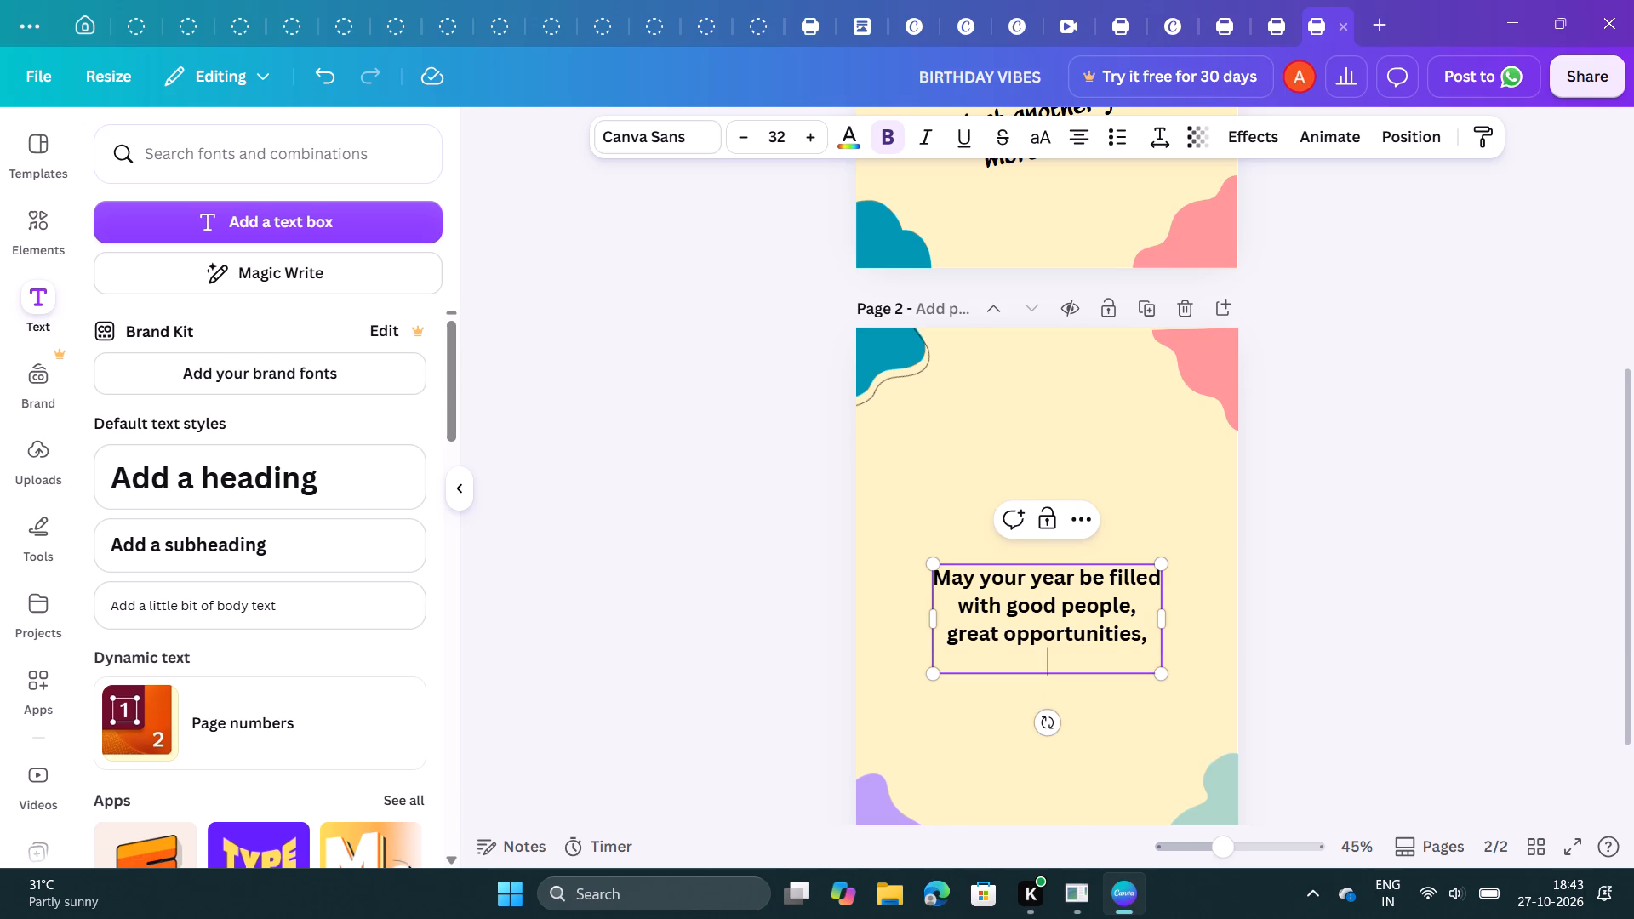
text(ev)
key(BackSpace)
text(xc)
text(iting)
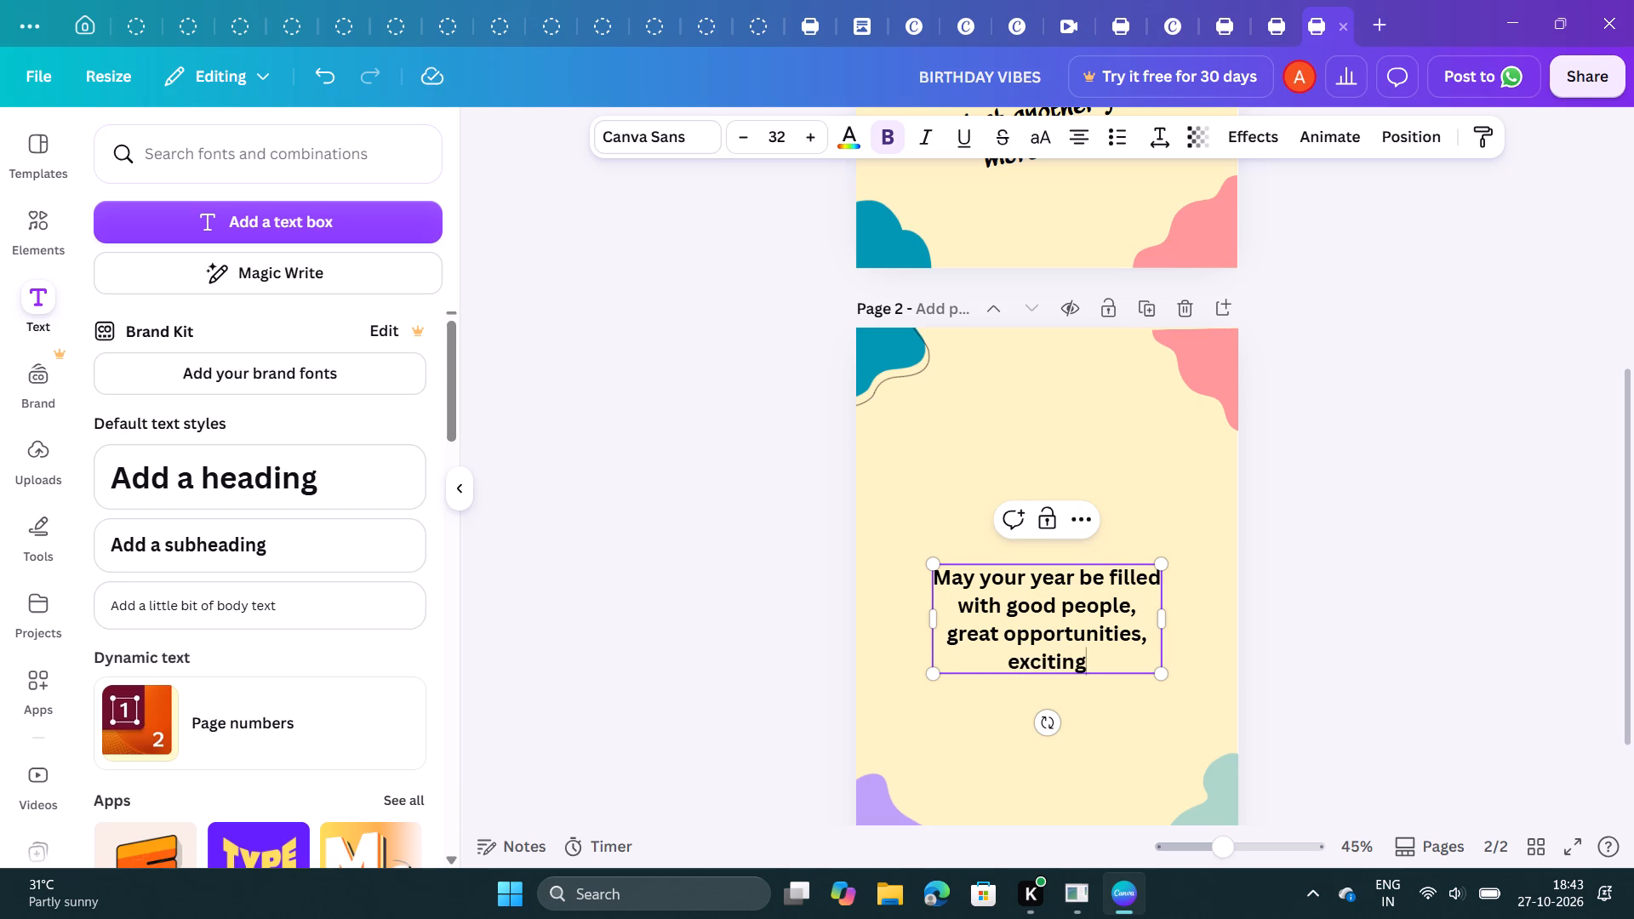
key(space)
text(adventu)
text(res)
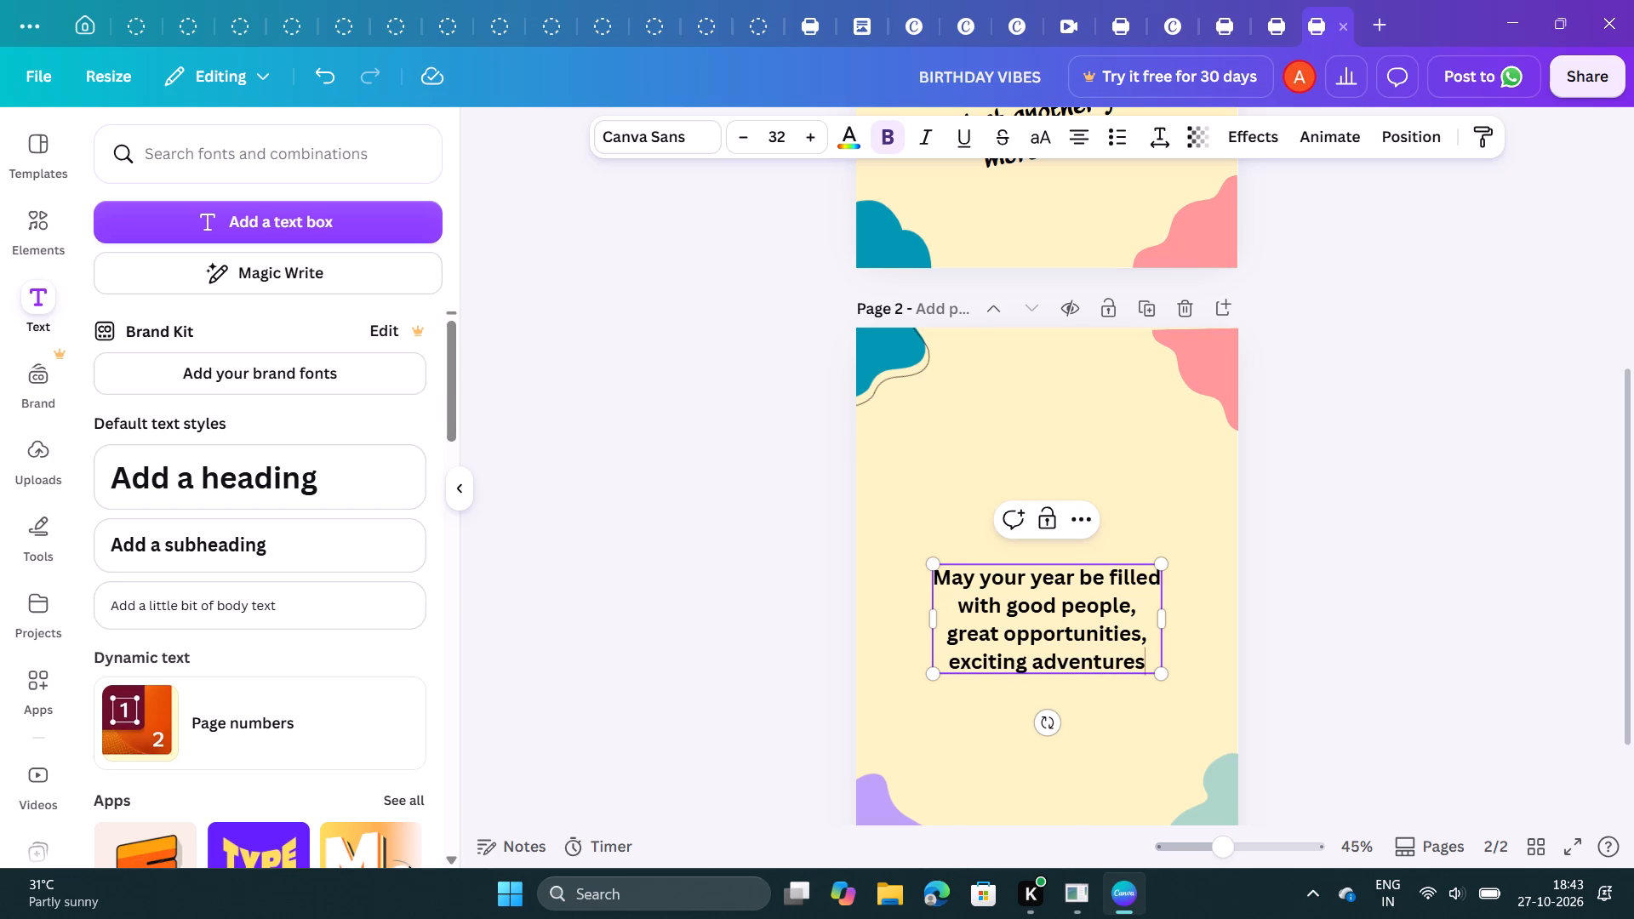
key(comma)
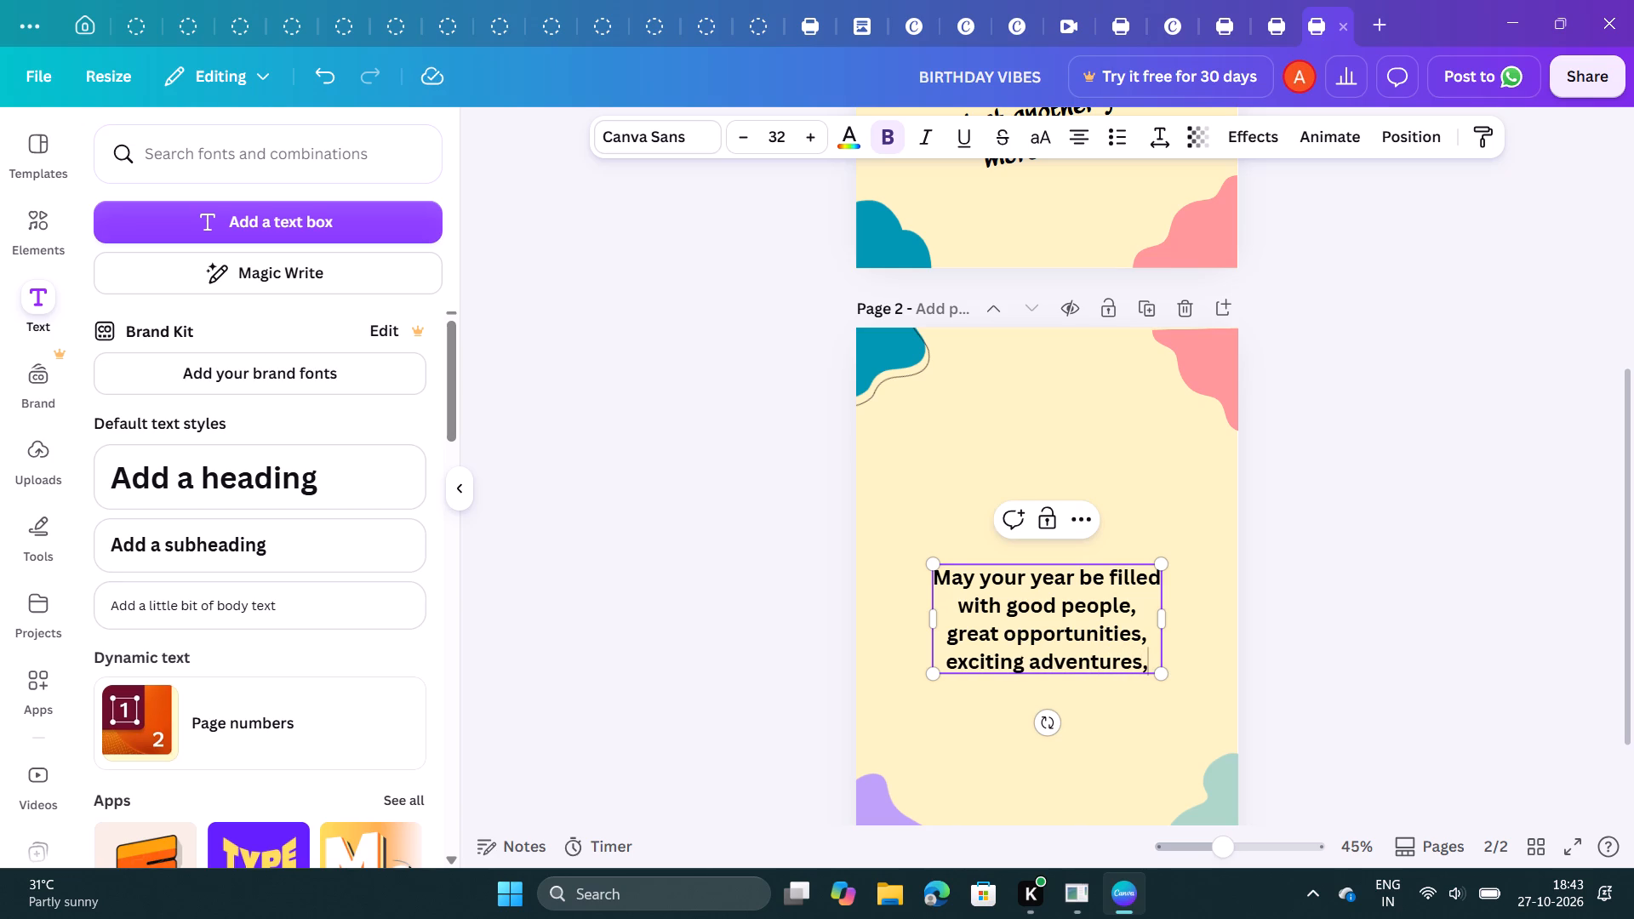
Add a fifth line to the page 2 message reading "and everything that".
key(Return)
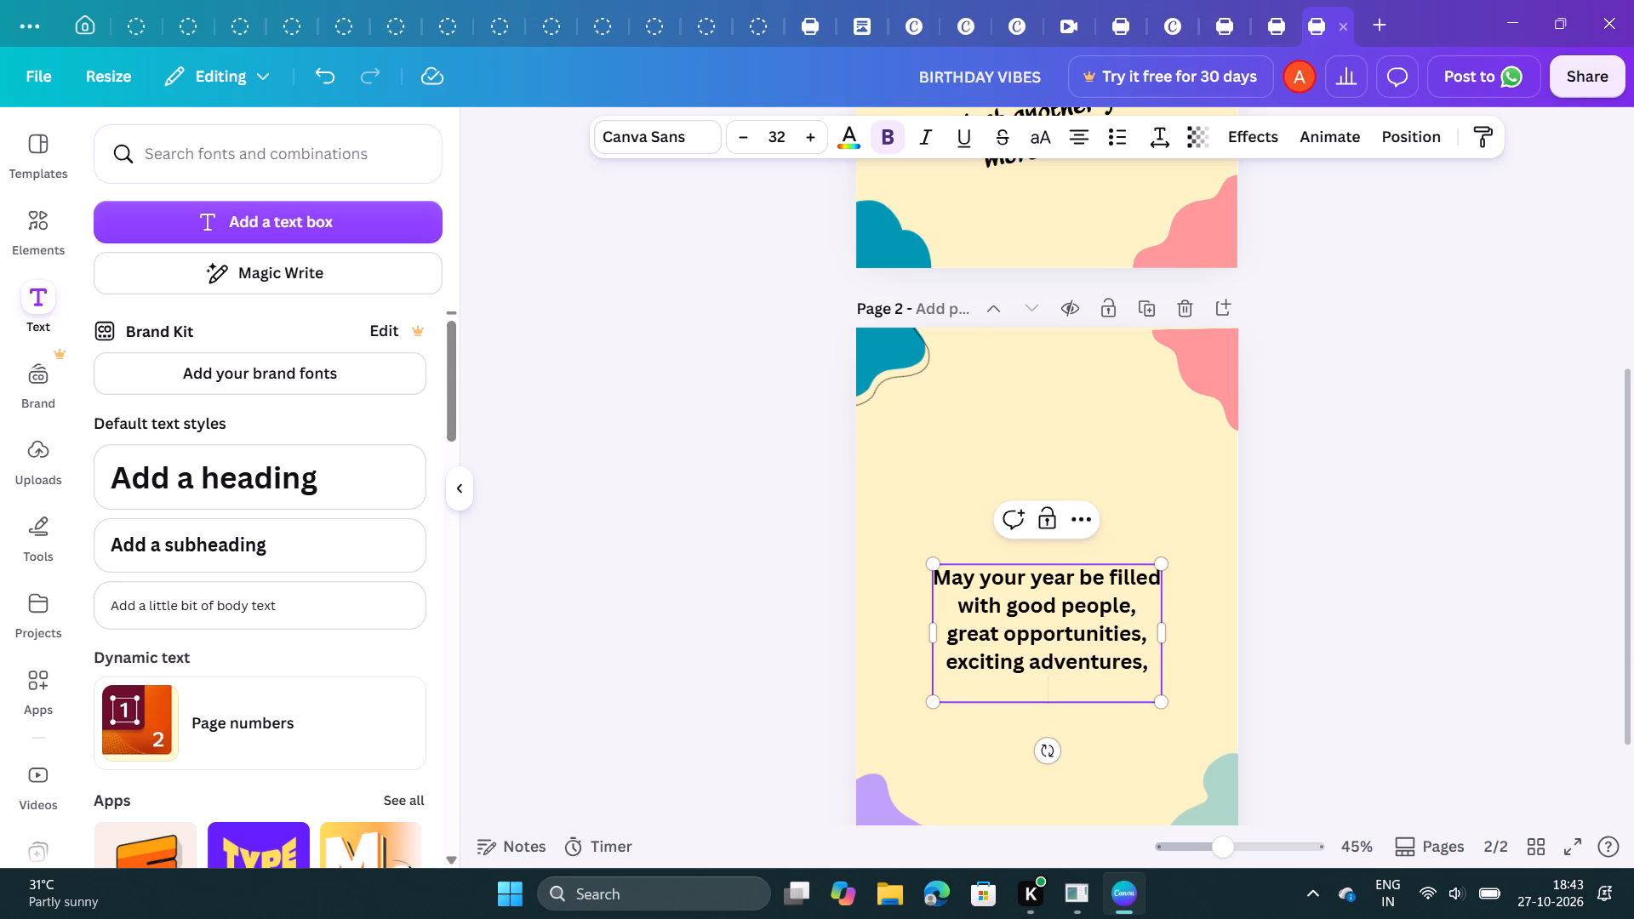
key(a)
text(nd)
key(space)
text(ev)
text(ery)
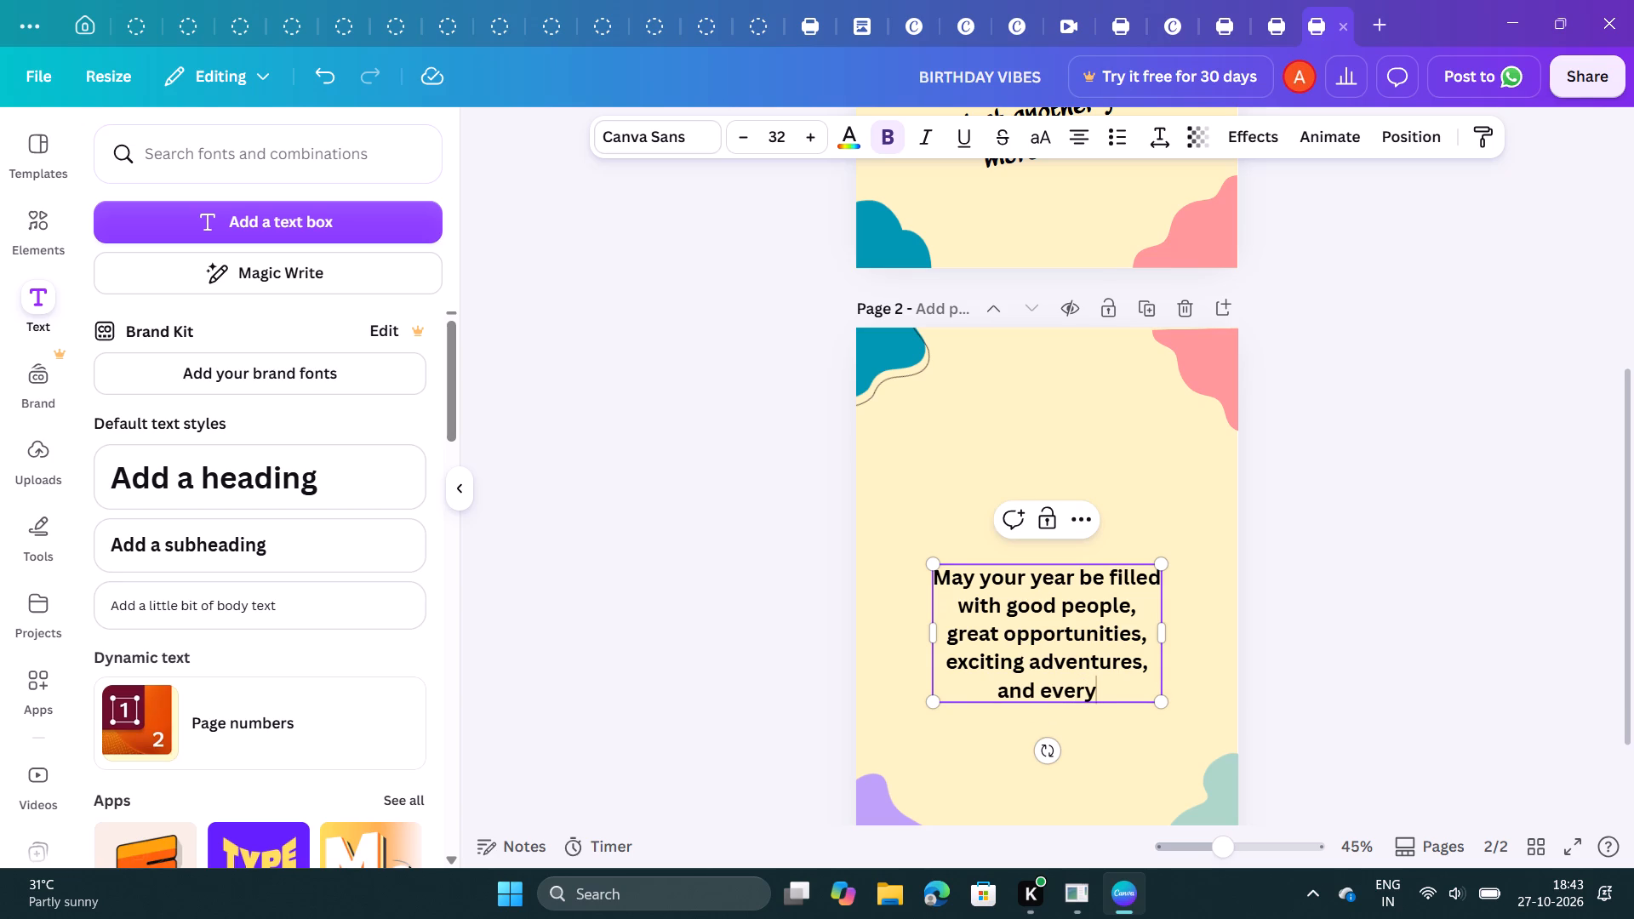
text(thing)
key(space)
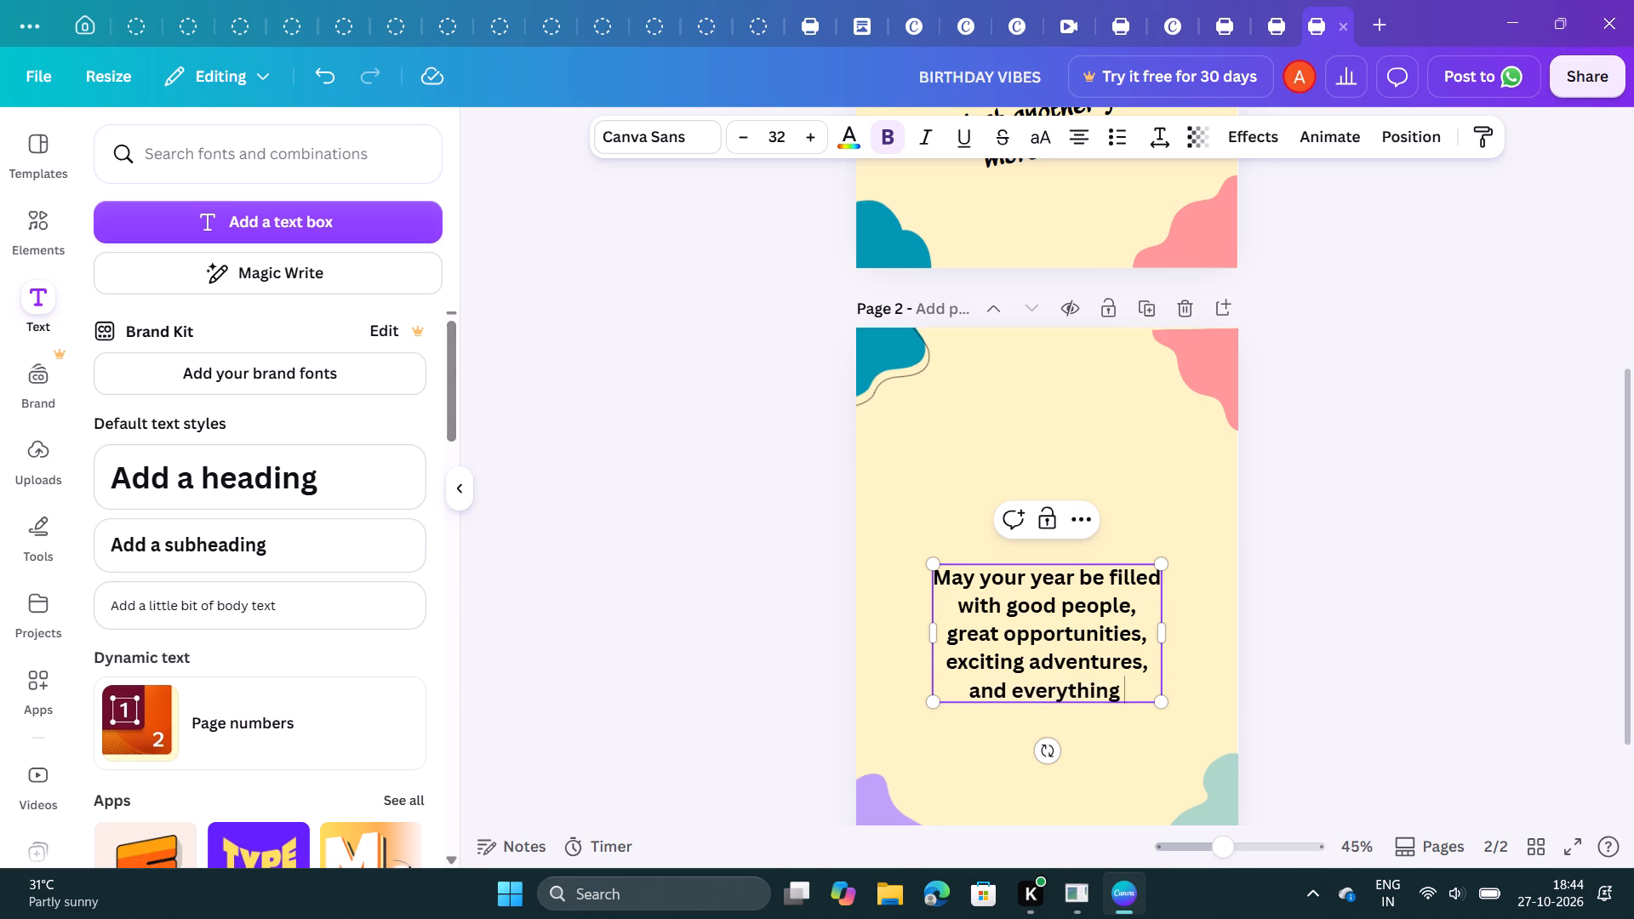
text(tha)
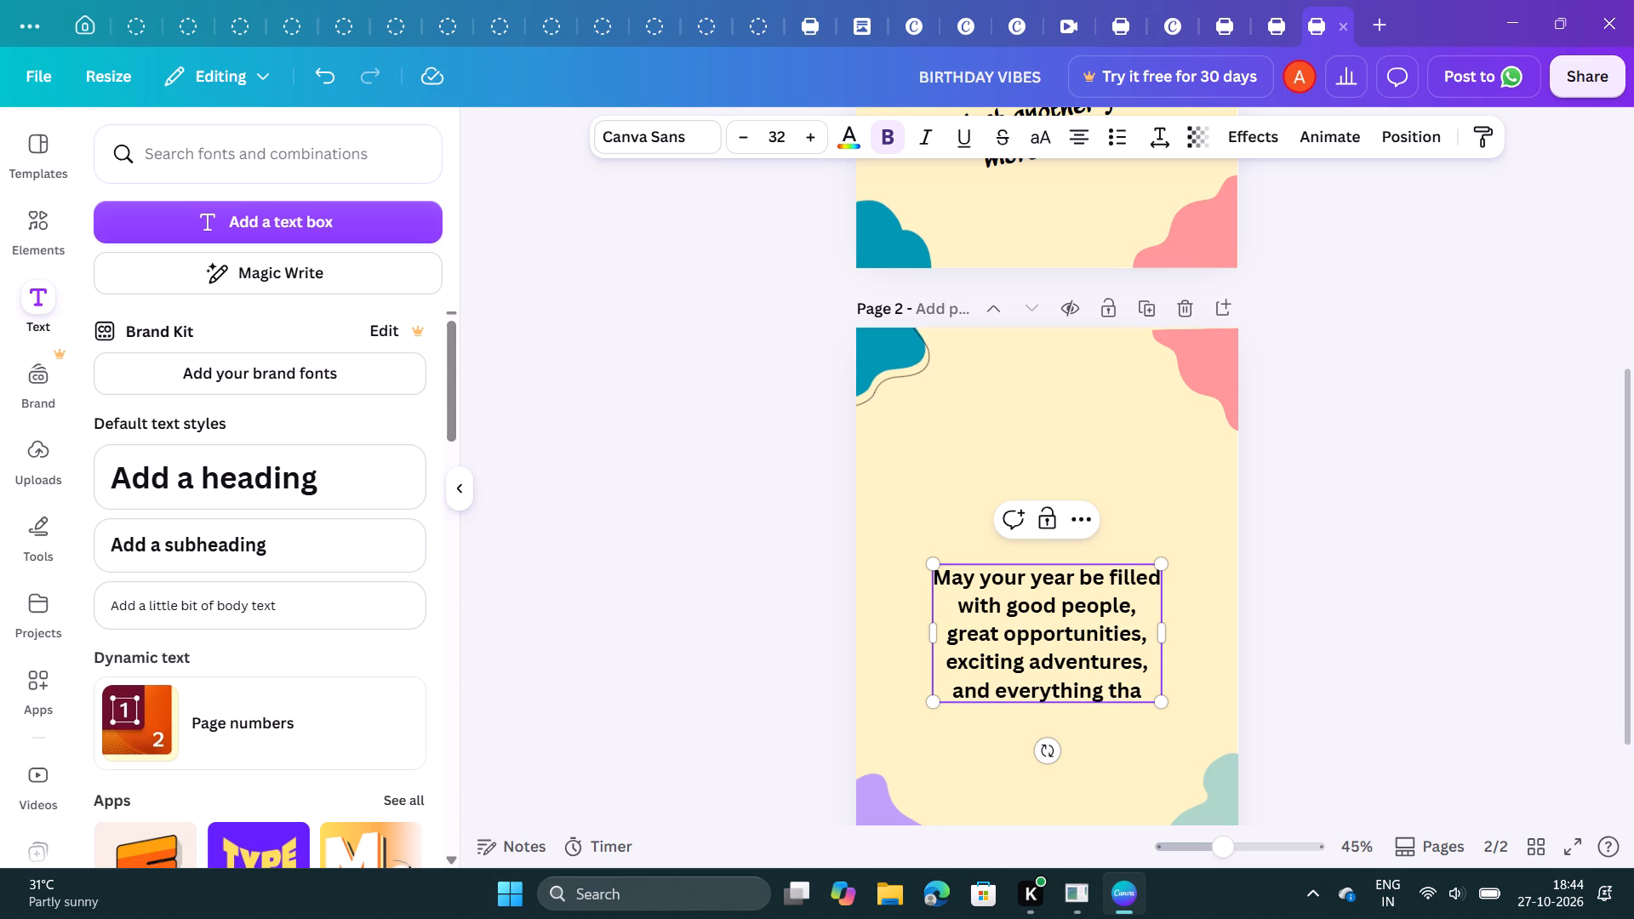
key(t)
key(space)
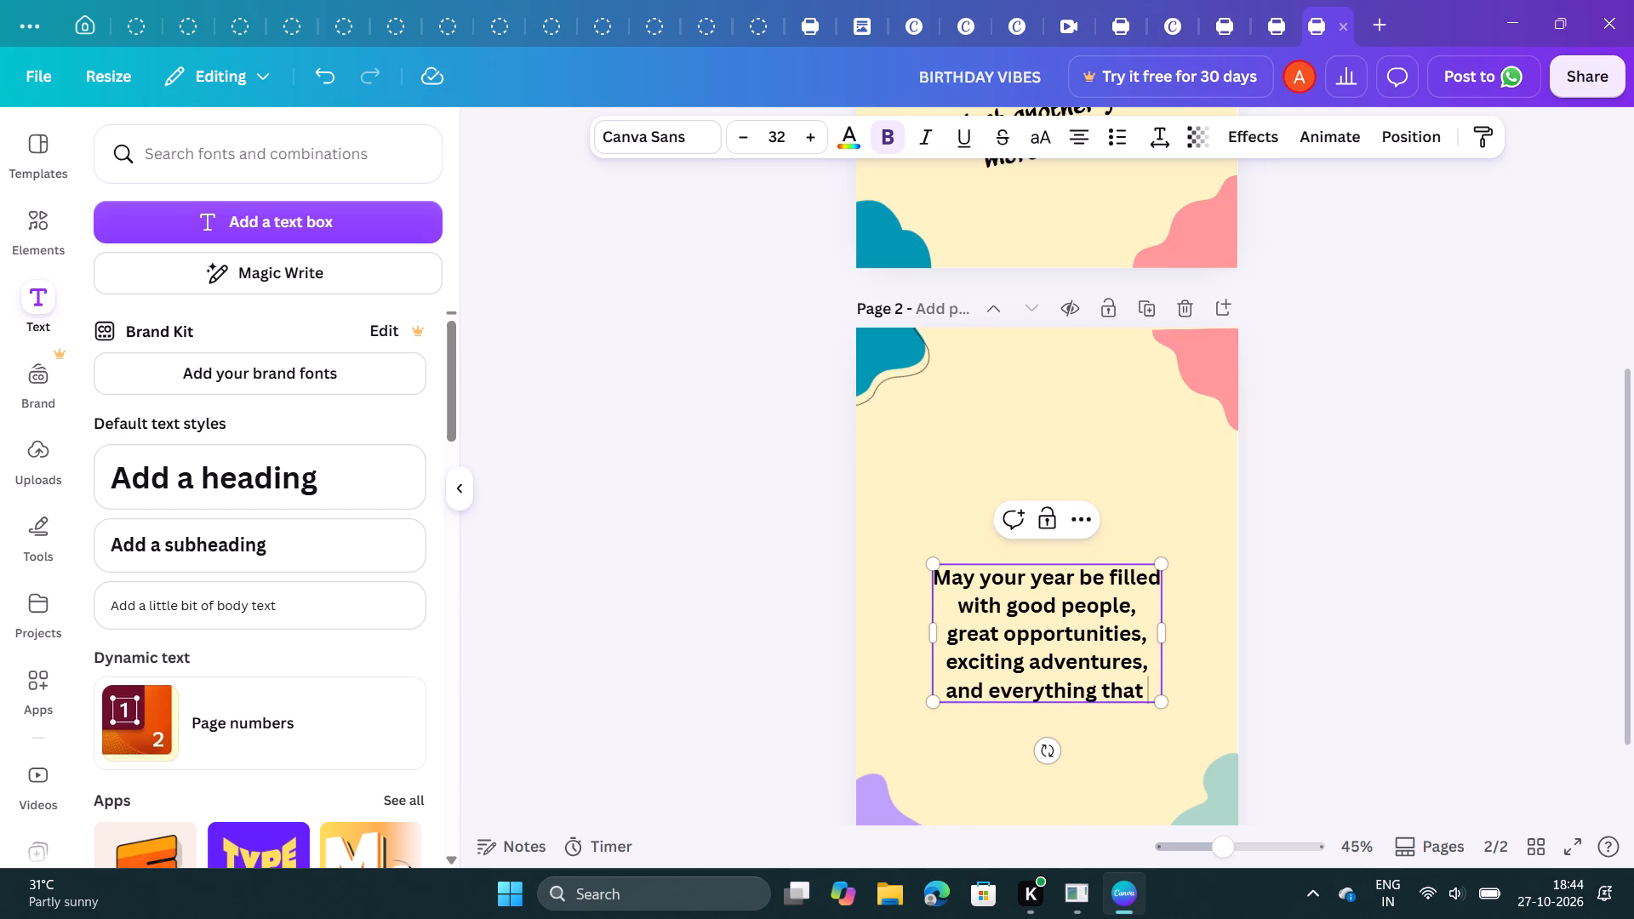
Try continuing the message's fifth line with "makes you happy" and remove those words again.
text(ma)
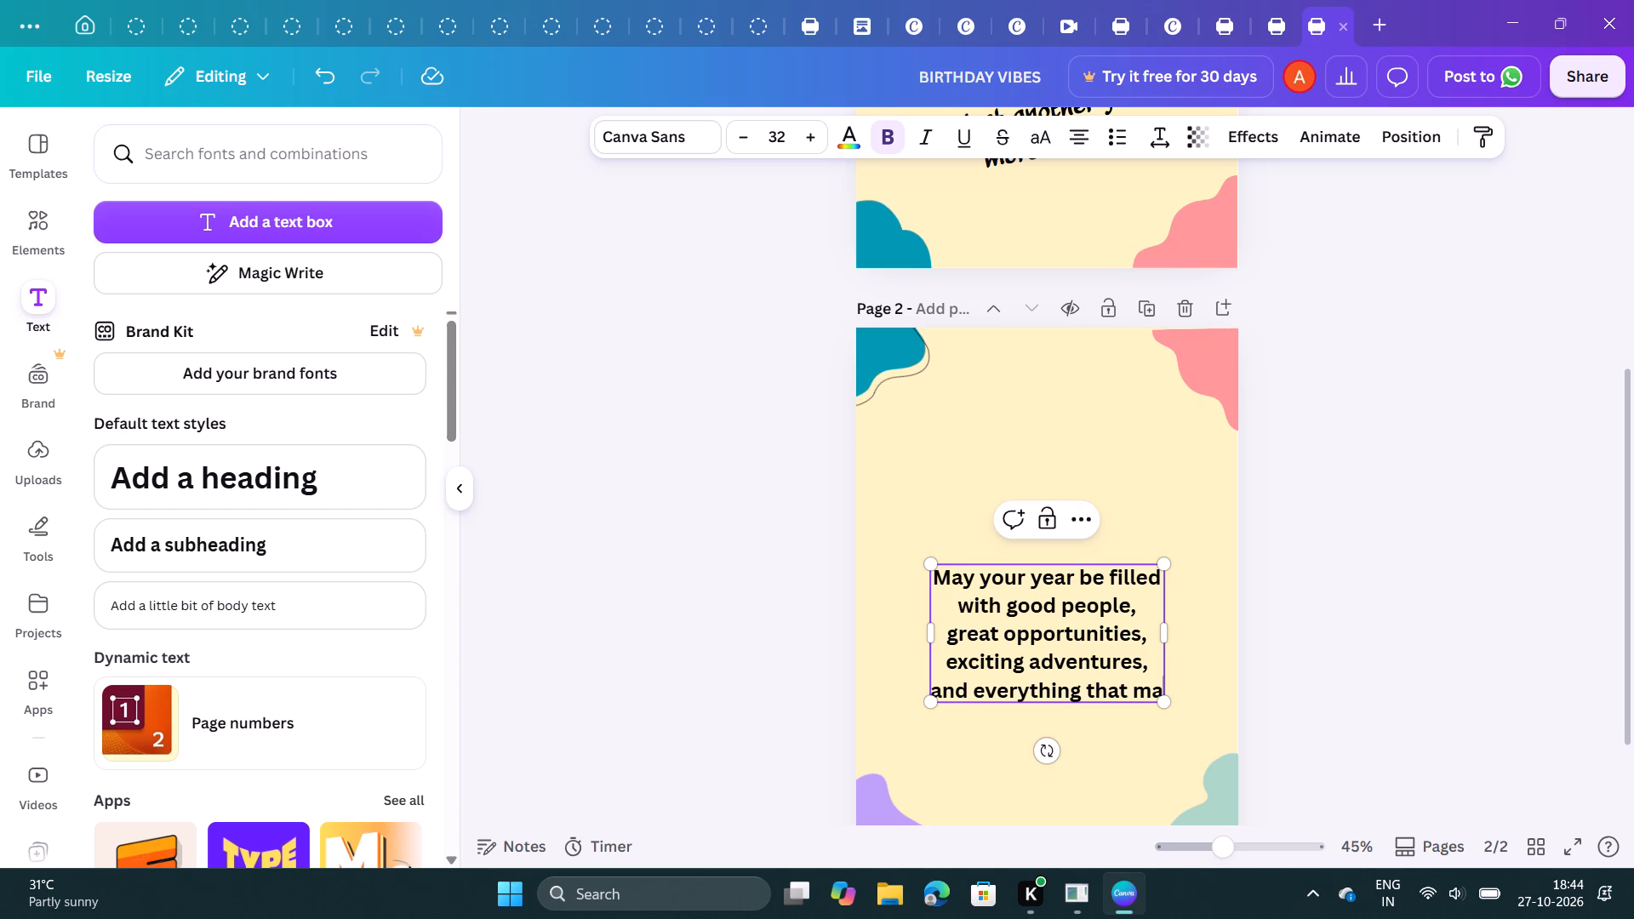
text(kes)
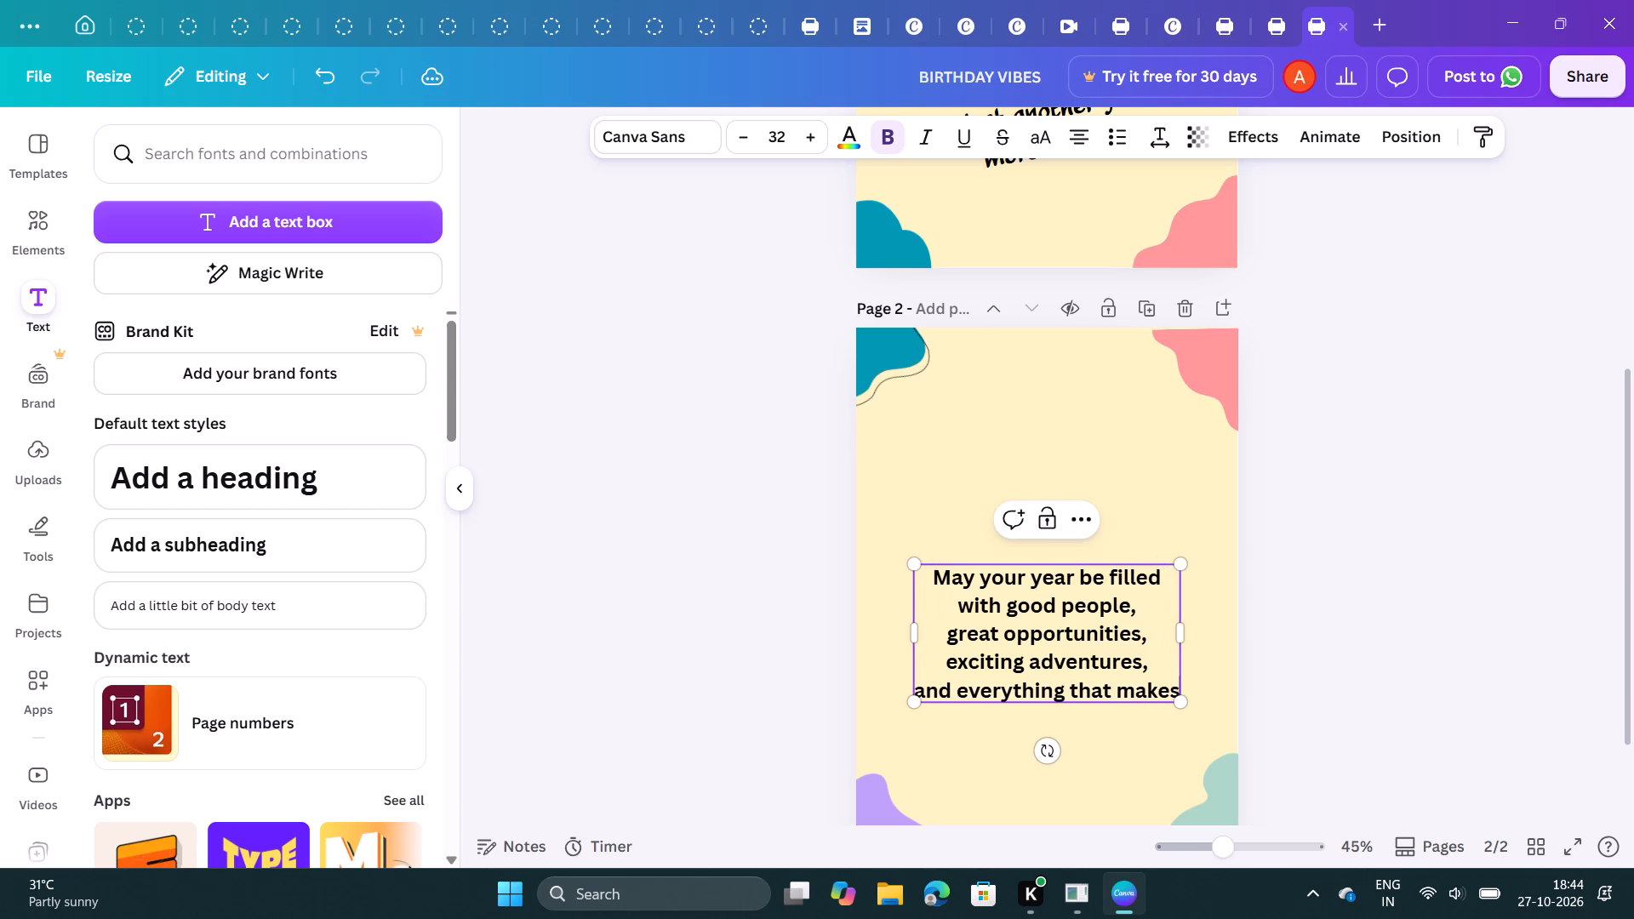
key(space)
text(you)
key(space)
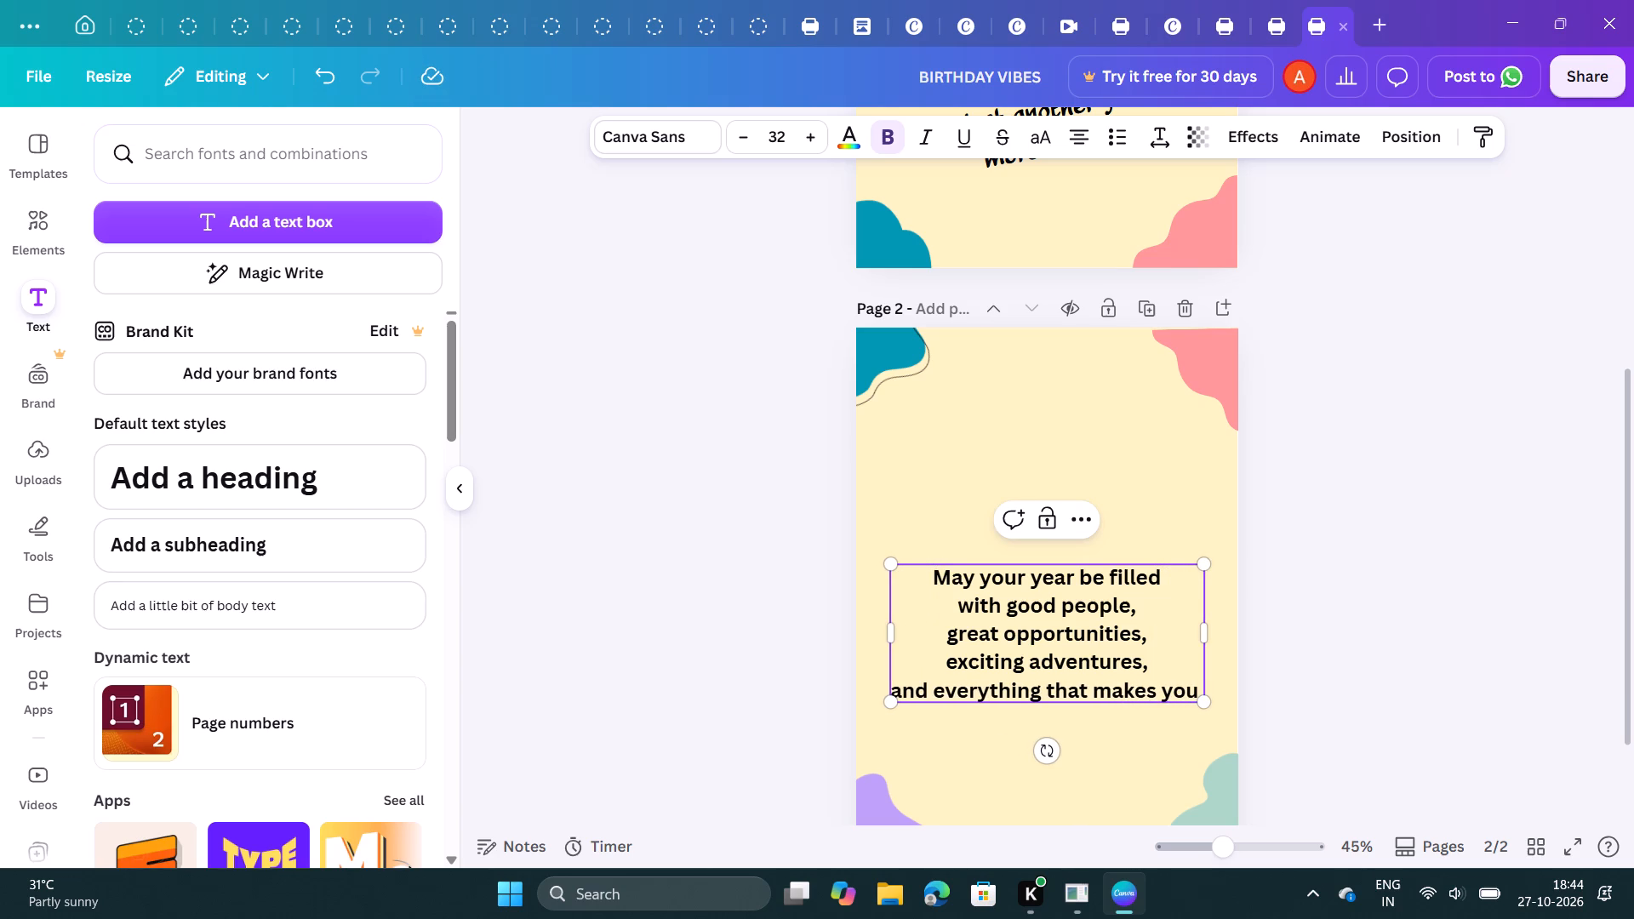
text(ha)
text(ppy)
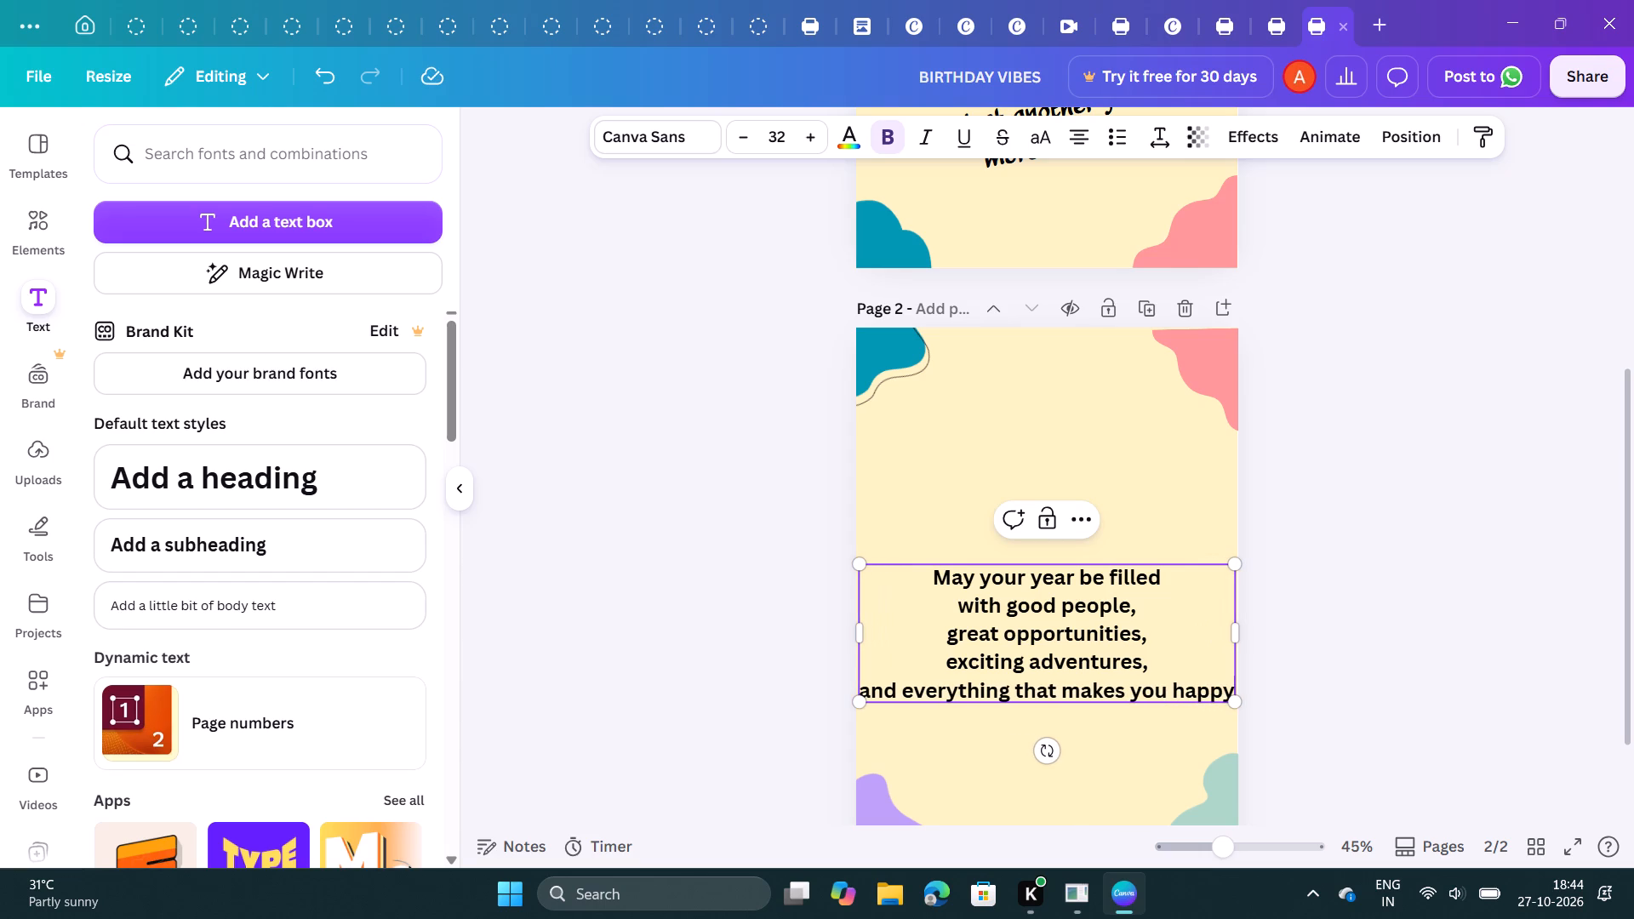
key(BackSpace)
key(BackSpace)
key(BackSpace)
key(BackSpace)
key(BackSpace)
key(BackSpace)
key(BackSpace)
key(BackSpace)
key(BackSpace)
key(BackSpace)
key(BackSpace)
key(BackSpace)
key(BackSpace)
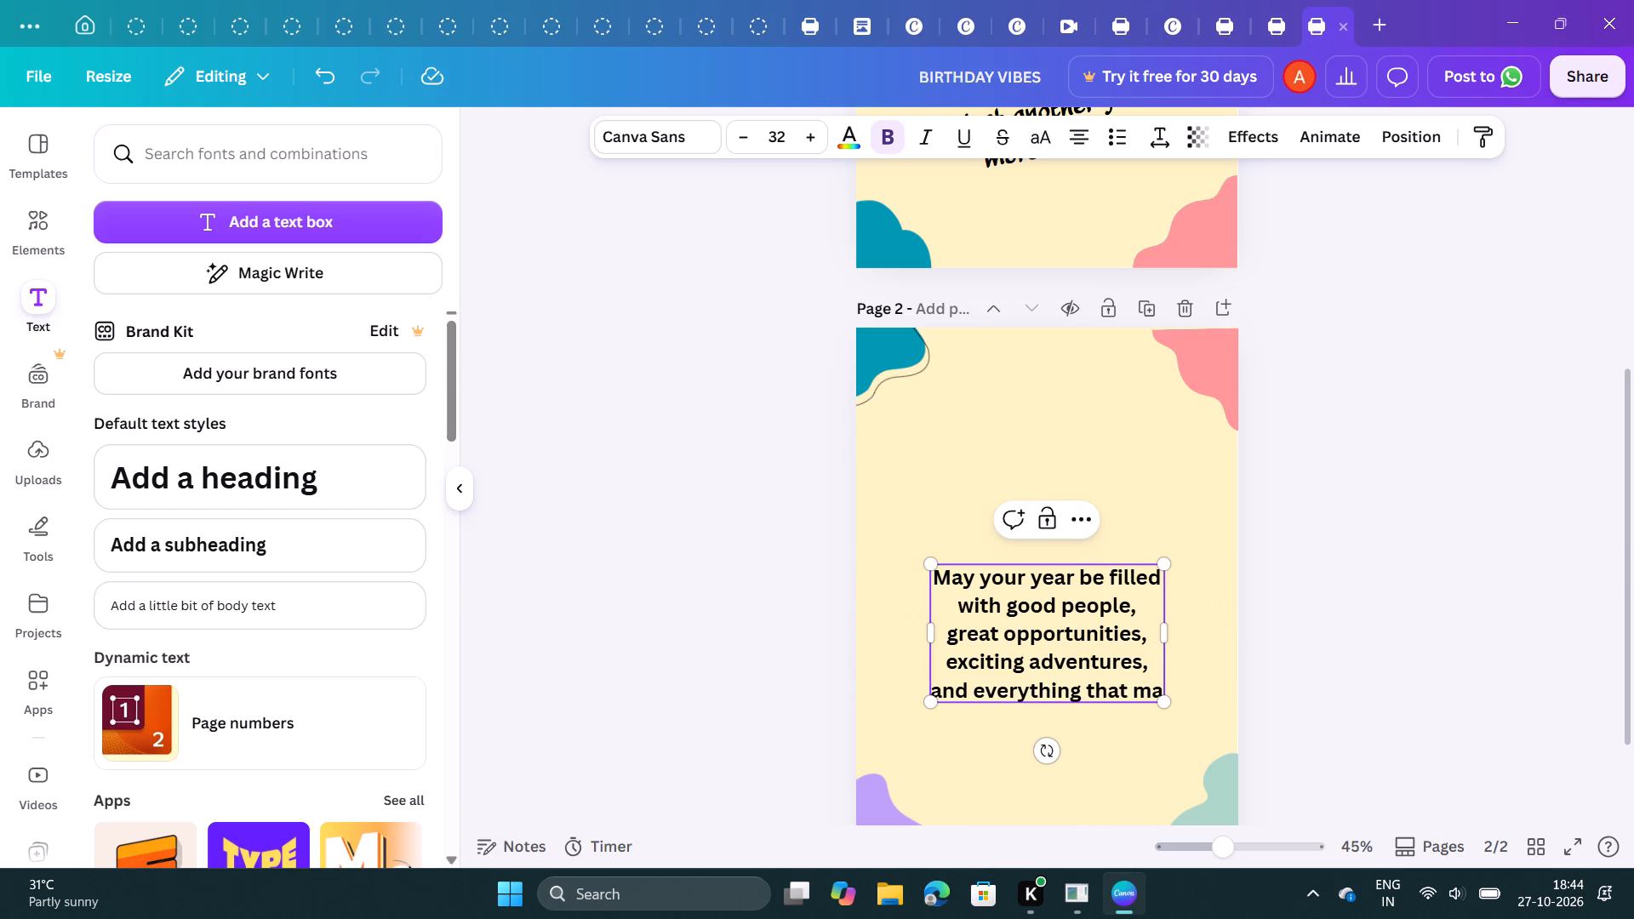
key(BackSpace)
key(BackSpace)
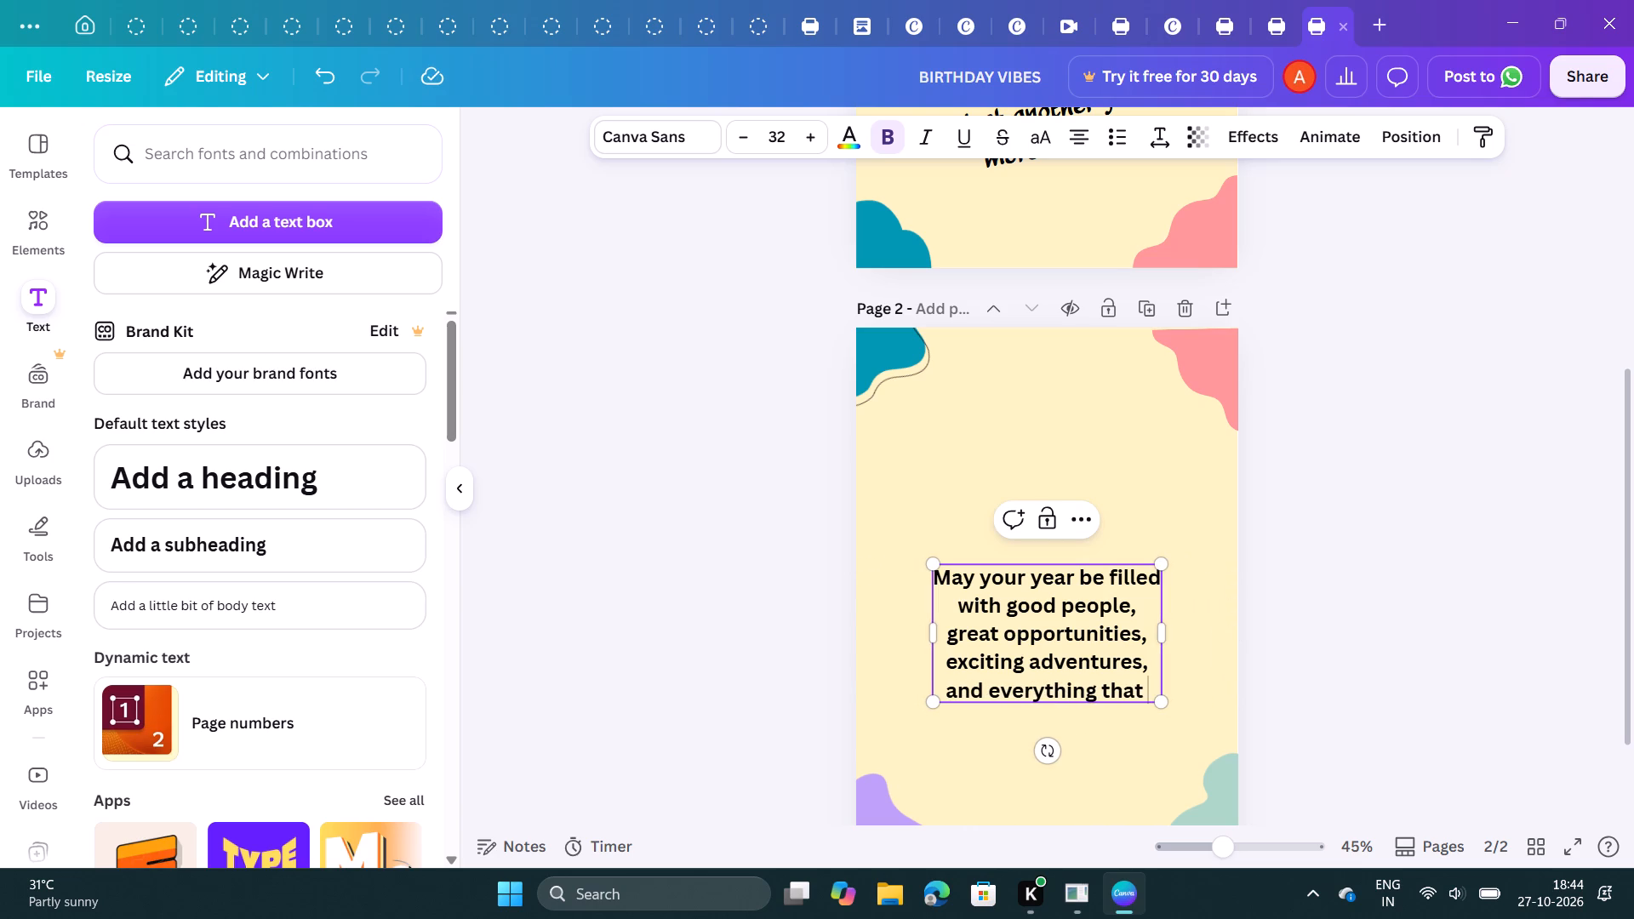
Add a sixth line to the page 2 message reading "makes you happy.".
key(Return)
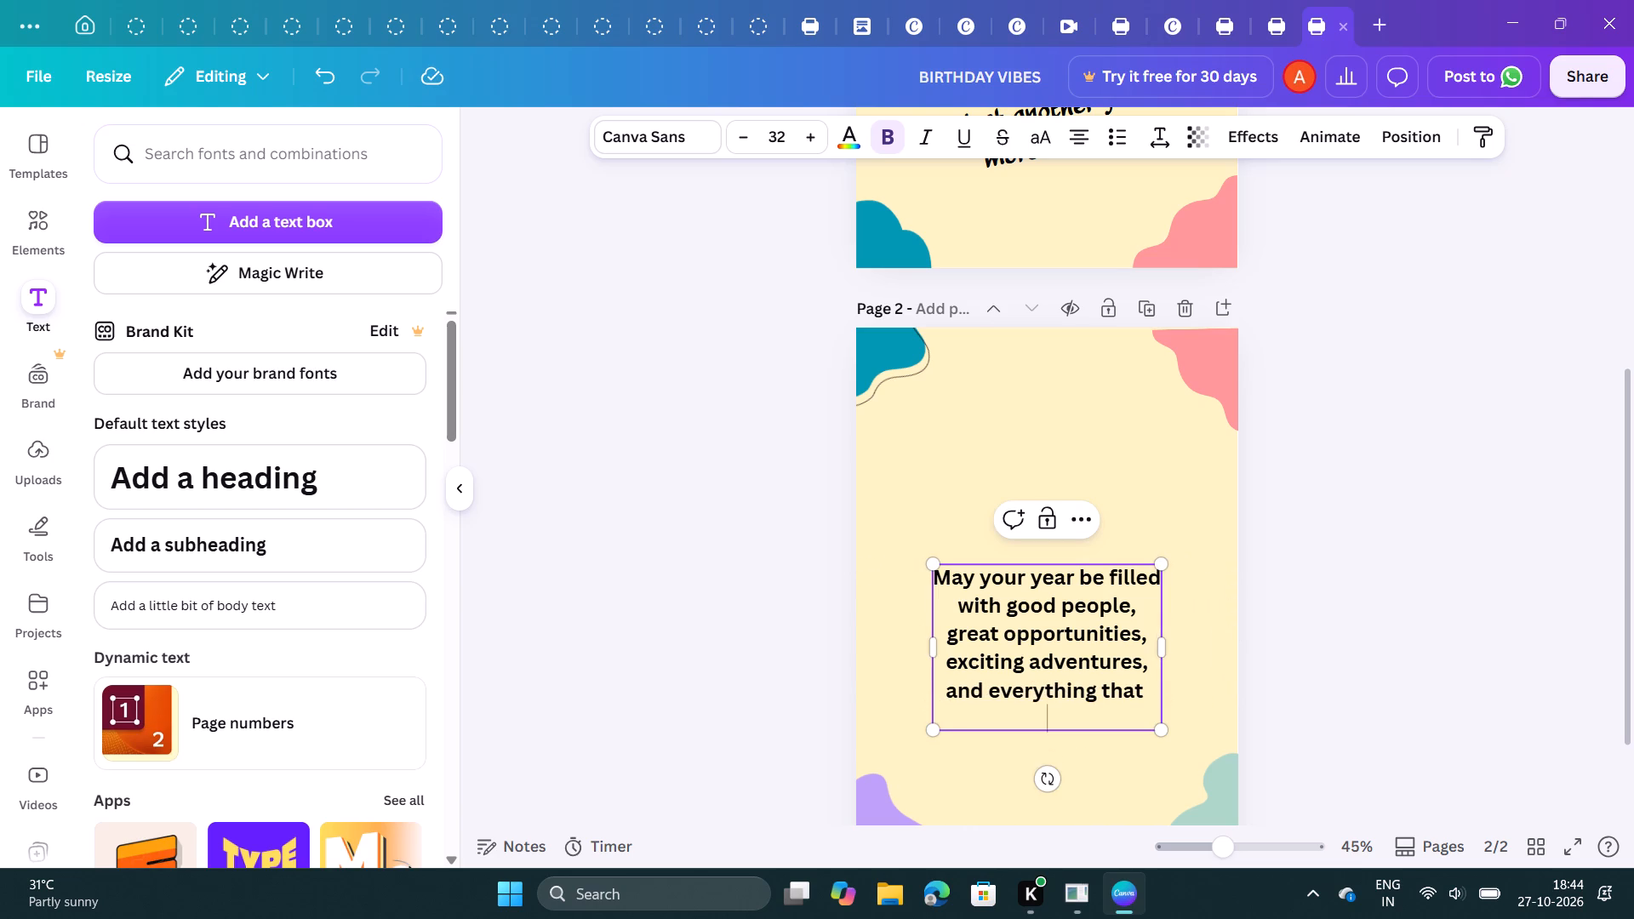
key(m)
key(a)
key(k)
text(es)
key(space)
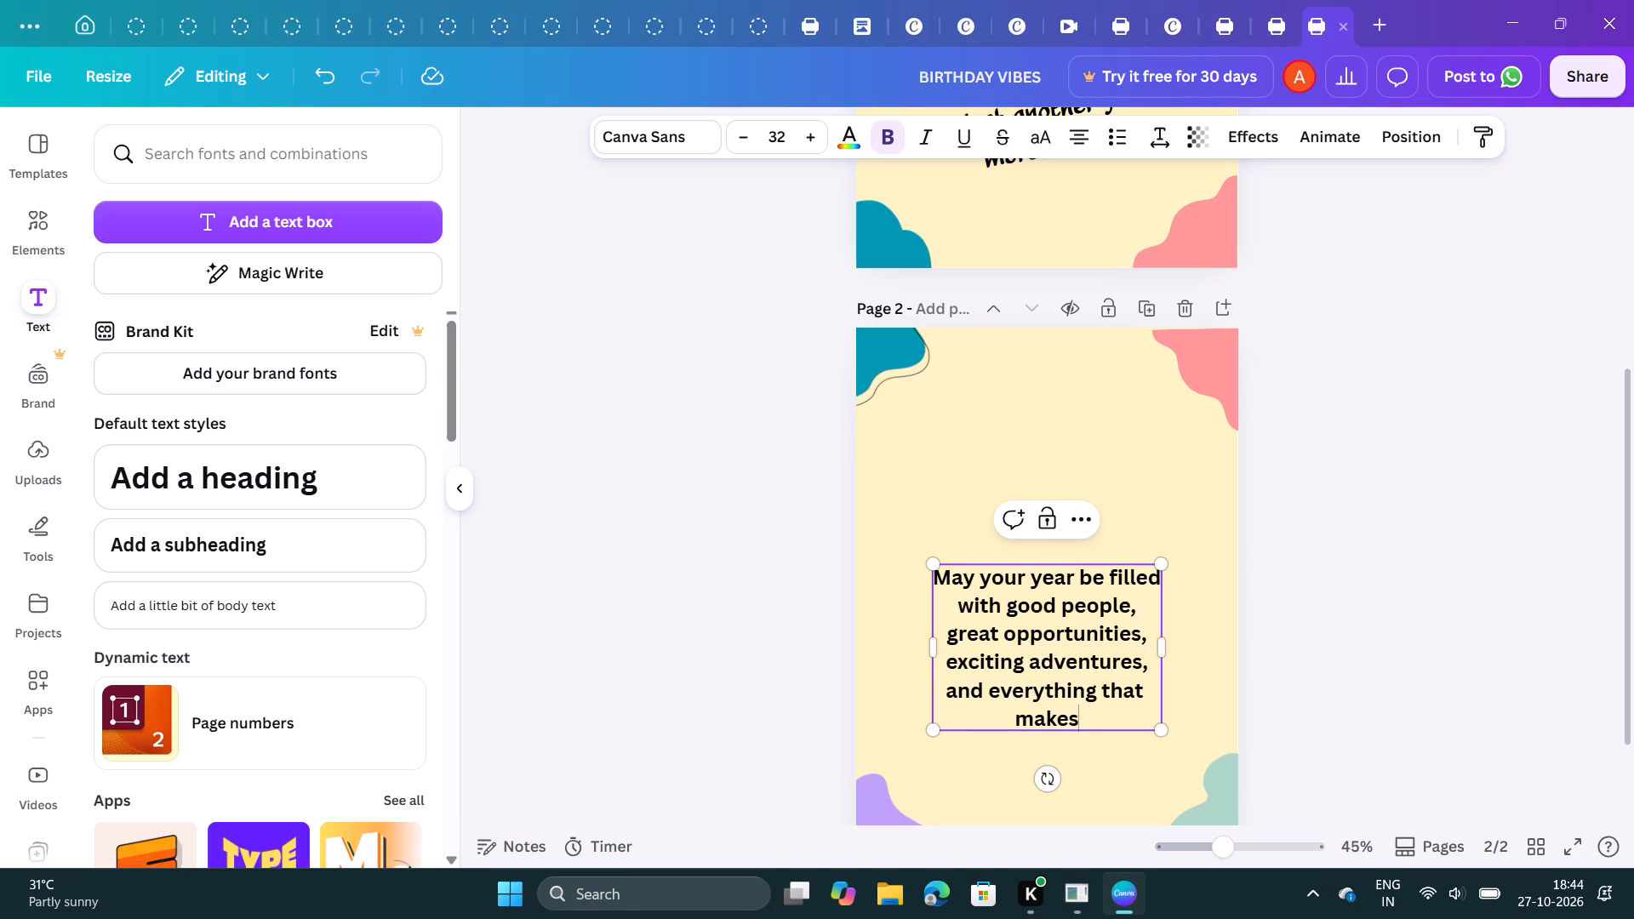
text(you ha)
text(pp)
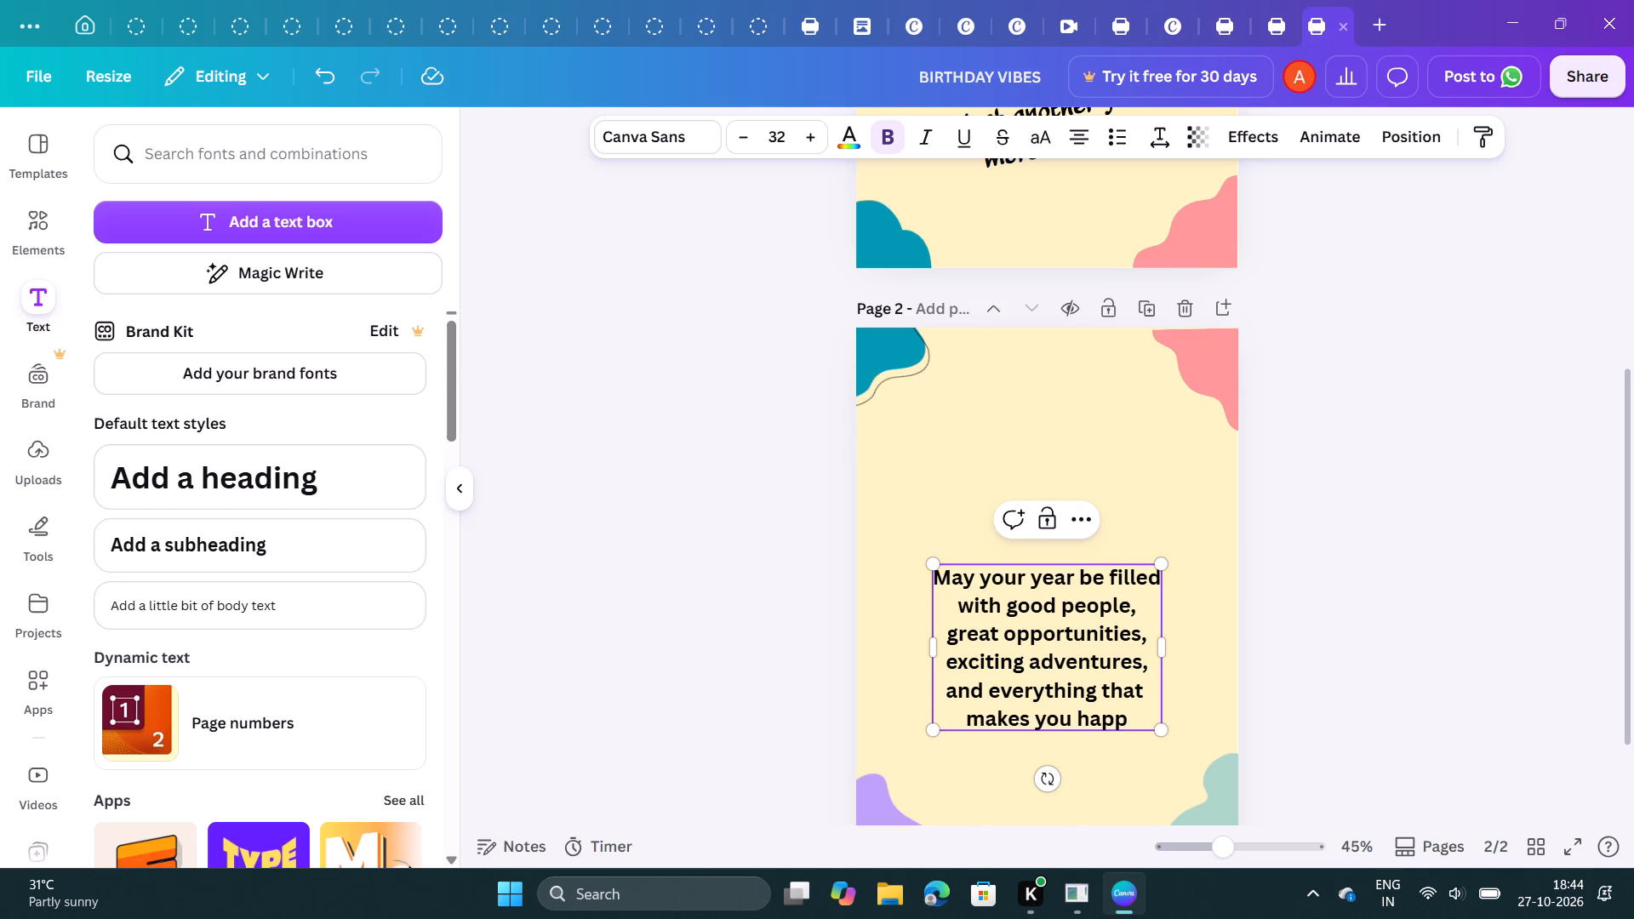
key(y)
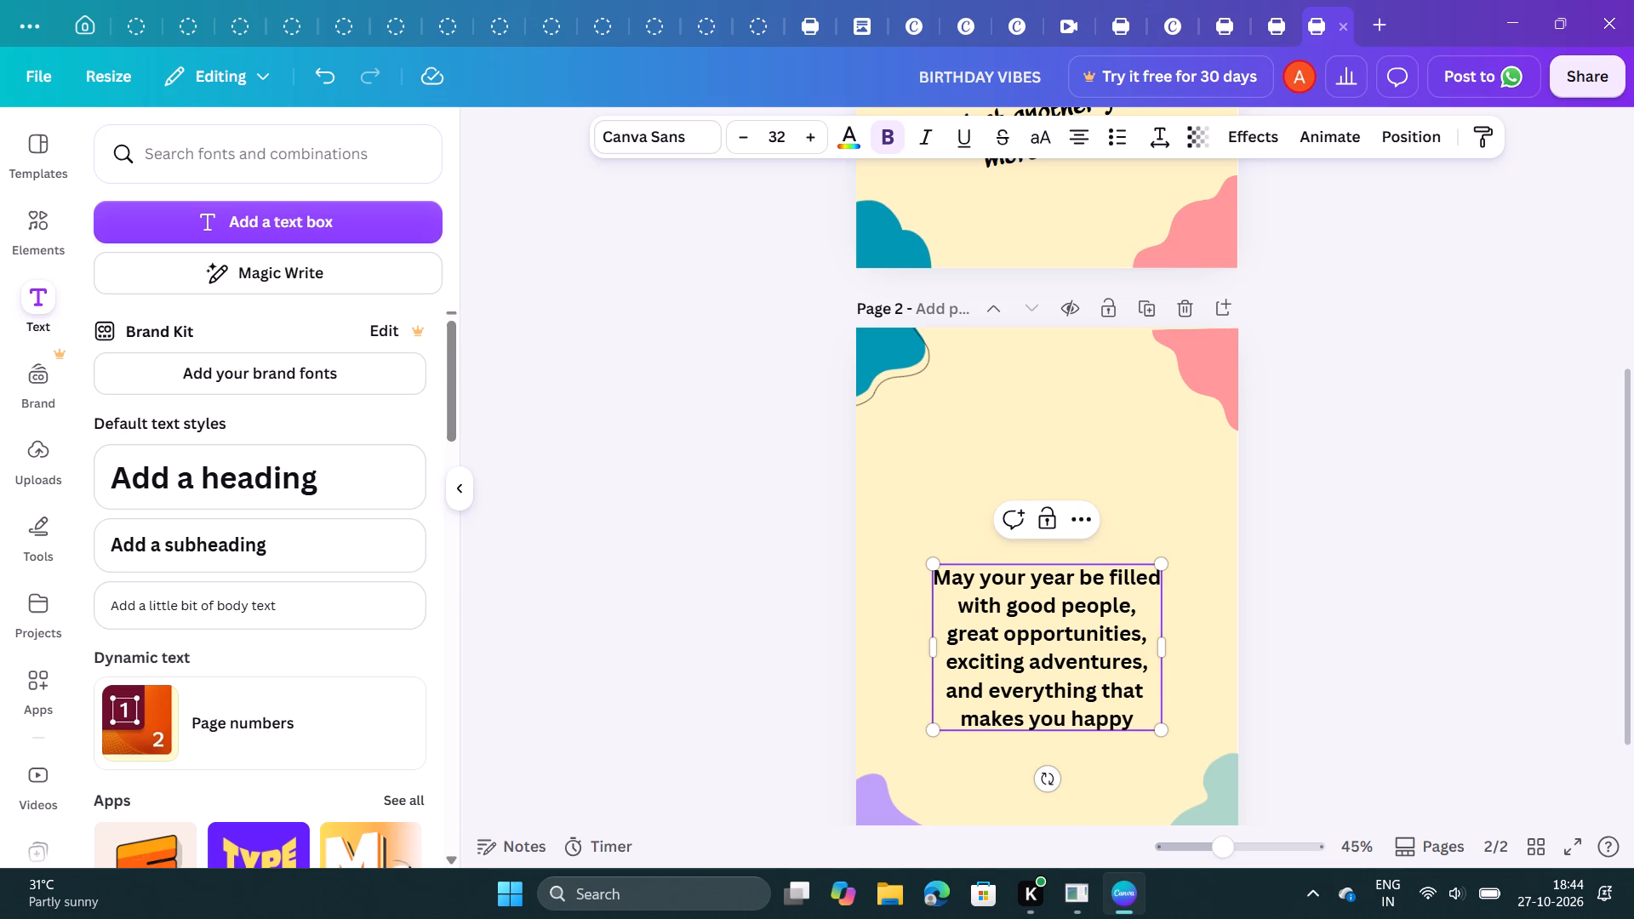
key(period)
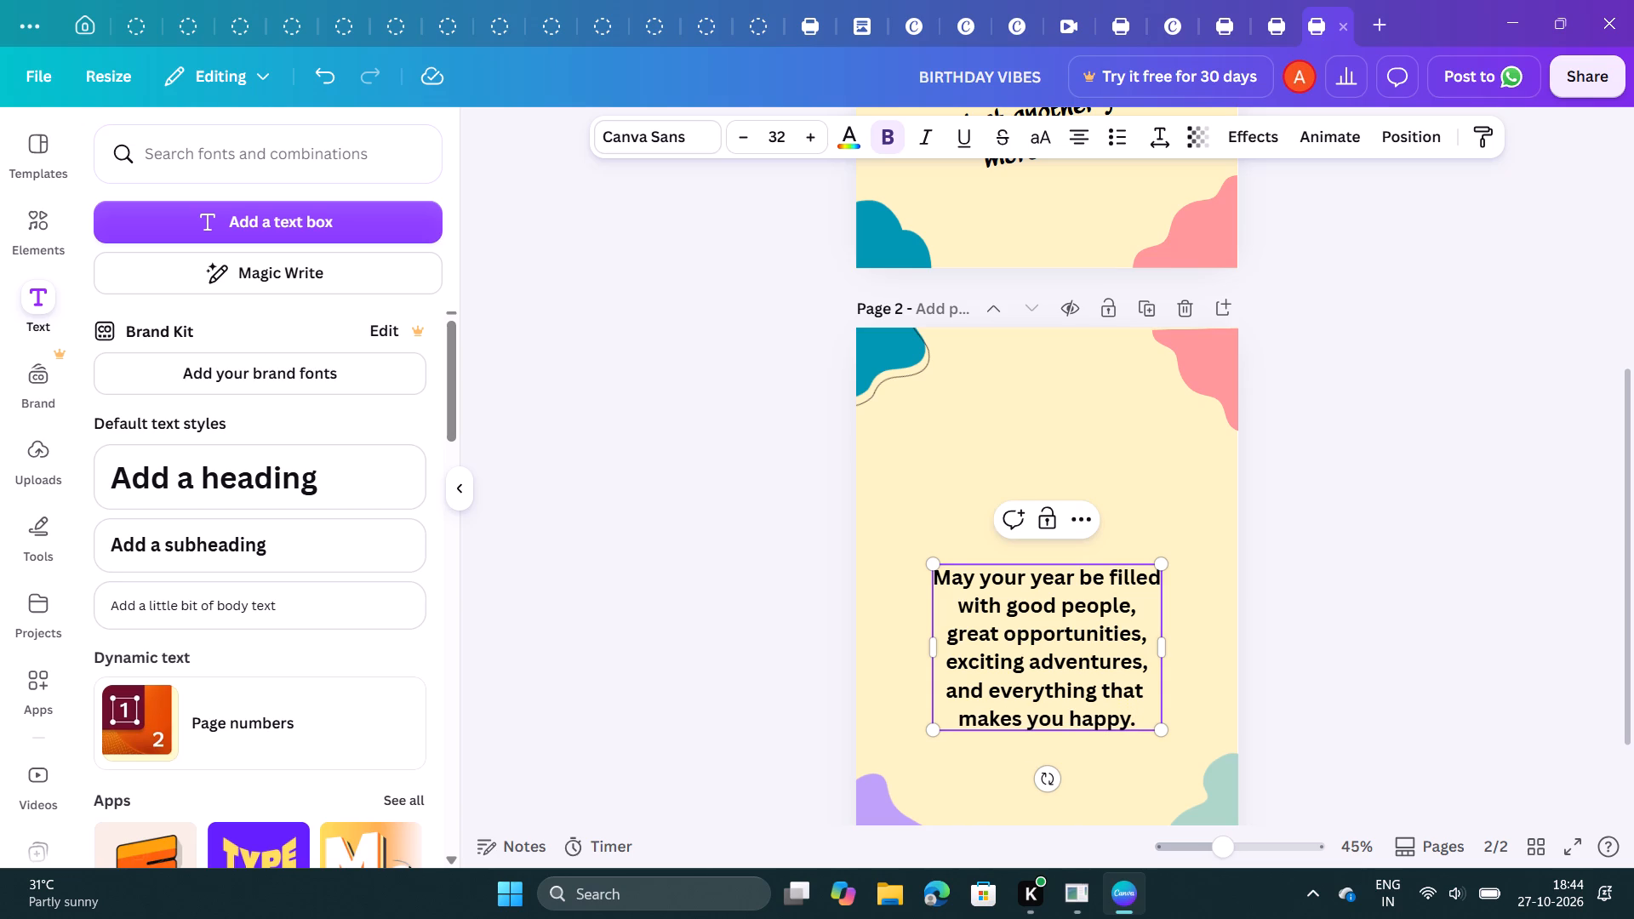
Move the message text up to the upper part of page 2, centred horizontally between the corner shapes.
drag(976, 577, 972, 465)
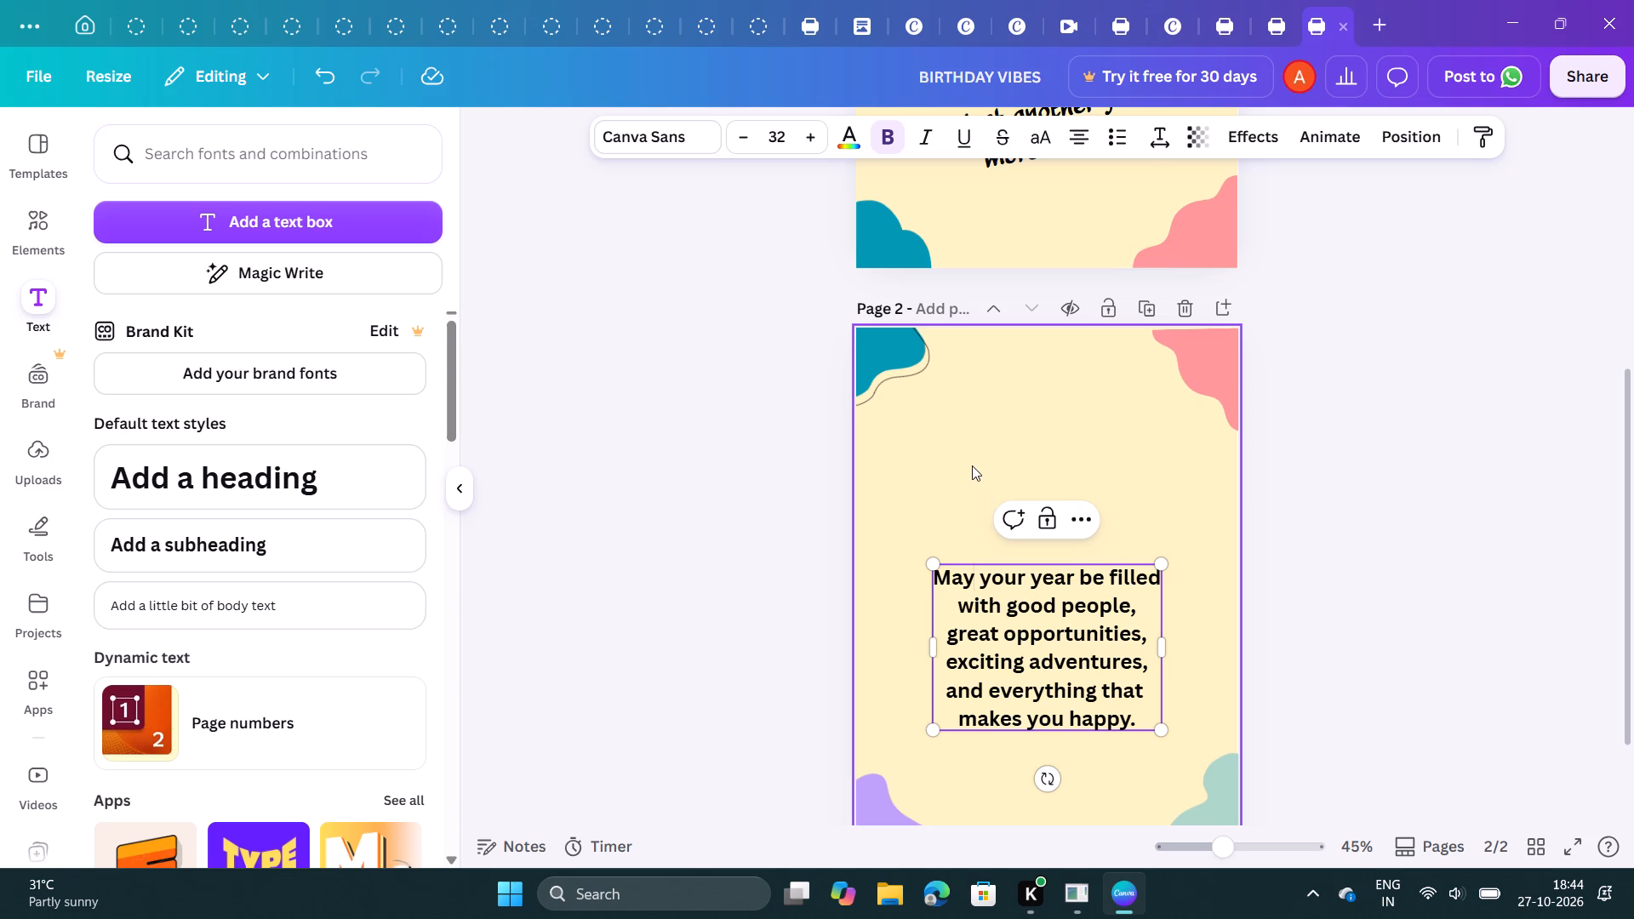
click(972, 465)
click(972, 465)
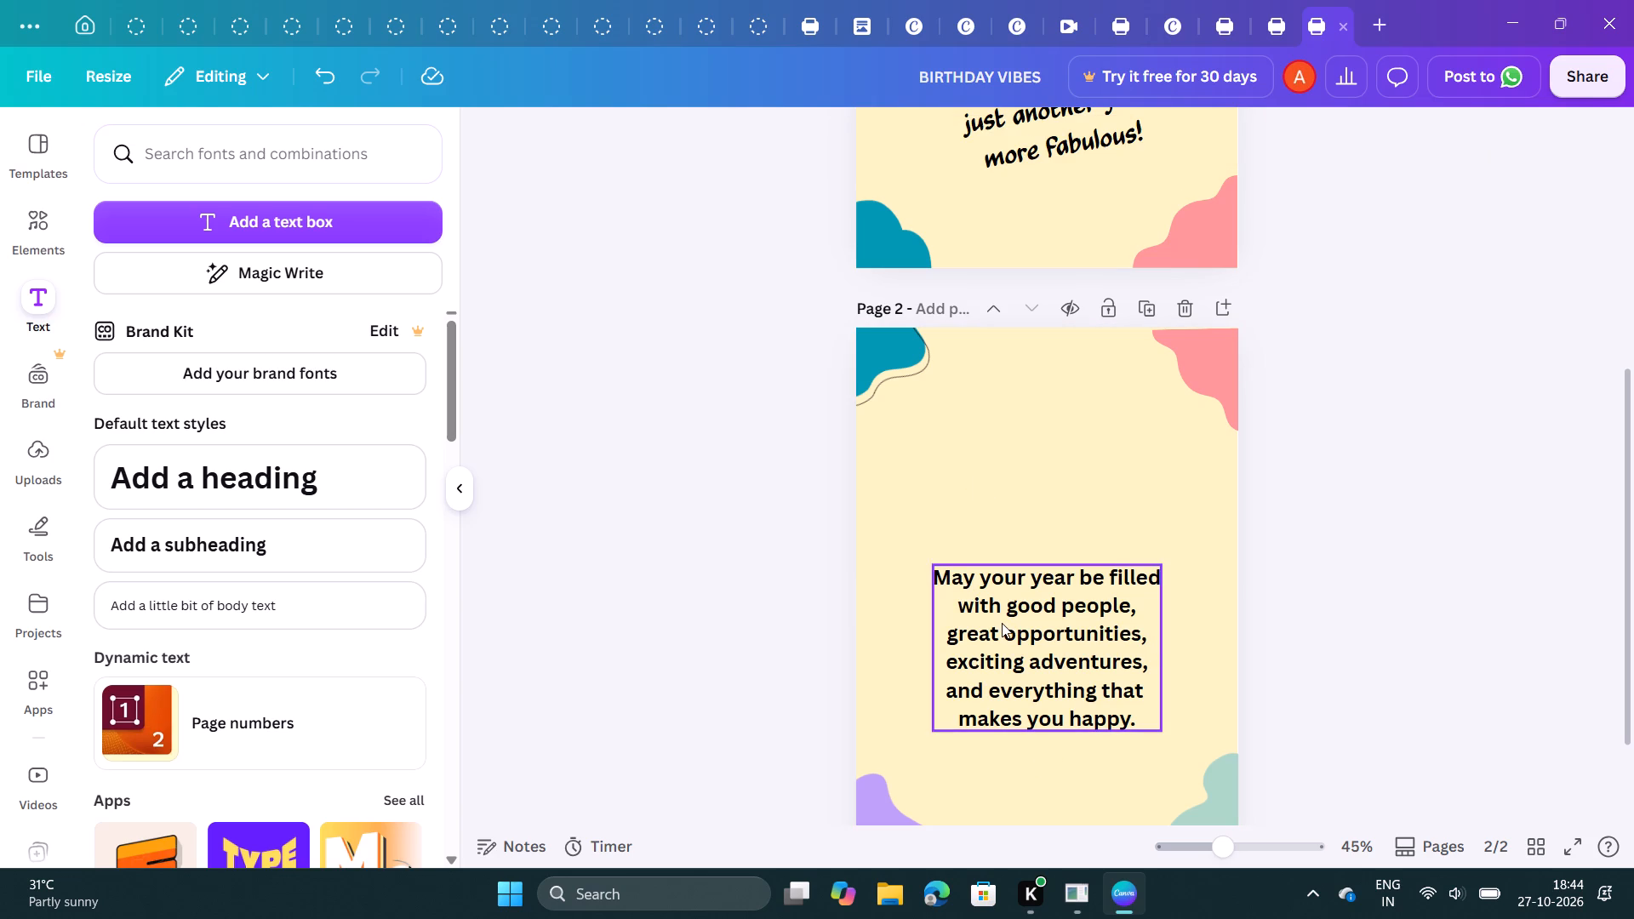
click(1002, 623)
drag(1002, 623, 999, 499)
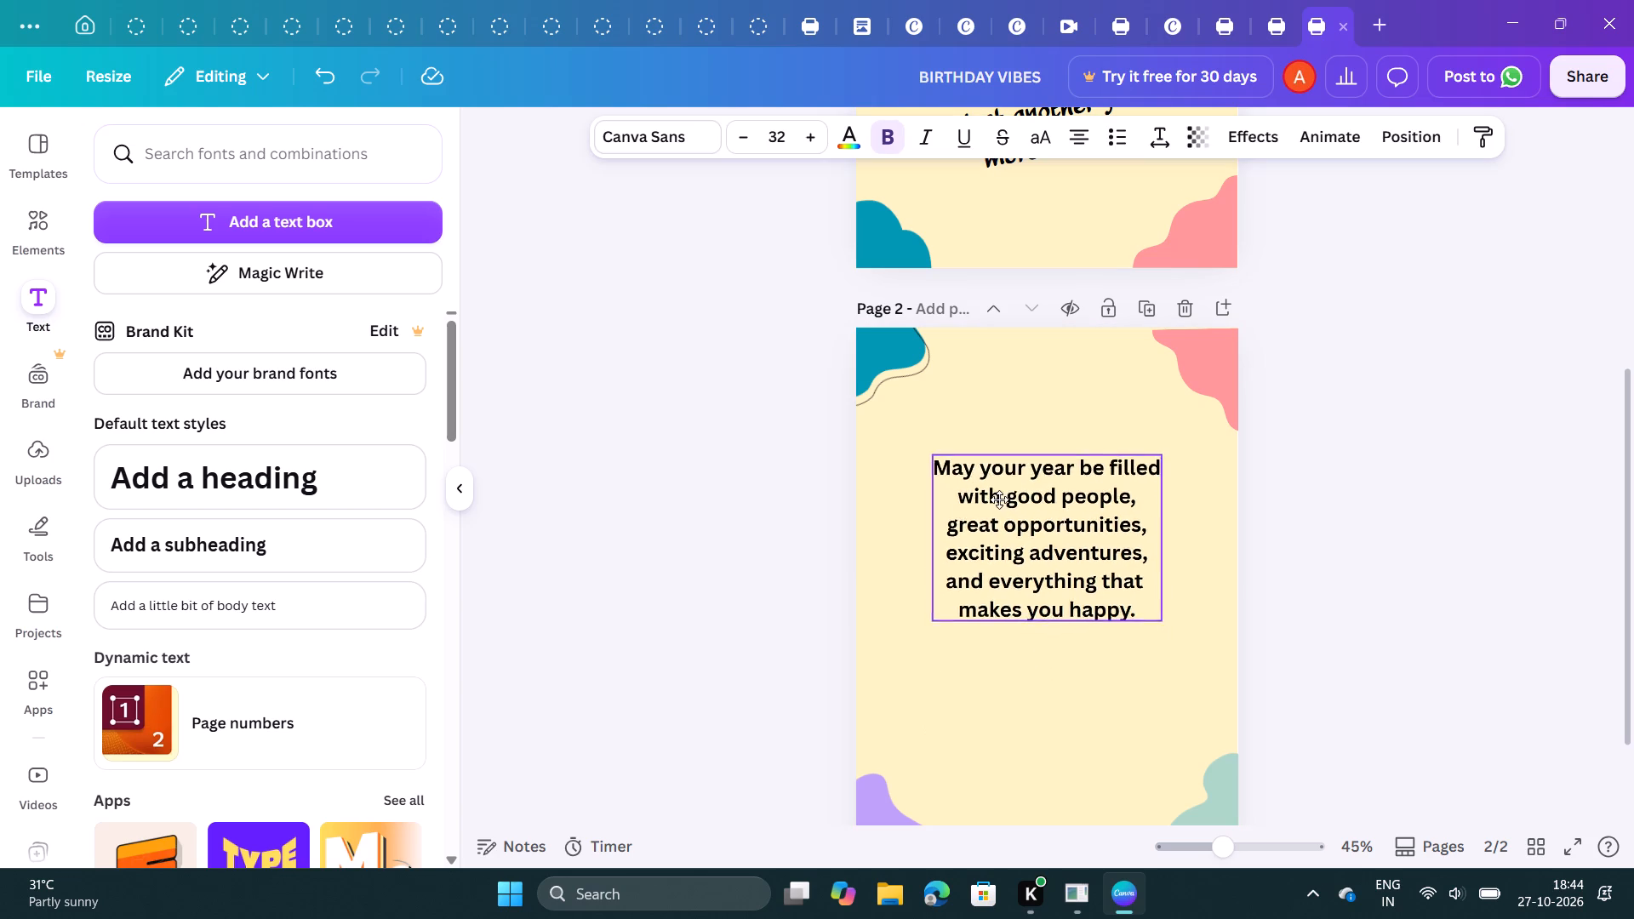
drag(999, 499, 991, 437)
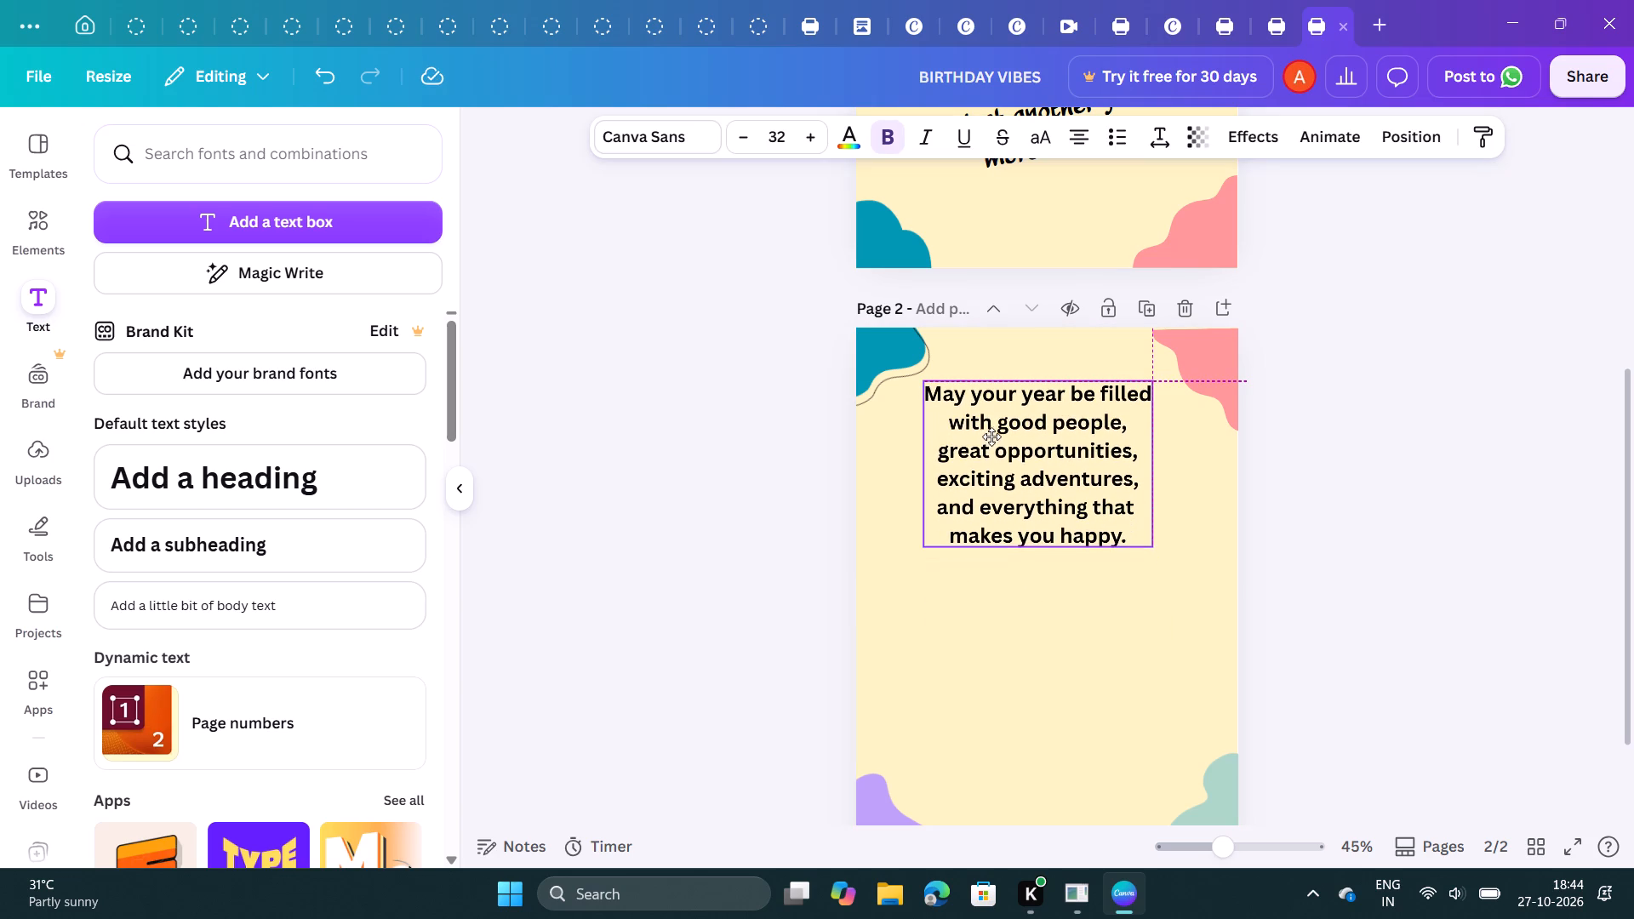
drag(991, 437, 1002, 433)
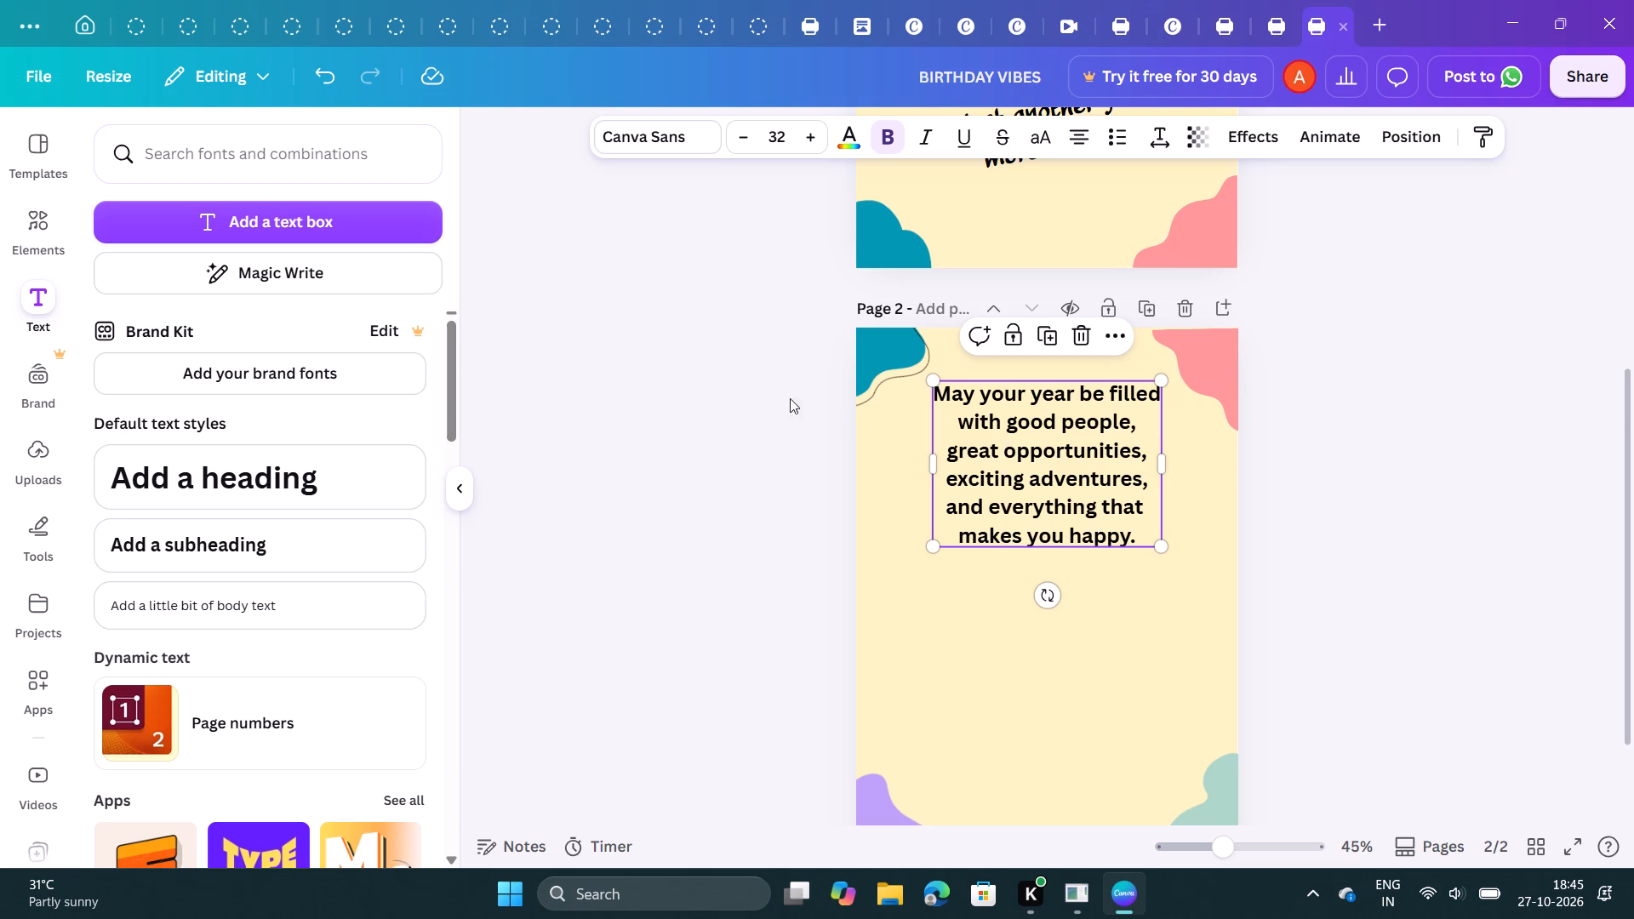
Try the Inter and DM Sans fonts on the page 2 message and settle on Open Sauce.
click(676, 140)
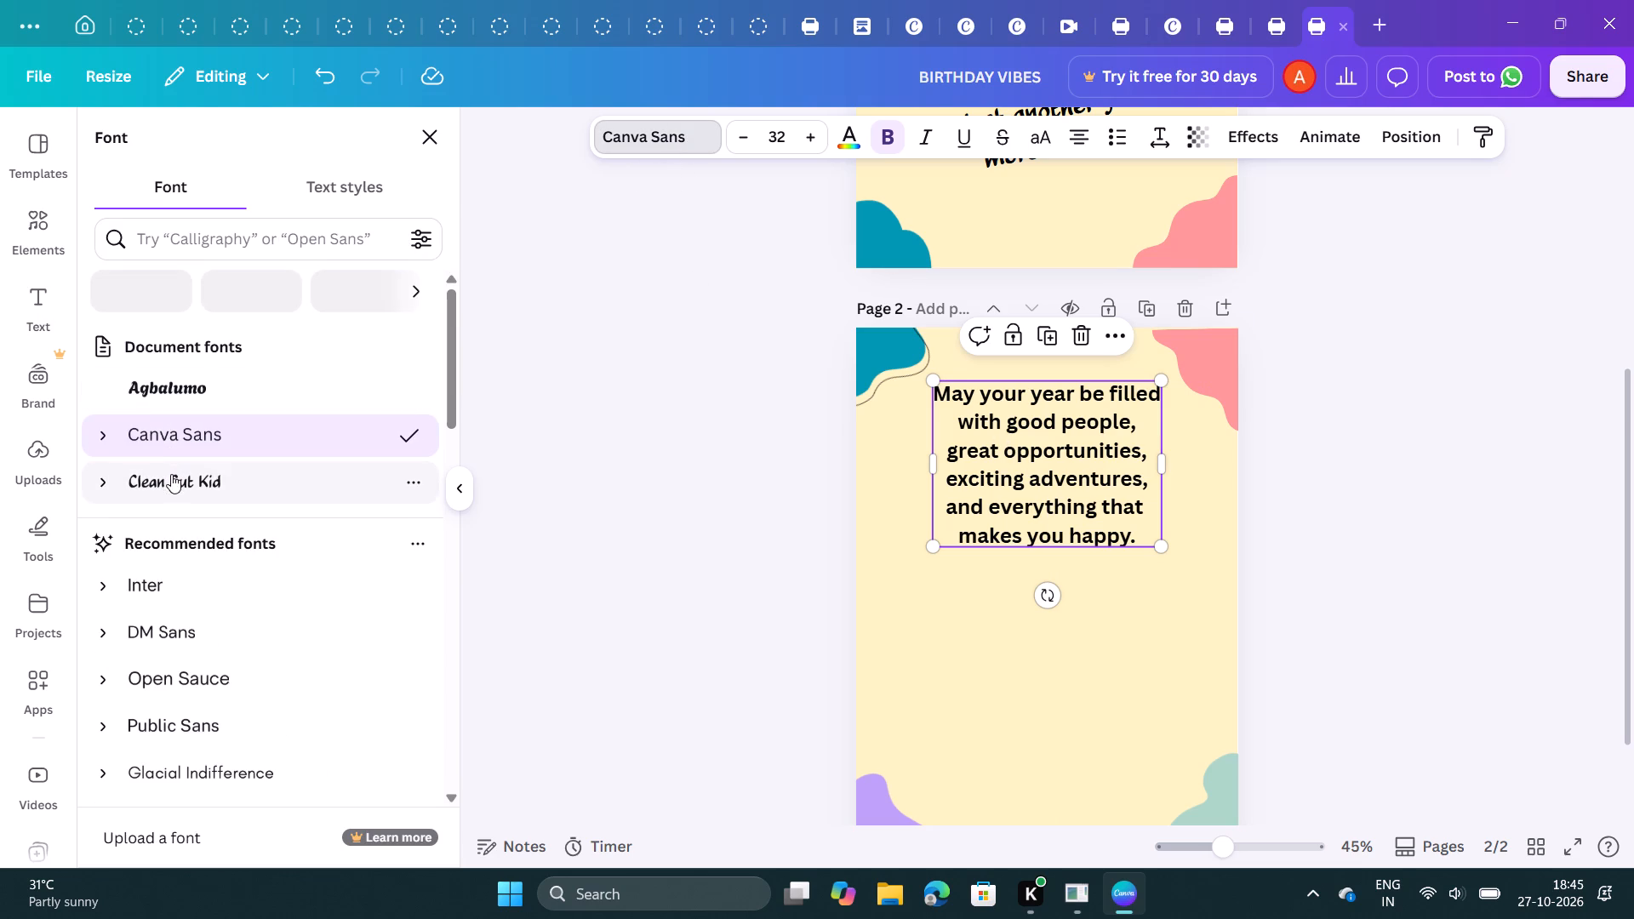
click(167, 582)
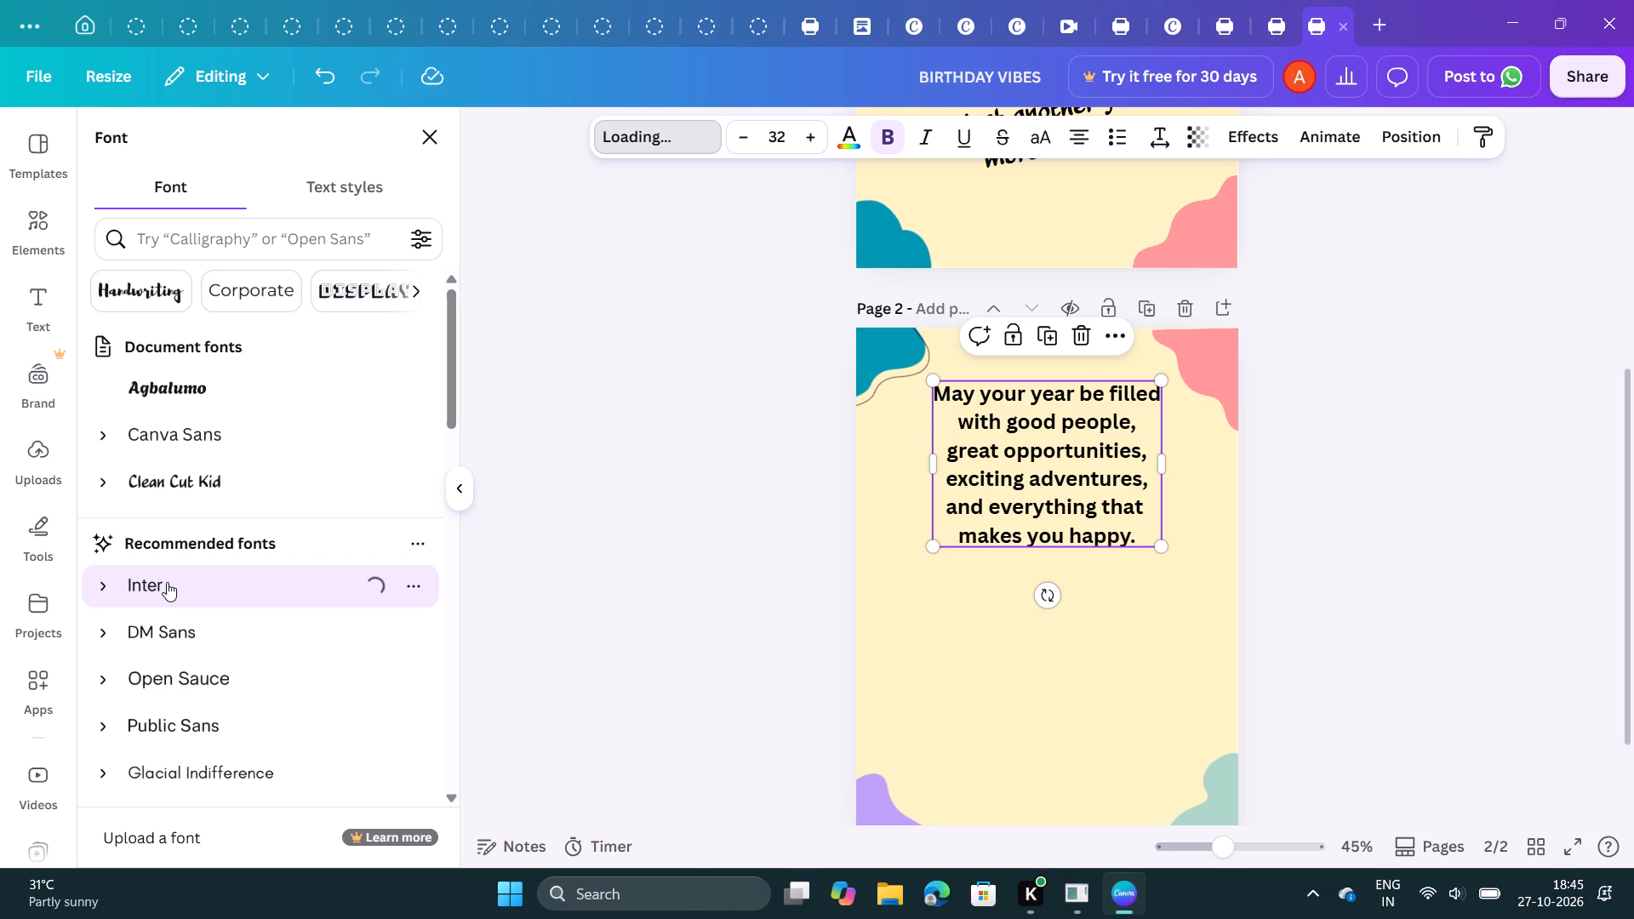
click(164, 621)
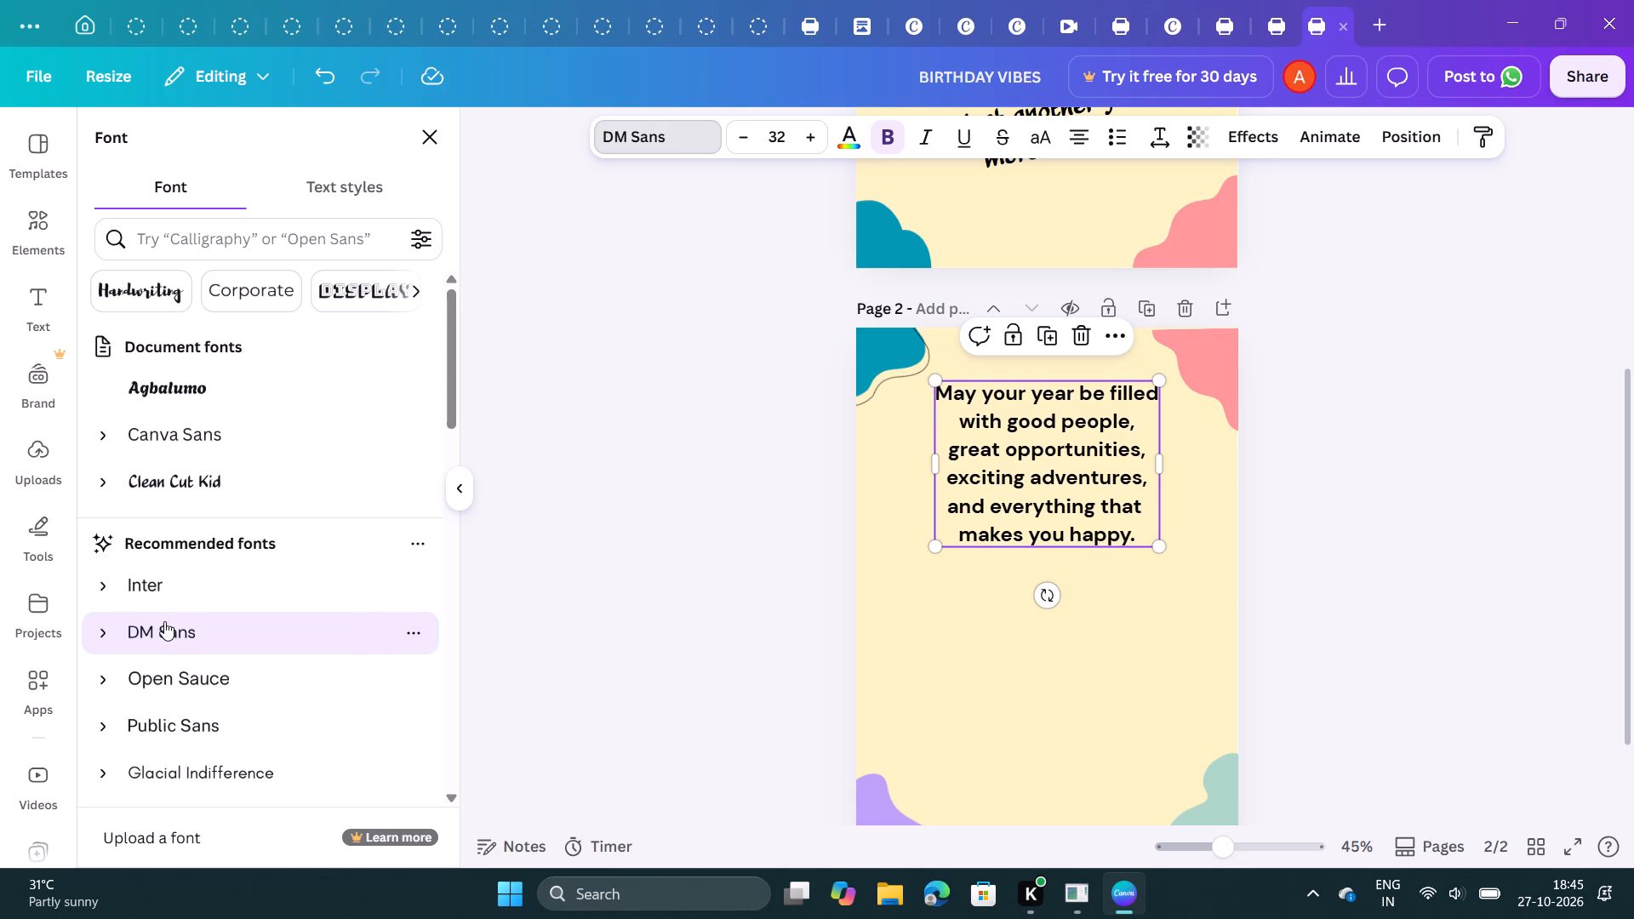
click(164, 678)
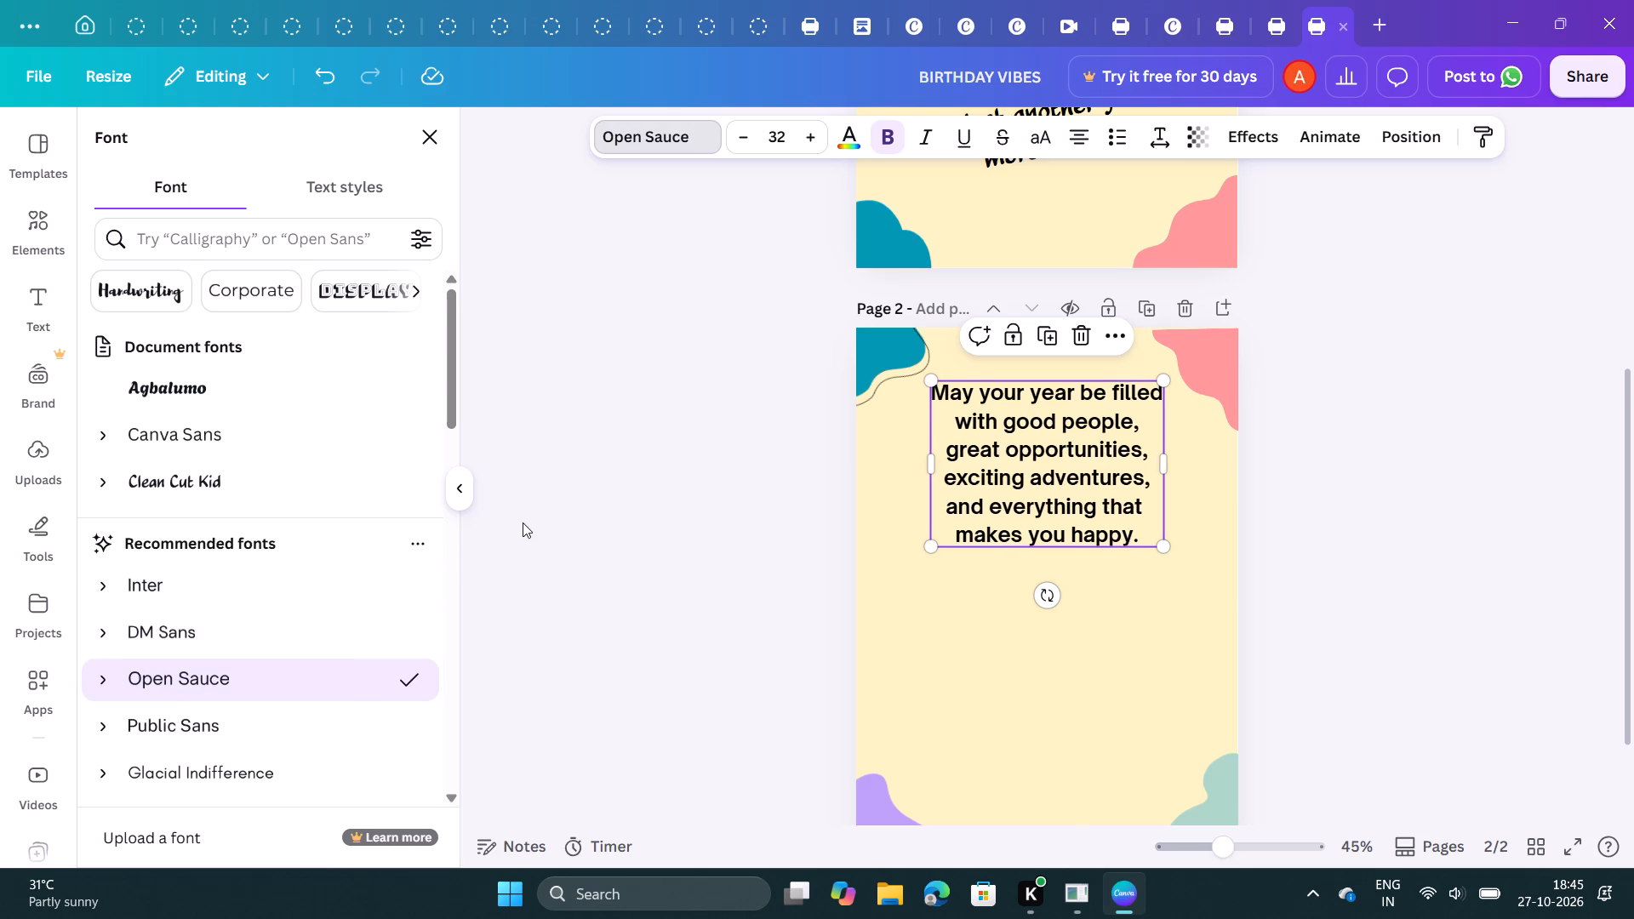
Remove the bold formatting from the page 2 message.
click(887, 137)
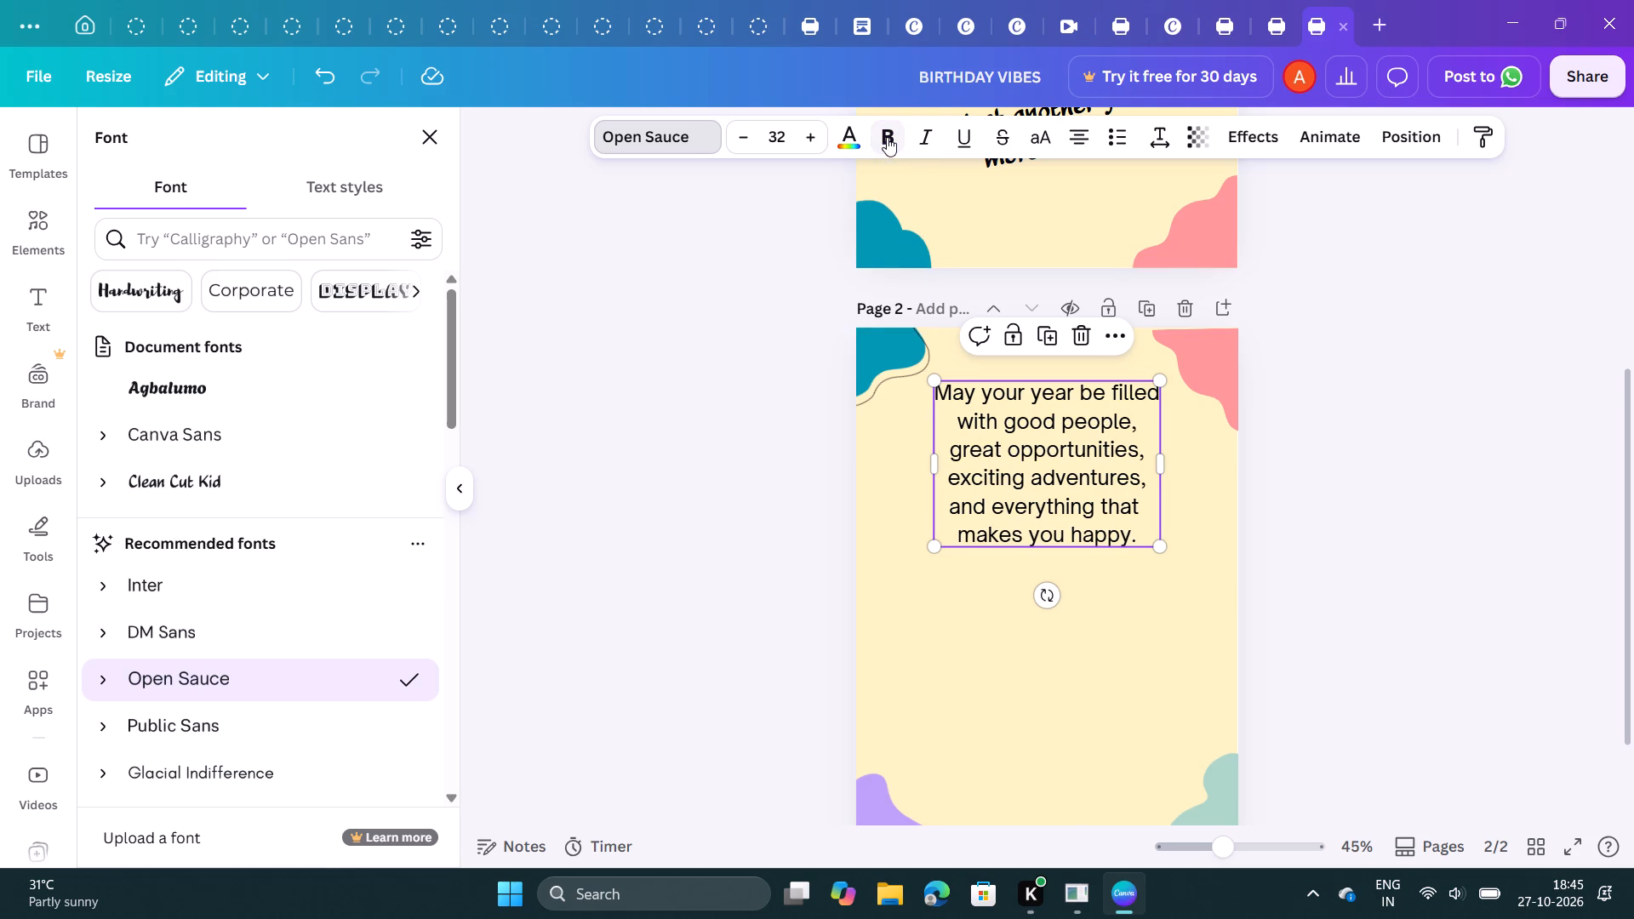
click(786, 279)
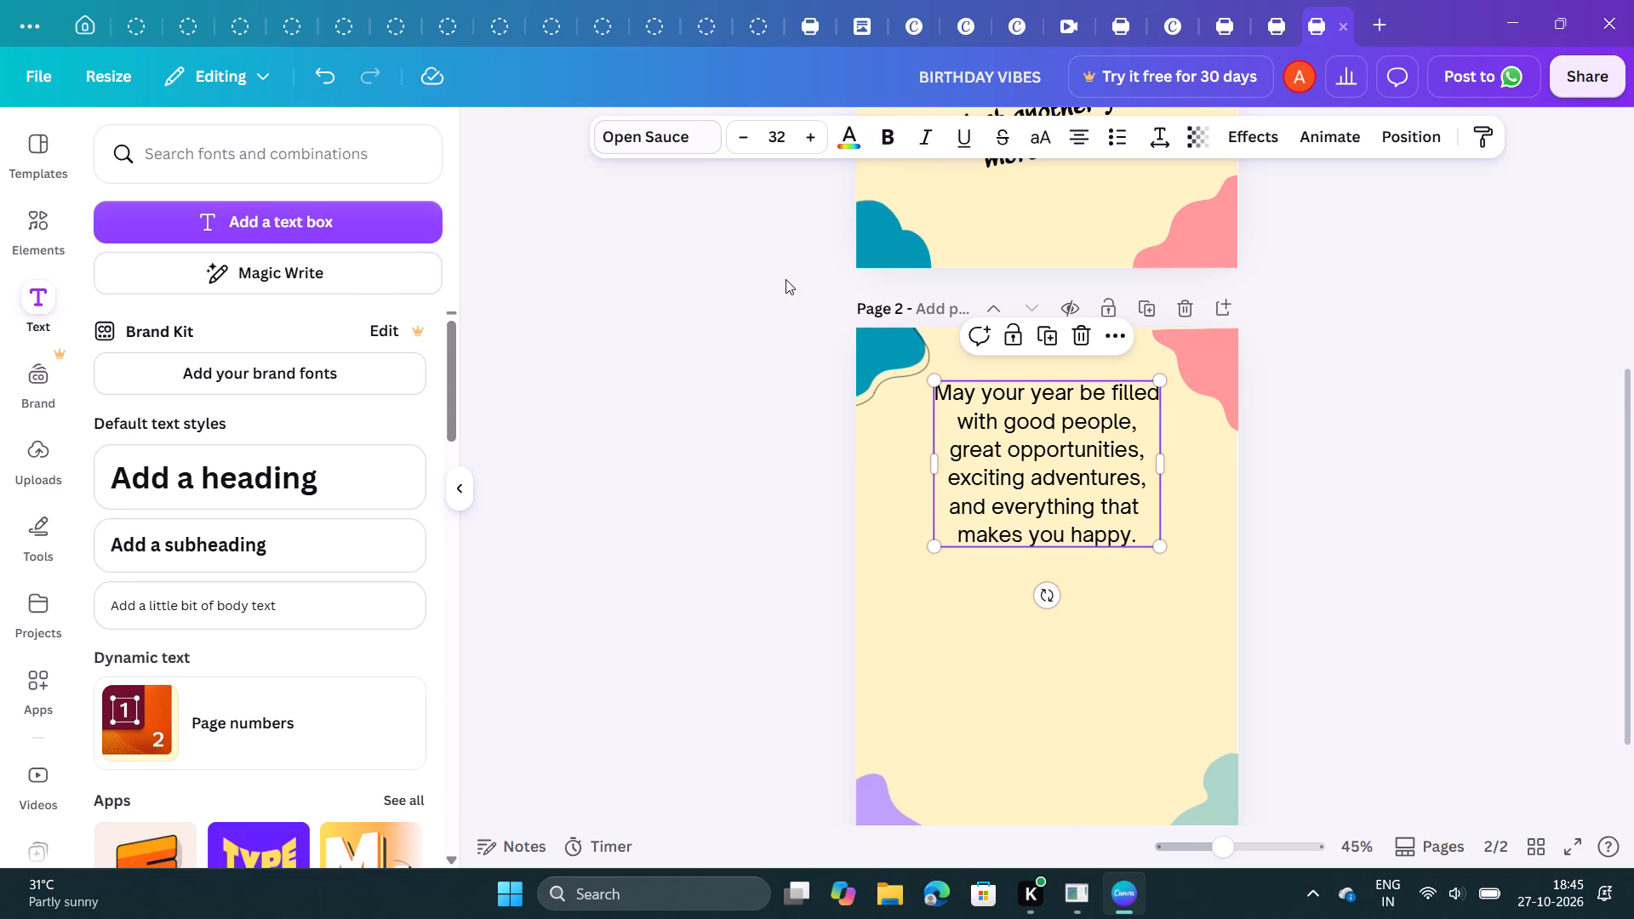
Nudge the page 2 message slightly higher and set its font size to 31.
click(974, 443)
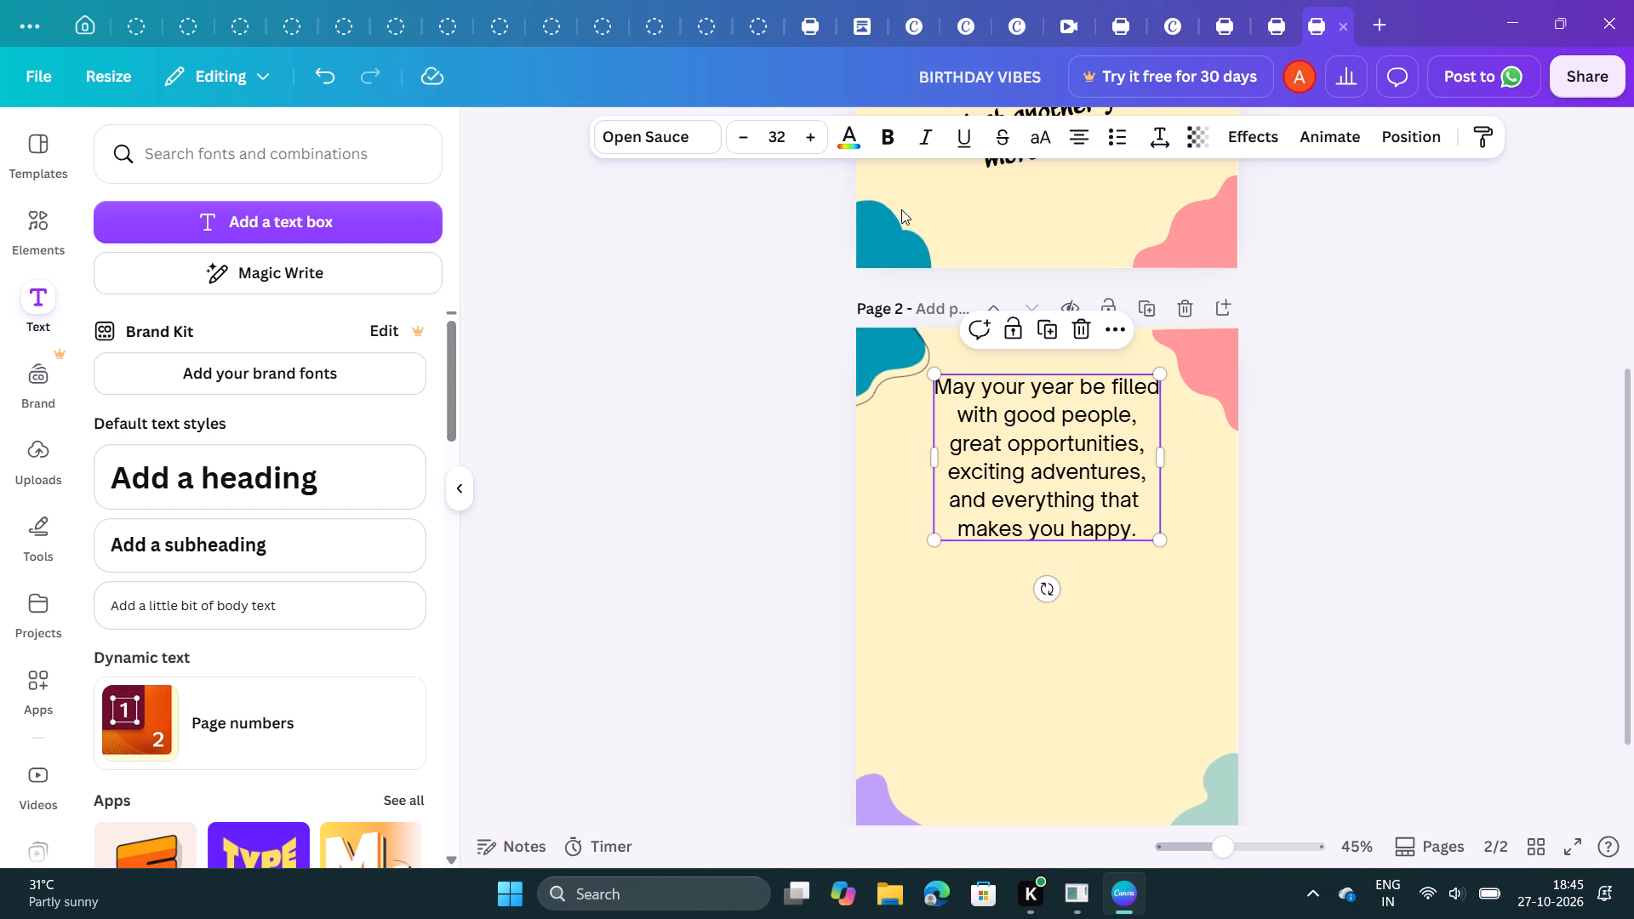
click(740, 134)
click(740, 134)
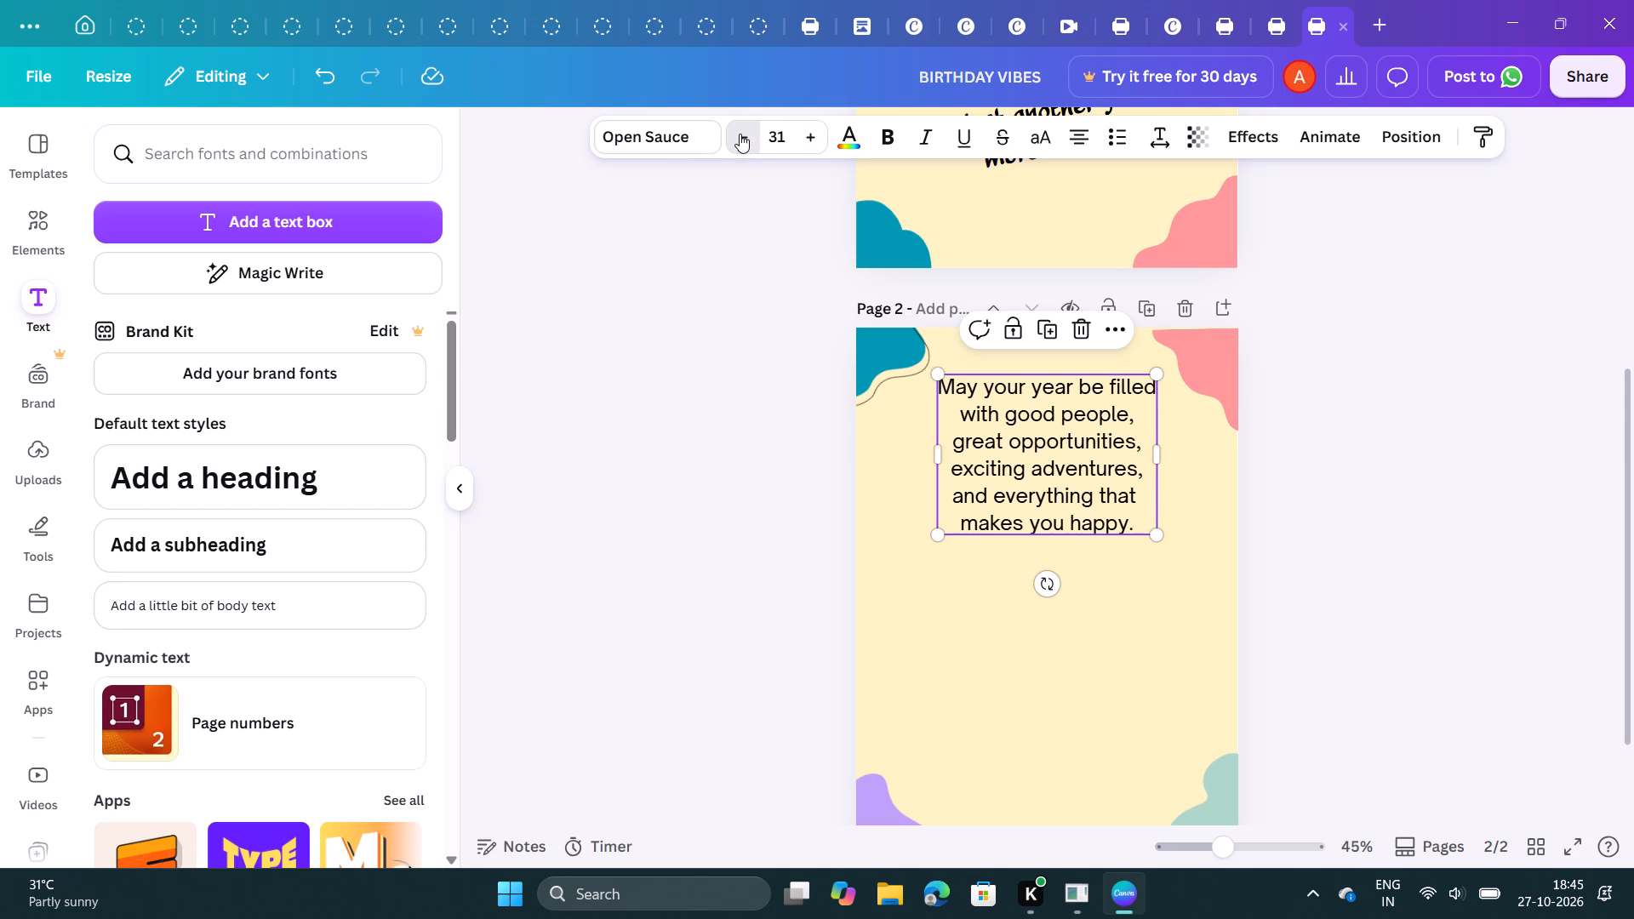
click(740, 134)
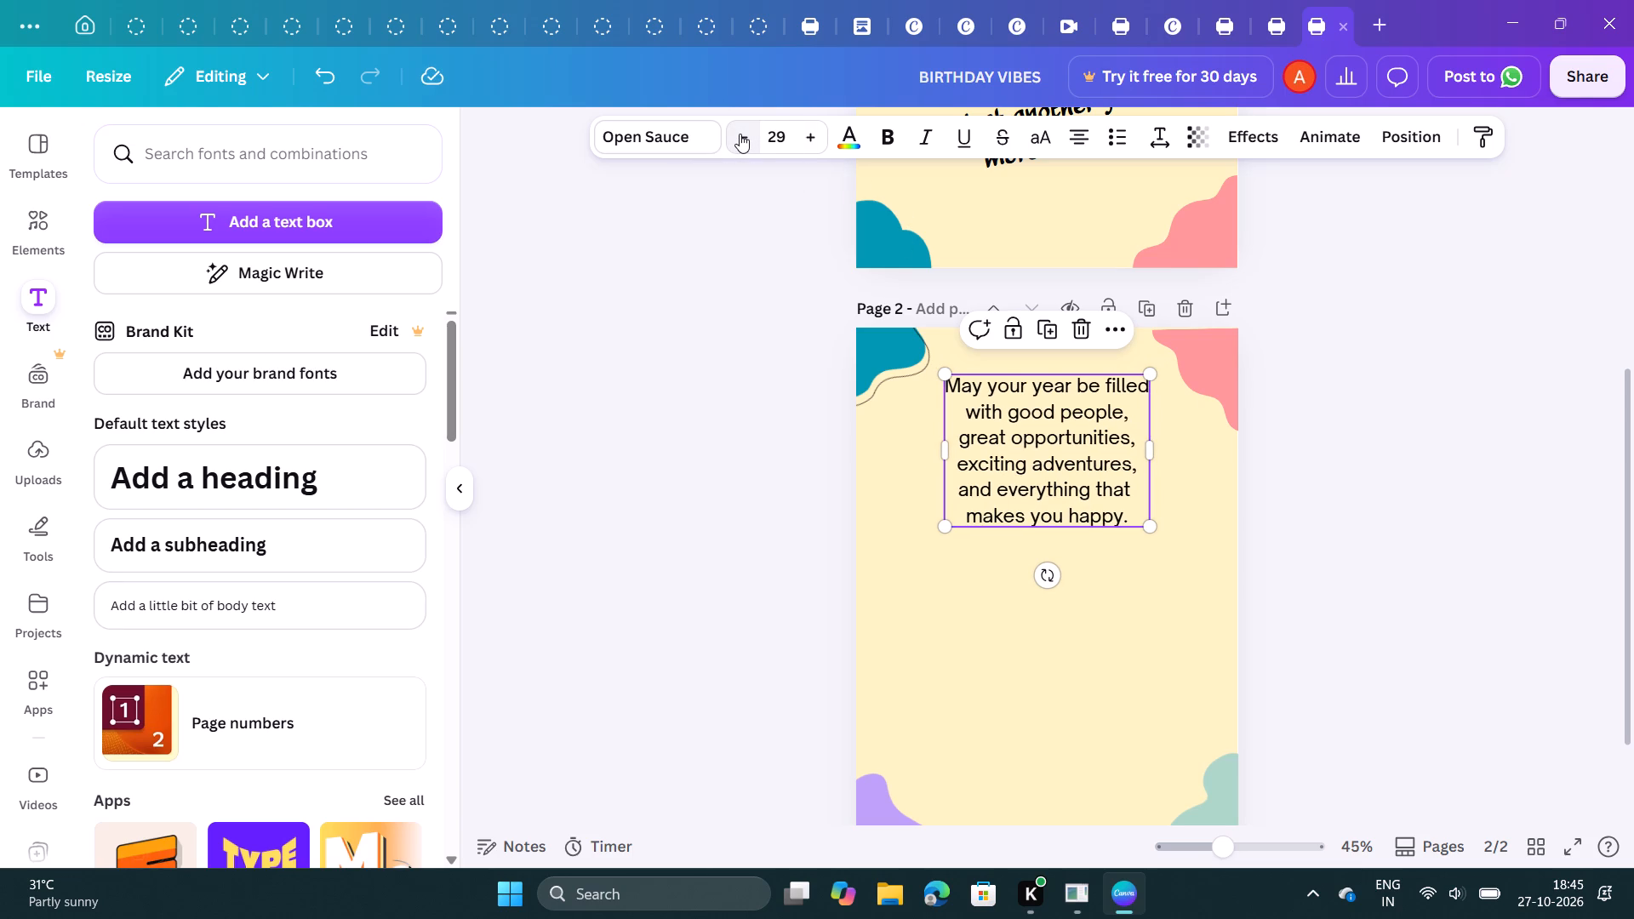
click(807, 138)
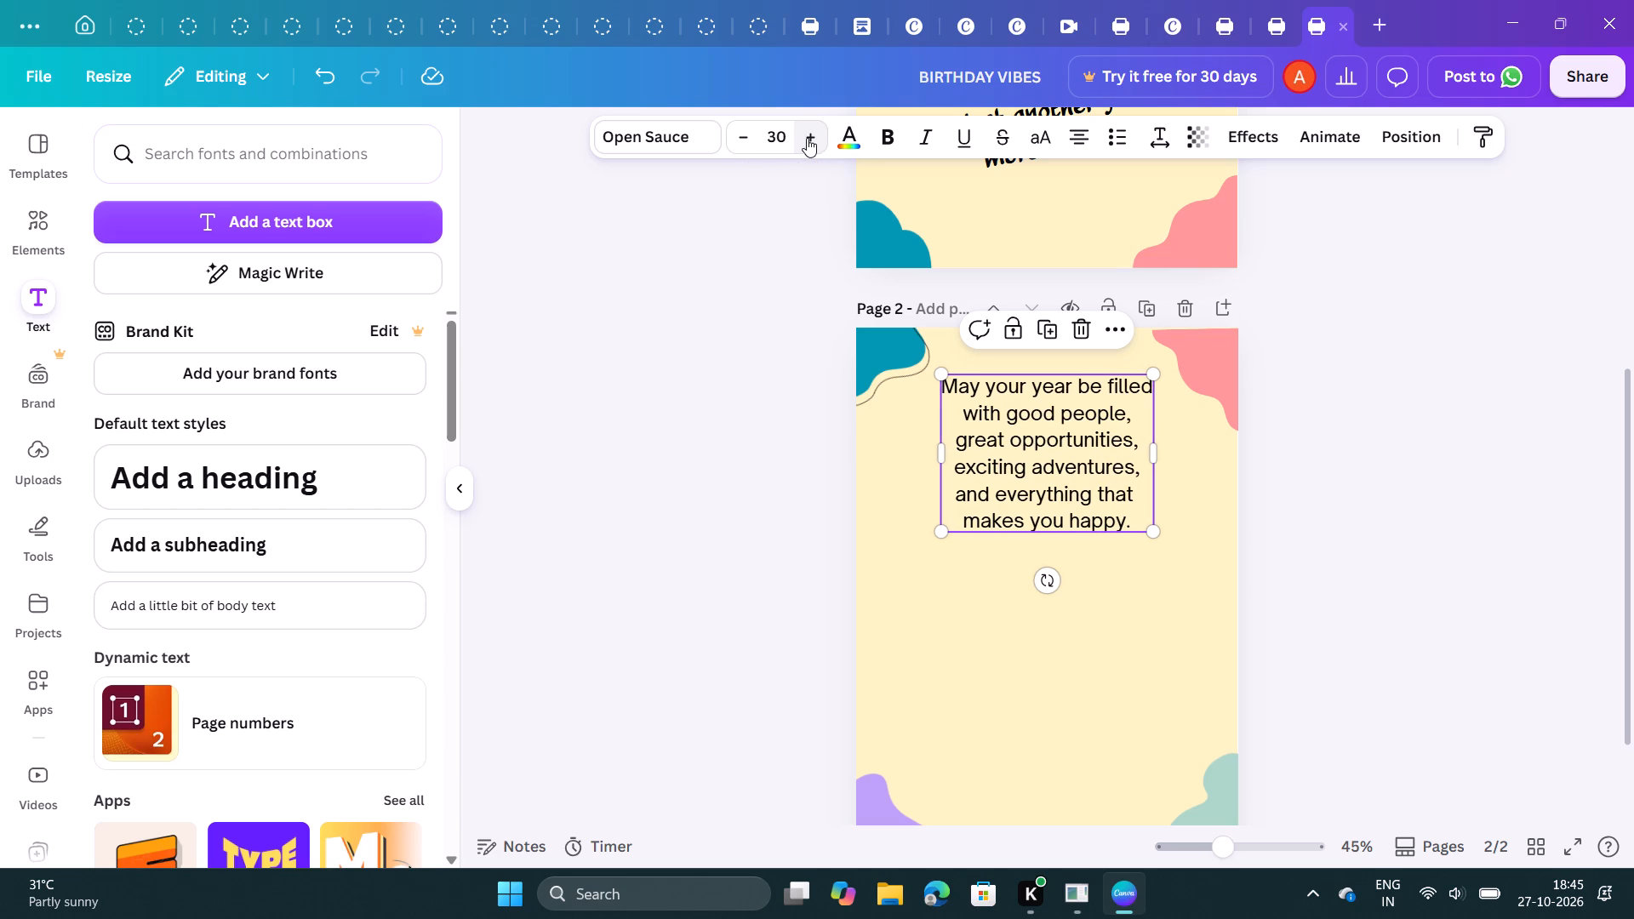
click(807, 138)
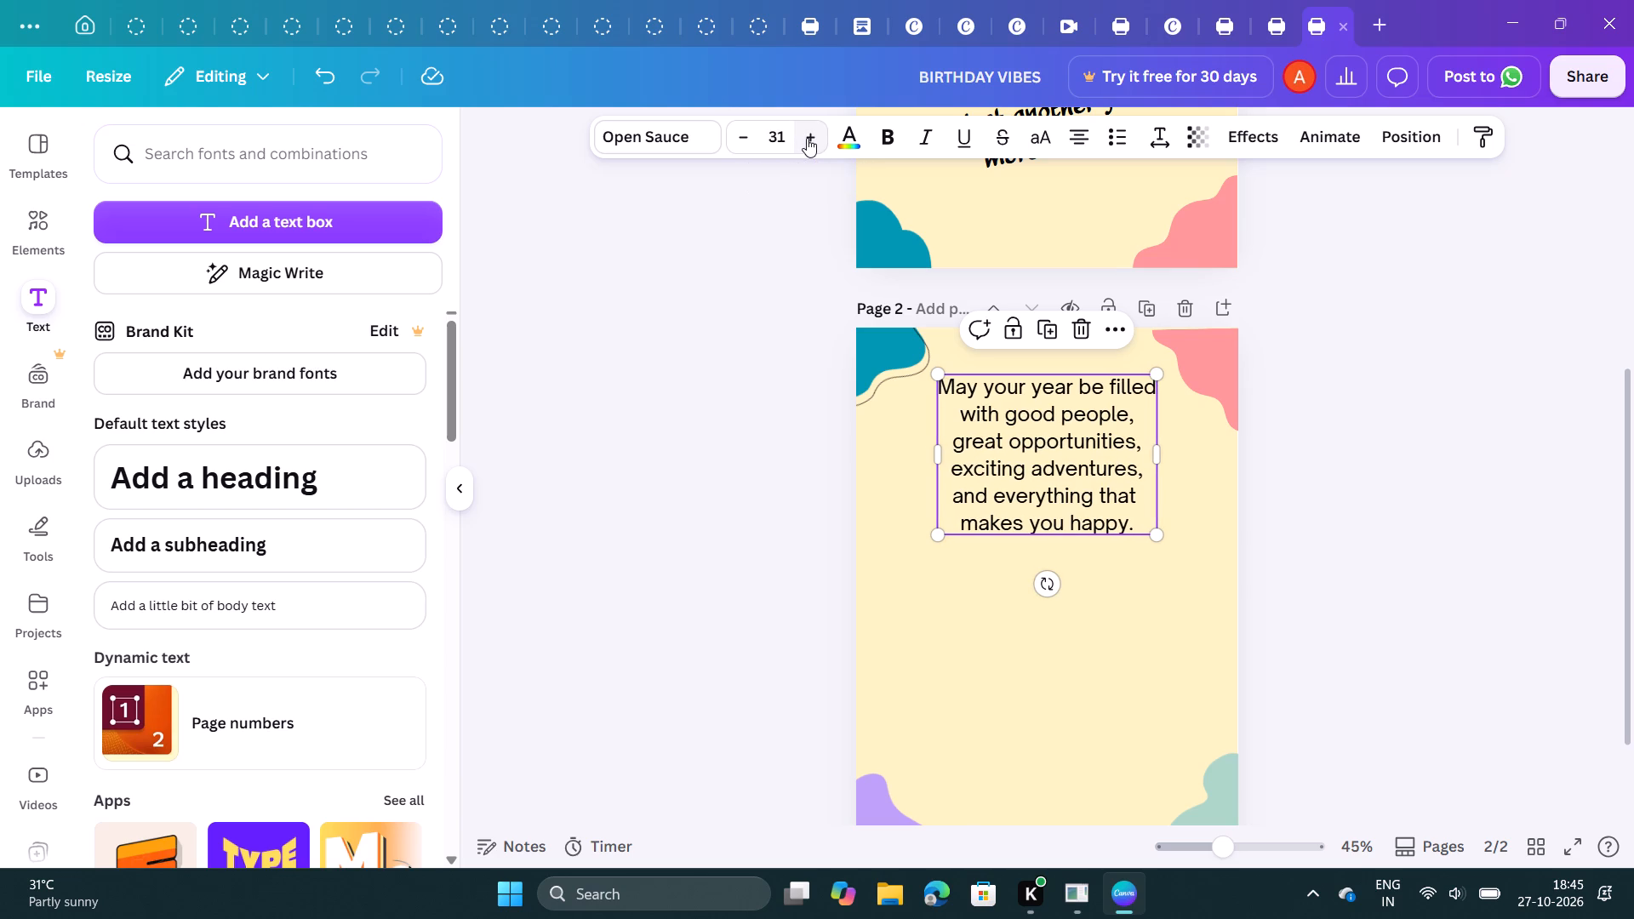
click(740, 302)
scroll(740, 302, up, 2)
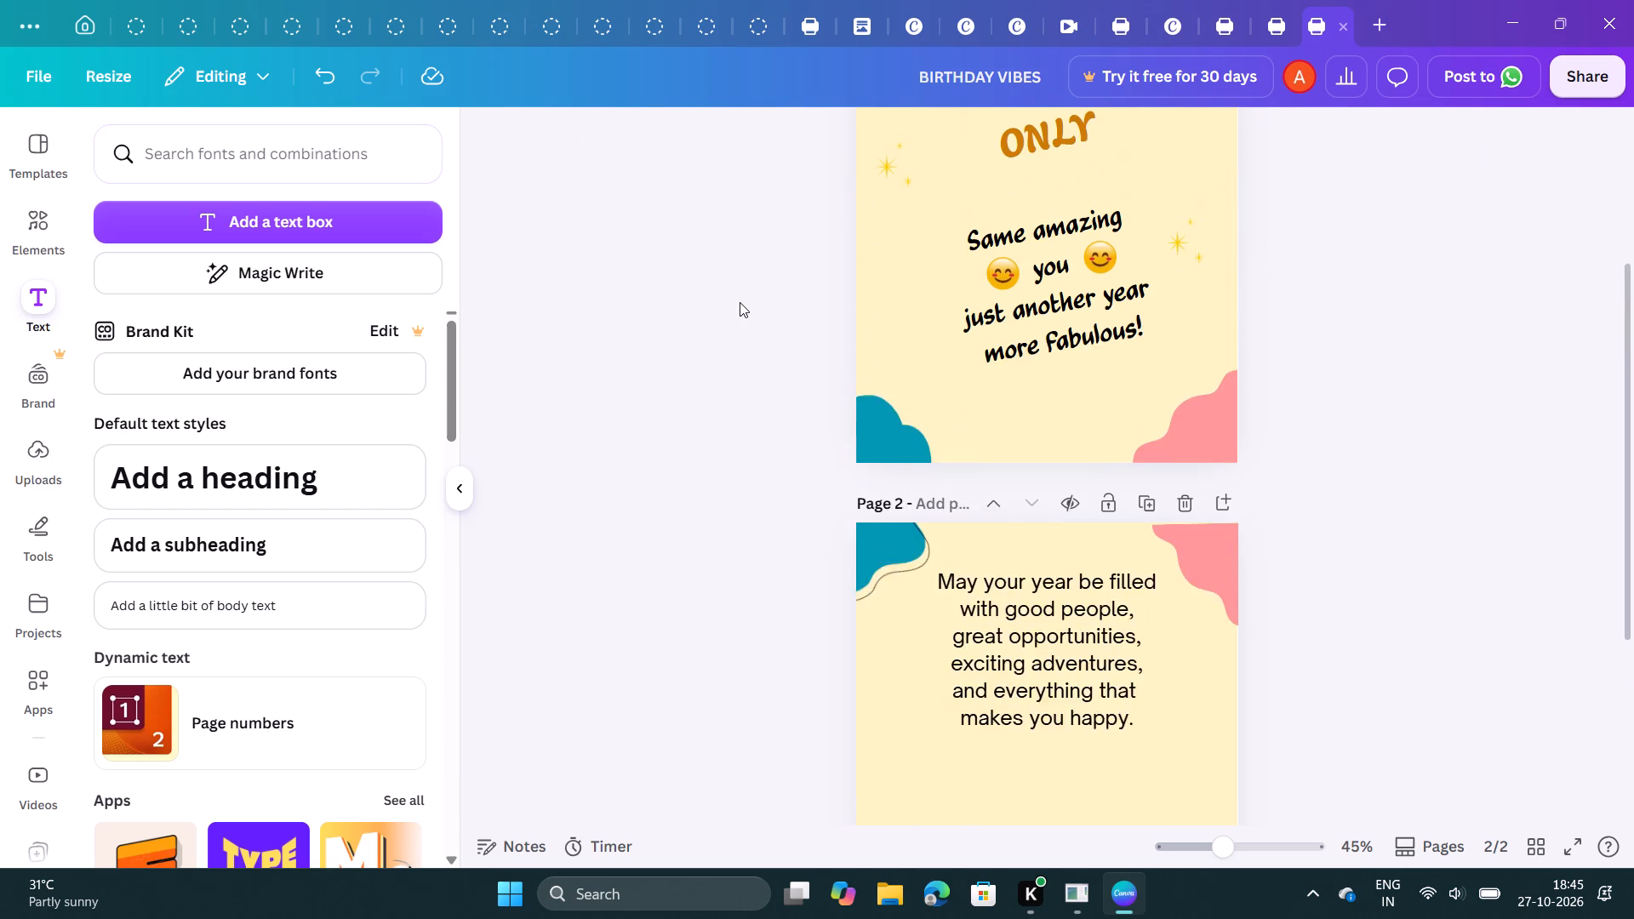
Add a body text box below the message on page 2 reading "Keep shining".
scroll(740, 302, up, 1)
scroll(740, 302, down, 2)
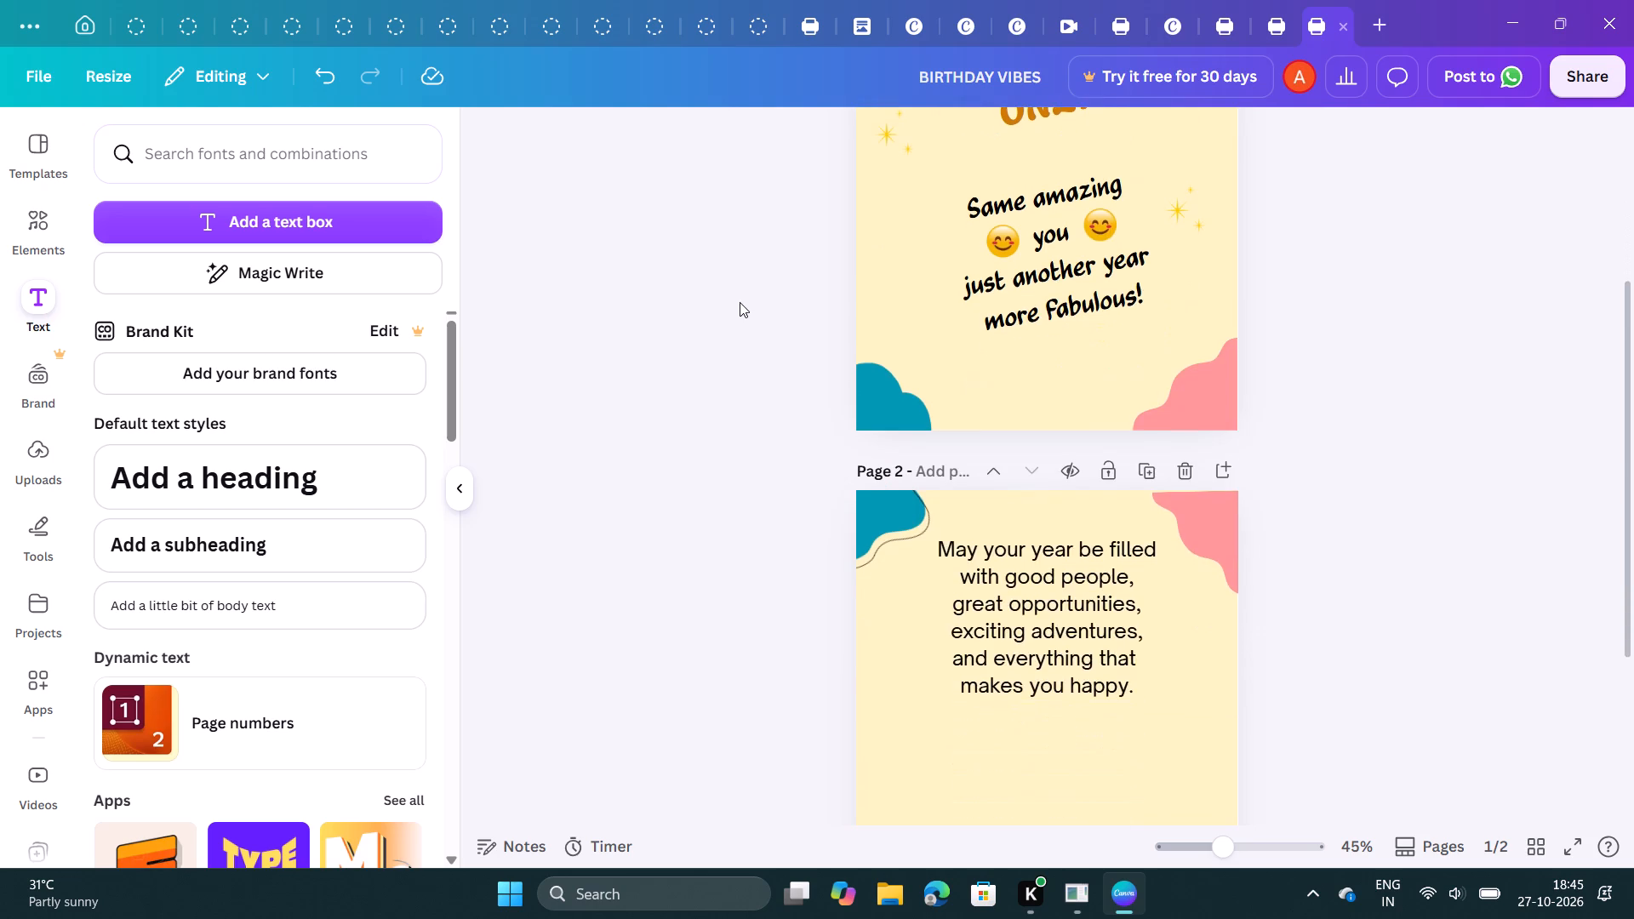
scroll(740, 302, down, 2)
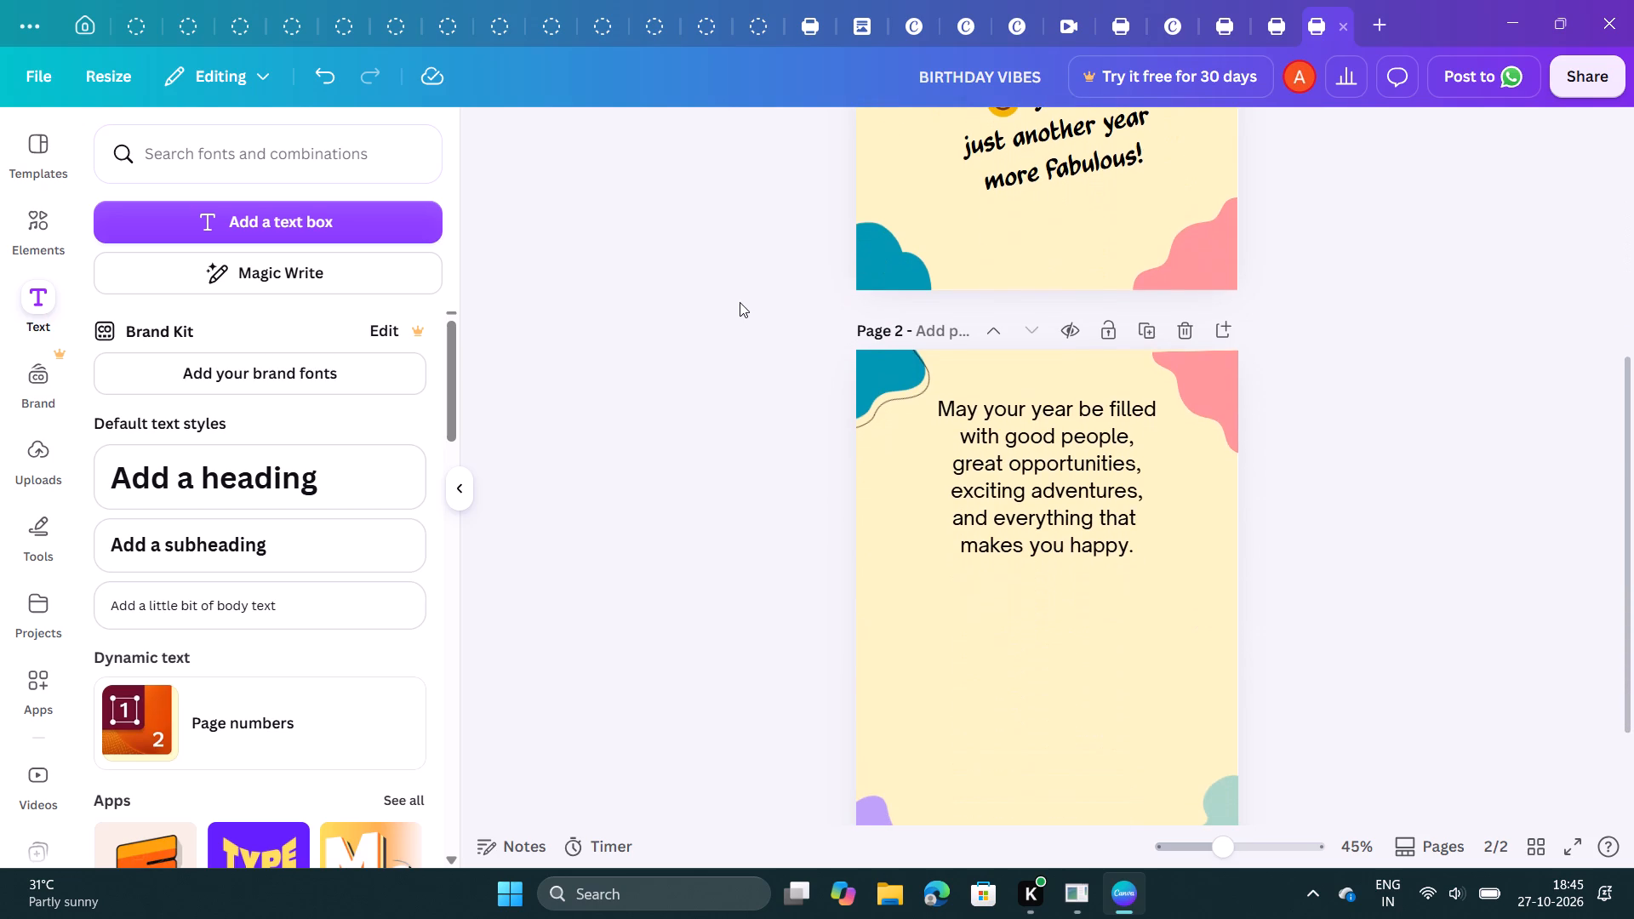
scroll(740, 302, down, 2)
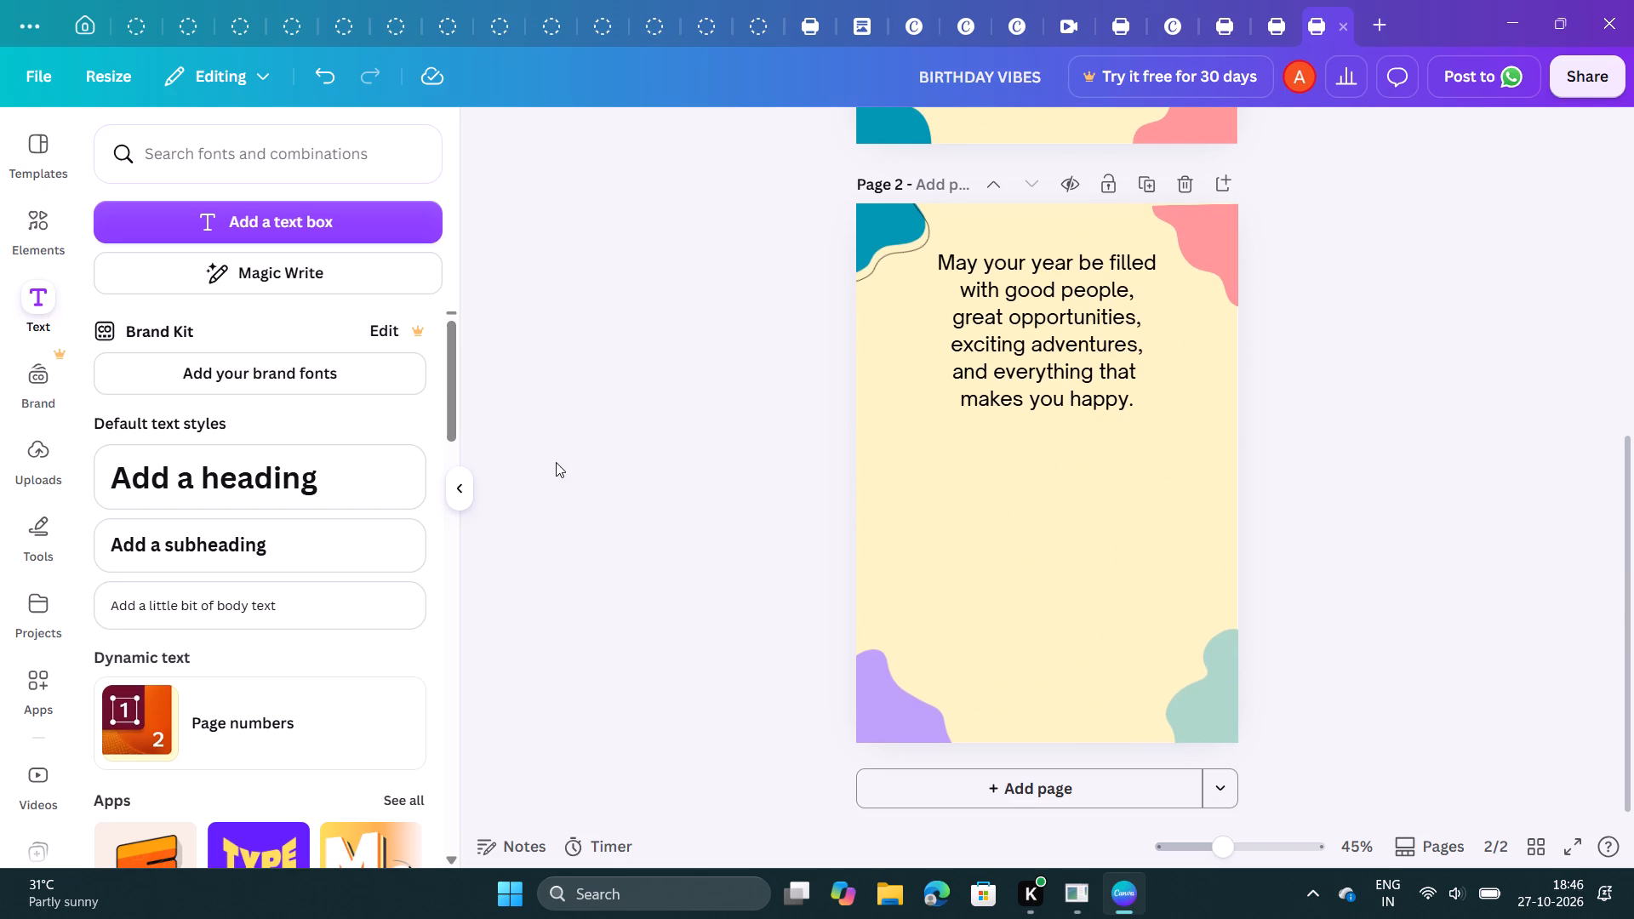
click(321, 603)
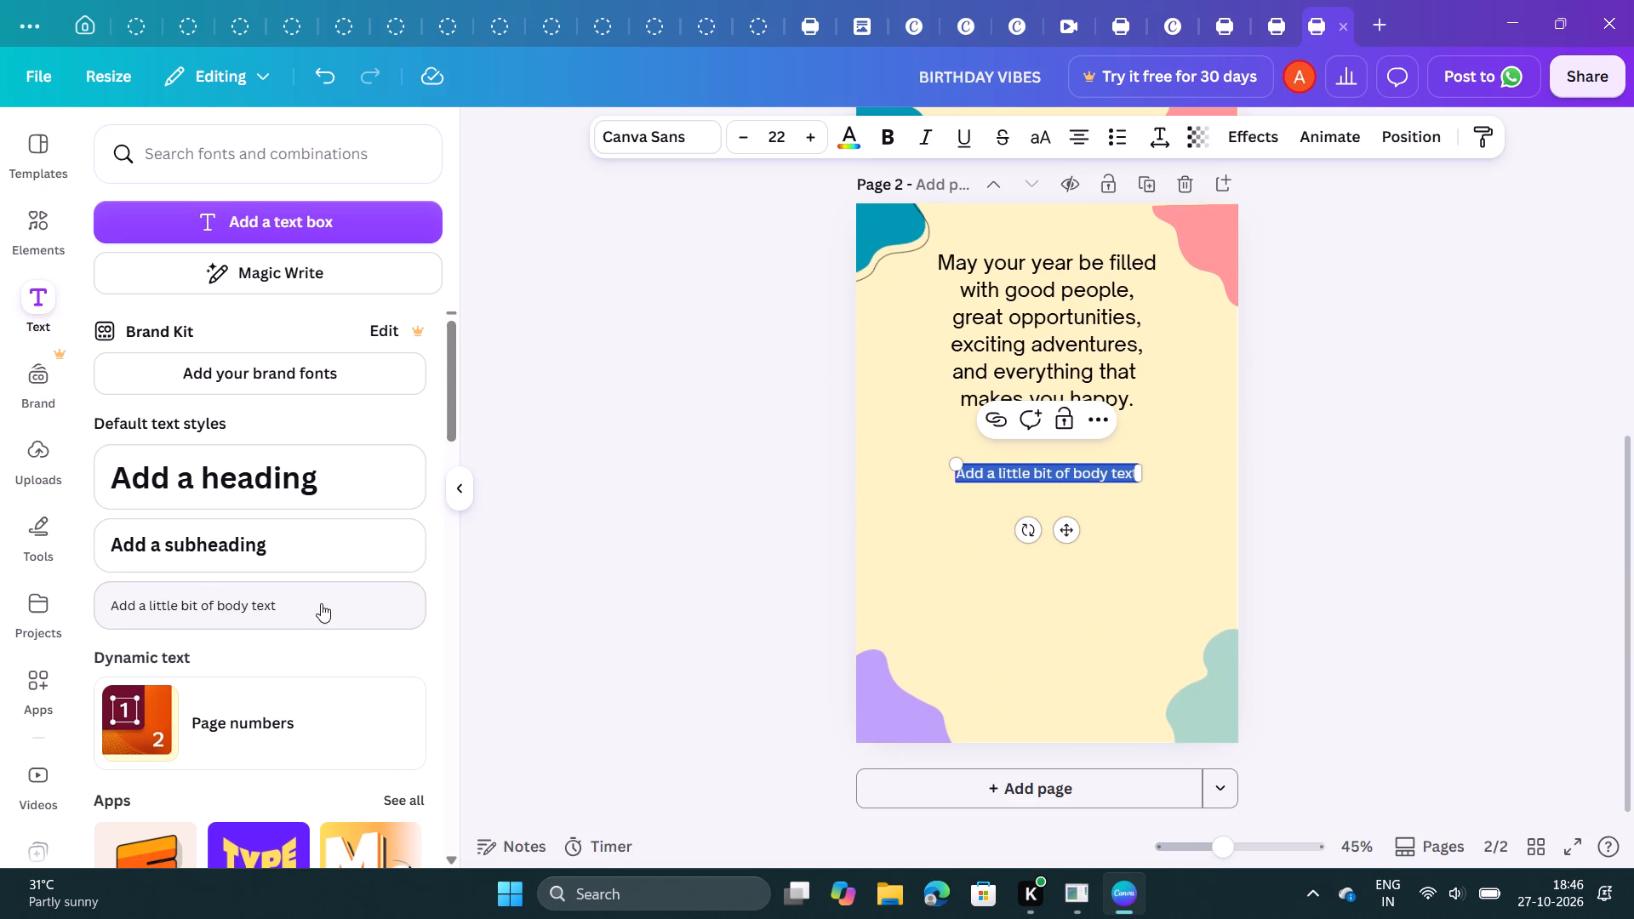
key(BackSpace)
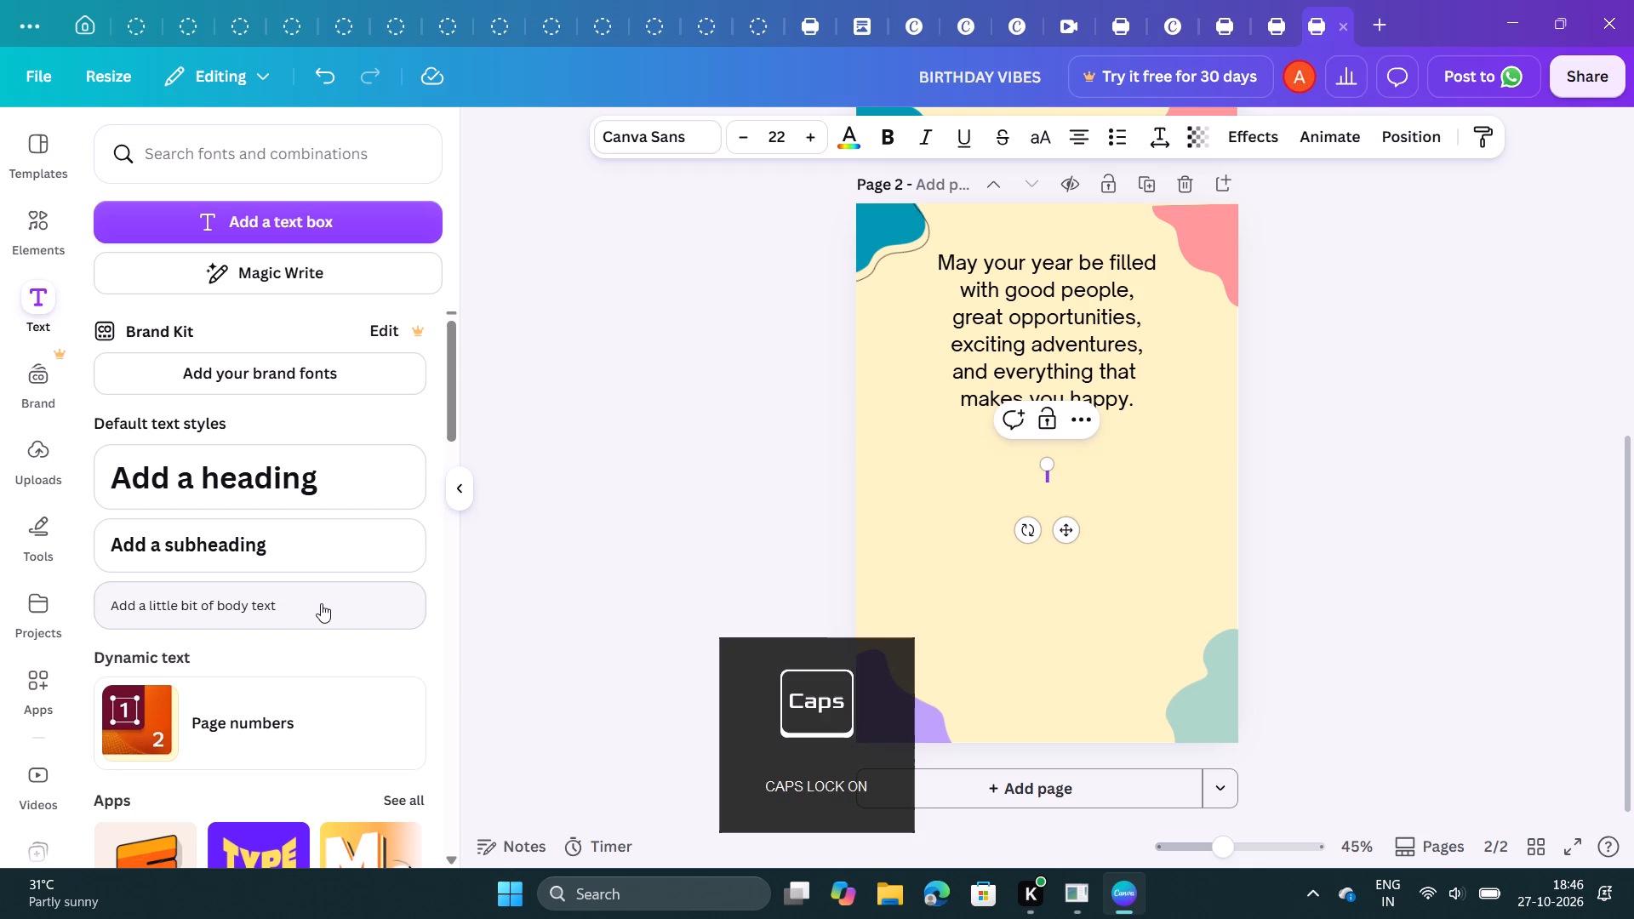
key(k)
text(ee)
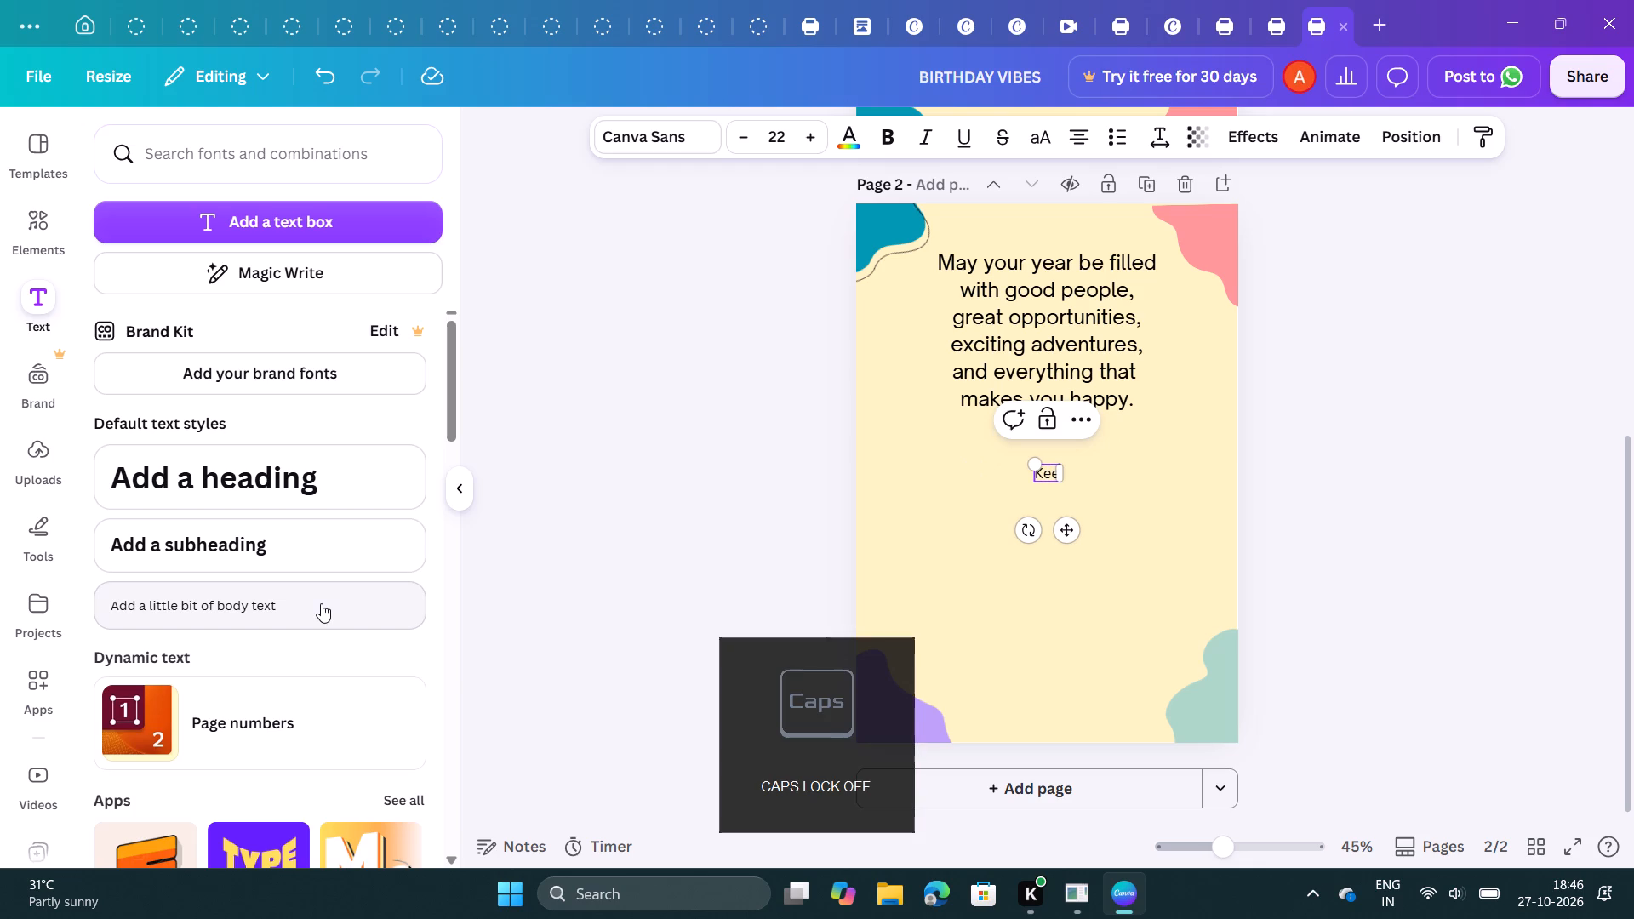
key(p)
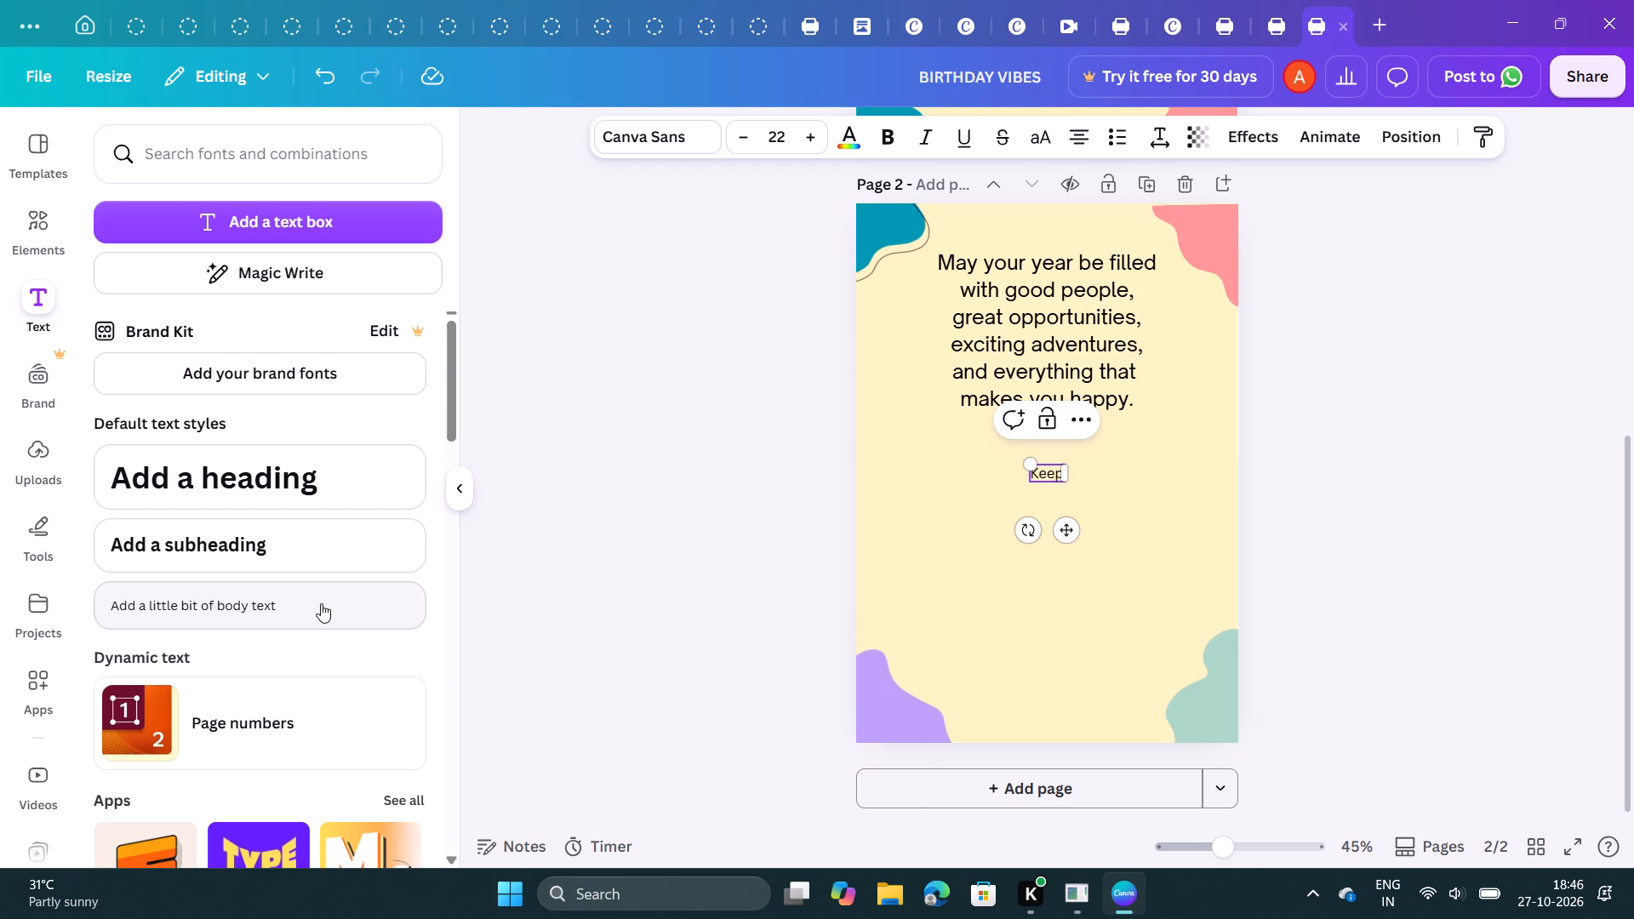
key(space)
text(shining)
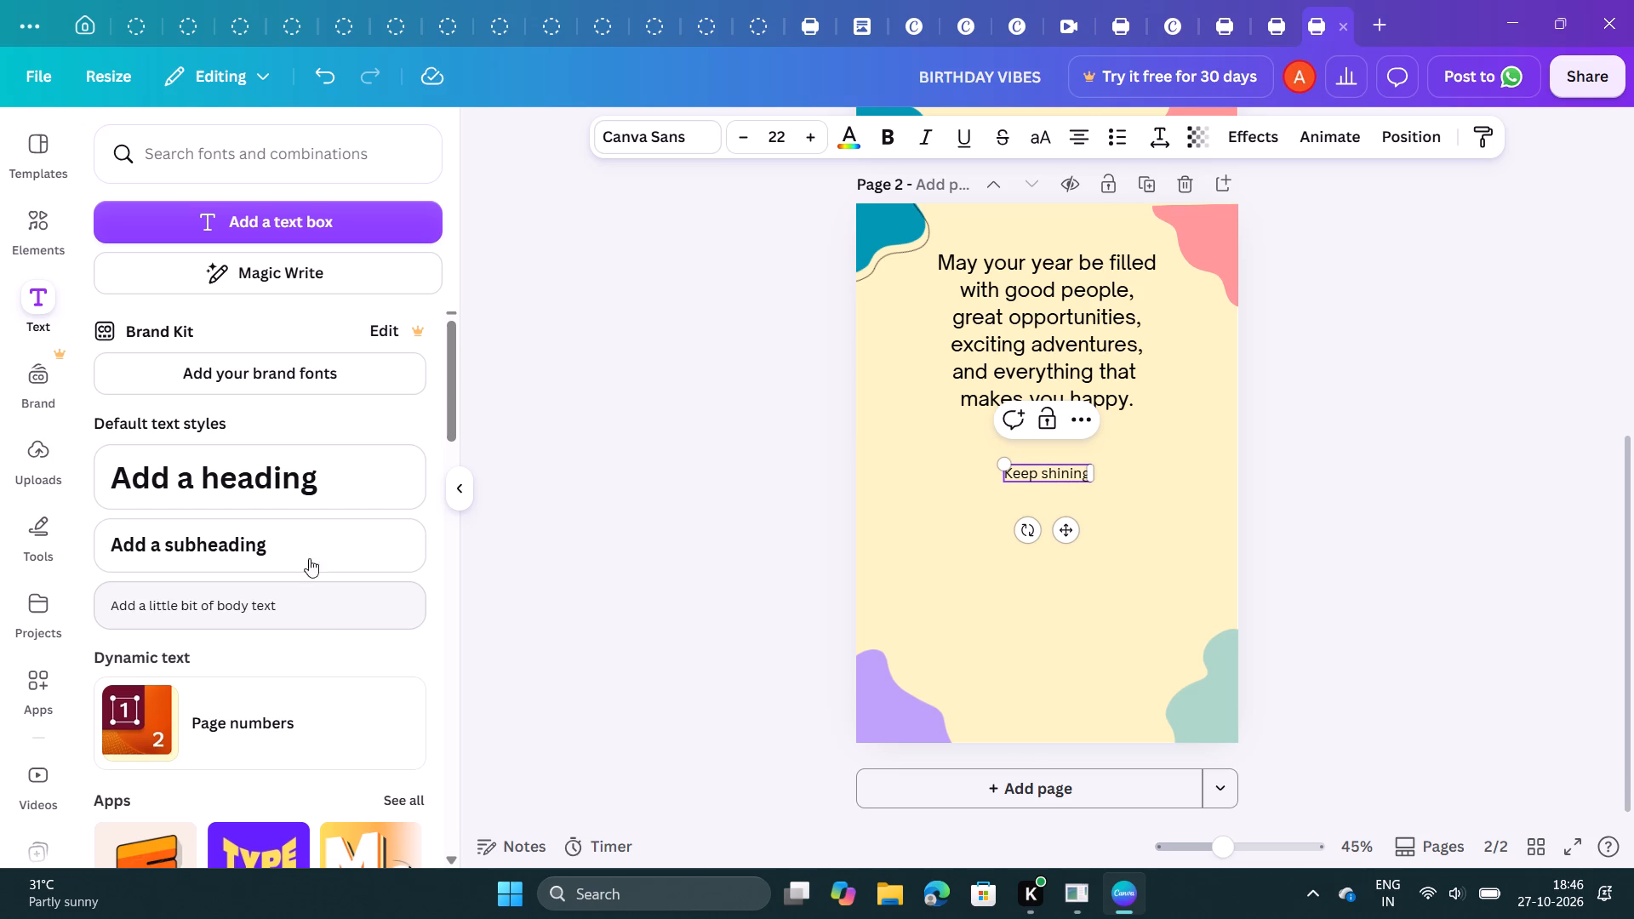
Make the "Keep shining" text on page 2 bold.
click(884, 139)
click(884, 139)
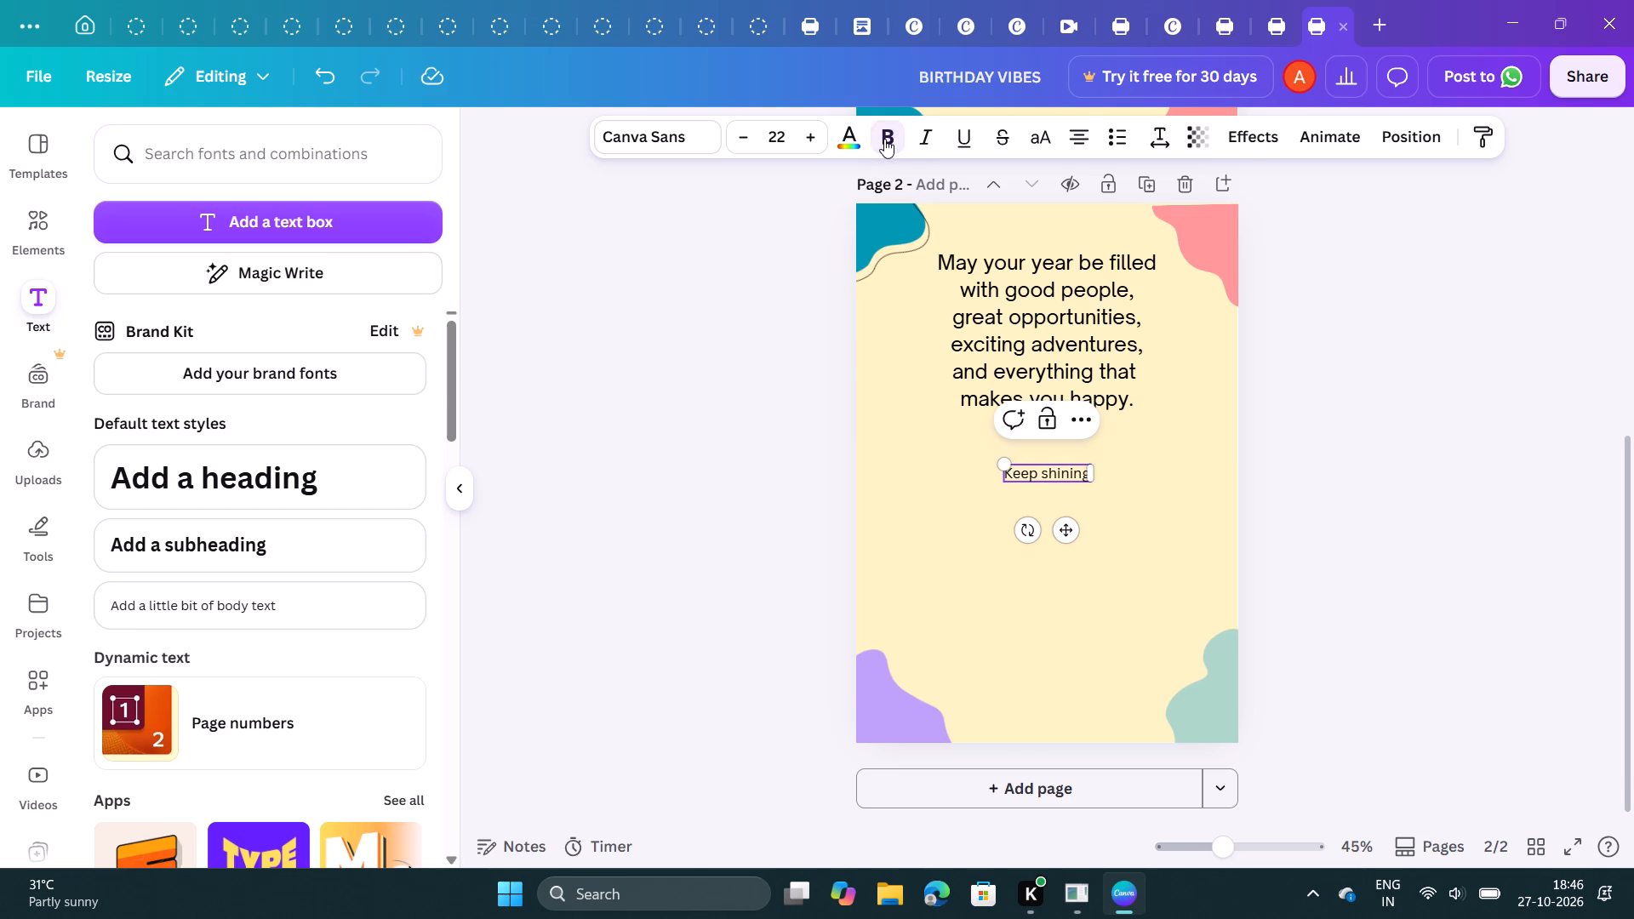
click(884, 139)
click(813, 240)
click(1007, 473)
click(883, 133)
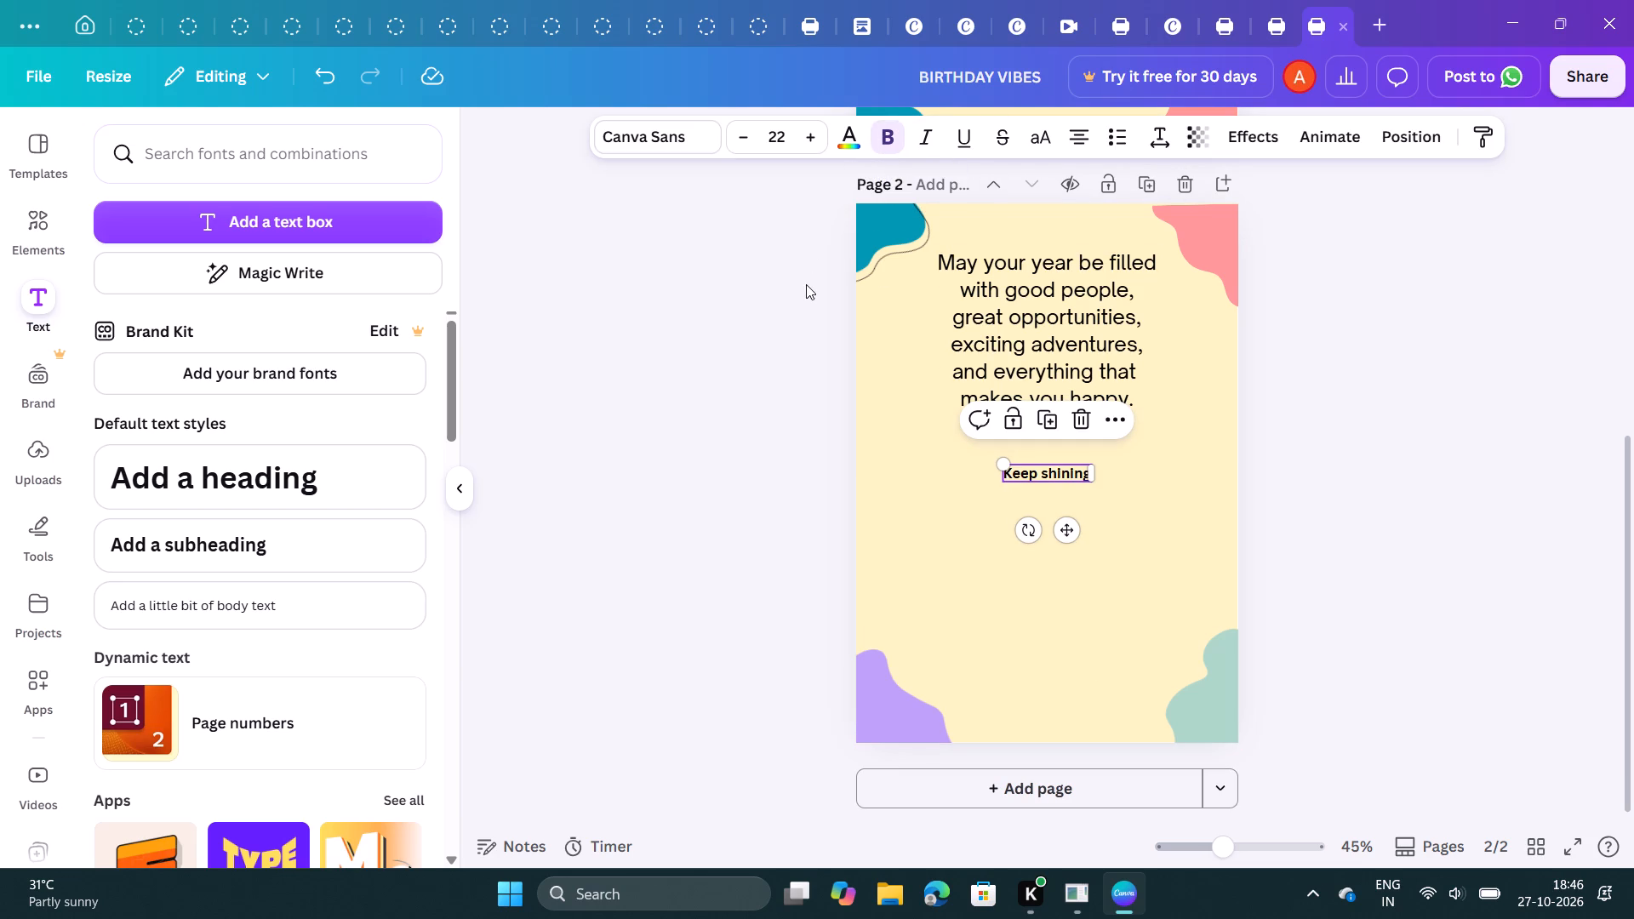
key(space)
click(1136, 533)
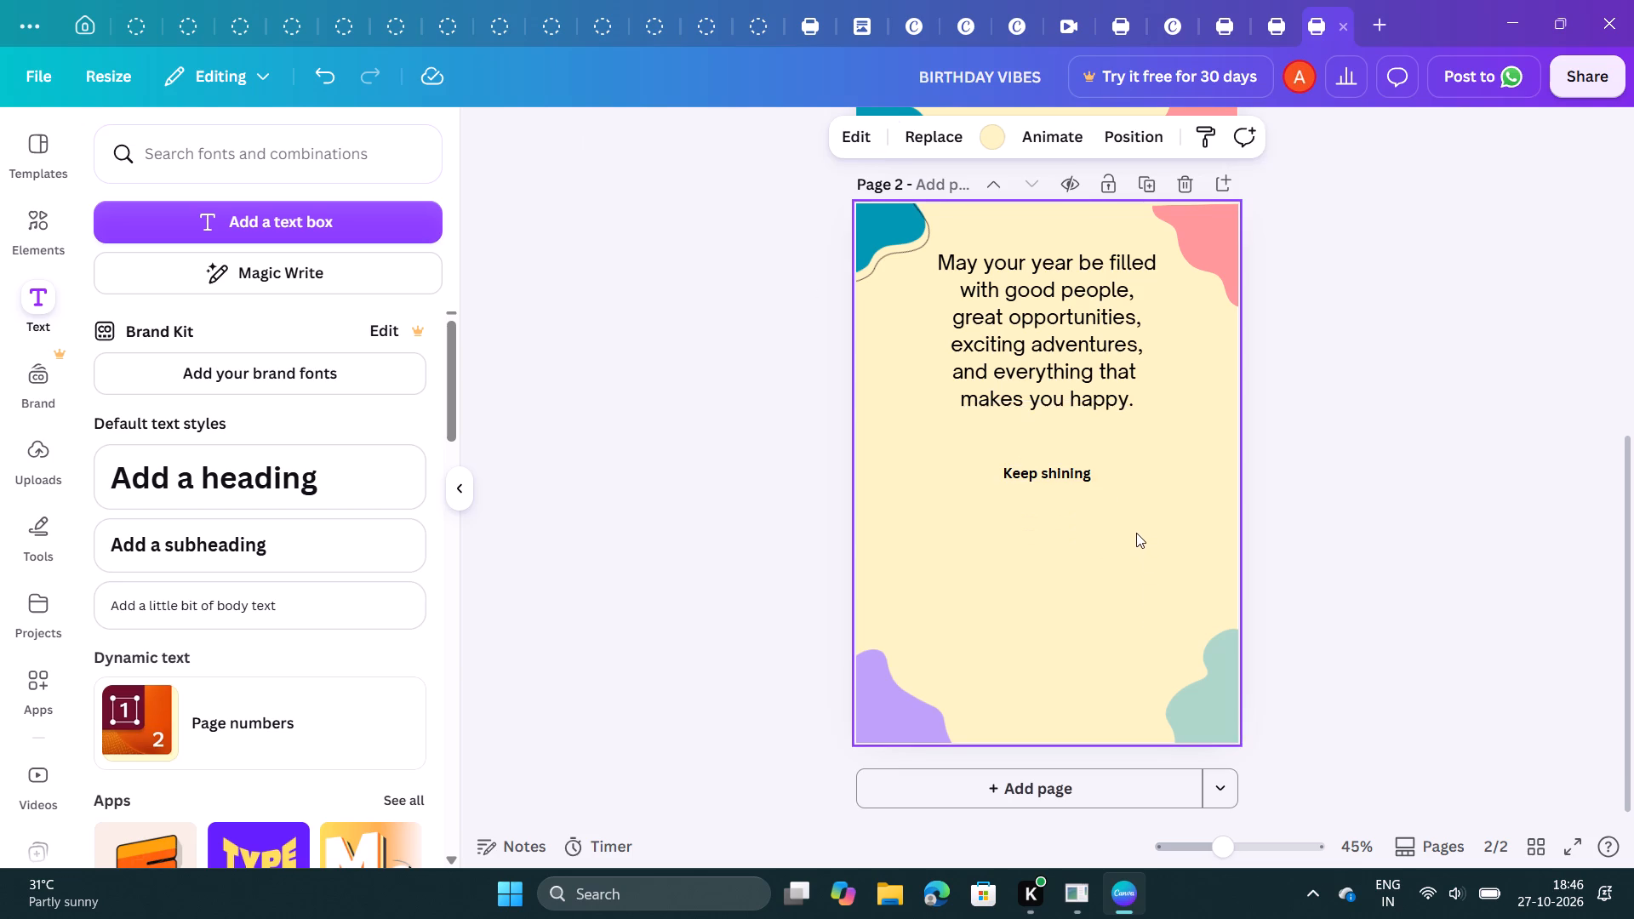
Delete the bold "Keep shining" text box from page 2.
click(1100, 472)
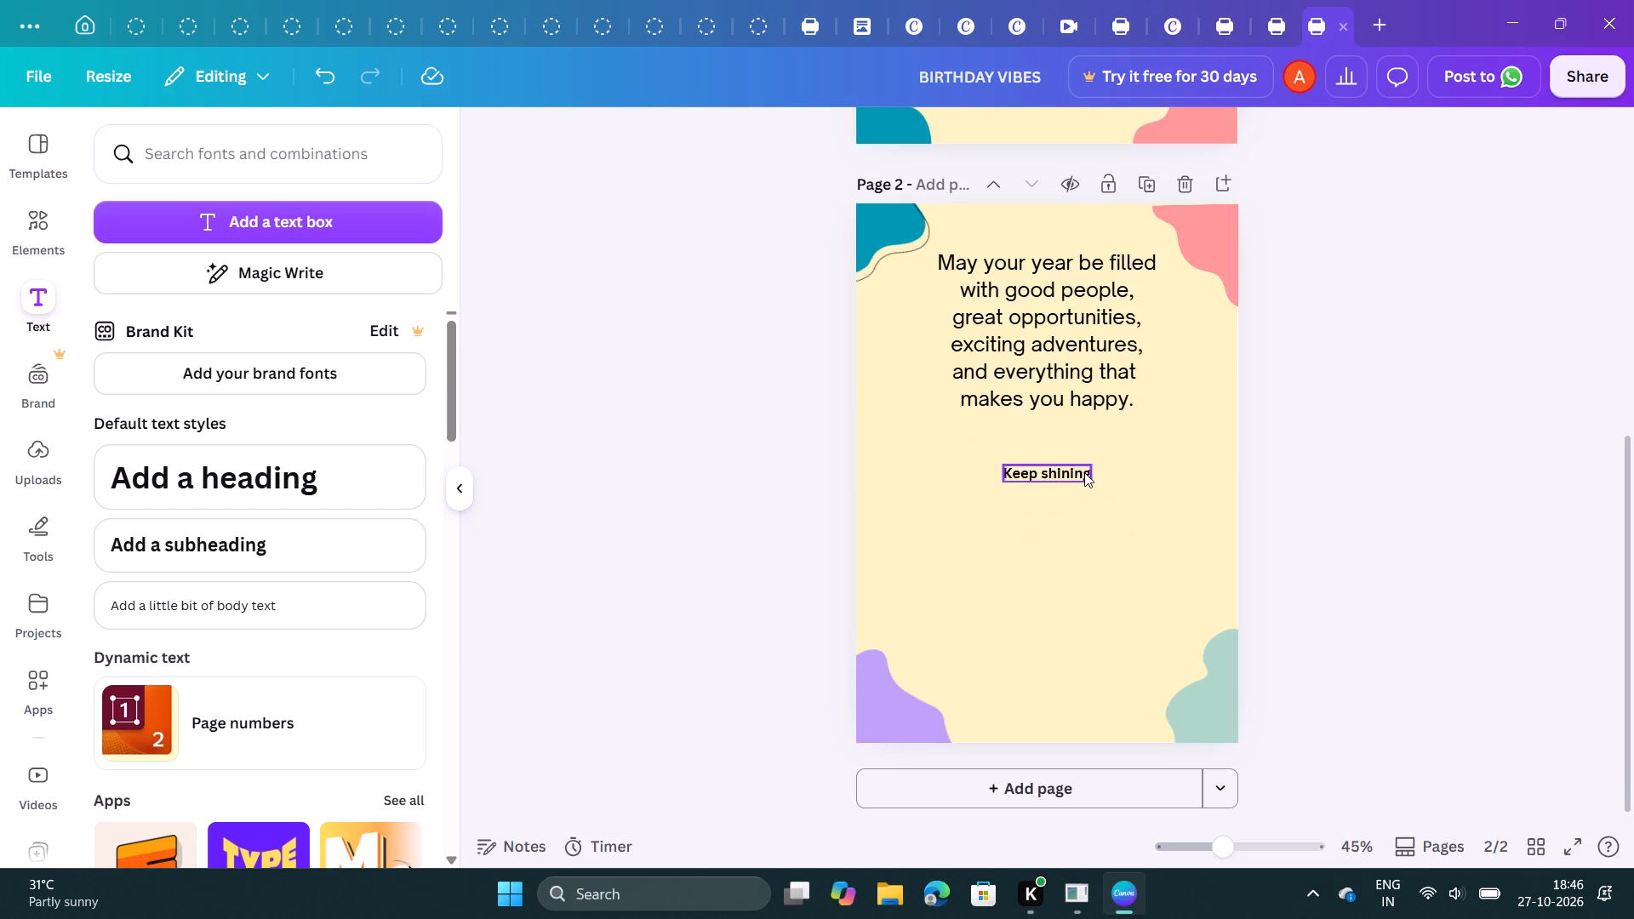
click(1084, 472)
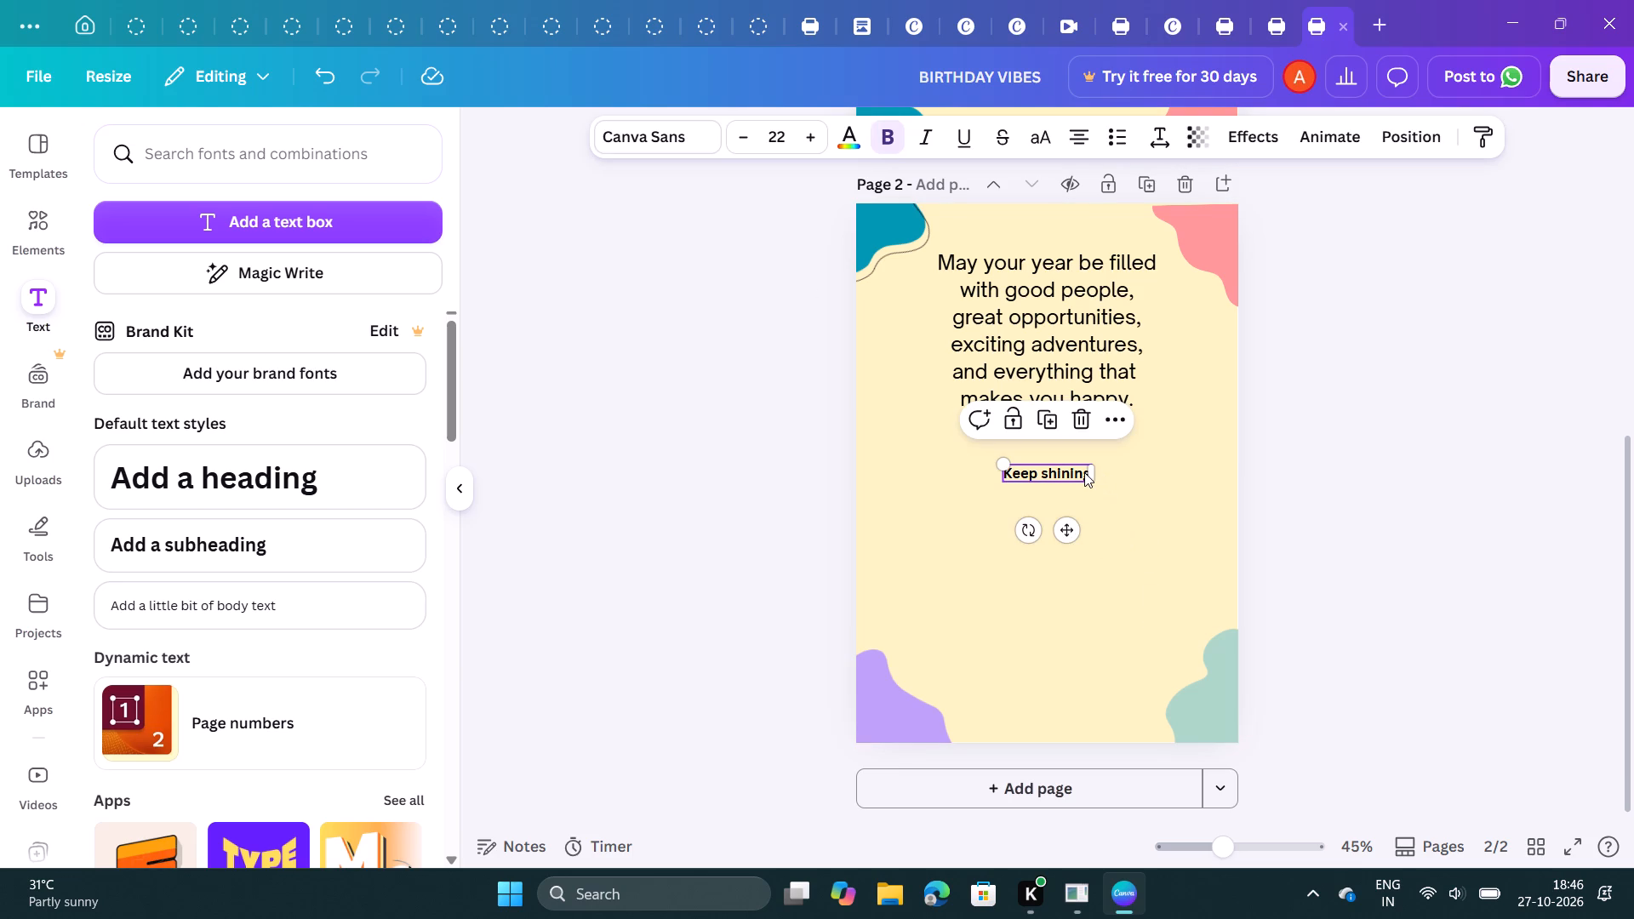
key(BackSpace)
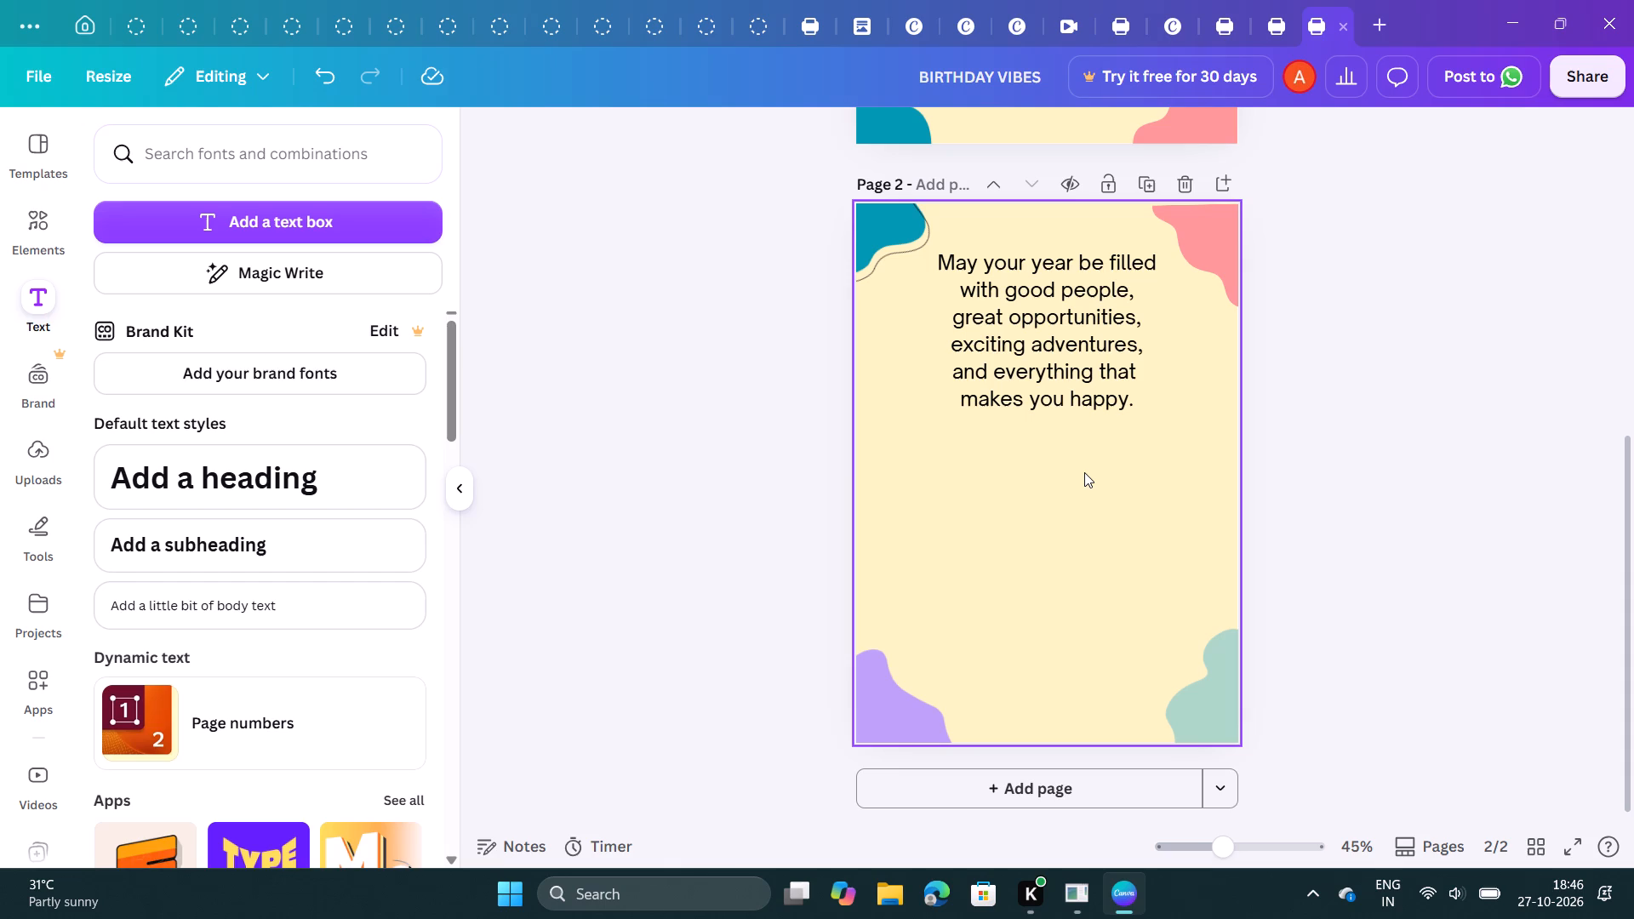
Add a body text box below the page 2 message reading "Keep shining," and "keep being you!" on two lines.
click(332, 585)
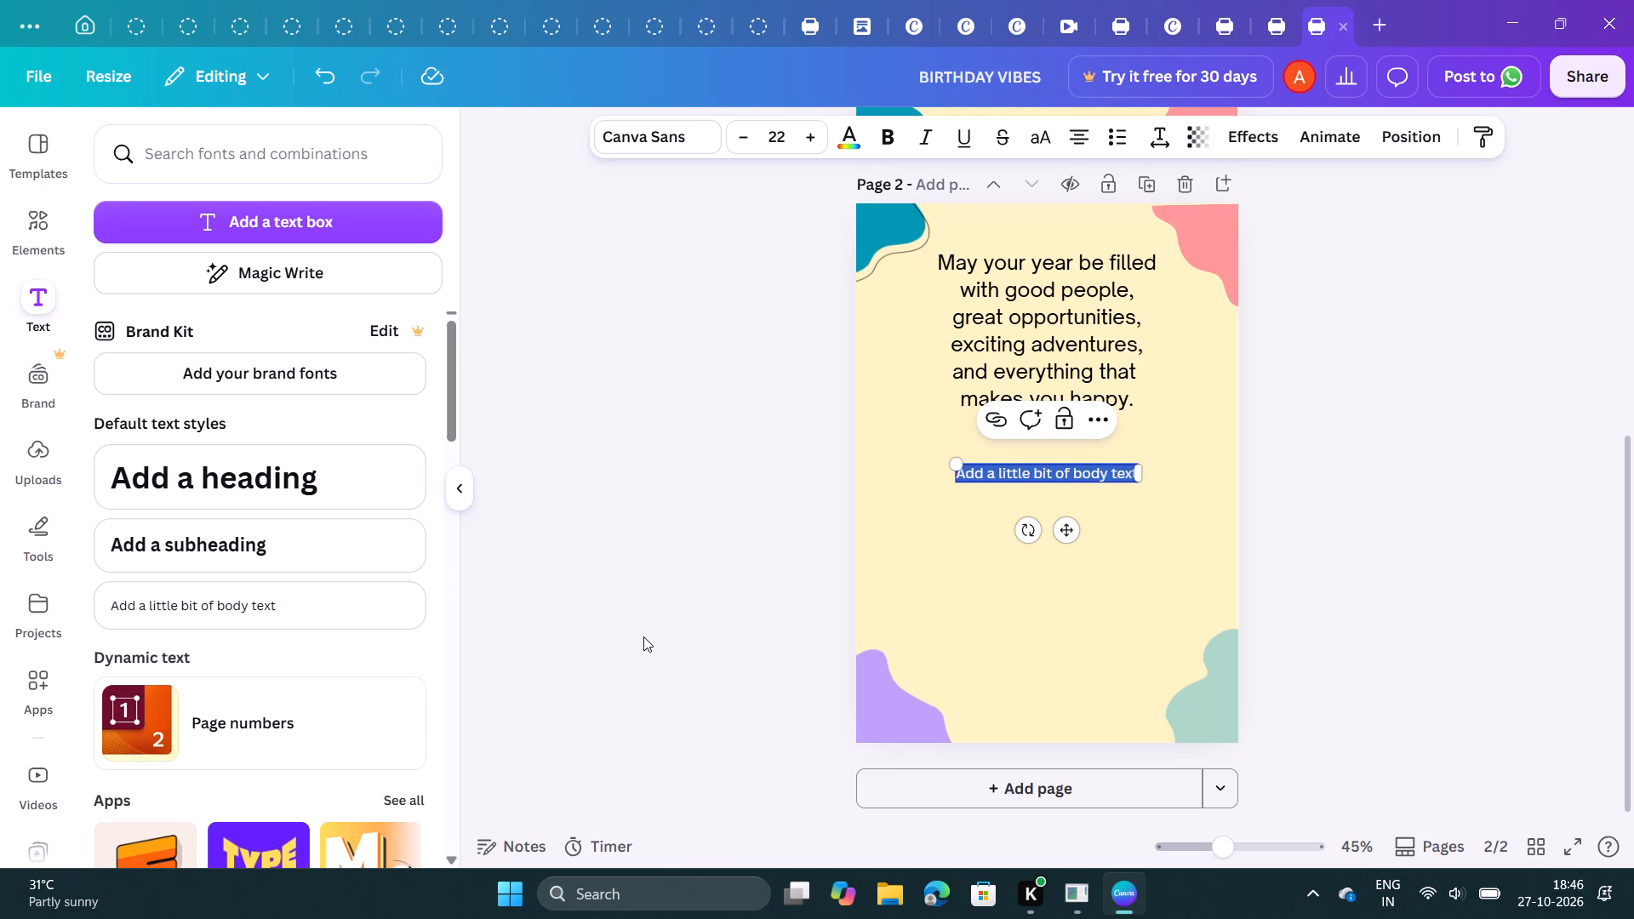
key(BackSpace)
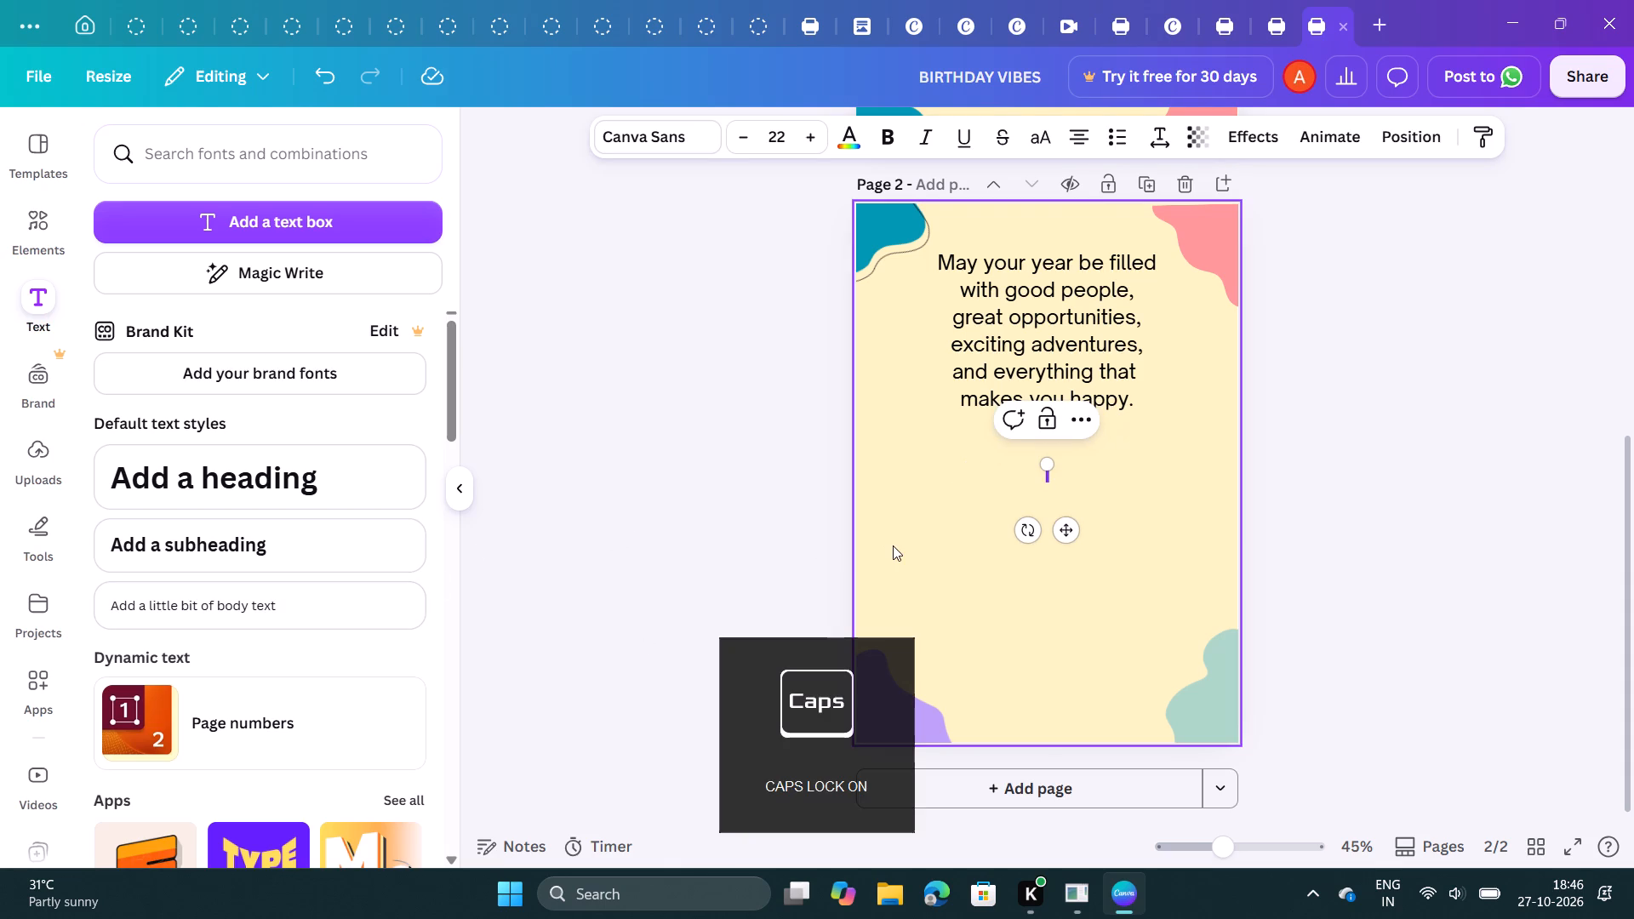
key(k)
text(ee)
key(p)
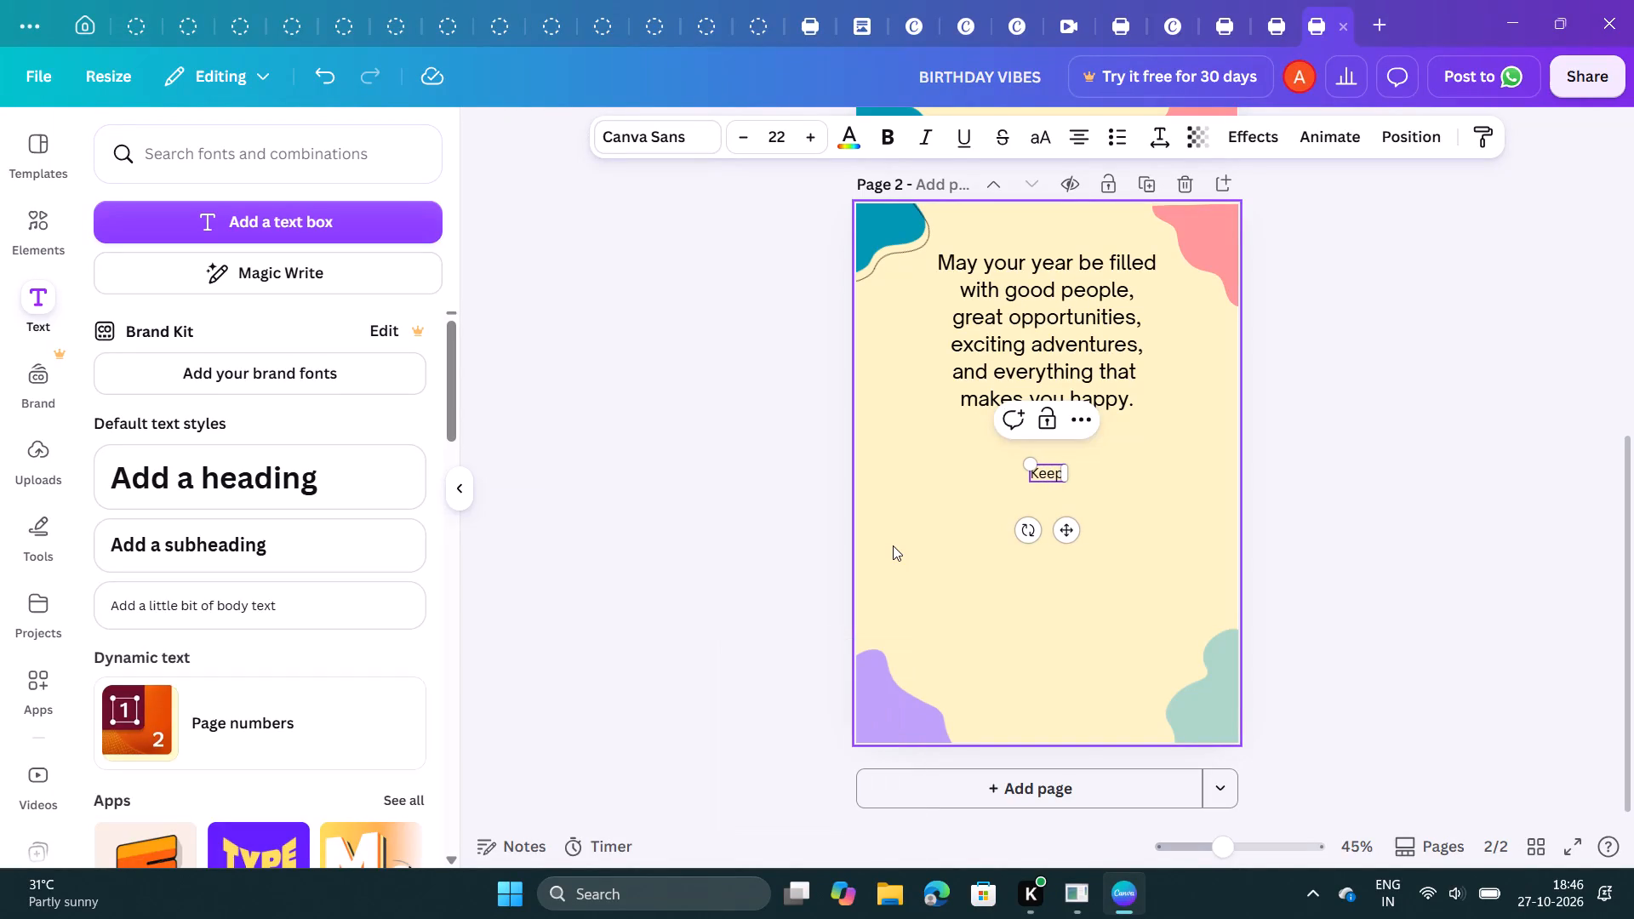
key(space)
key(s)
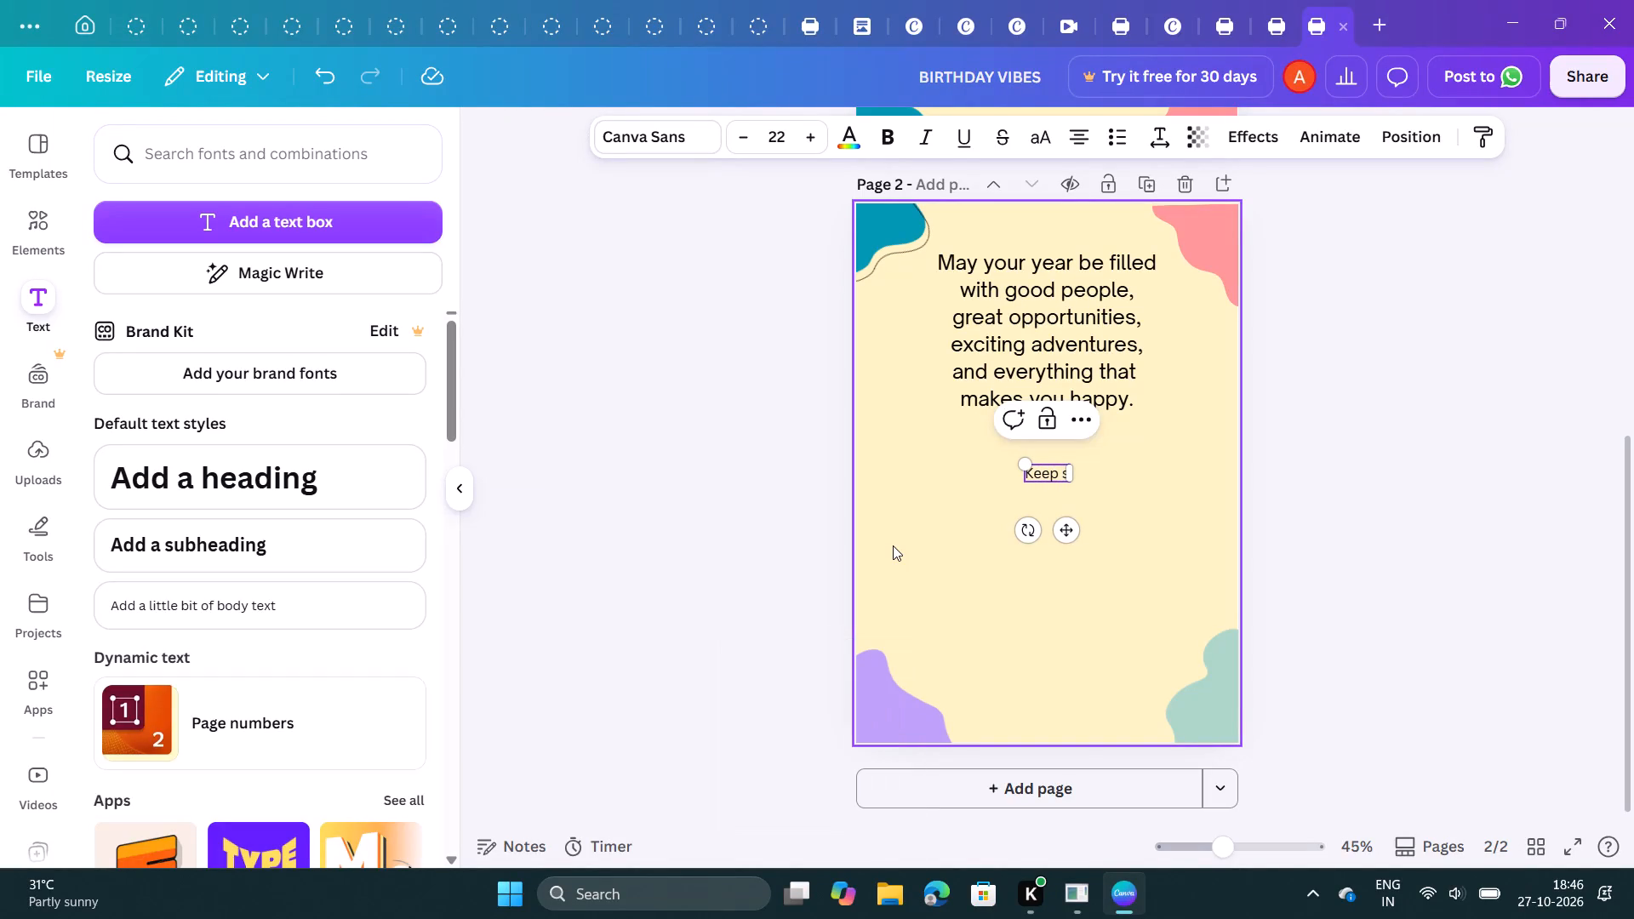
text(hining)
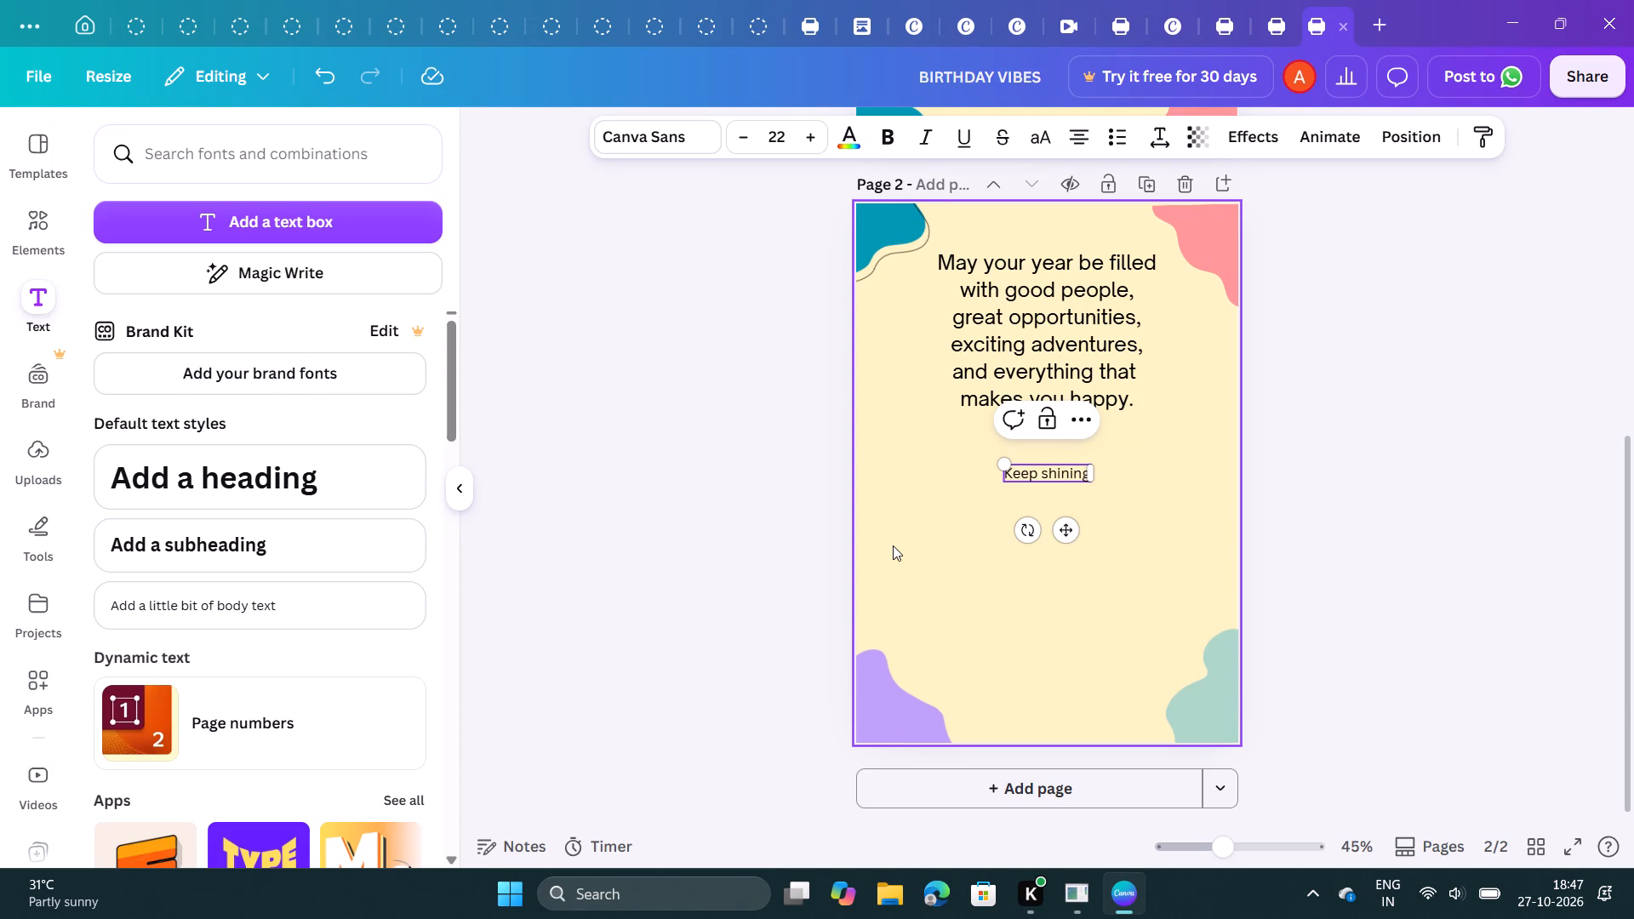
key(comma)
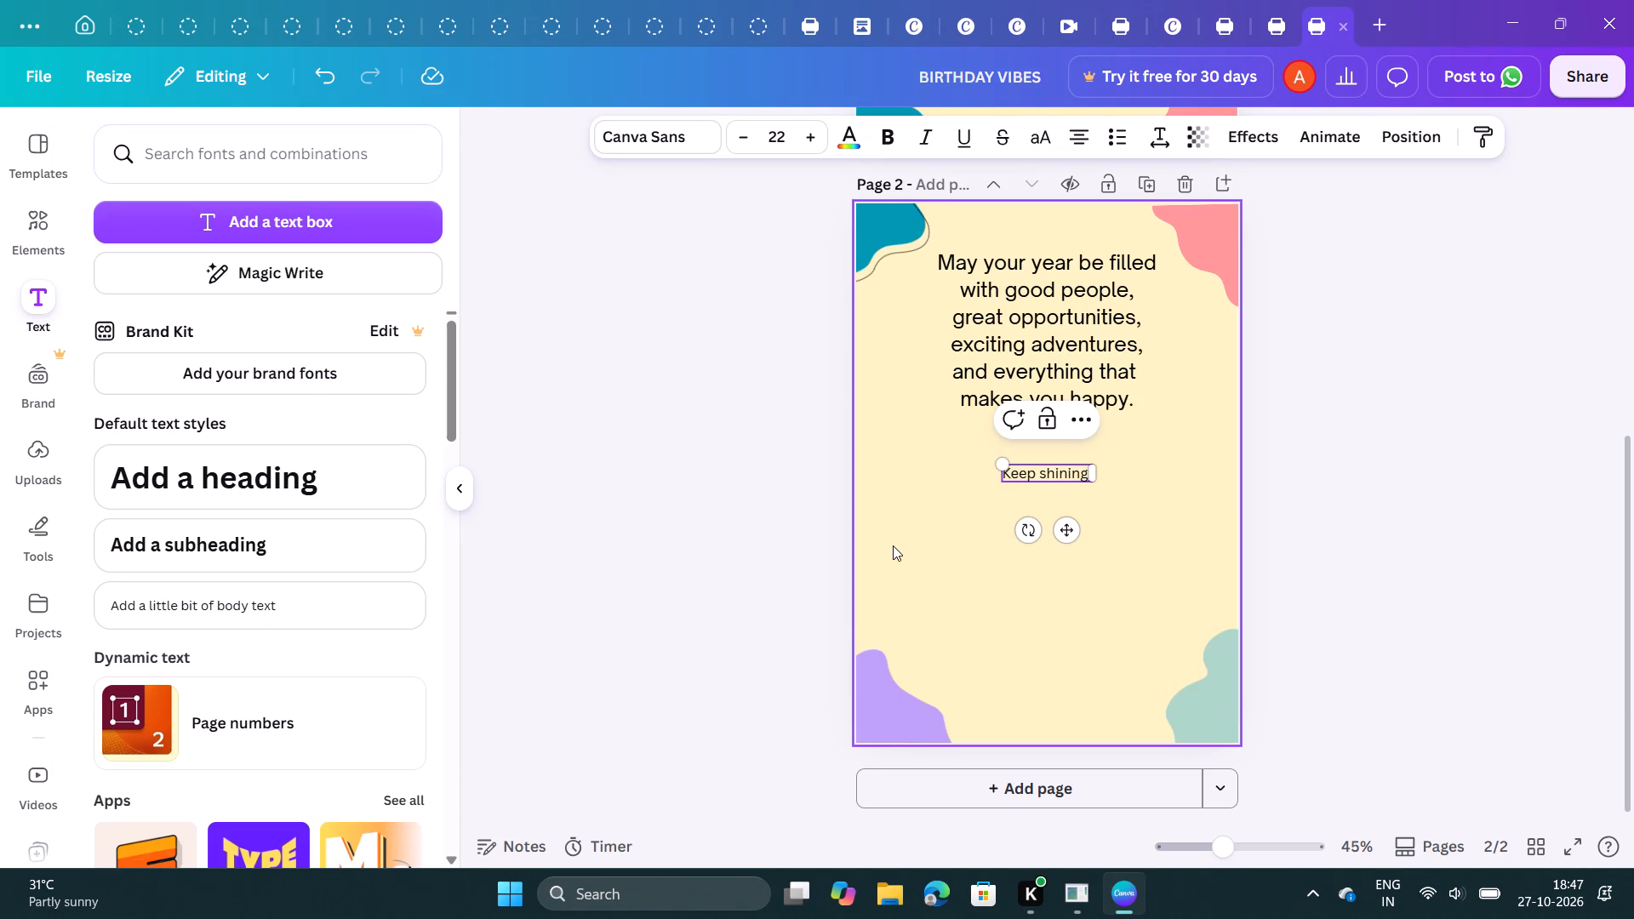
key(Return)
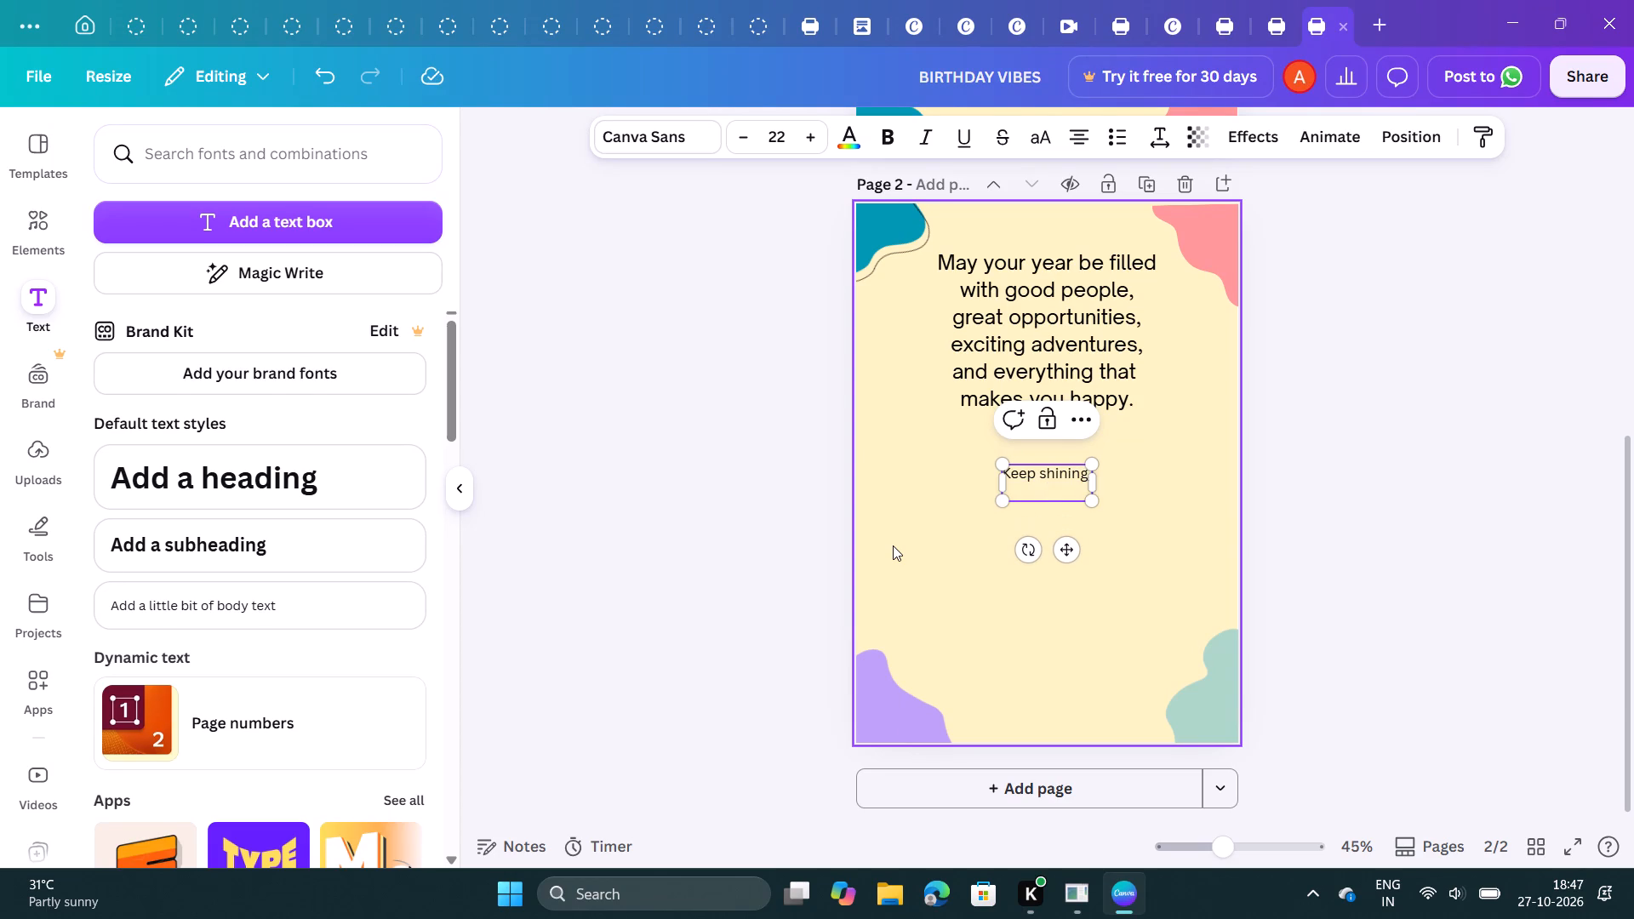
text(kee)
key(p)
key(space)
text(being you)
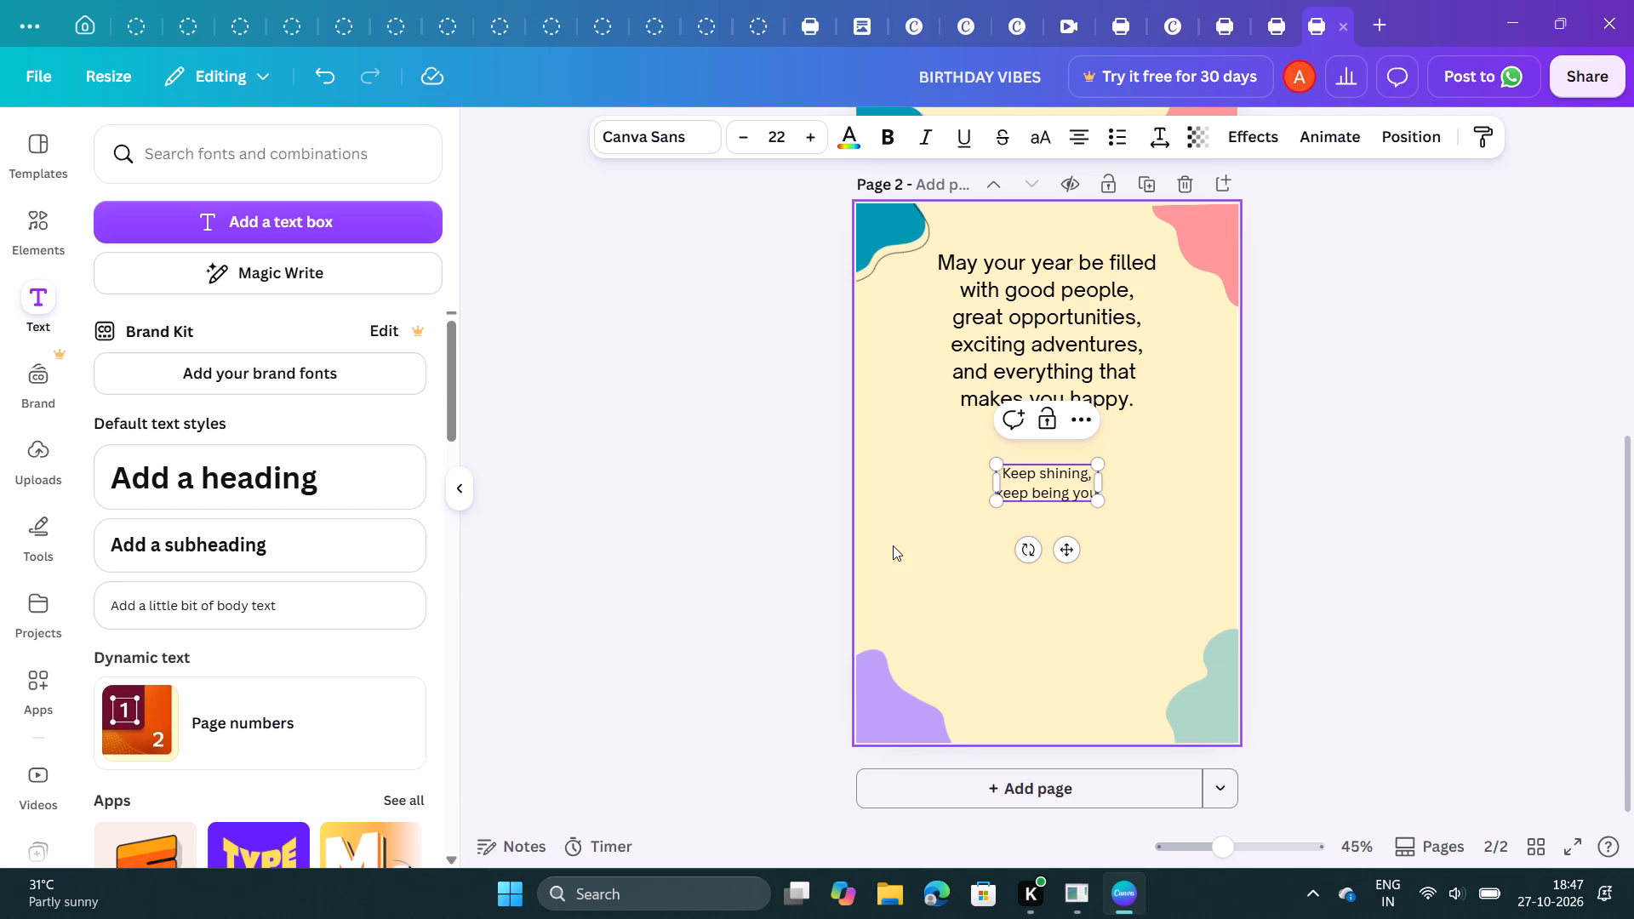
key(shift+exclam)
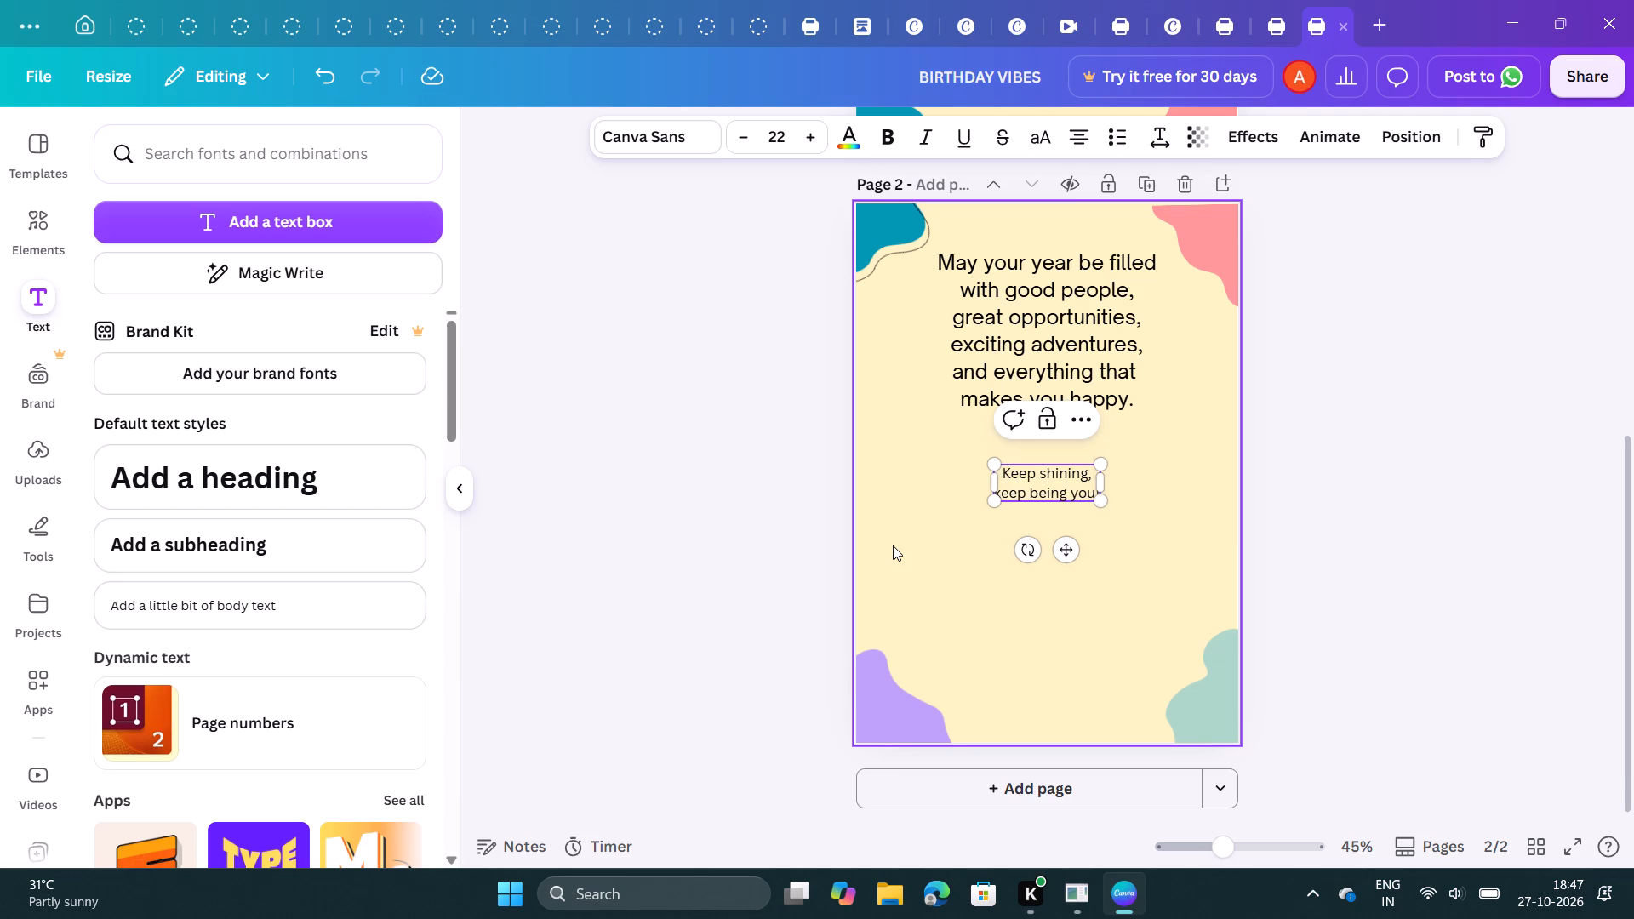
Tilt the "Keep shining, keep being you!" text slightly counter-clockwise.
click(1032, 545)
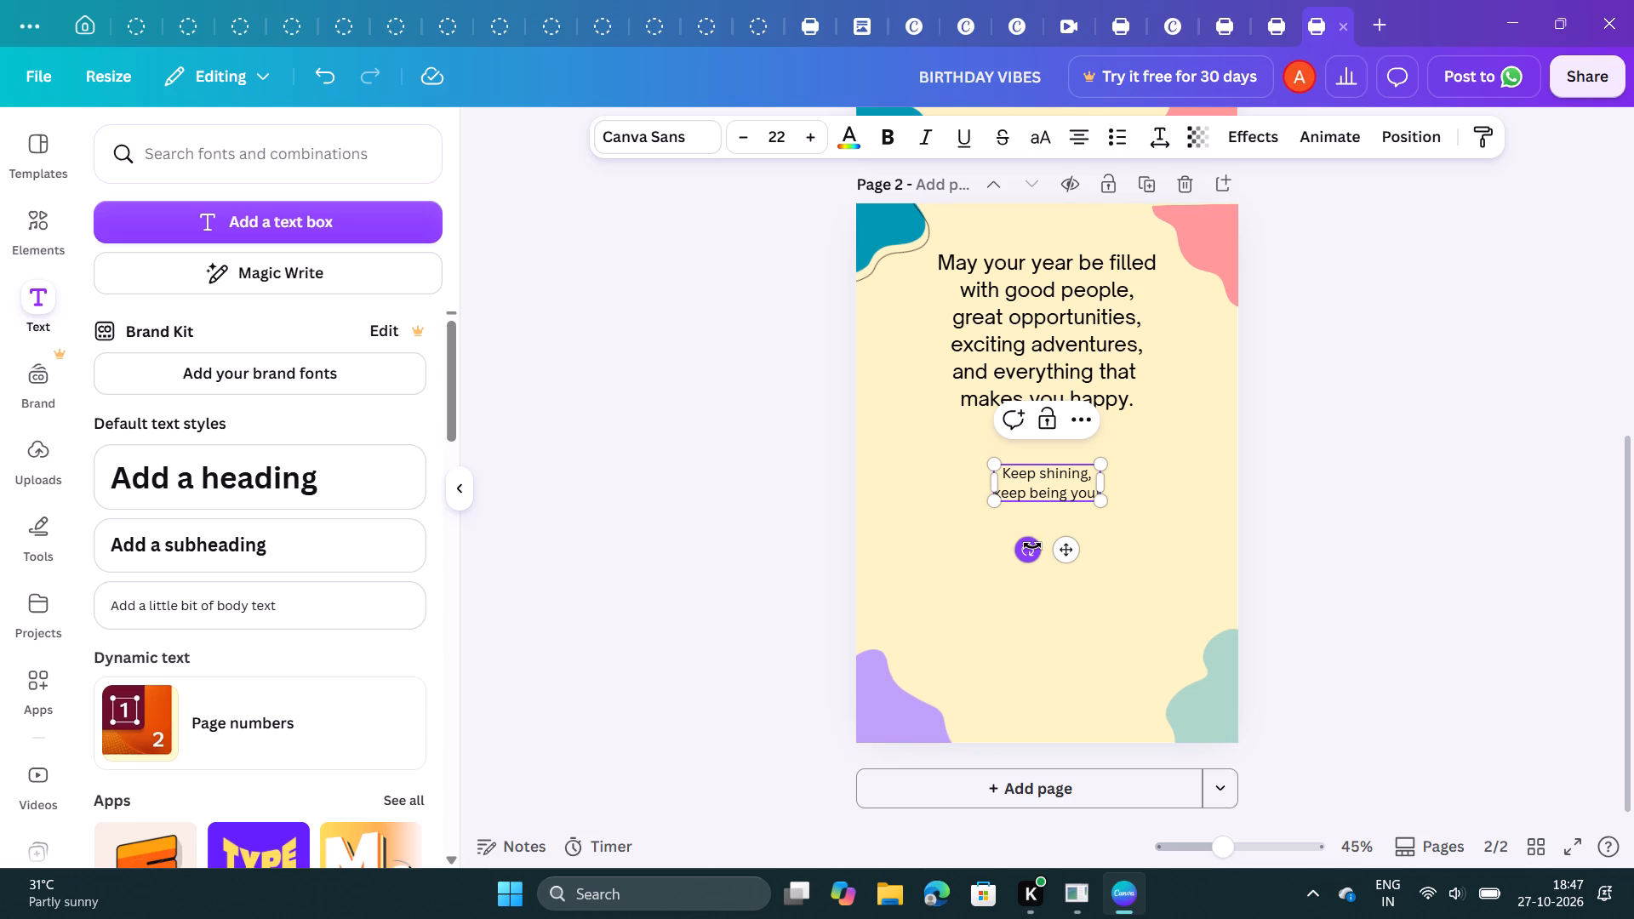
drag(1032, 545, 1032, 525)
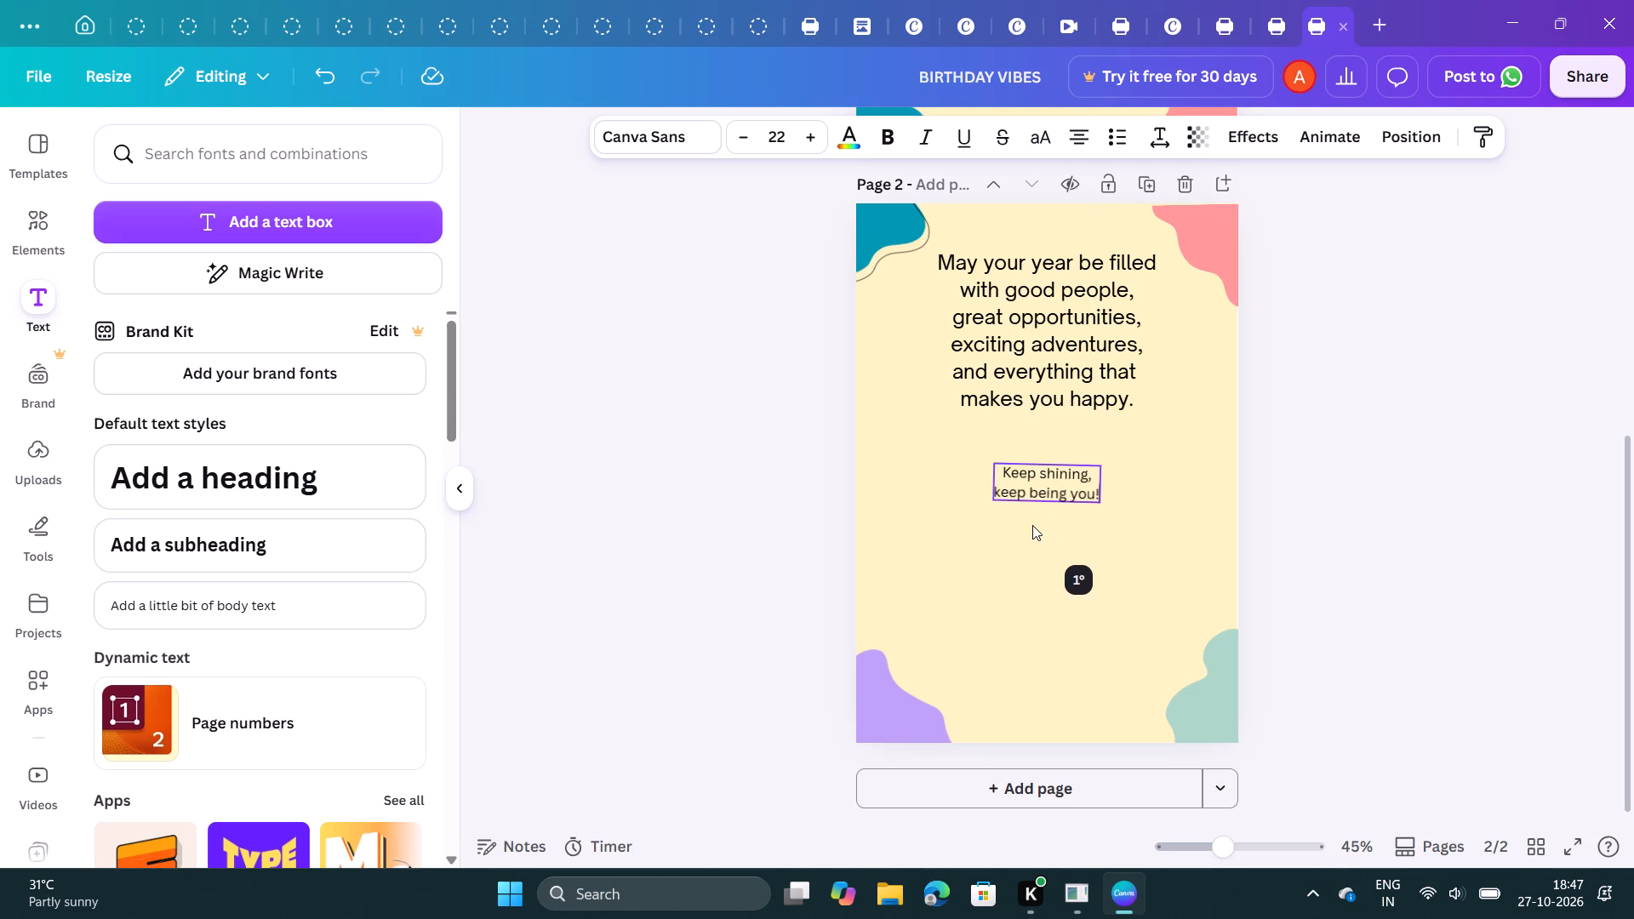
drag(1032, 525, 1031, 528)
drag(1031, 528, 1052, 513)
click(905, 594)
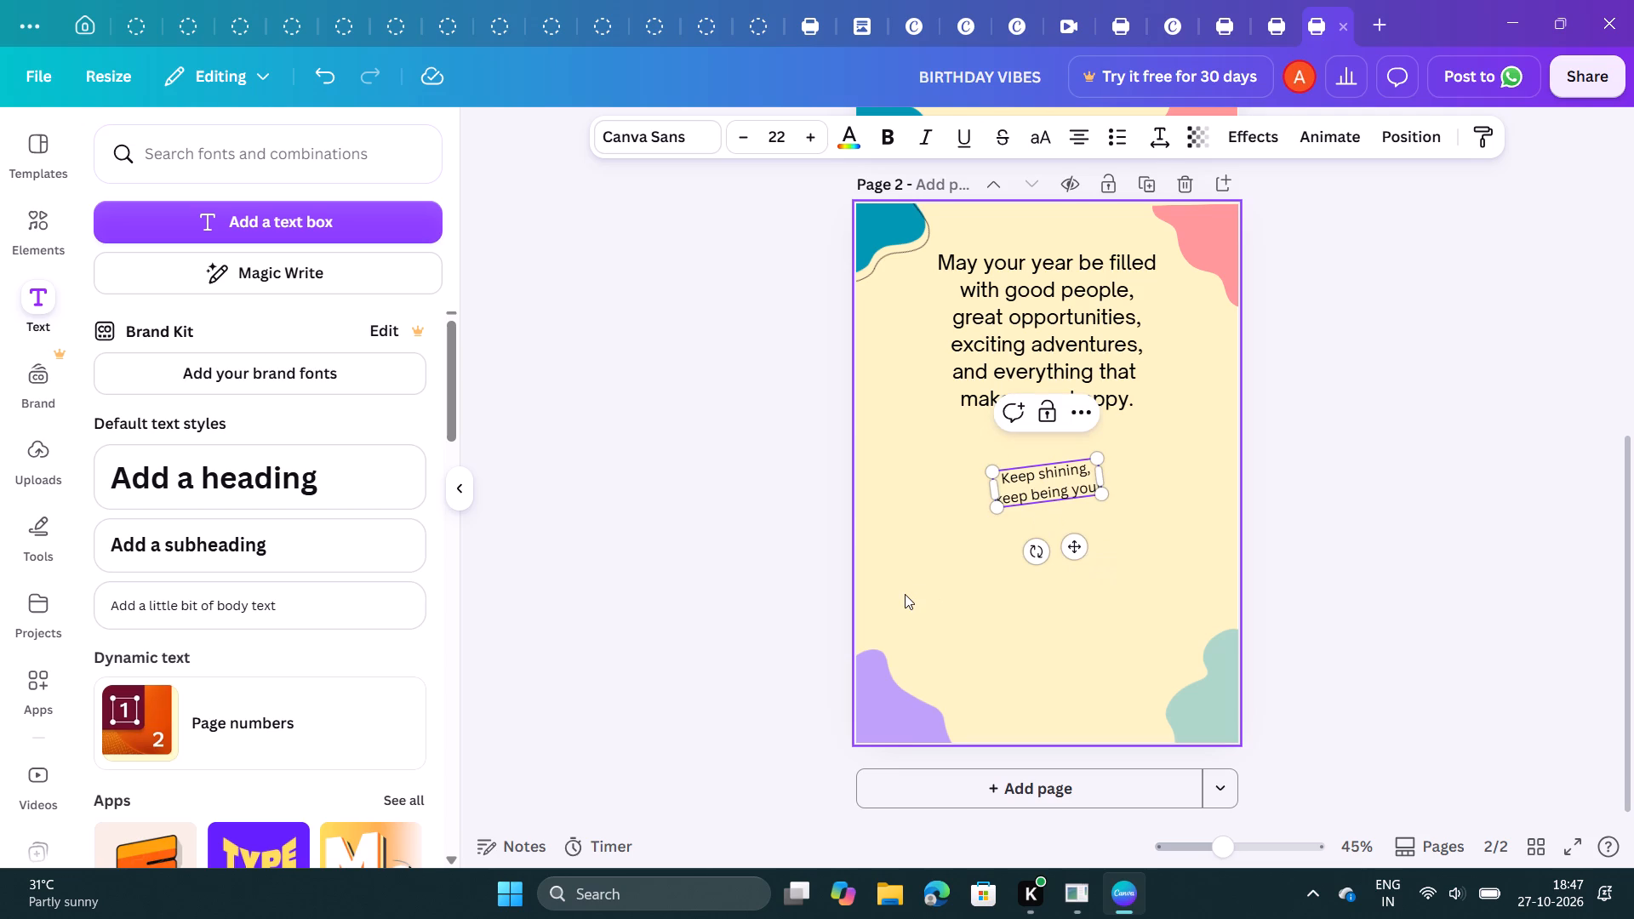
Enlarge the tilted "Keep shining, keep being you!" text to font size 37.
click(1059, 477)
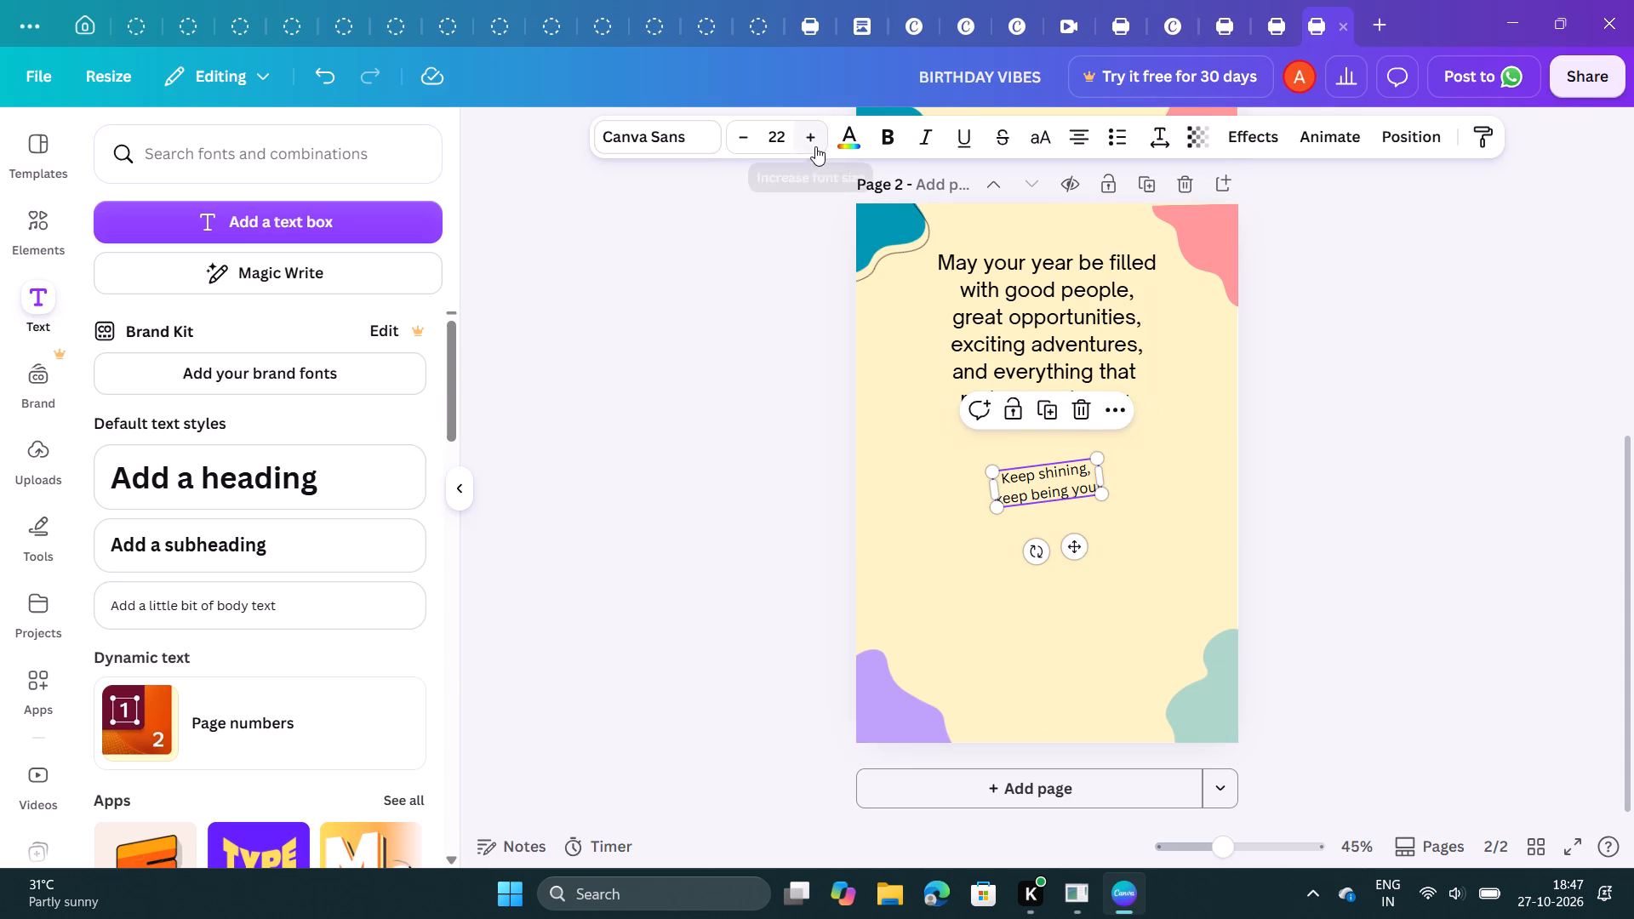
triple_click(815, 146)
triple_click(815, 146)
triple_click(815, 146)
triple_click(815, 146)
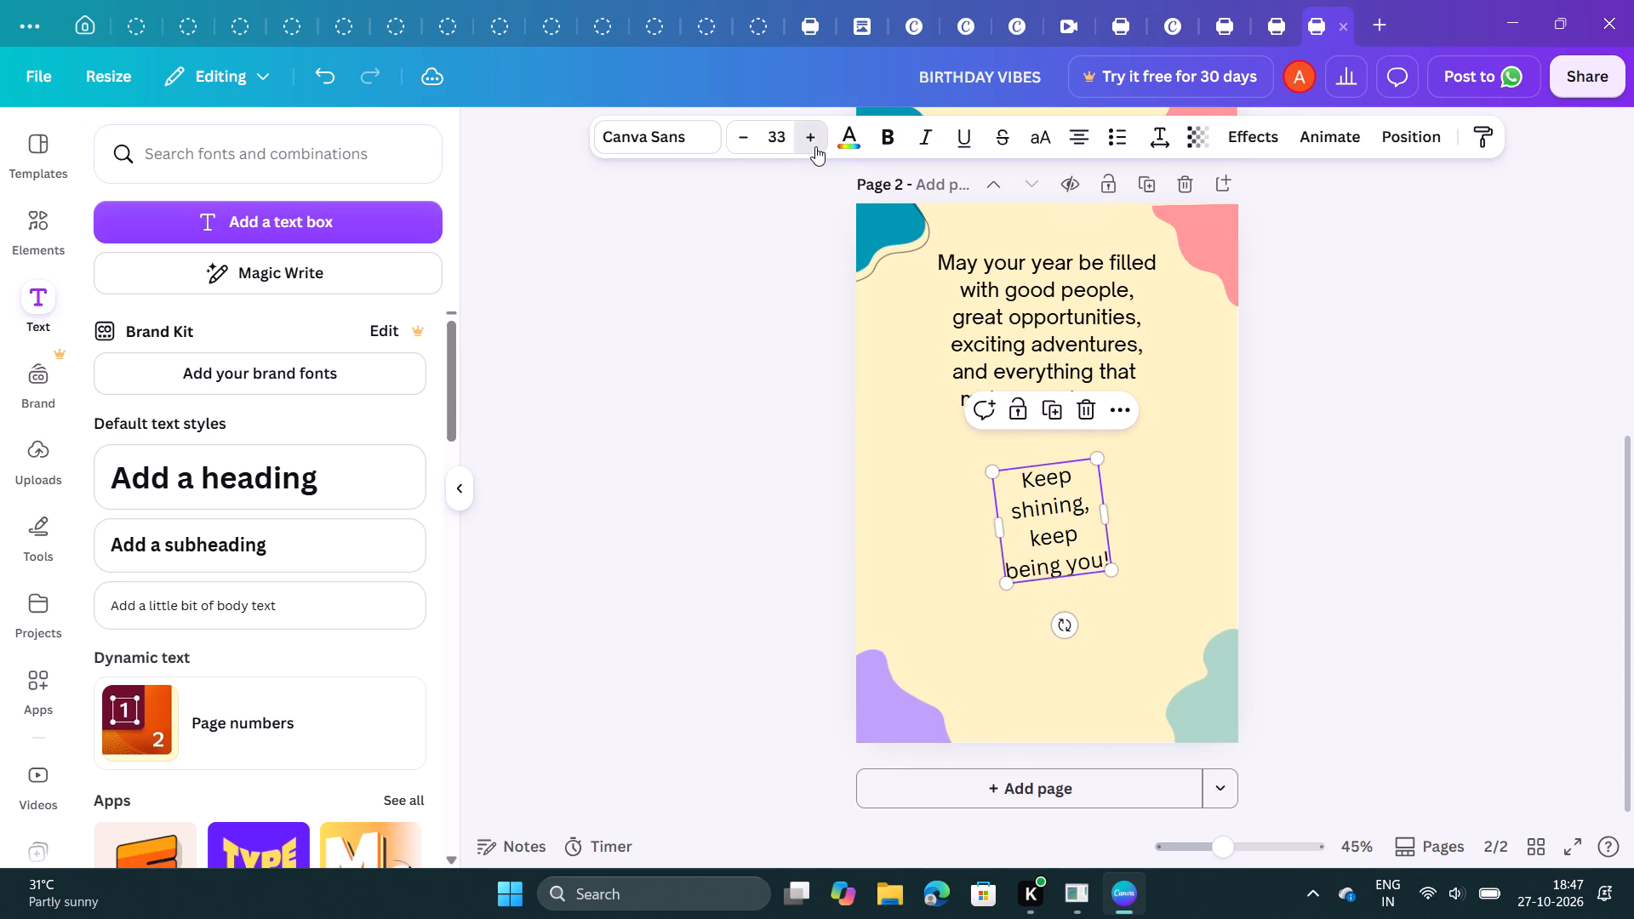
triple_click(815, 146)
double_click(815, 146)
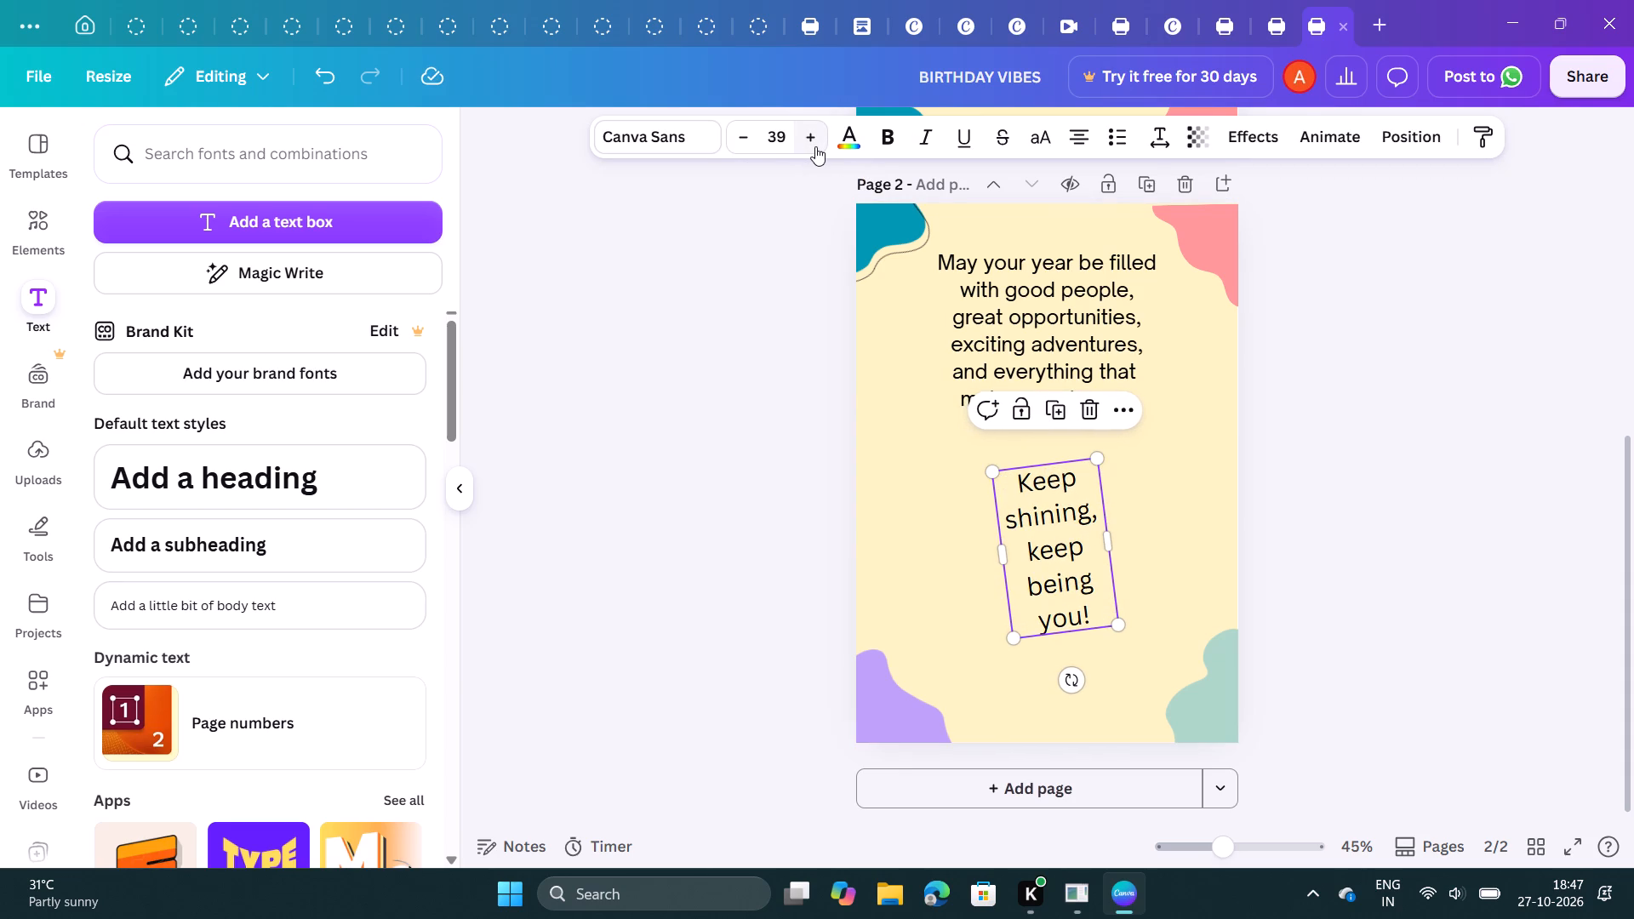
triple_click(745, 140)
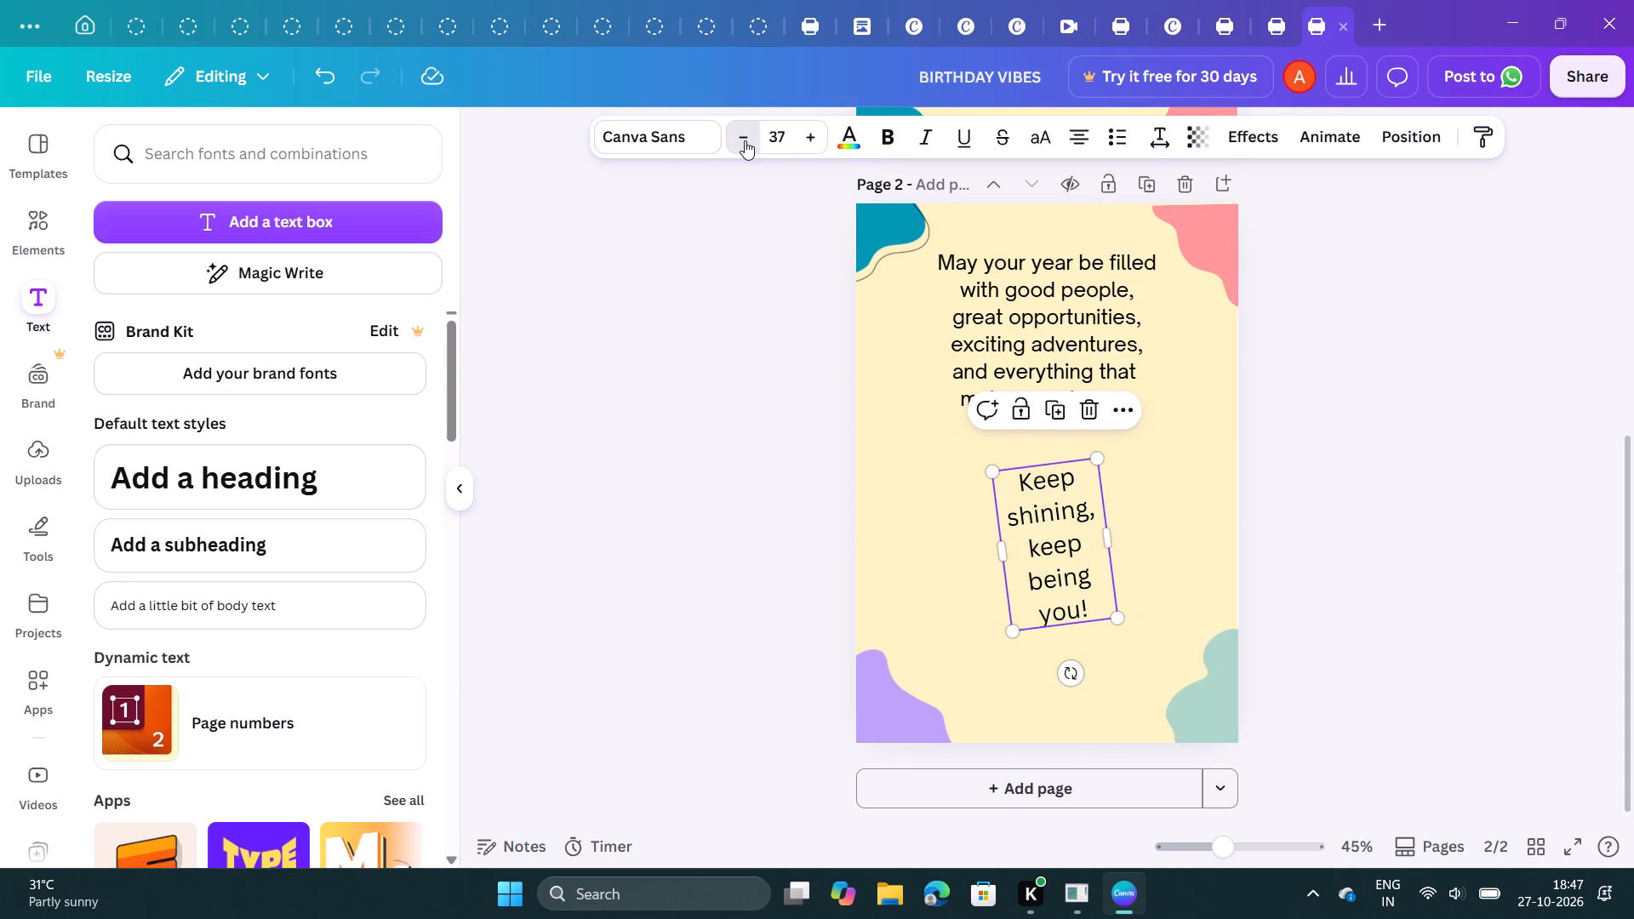
Reduce the tilted "Keep shining, keep being you!" text on page 2 to font size 26.
triple_click(745, 140)
triple_click(745, 140)
click(745, 140)
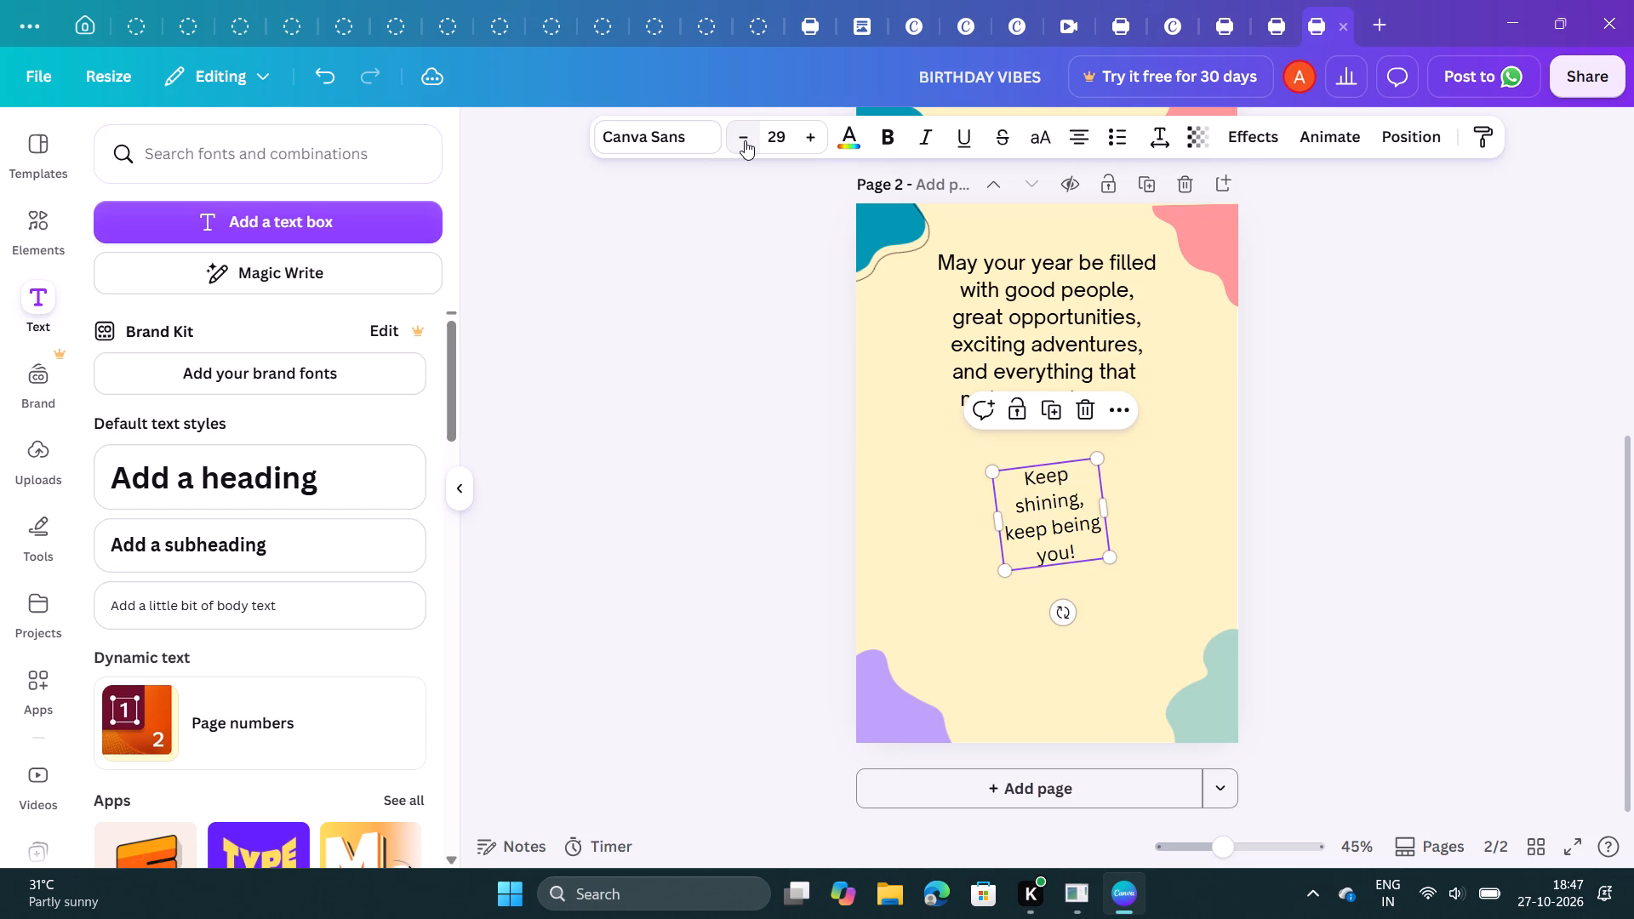
click(745, 140)
click(745, 140)
click(745, 140)
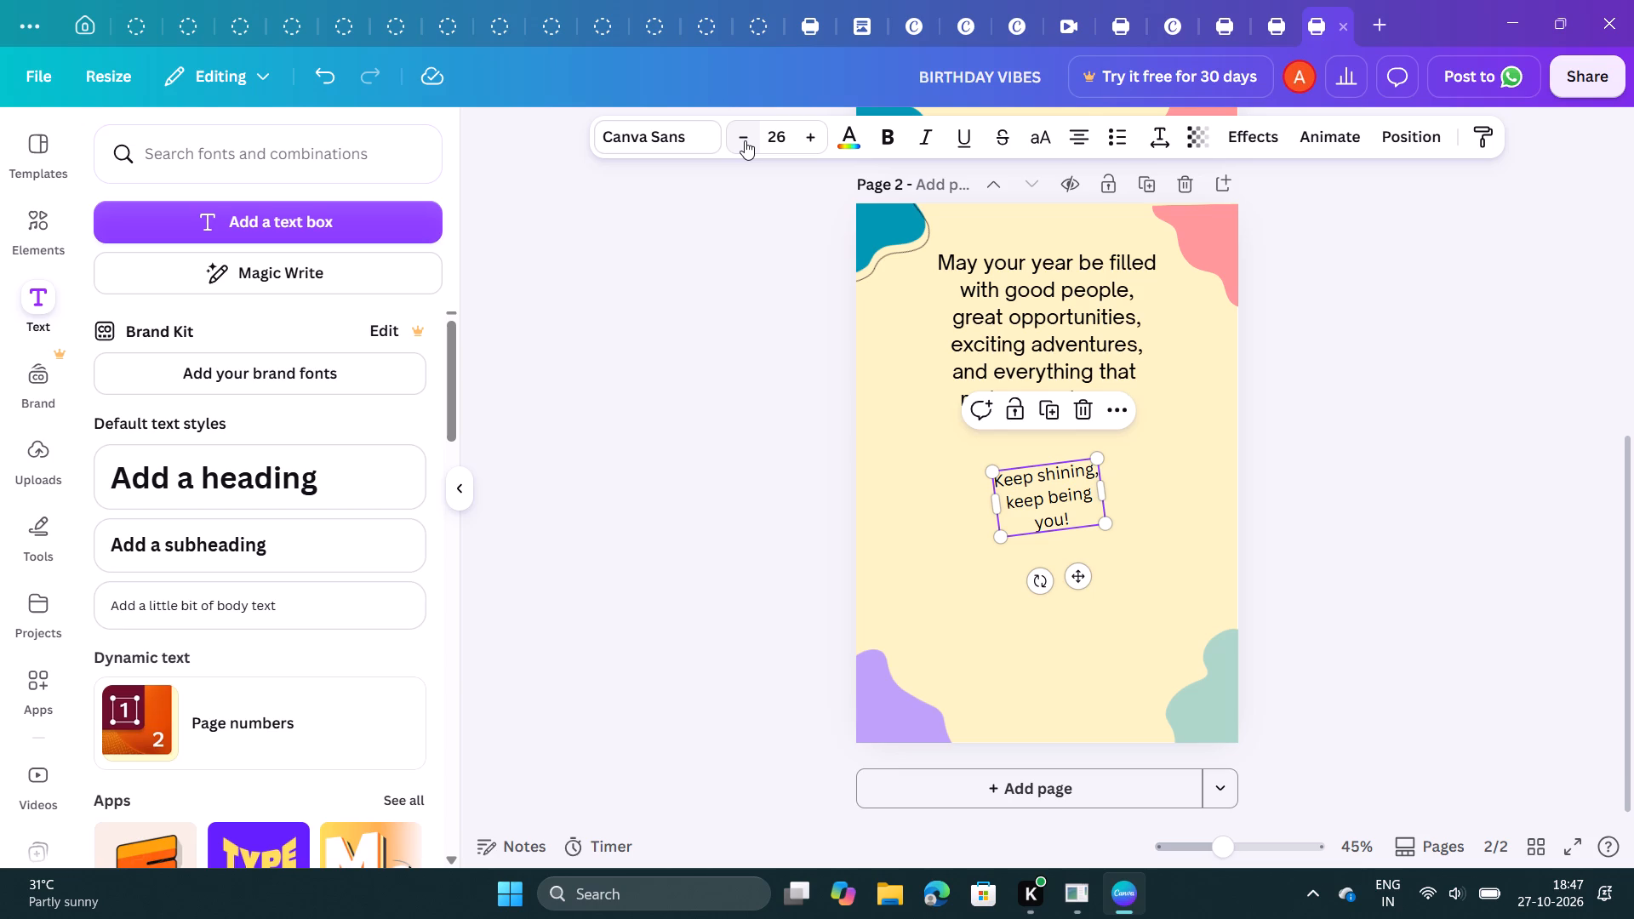
click(733, 316)
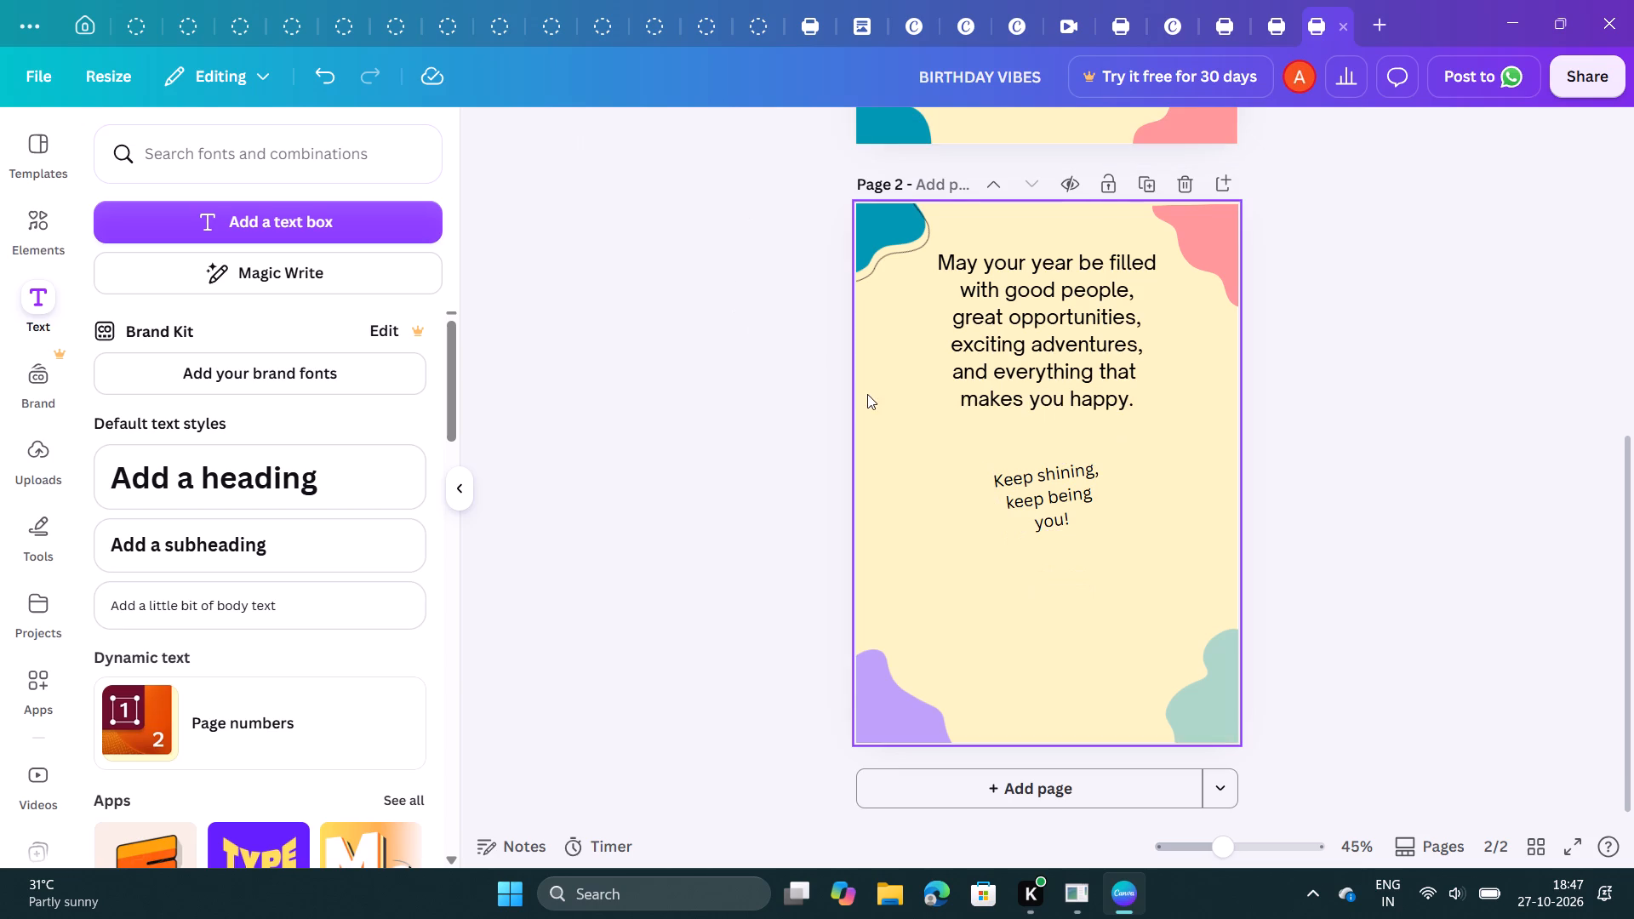
Make the "Keep shining, keep being you!" text bold and reduce its font size to 25.
click(1015, 485)
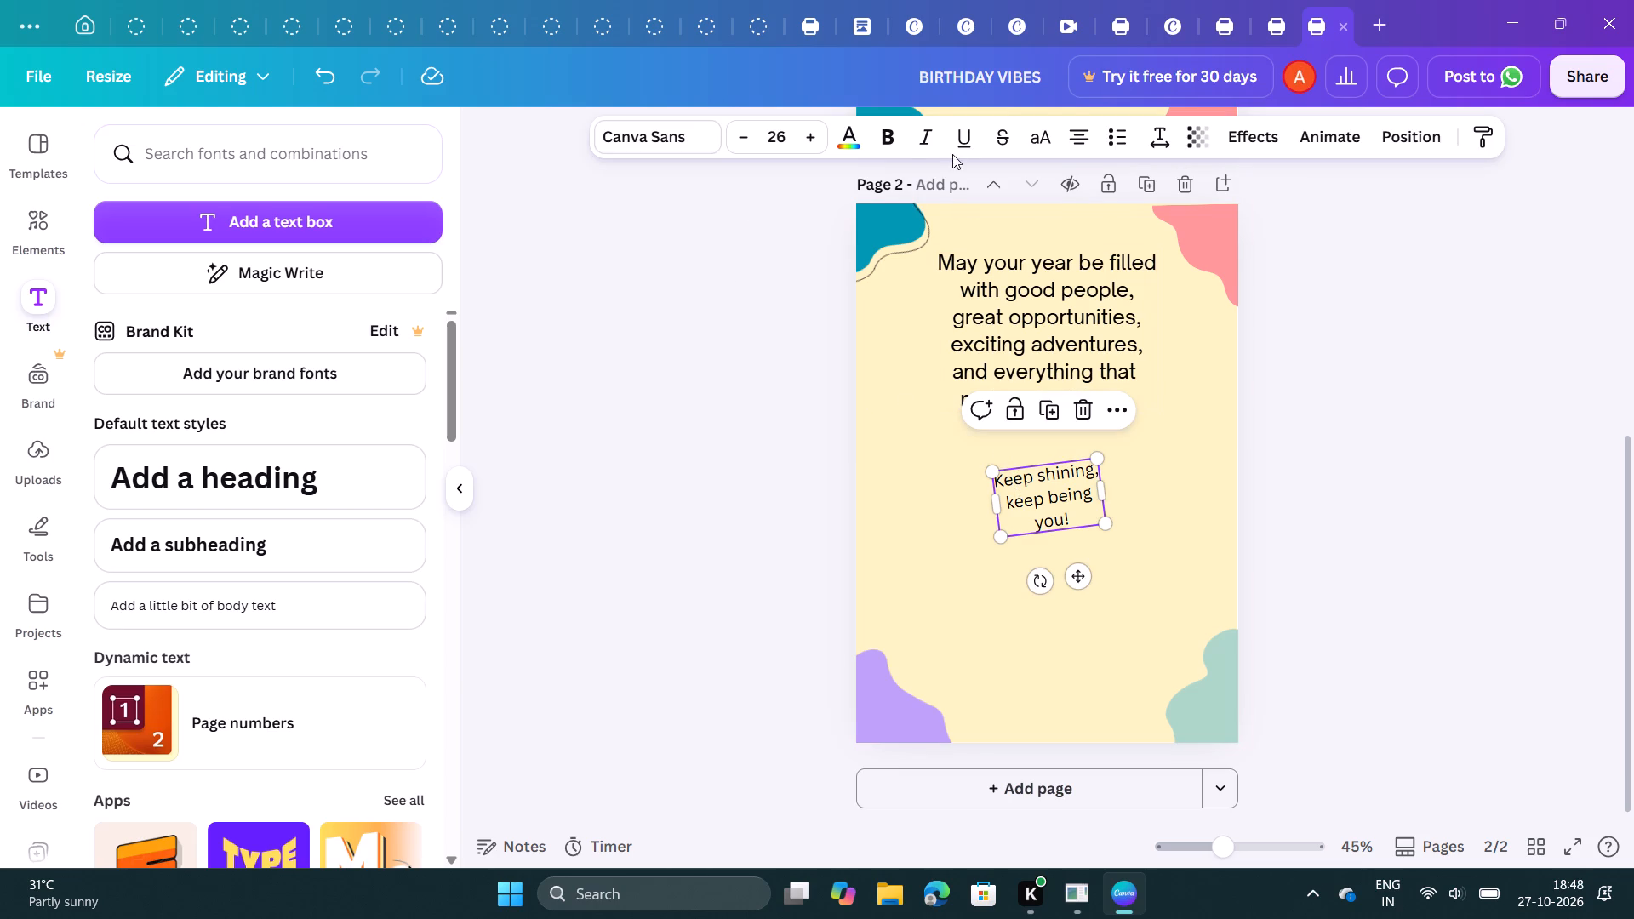
click(887, 136)
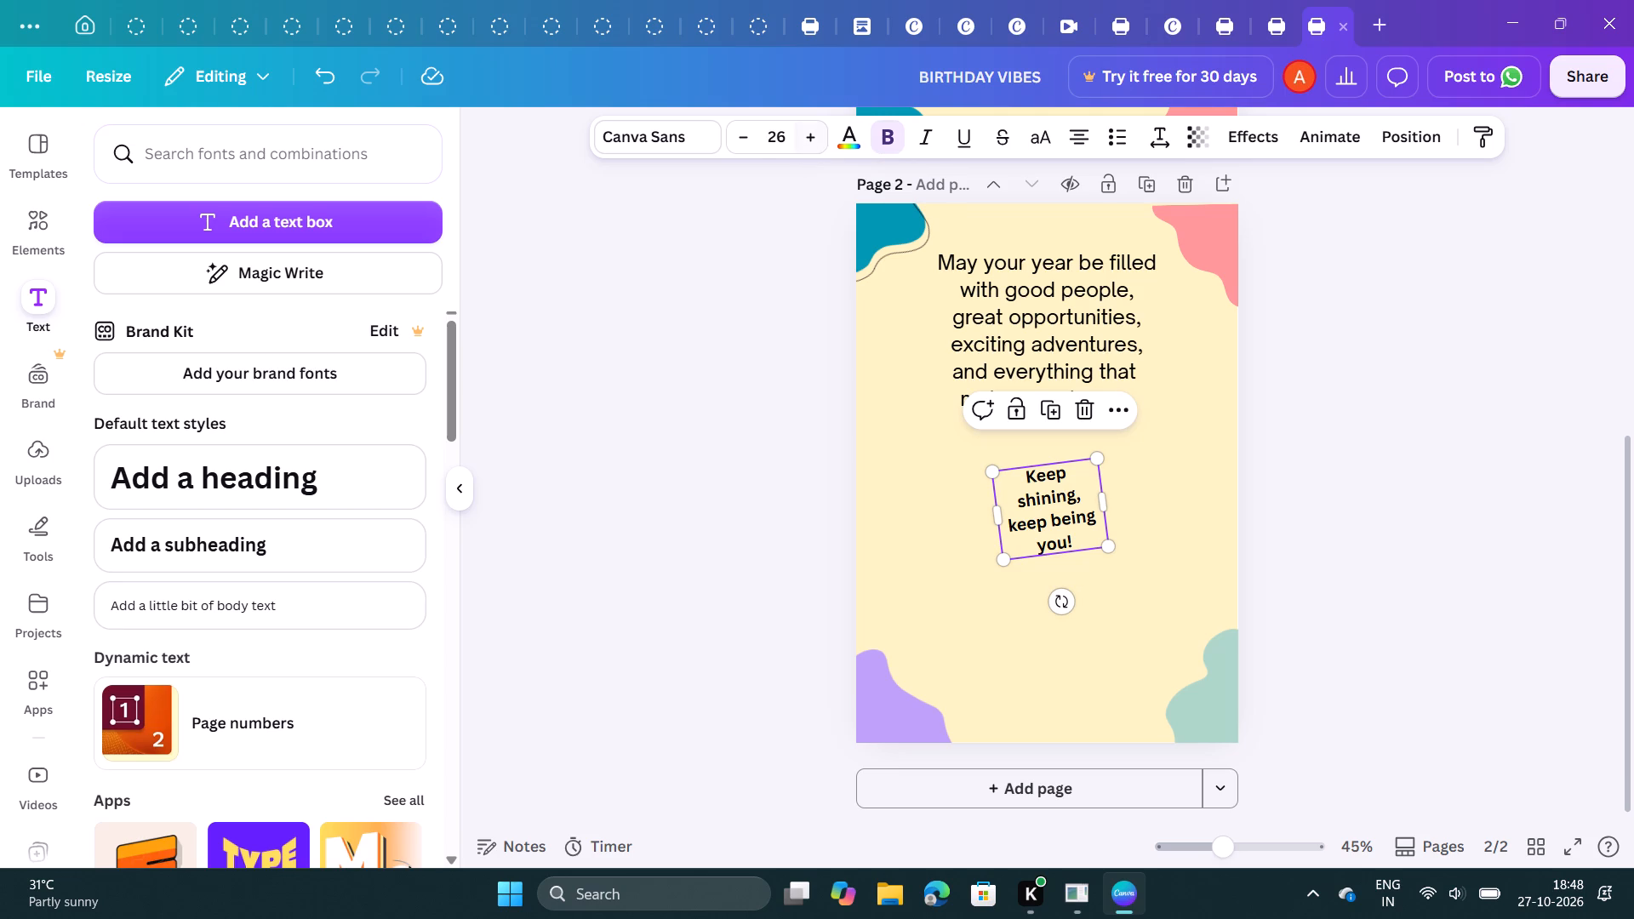
click(741, 139)
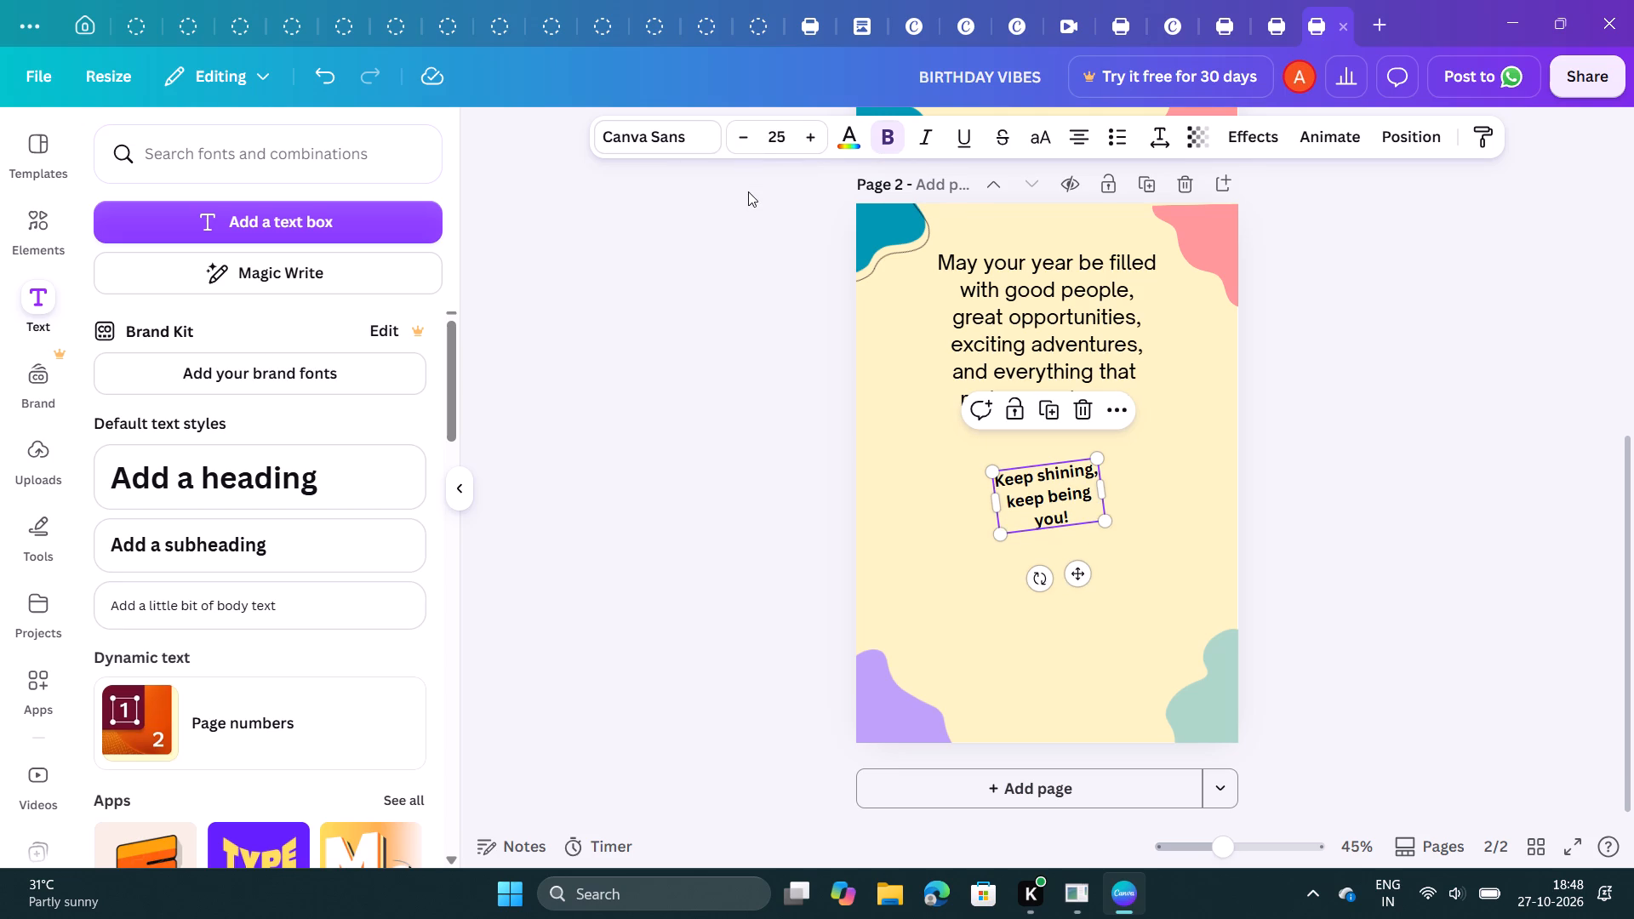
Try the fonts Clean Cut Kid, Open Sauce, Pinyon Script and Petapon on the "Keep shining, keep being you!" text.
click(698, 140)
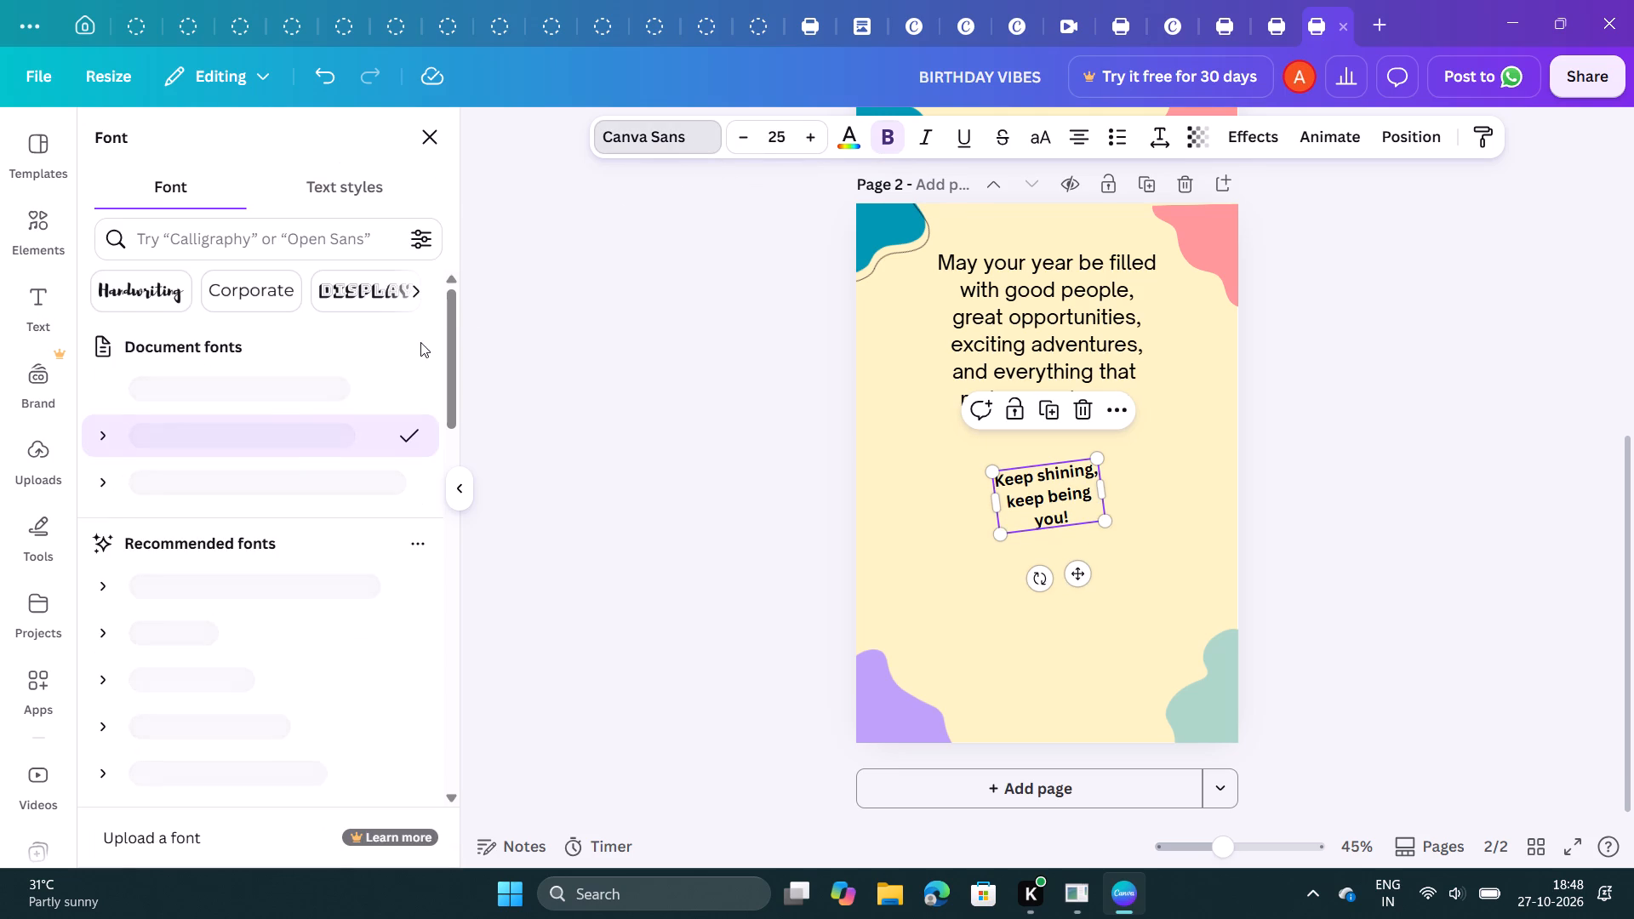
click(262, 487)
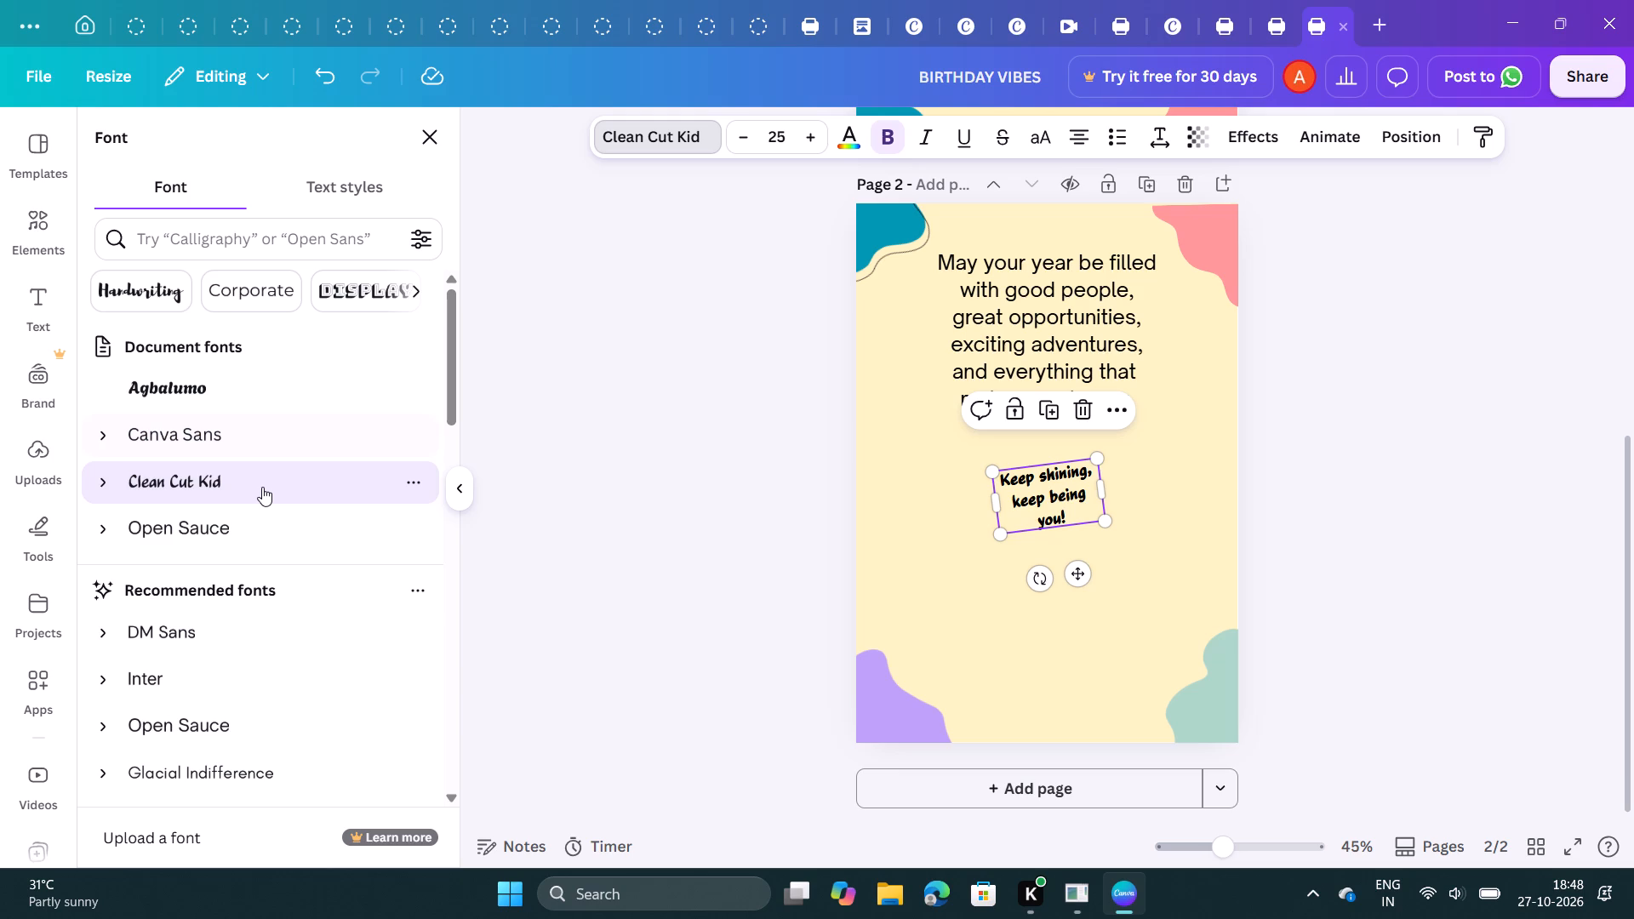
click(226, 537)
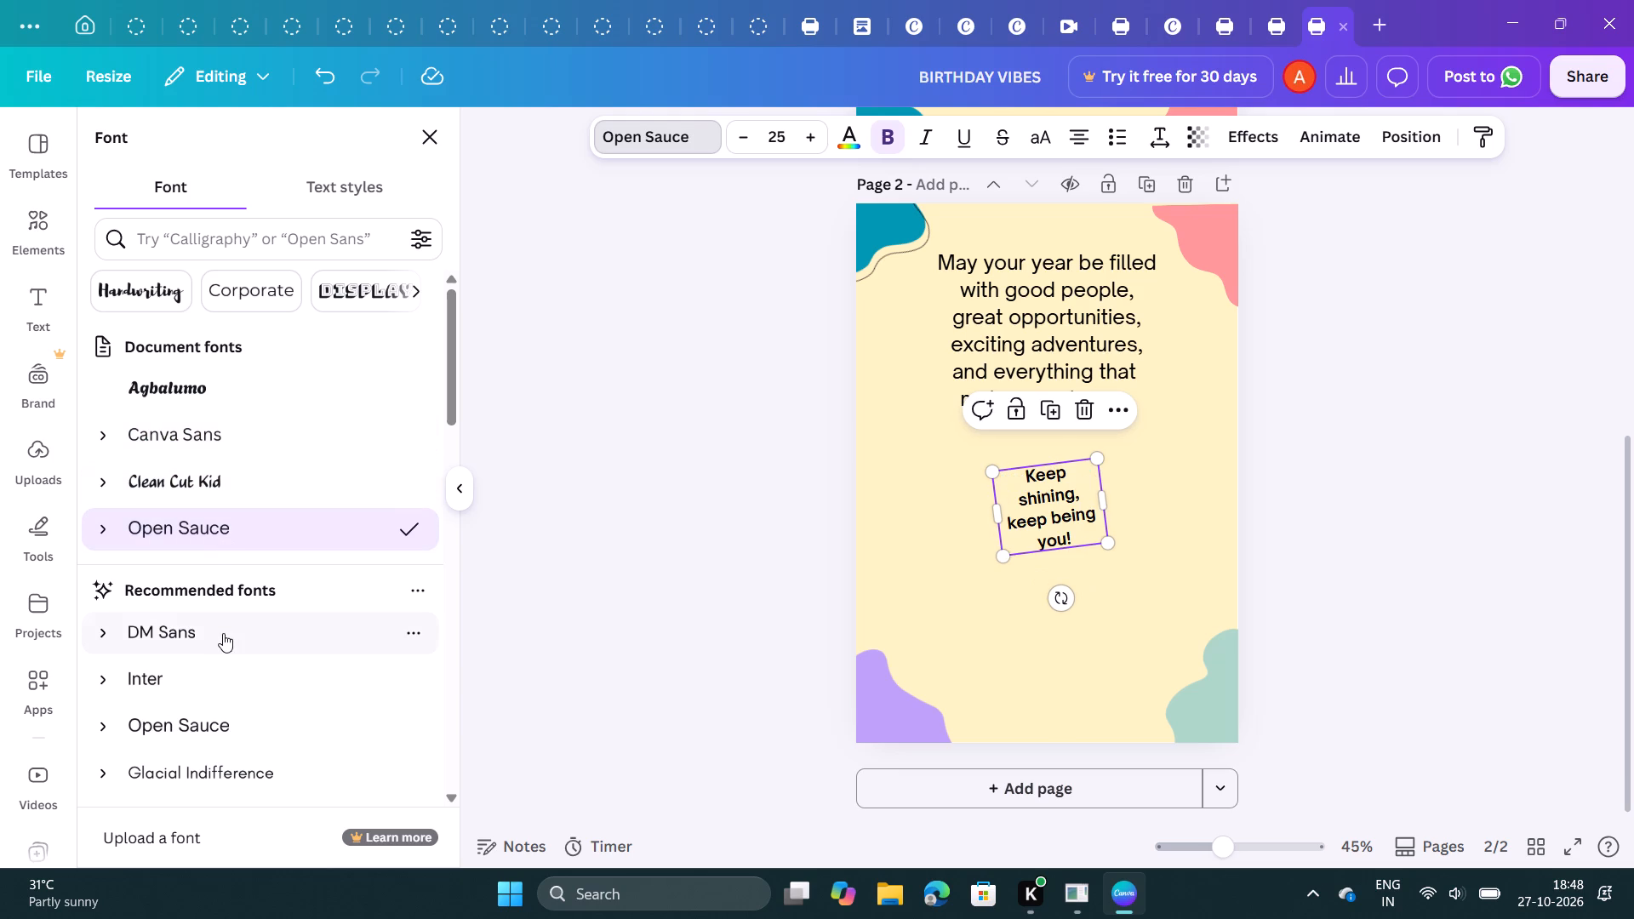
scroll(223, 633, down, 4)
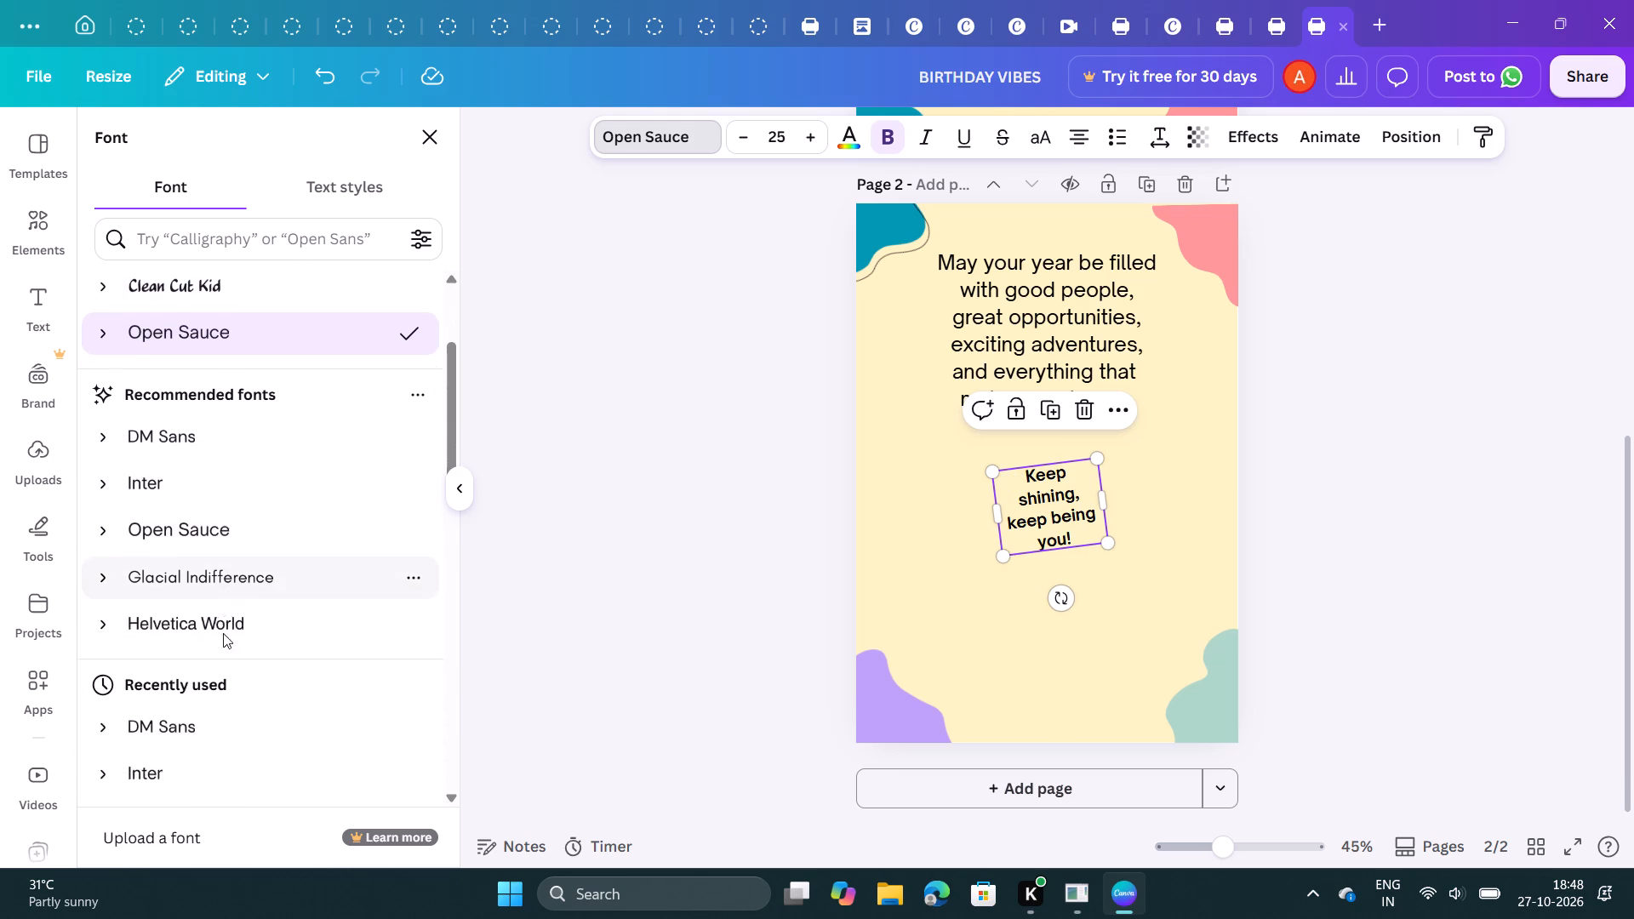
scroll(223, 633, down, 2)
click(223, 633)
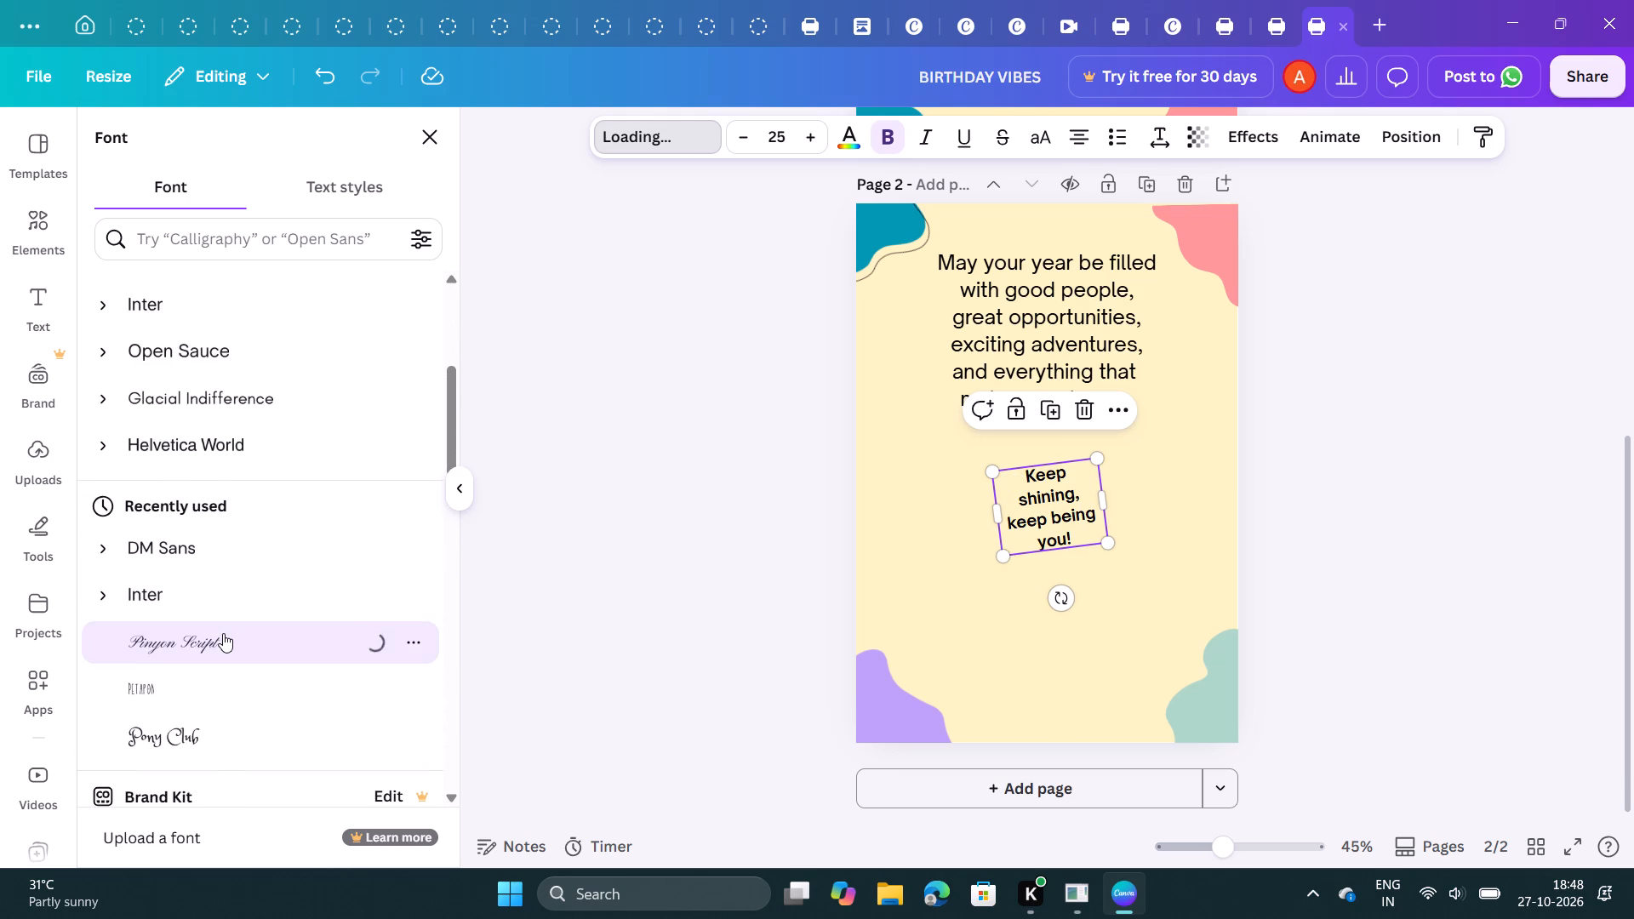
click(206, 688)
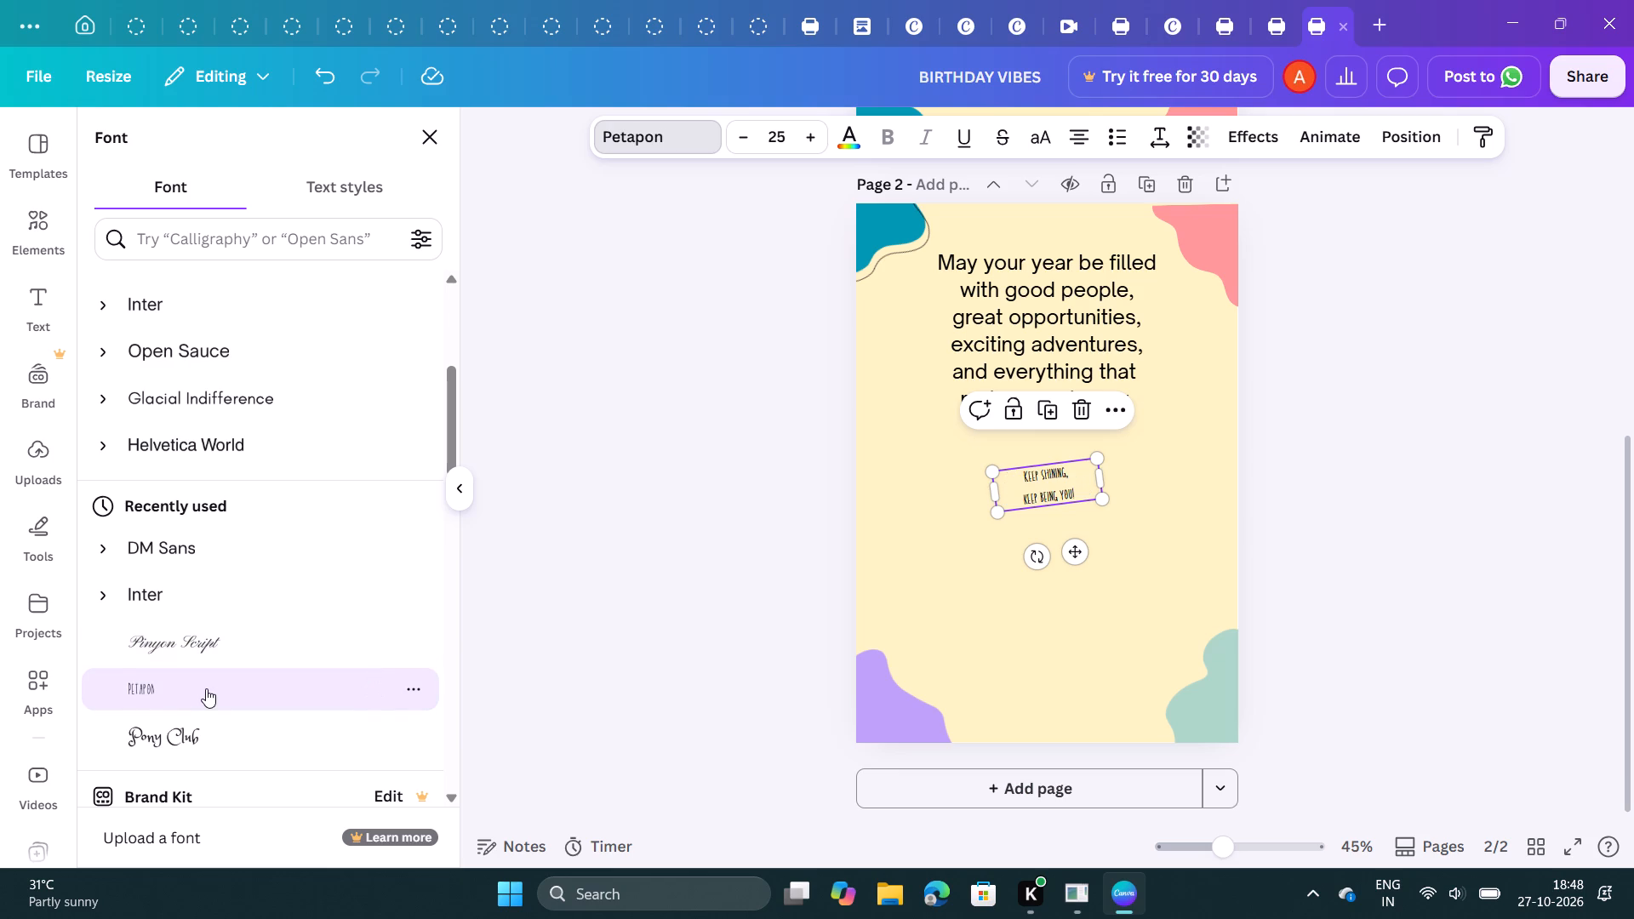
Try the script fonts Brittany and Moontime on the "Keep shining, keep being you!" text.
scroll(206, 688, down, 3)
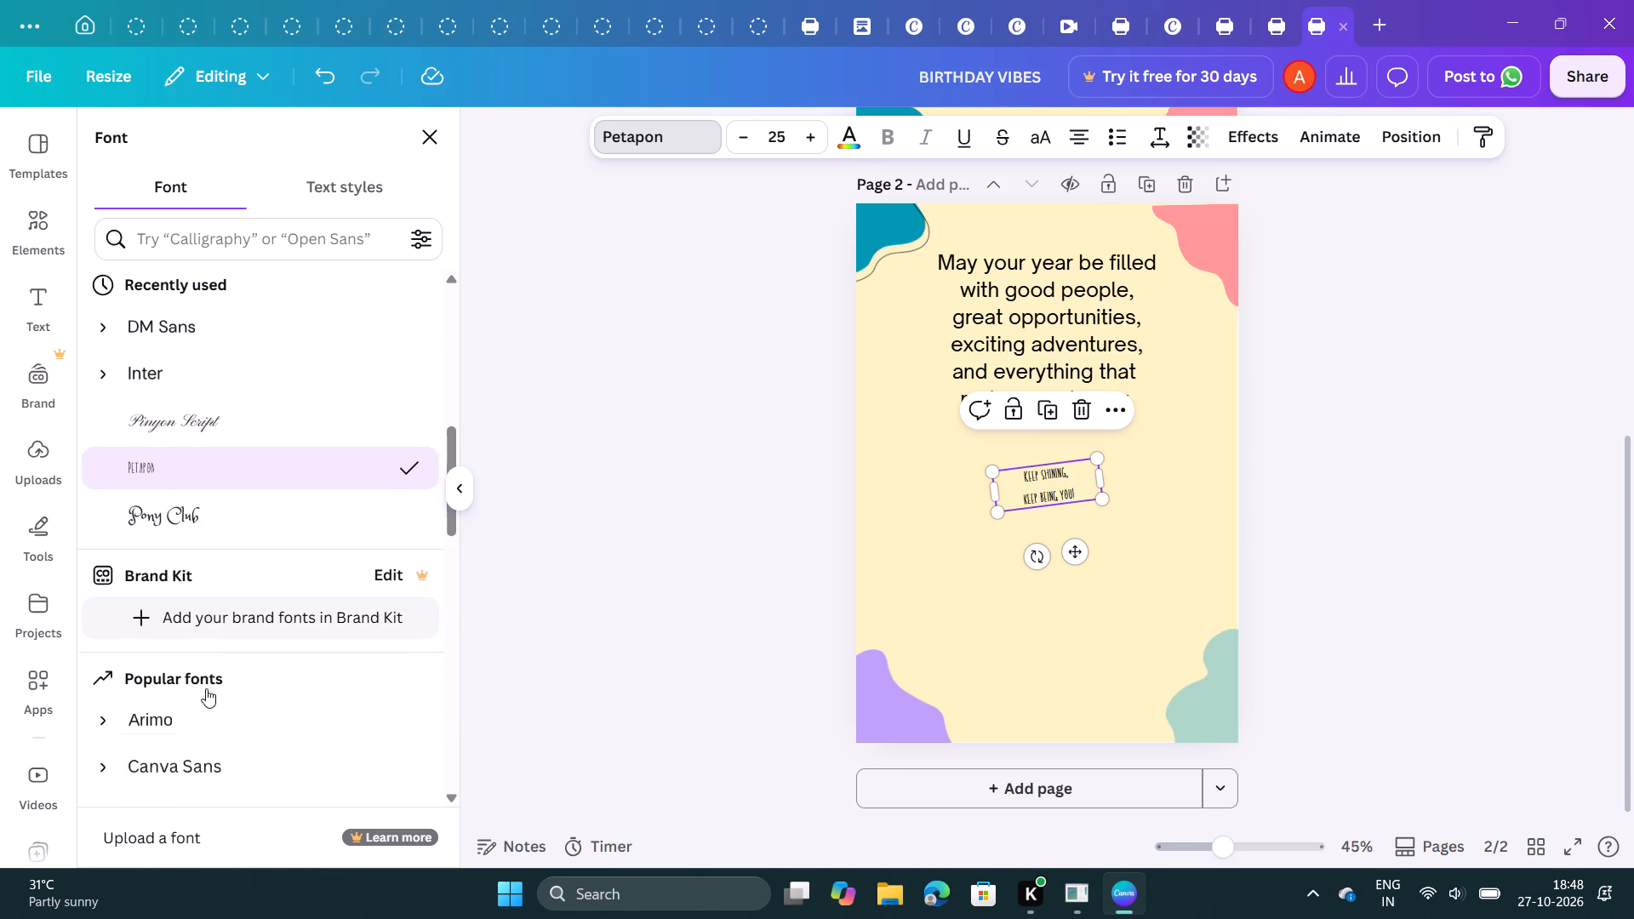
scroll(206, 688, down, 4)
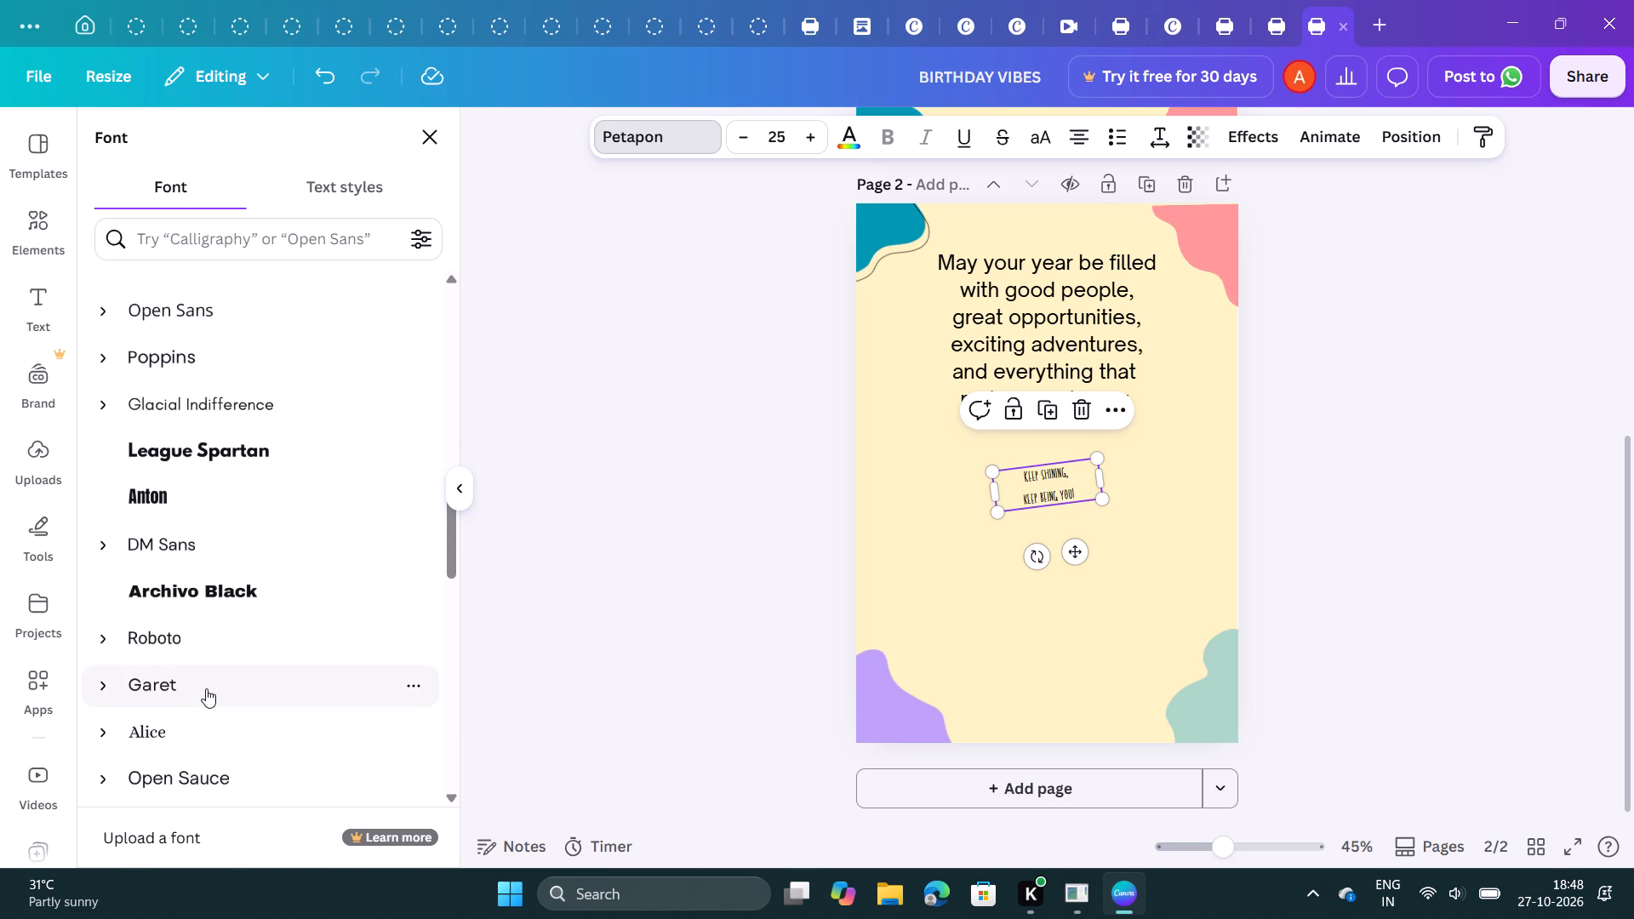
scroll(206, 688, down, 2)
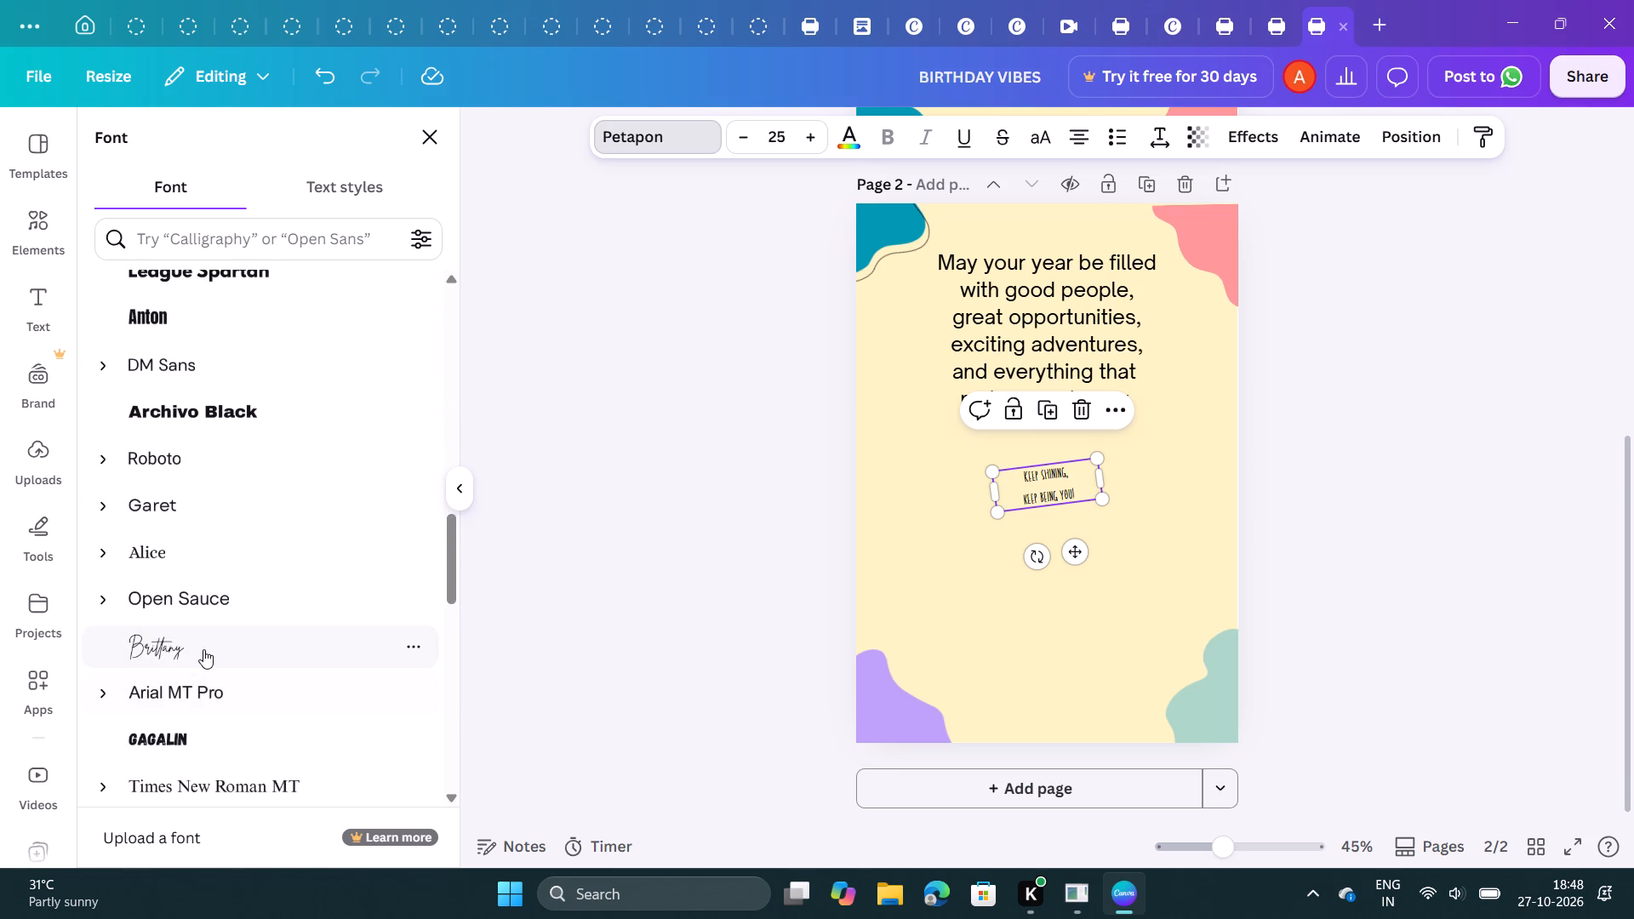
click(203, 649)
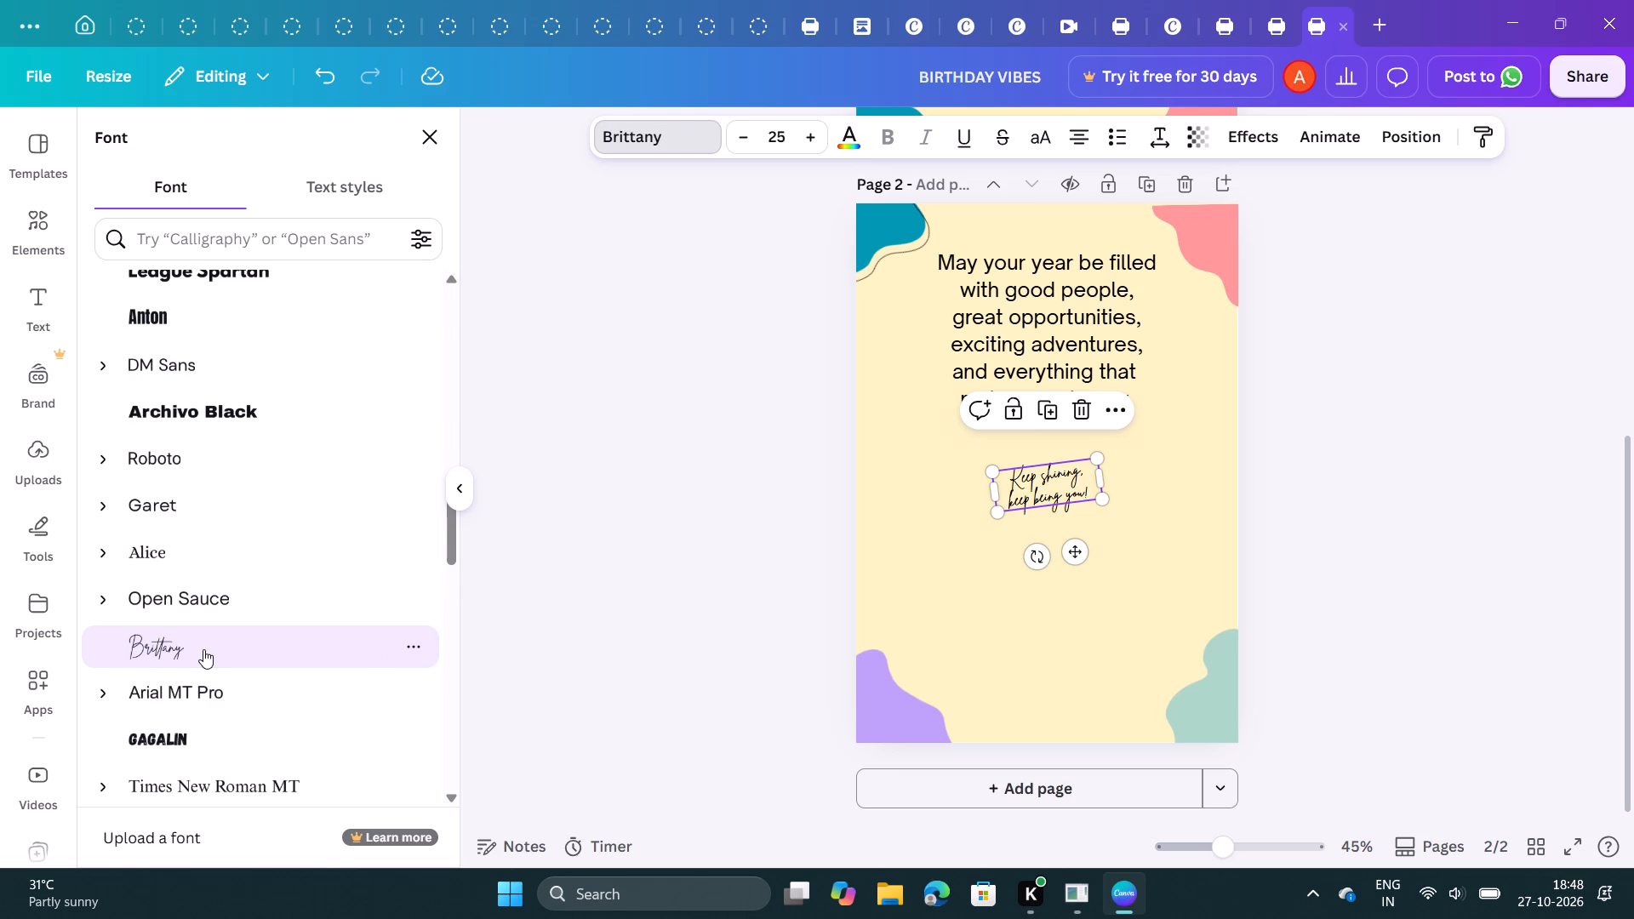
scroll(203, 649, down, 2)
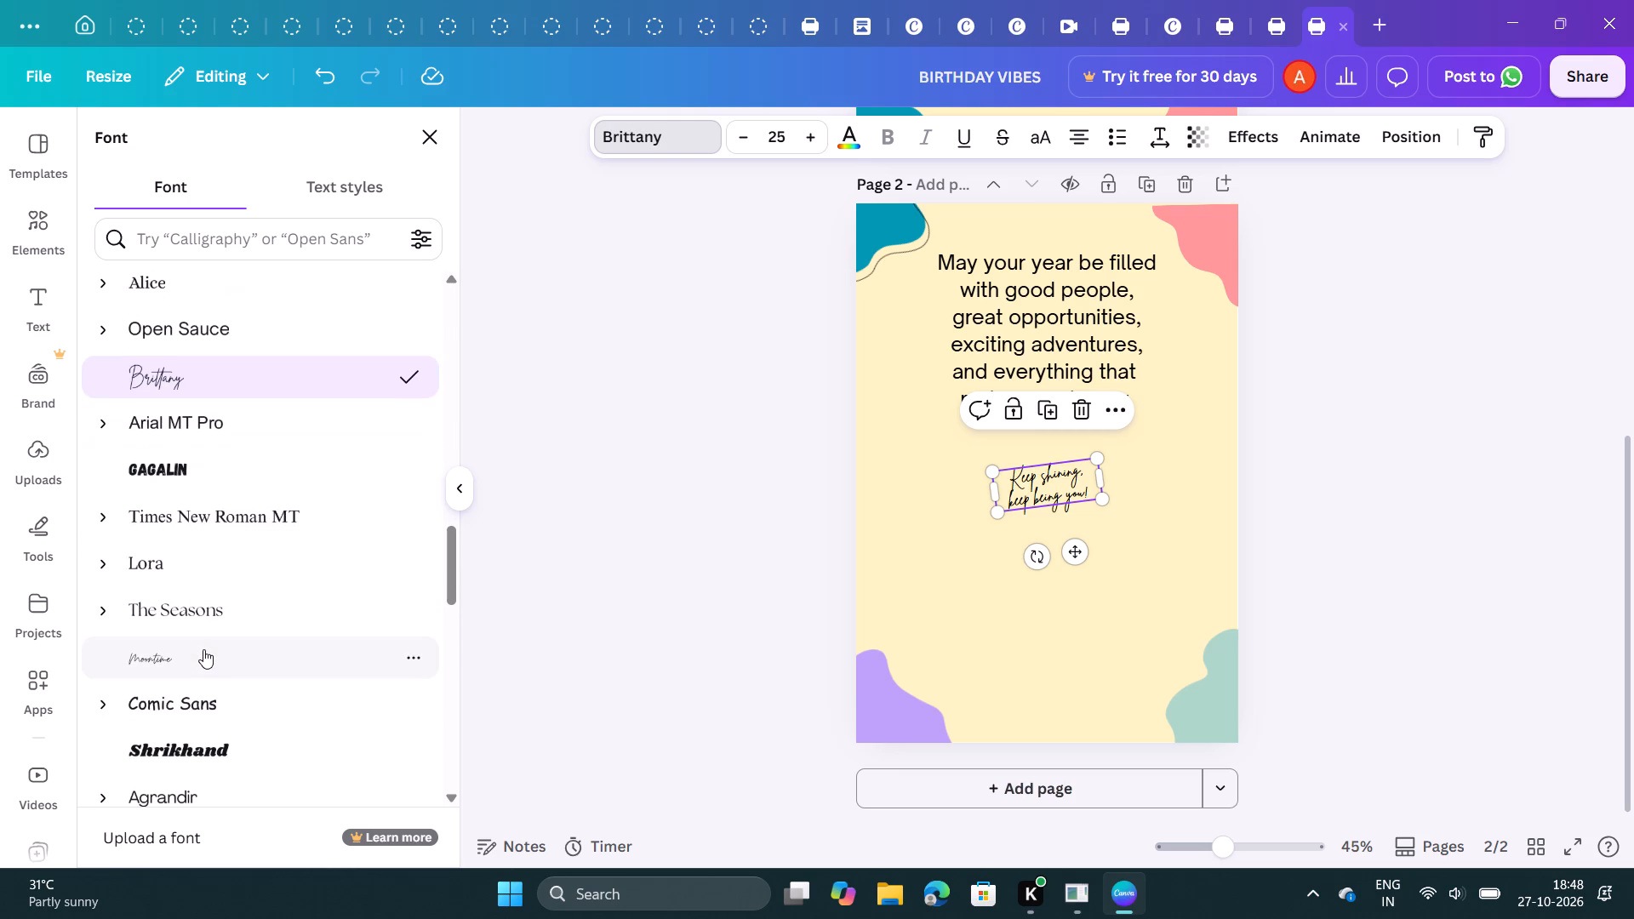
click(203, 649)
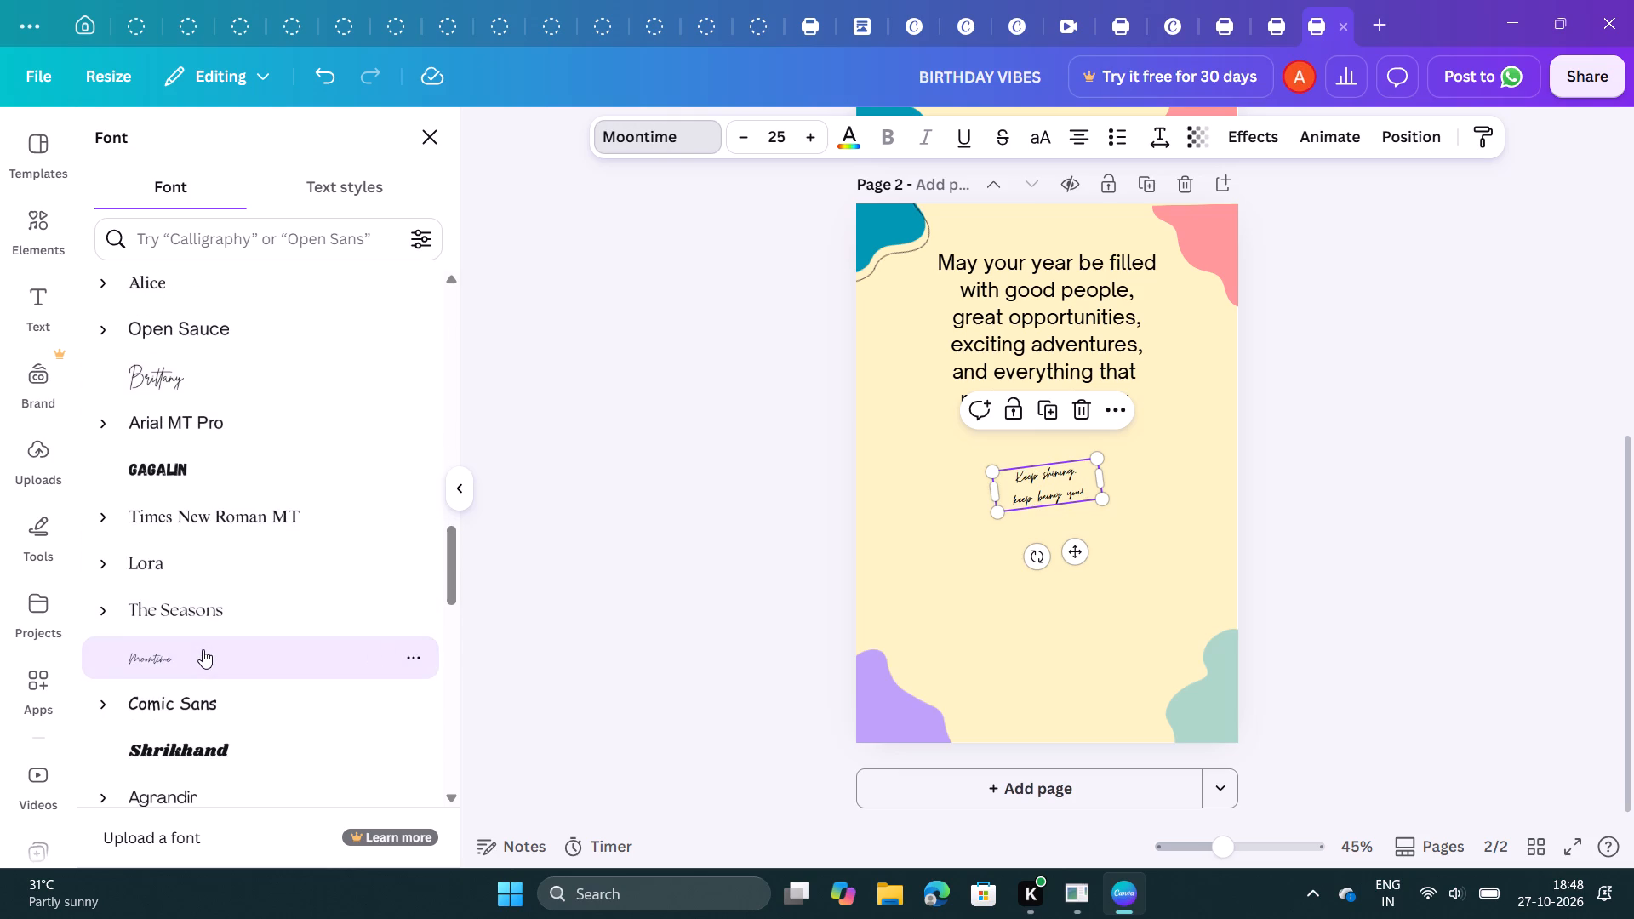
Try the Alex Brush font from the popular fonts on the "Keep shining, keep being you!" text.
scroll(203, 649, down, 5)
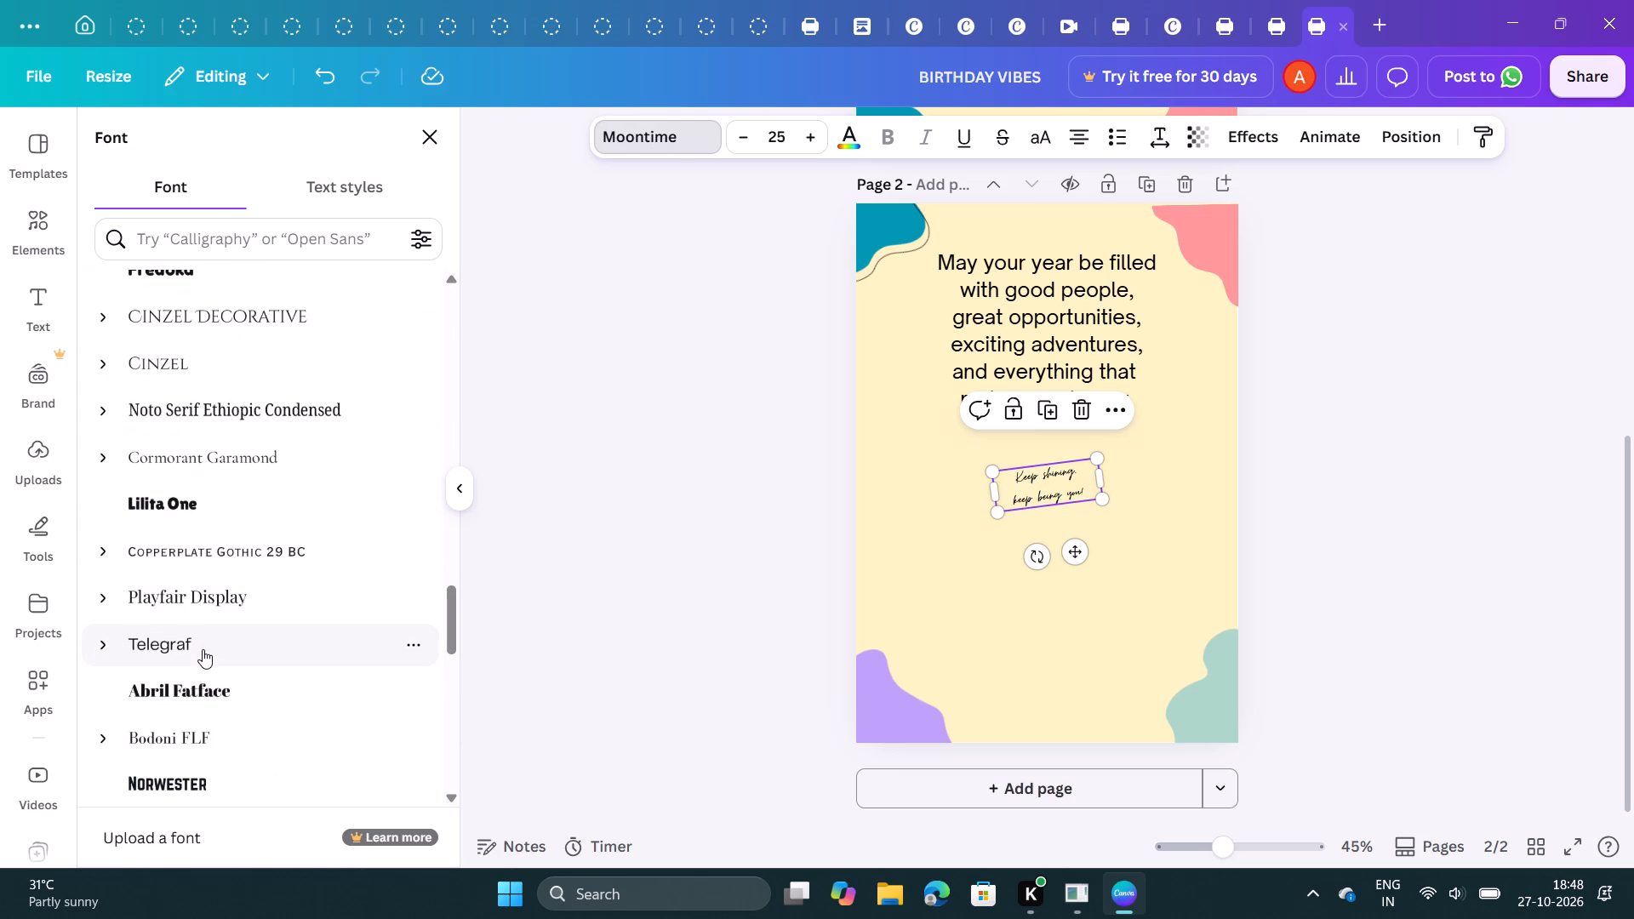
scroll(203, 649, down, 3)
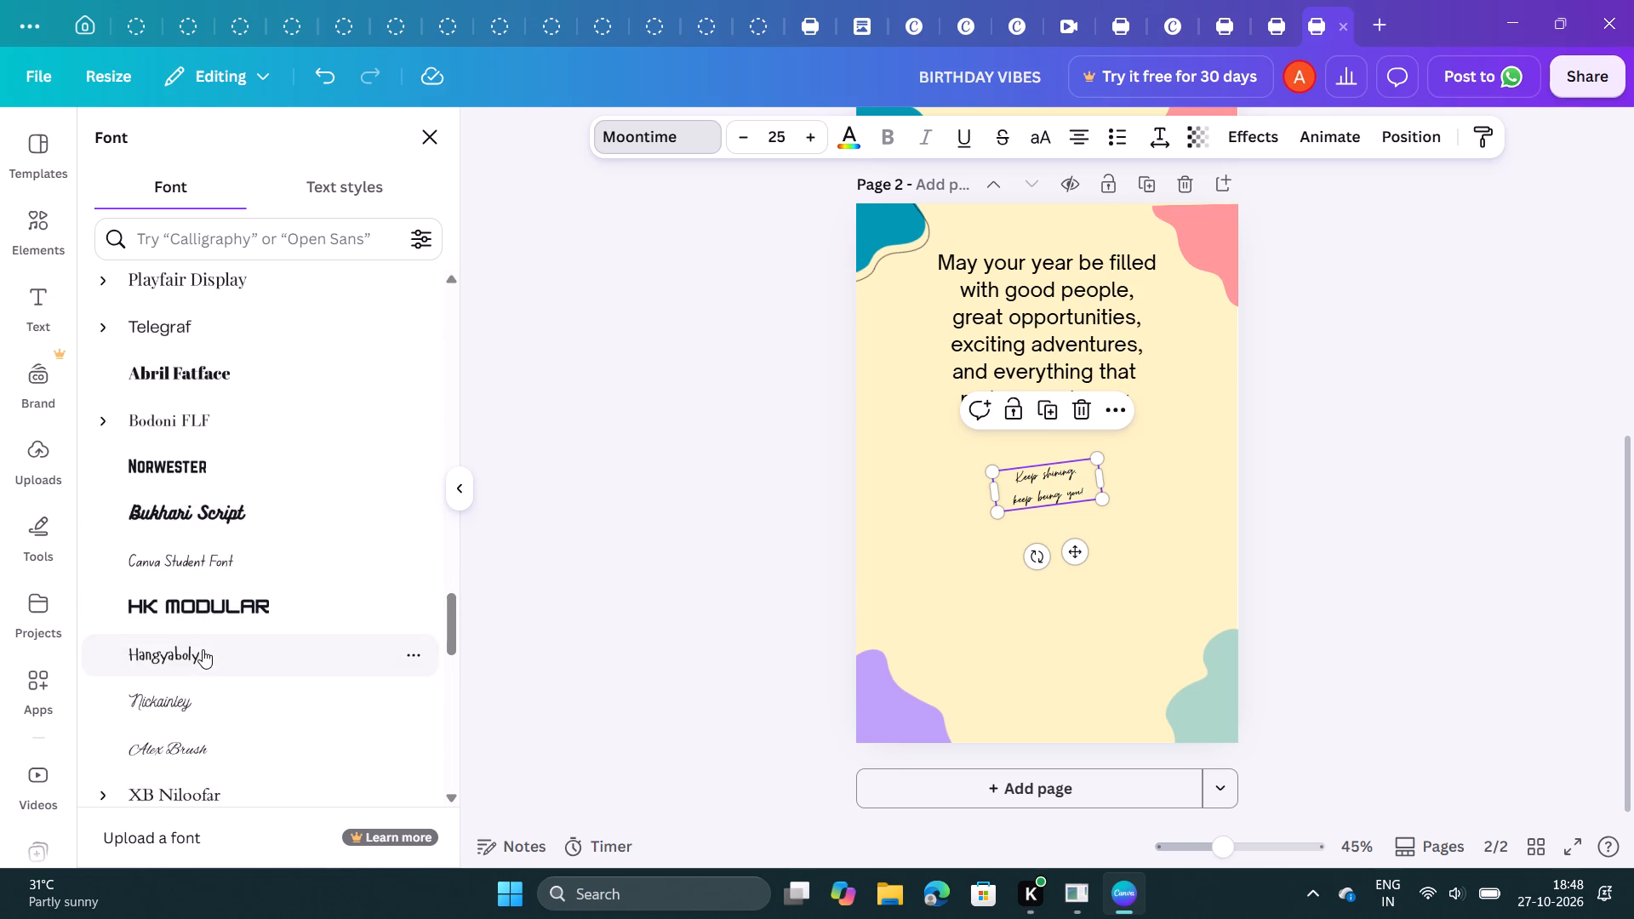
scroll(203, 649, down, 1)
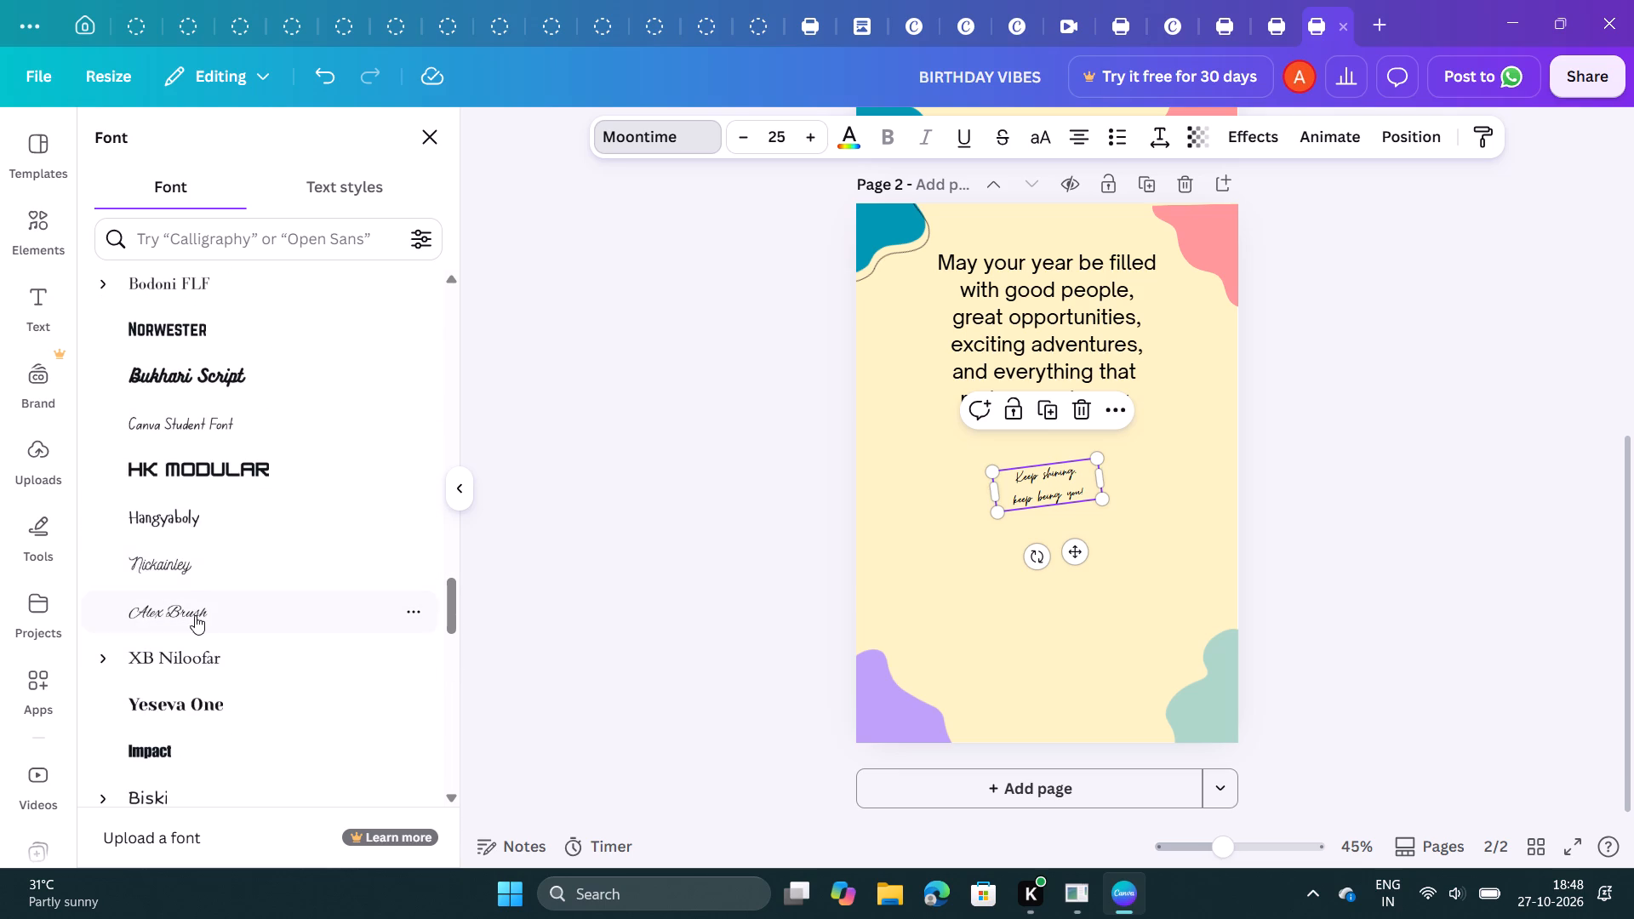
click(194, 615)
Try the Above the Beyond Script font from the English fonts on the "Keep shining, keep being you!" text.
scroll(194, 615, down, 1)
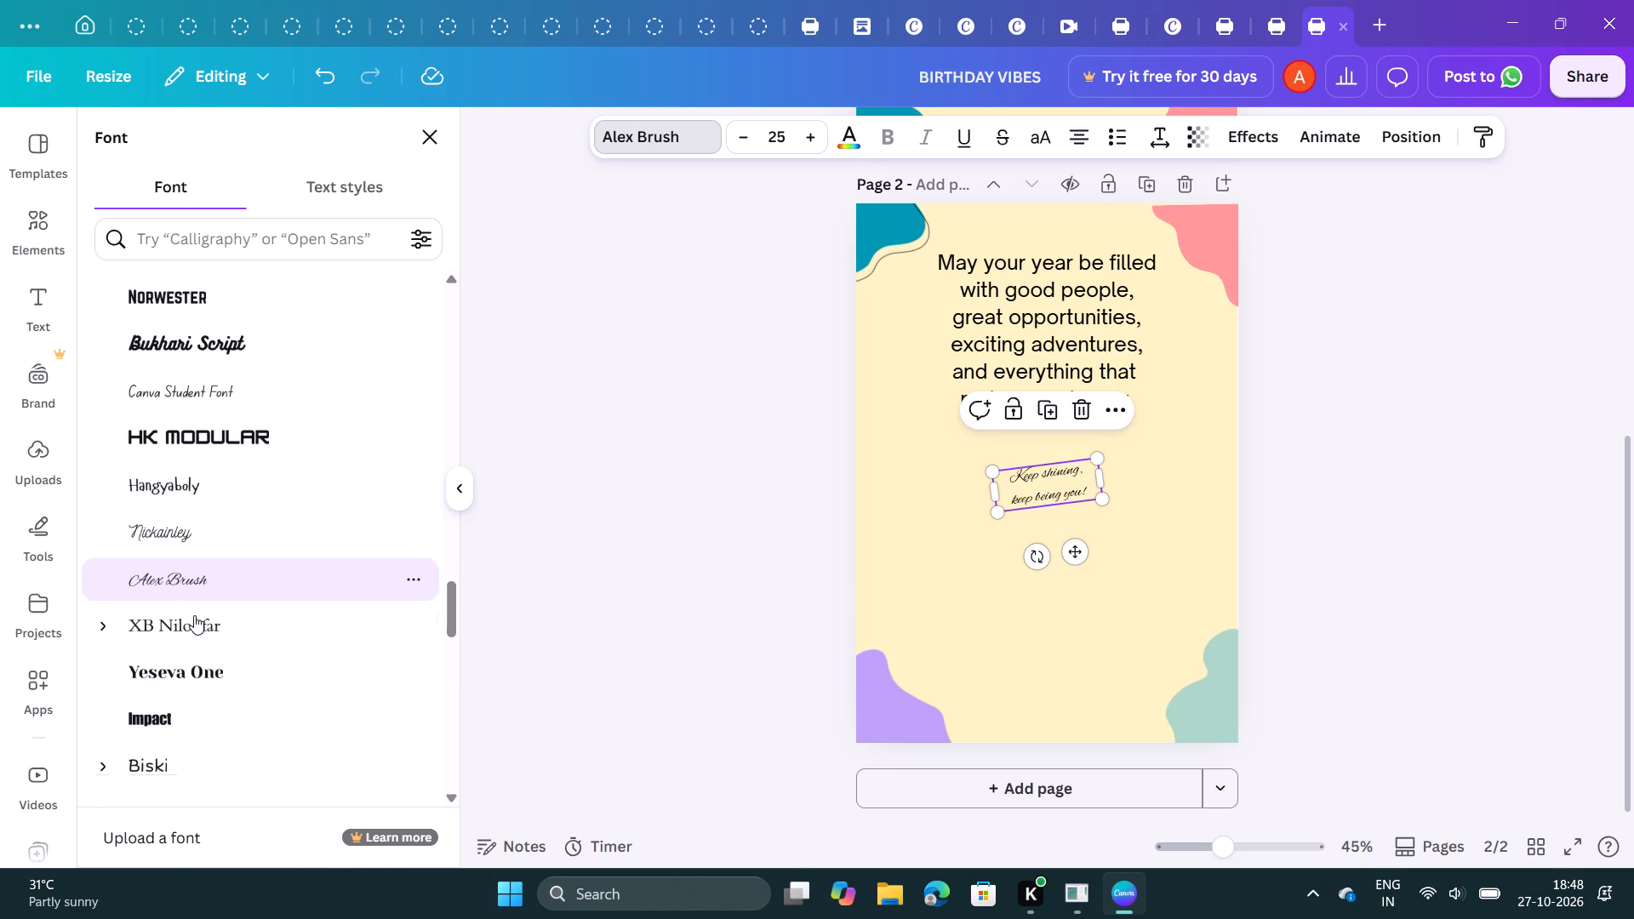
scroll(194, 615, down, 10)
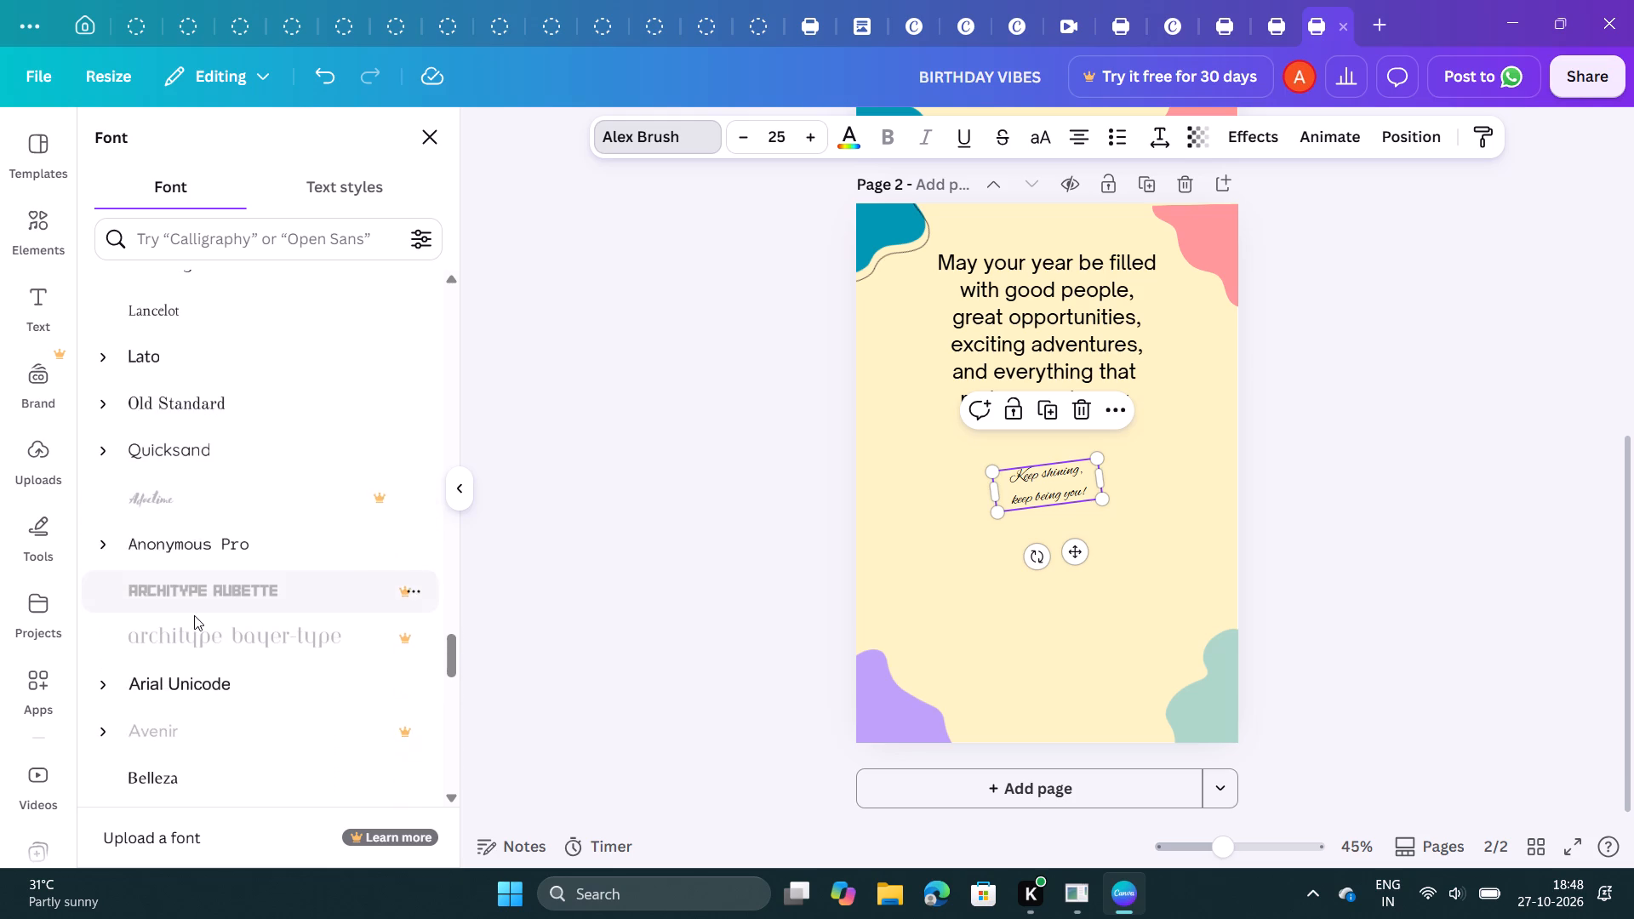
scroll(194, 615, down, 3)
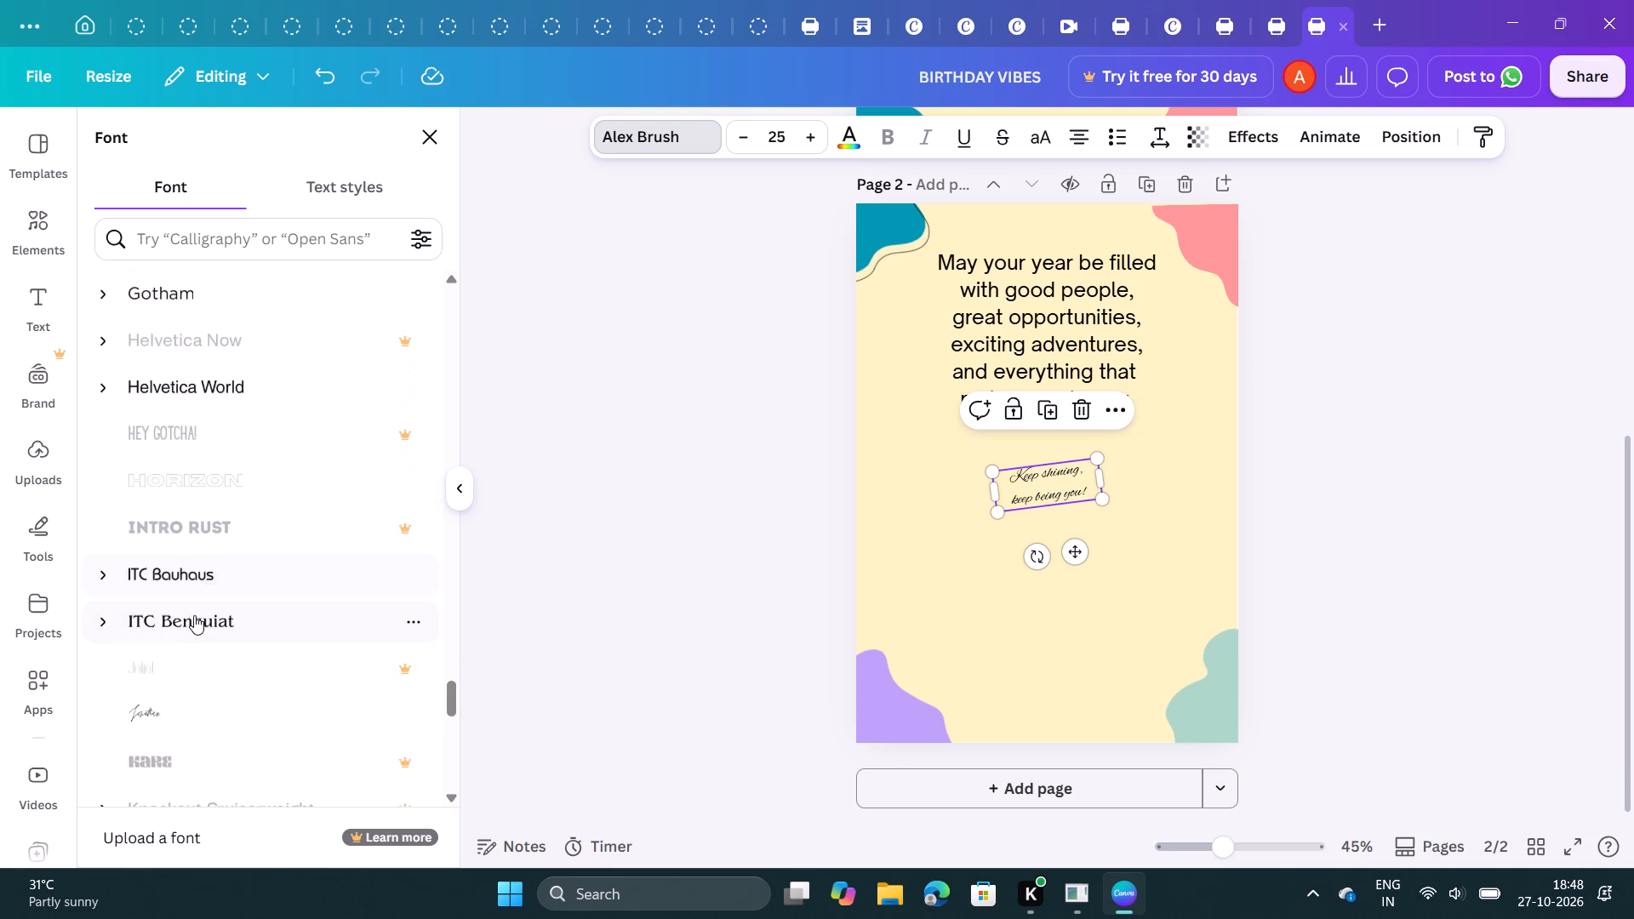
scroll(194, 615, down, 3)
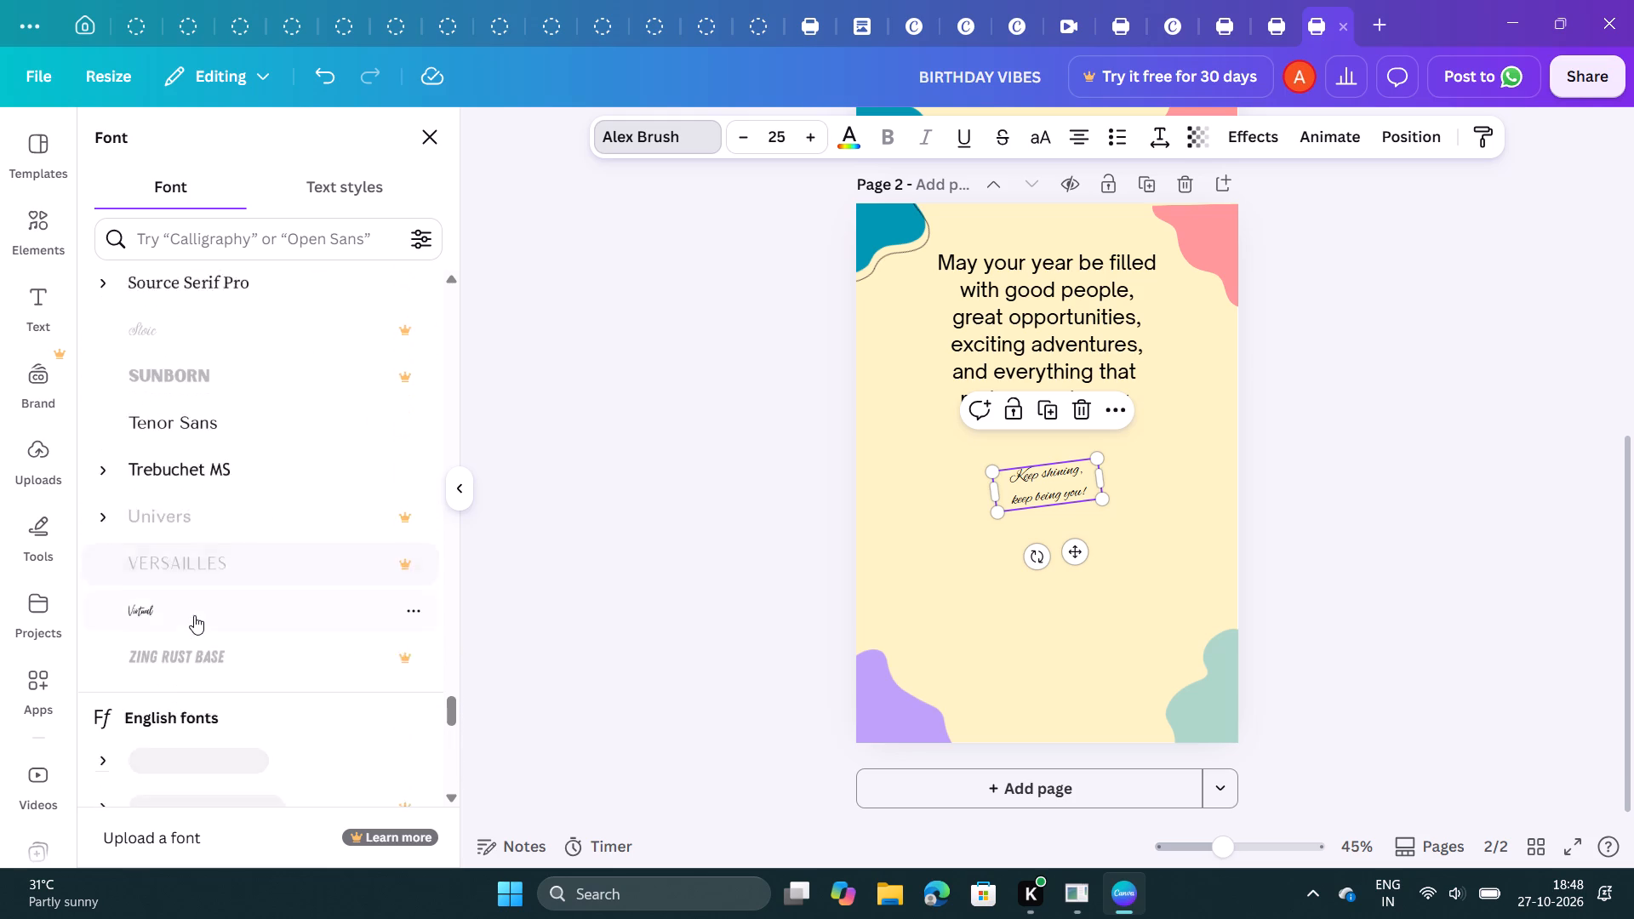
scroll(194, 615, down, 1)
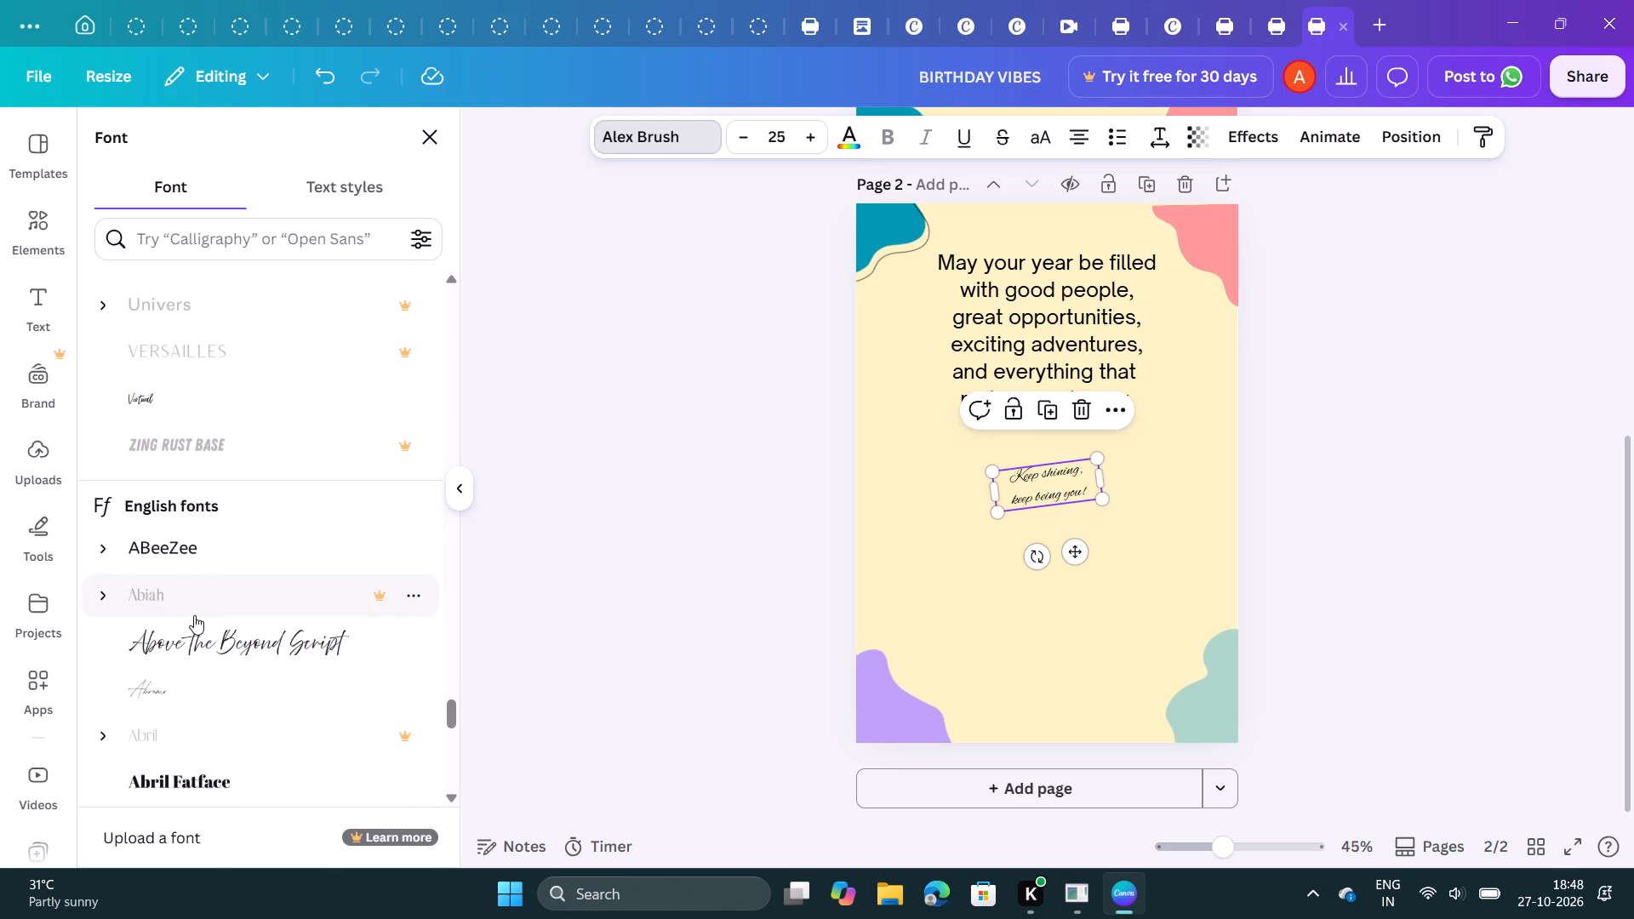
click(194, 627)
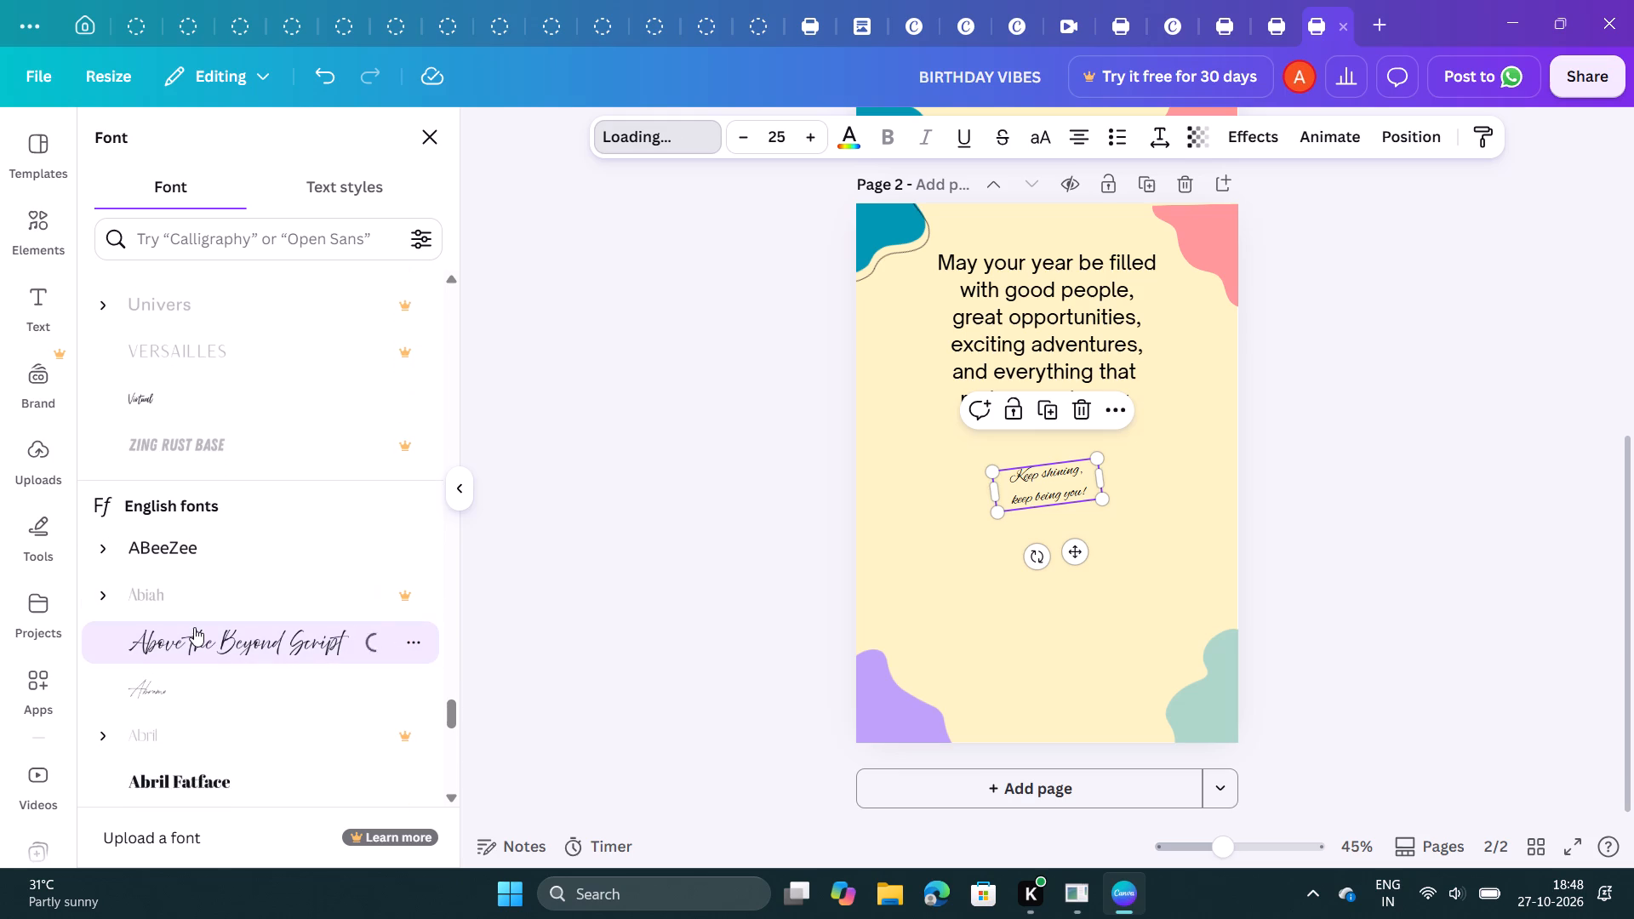
Set the "Keep shining, keep being you!" text to the Alex Brush font and close the font list.
scroll(194, 627, down, 1)
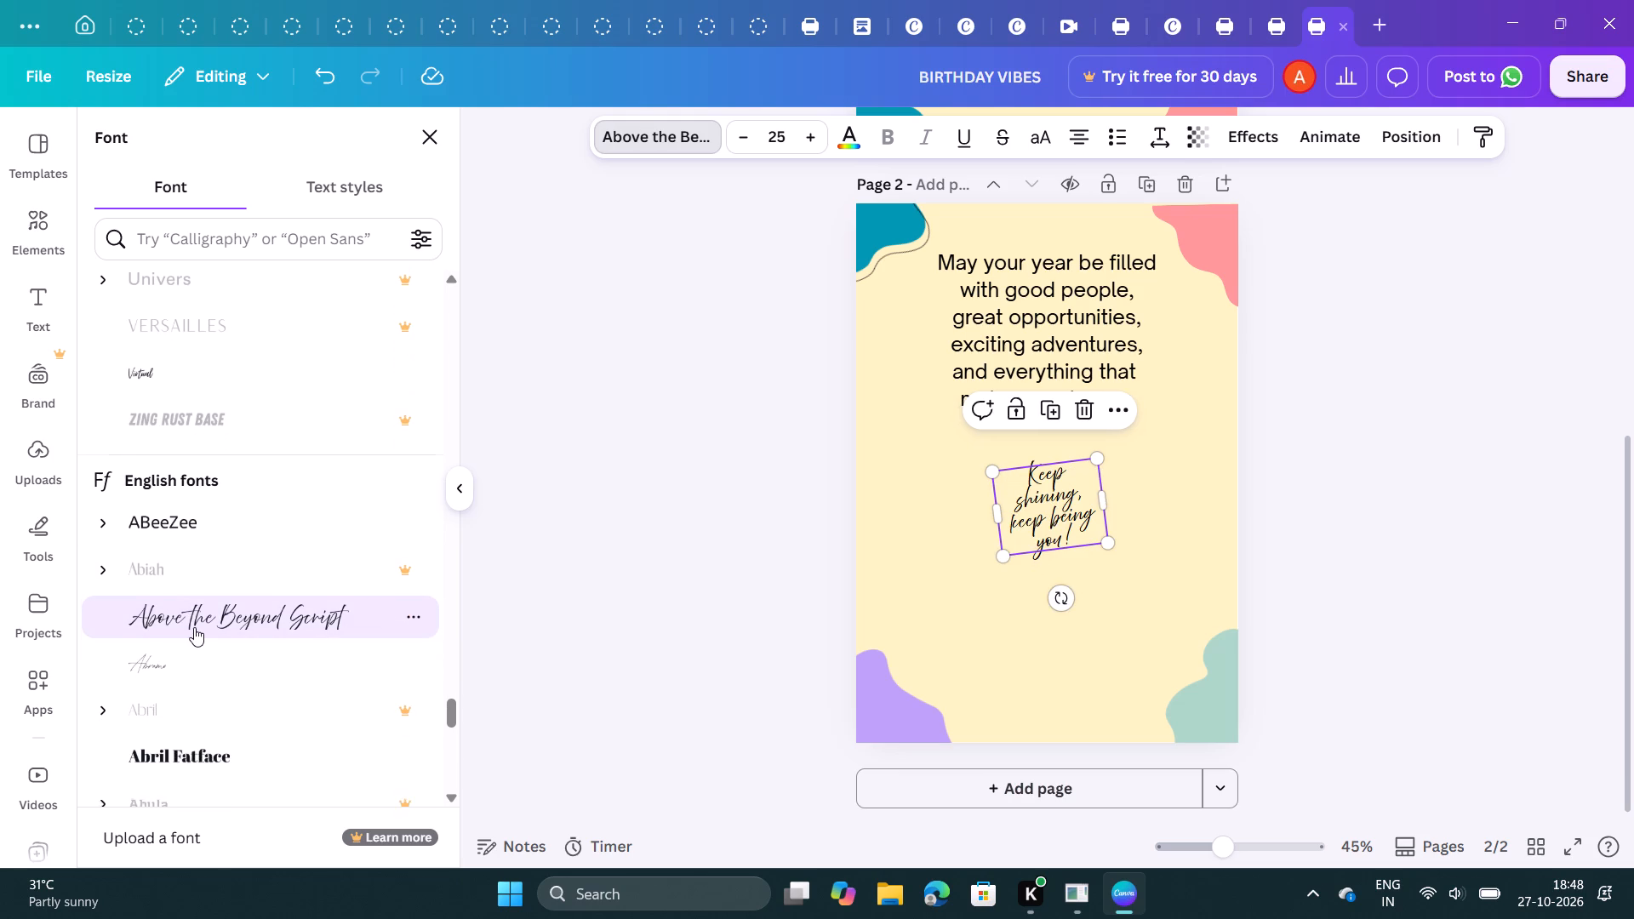
scroll(194, 627, down, 4)
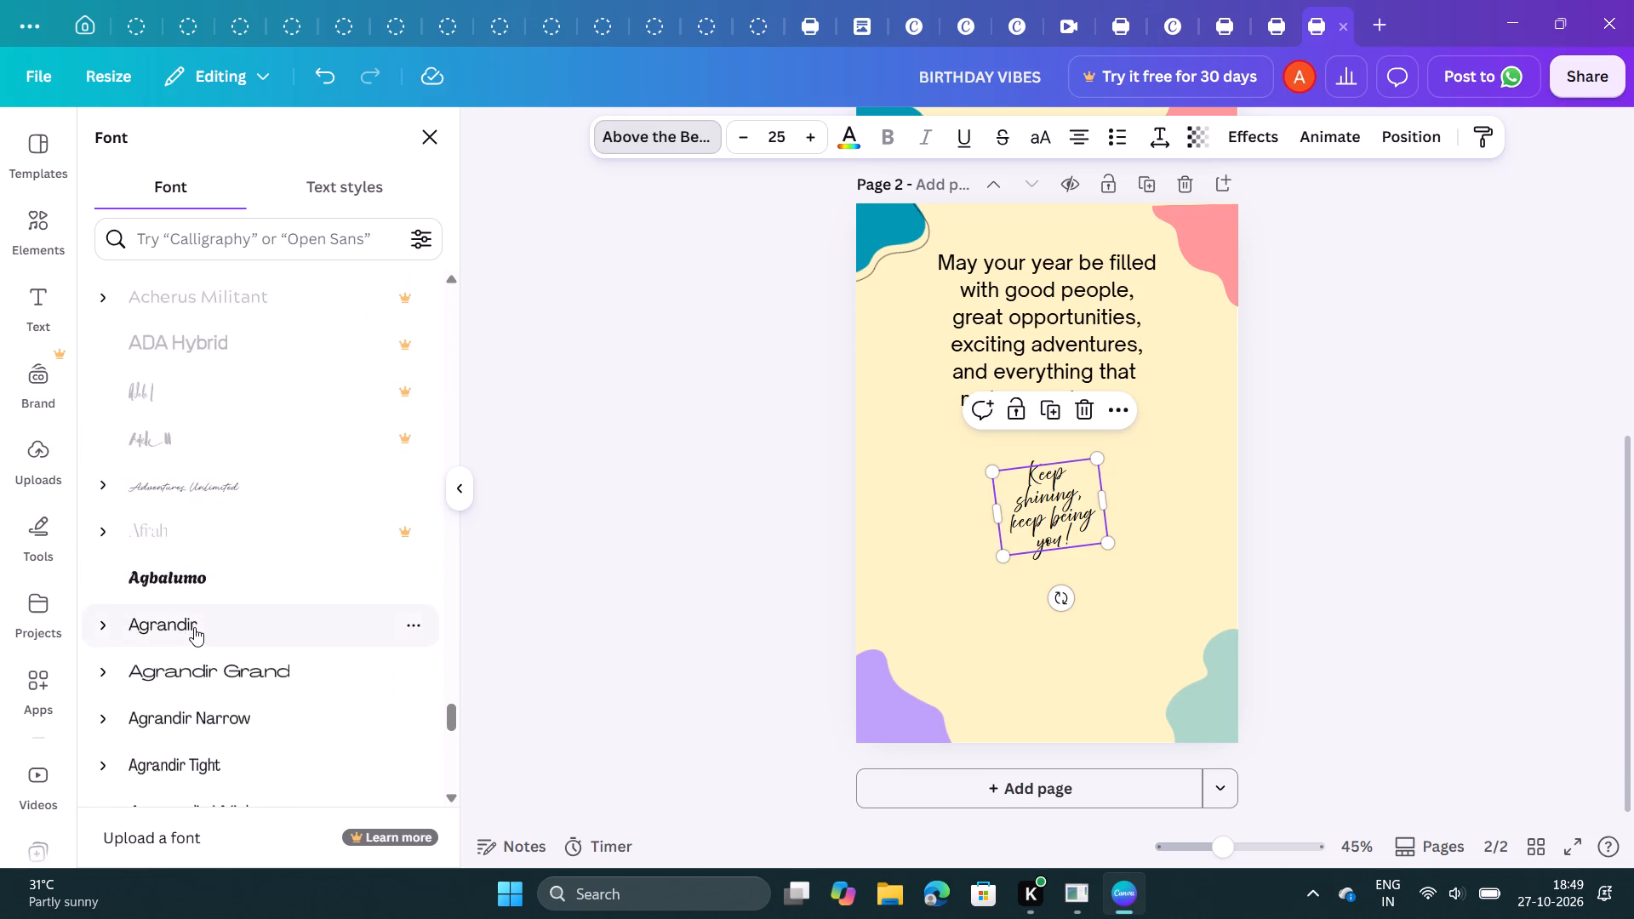
scroll(194, 627, down, 3)
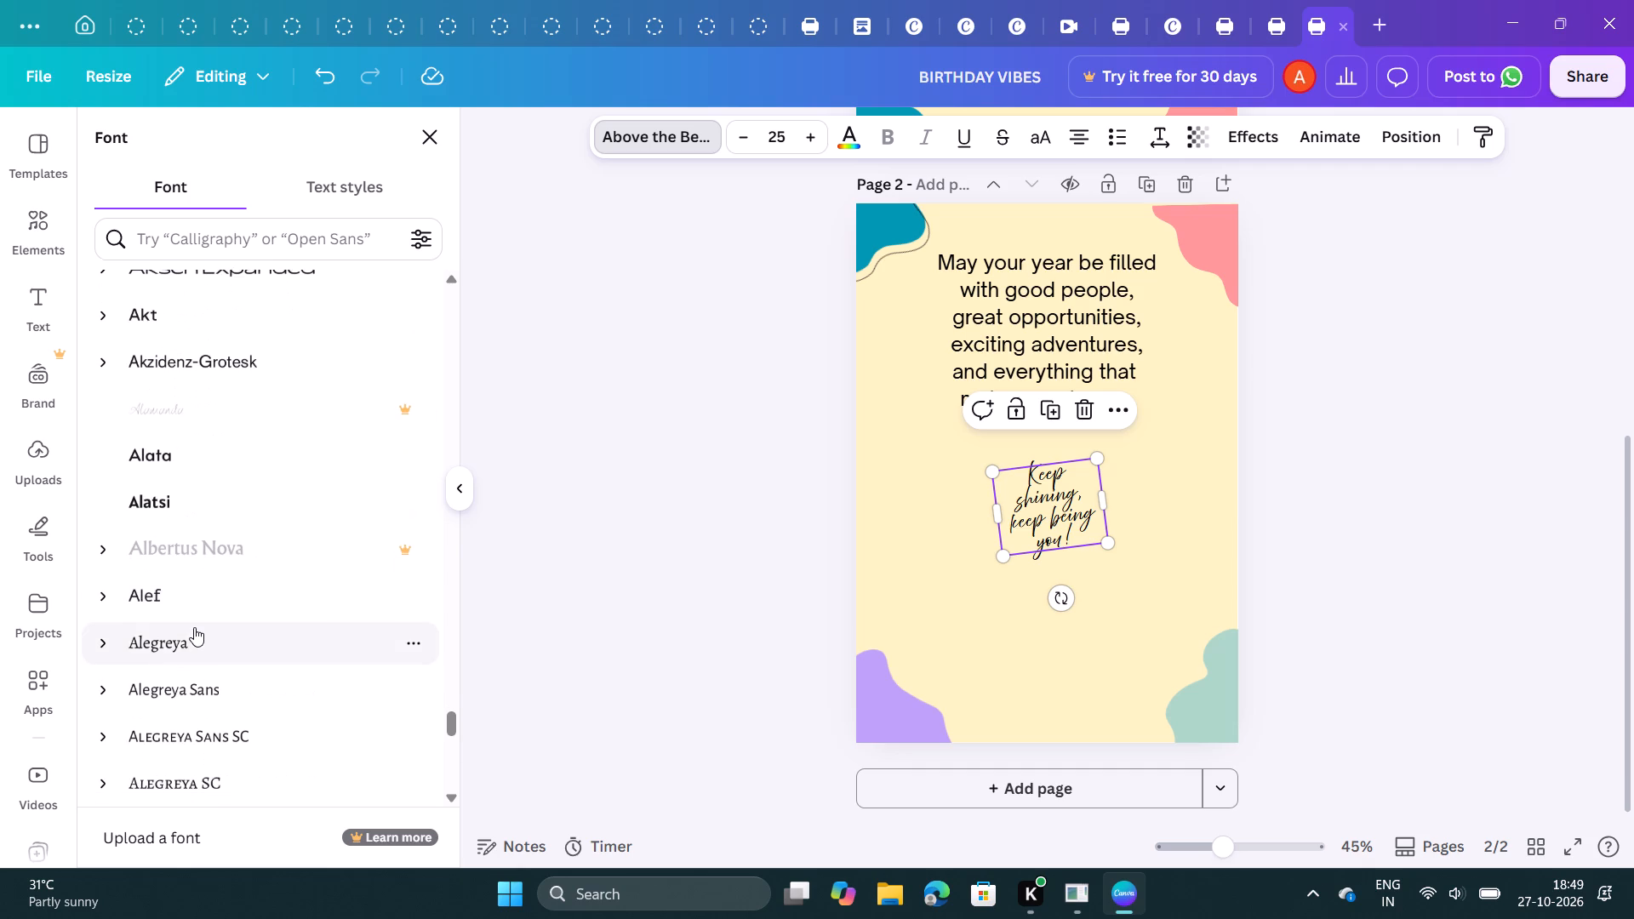
scroll(194, 627, down, 2)
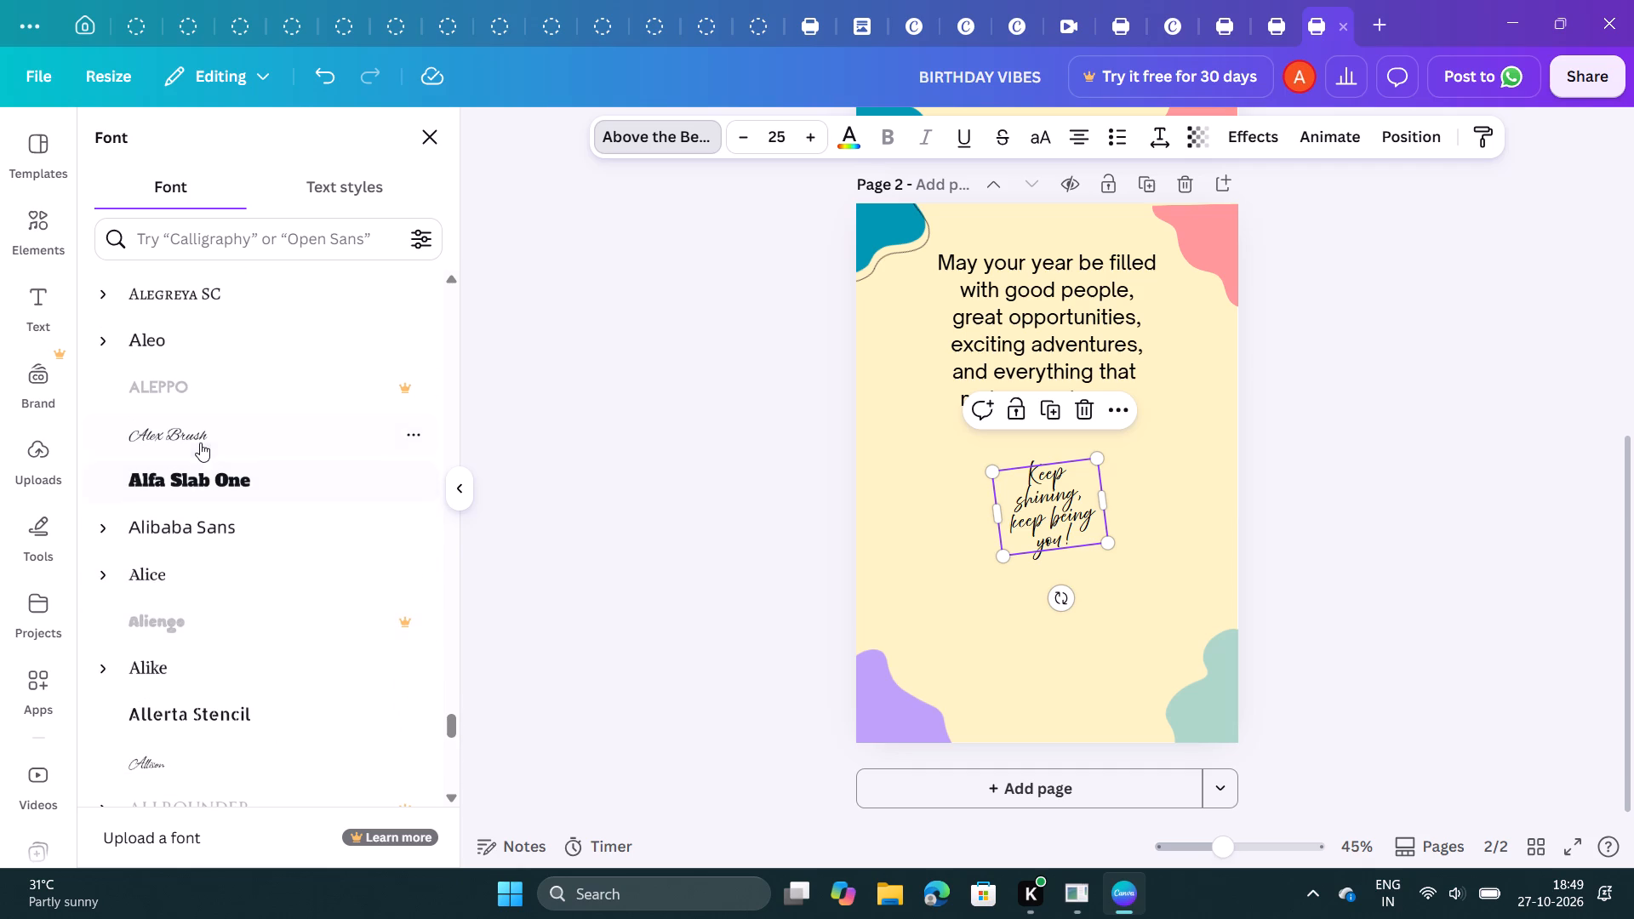
click(200, 441)
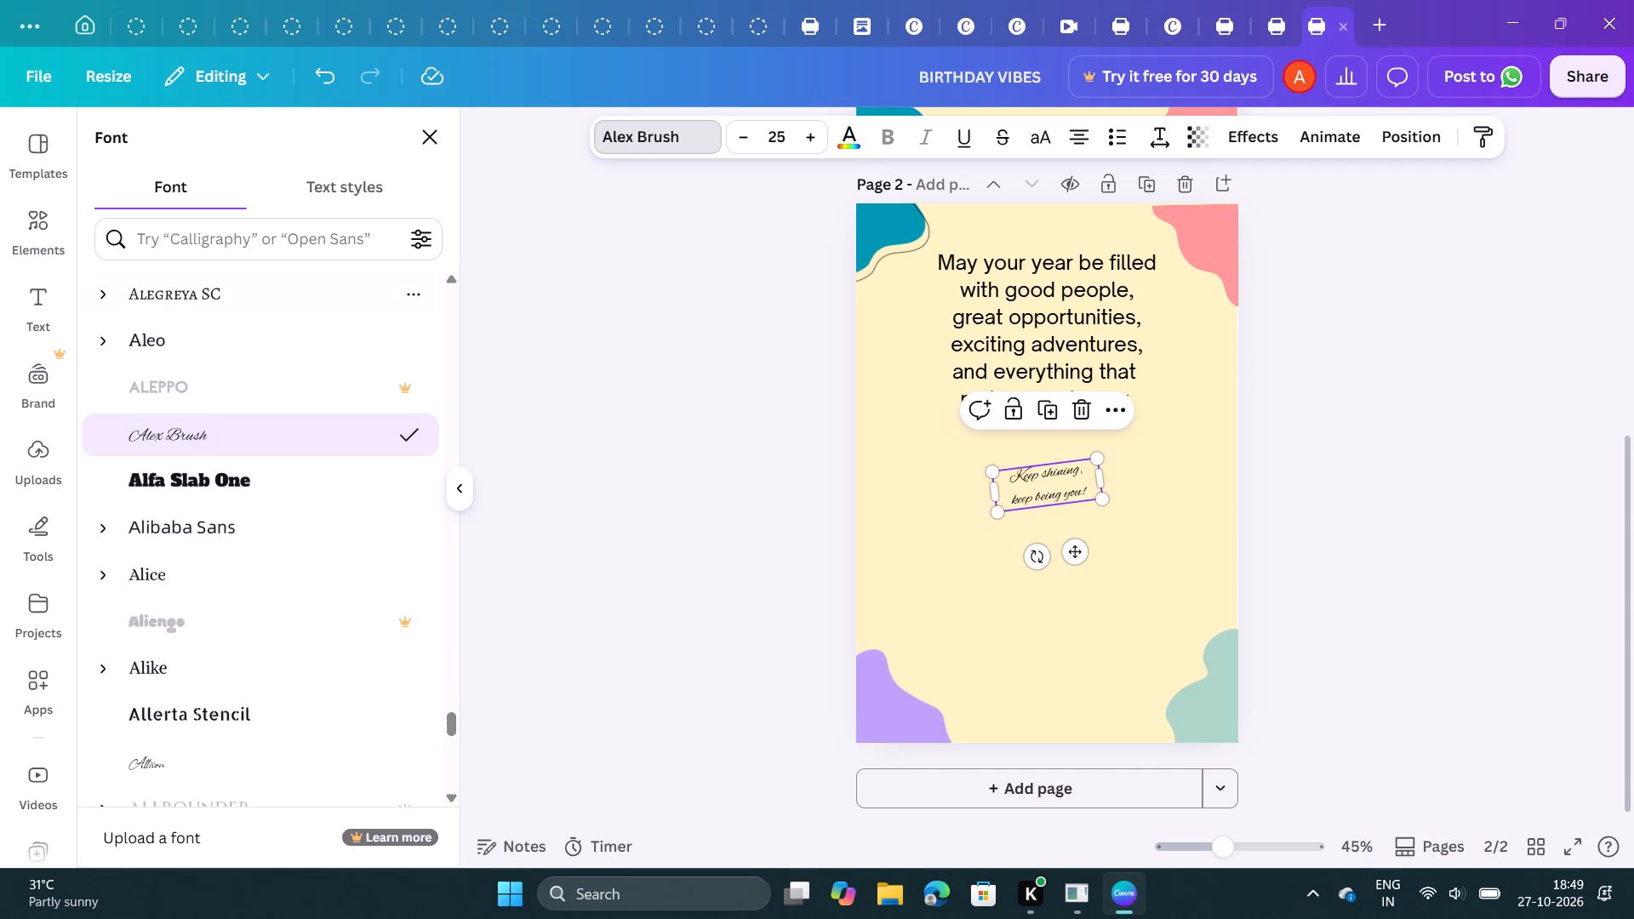
click(435, 139)
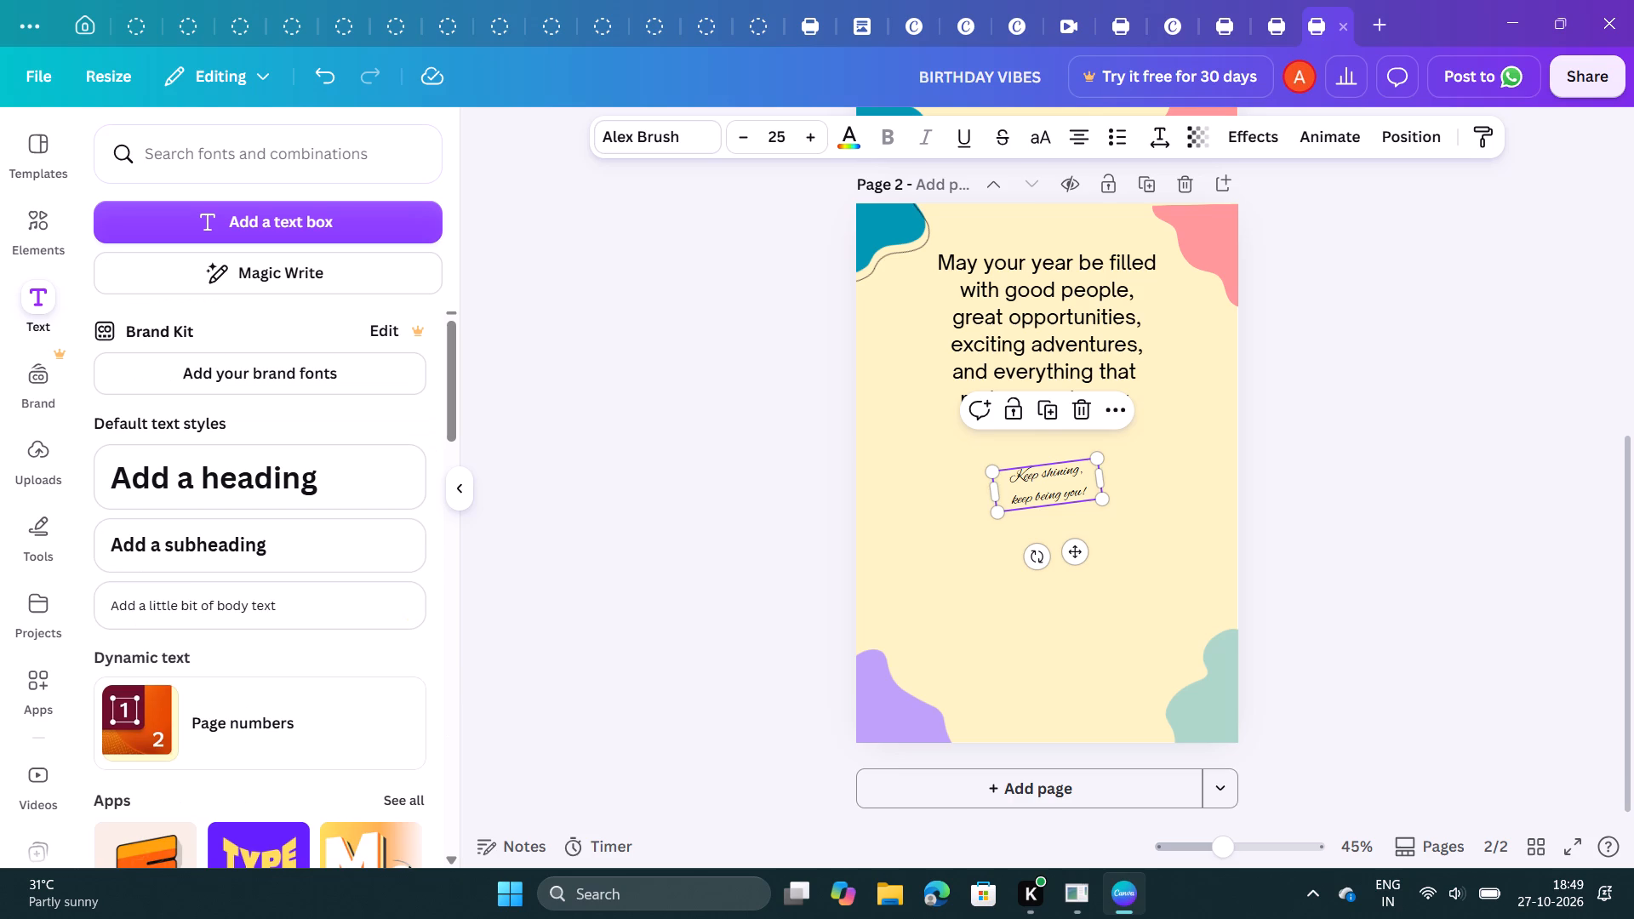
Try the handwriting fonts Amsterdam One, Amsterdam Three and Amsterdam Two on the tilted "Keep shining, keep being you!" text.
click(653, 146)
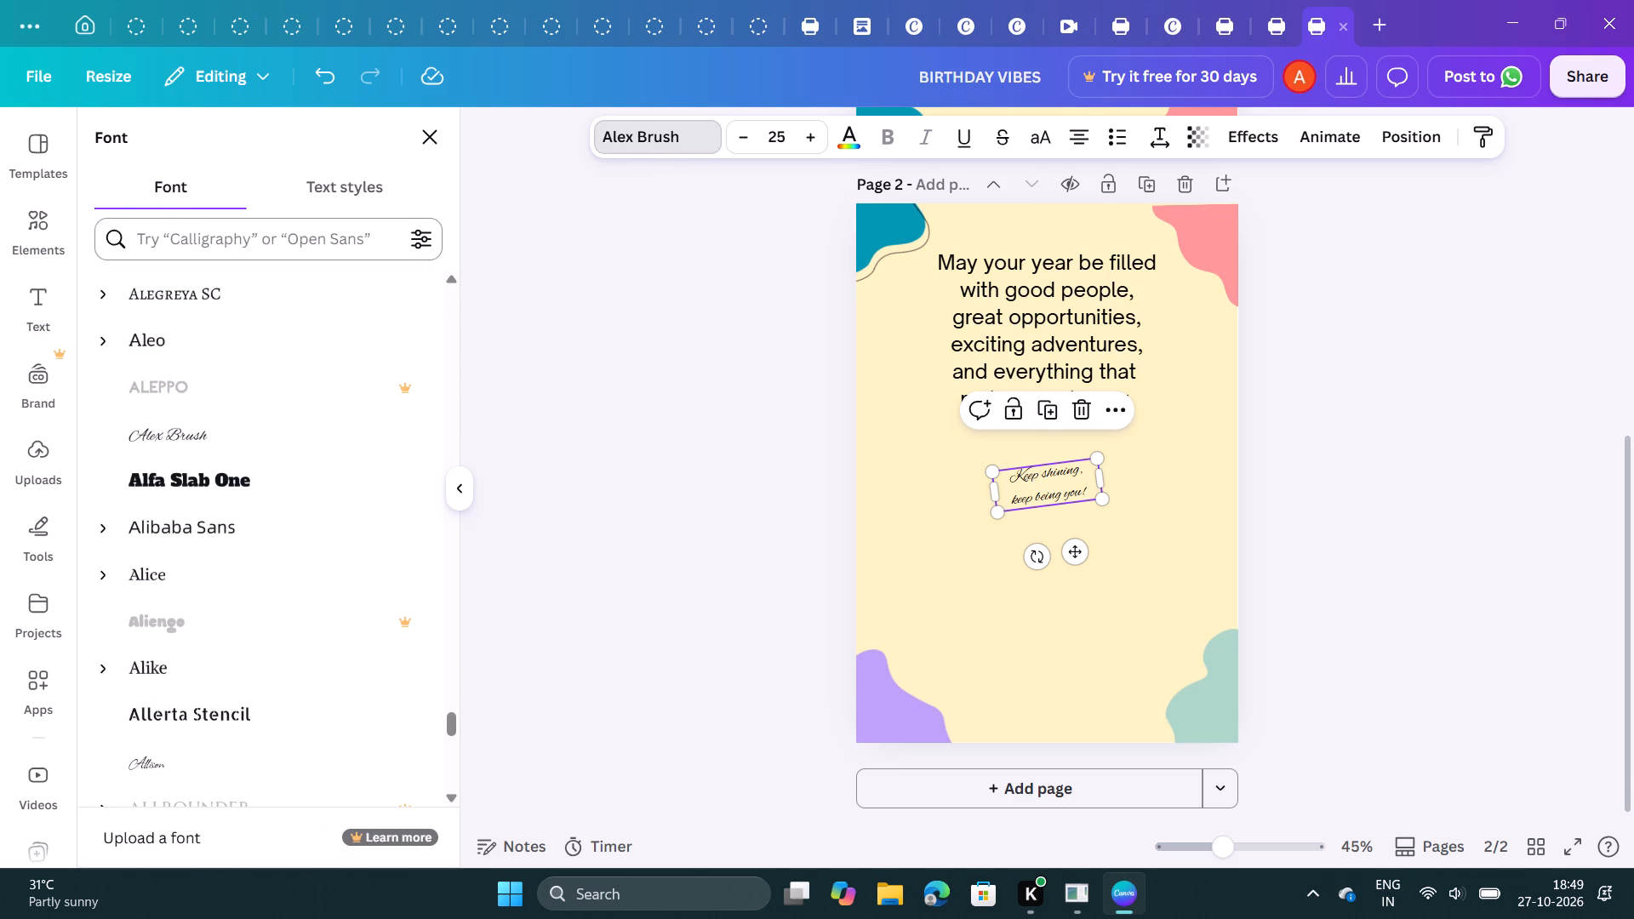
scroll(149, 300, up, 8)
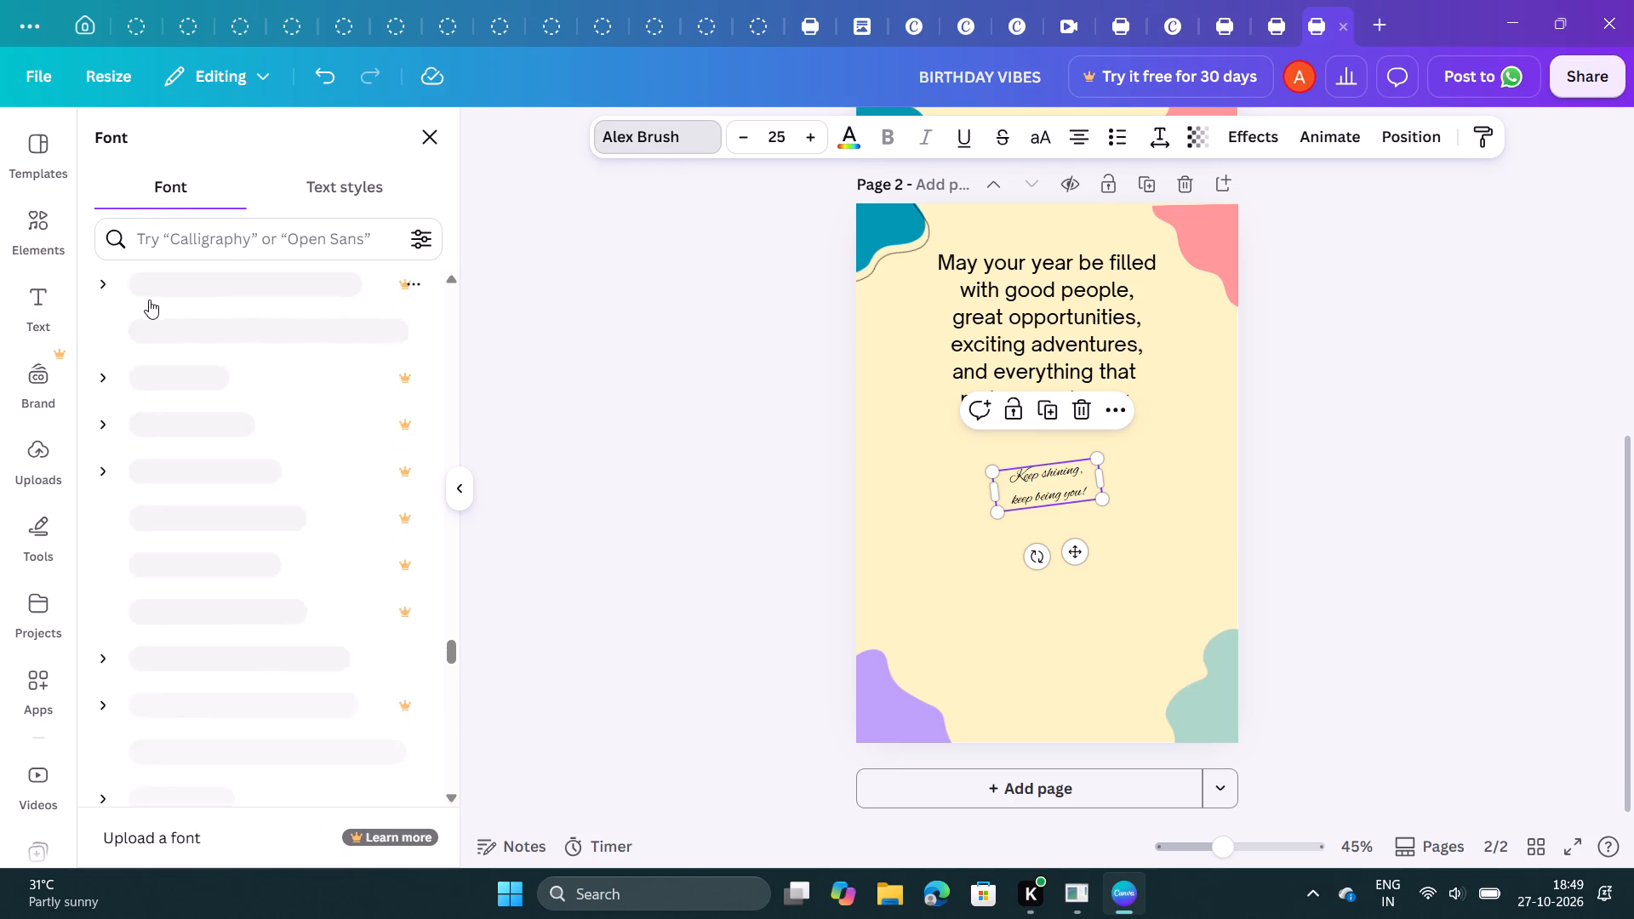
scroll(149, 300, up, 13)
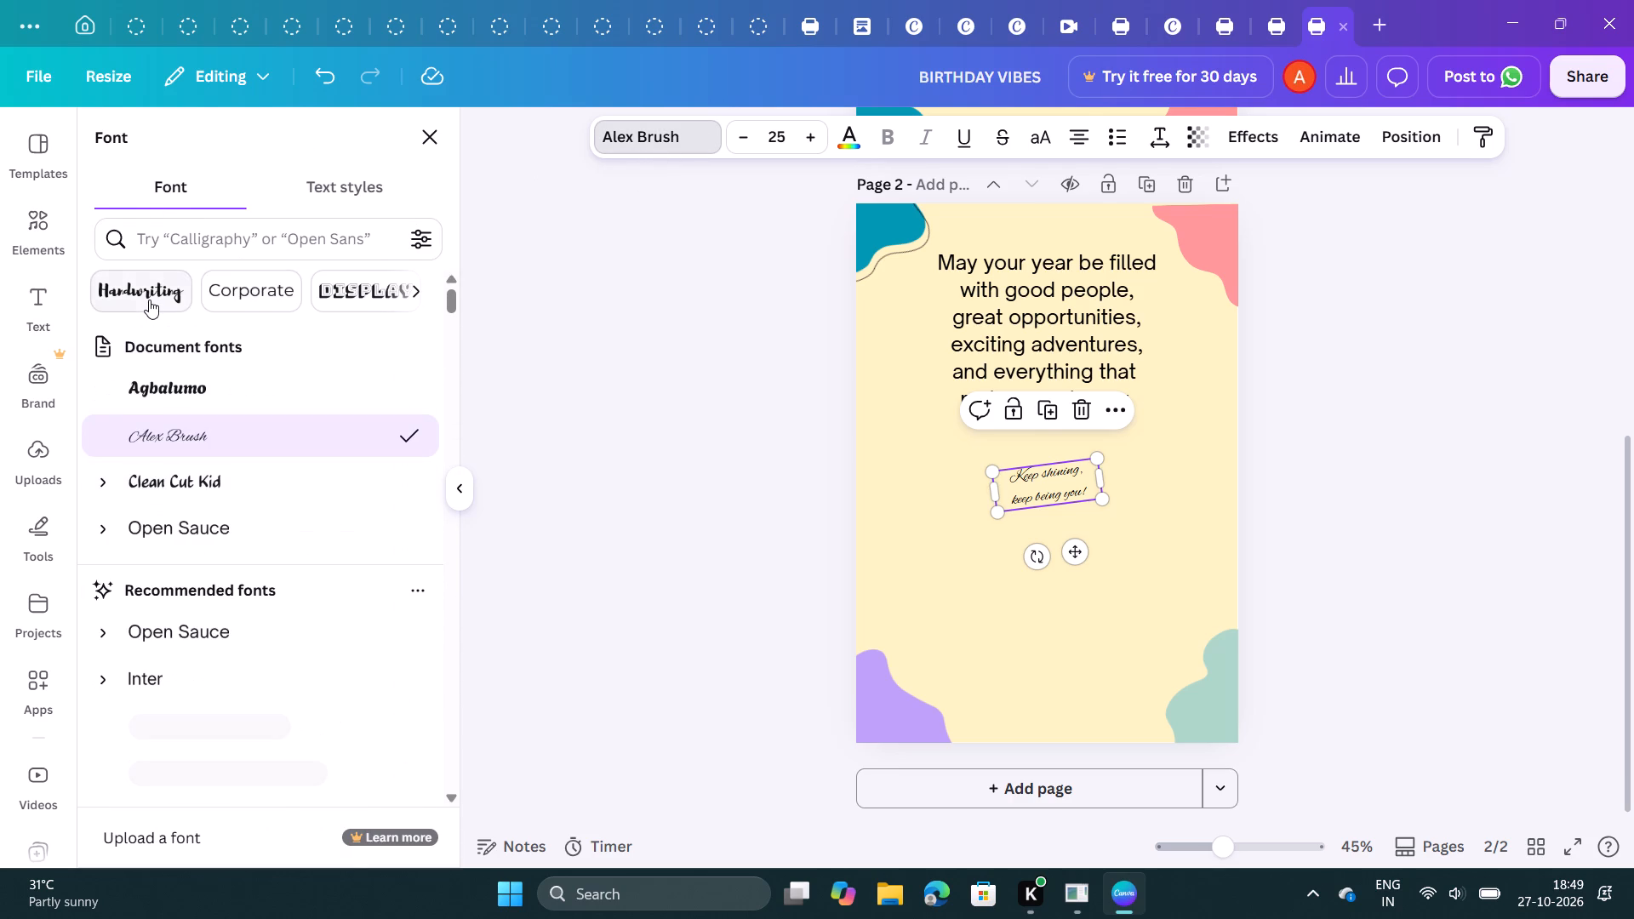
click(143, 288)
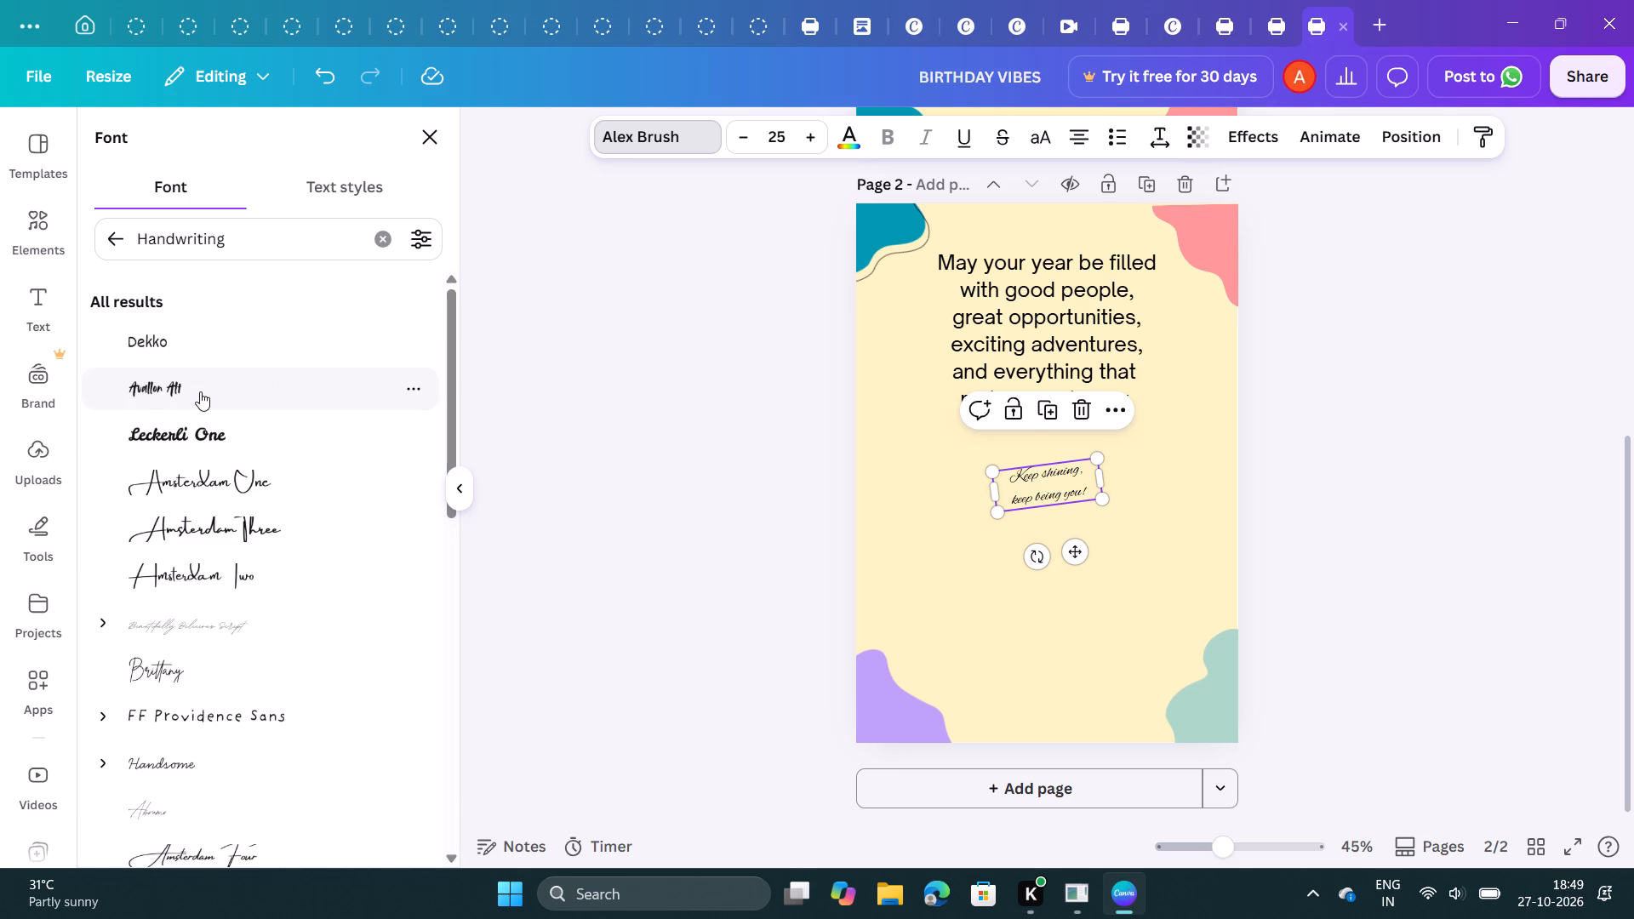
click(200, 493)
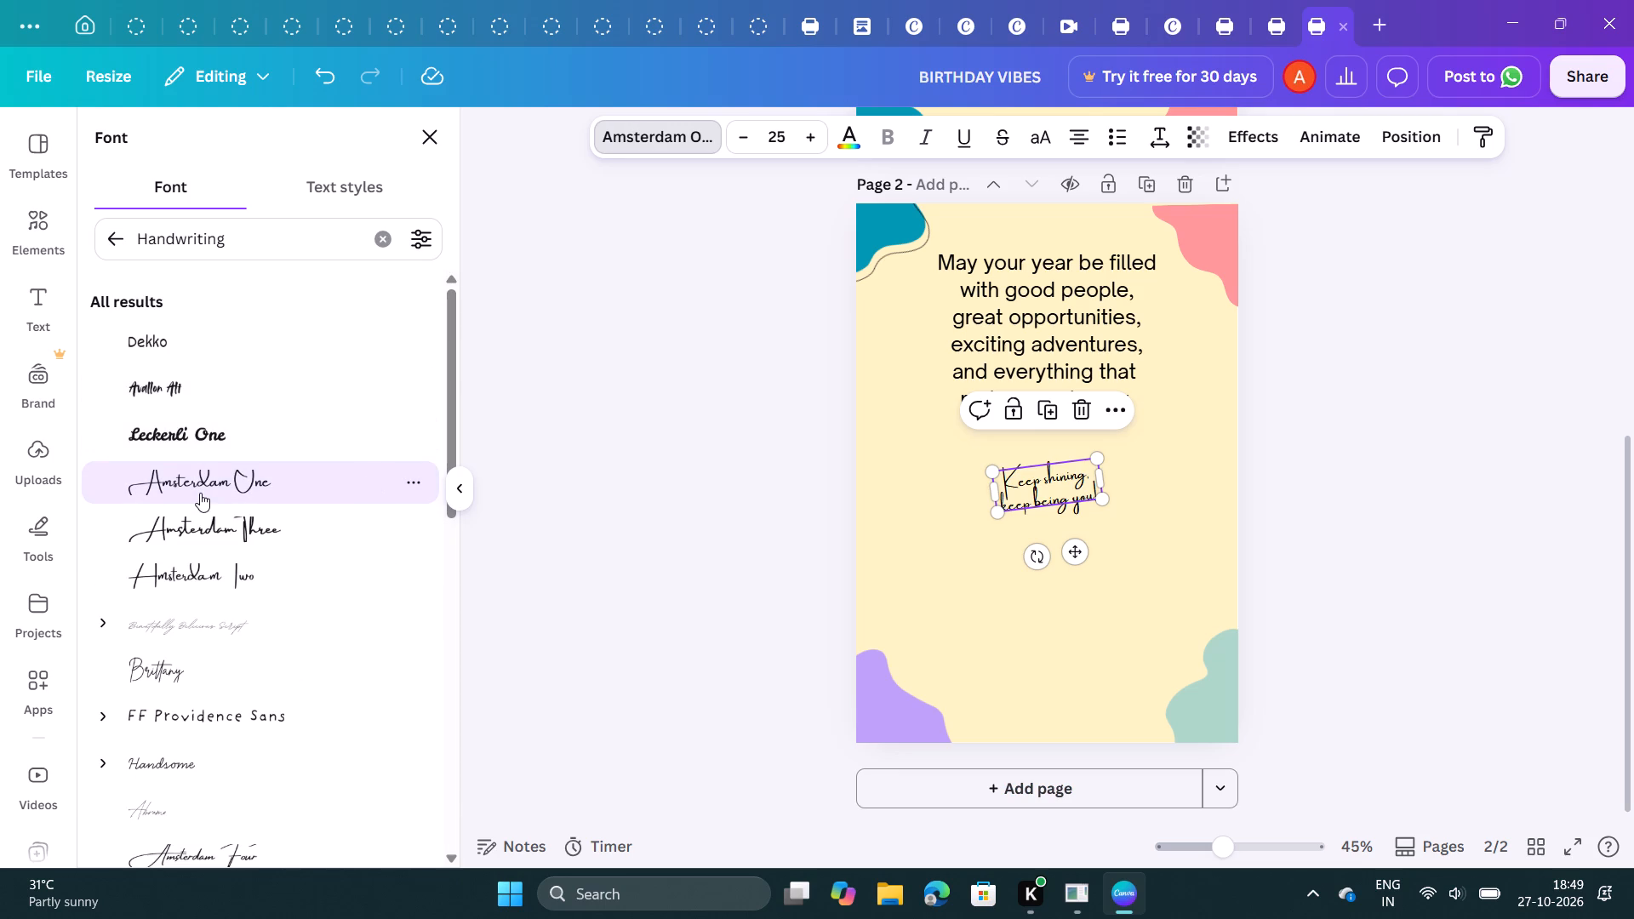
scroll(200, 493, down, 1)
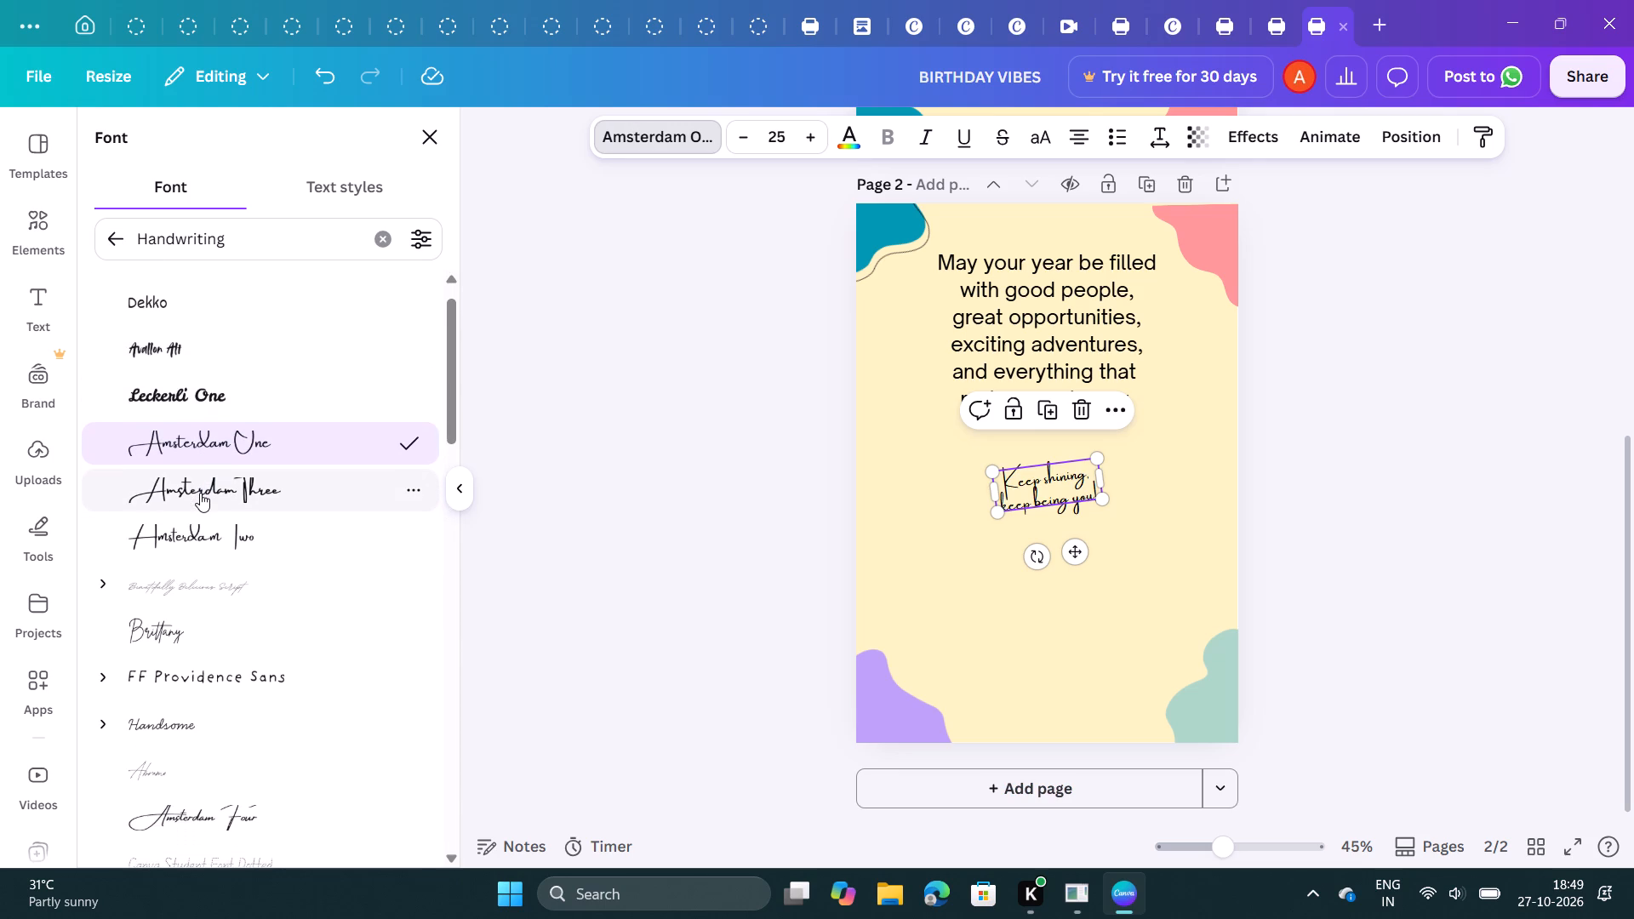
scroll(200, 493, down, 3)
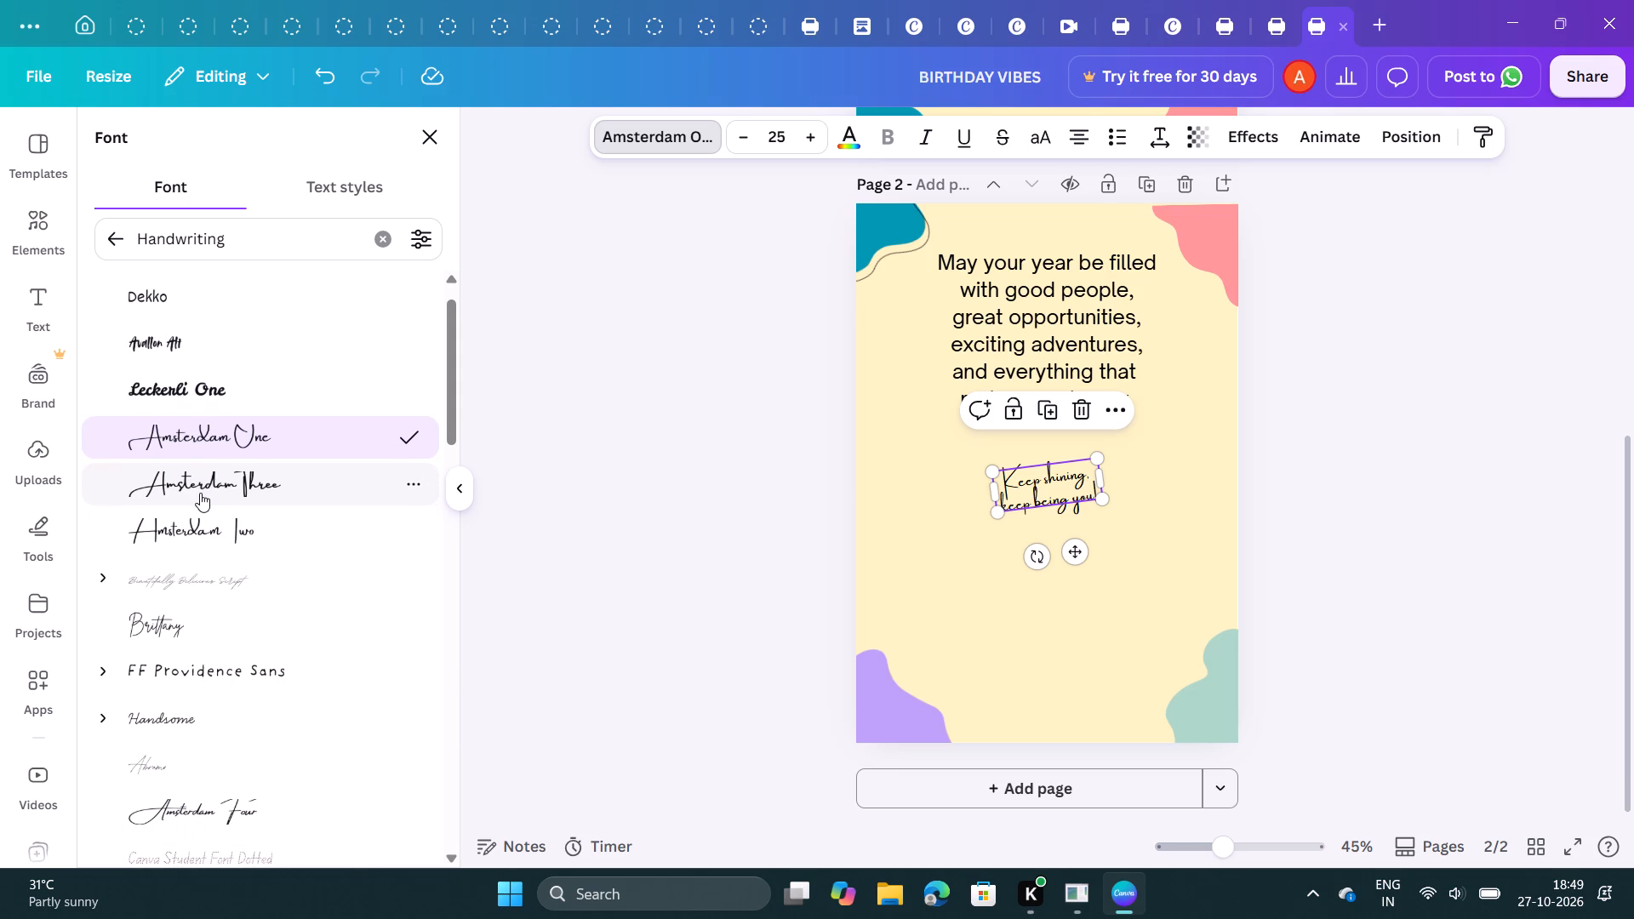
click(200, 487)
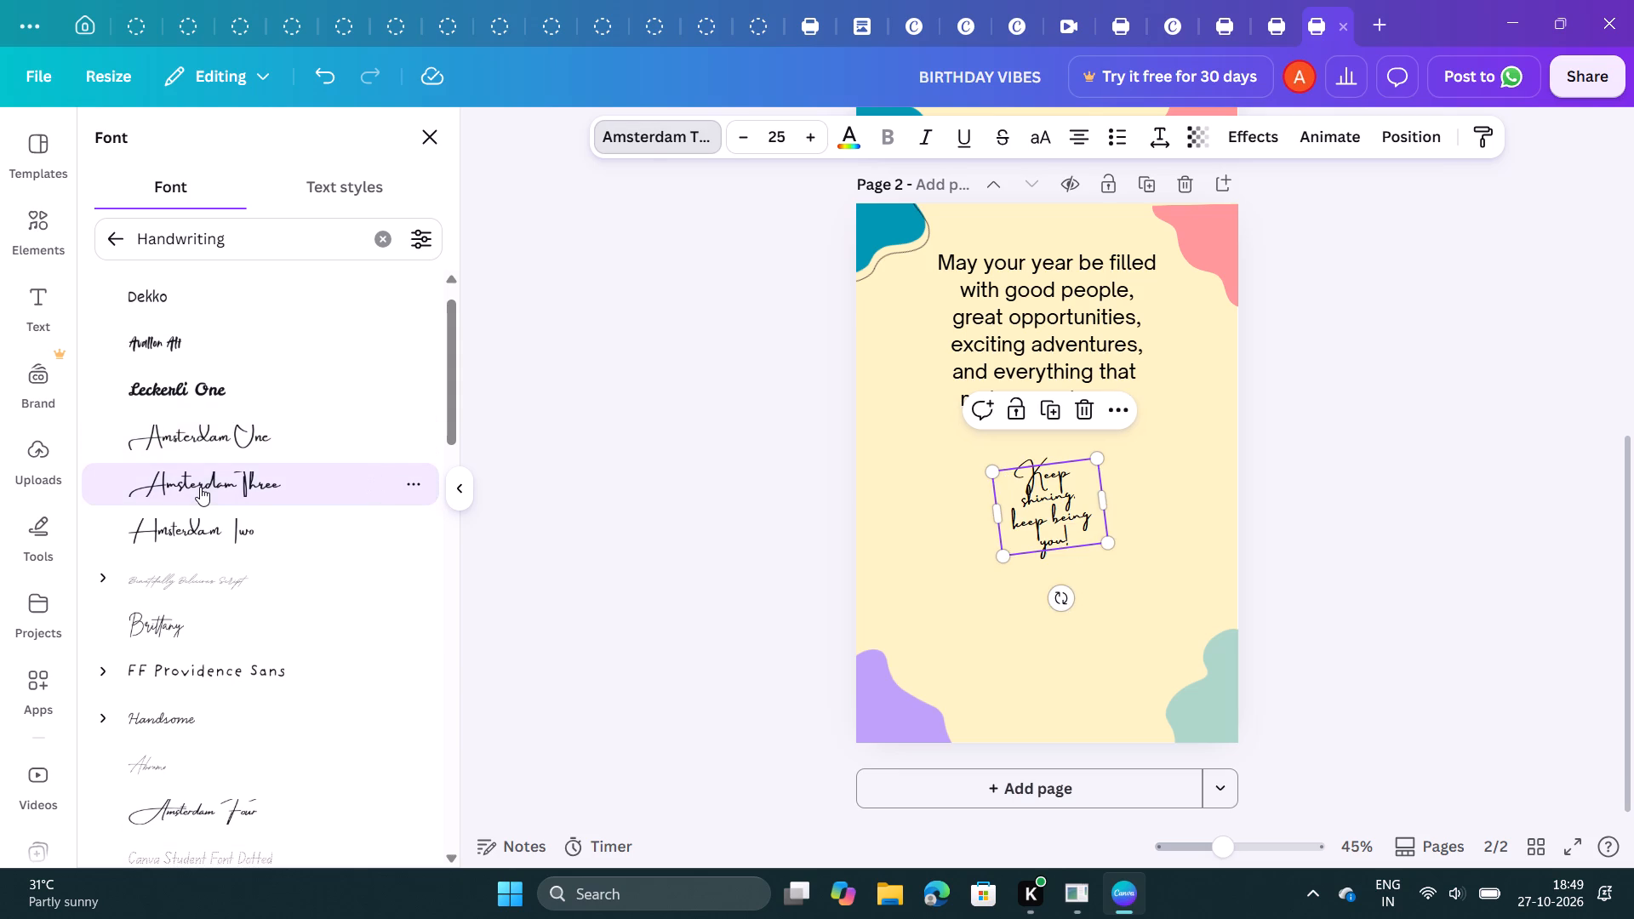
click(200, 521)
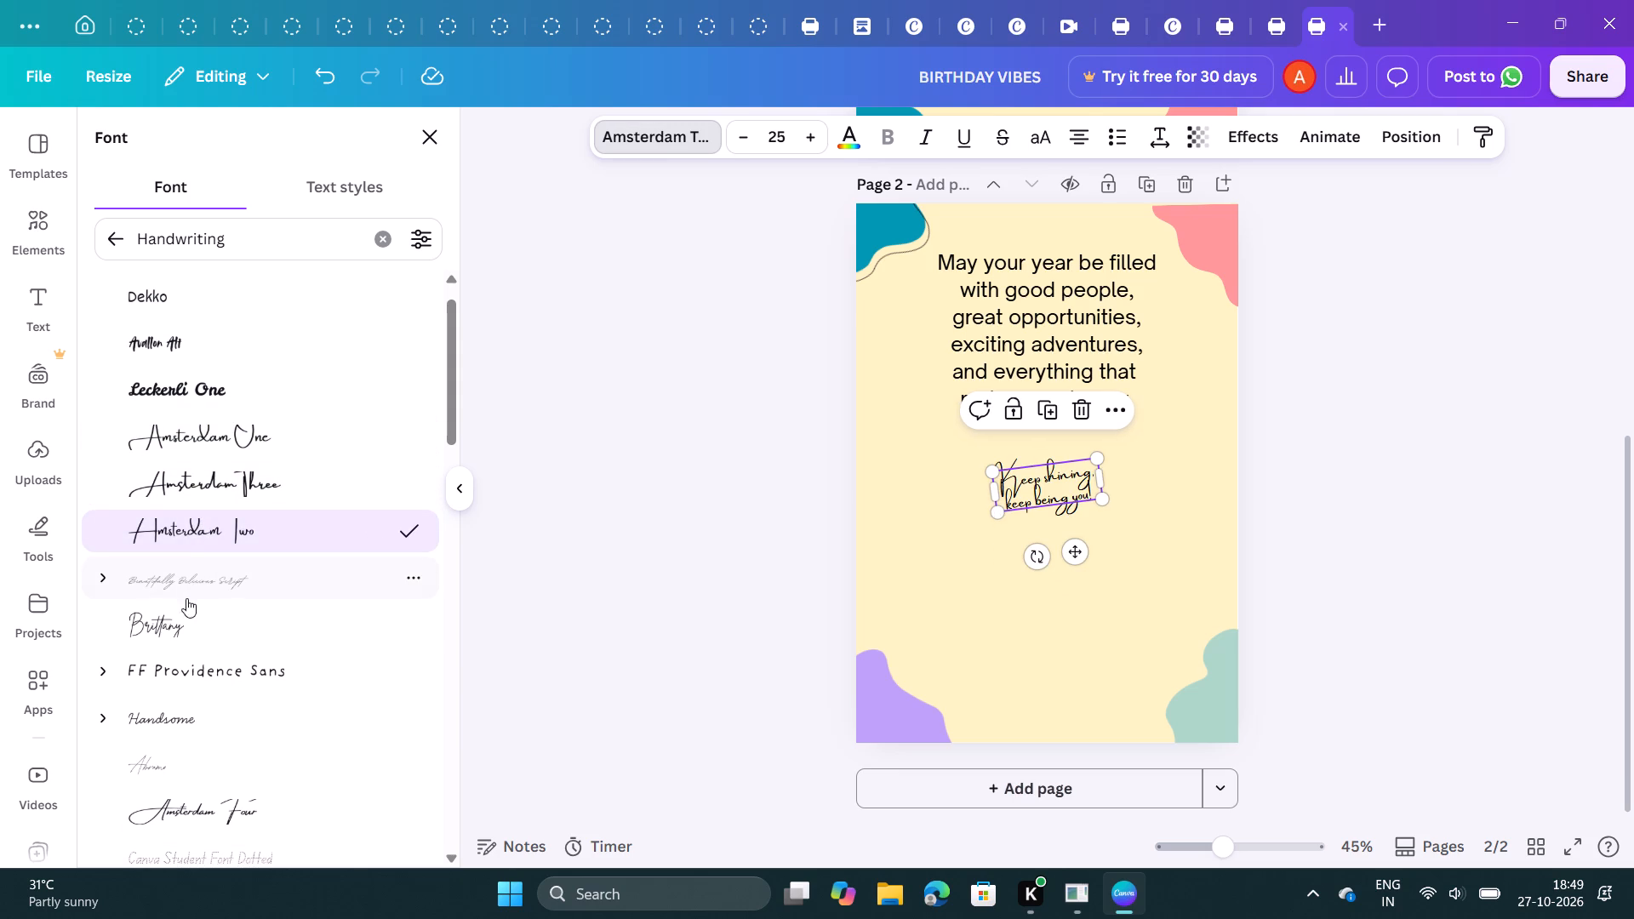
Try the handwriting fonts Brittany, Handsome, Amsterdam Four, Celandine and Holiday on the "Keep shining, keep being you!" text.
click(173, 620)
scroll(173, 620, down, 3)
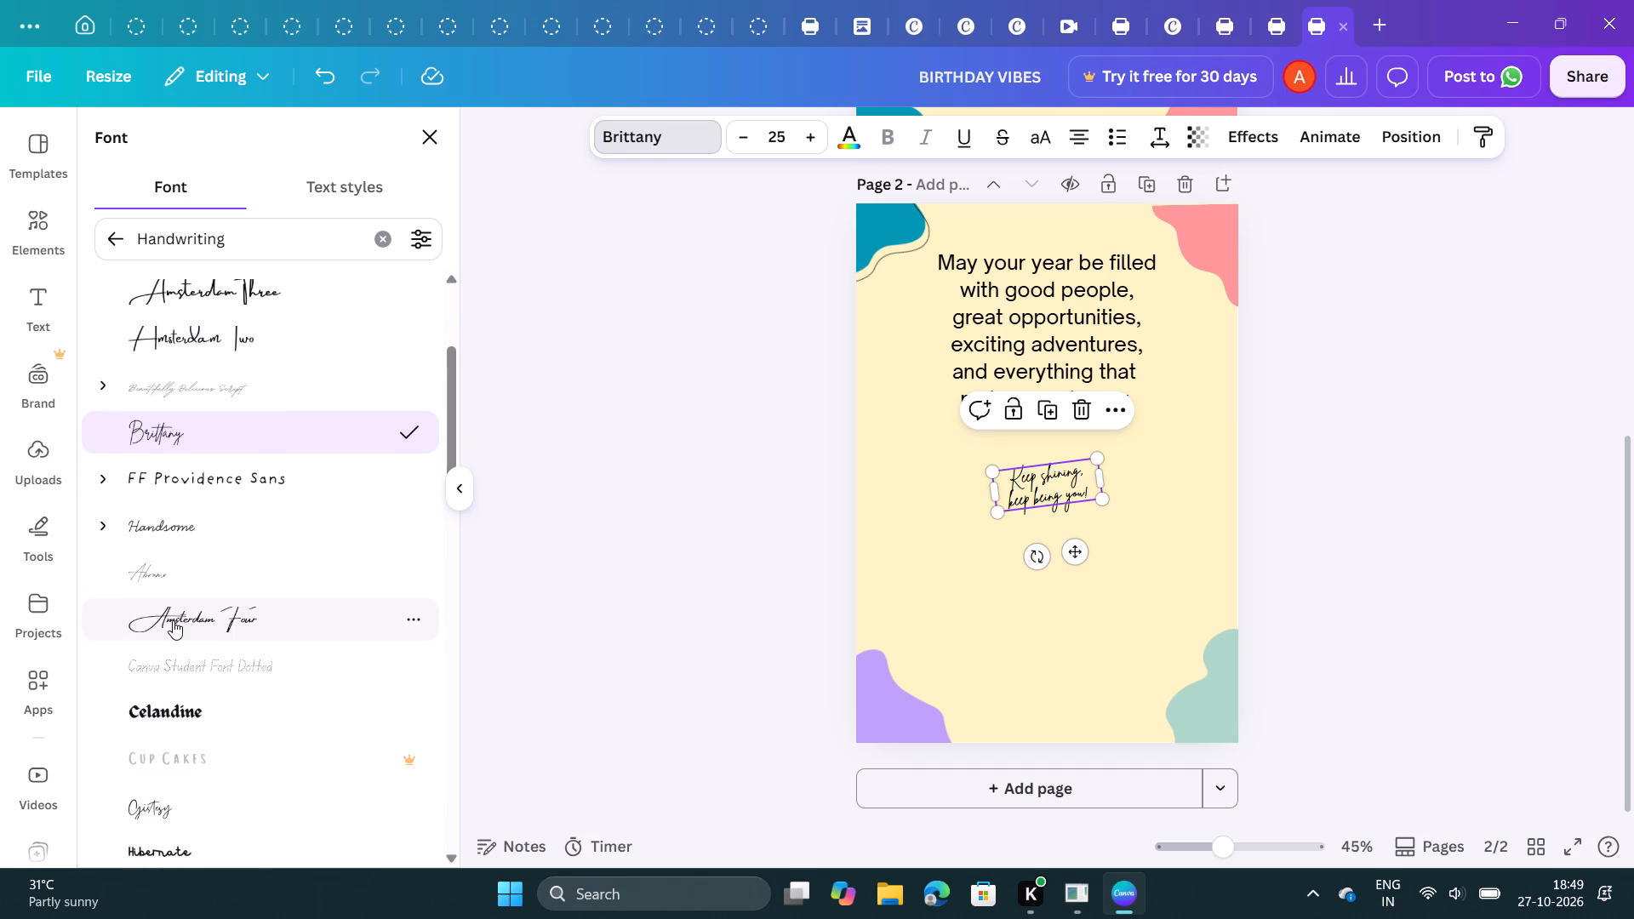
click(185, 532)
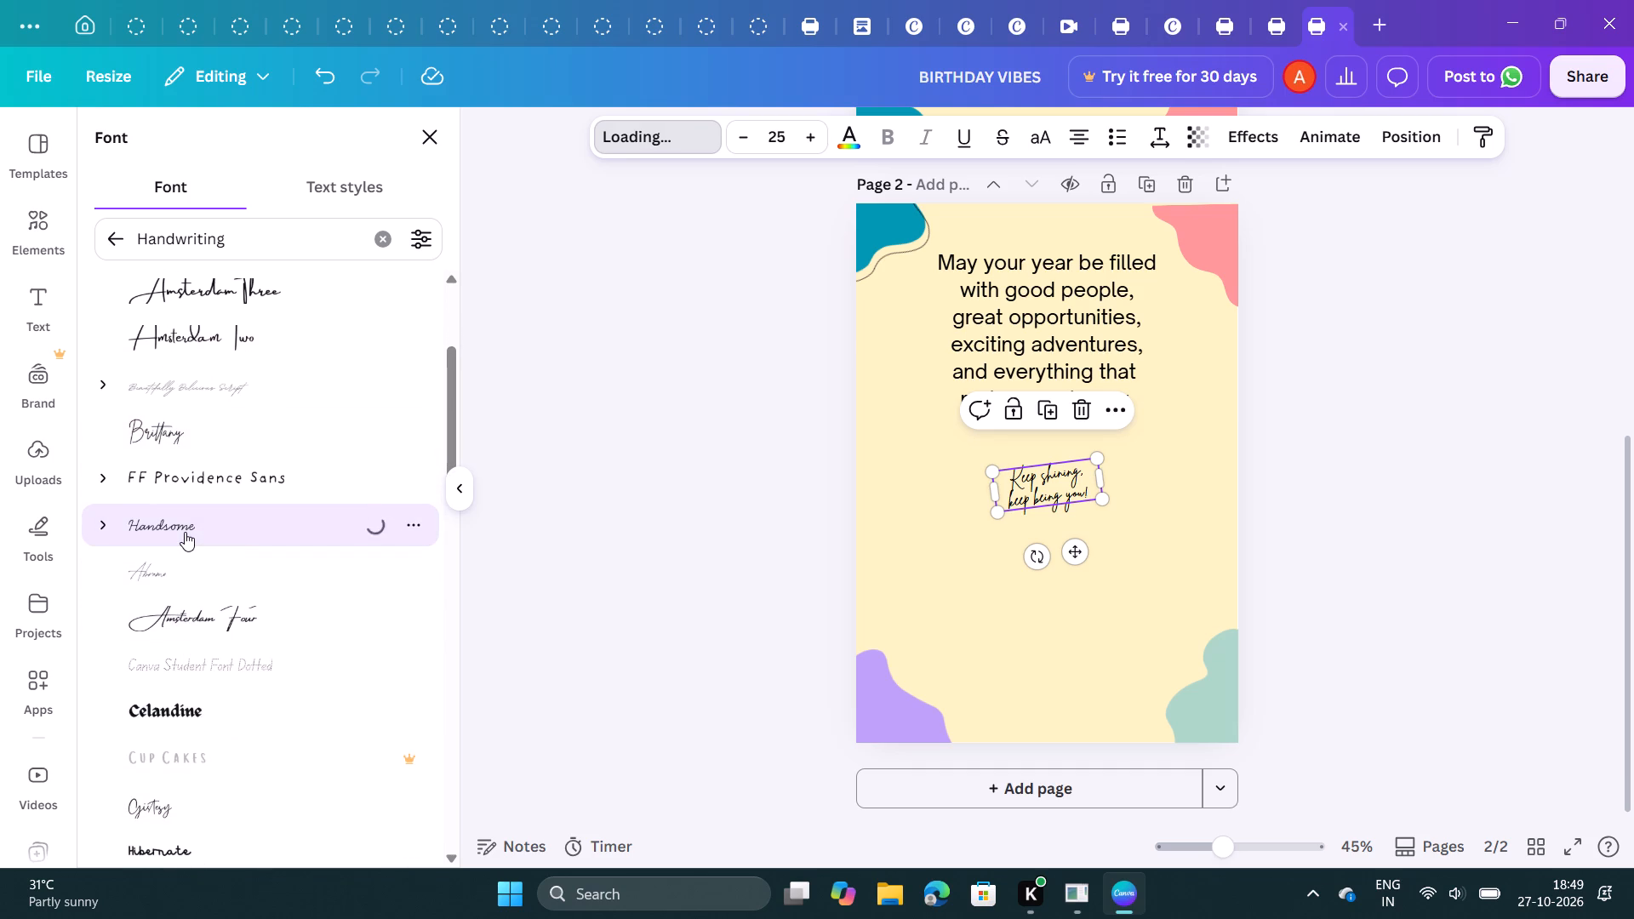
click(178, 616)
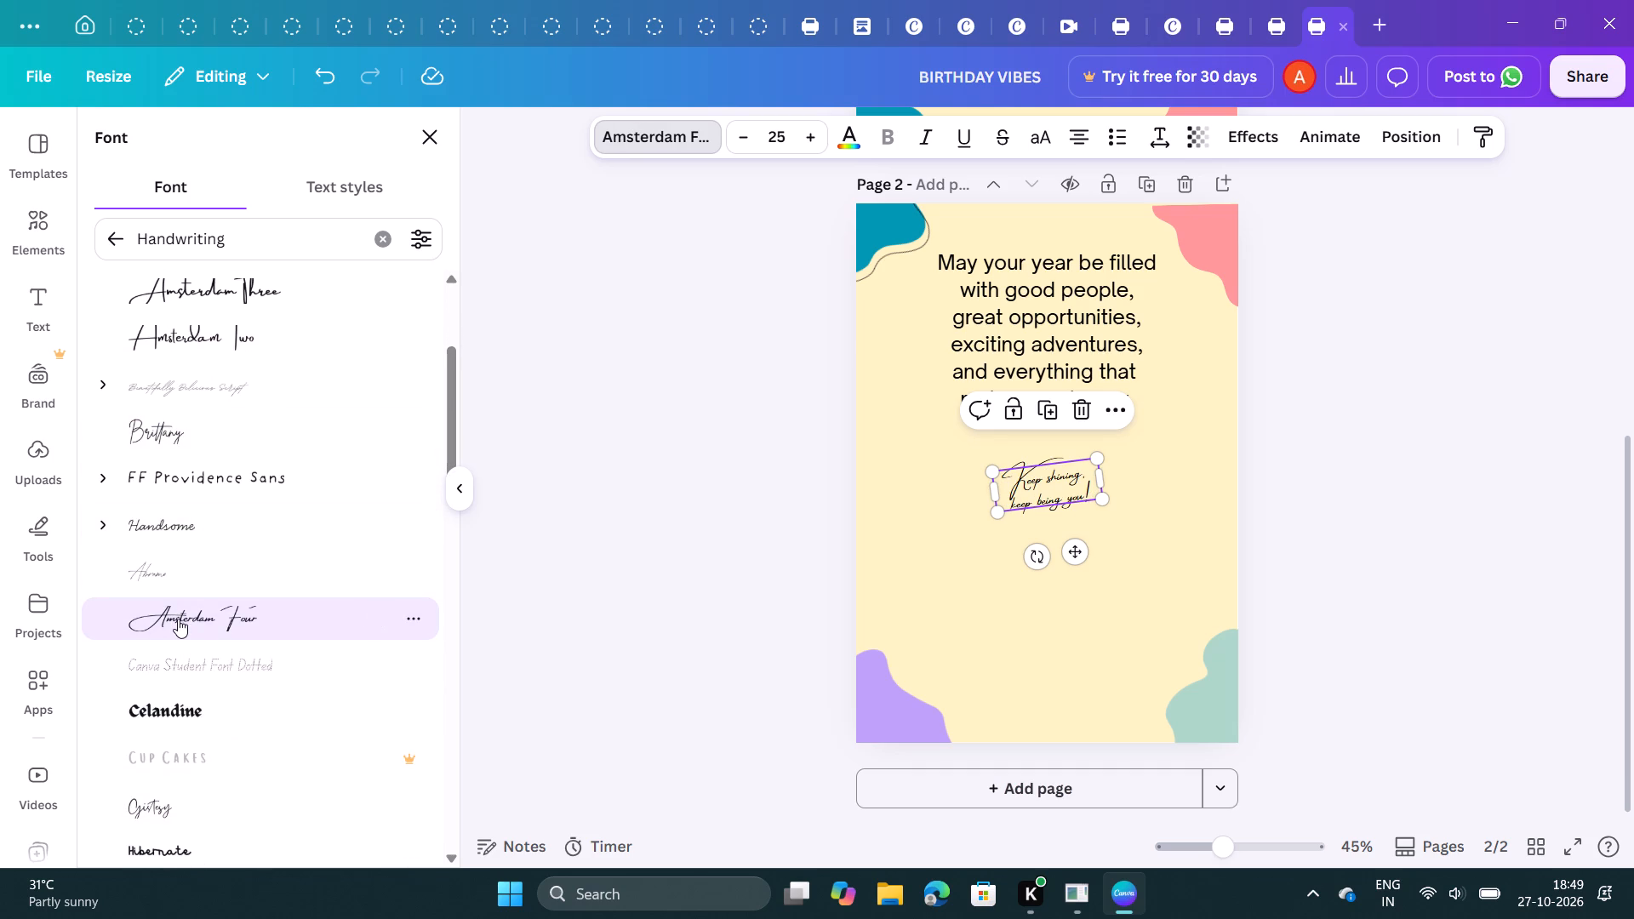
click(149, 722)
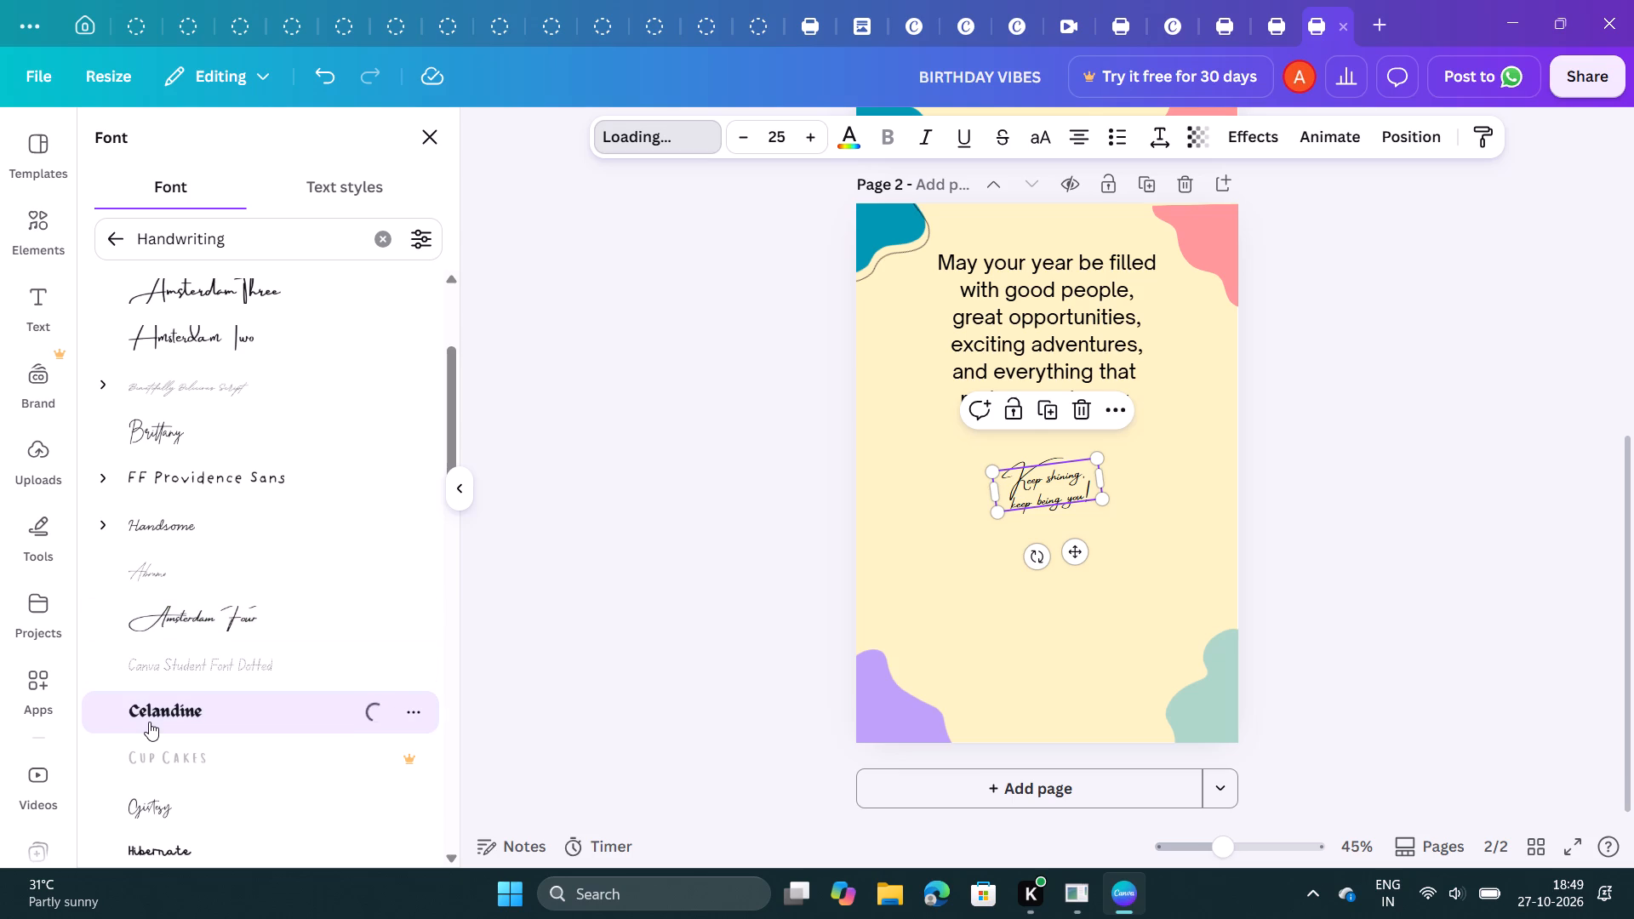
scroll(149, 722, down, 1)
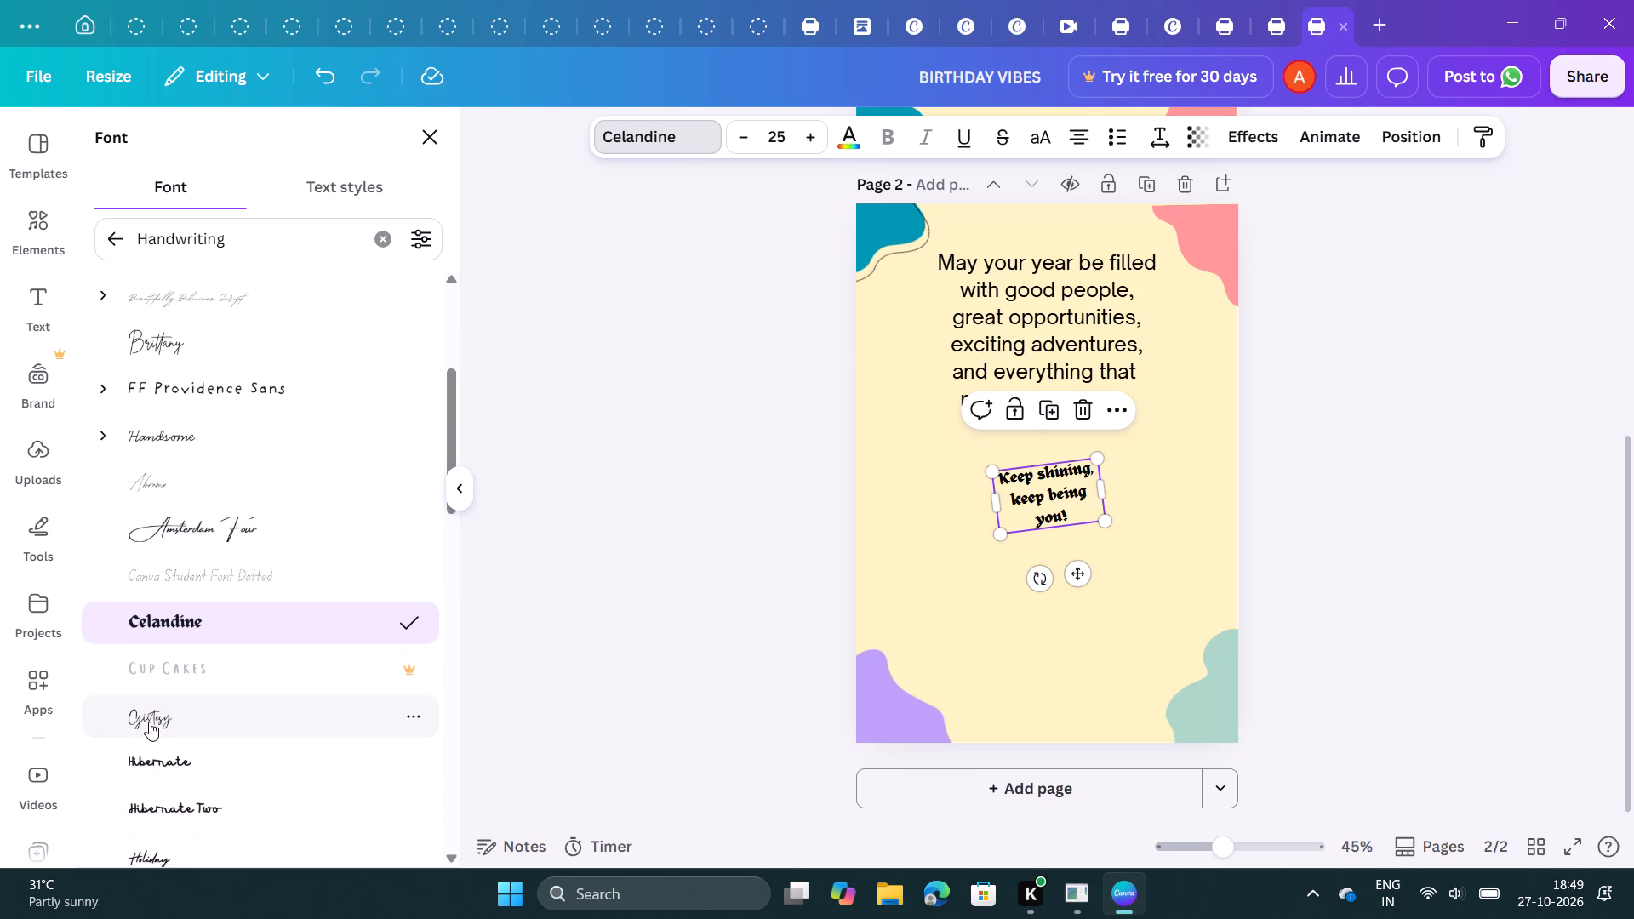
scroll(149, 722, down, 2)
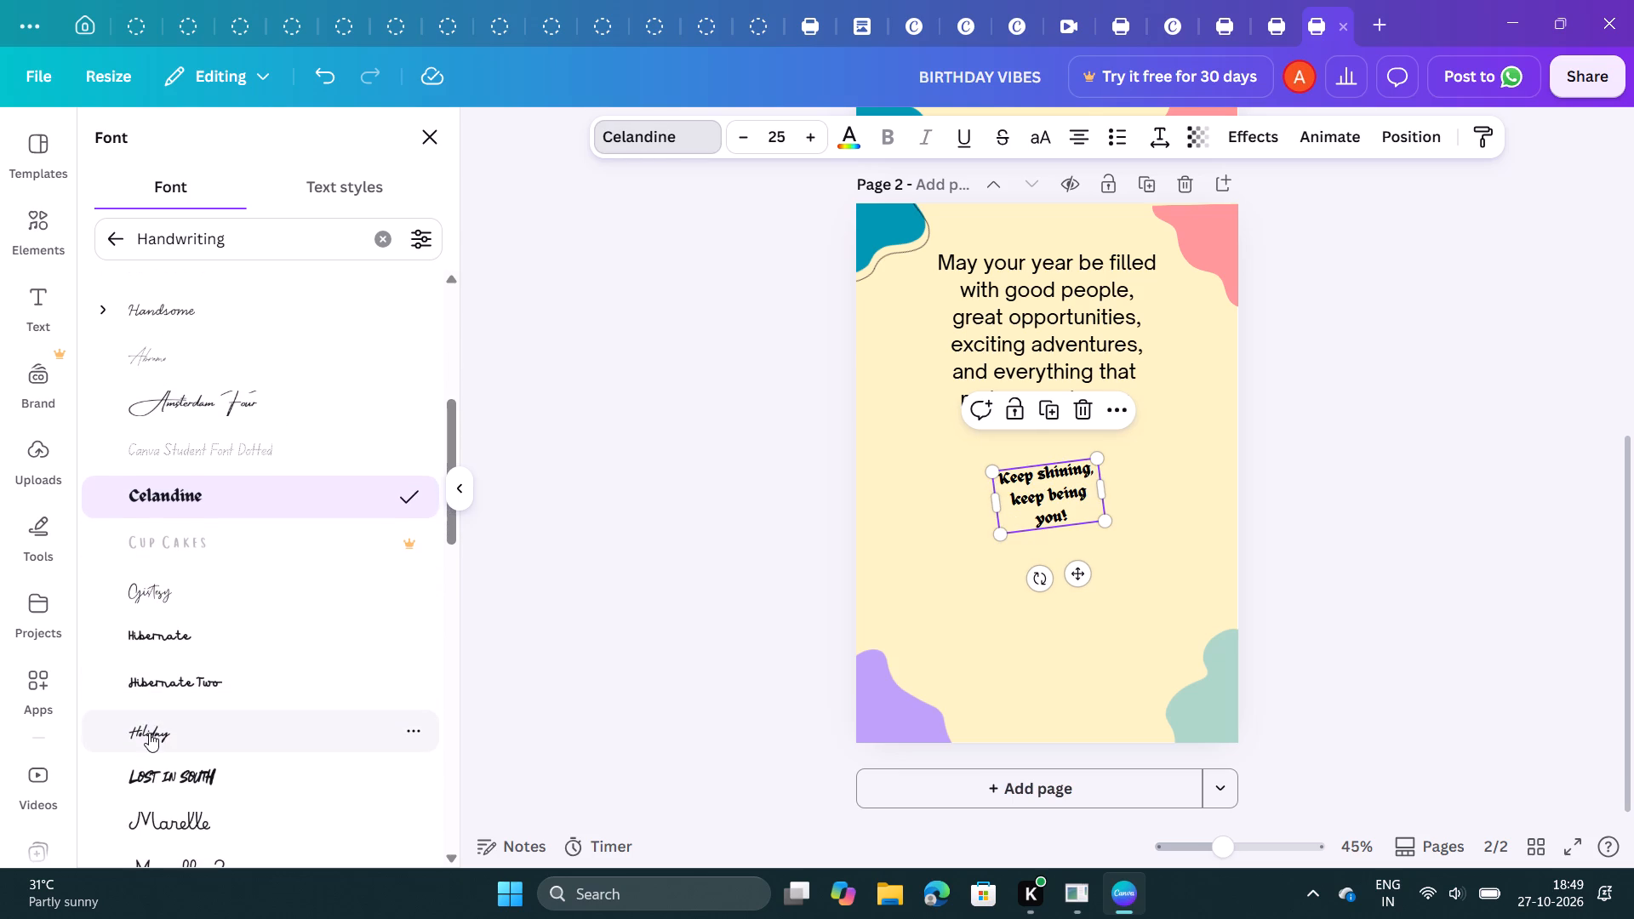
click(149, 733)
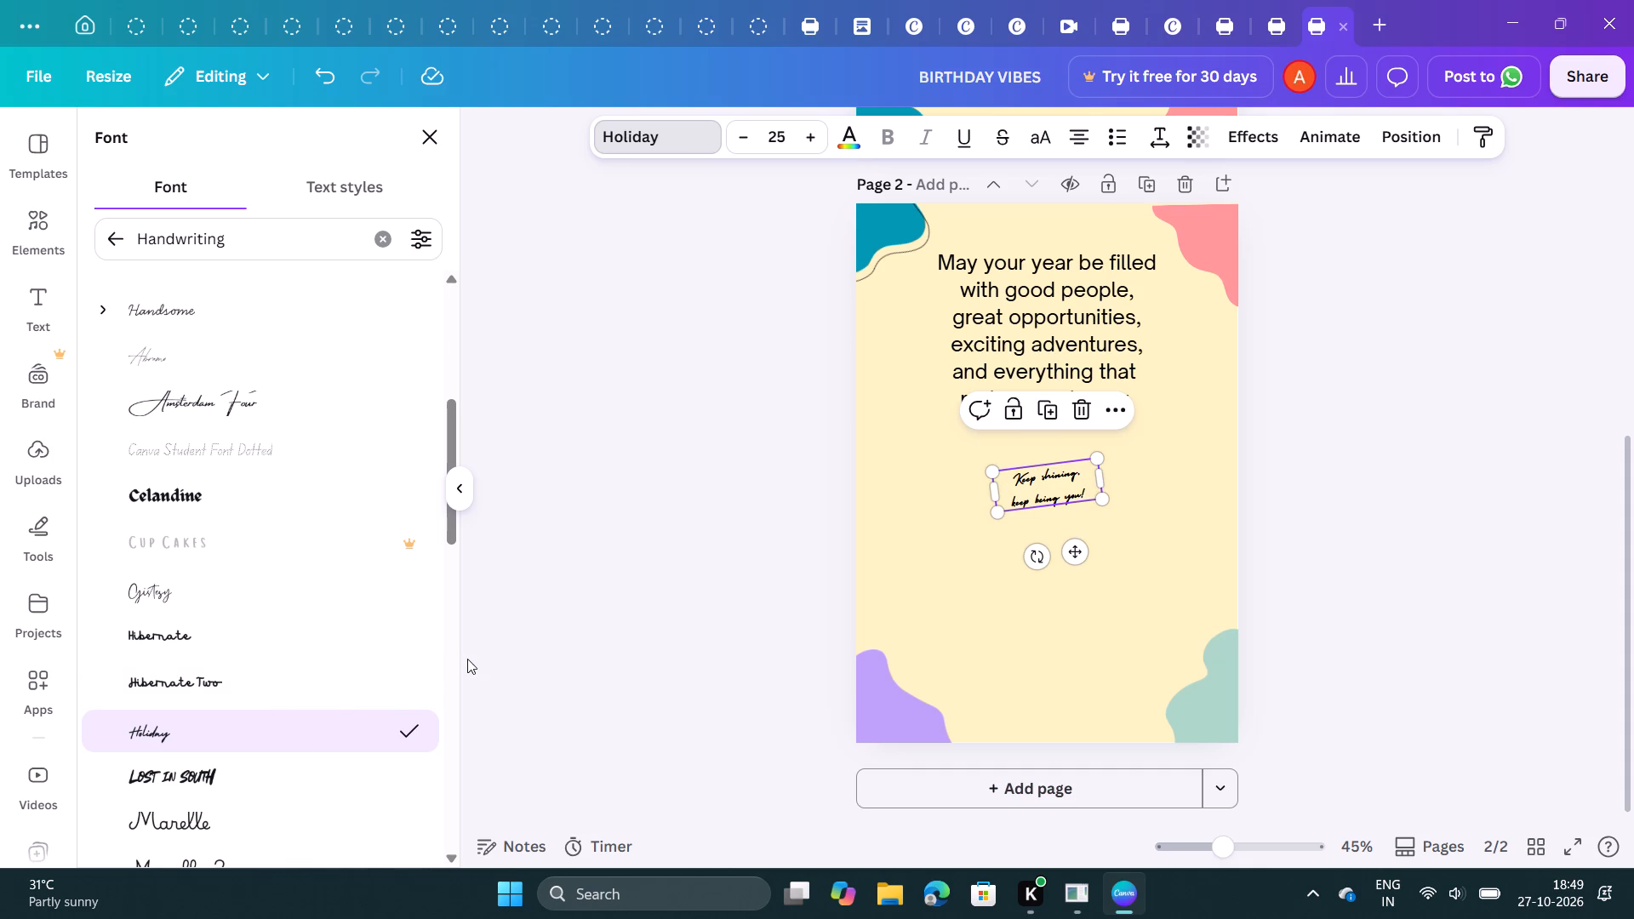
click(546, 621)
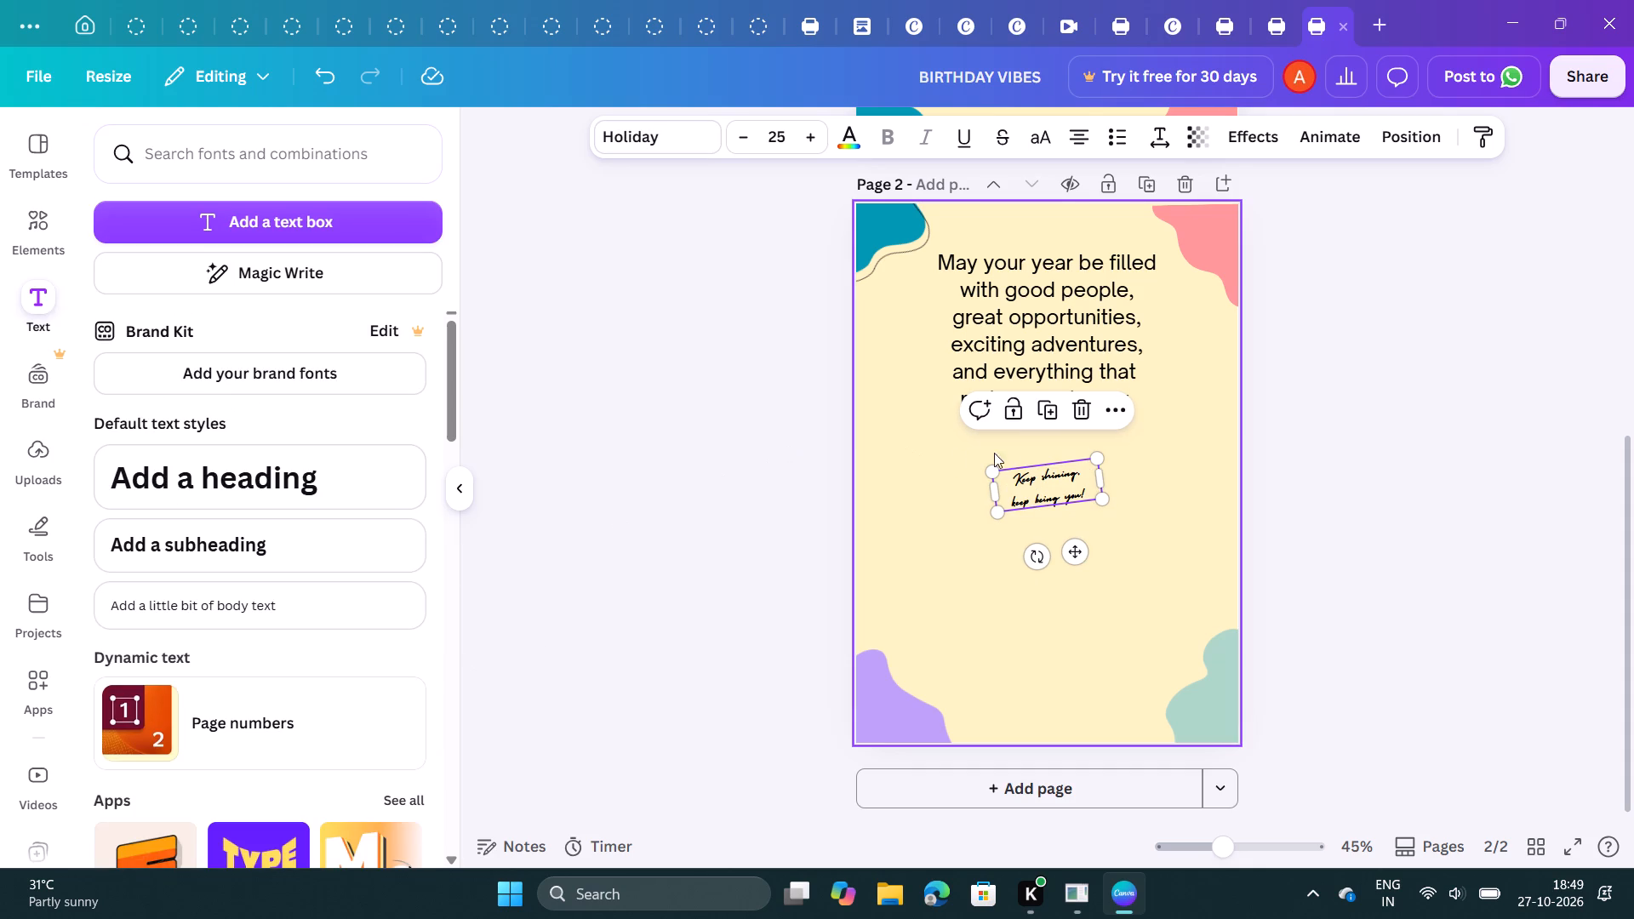
Delete the tilted "Keep shining, keep being you!" text from page 2.
click(1084, 413)
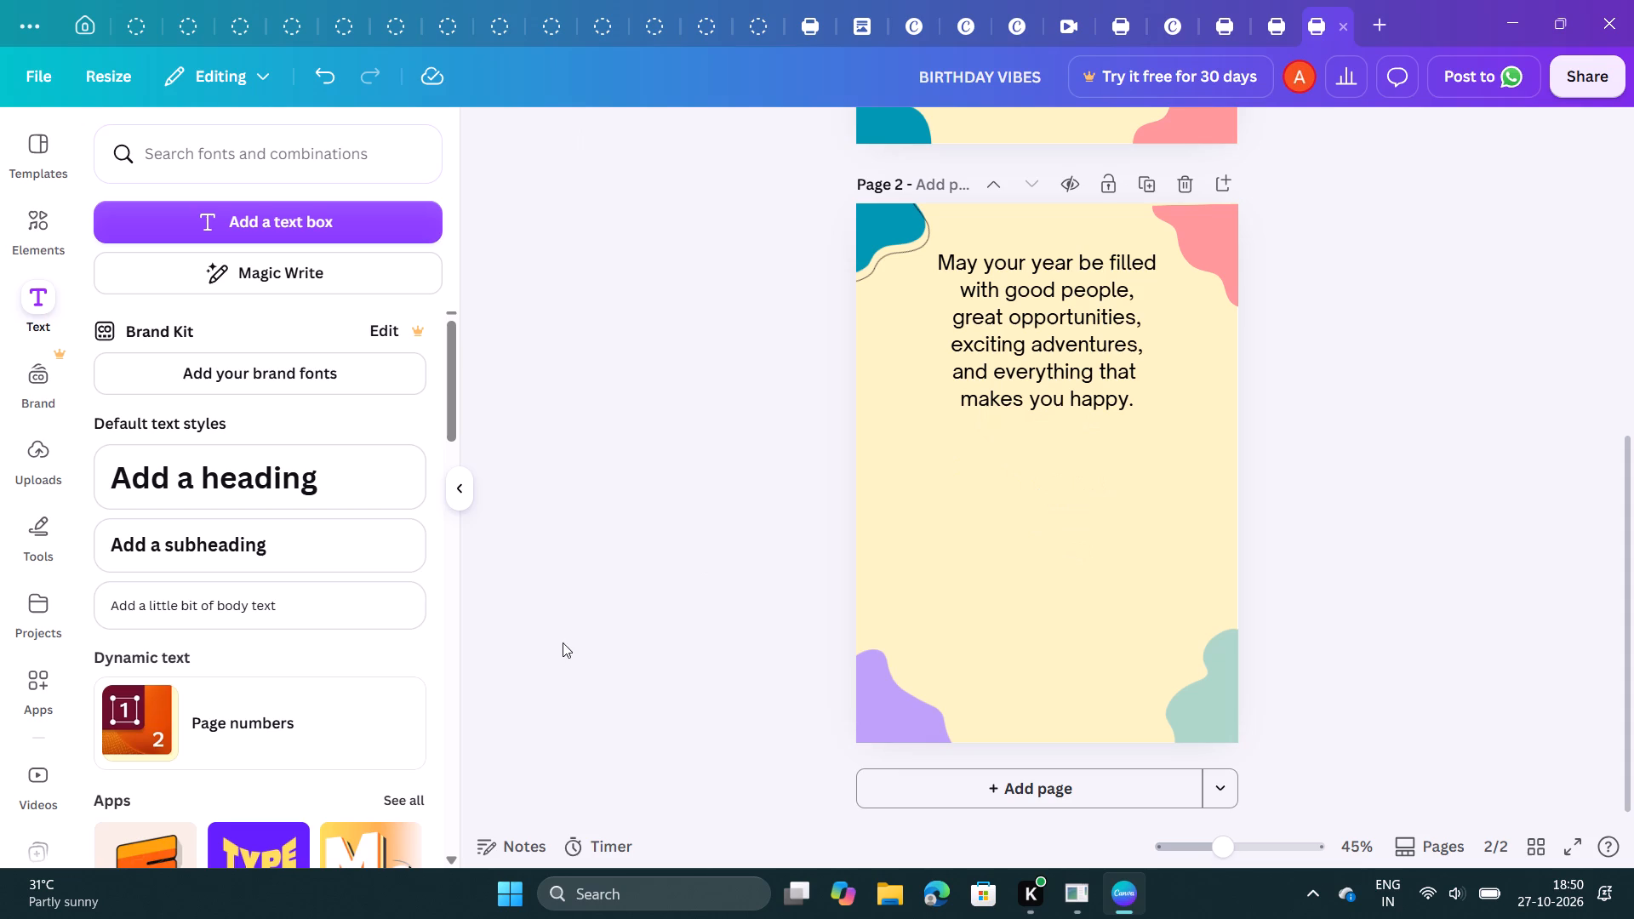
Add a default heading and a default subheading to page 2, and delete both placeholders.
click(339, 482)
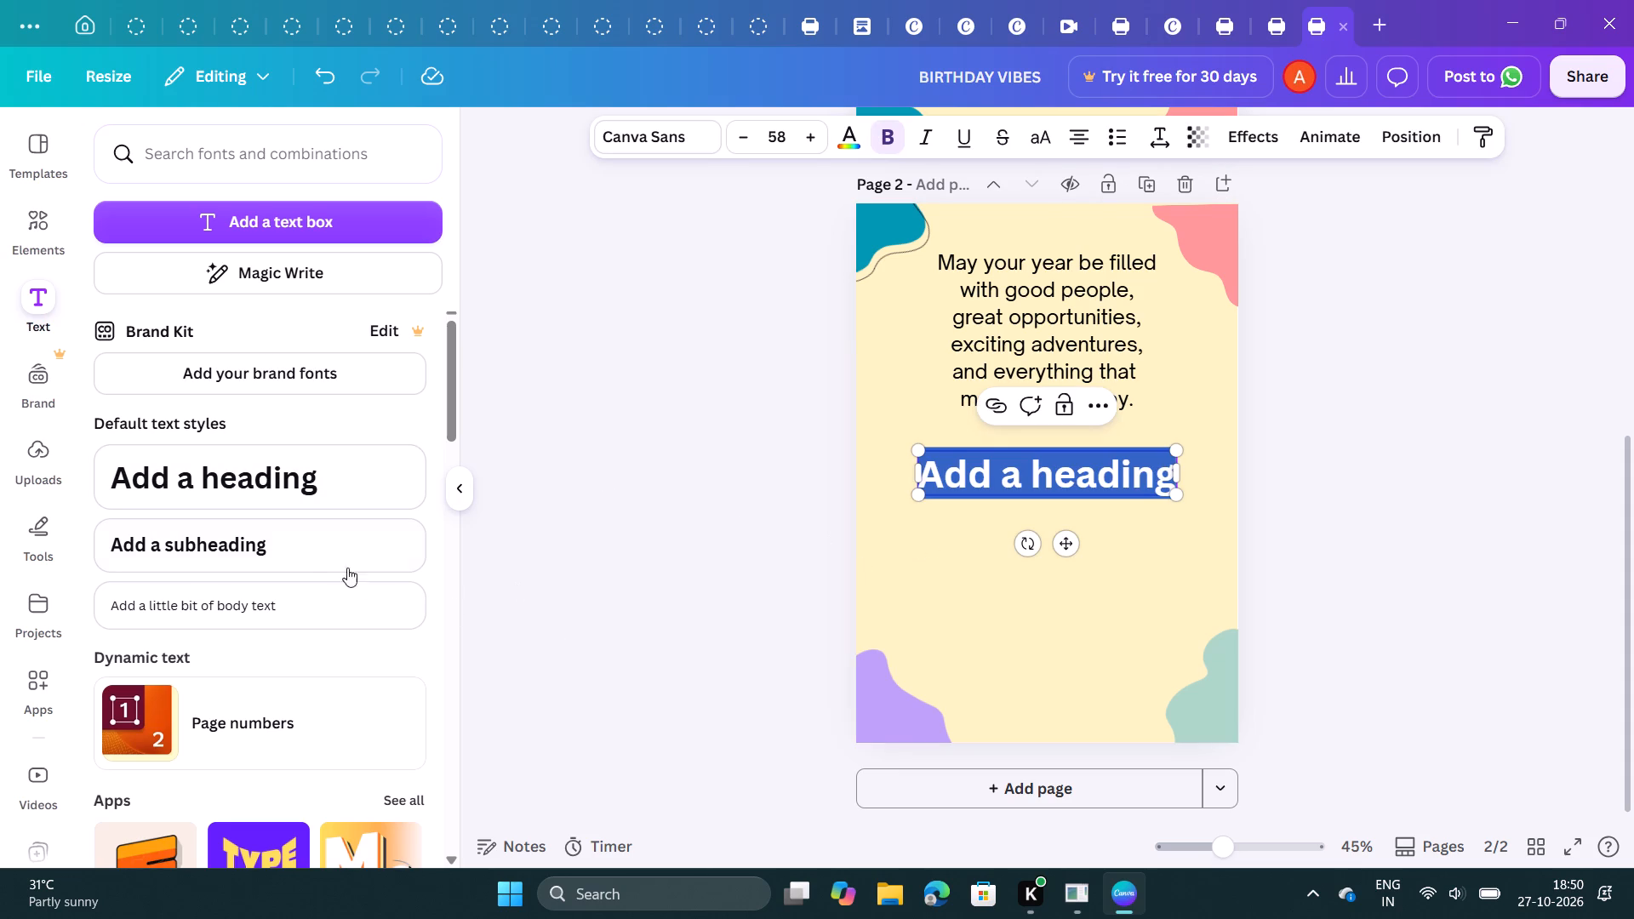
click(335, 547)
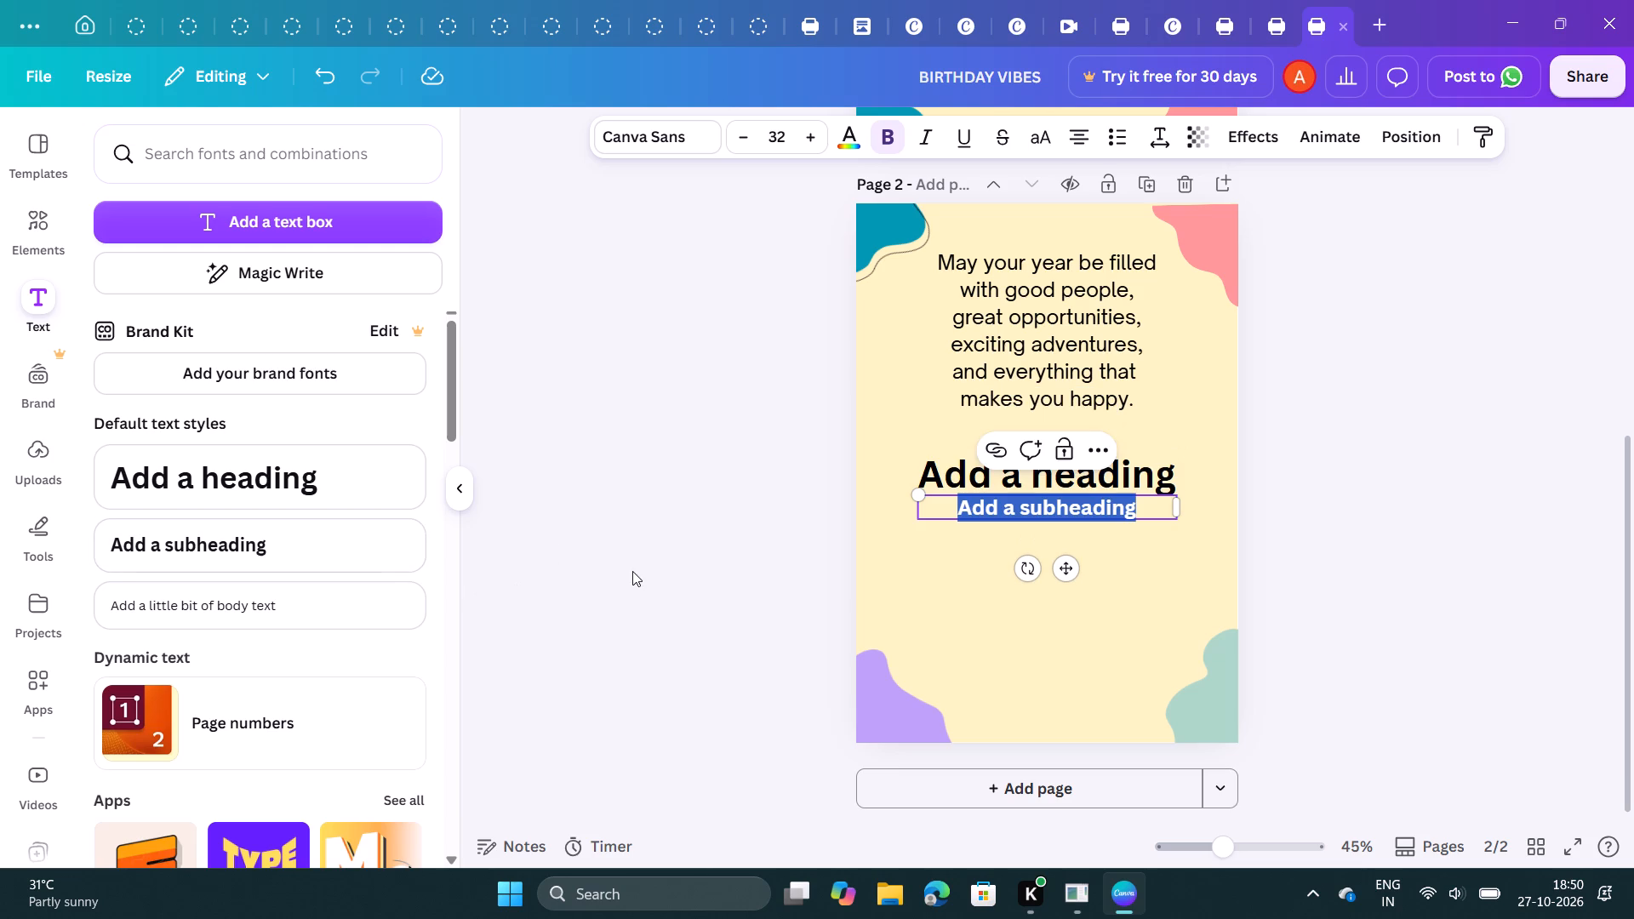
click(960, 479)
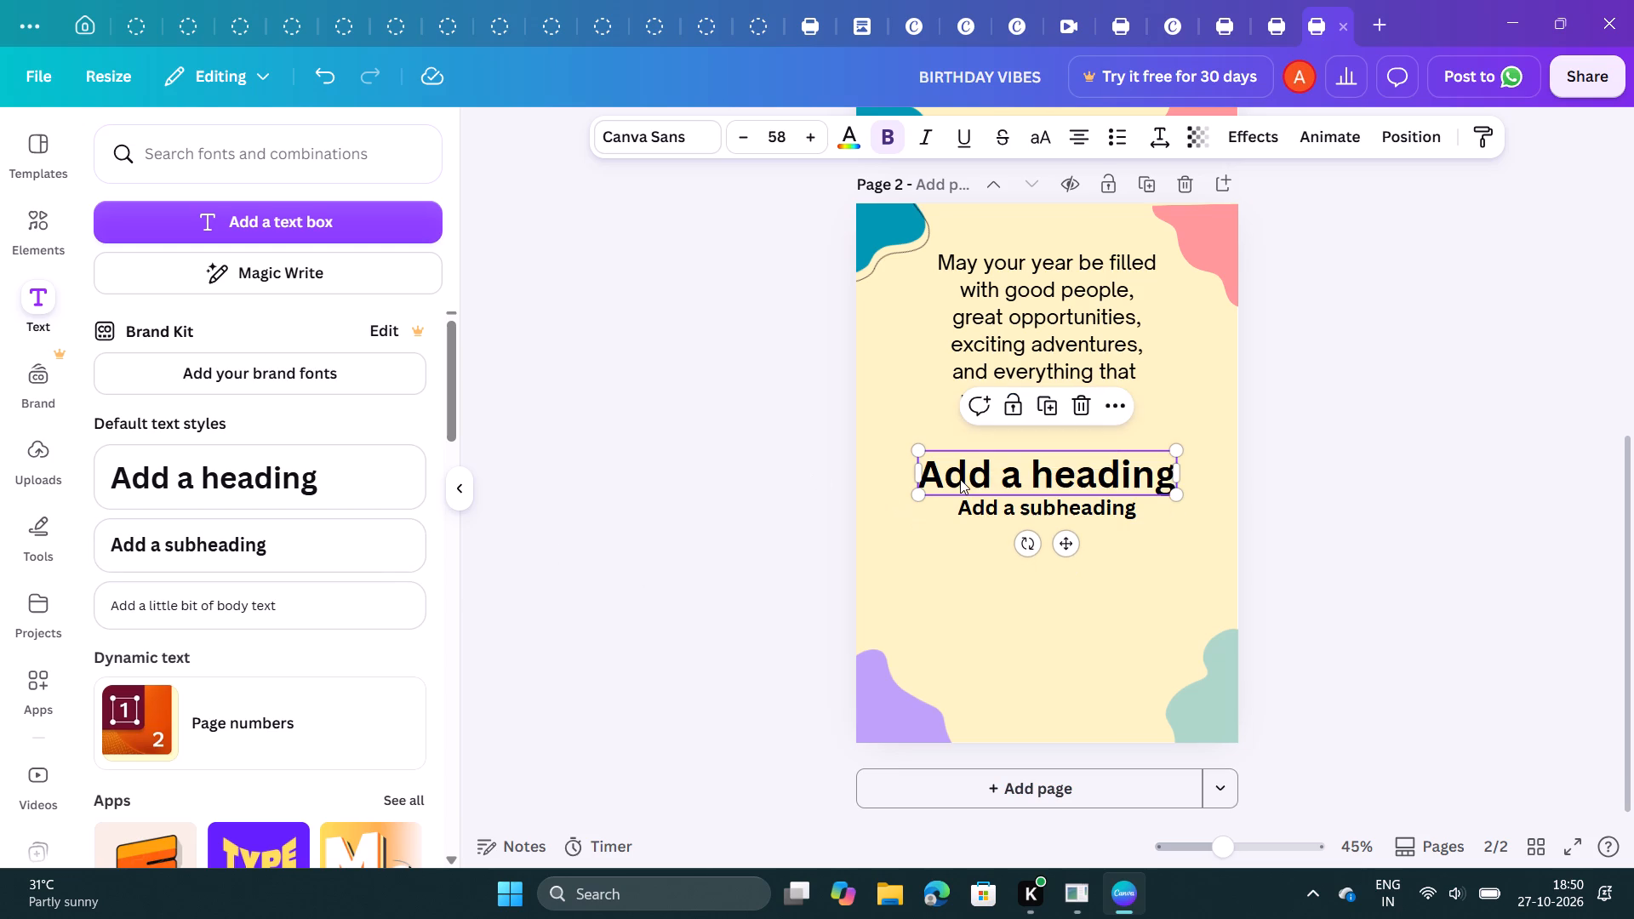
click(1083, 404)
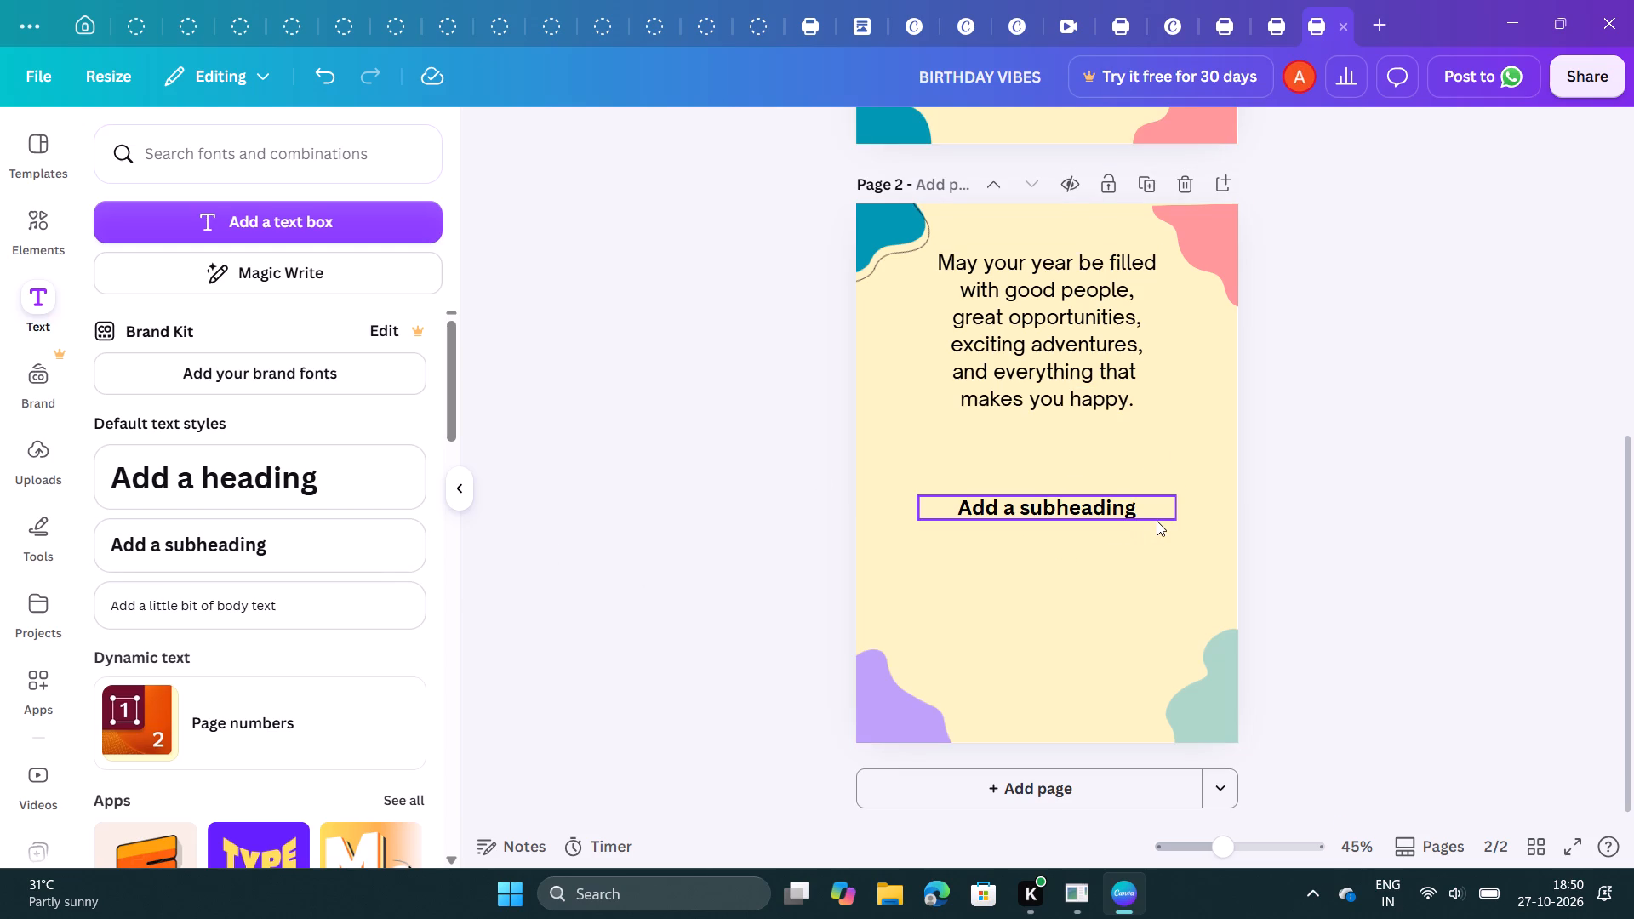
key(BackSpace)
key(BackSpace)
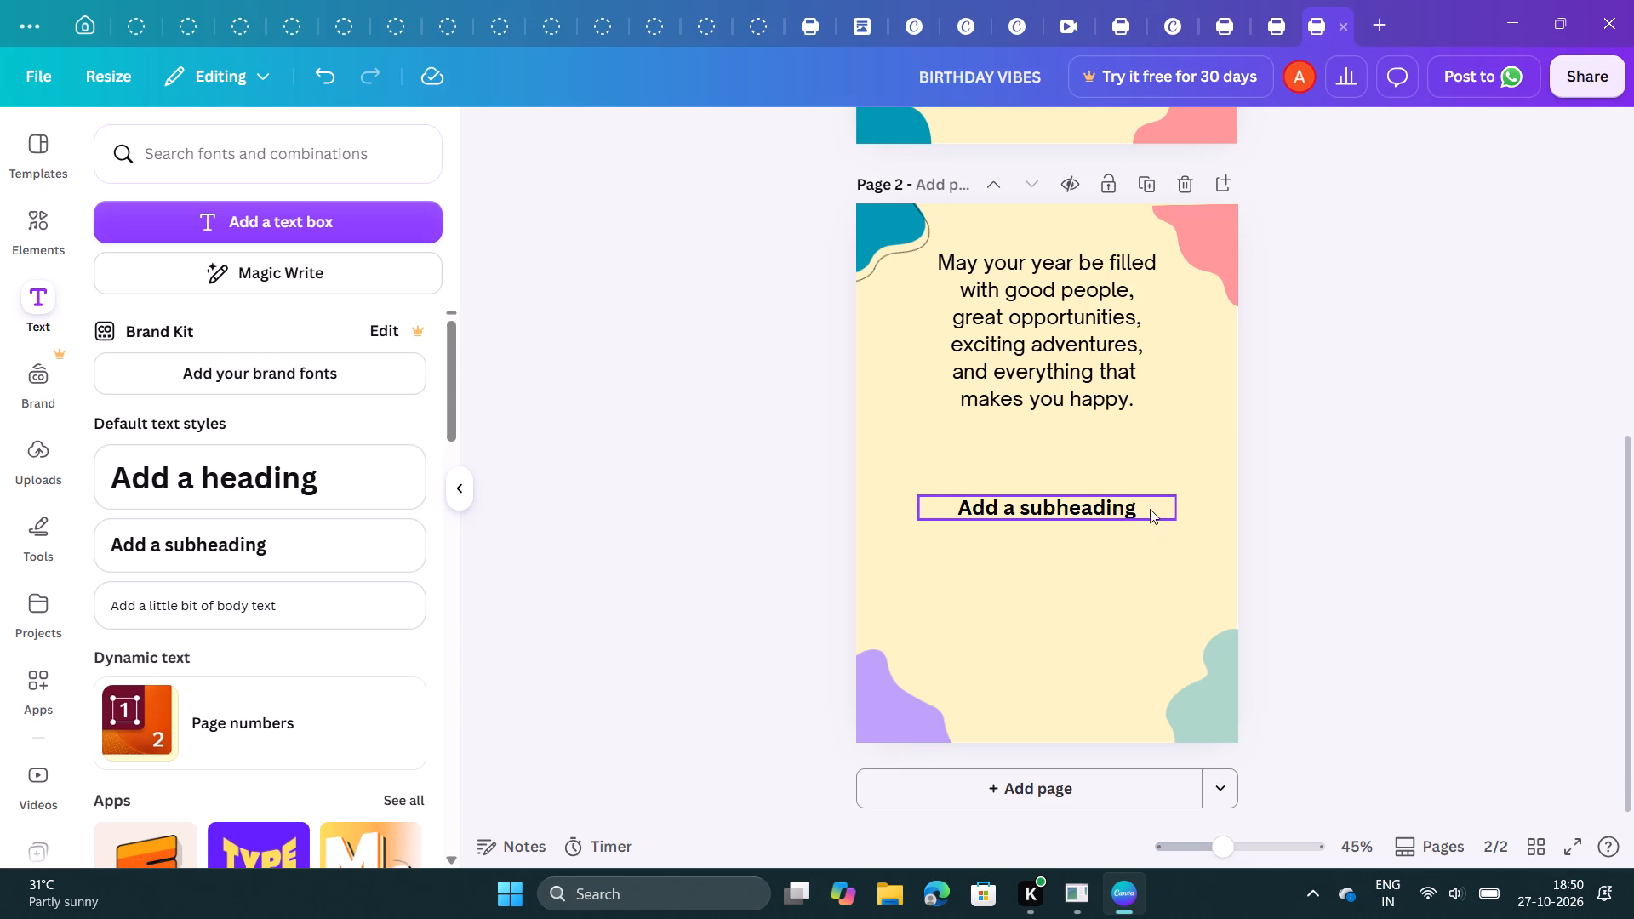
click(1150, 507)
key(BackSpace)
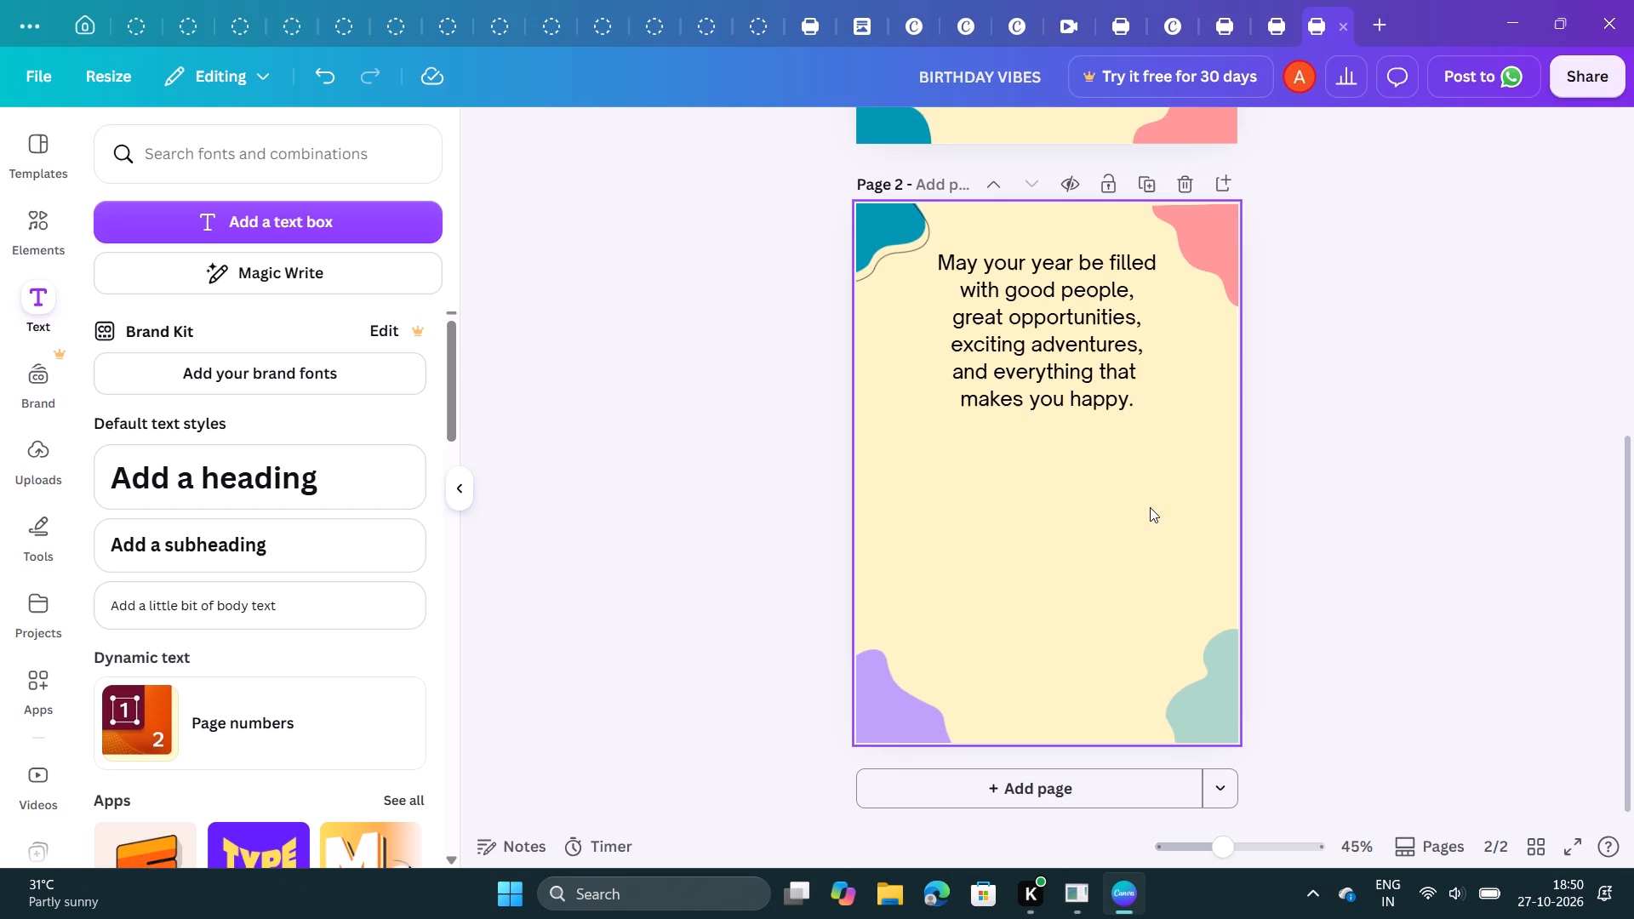
Add a subheading on page 2 reading "Keep shining, keep being you!", with a line break after the comma.
click(370, 551)
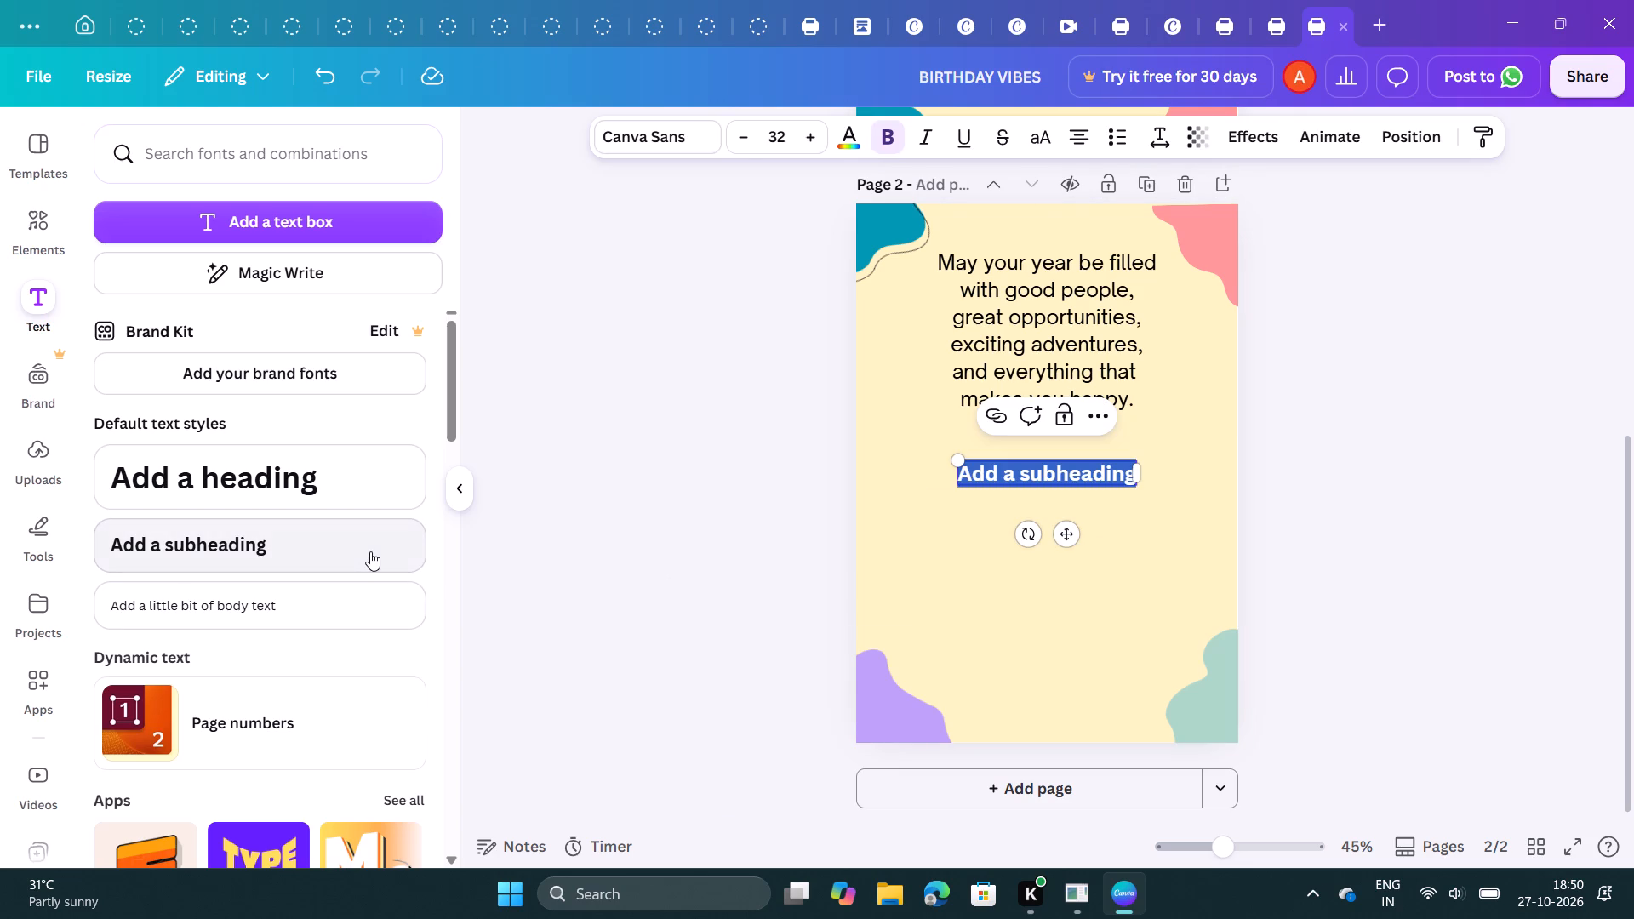
key(k)
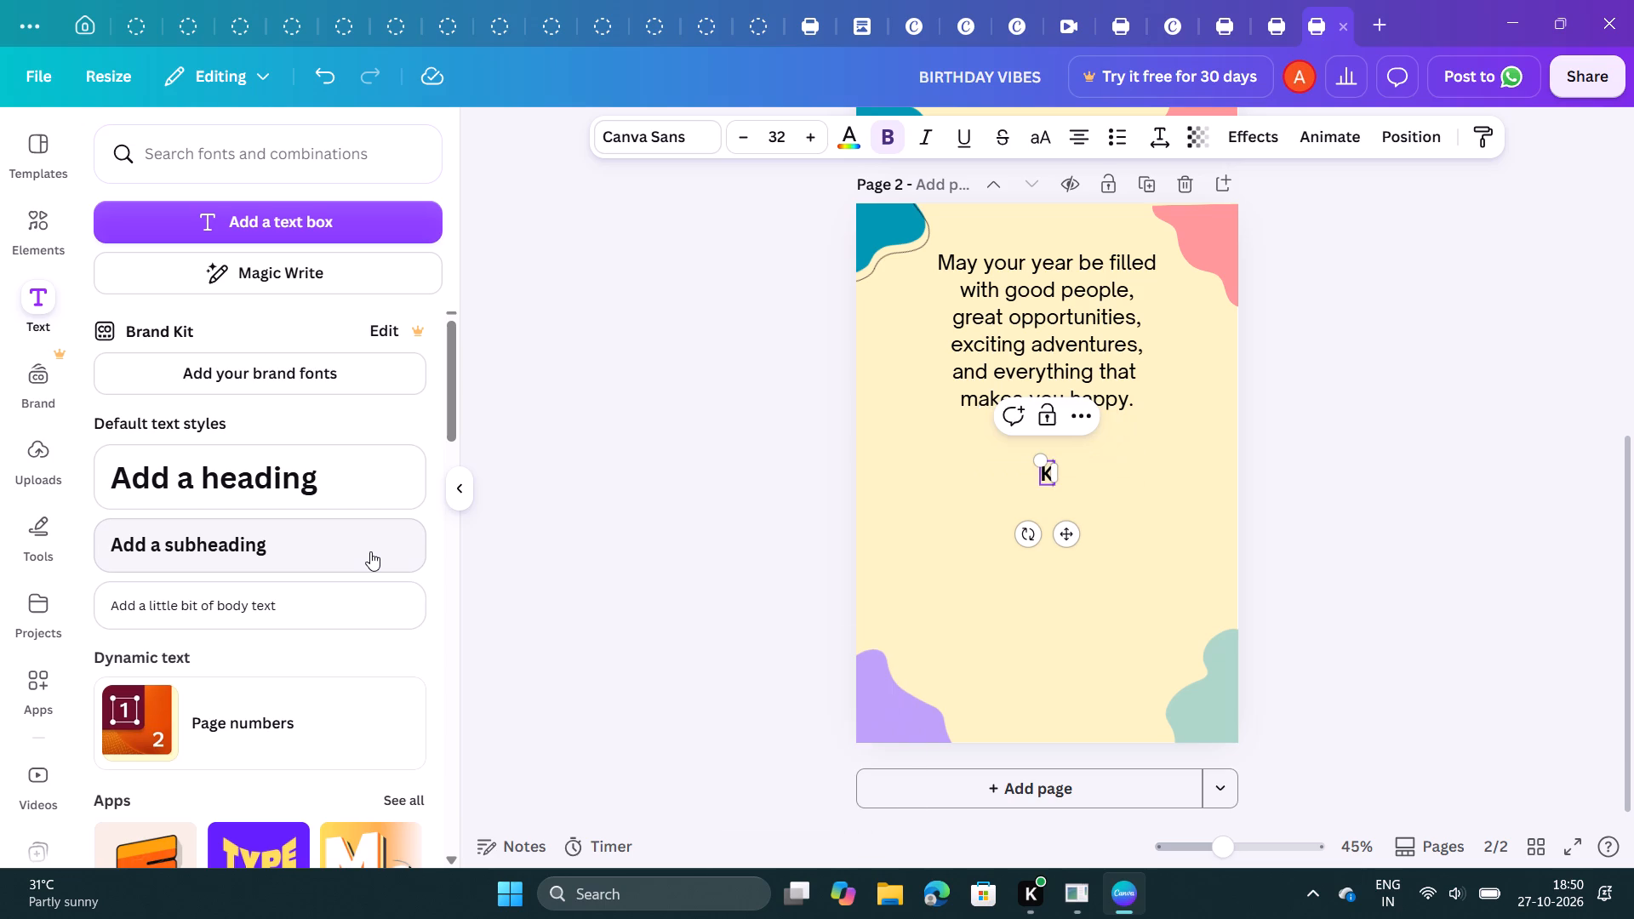
key(e)
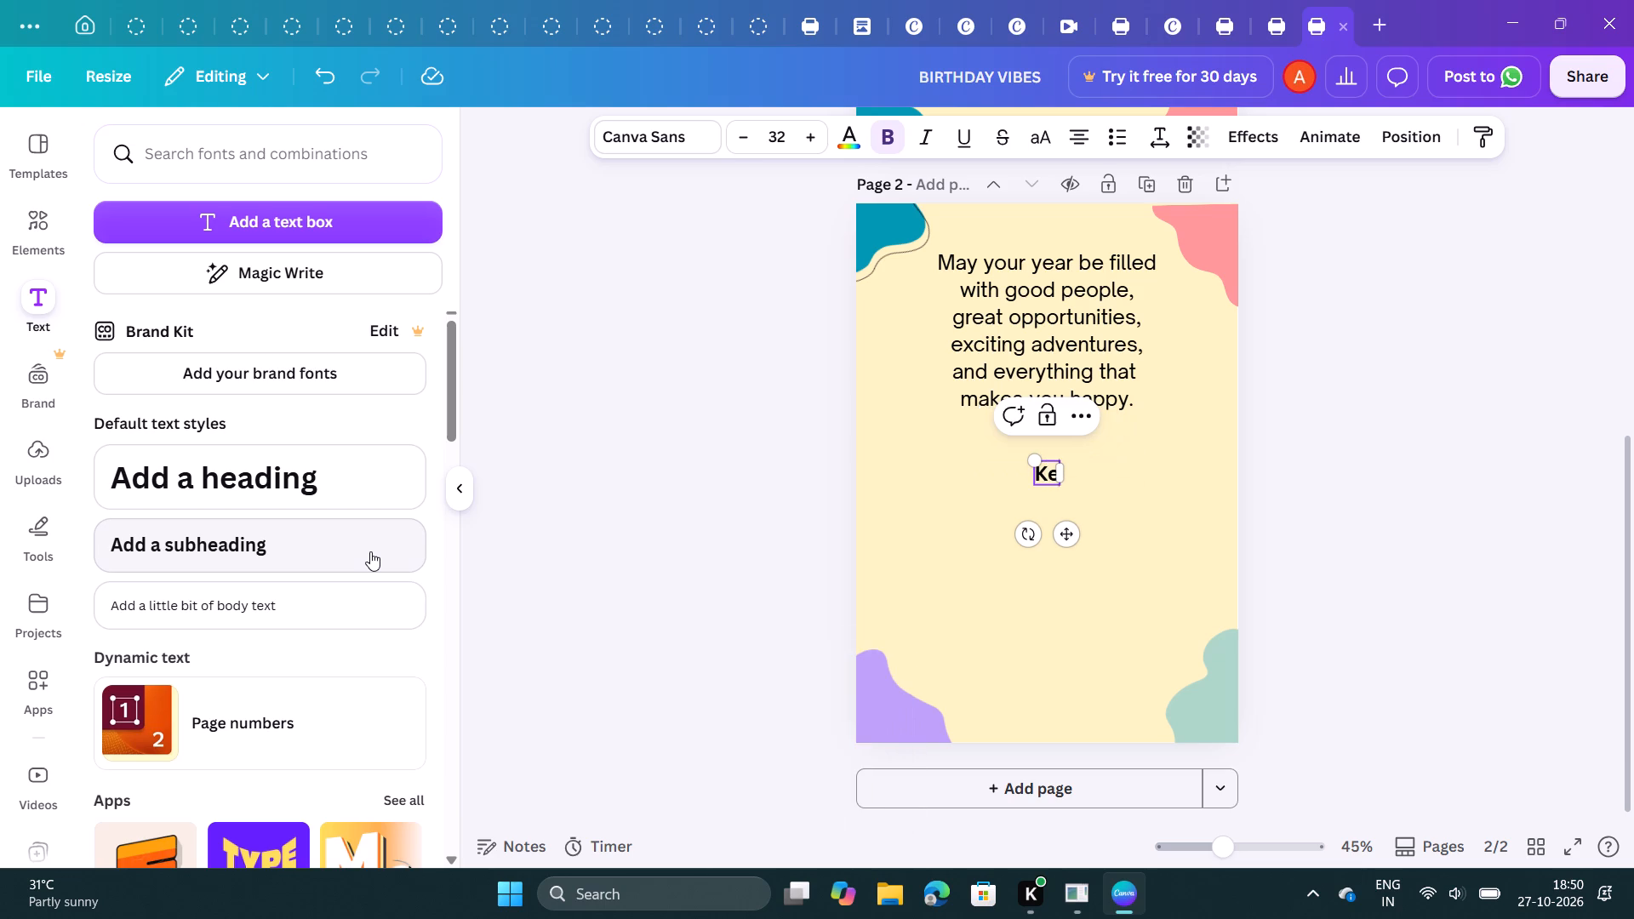
text(ep)
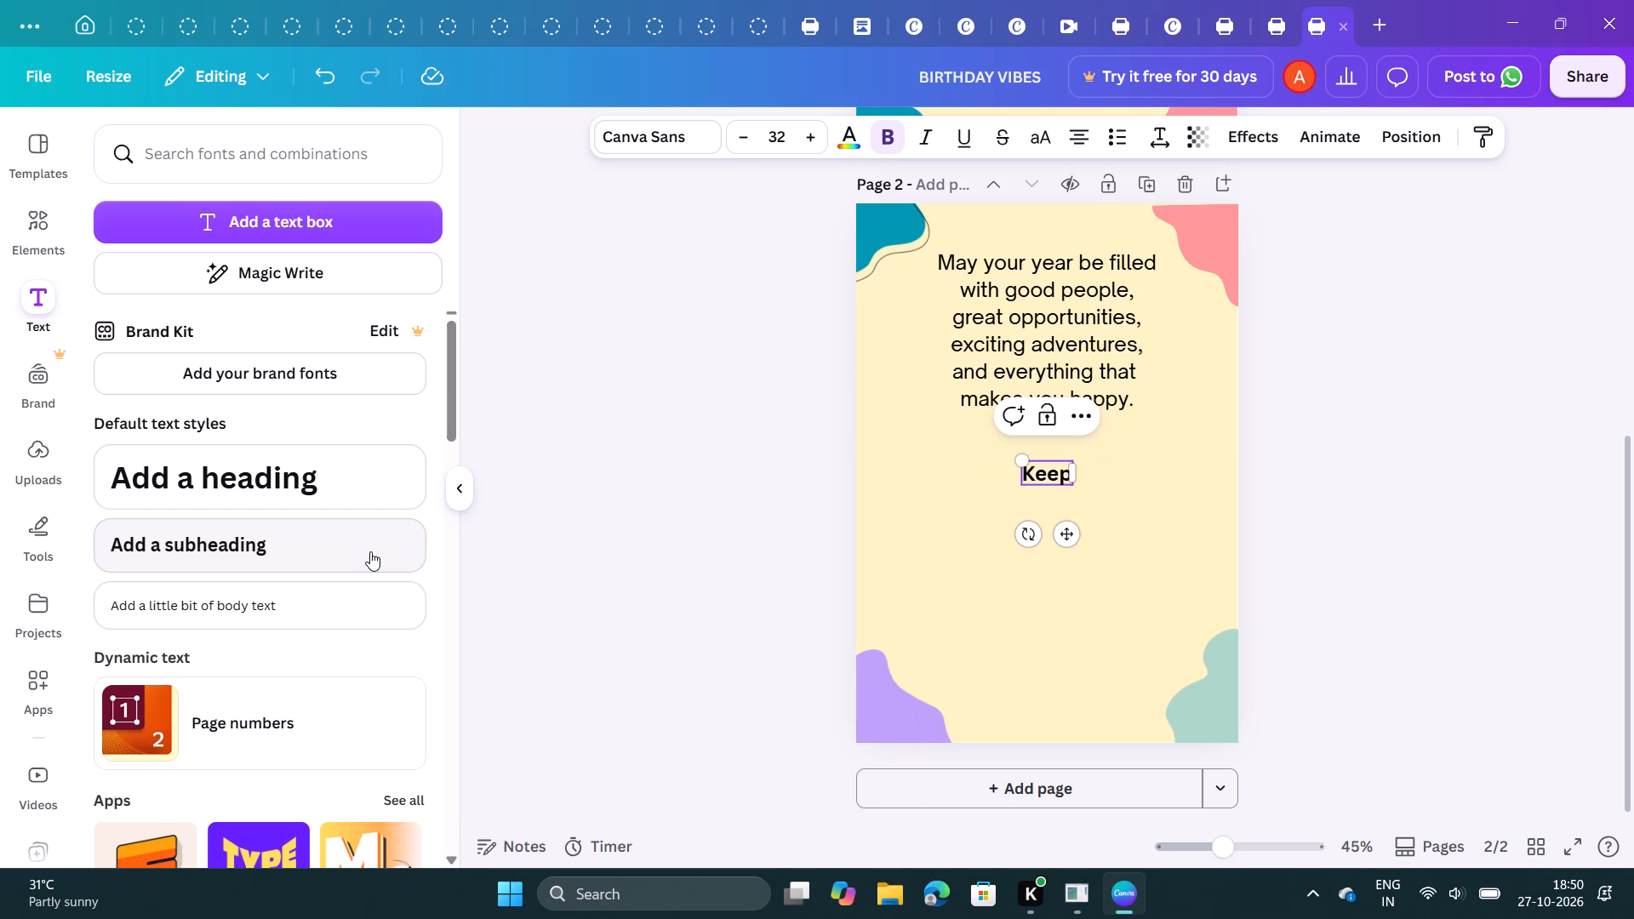
key(space)
text(s)
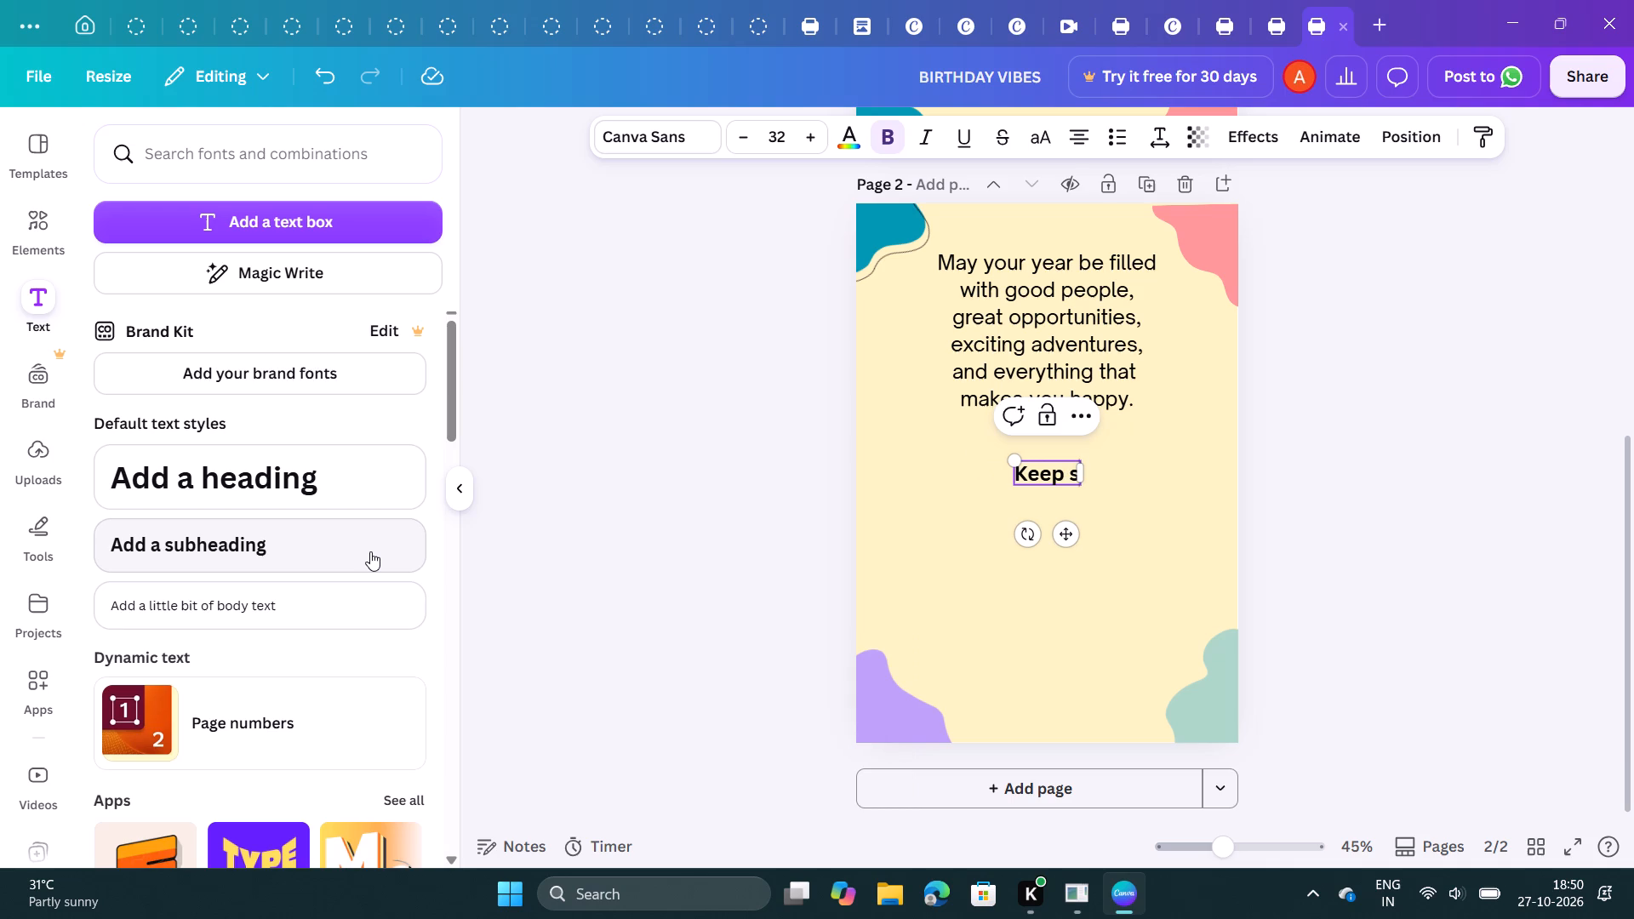
text(hin)
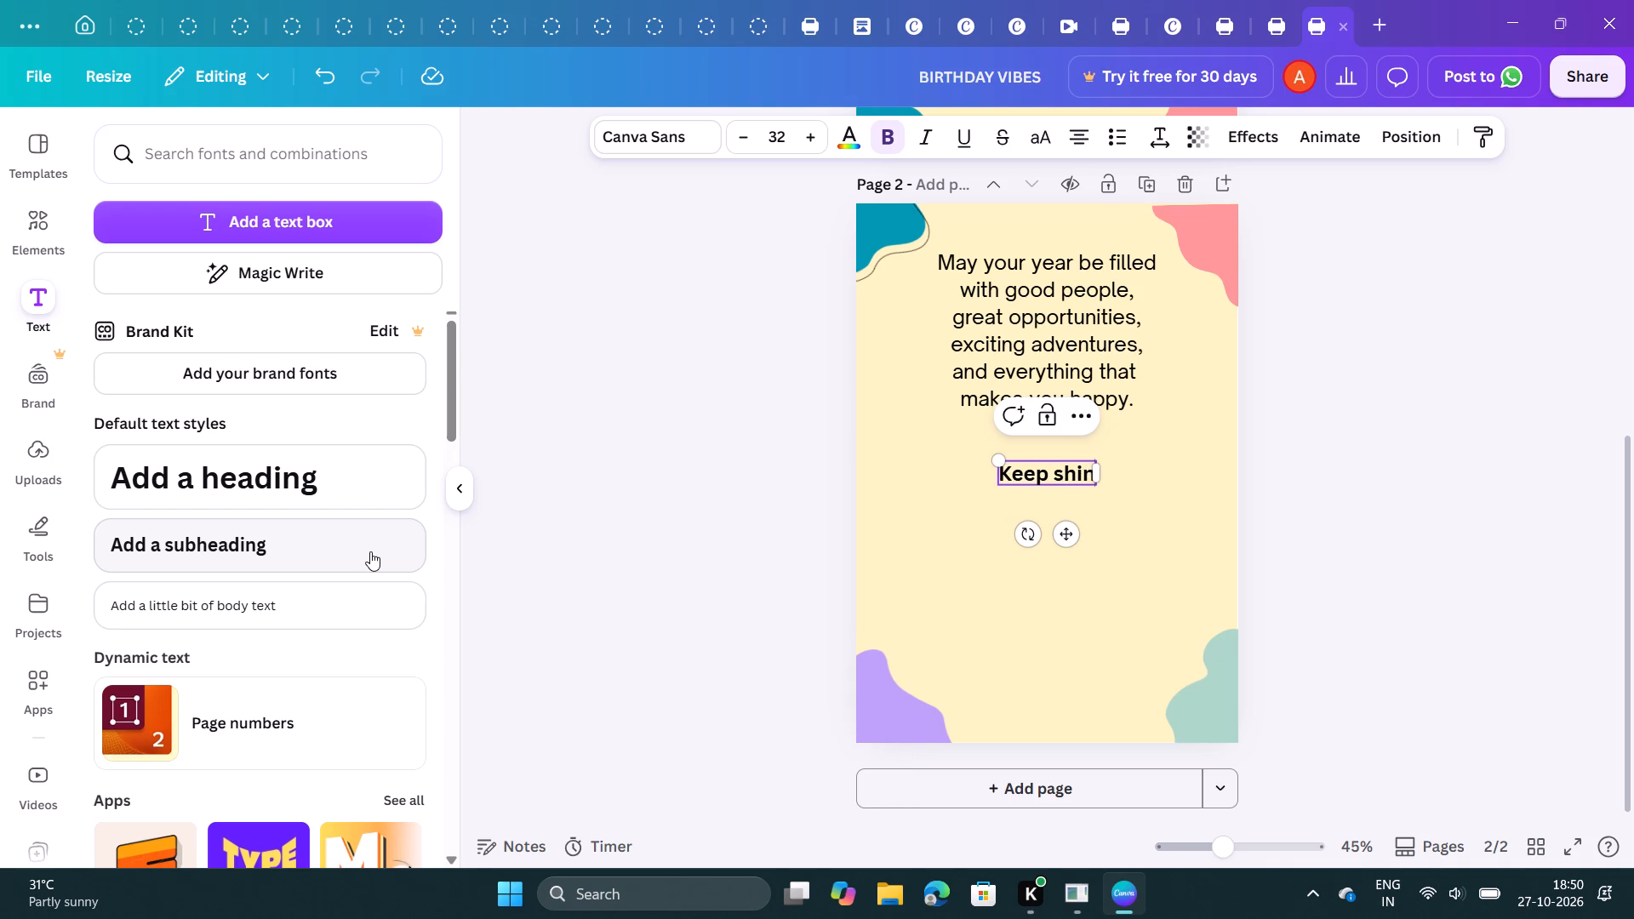
text(ing)
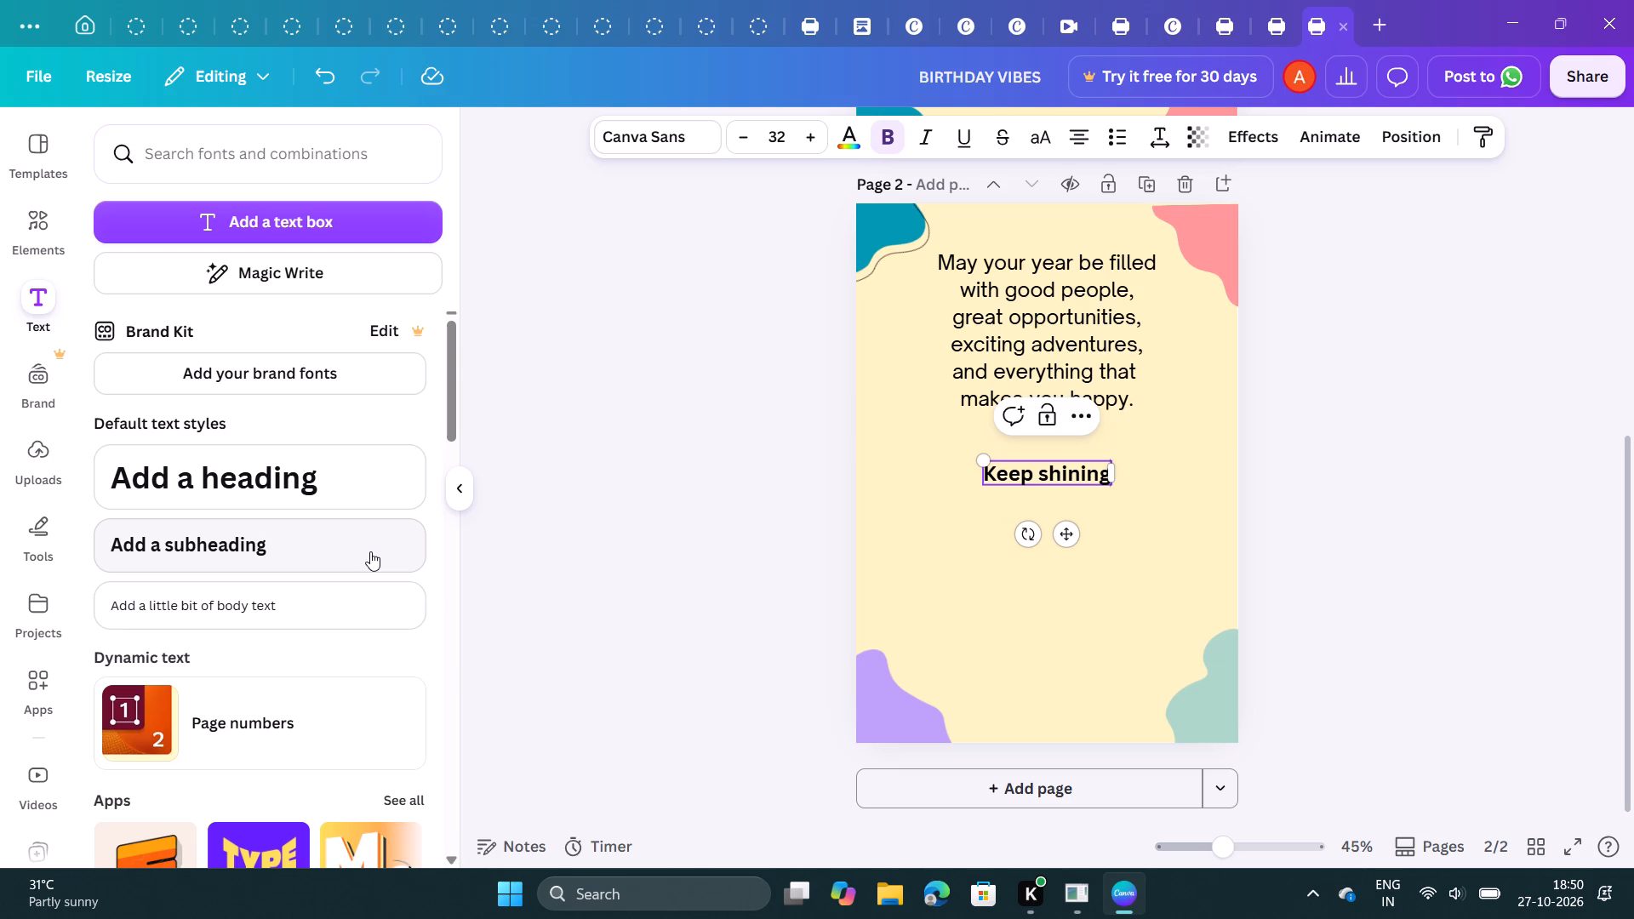
key(comma)
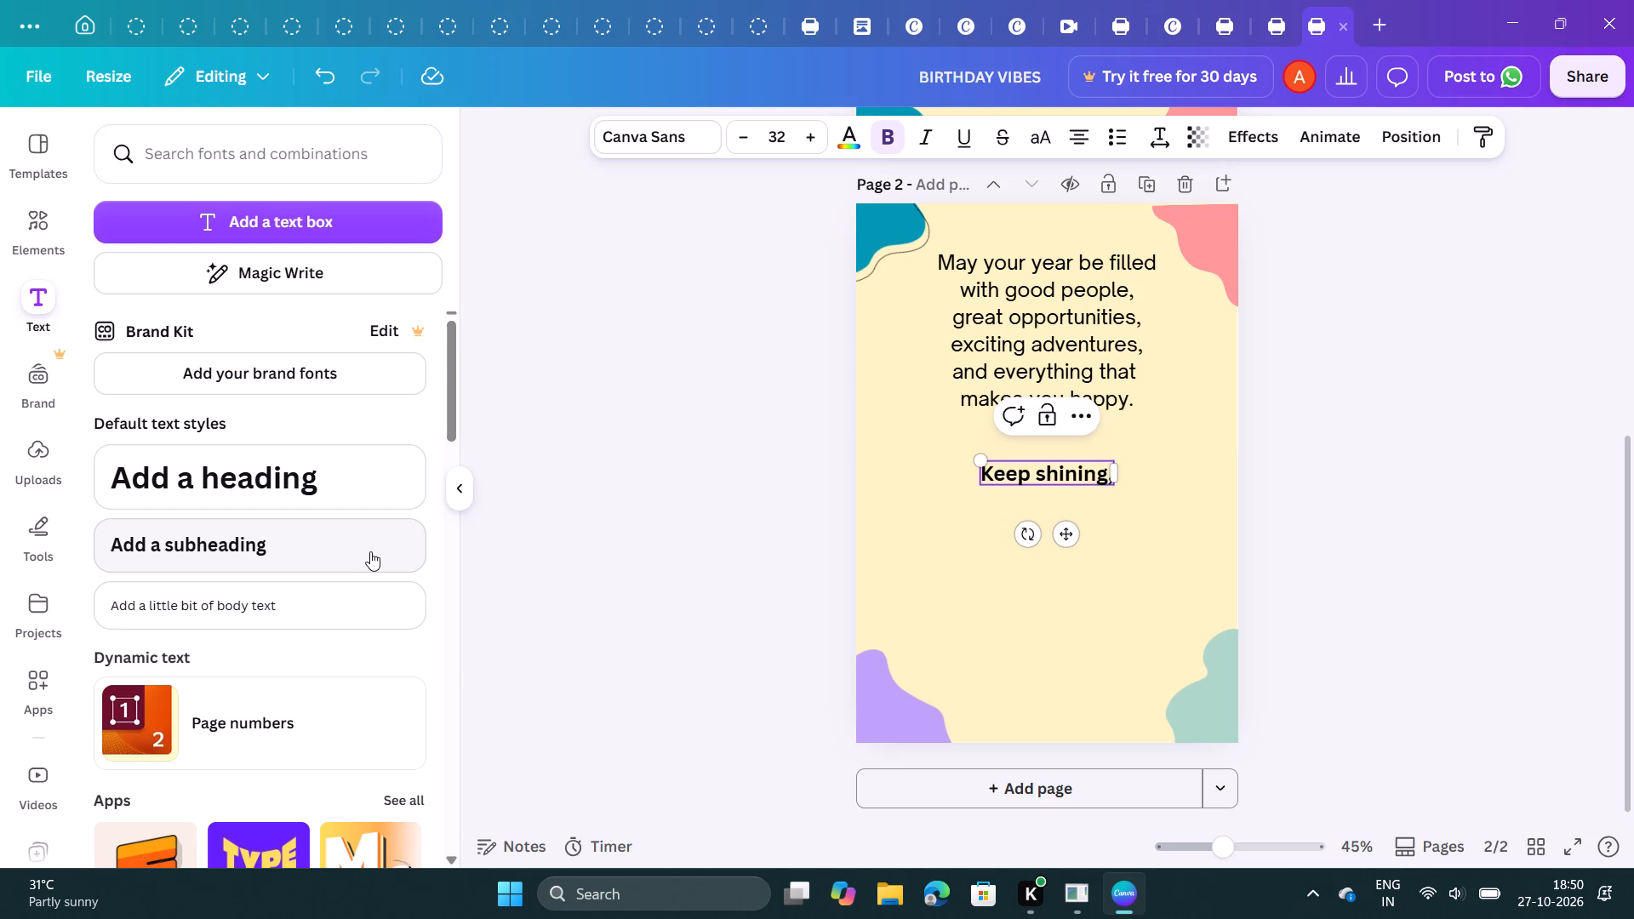
key(Return)
text(kee)
key(p)
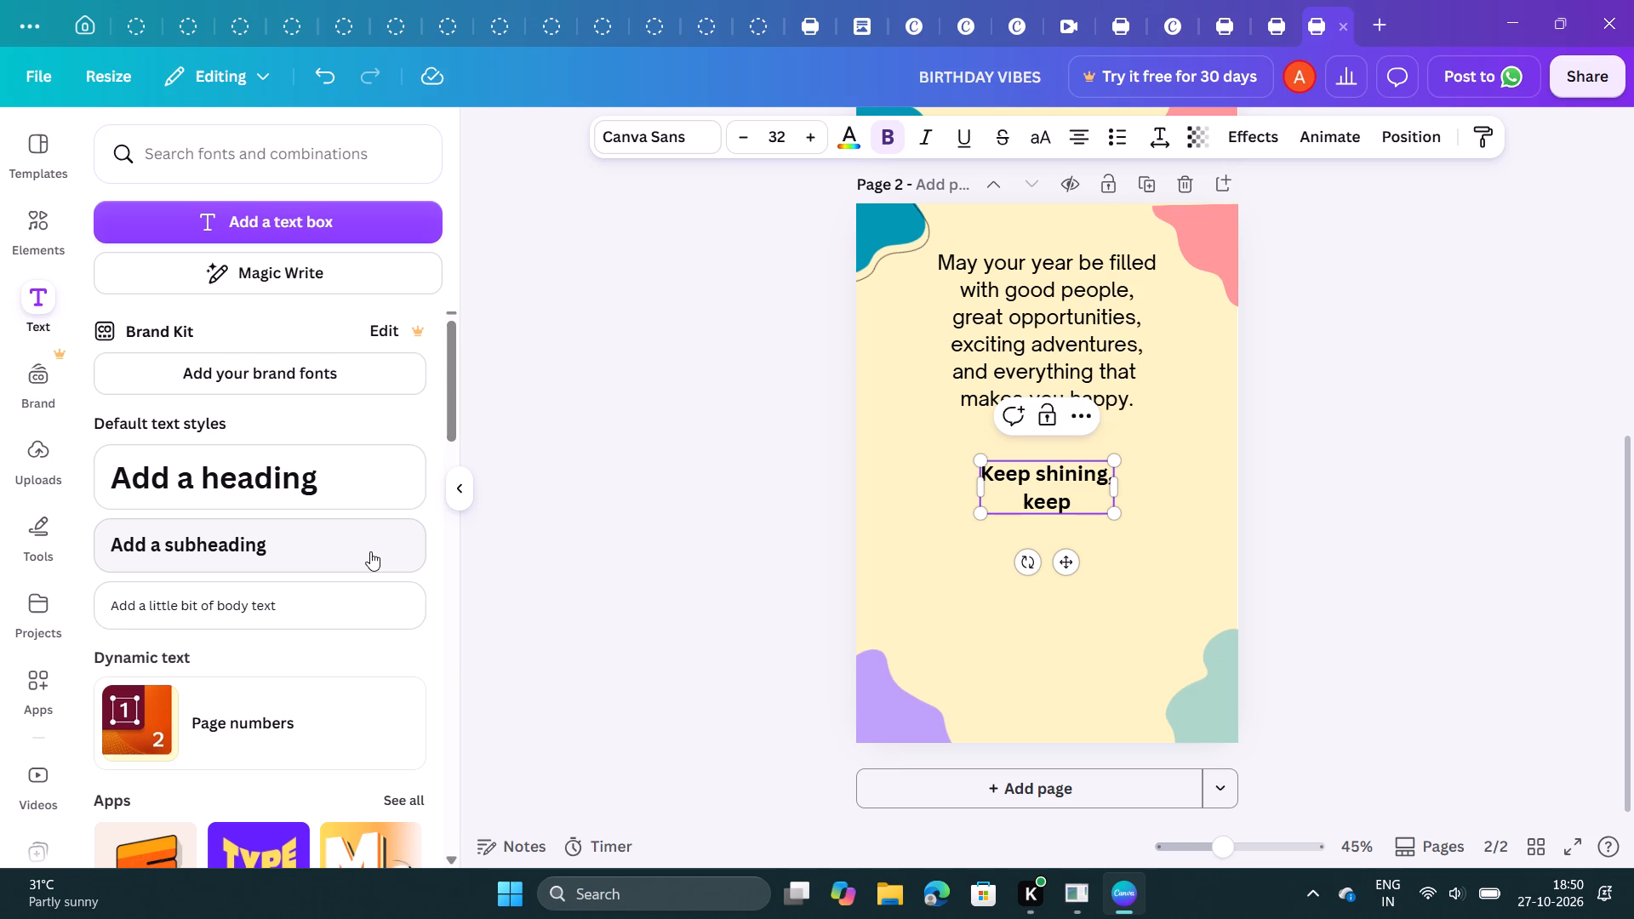
key(space)
text(being)
key(space)
text(you)
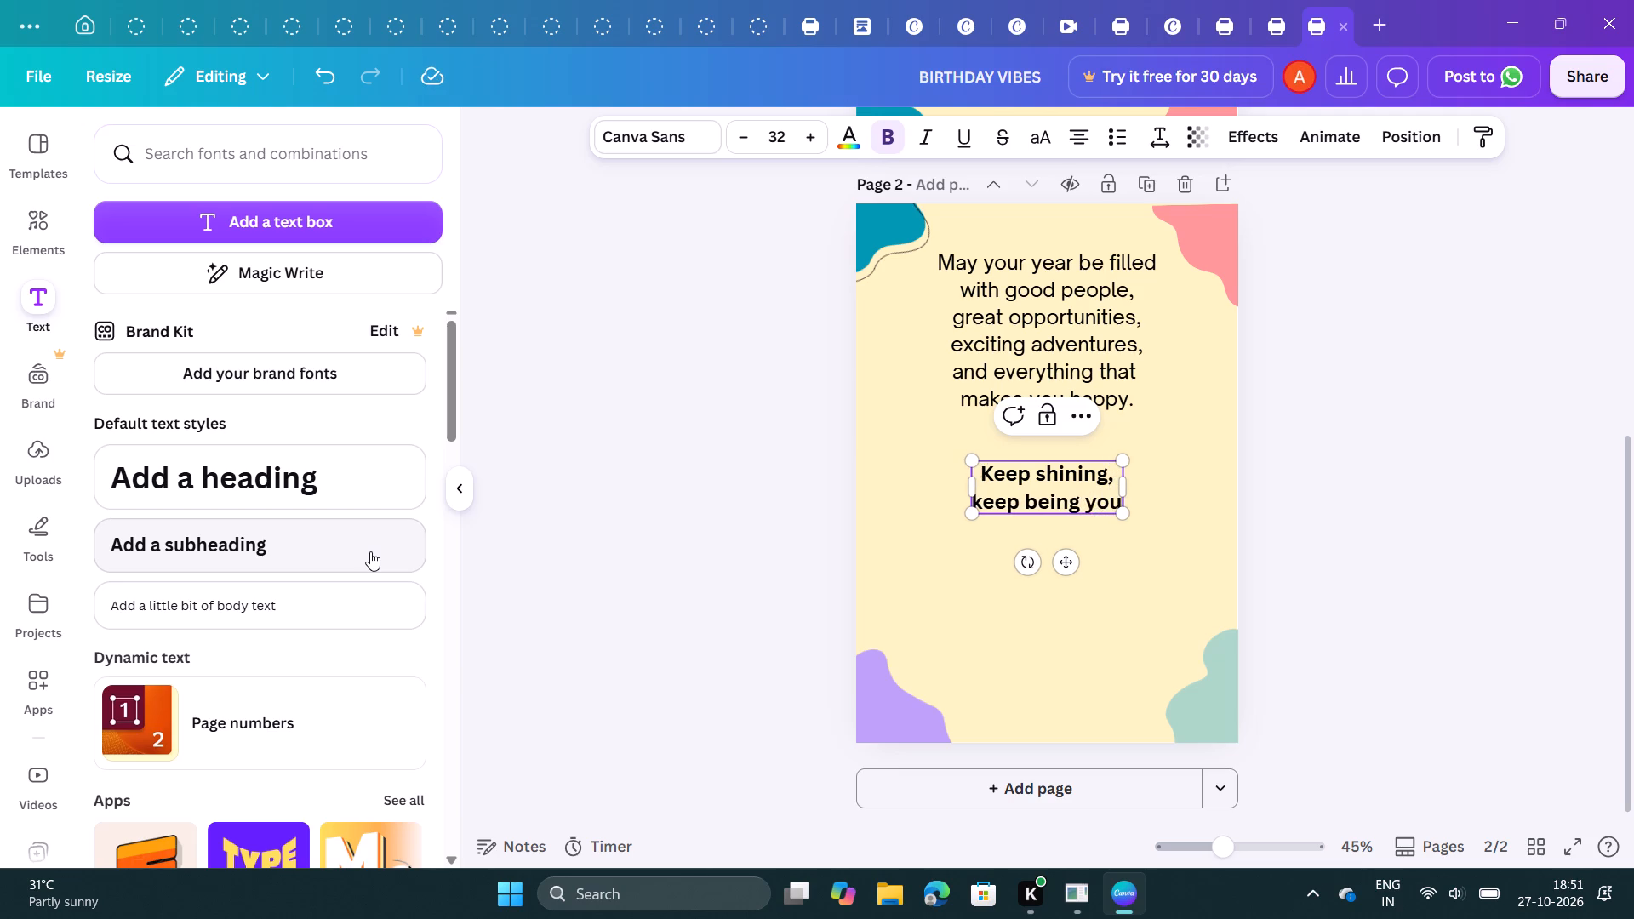
key(shift+exclam)
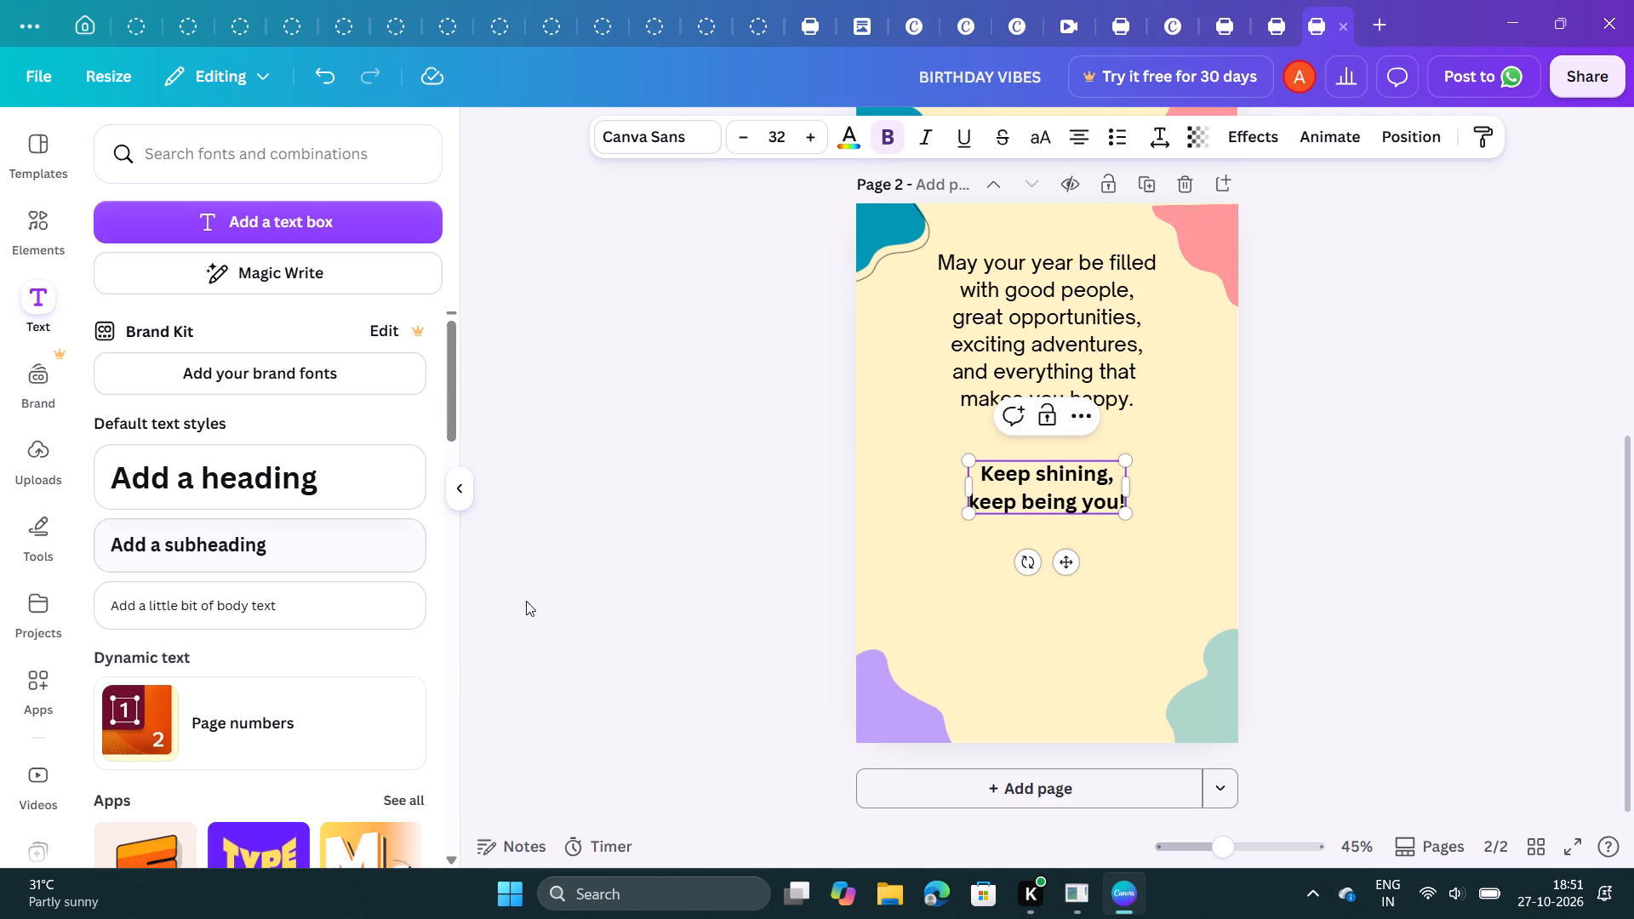
Rotate the "Keep shining, keep being you!" subheading slightly counterclockwise so it slants upward.
click(1028, 561)
drag(1028, 561, 1031, 540)
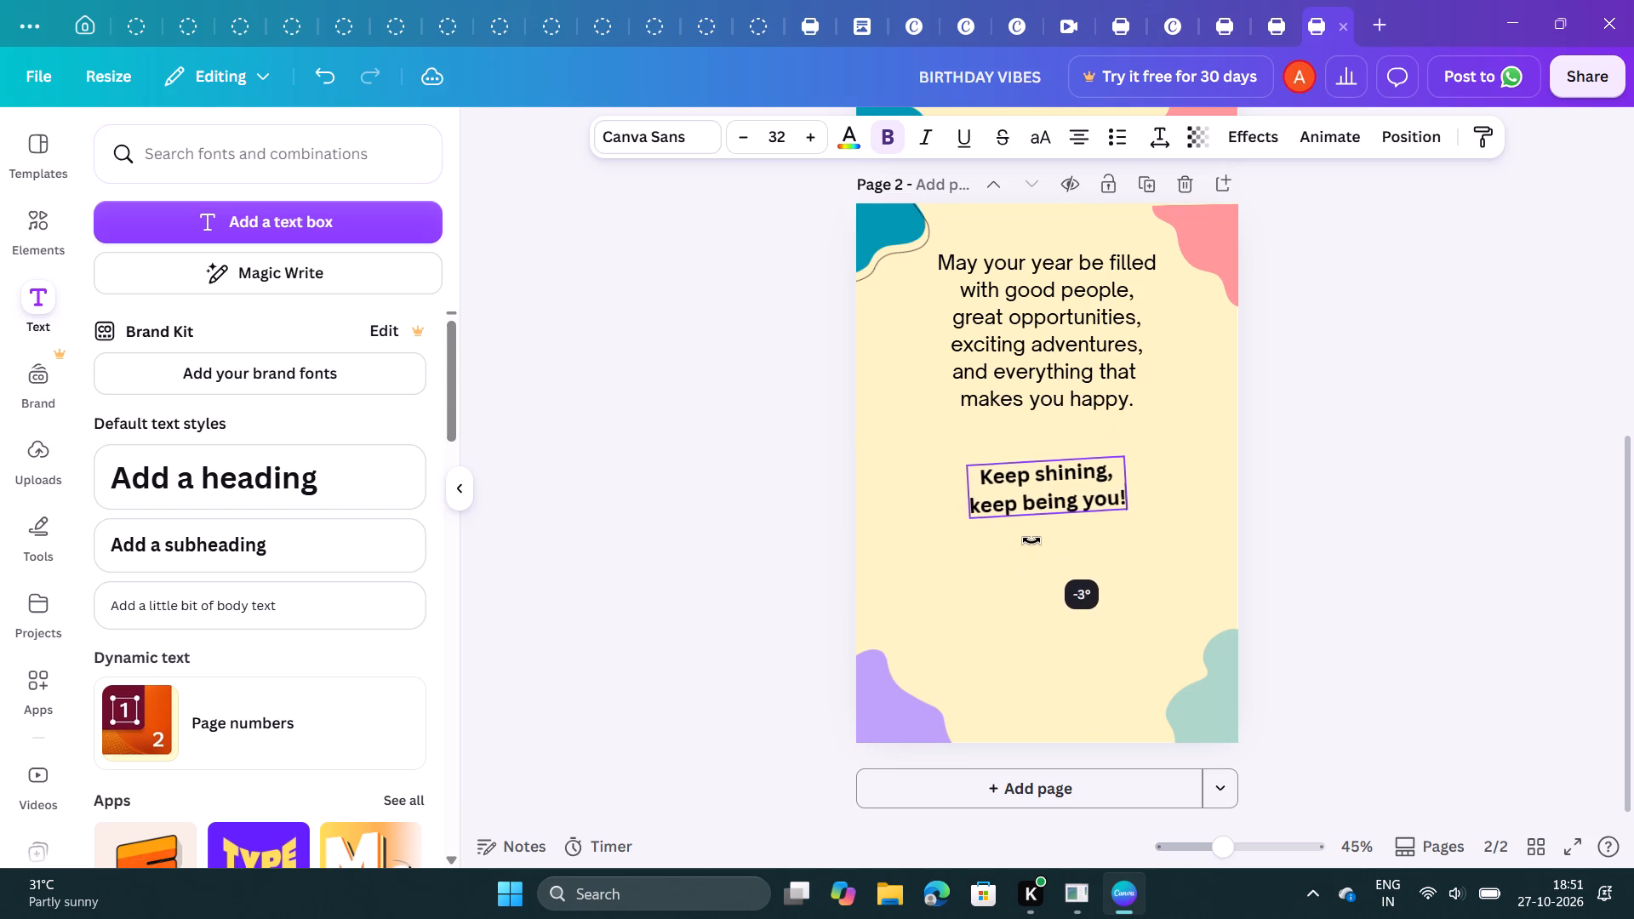
drag(1031, 540, 1043, 530)
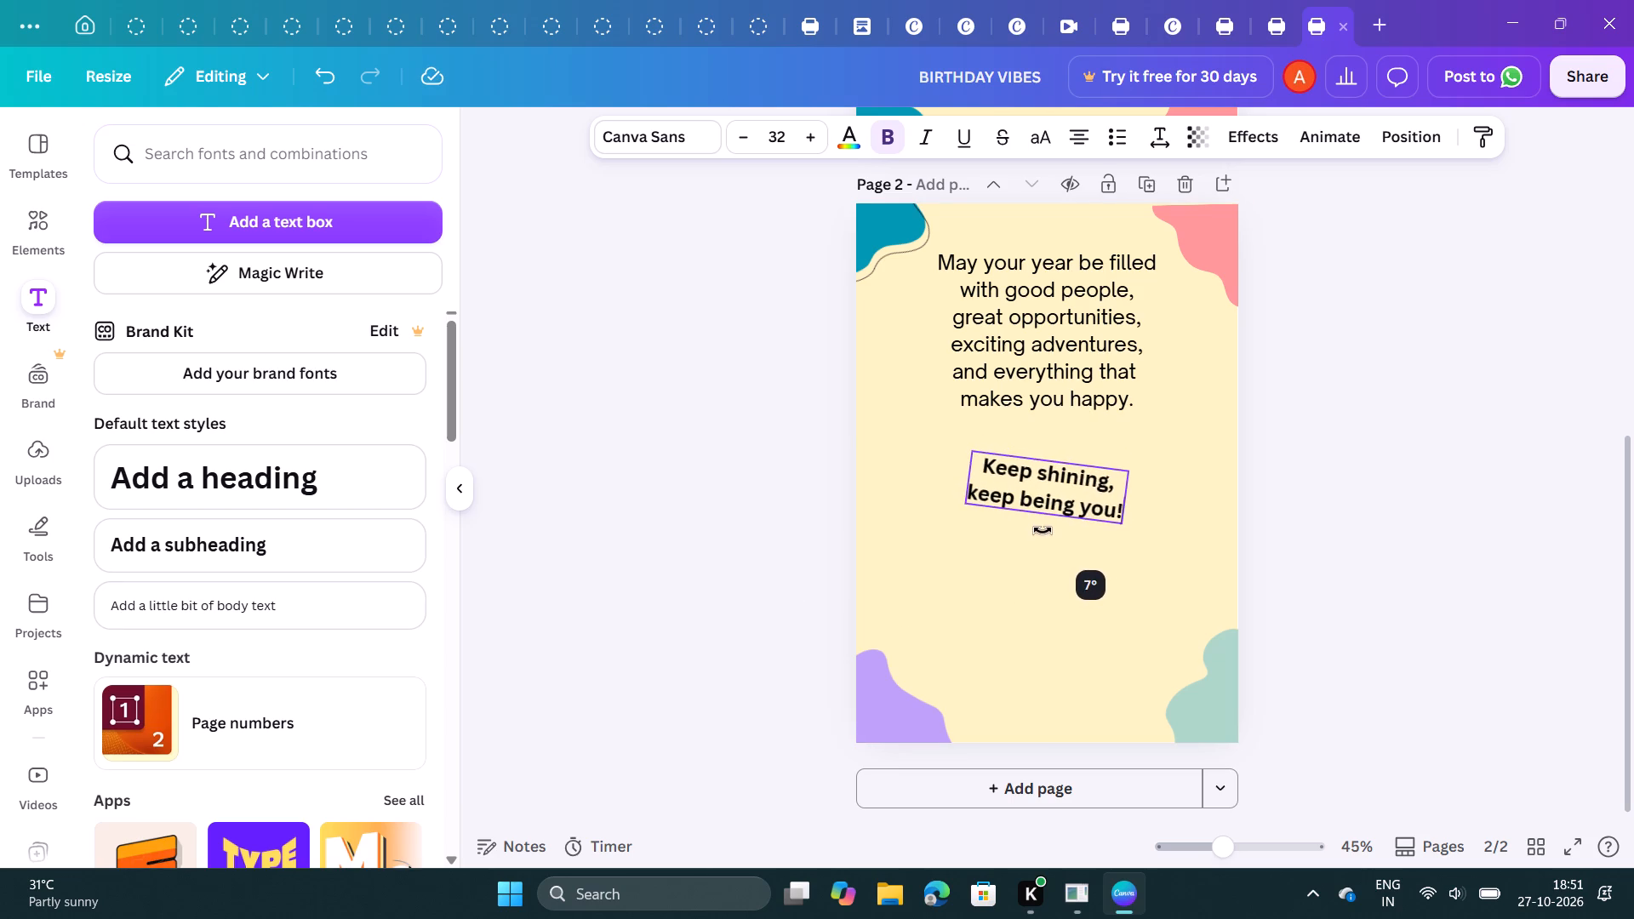
drag(1043, 530, 1051, 518)
click(992, 558)
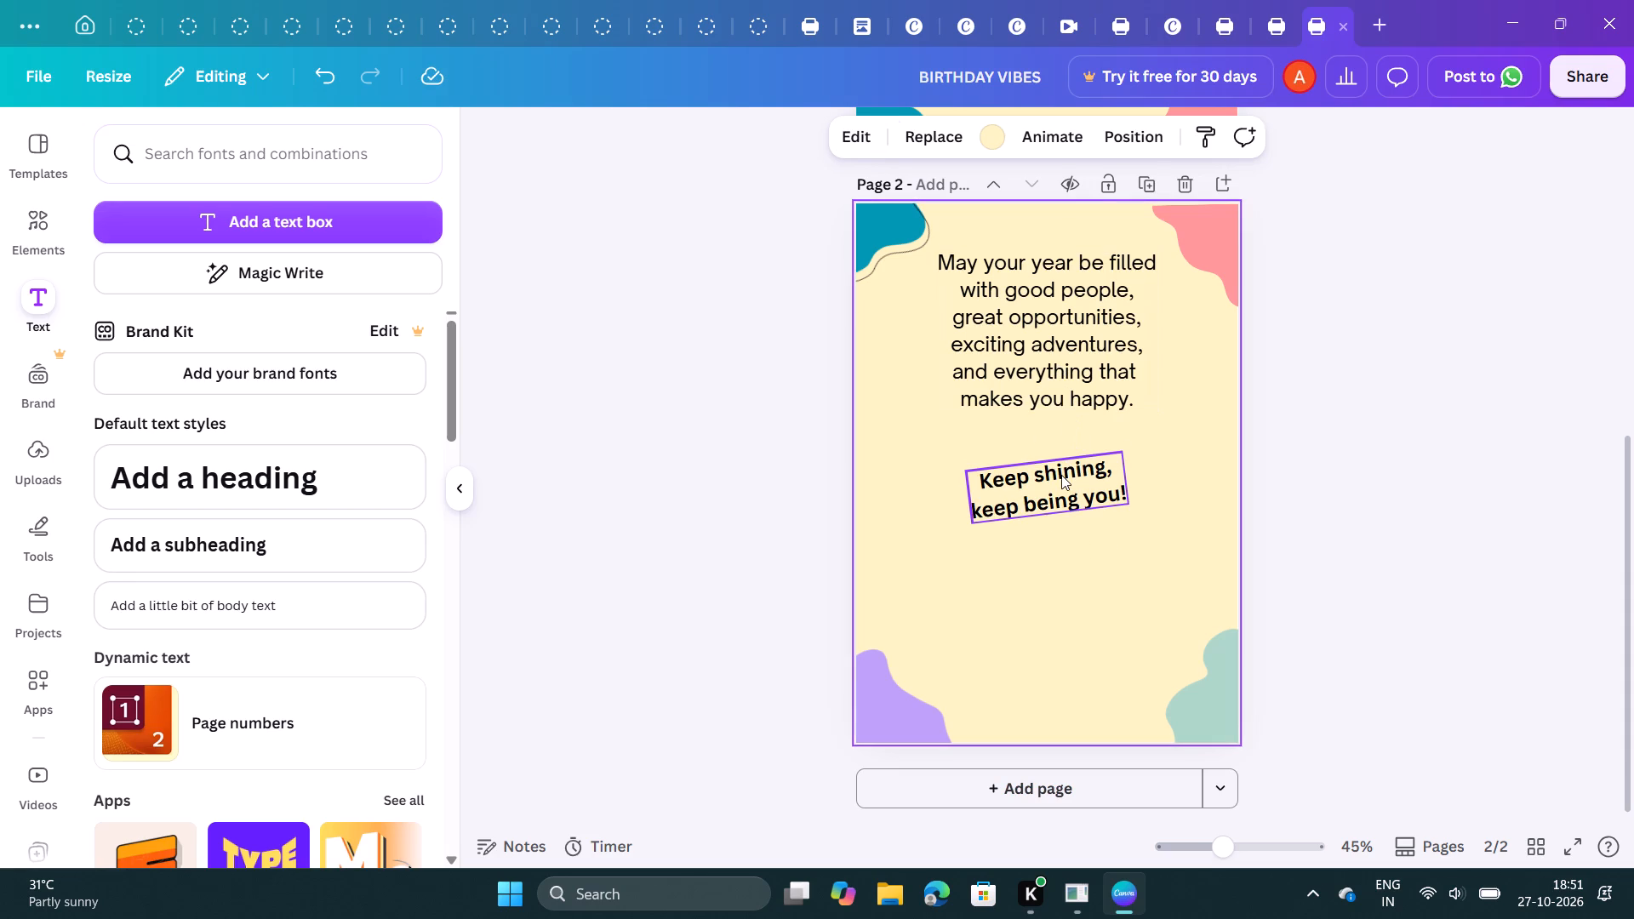
Move the tilted closing line down into the empty lower part of page 2, and shift the birthday message slightly down.
drag(1061, 475, 1058, 549)
click(1071, 351)
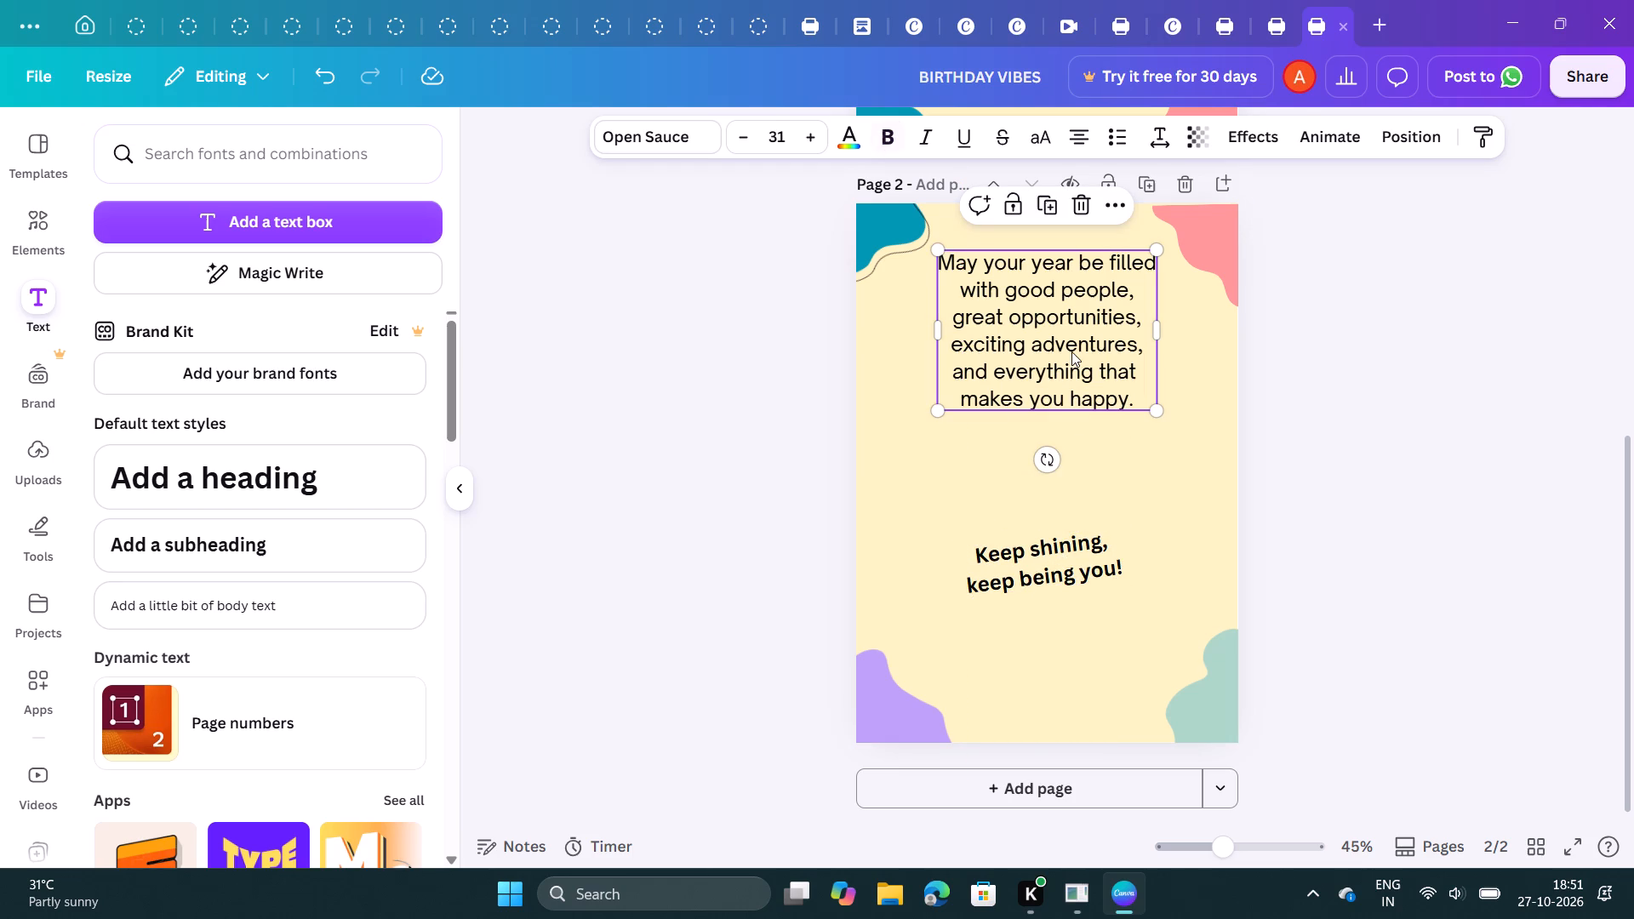
drag(1071, 351, 1071, 374)
click(801, 386)
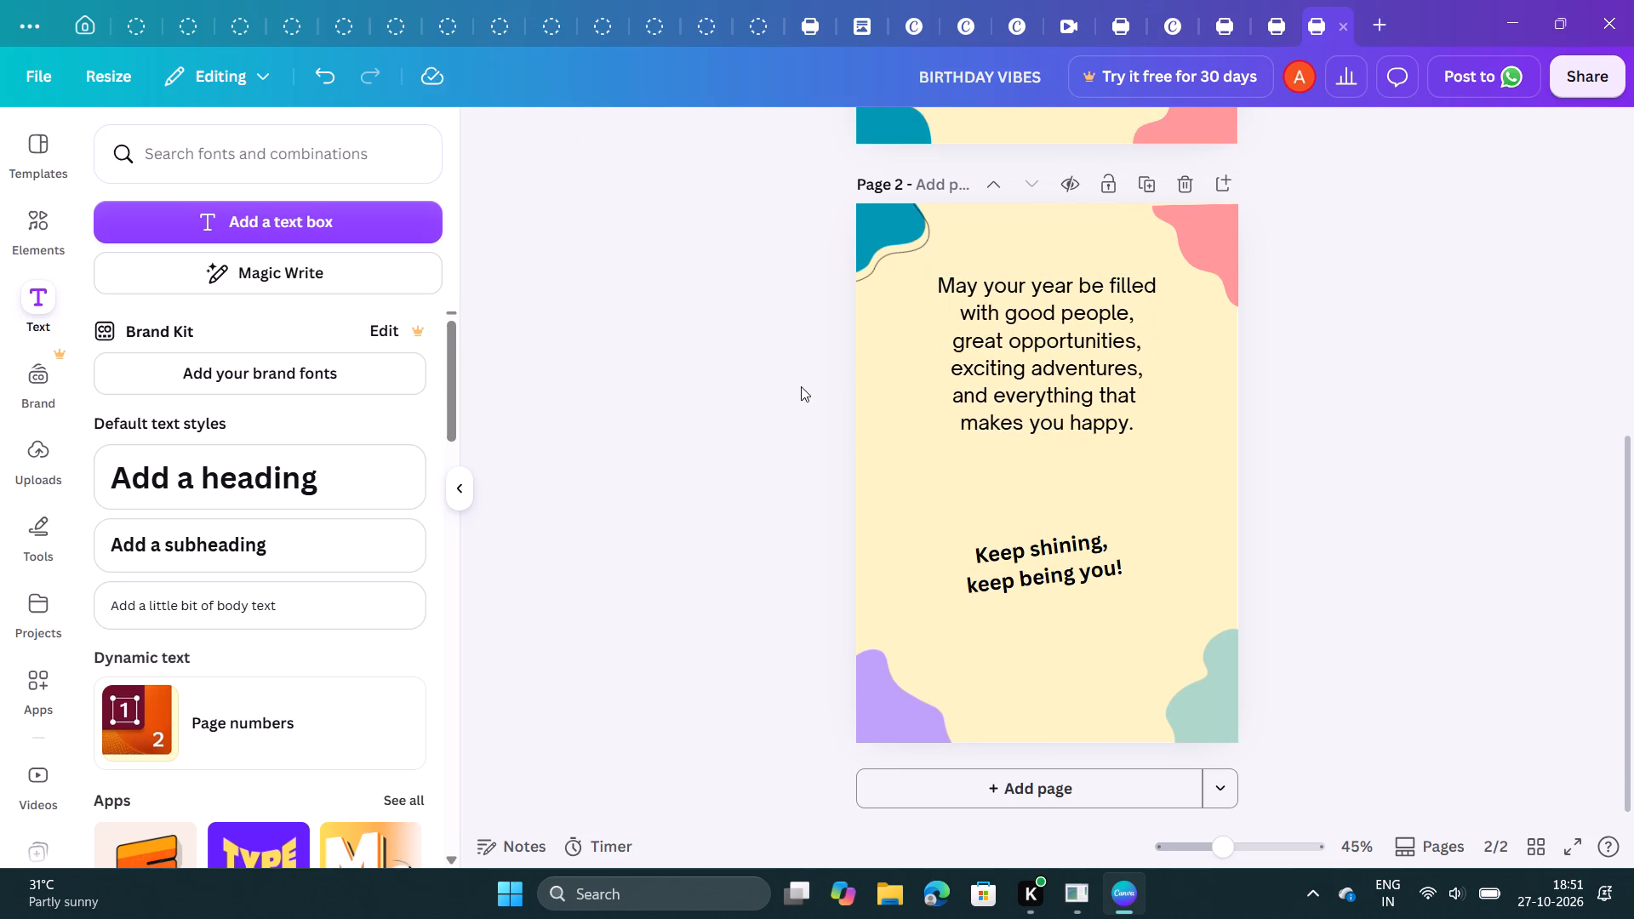
Reduce the tilt of the "Keep shining, keep being you!" text to a gentler upward slant.
click(1011, 562)
click(1029, 631)
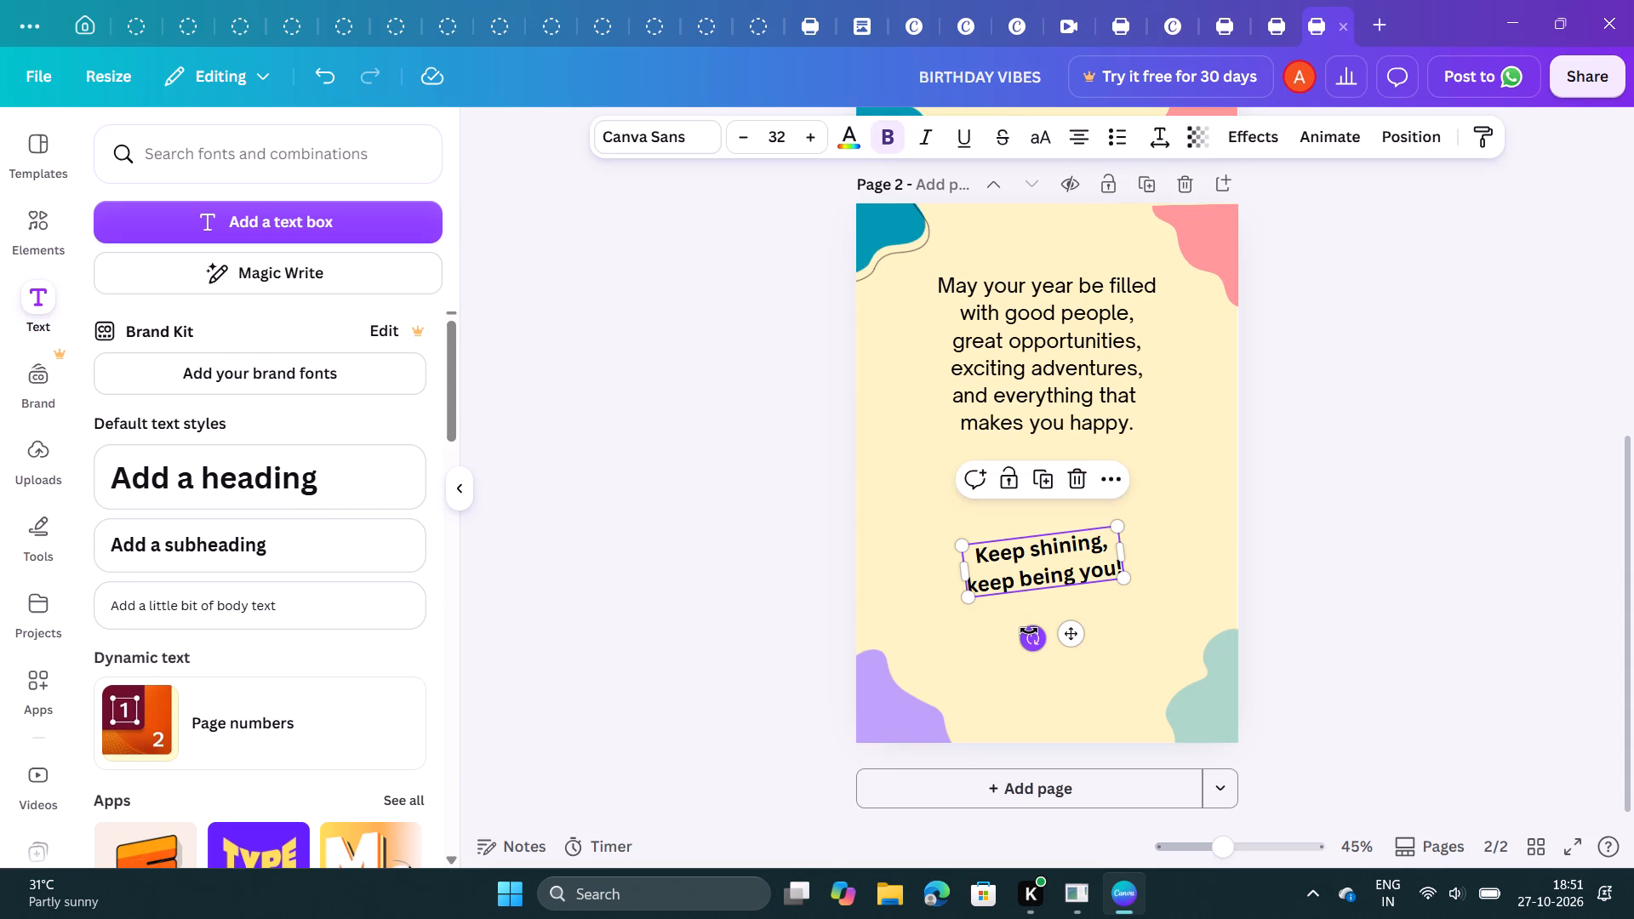
click(1029, 631)
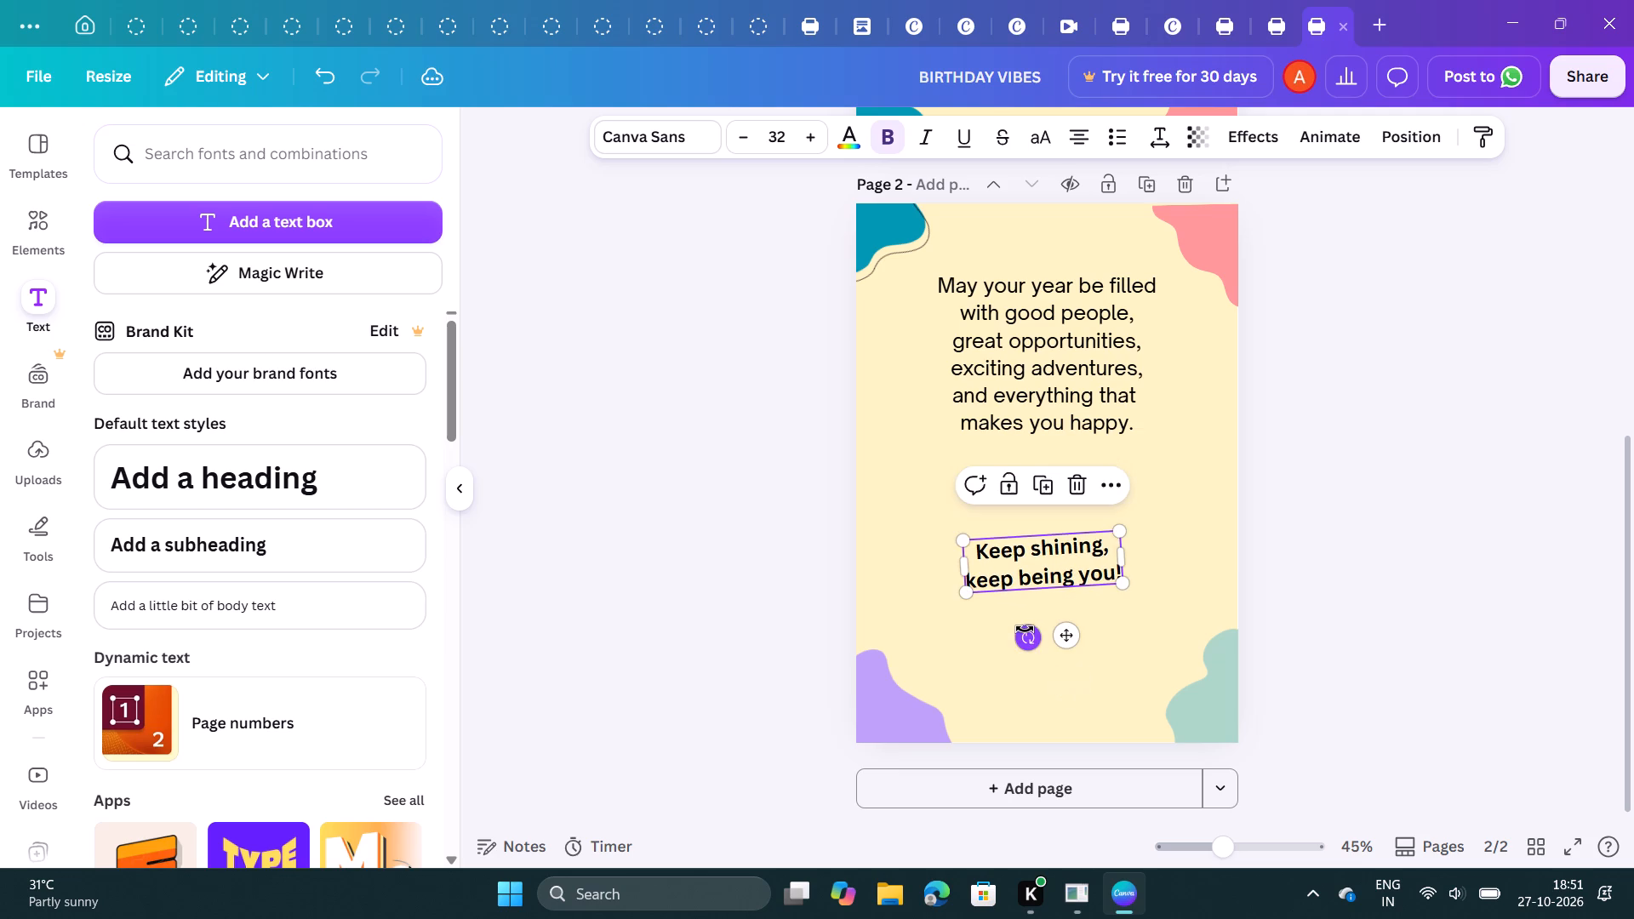
click(814, 573)
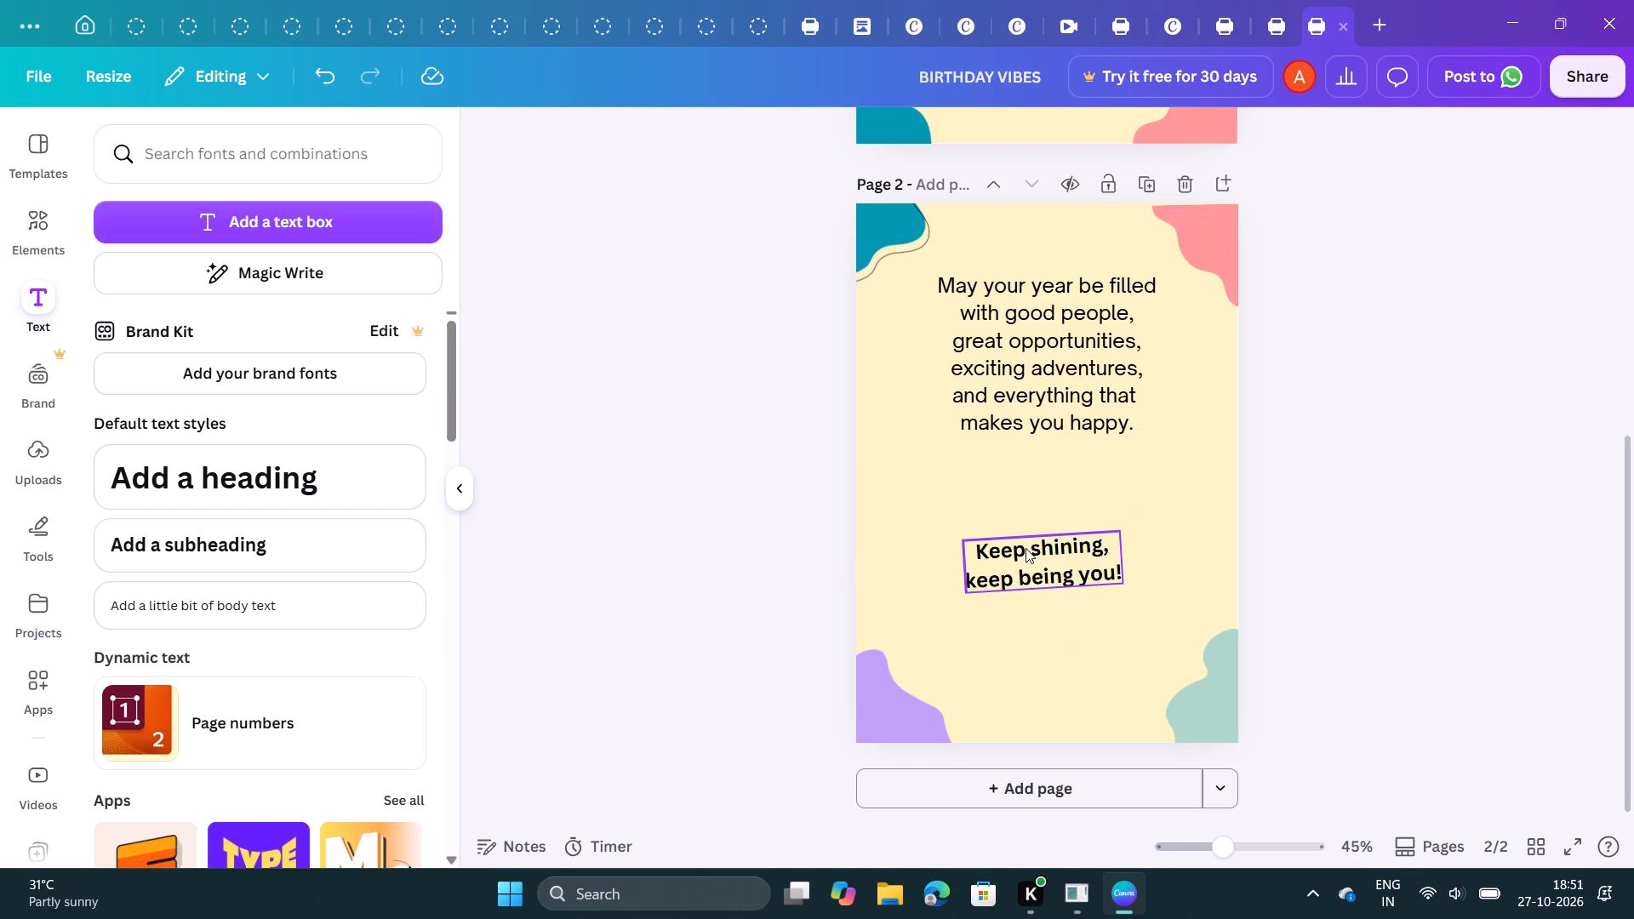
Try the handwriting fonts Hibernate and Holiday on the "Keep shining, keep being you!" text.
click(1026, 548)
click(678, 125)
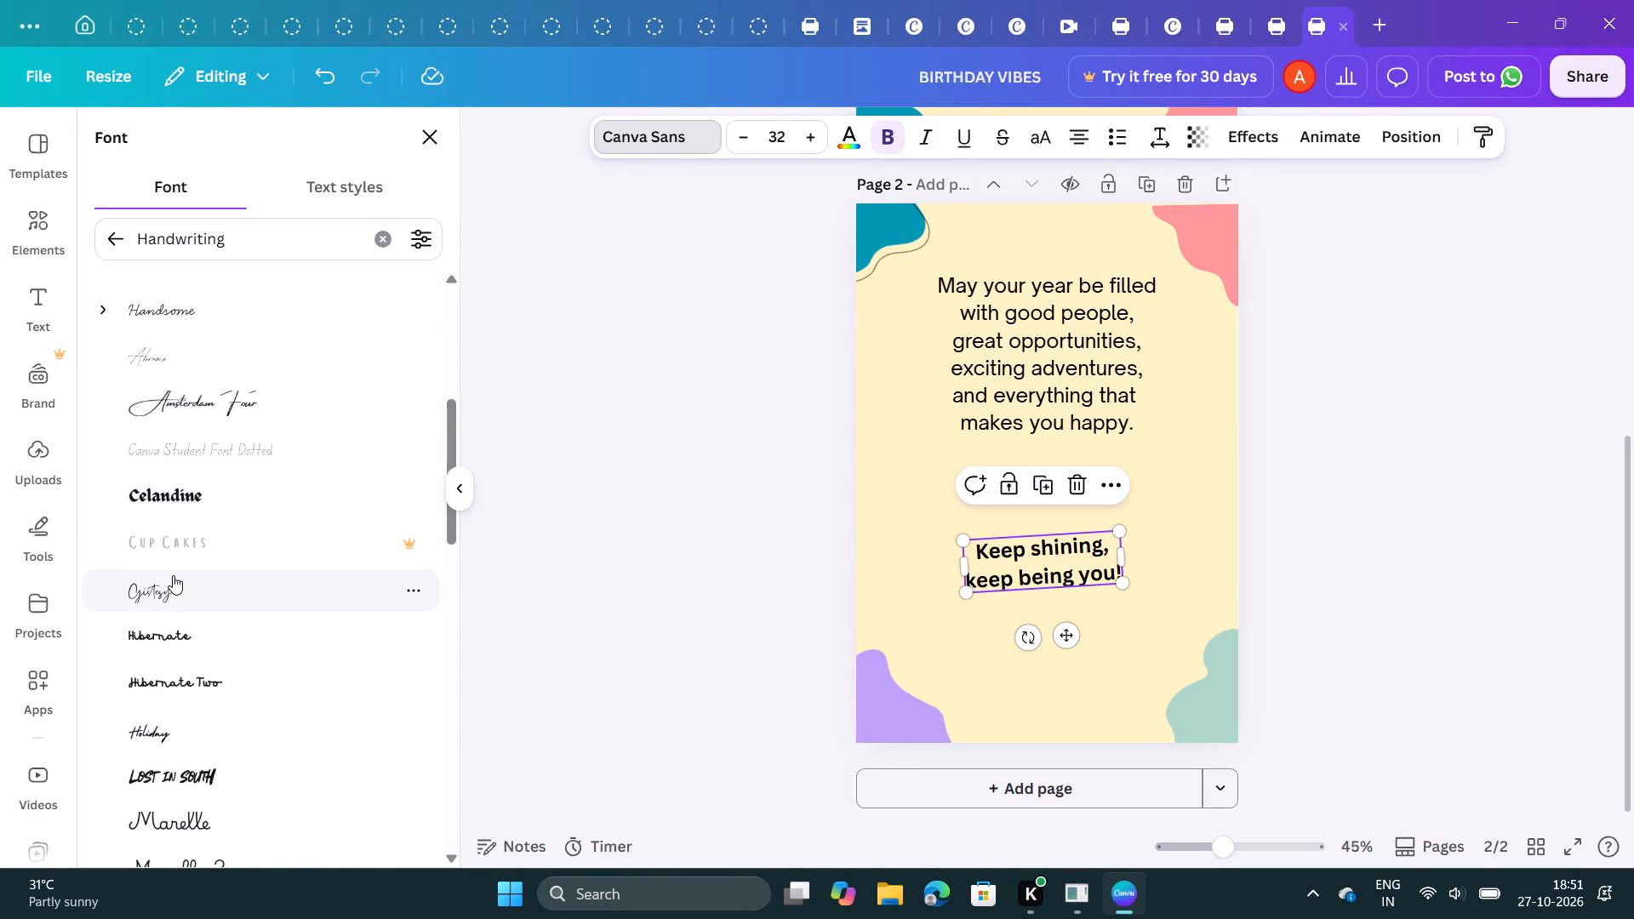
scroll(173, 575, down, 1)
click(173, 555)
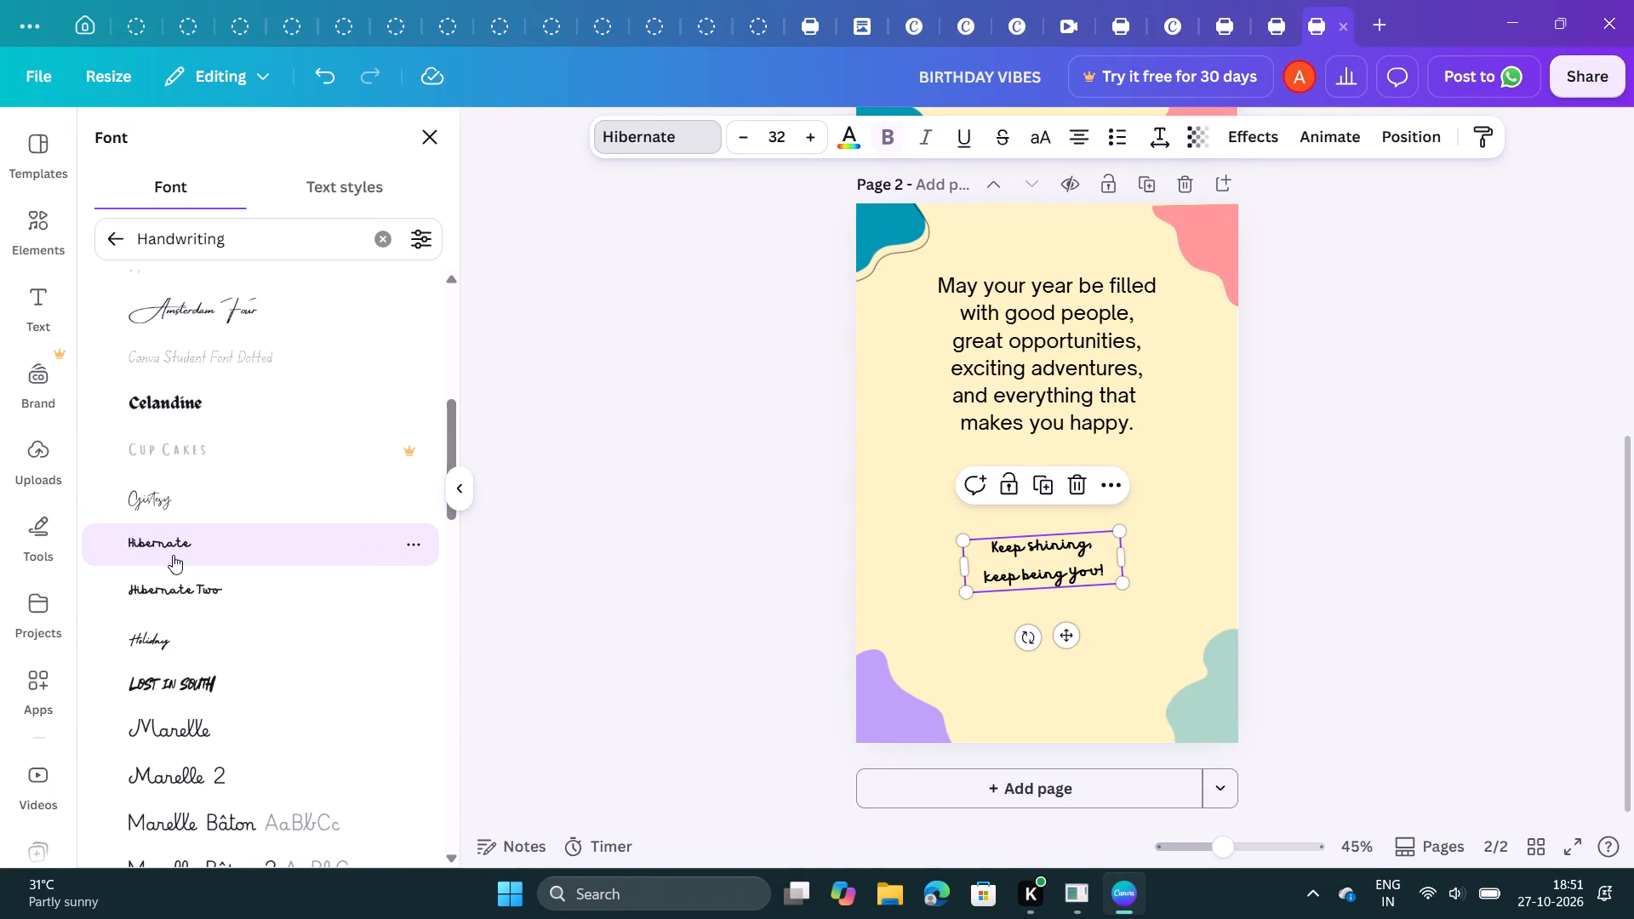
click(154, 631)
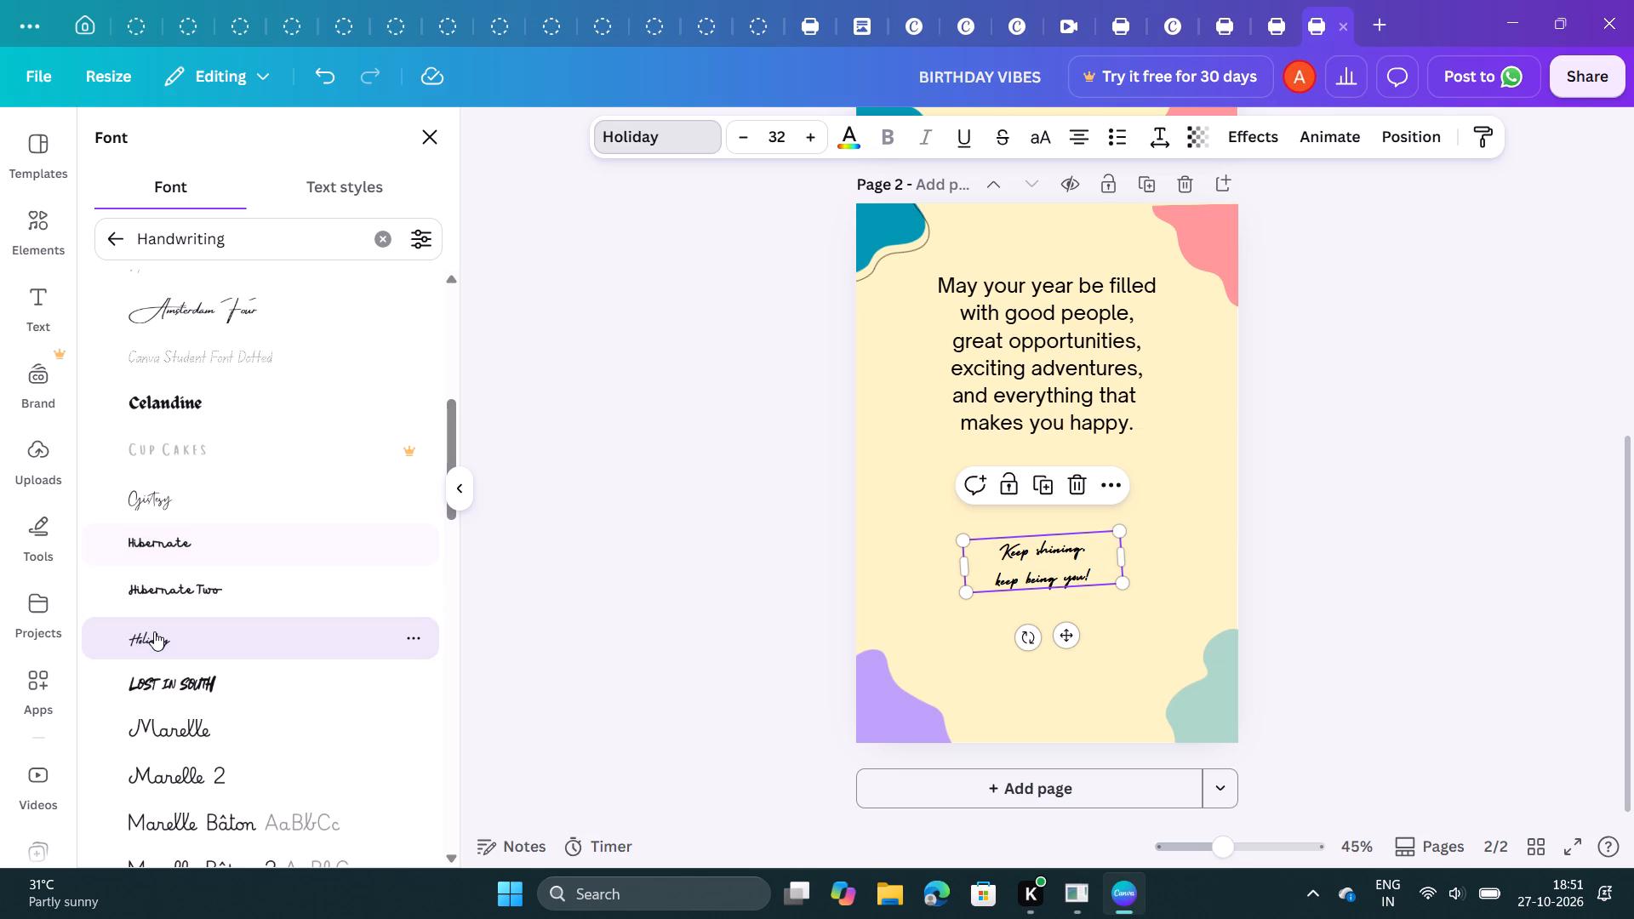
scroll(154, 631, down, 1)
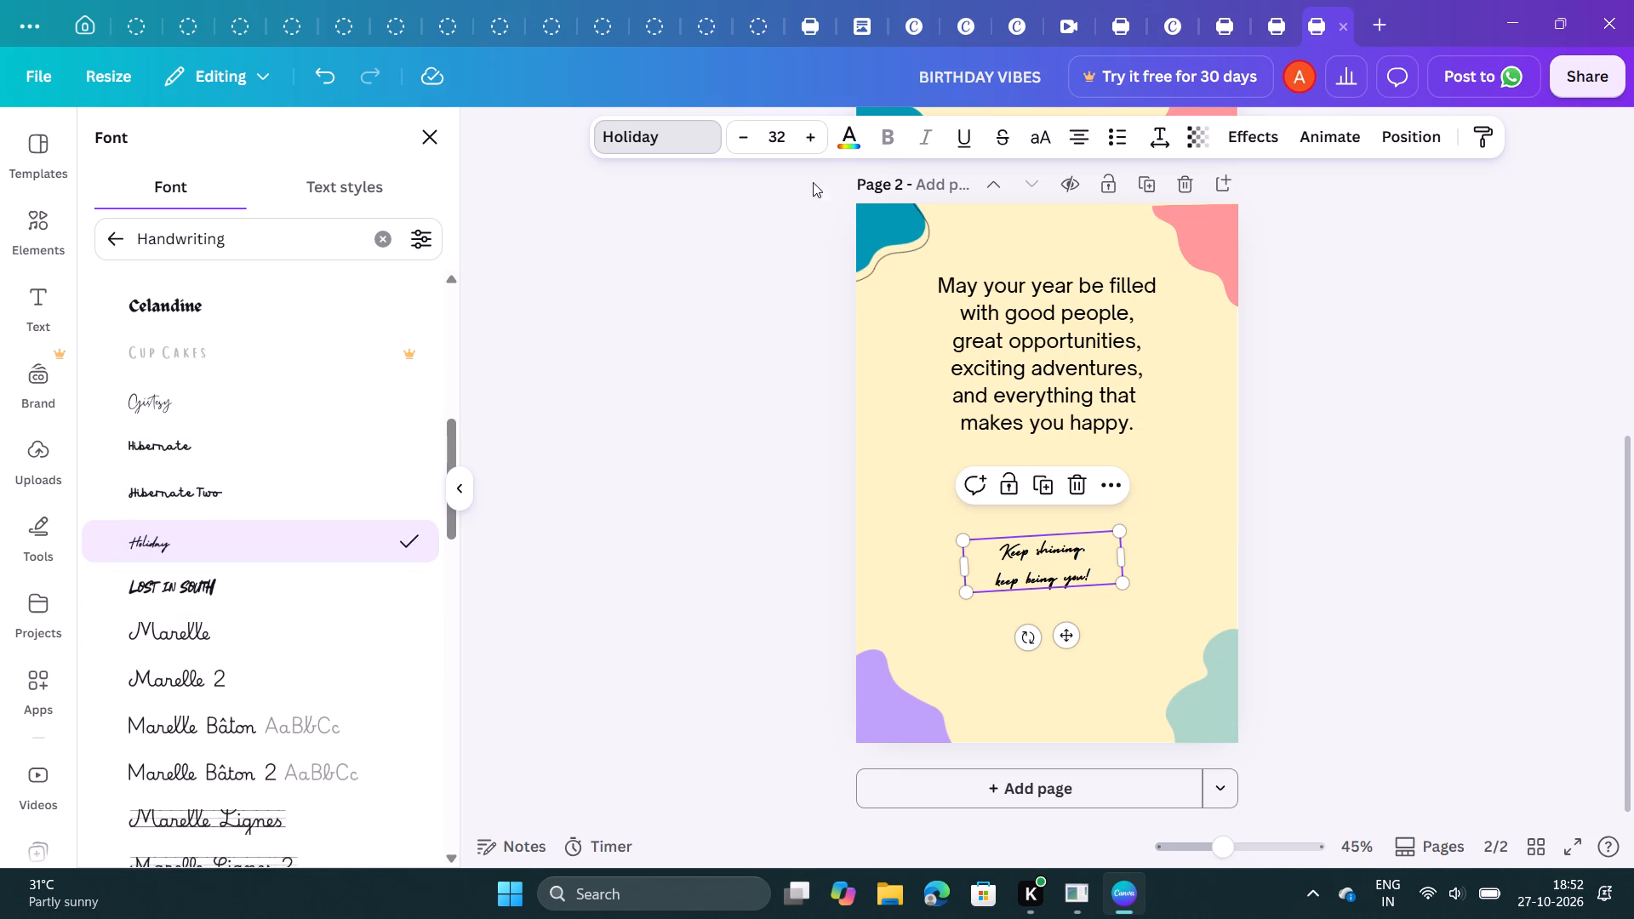
Set the font size of the "Keep shining, keep being you!" text to 52.
click(808, 138)
triple_click(808, 138)
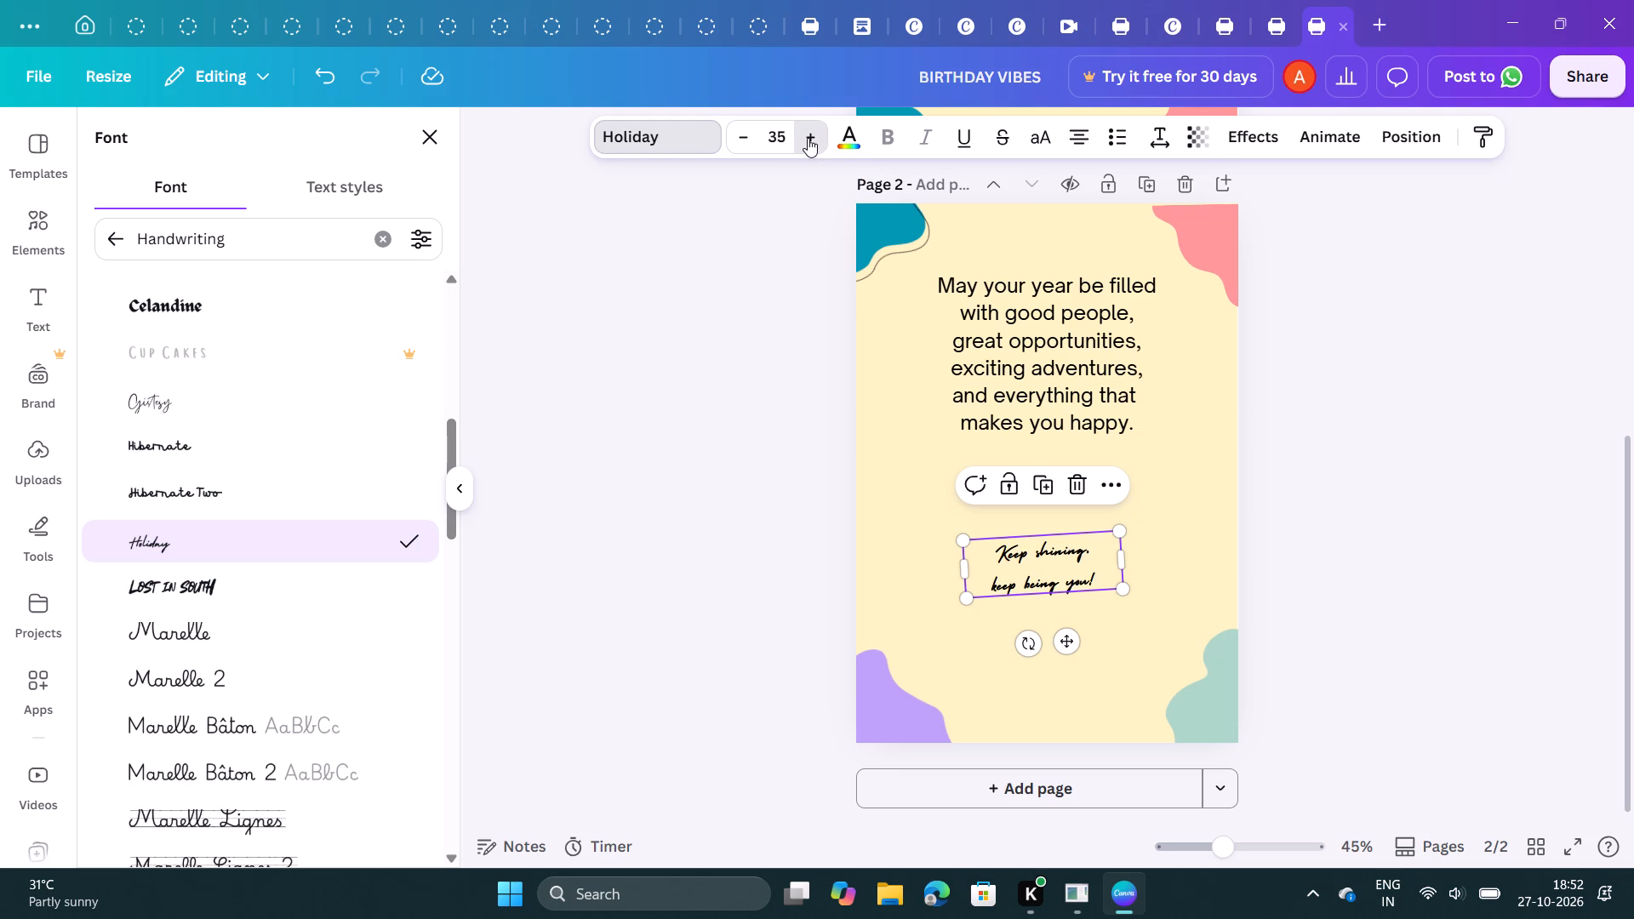
triple_click(808, 138)
triple_click(808, 138)
triple_click(808, 138)
triple_click(808, 138)
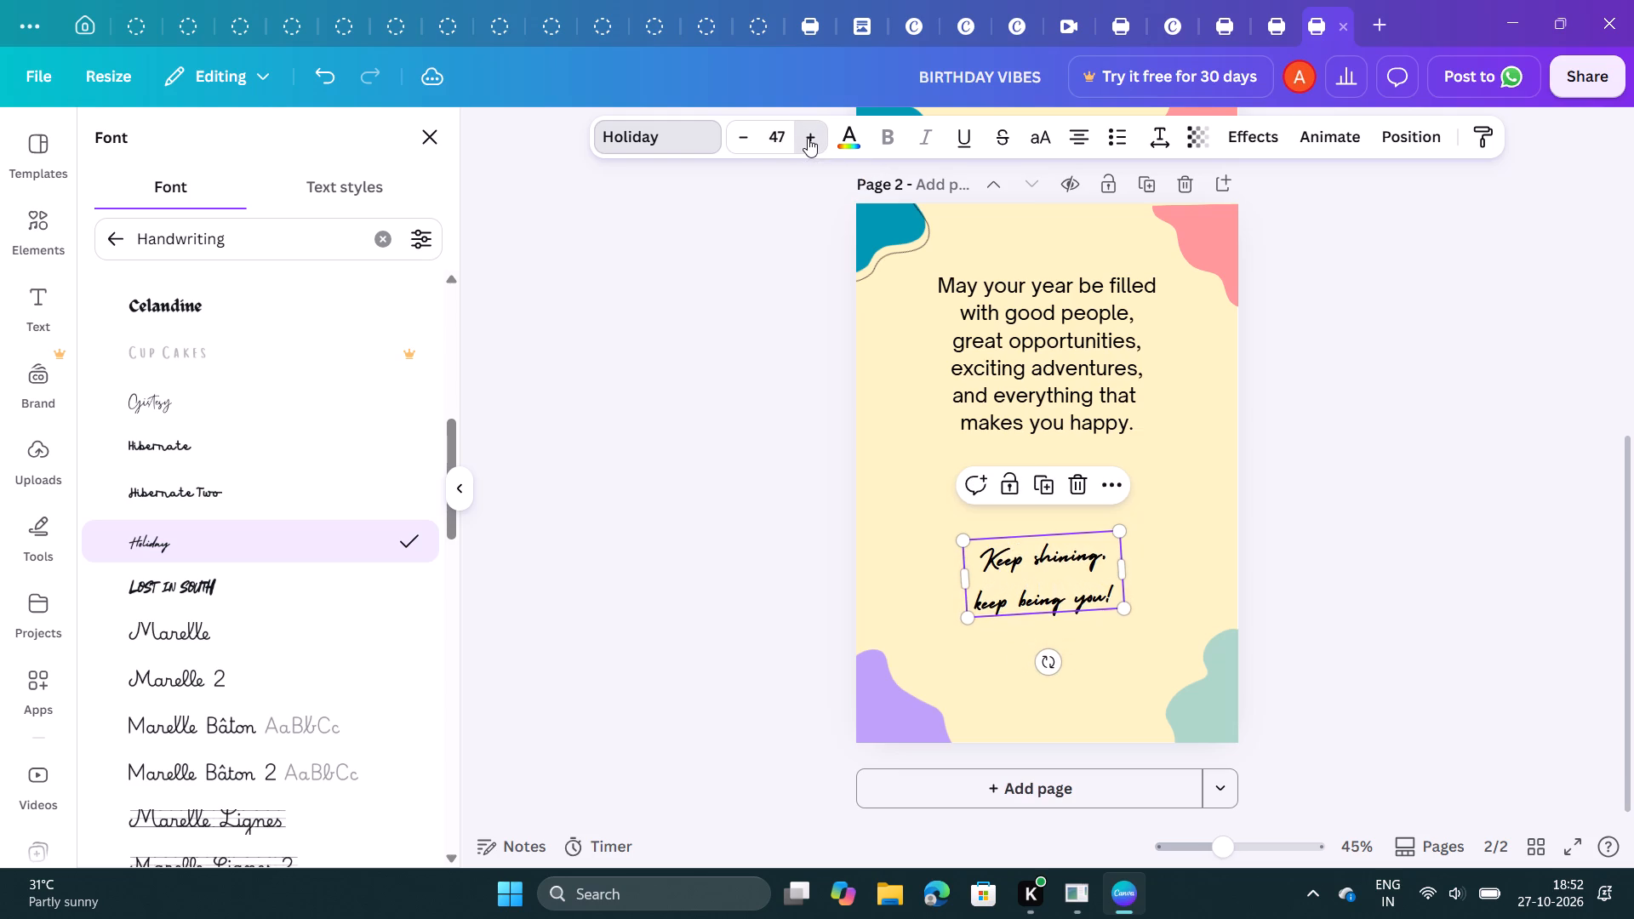
triple_click(808, 138)
triple_click(808, 138)
double_click(808, 138)
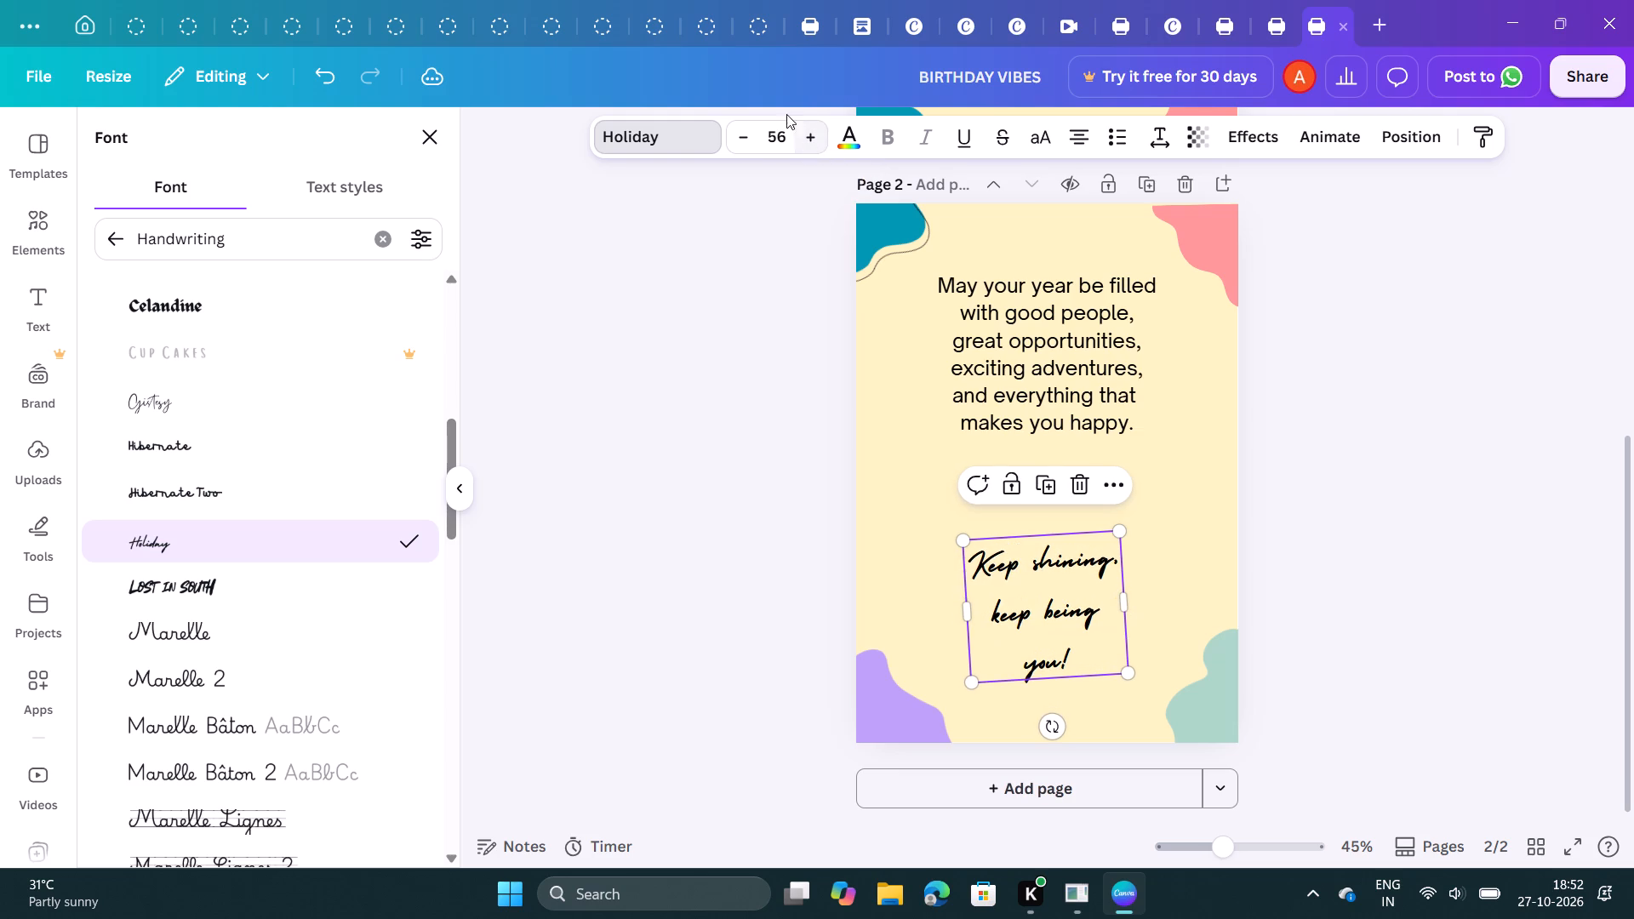
click(751, 138)
click(751, 138)
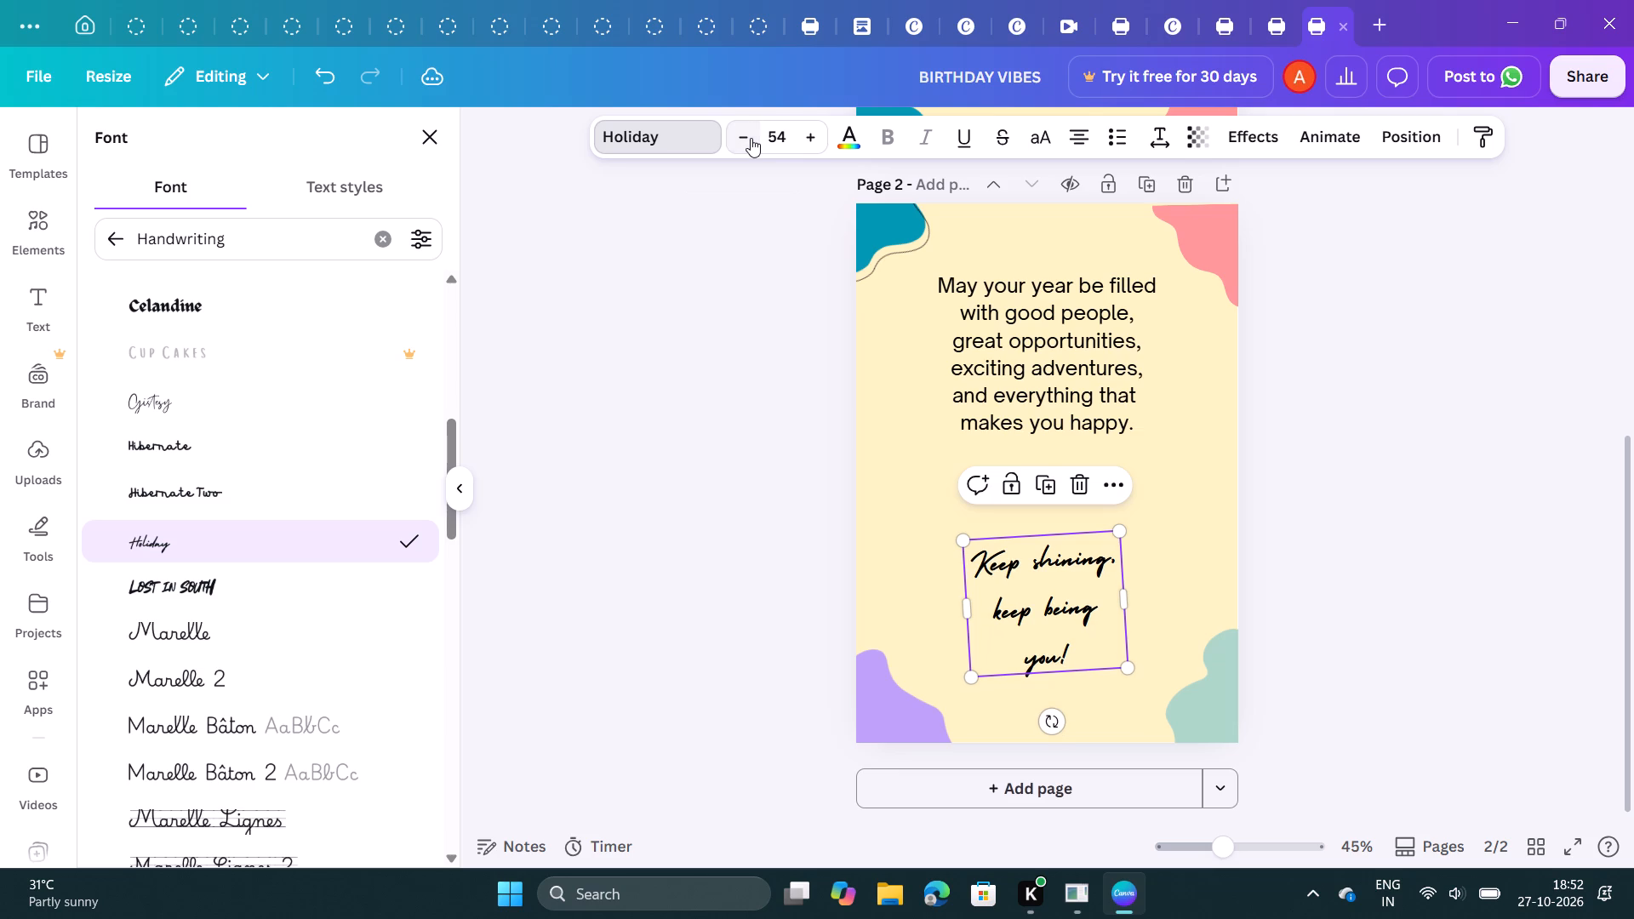
click(751, 138)
click(751, 138)
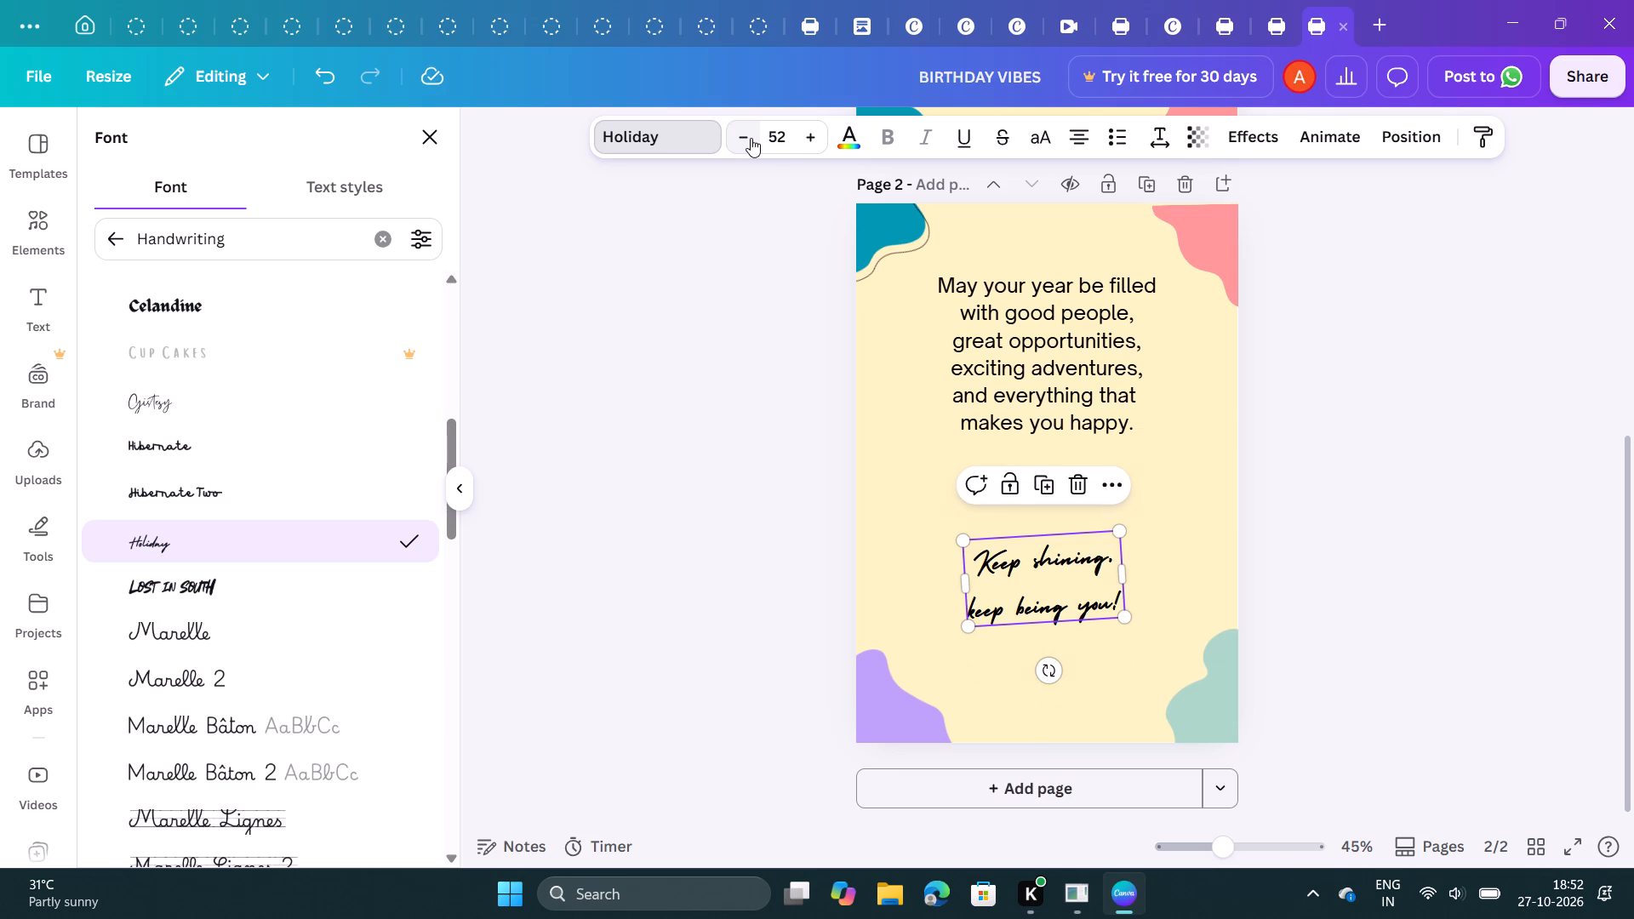
click(696, 285)
click(696, 285)
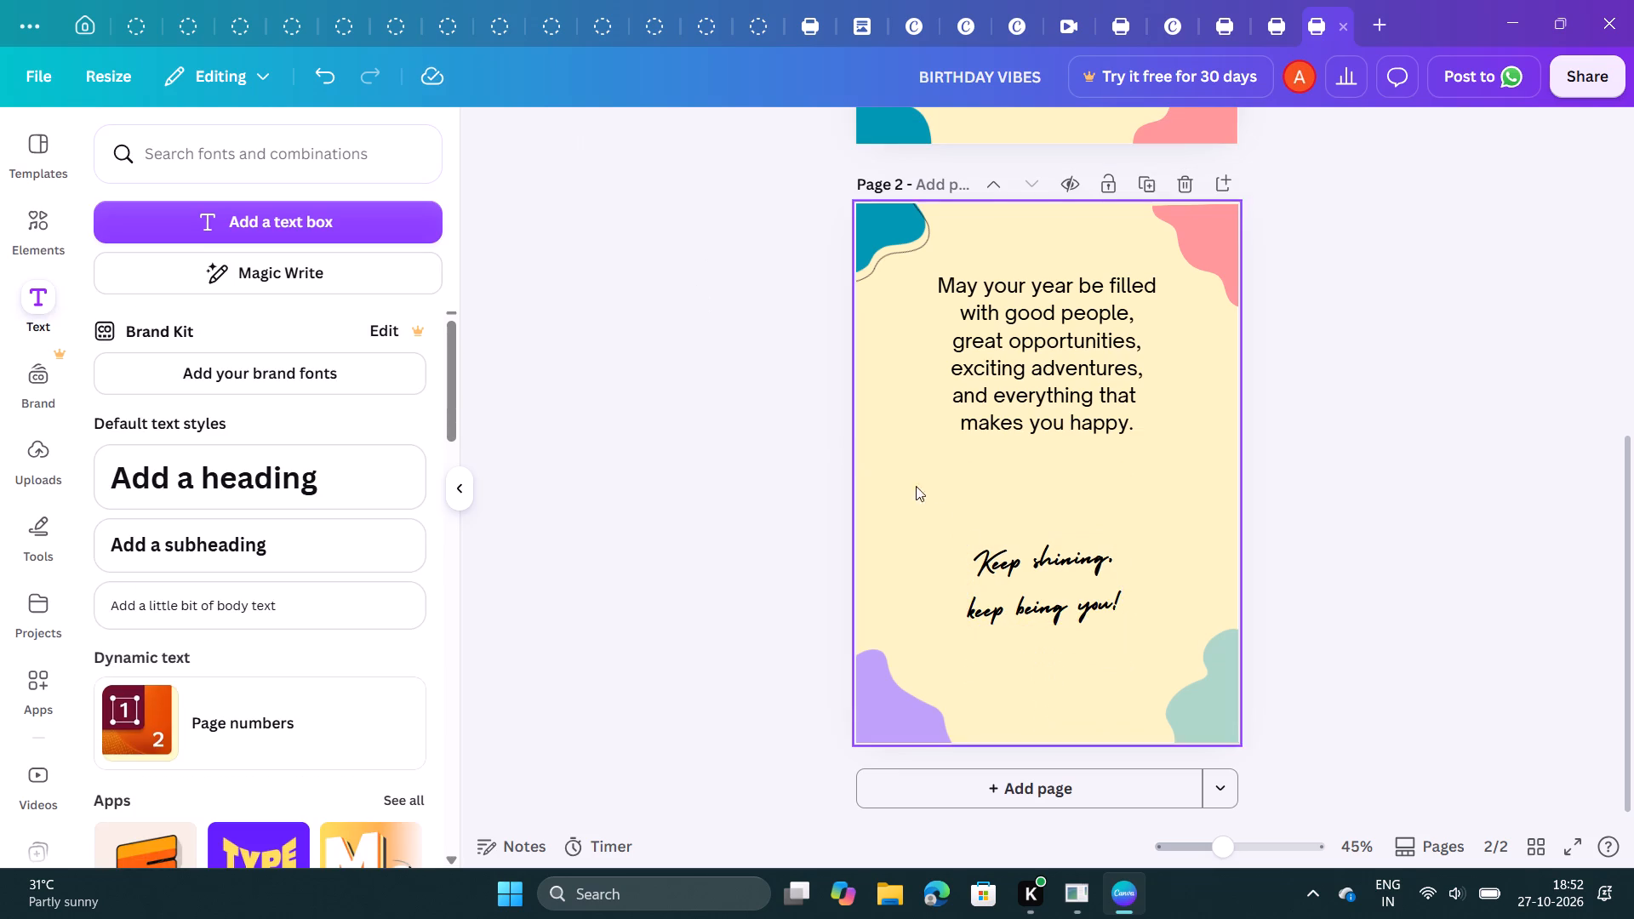
Try the handwriting font Lost in south on the "Keep shining, keep being you!" text, and switch it to Bright Sunshine.
click(994, 571)
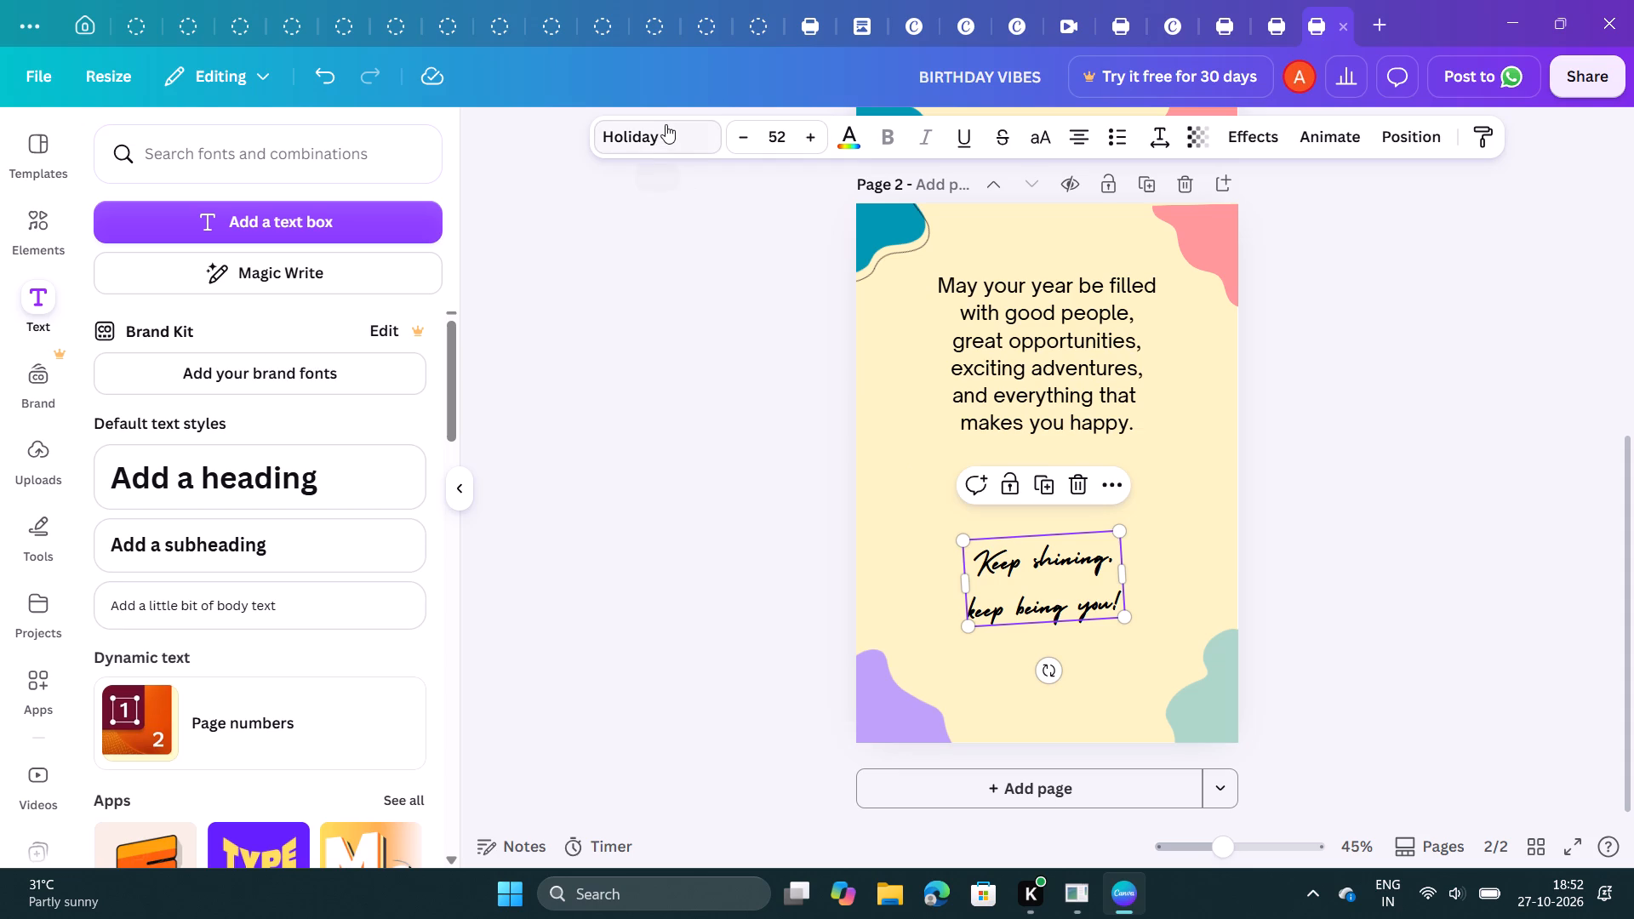
click(666, 124)
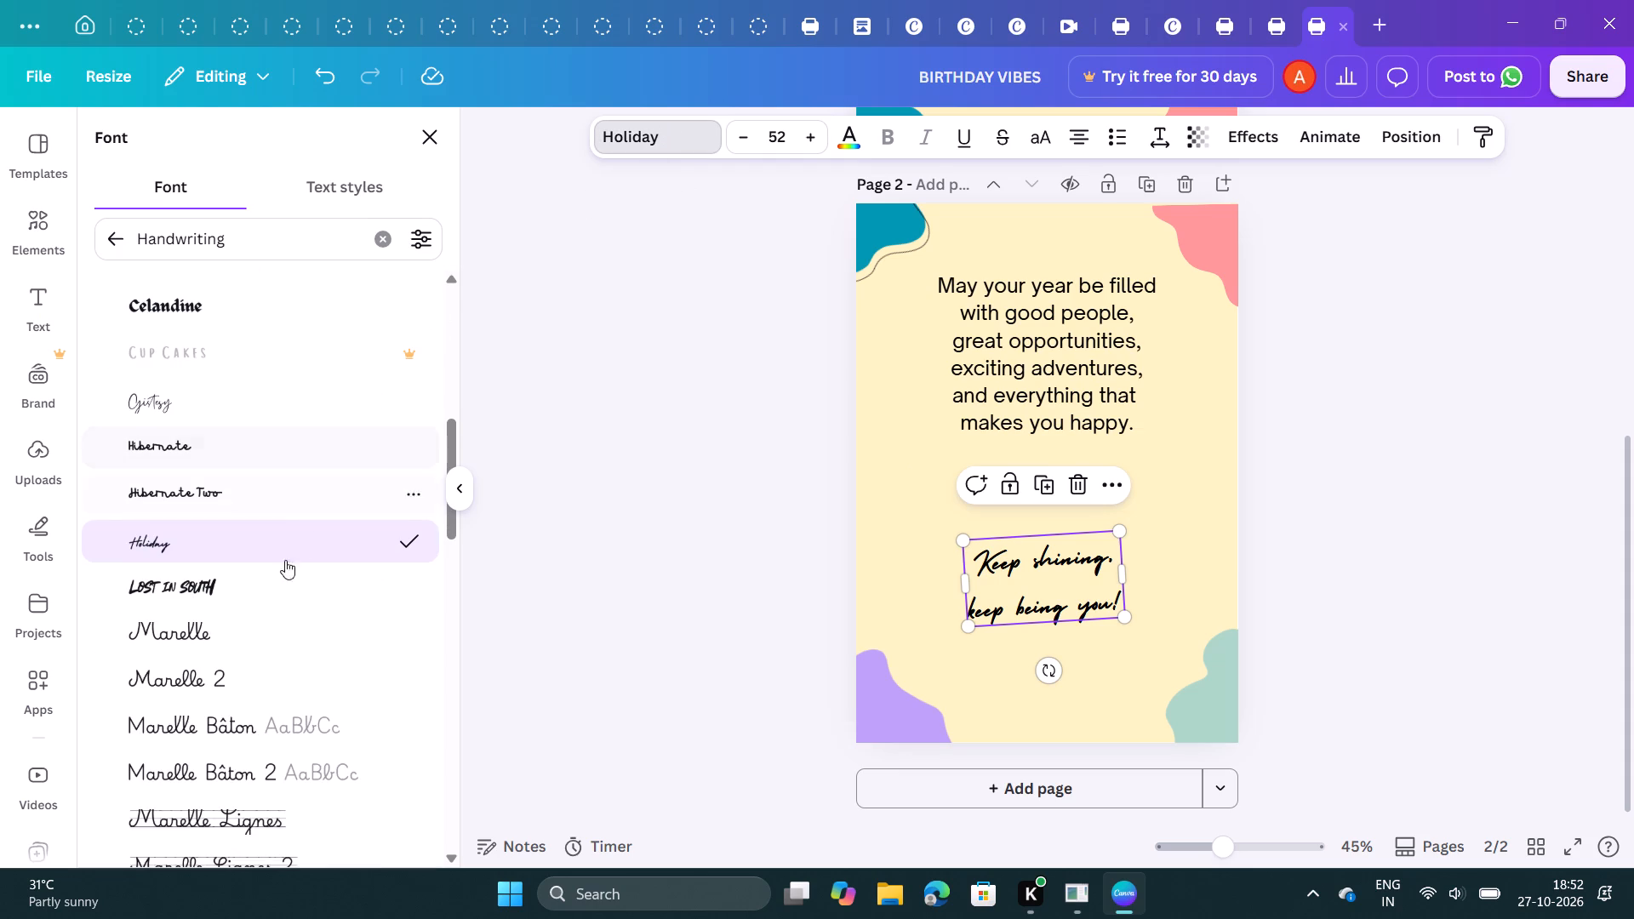
click(272, 585)
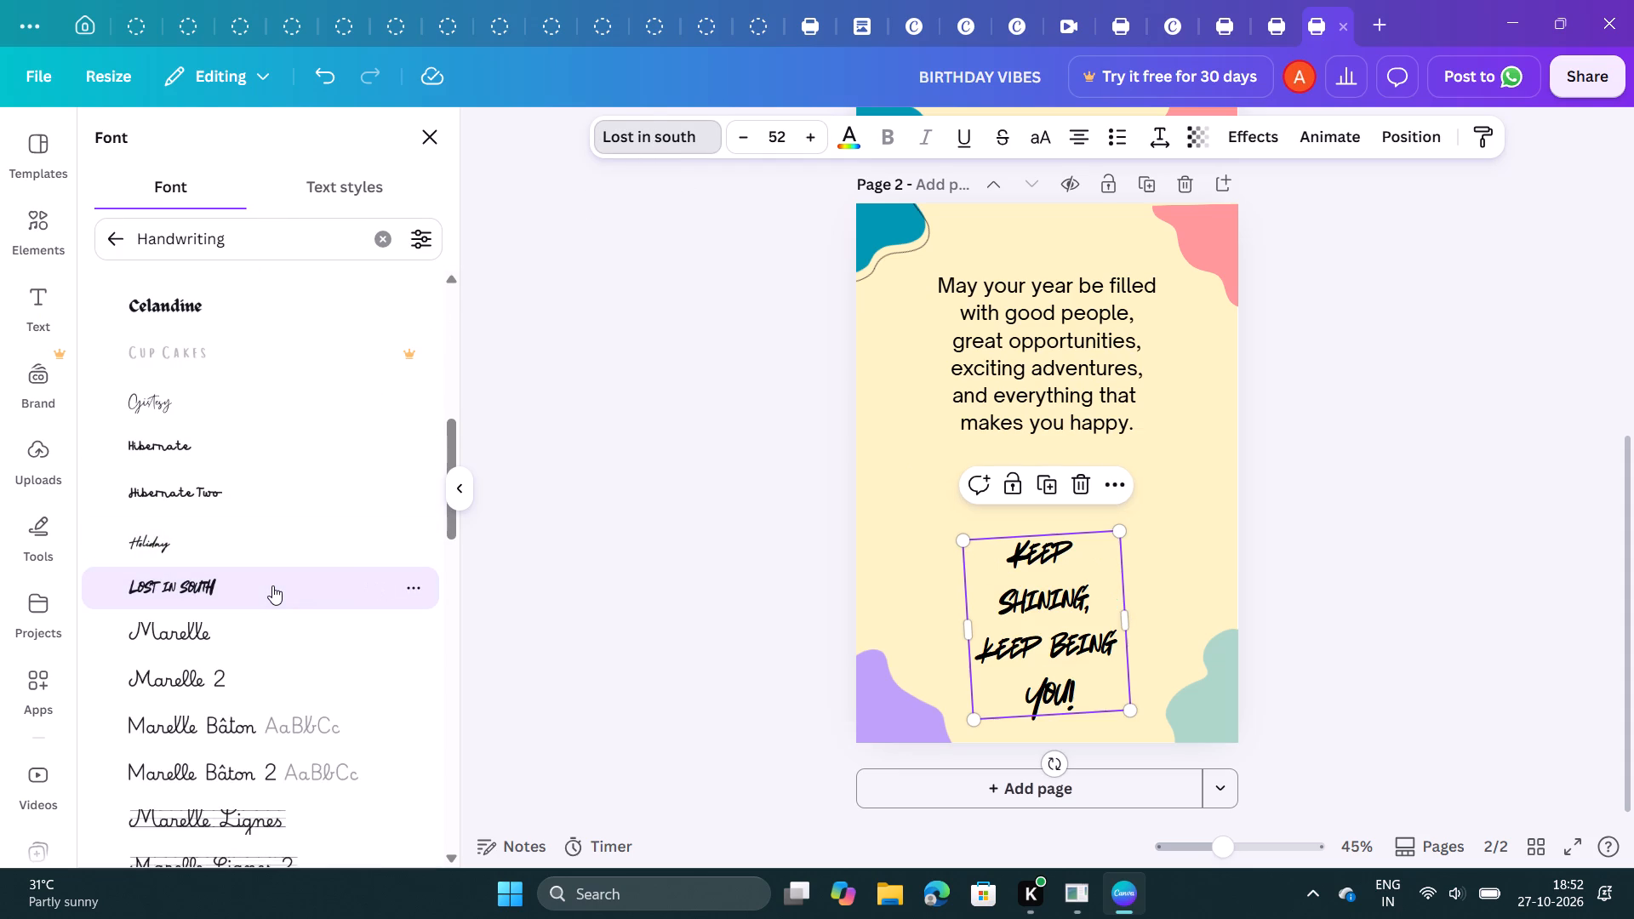
scroll(272, 585, down, 4)
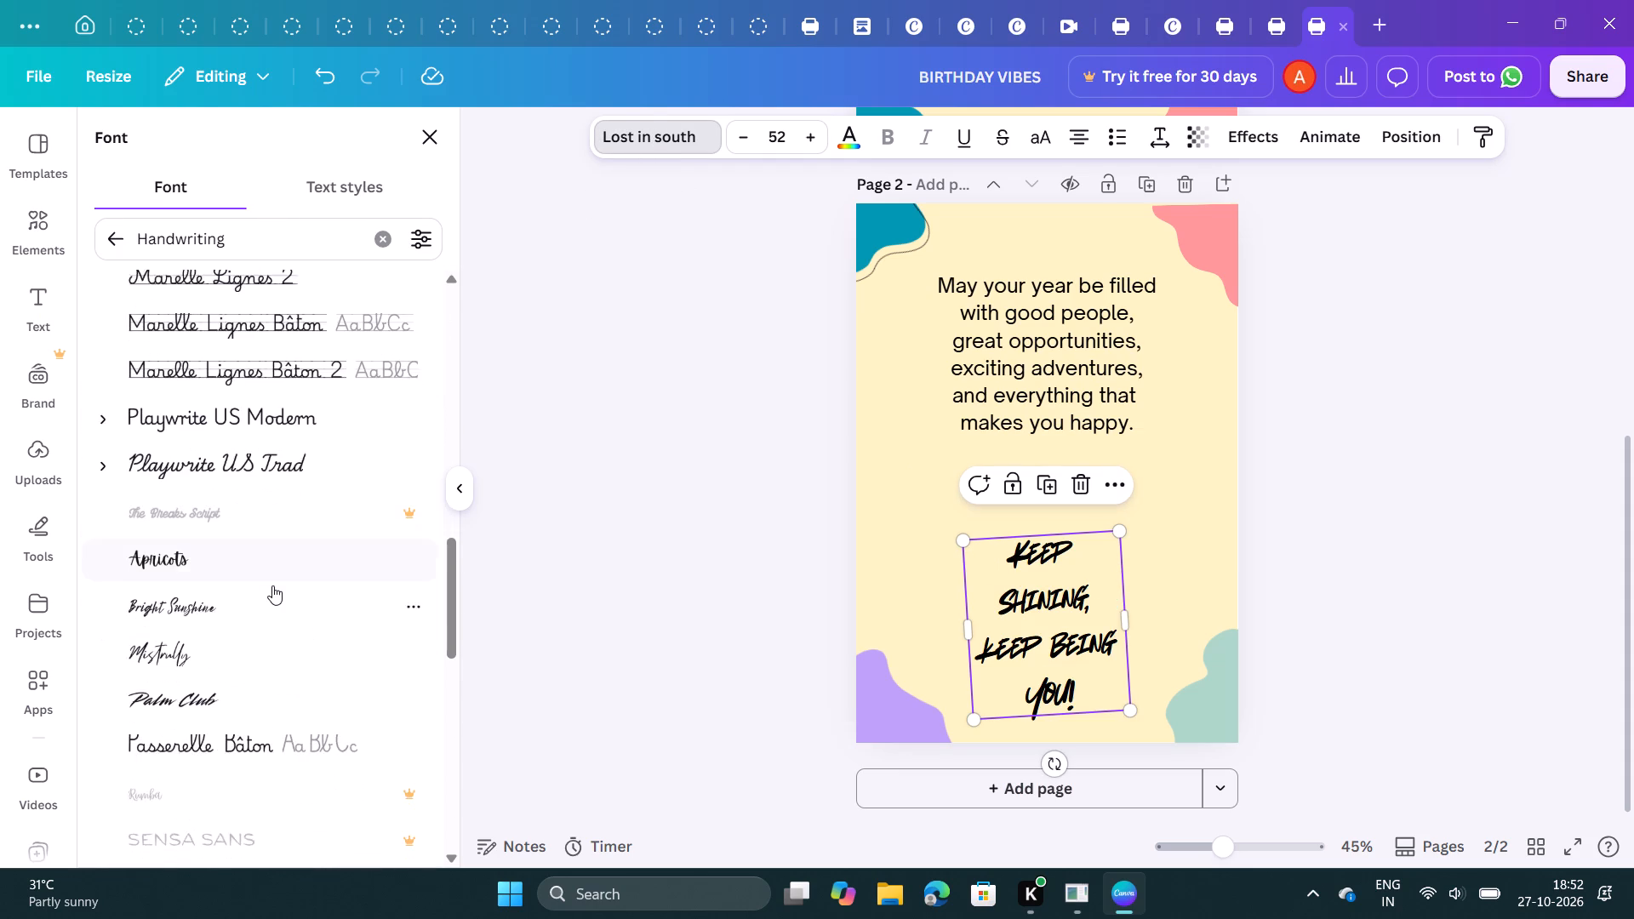
click(272, 585)
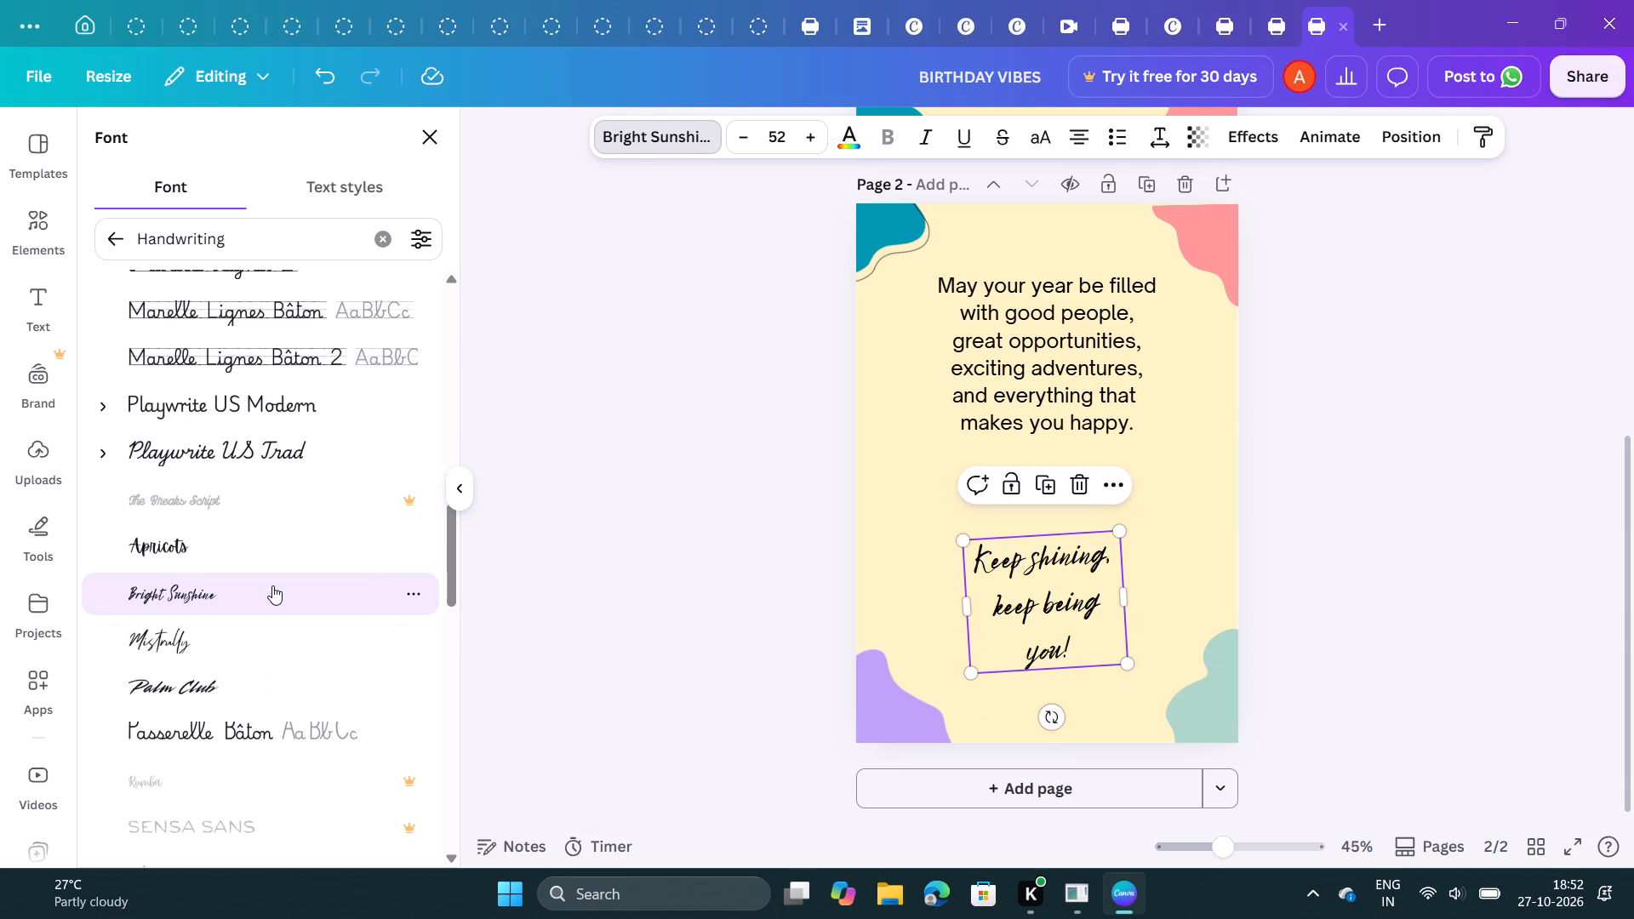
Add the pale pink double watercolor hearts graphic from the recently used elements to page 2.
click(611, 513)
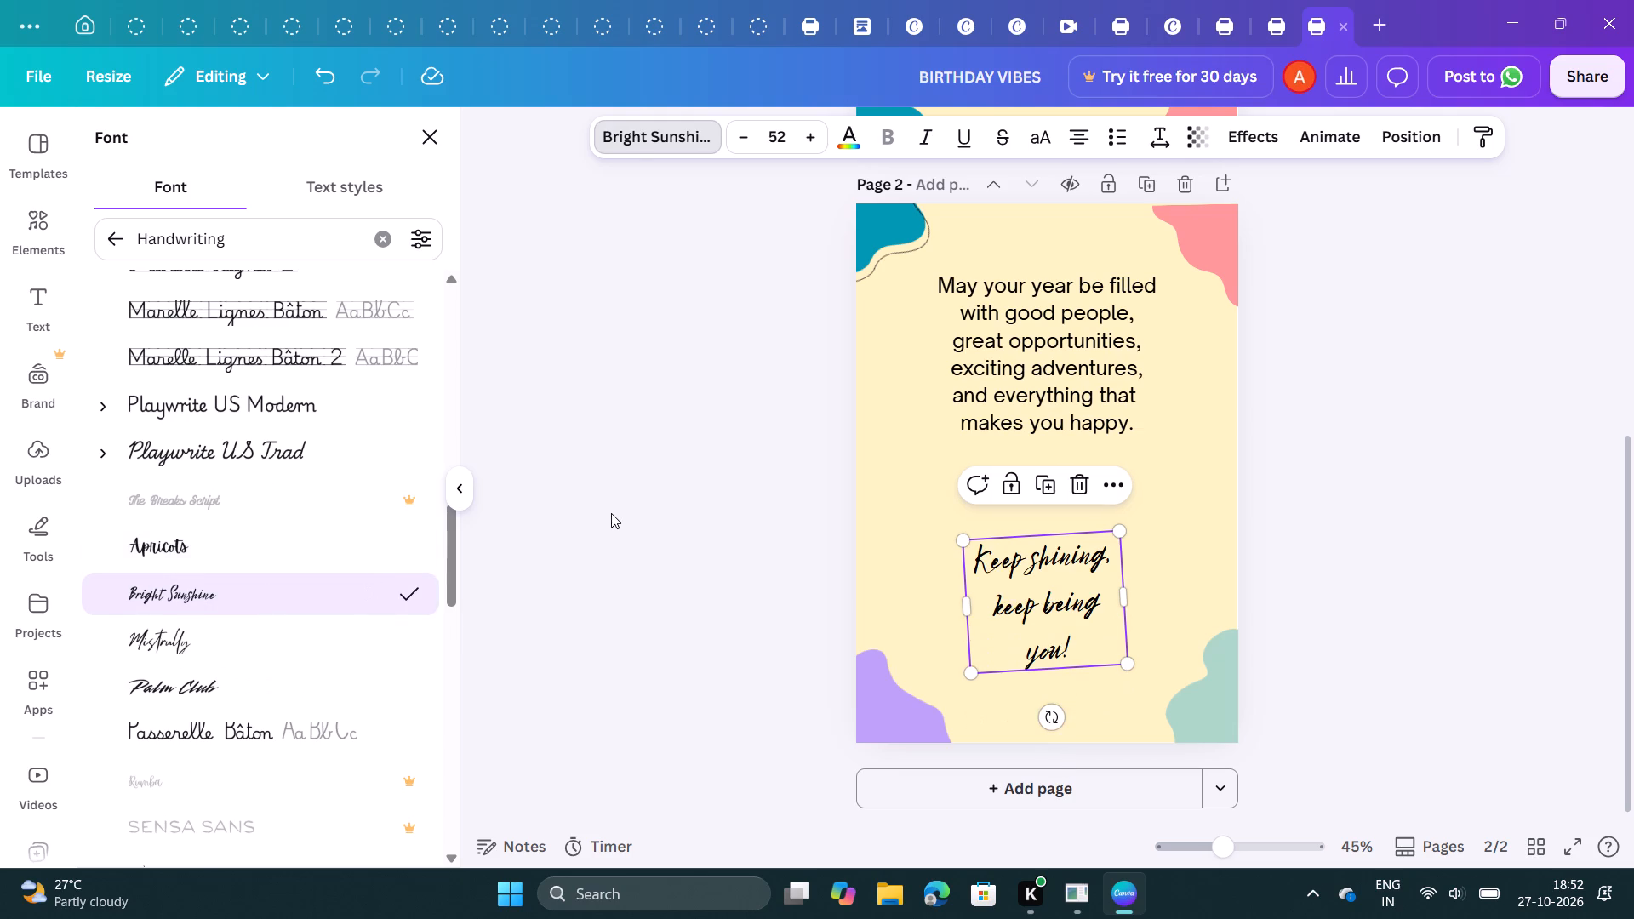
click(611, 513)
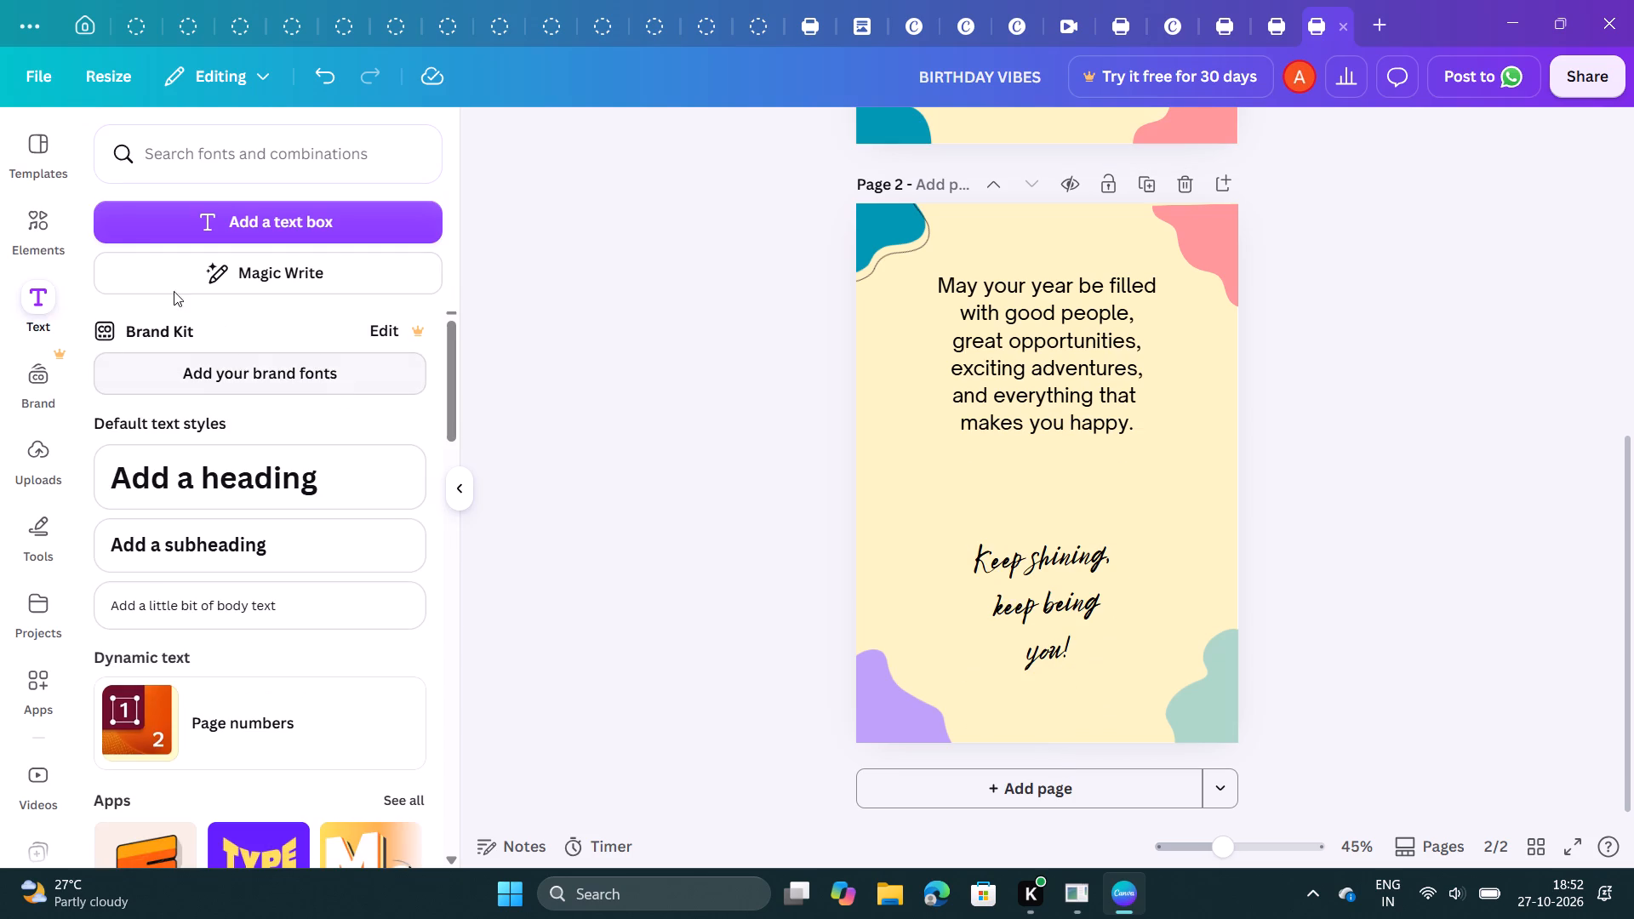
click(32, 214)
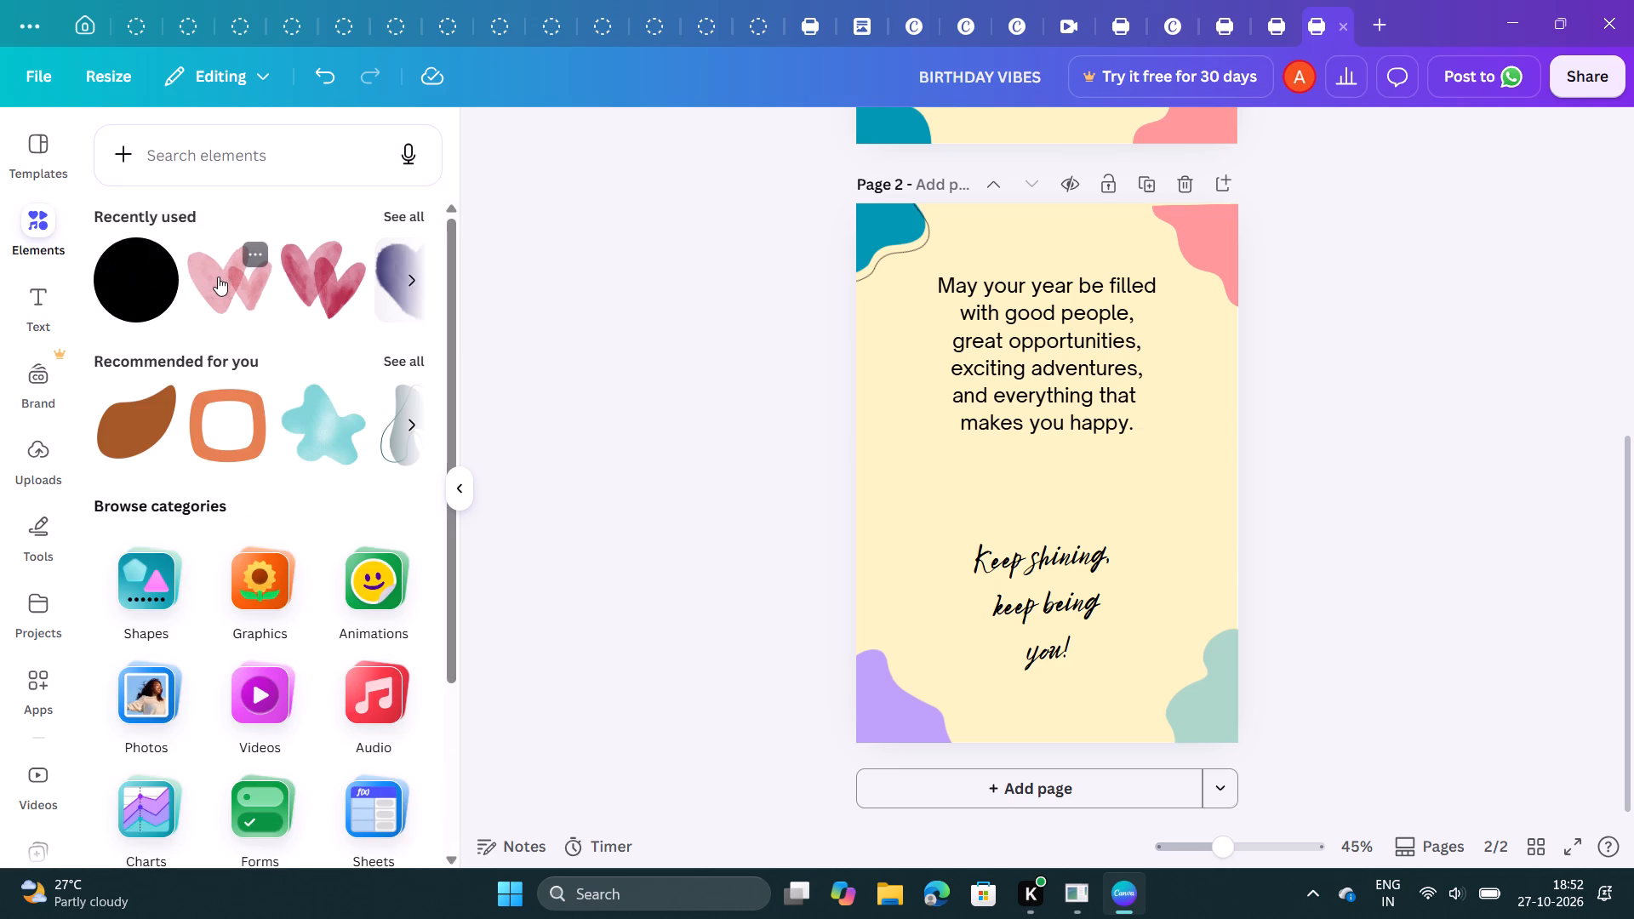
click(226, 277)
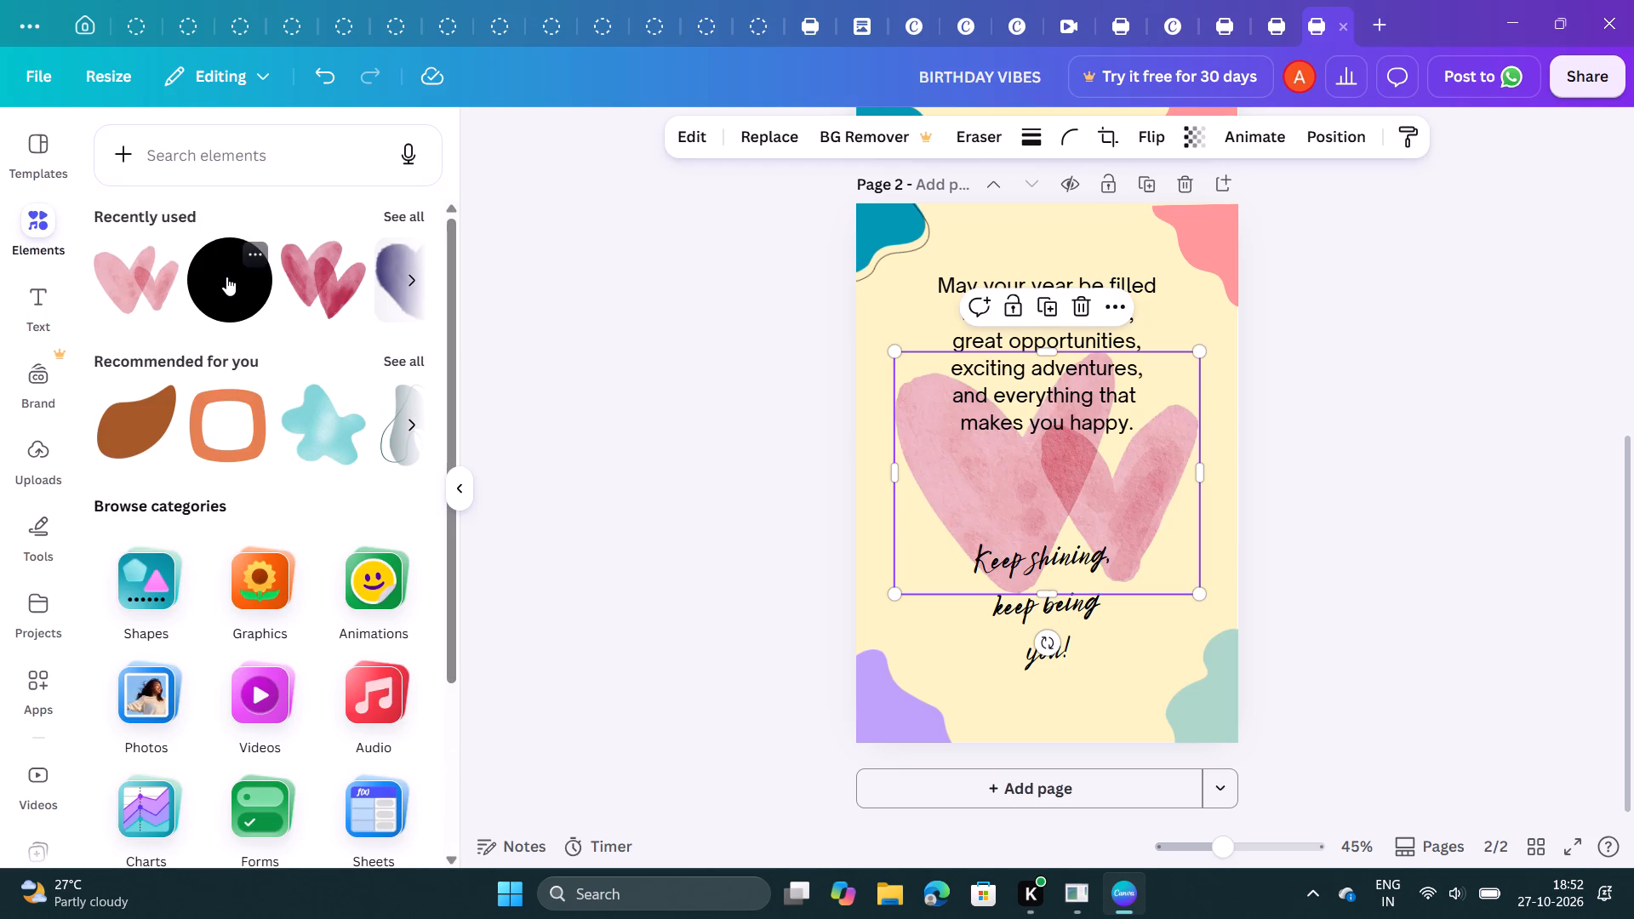
Browse all recently used elements for a decoration that suits page 2.
click(414, 214)
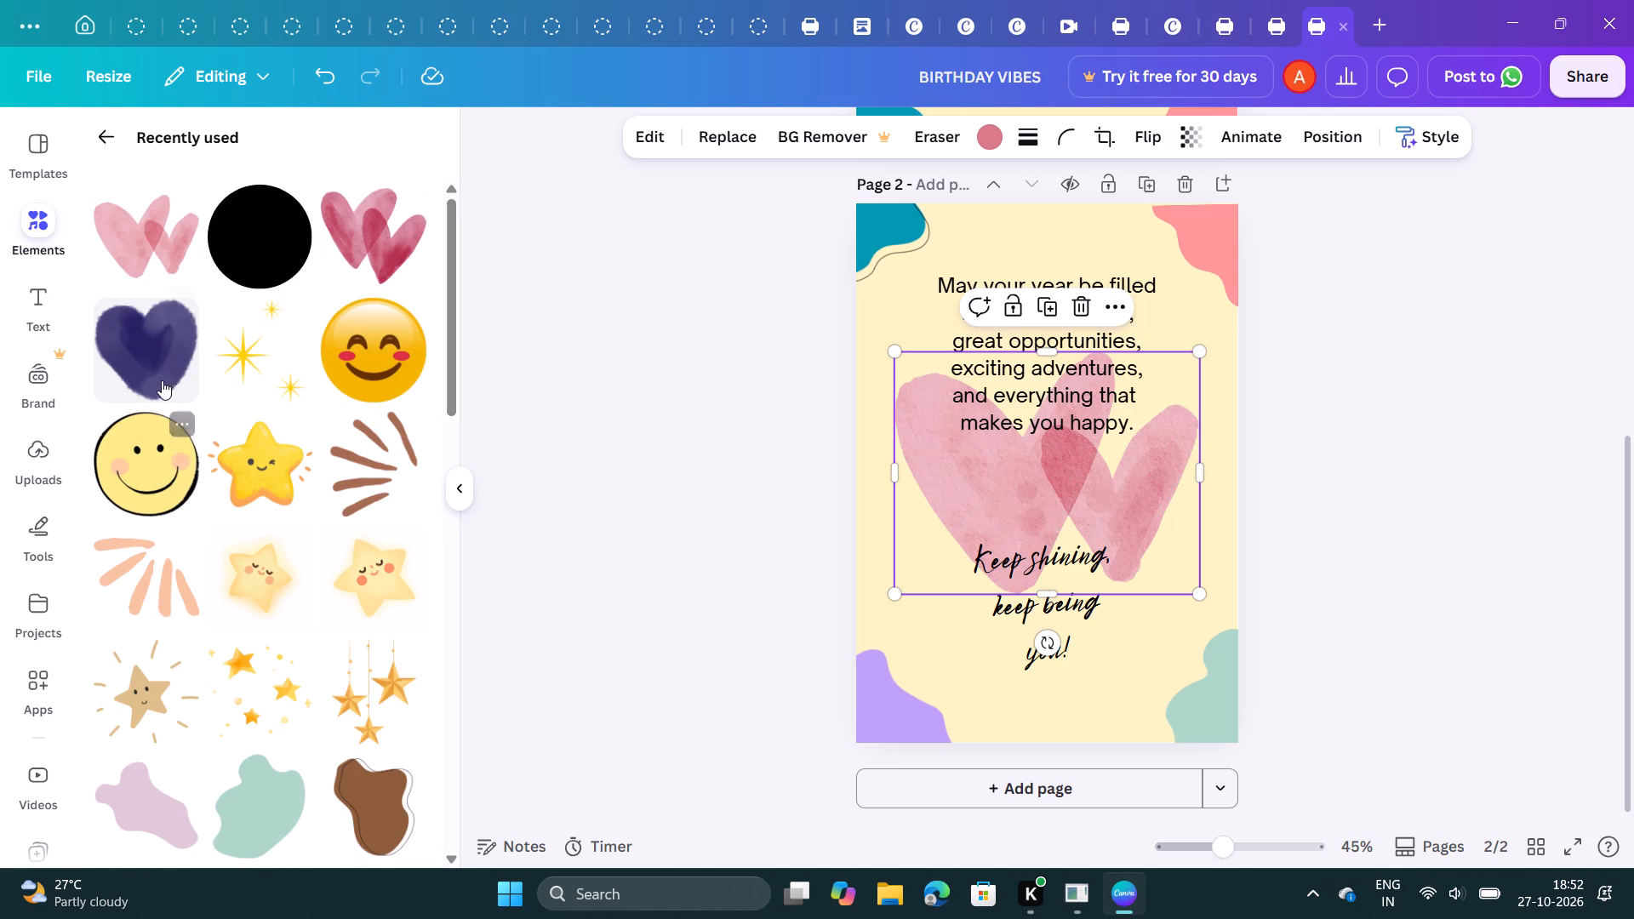
scroll(203, 514, down, 5)
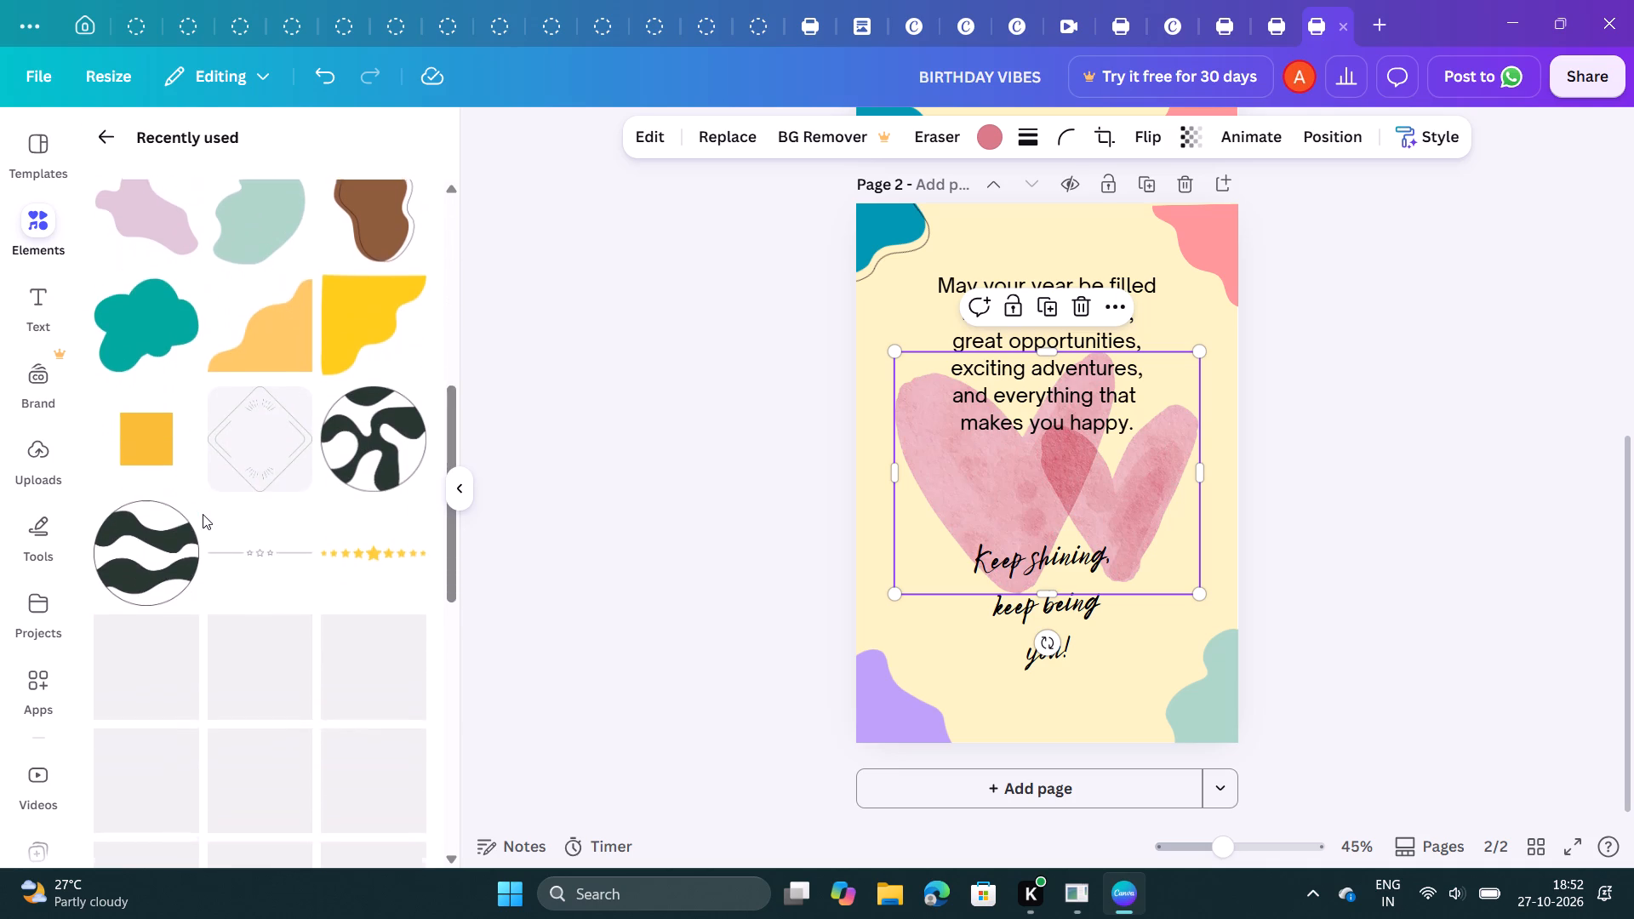
scroll(203, 514, up, 3)
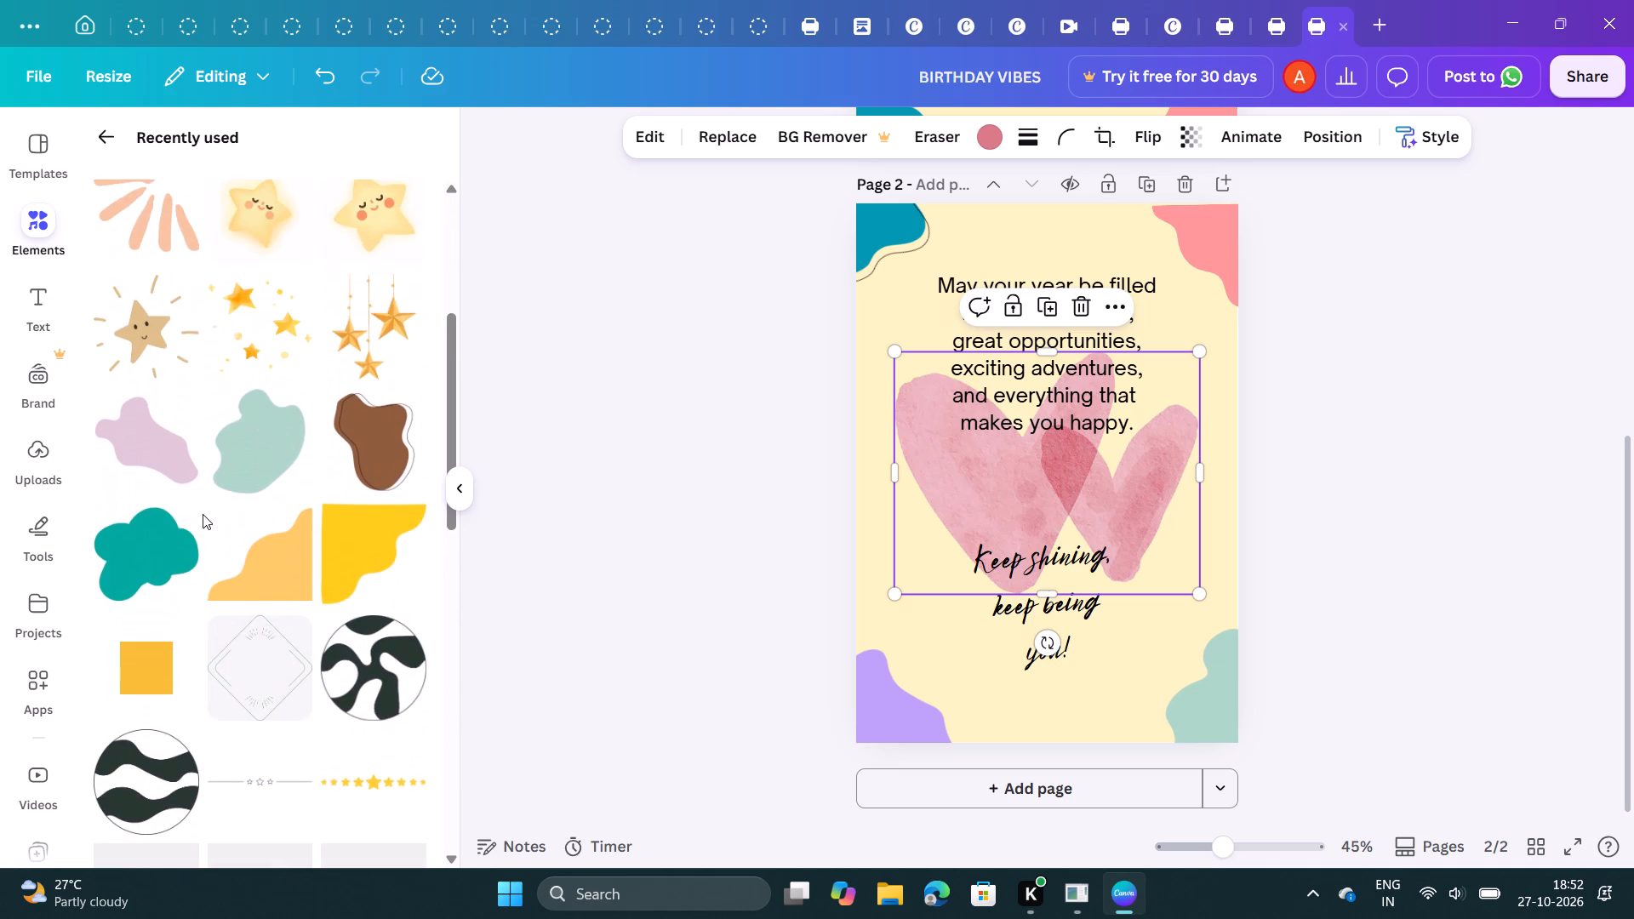
scroll(203, 514, up, 3)
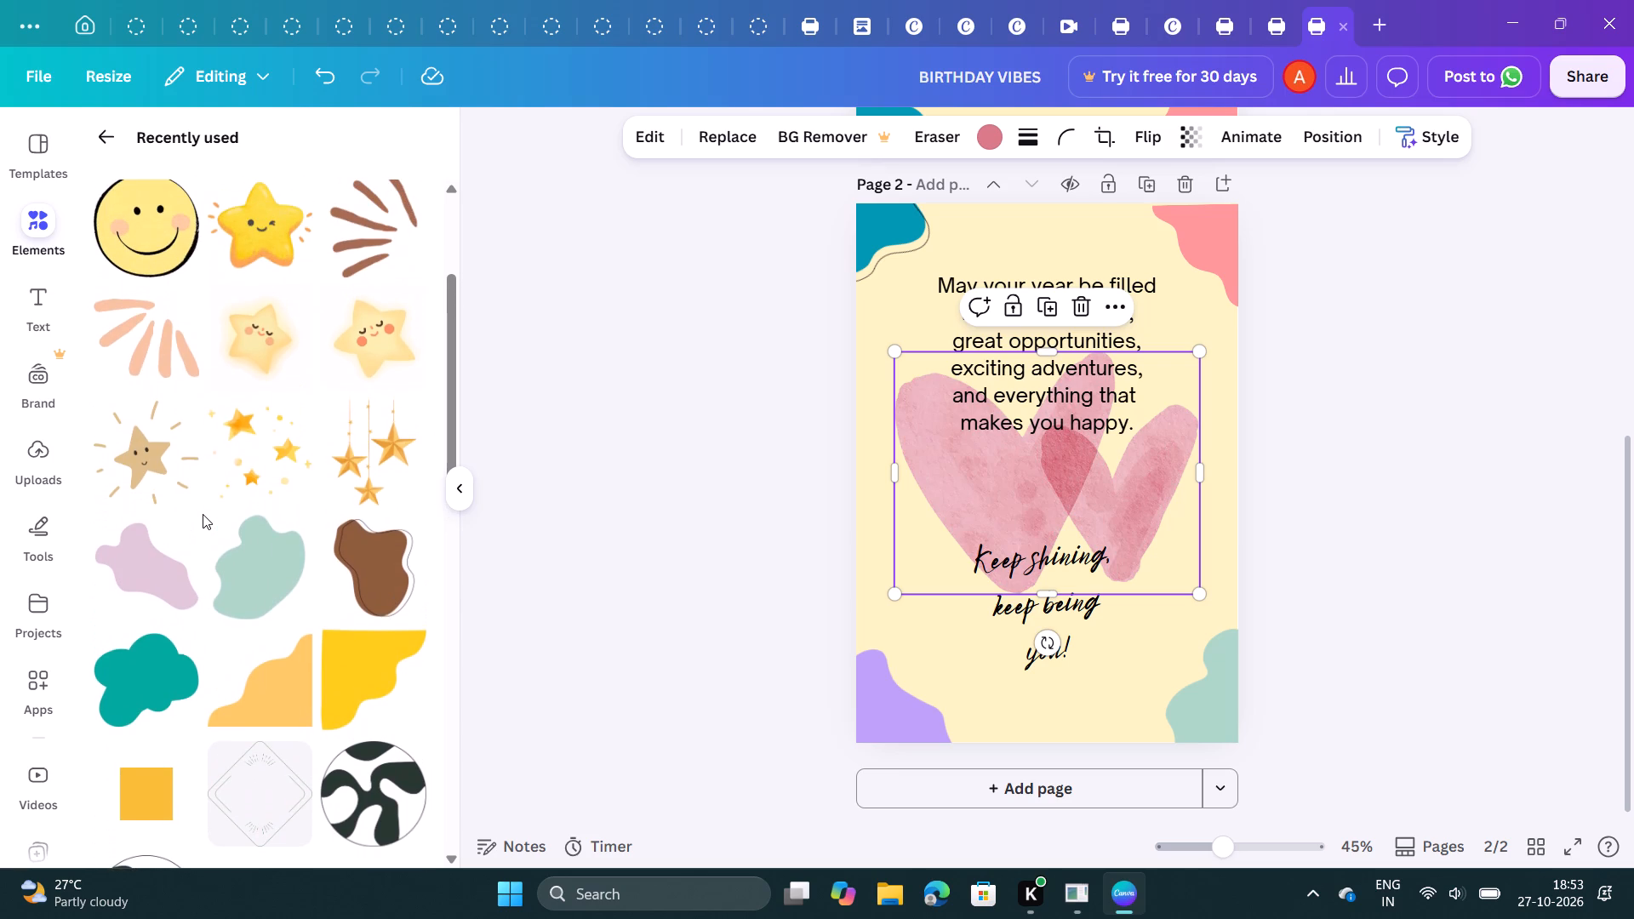
scroll(203, 514, down, 3)
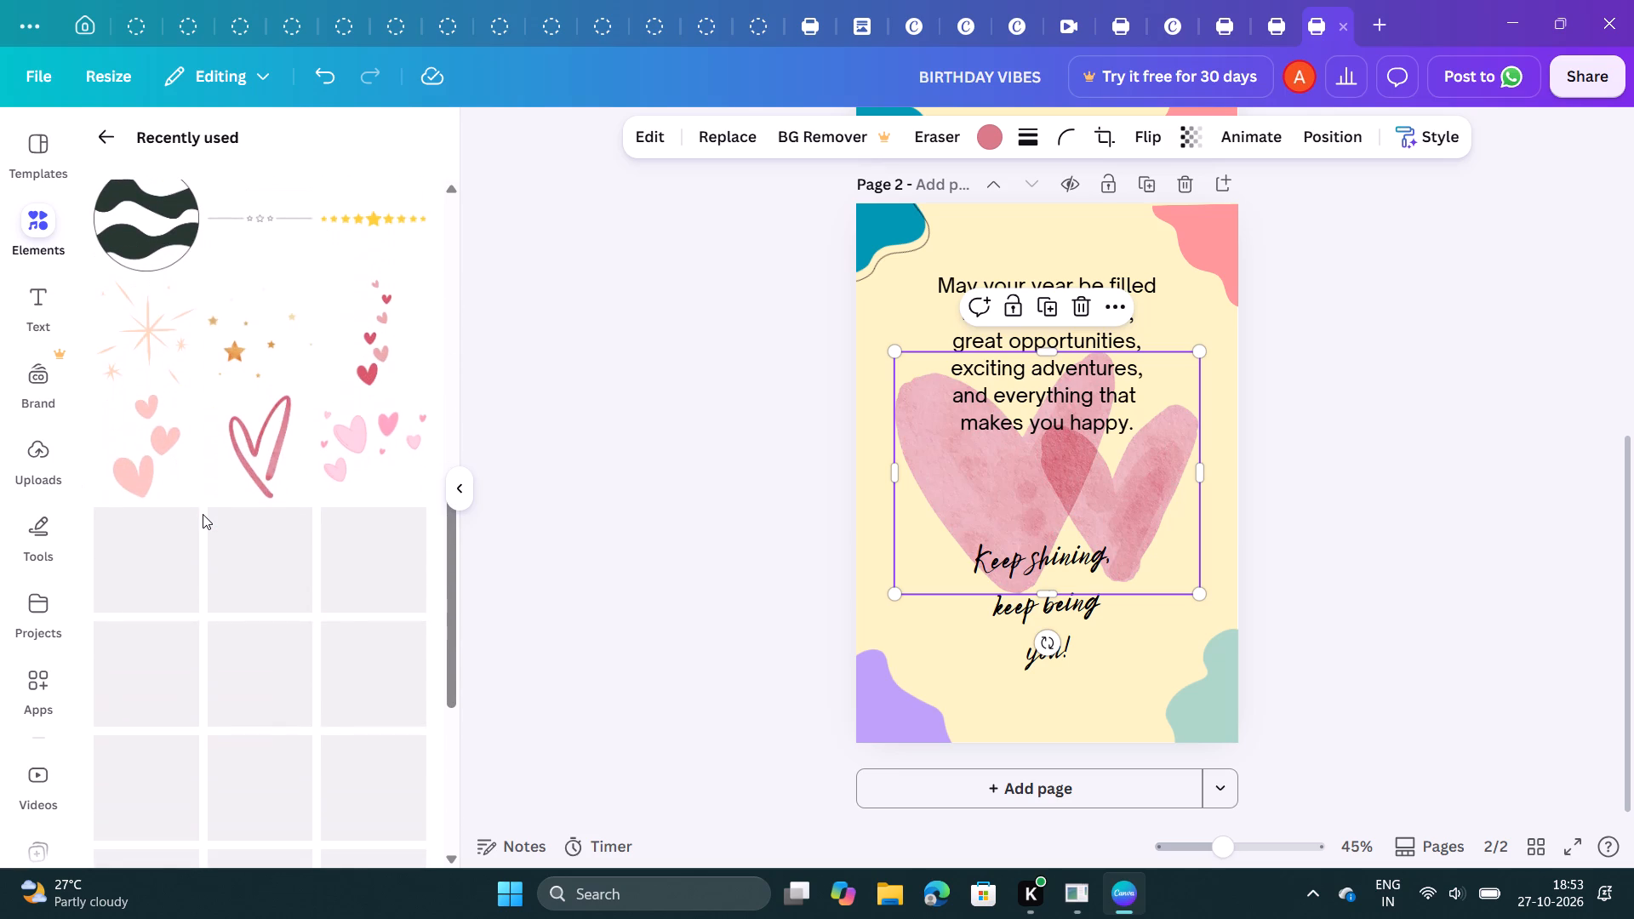
scroll(203, 514, up, 1)
scroll(203, 514, down, 1)
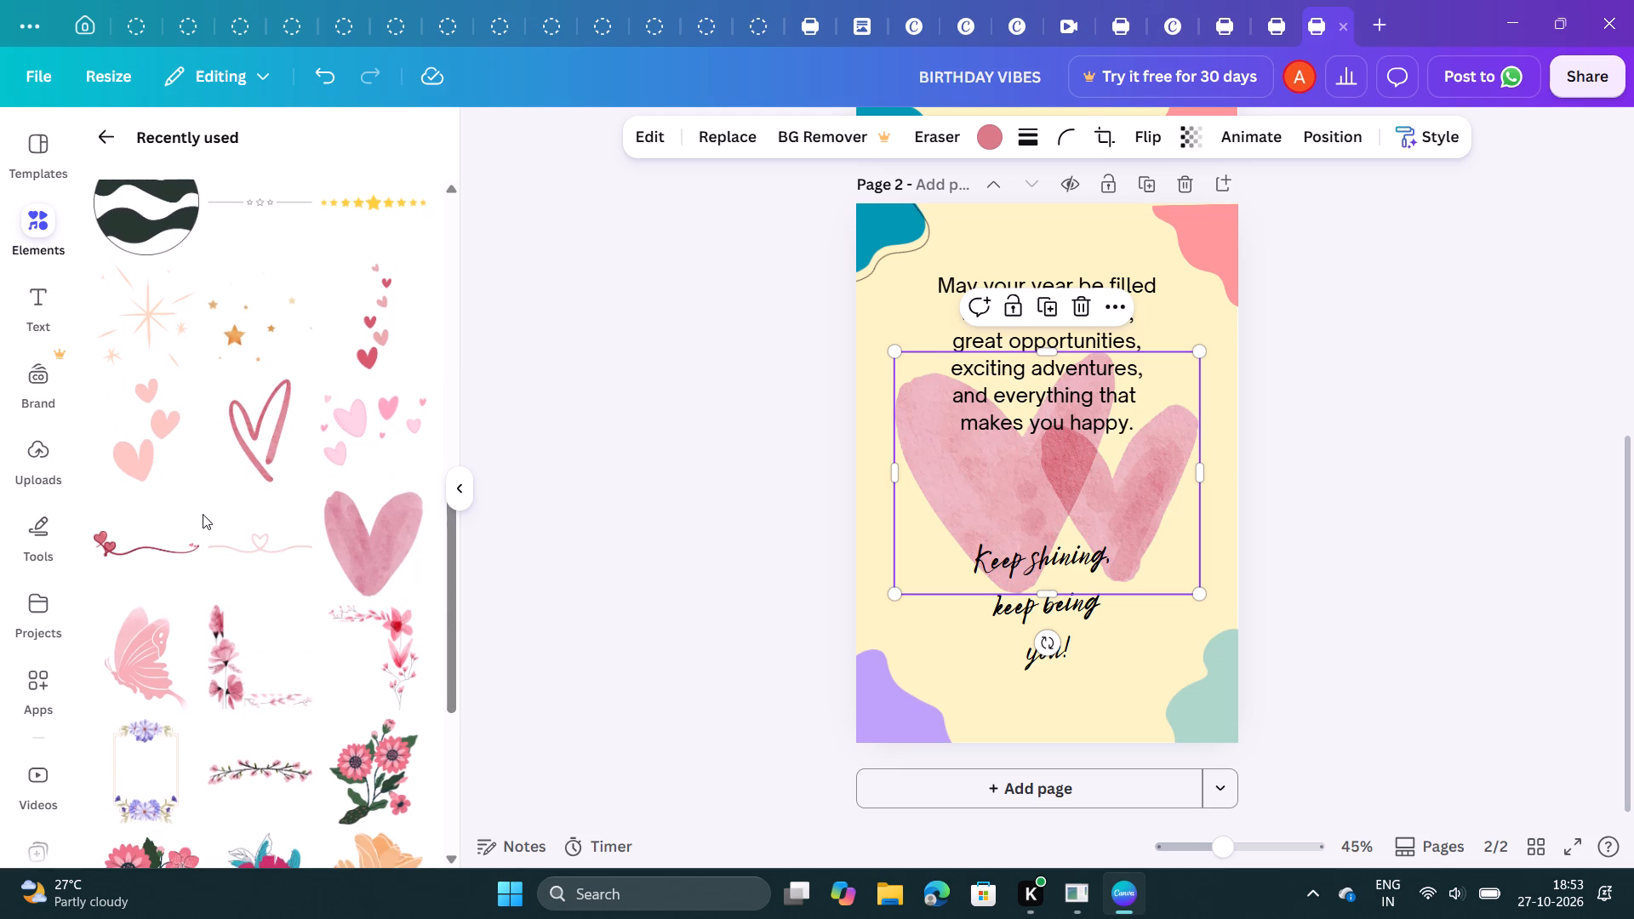
scroll(203, 514, down, 4)
scroll(203, 514, up, 3)
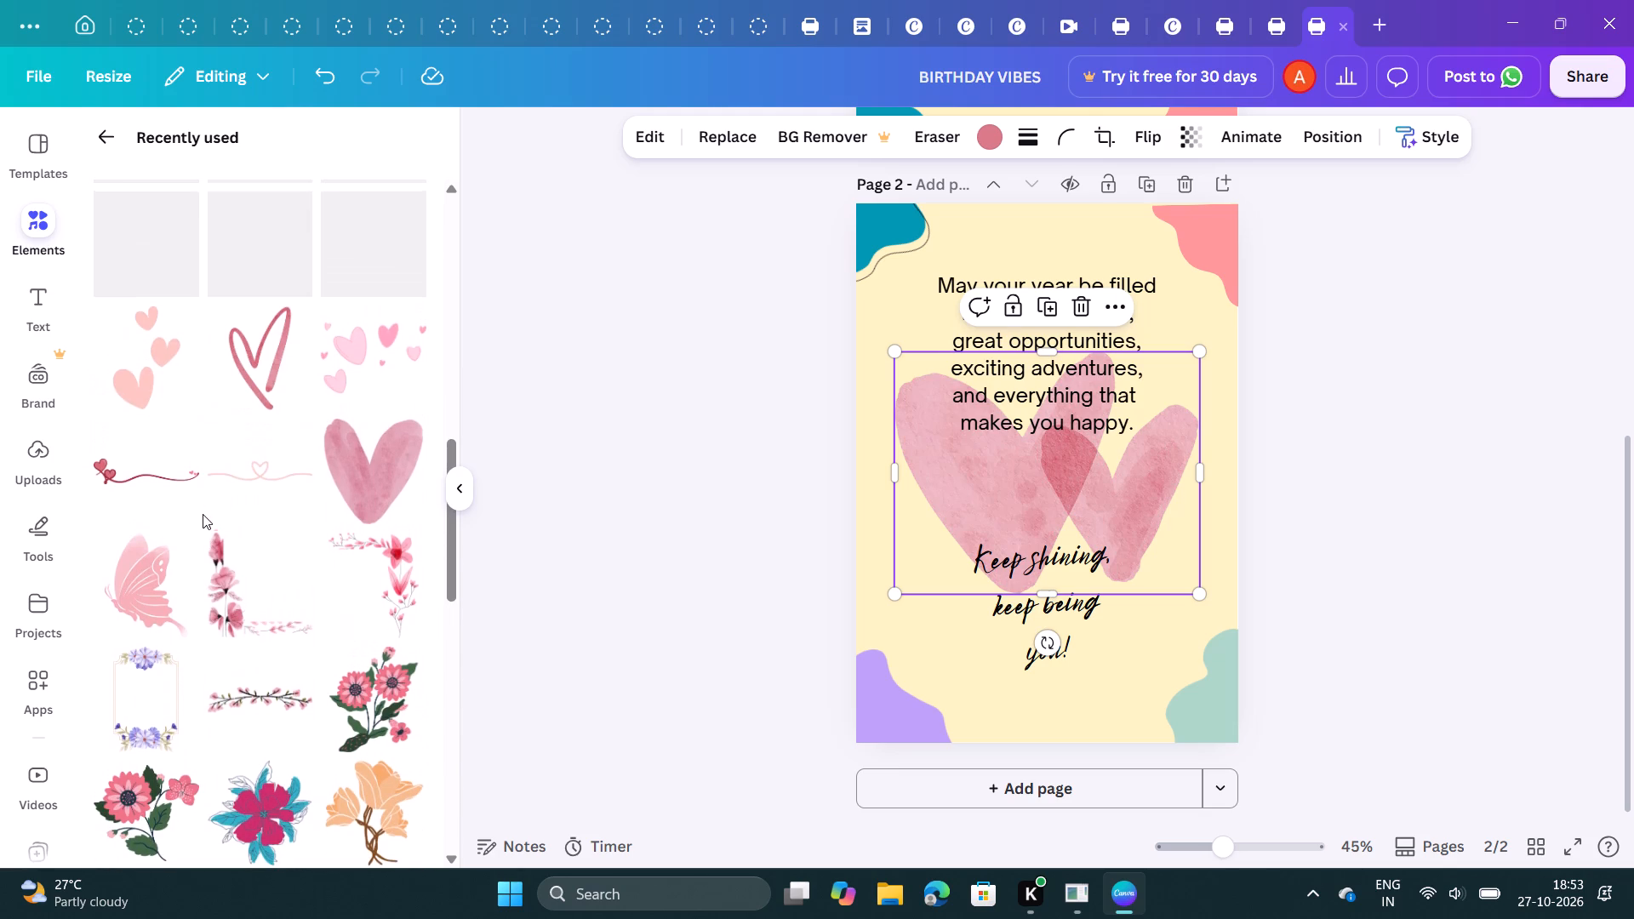
scroll(203, 514, up, 1)
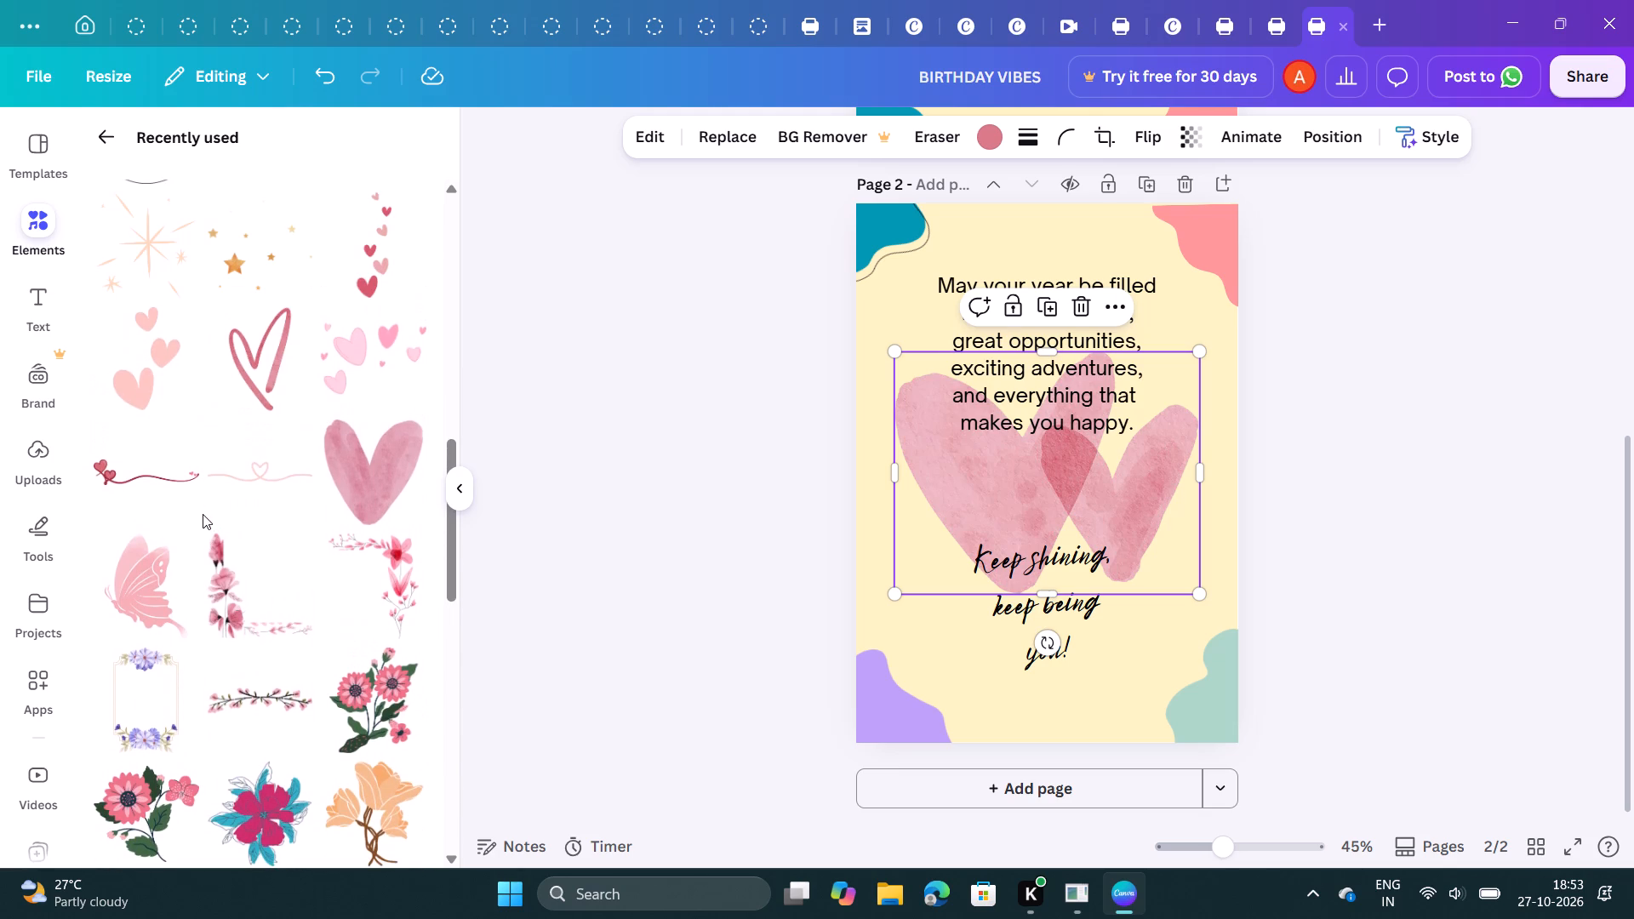
scroll(203, 514, up, 2)
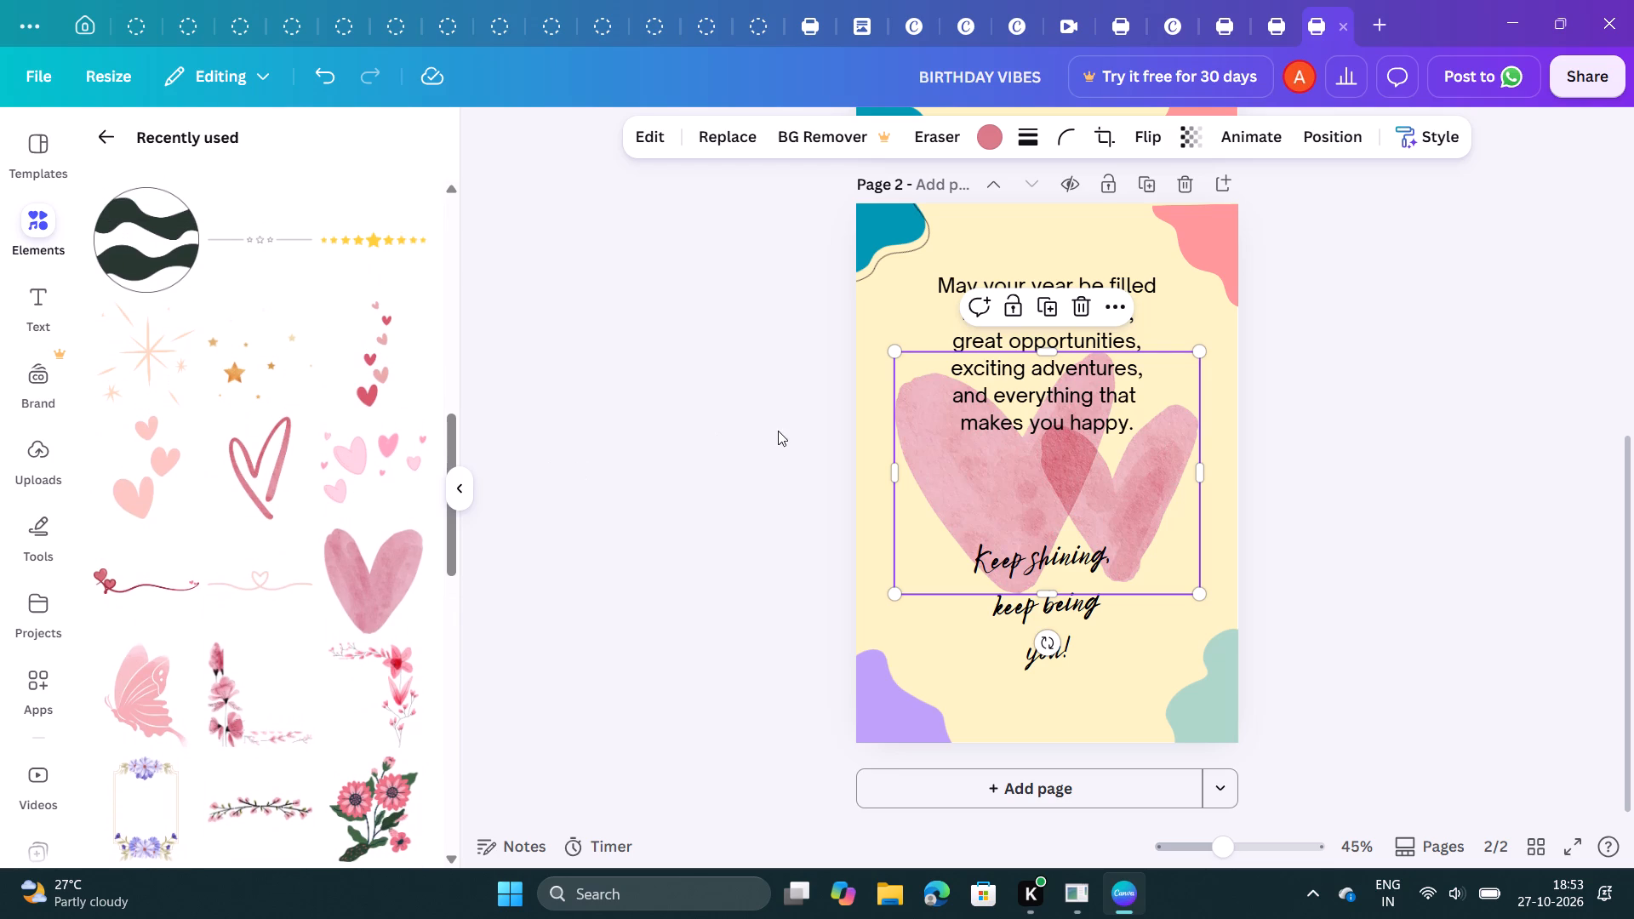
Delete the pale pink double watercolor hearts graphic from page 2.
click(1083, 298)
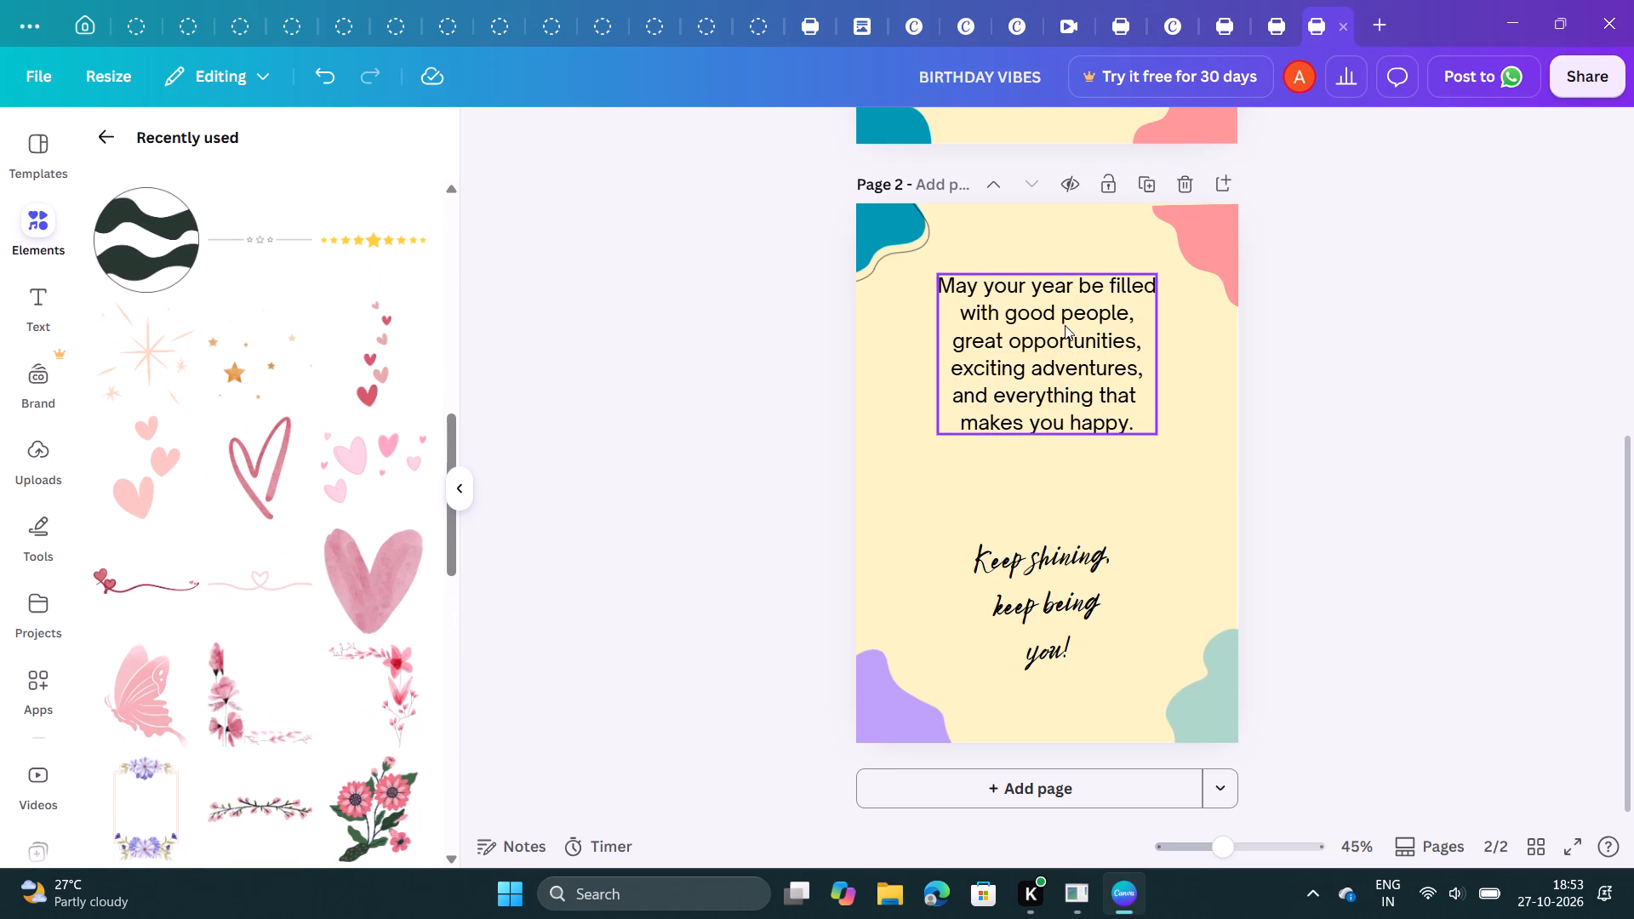
Set the font size of page 2's "May your year be filled with good people" message to 34.
click(1065, 325)
click(814, 133)
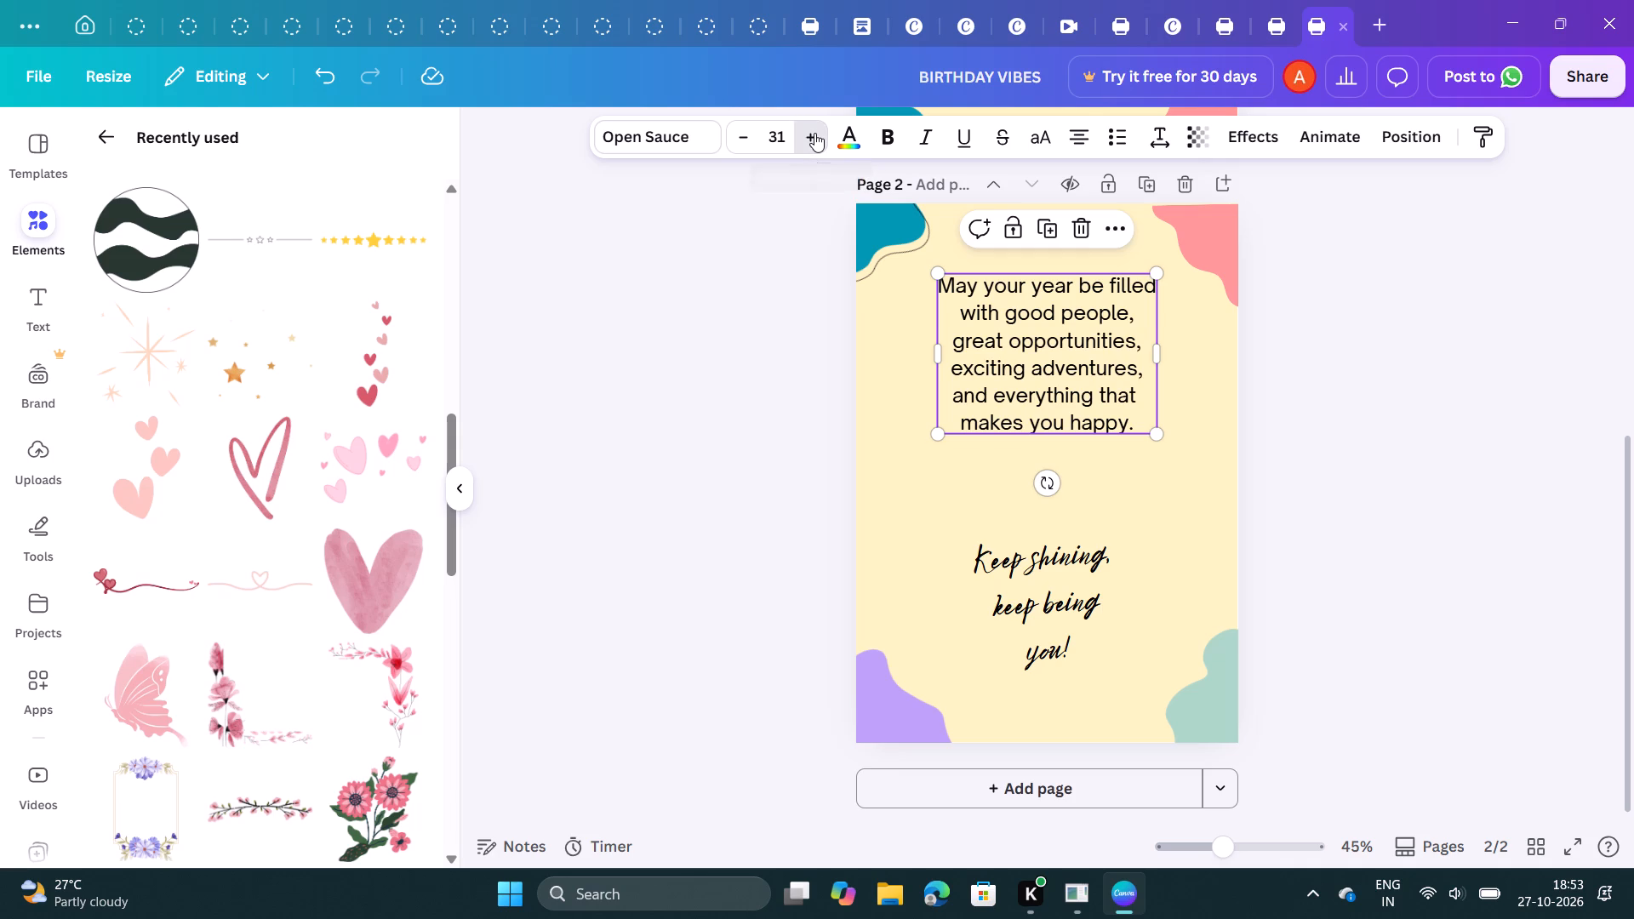
click(814, 133)
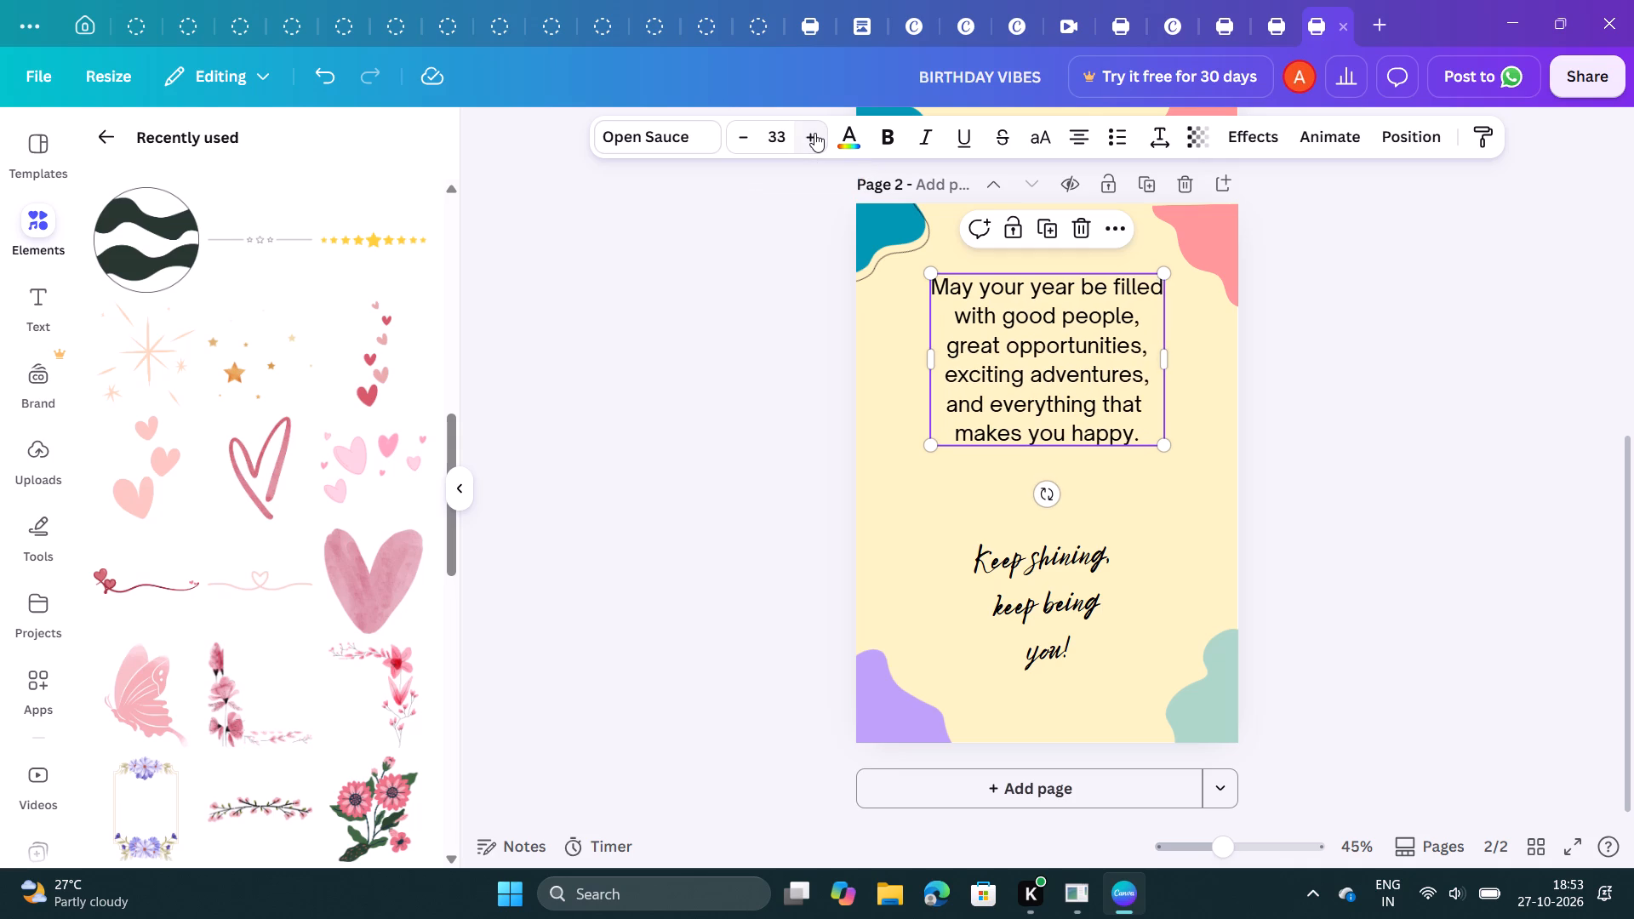
click(814, 133)
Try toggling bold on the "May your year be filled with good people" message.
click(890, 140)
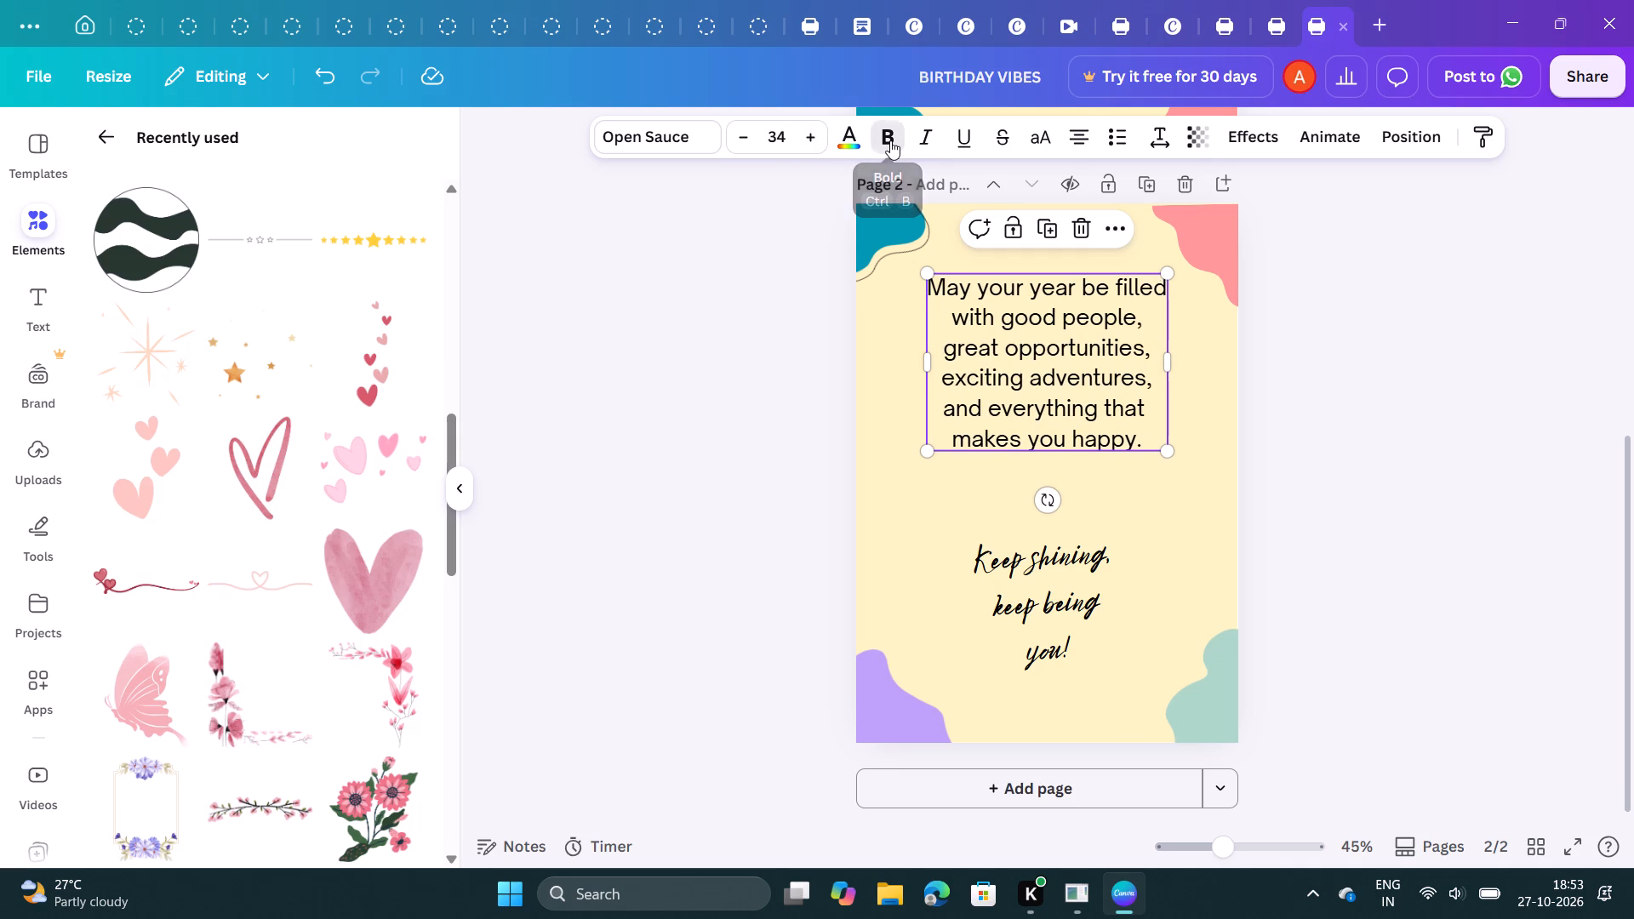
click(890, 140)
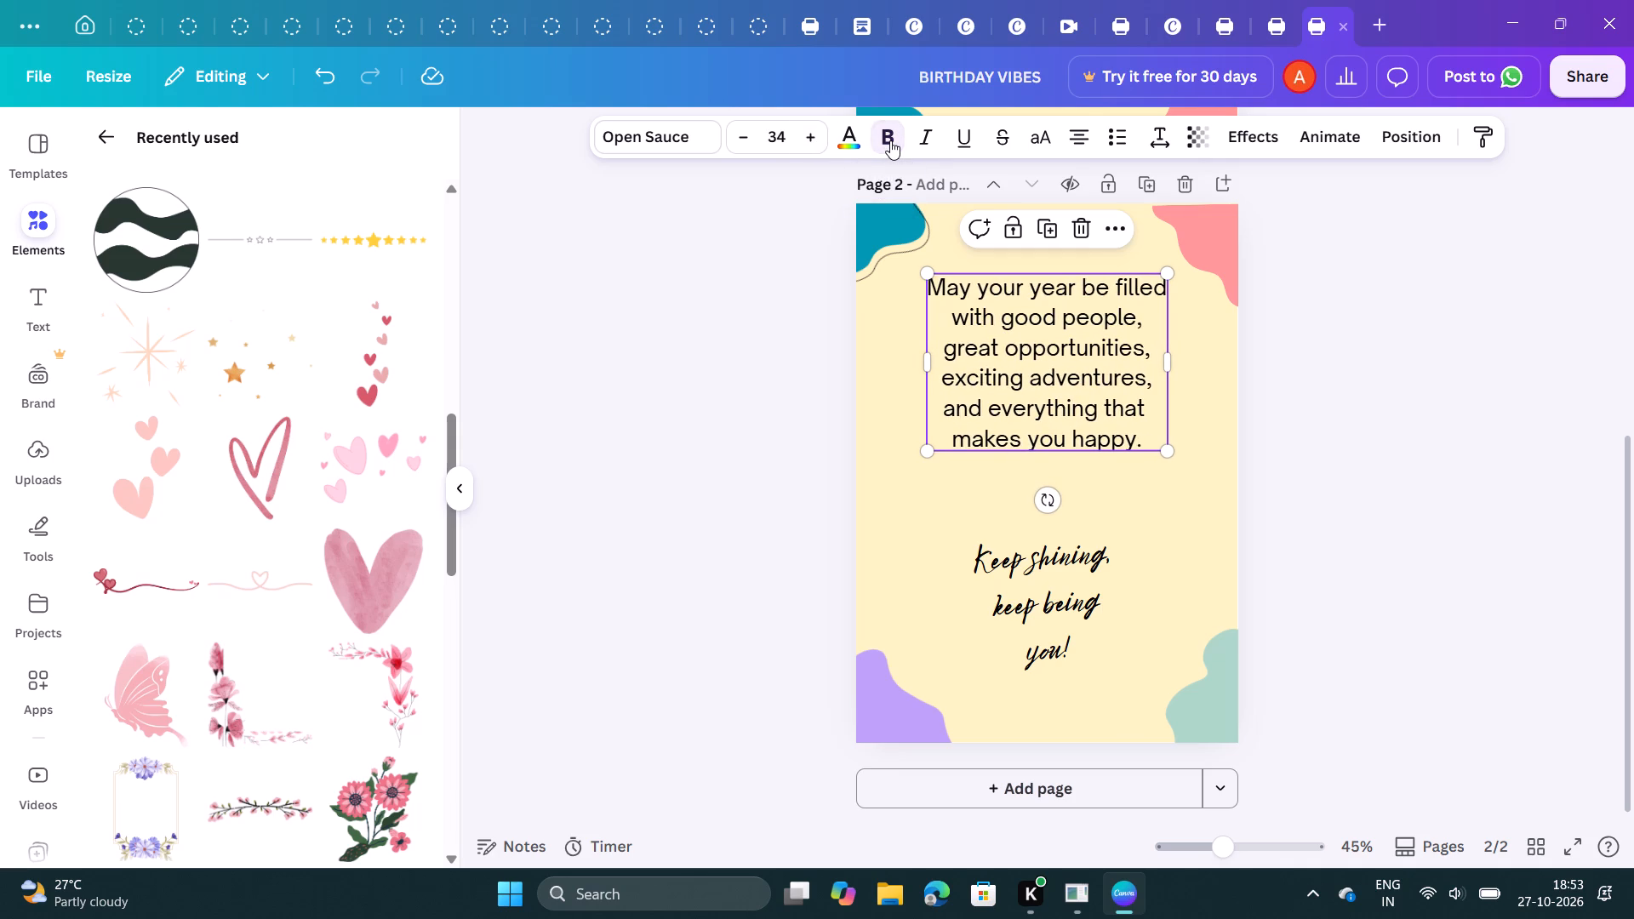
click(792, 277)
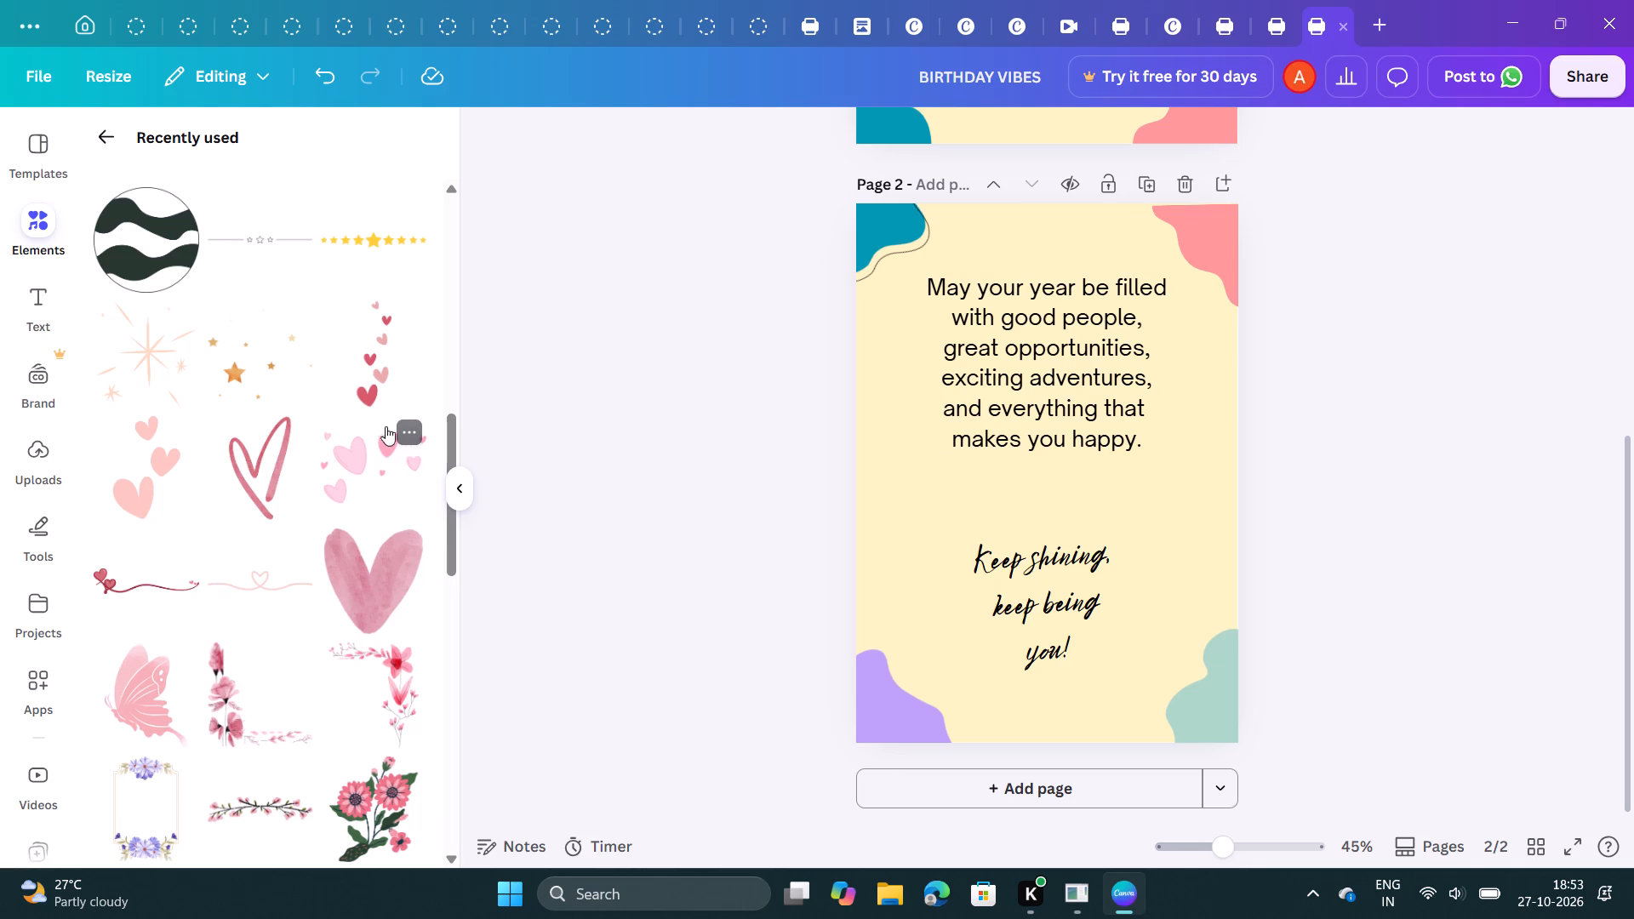
Add the vertical trail of red and pink hearts to page 2, placing it near the right edge above the green corner shape.
click(371, 381)
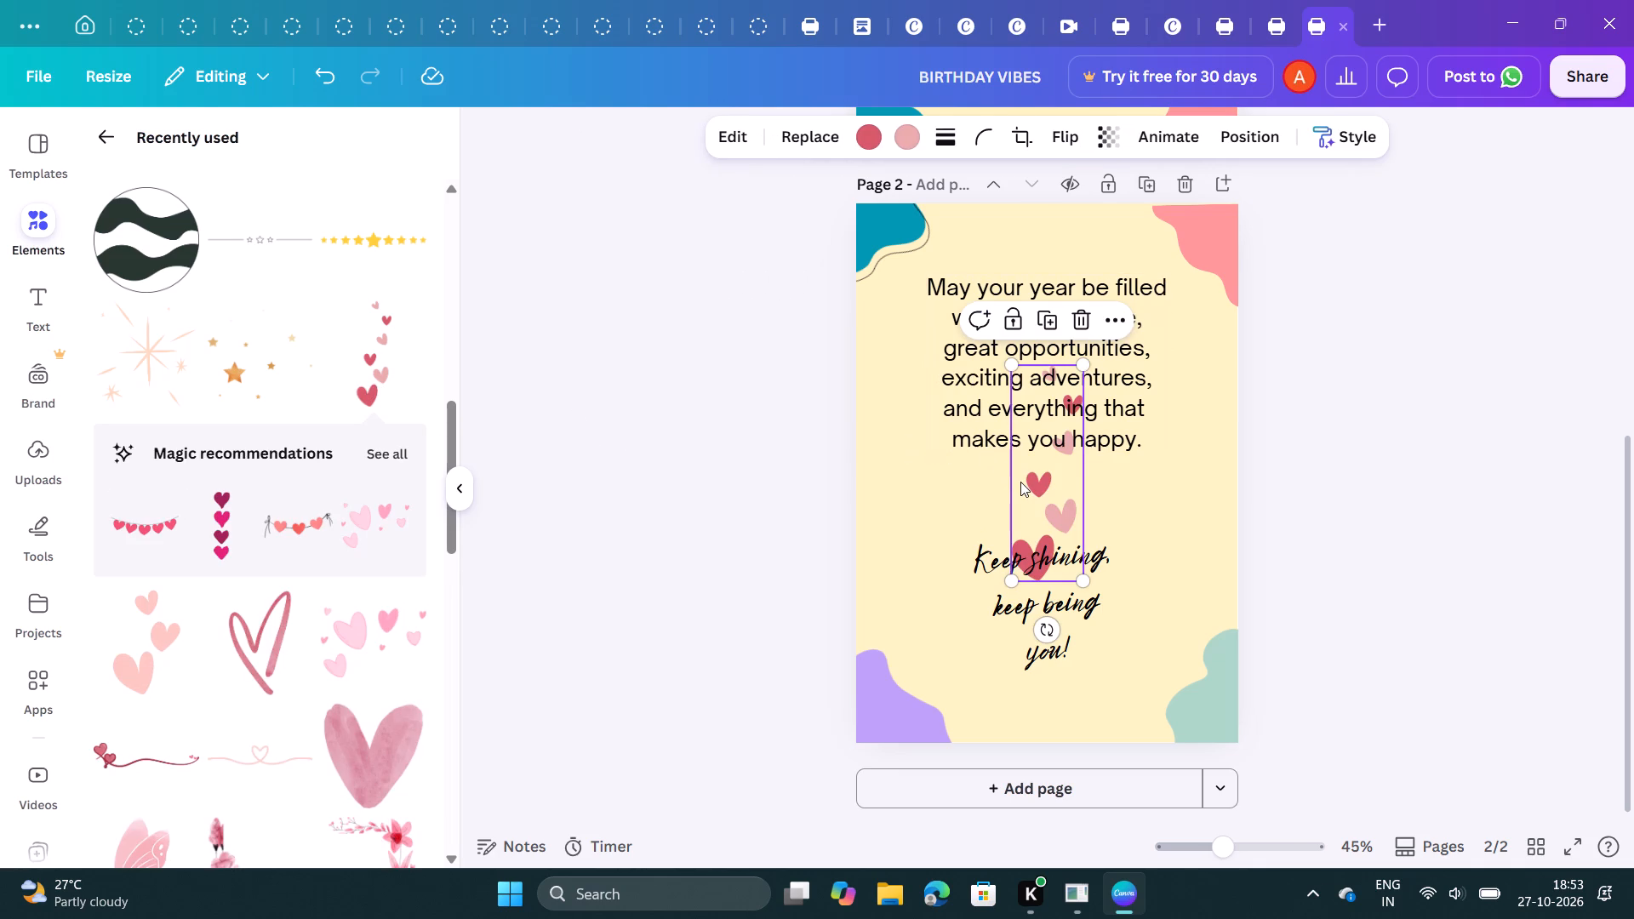
drag(1021, 482, 1140, 412)
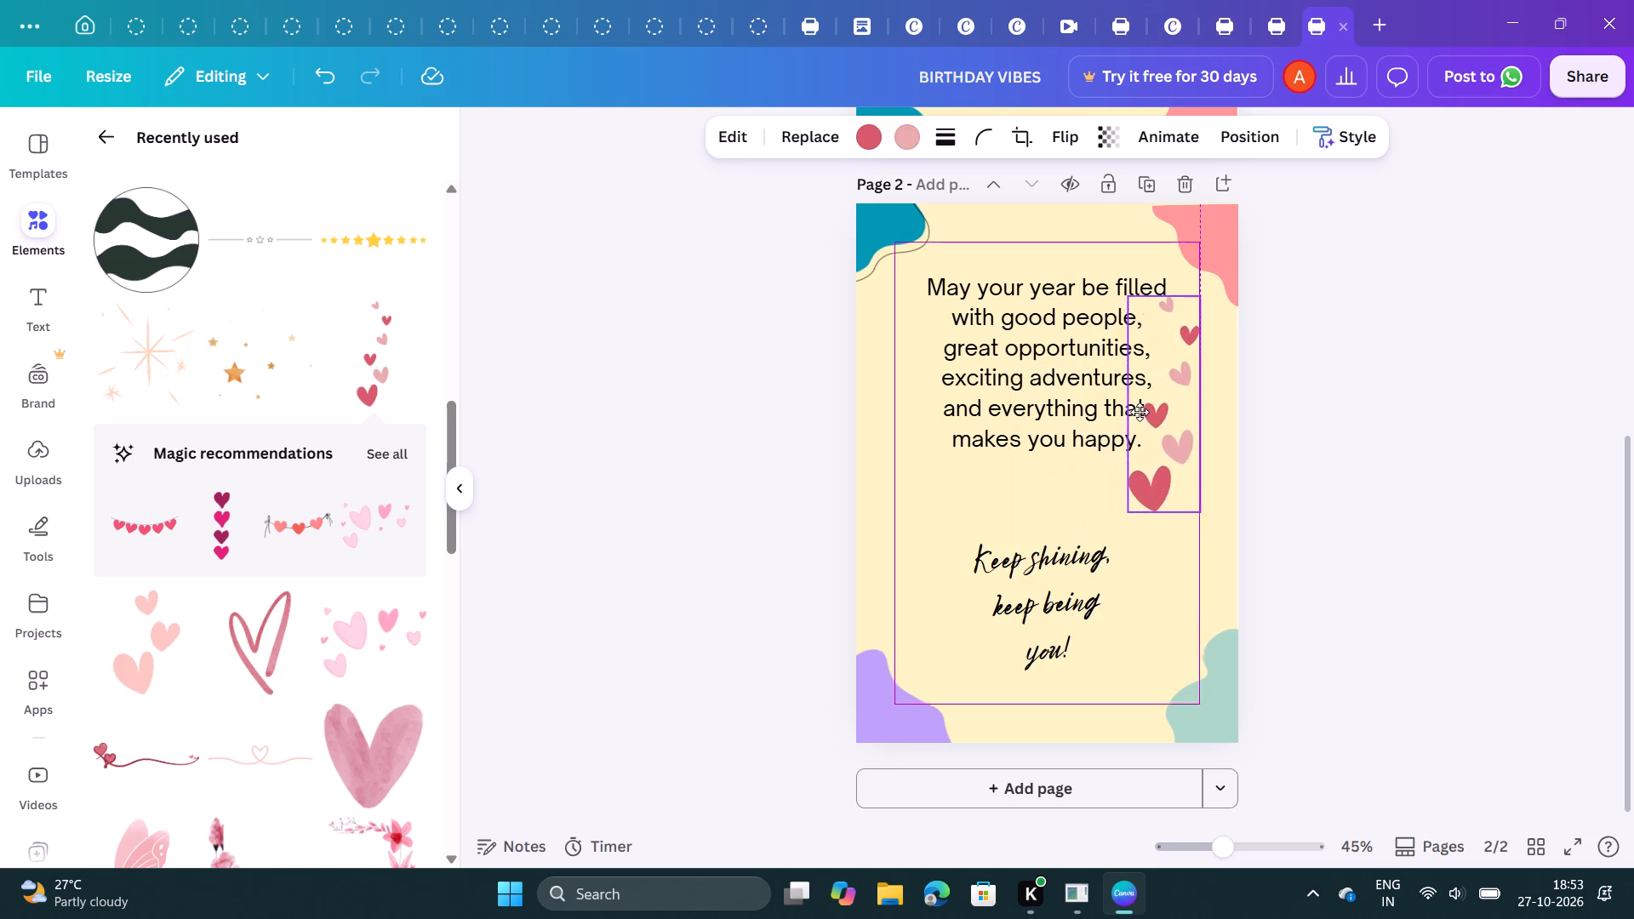
drag(1140, 412, 1159, 500)
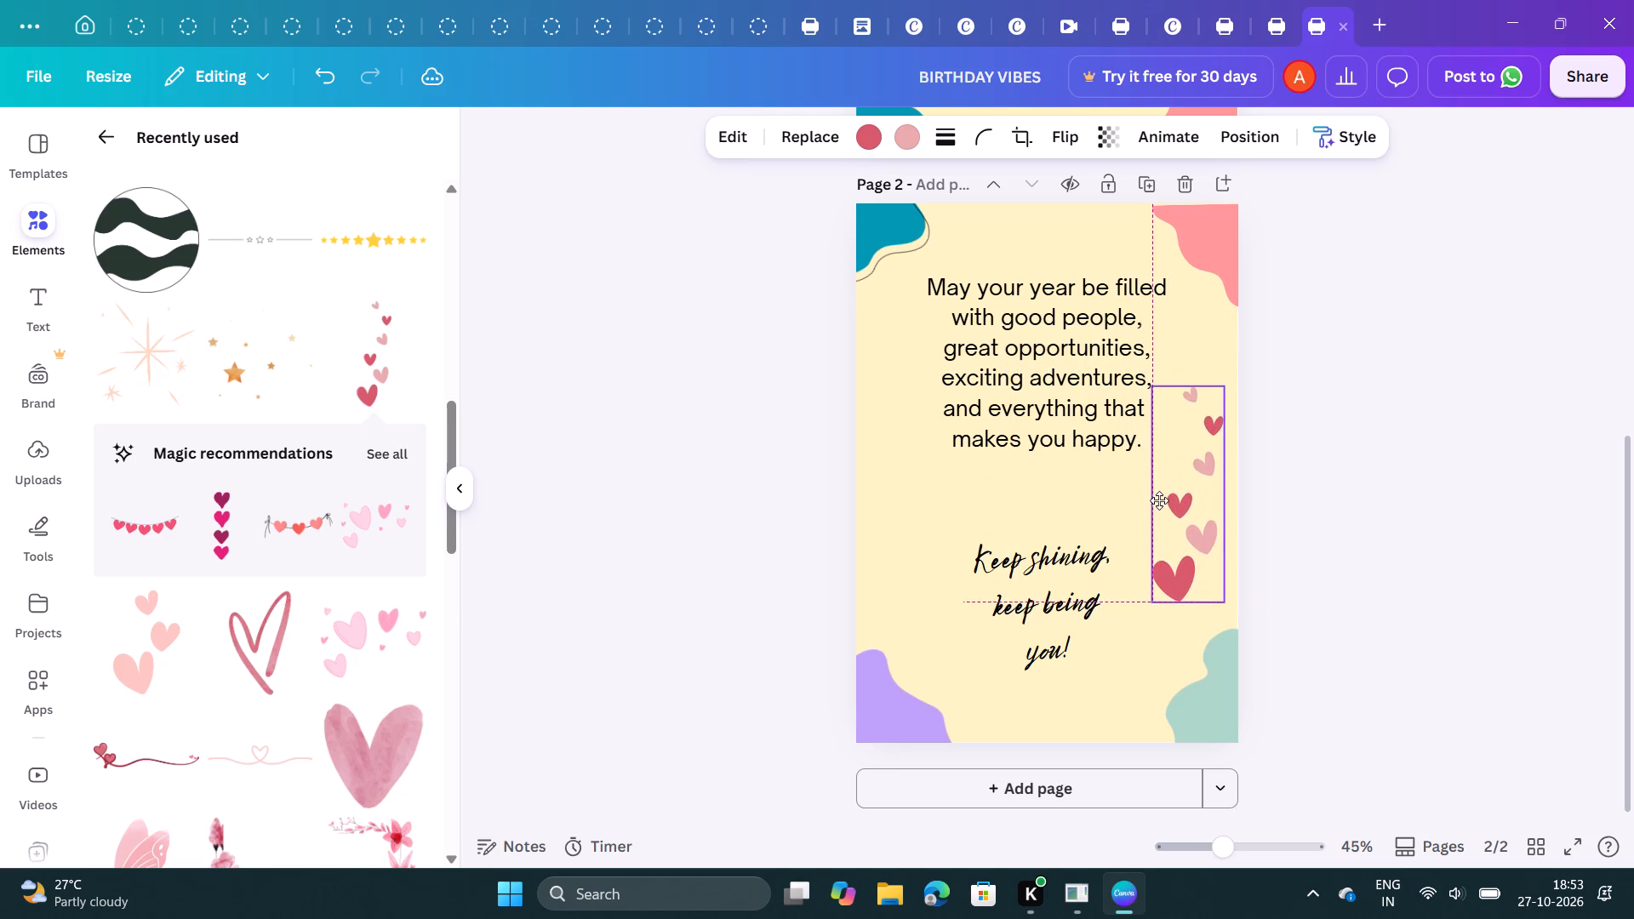
drag(1159, 500, 1153, 518)
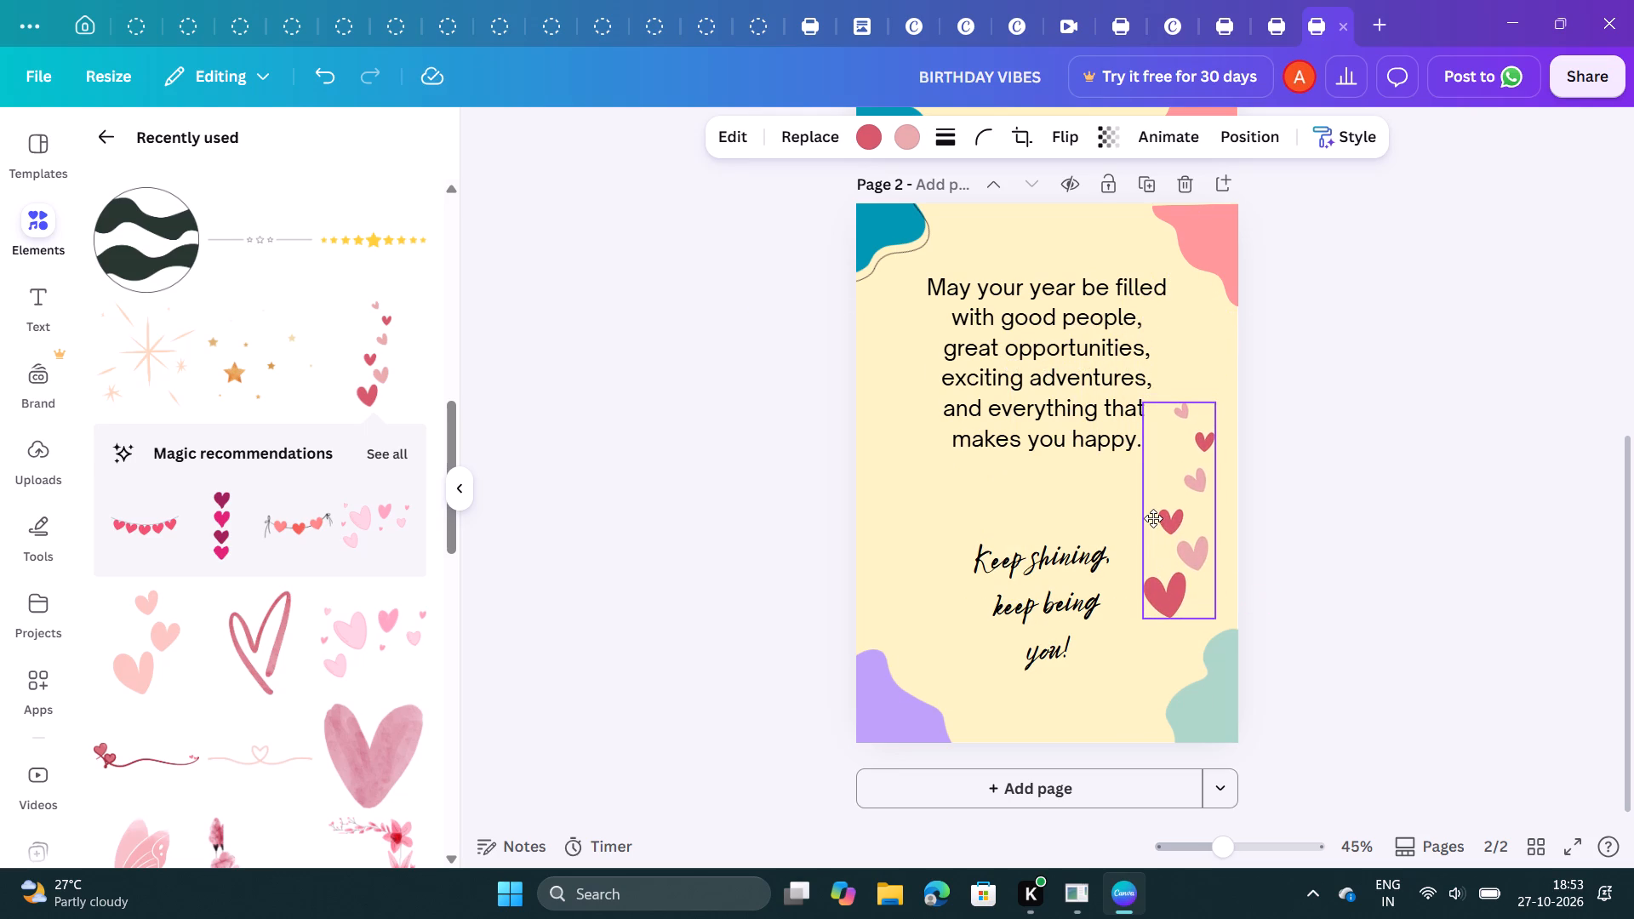
drag(1153, 518, 1151, 524)
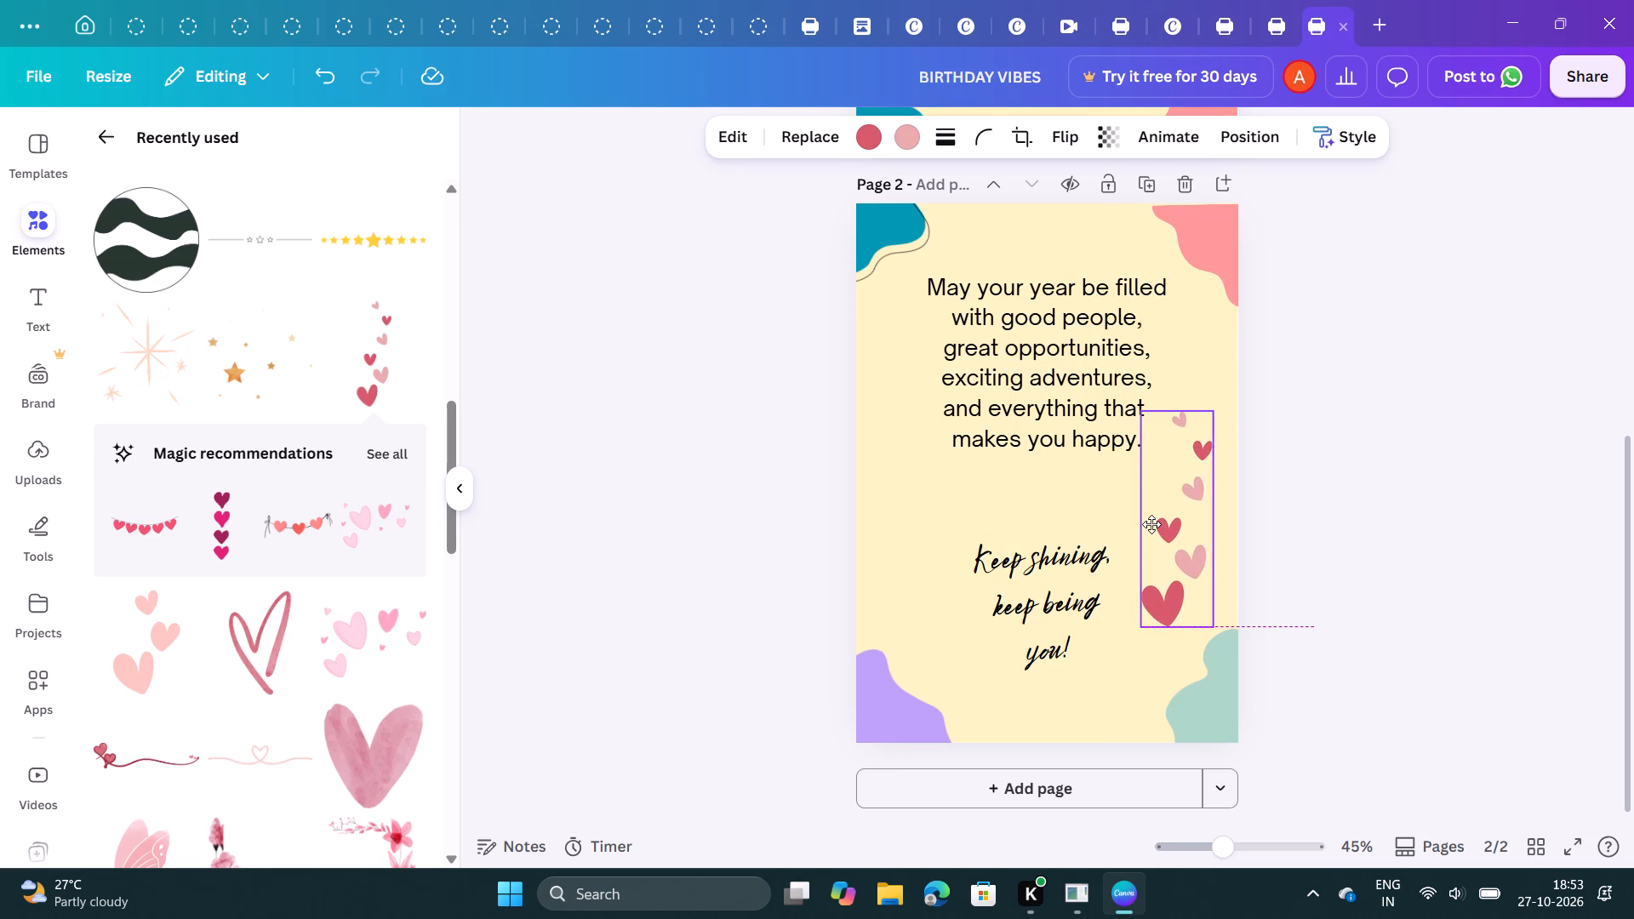
drag(1151, 524, 1149, 527)
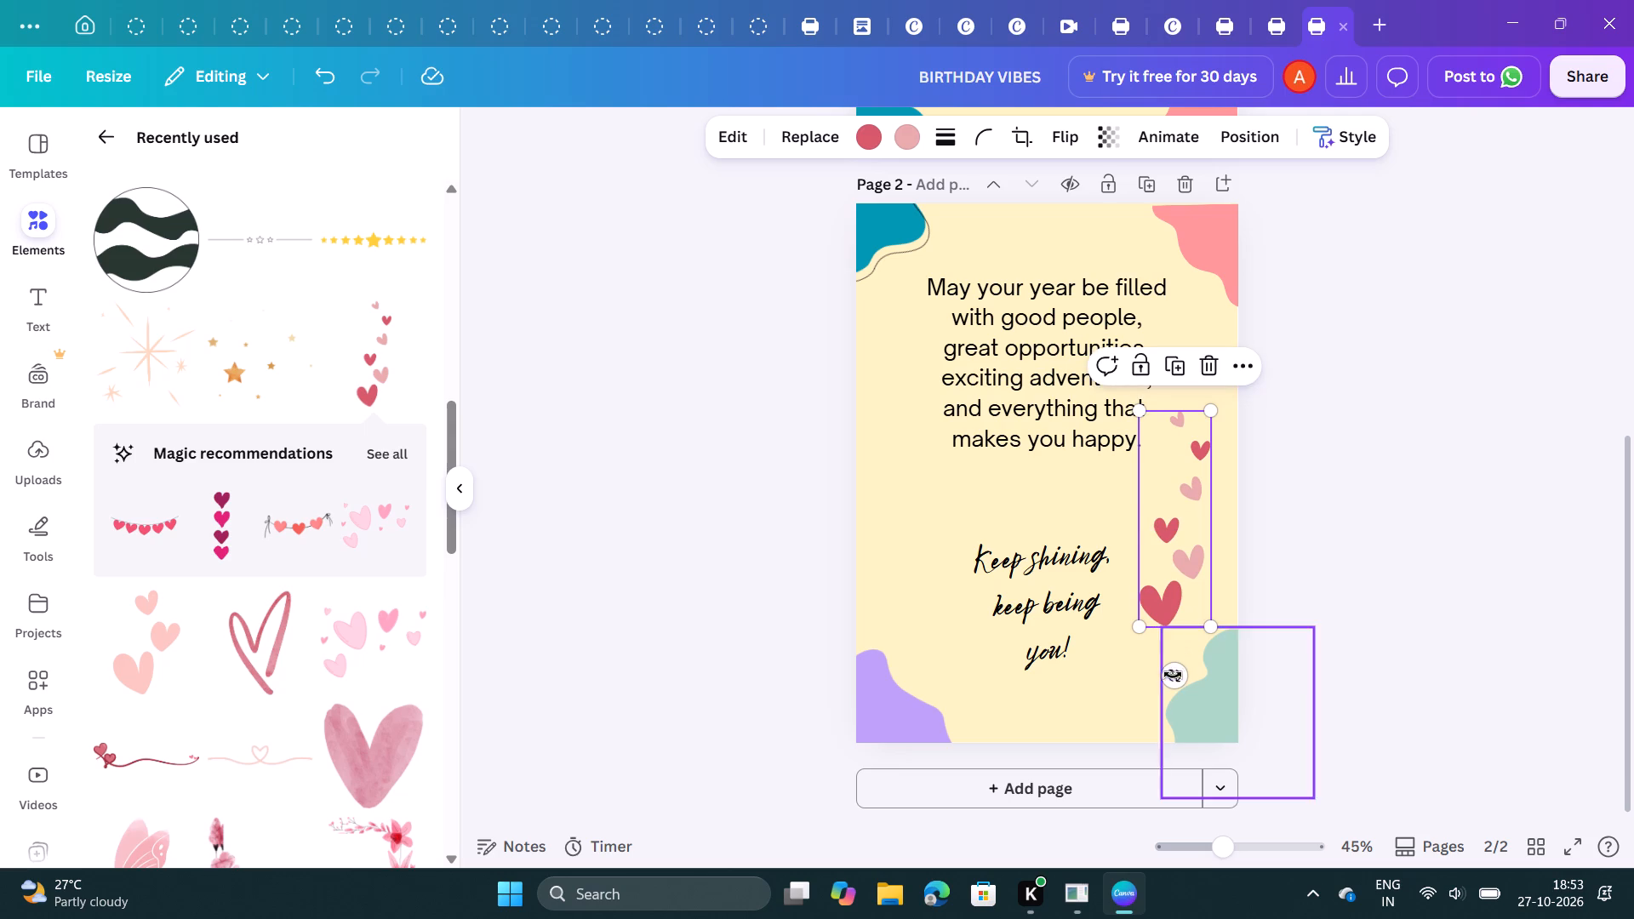
Rotate the hearts trail slightly clockwise so it leans toward the page's right edge.
click(1170, 681)
drag(1170, 681, 1153, 682)
click(1292, 624)
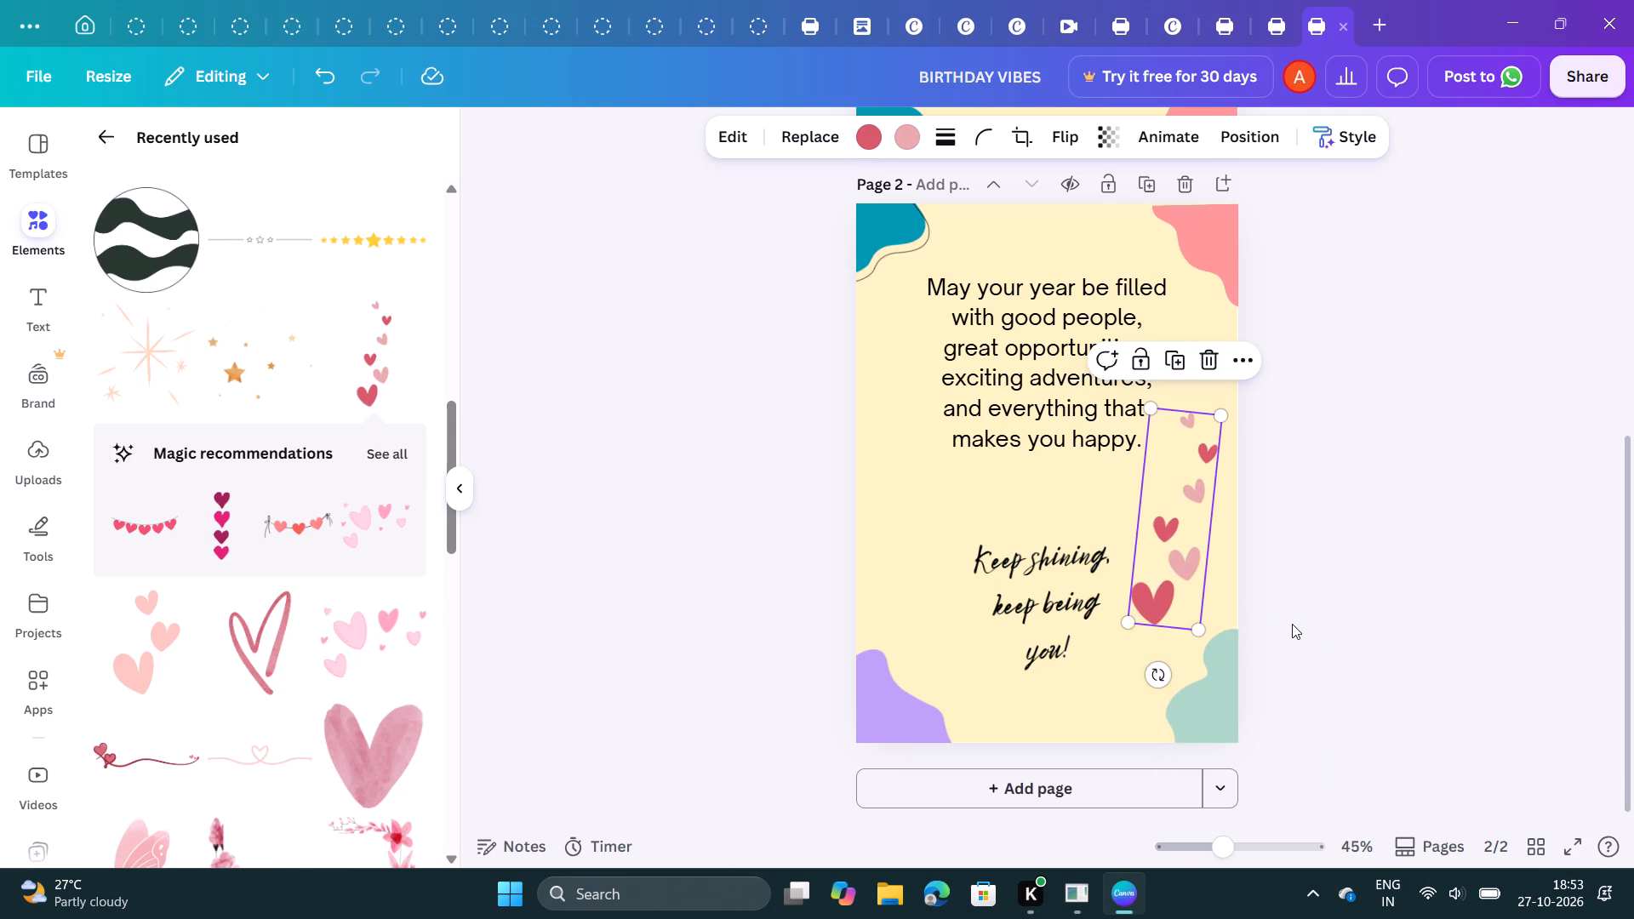
Move the tilted hearts trail slightly up and against page 2's right edge, clear of the message text.
click(1202, 591)
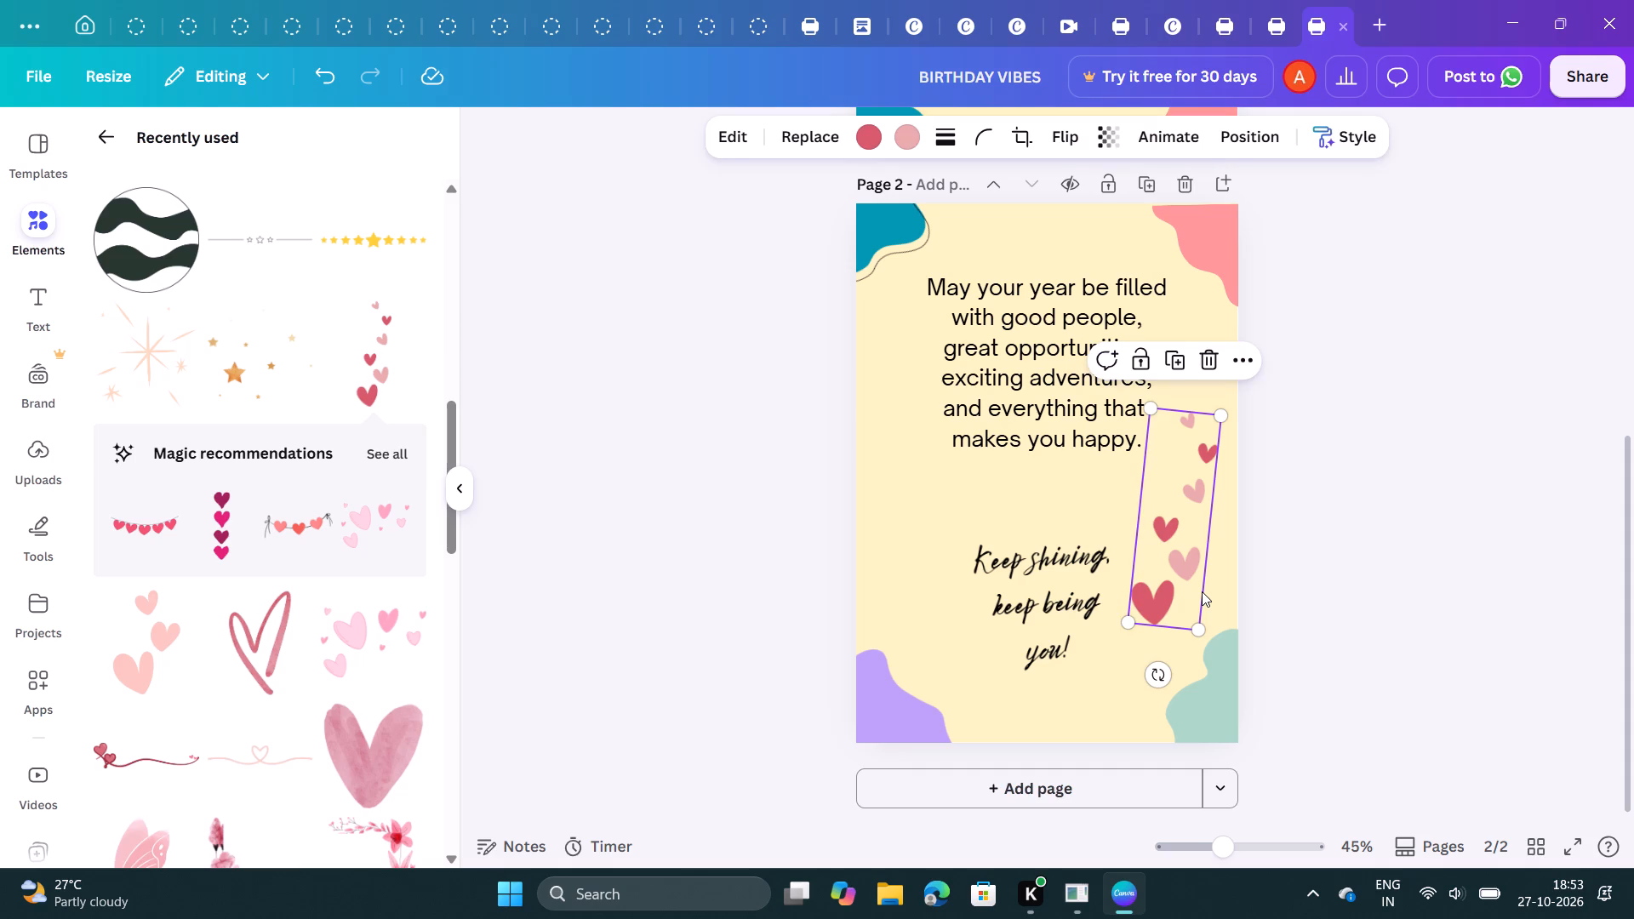
drag(1202, 591, 1200, 579)
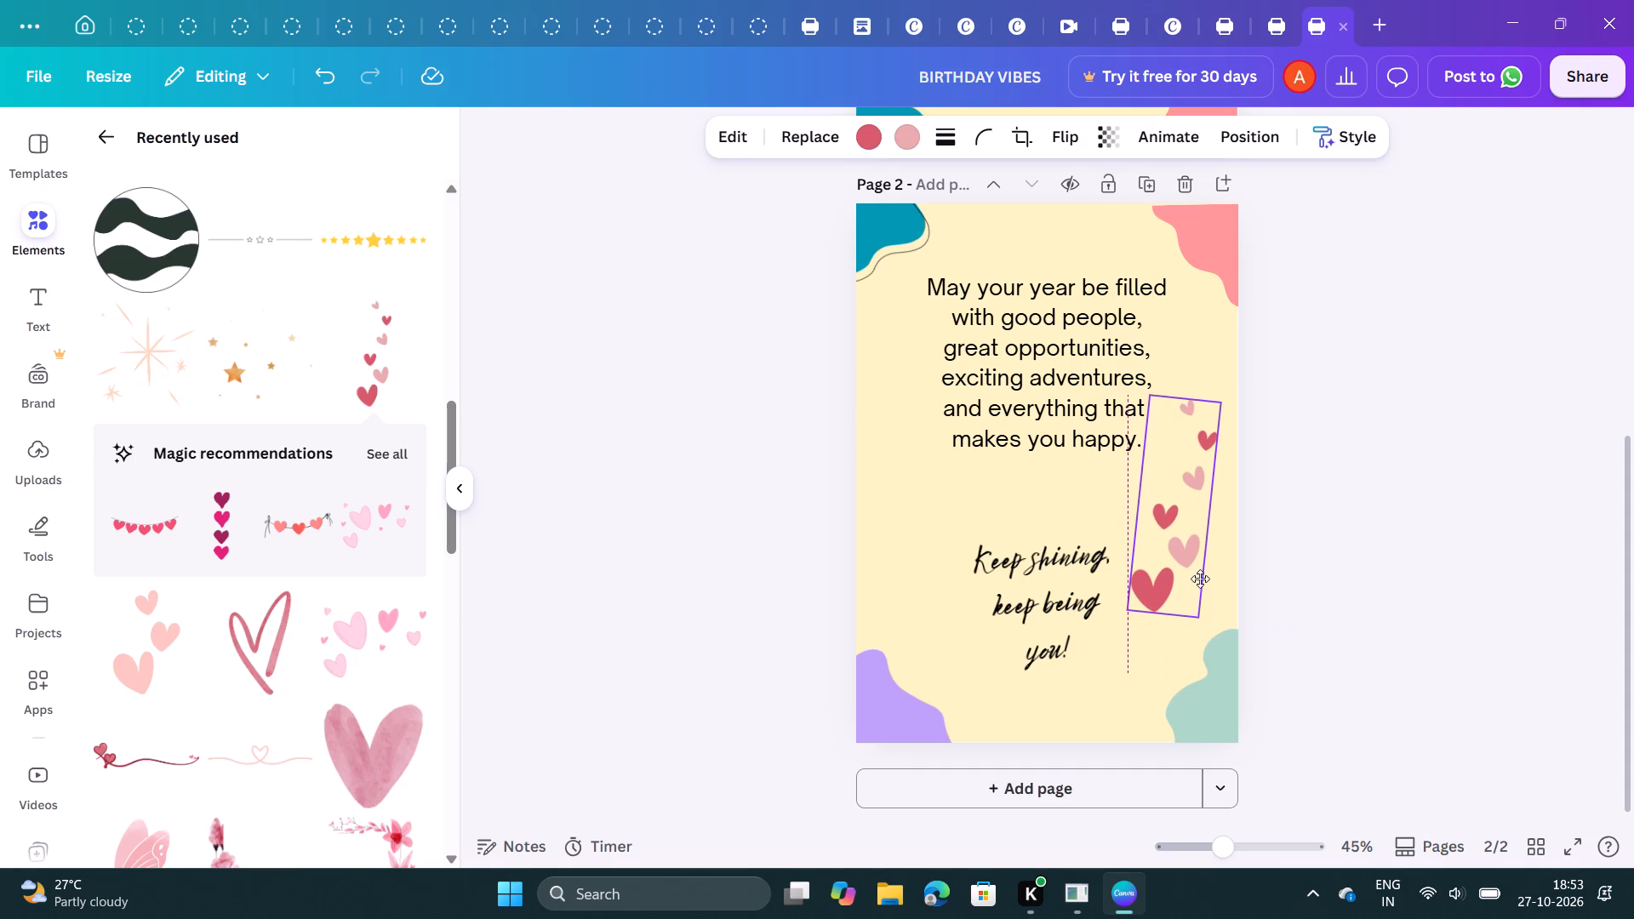
drag(1200, 579, 1206, 579)
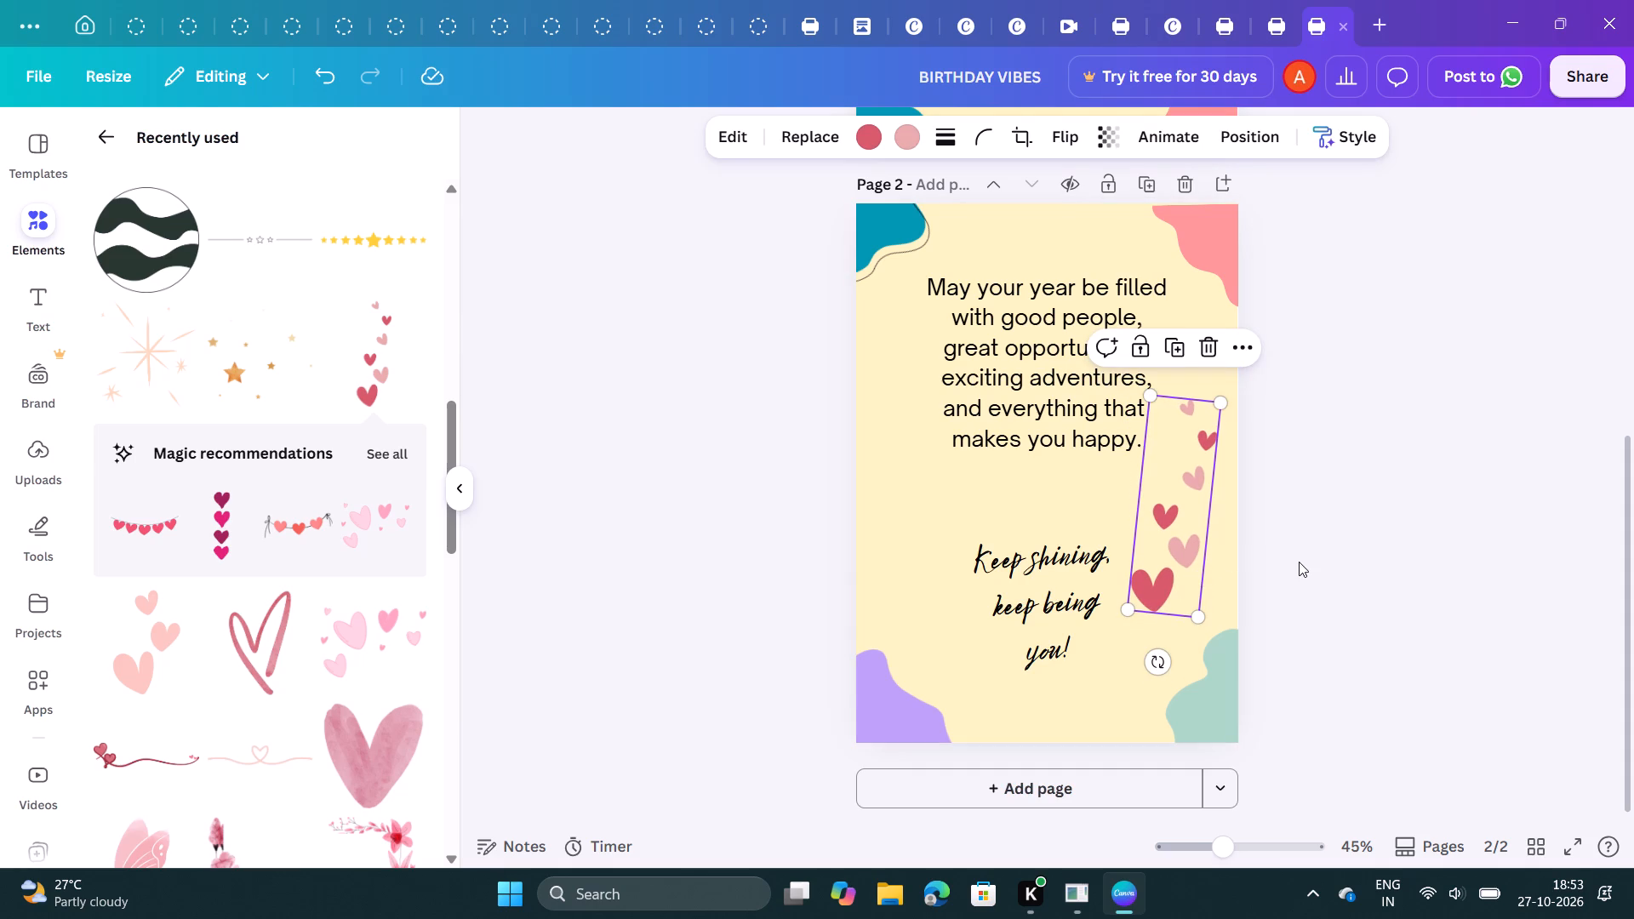
click(1191, 568)
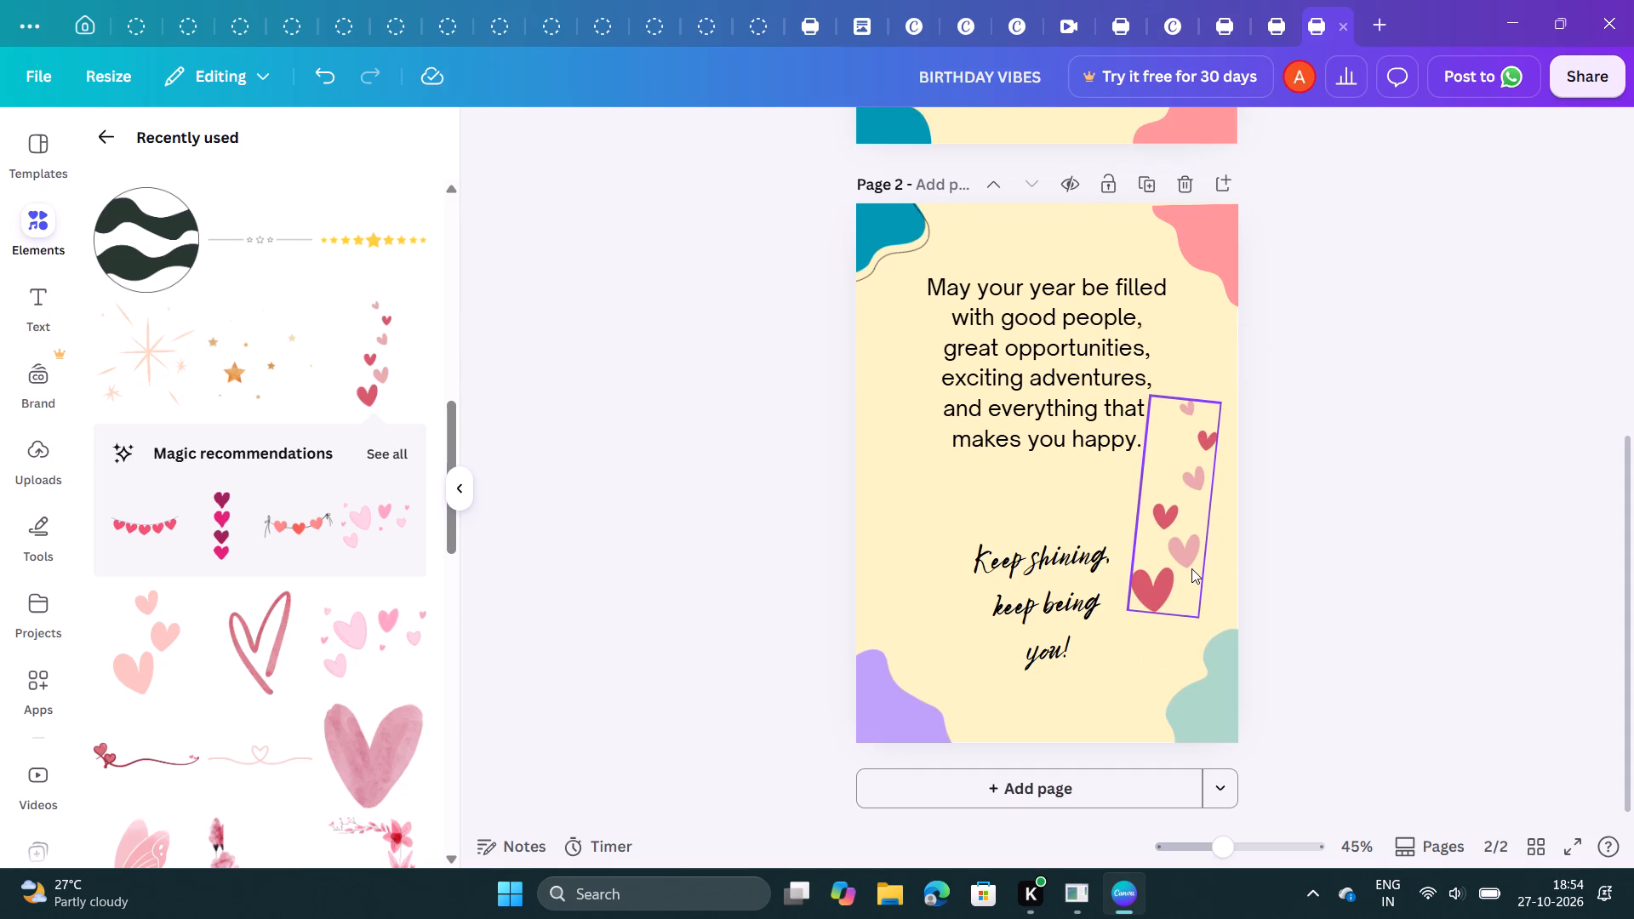
click(1191, 568)
drag(1191, 568, 1199, 568)
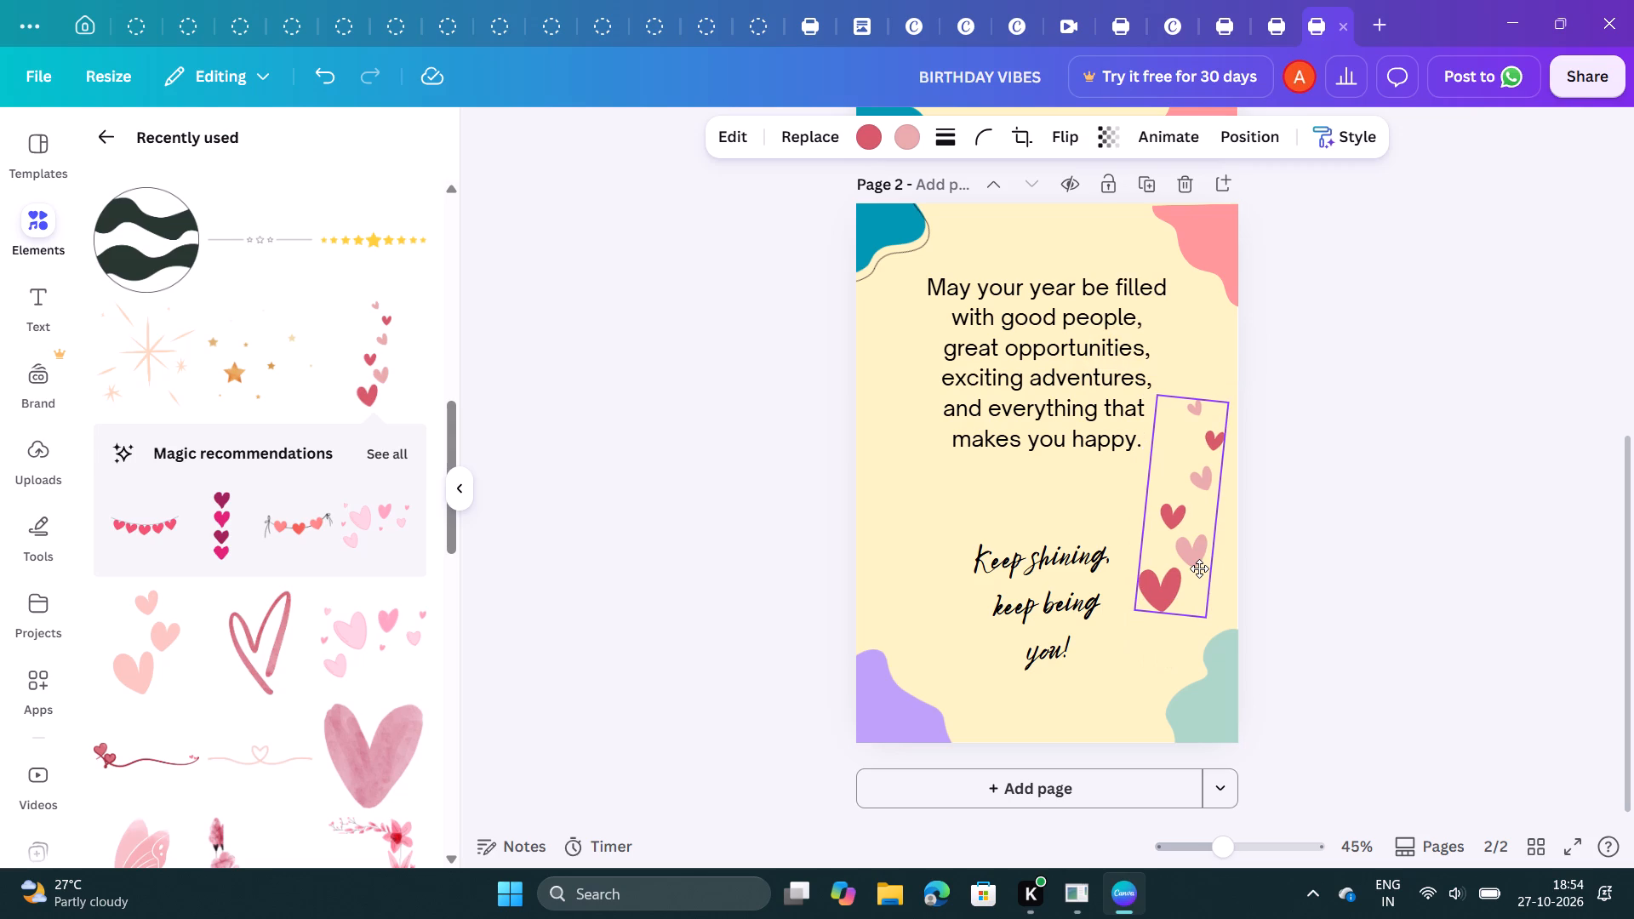
drag(1199, 568, 1197, 562)
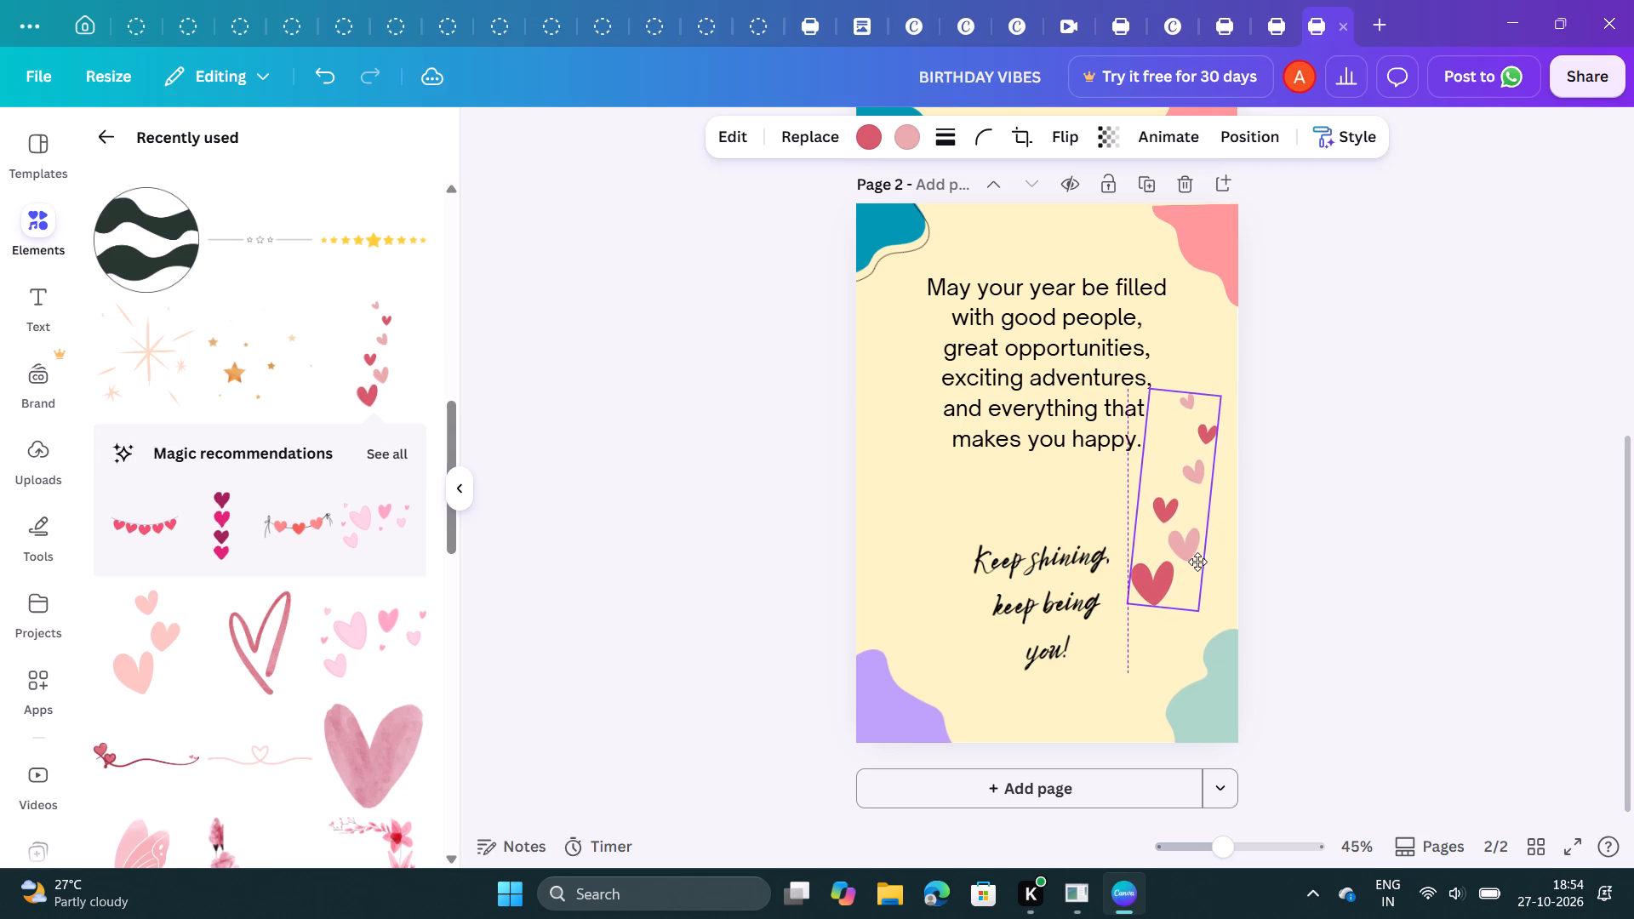
drag(1197, 562, 1203, 562)
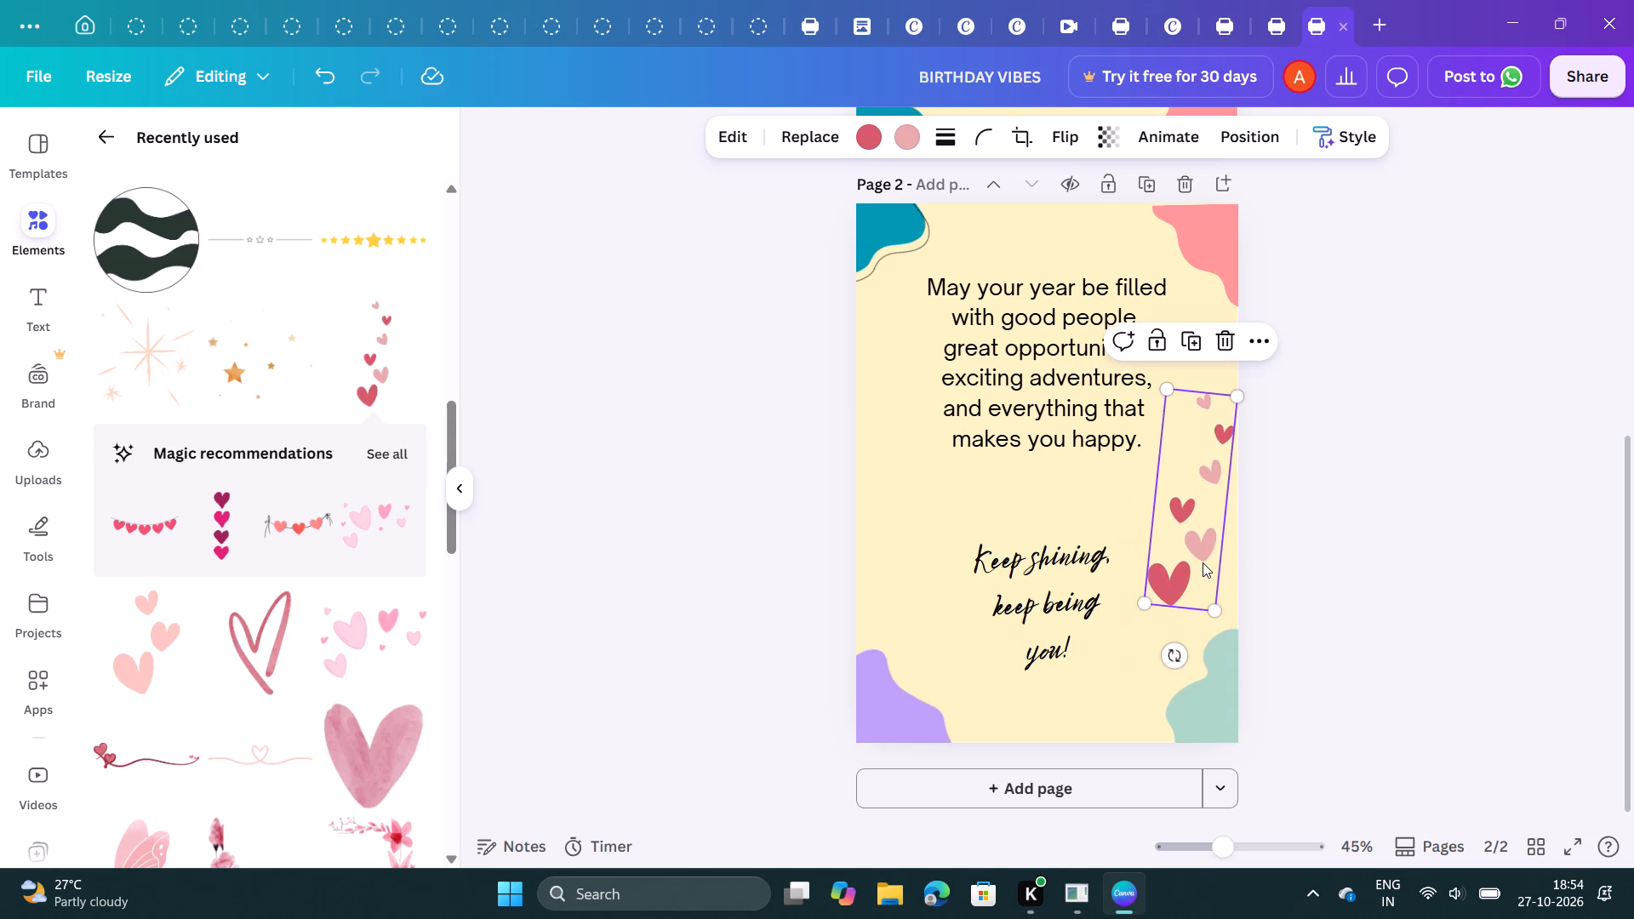
click(1272, 530)
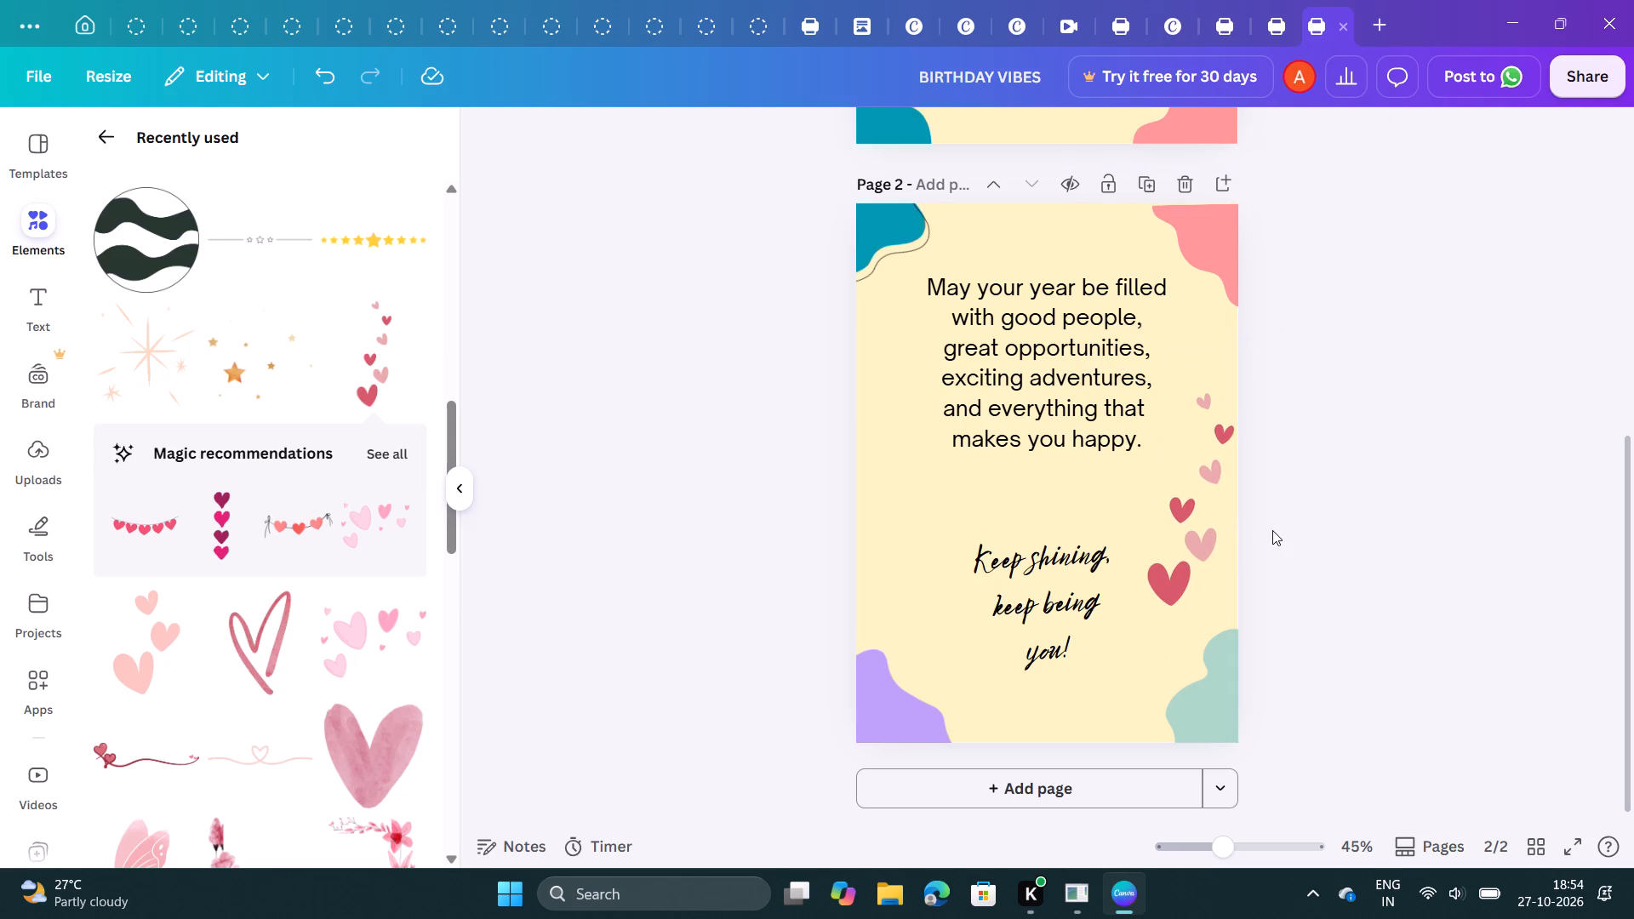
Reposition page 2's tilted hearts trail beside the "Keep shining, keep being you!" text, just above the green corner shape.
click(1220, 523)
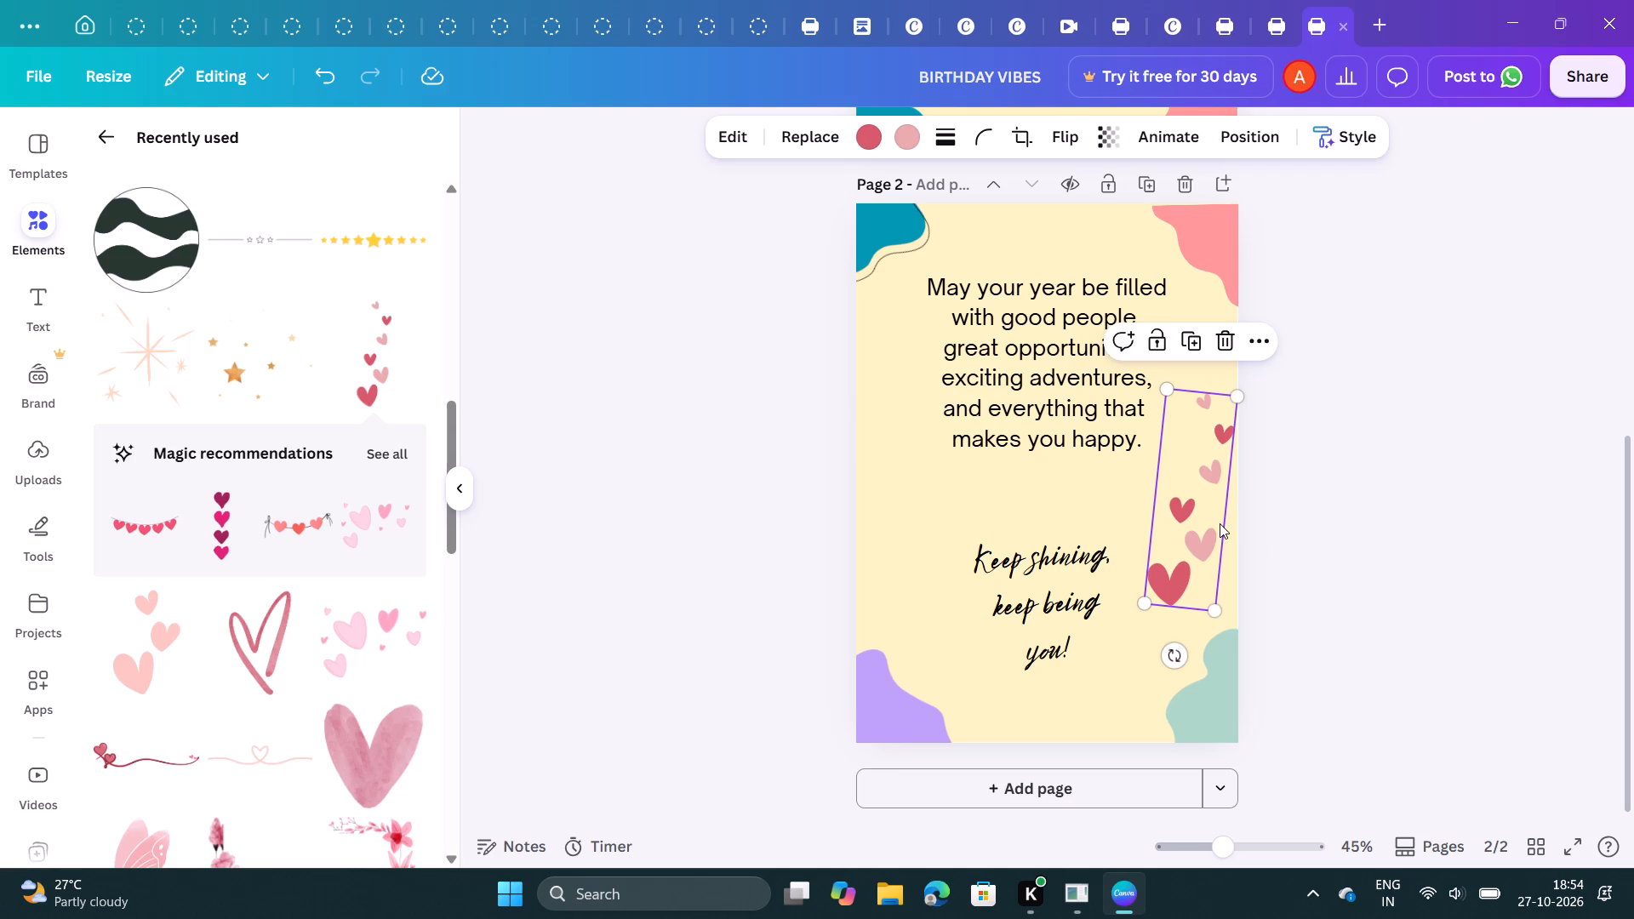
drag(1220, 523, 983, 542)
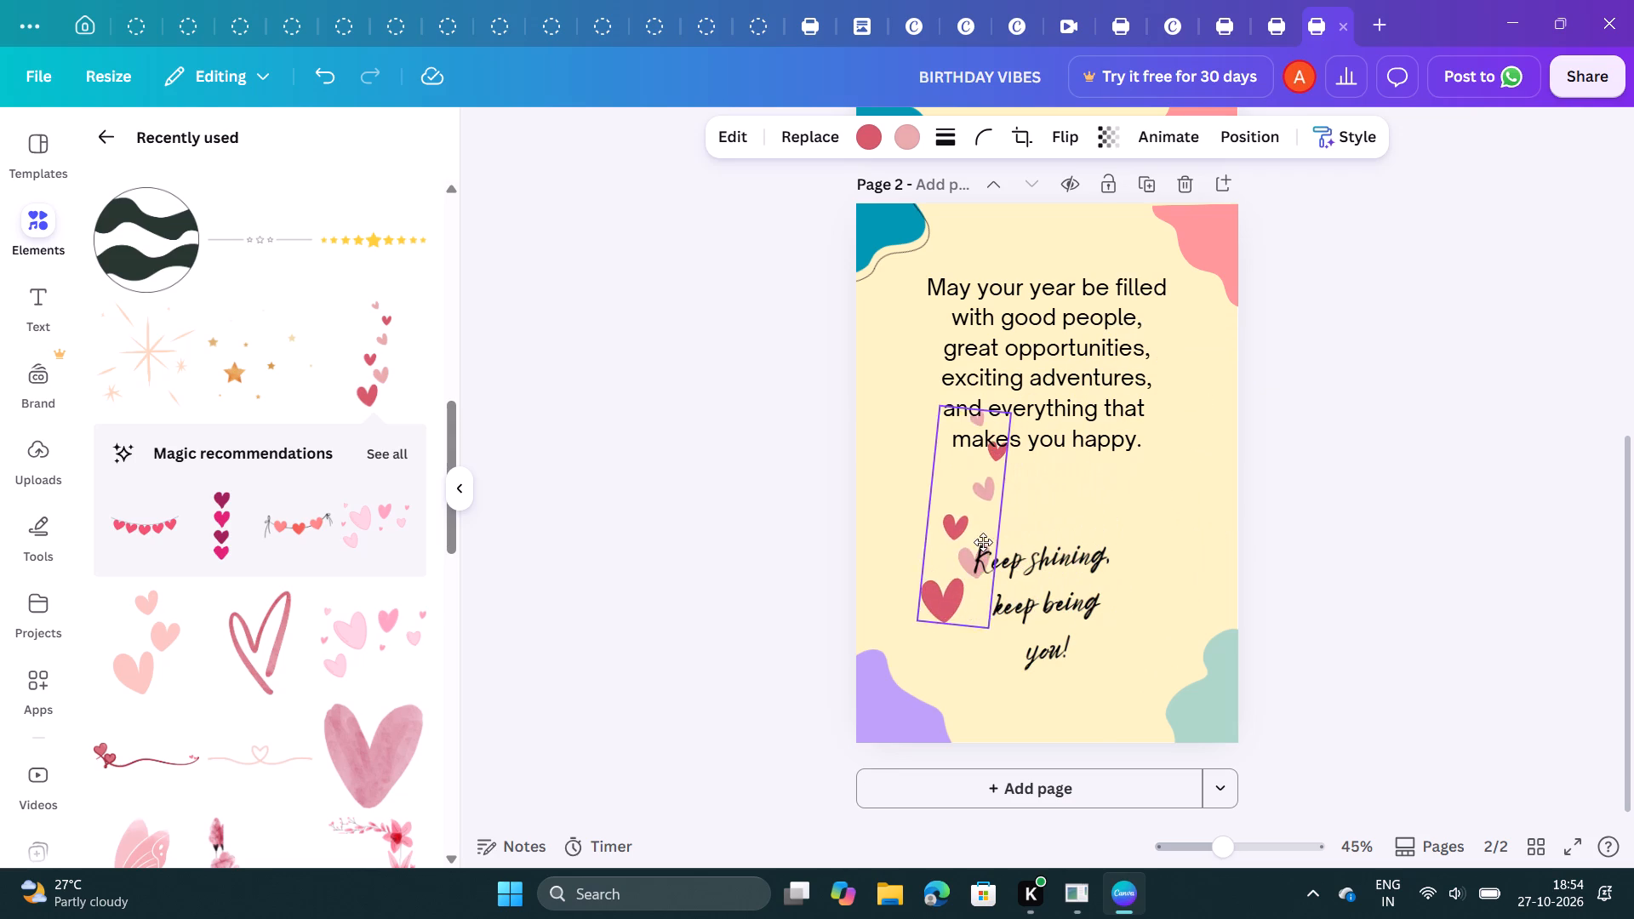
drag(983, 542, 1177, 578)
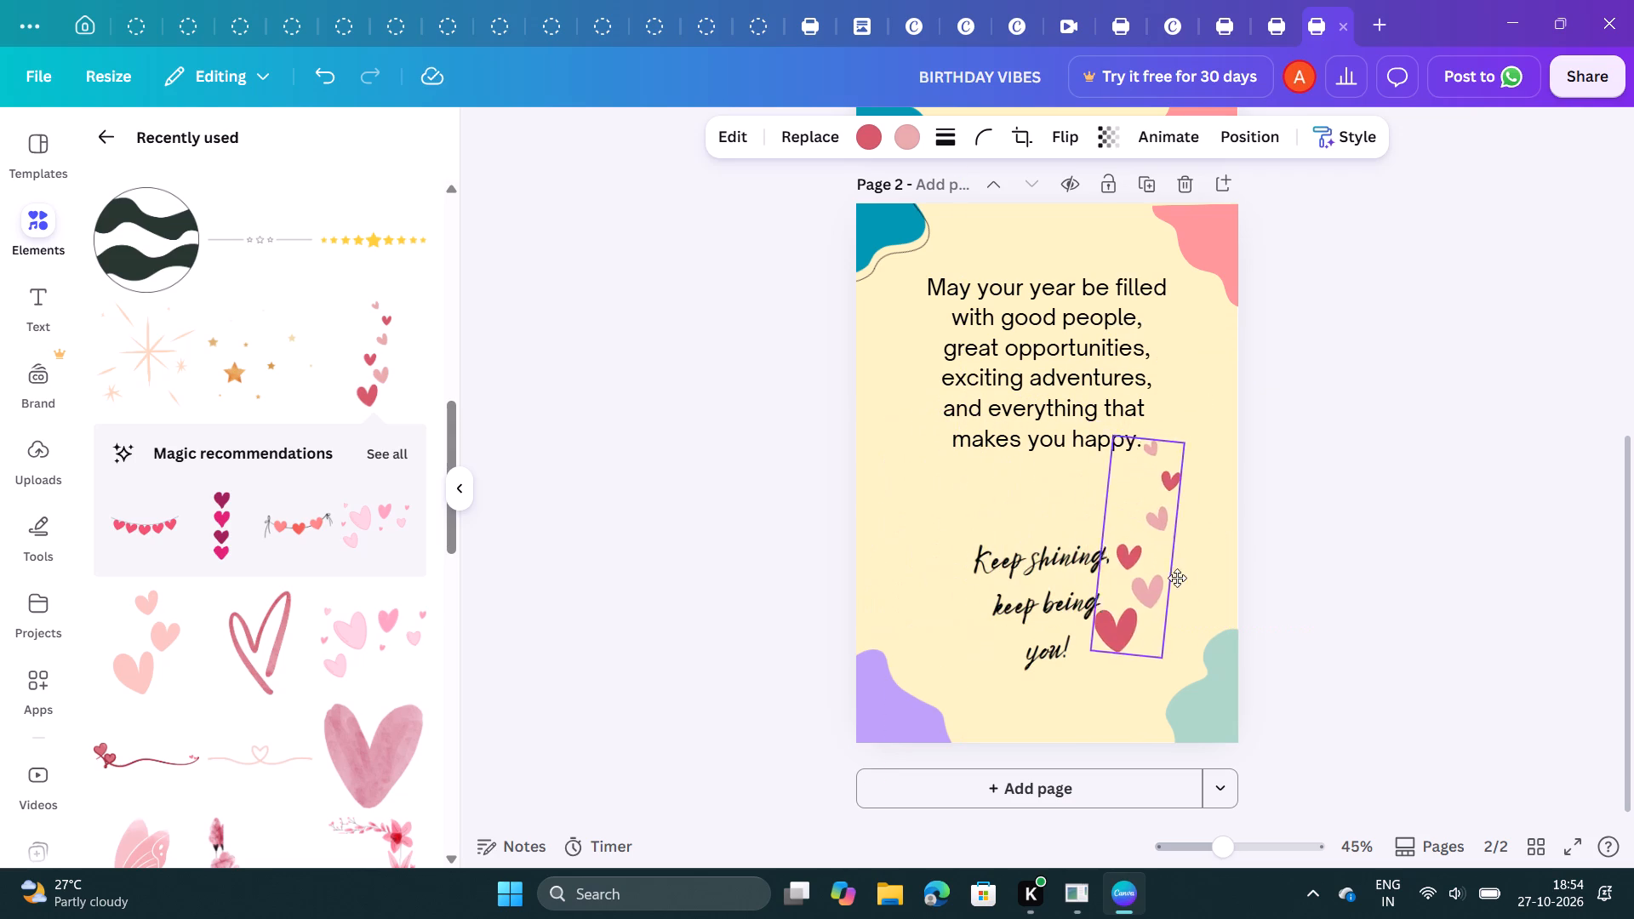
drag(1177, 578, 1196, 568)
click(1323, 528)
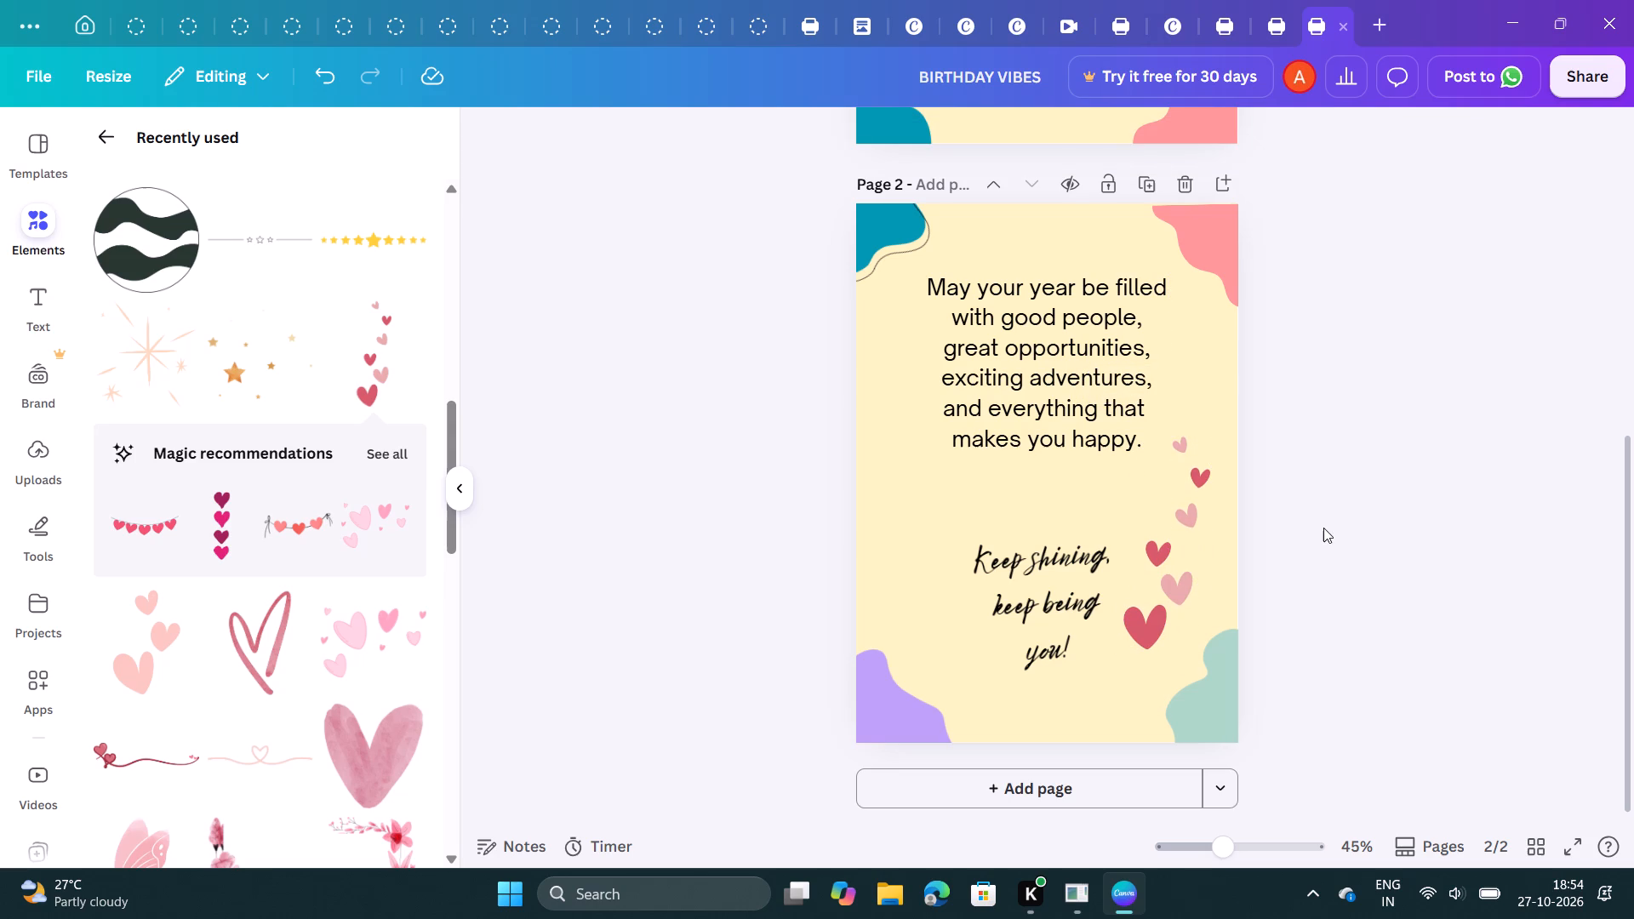
Delete the tilted hearts trail from page 2.
click(1188, 518)
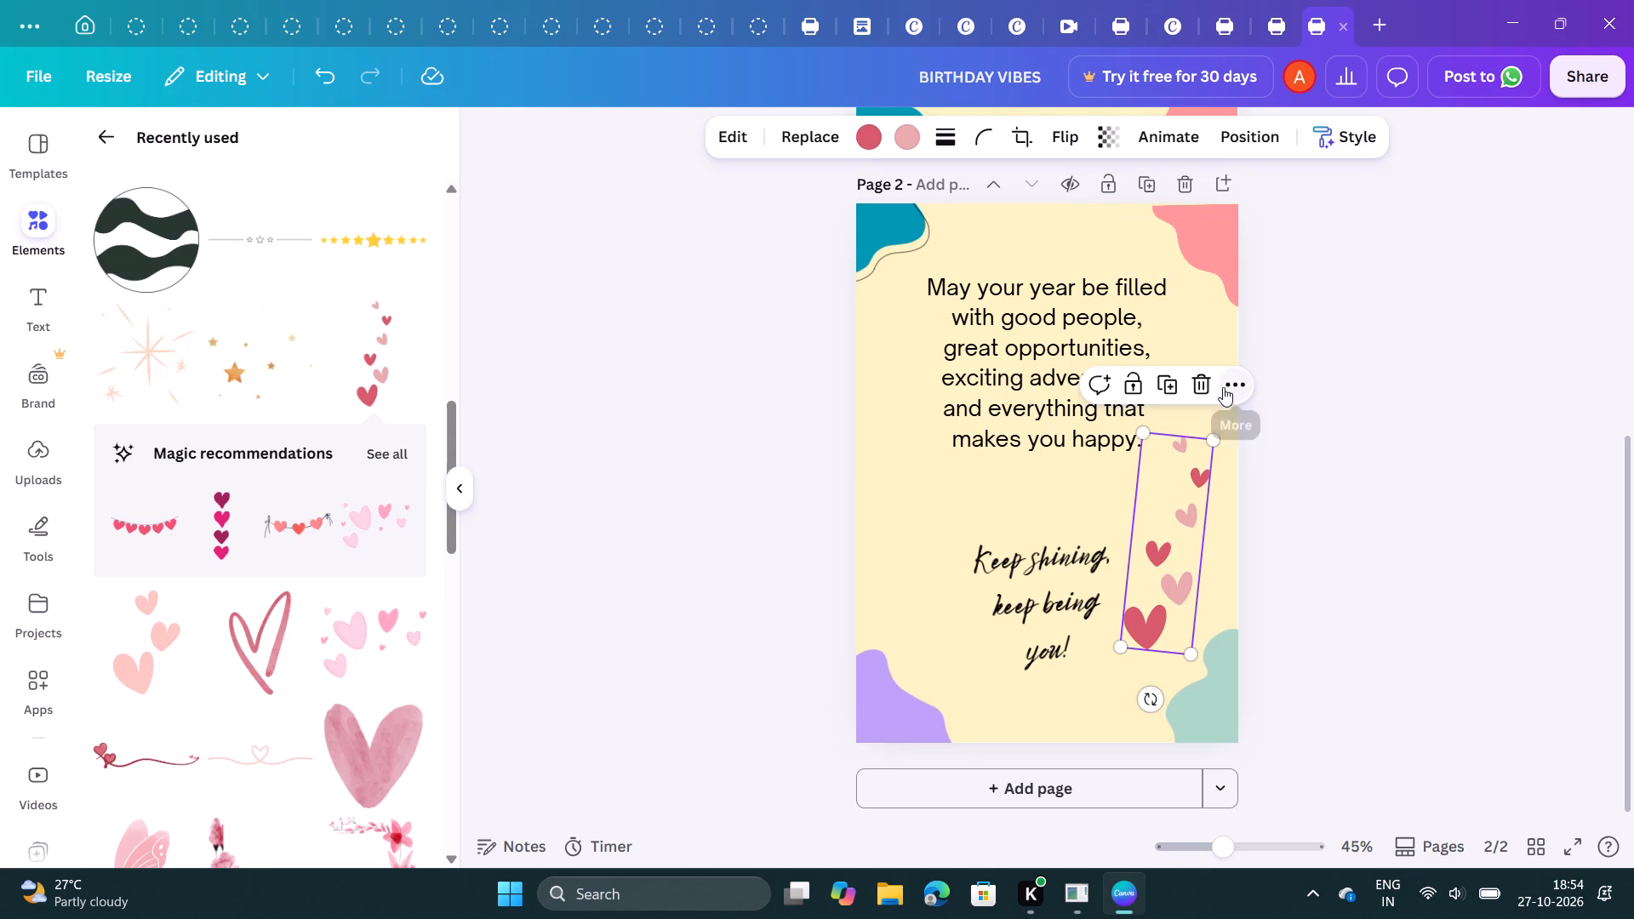
click(1203, 378)
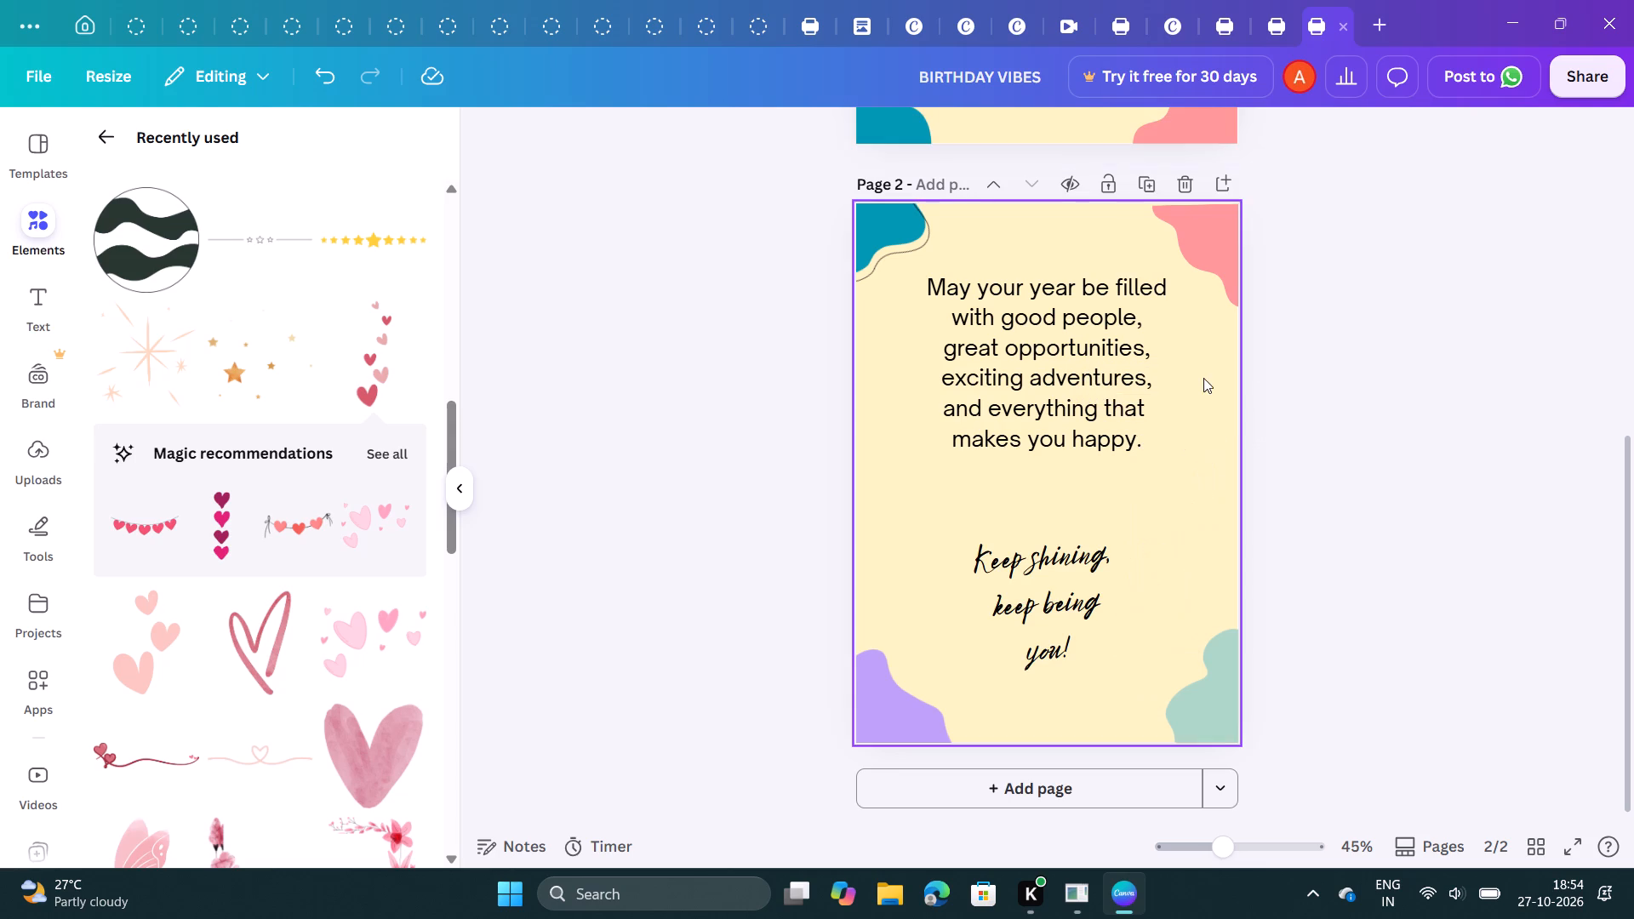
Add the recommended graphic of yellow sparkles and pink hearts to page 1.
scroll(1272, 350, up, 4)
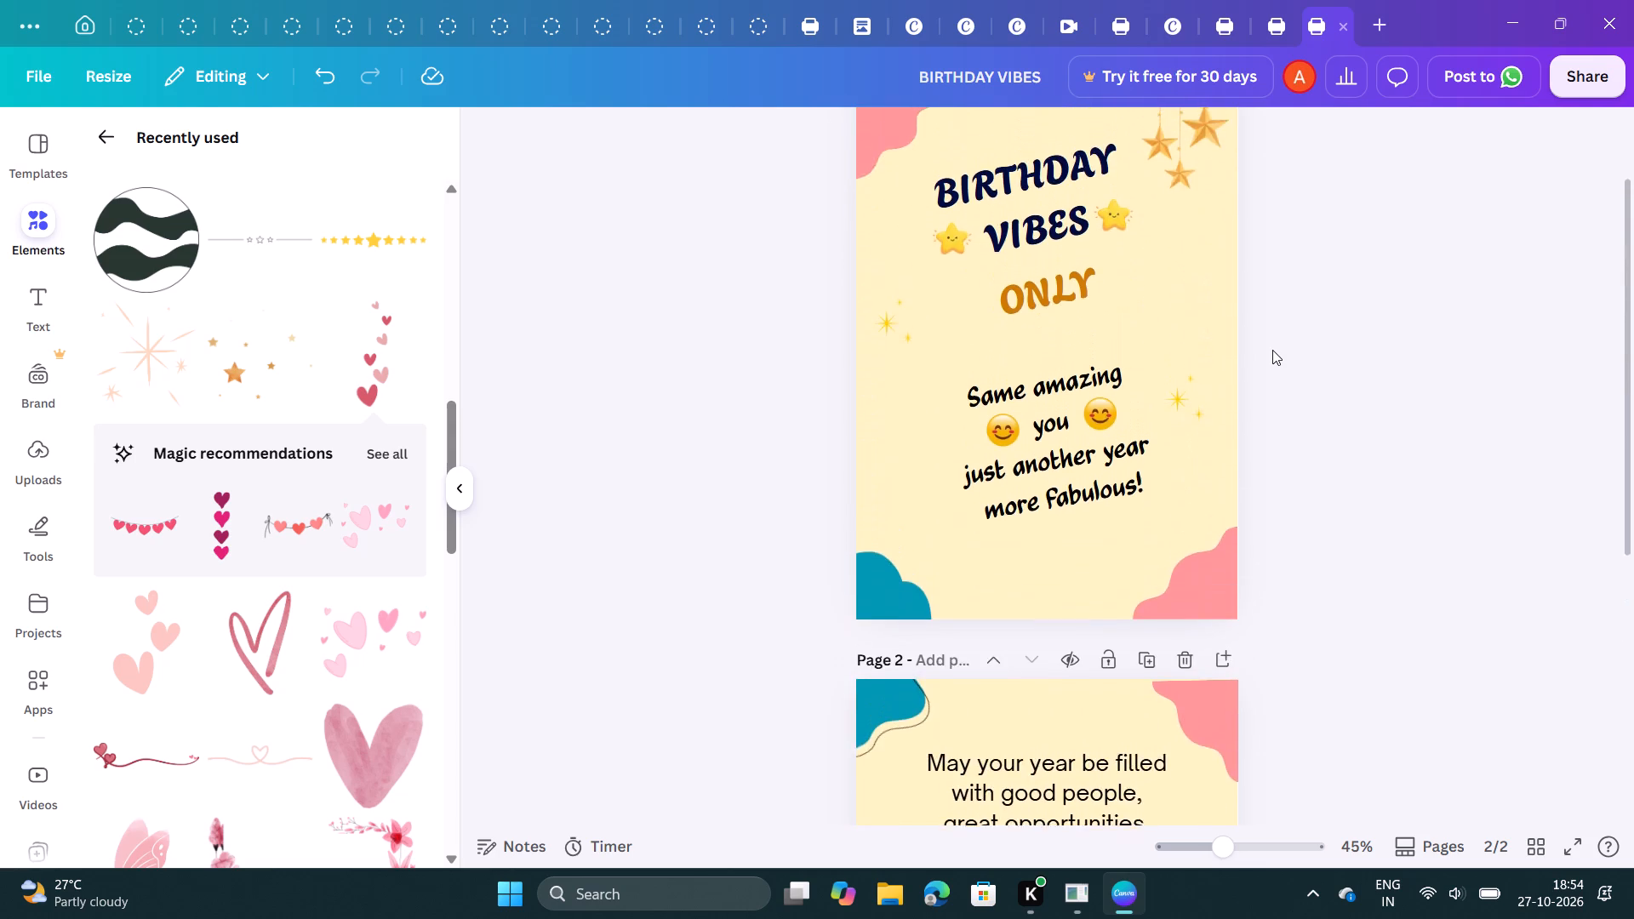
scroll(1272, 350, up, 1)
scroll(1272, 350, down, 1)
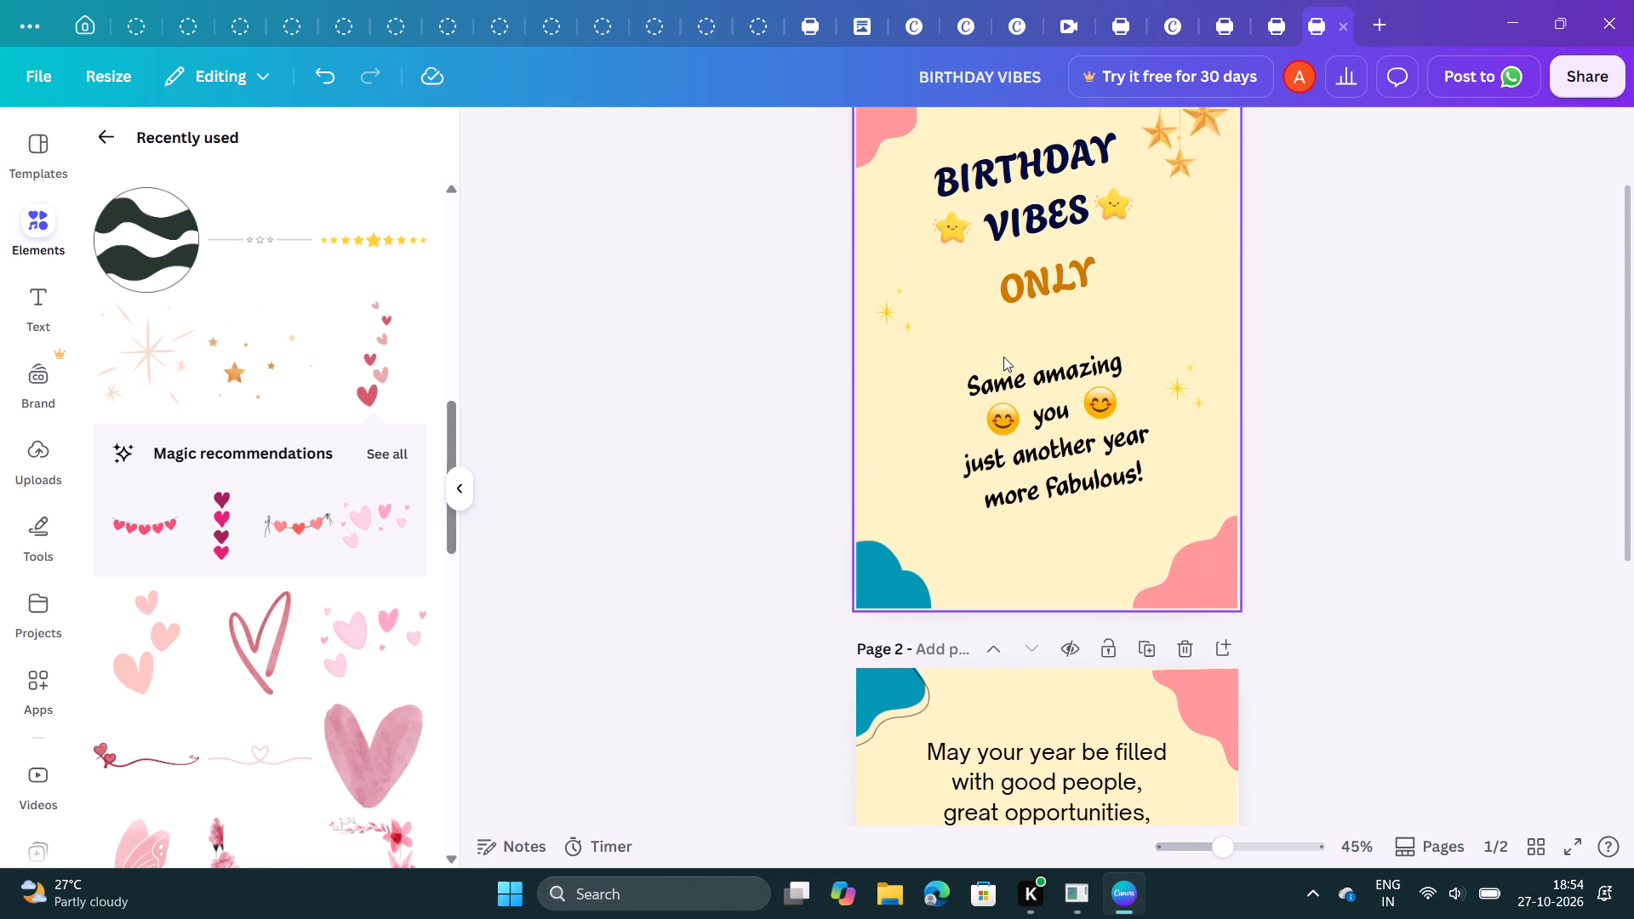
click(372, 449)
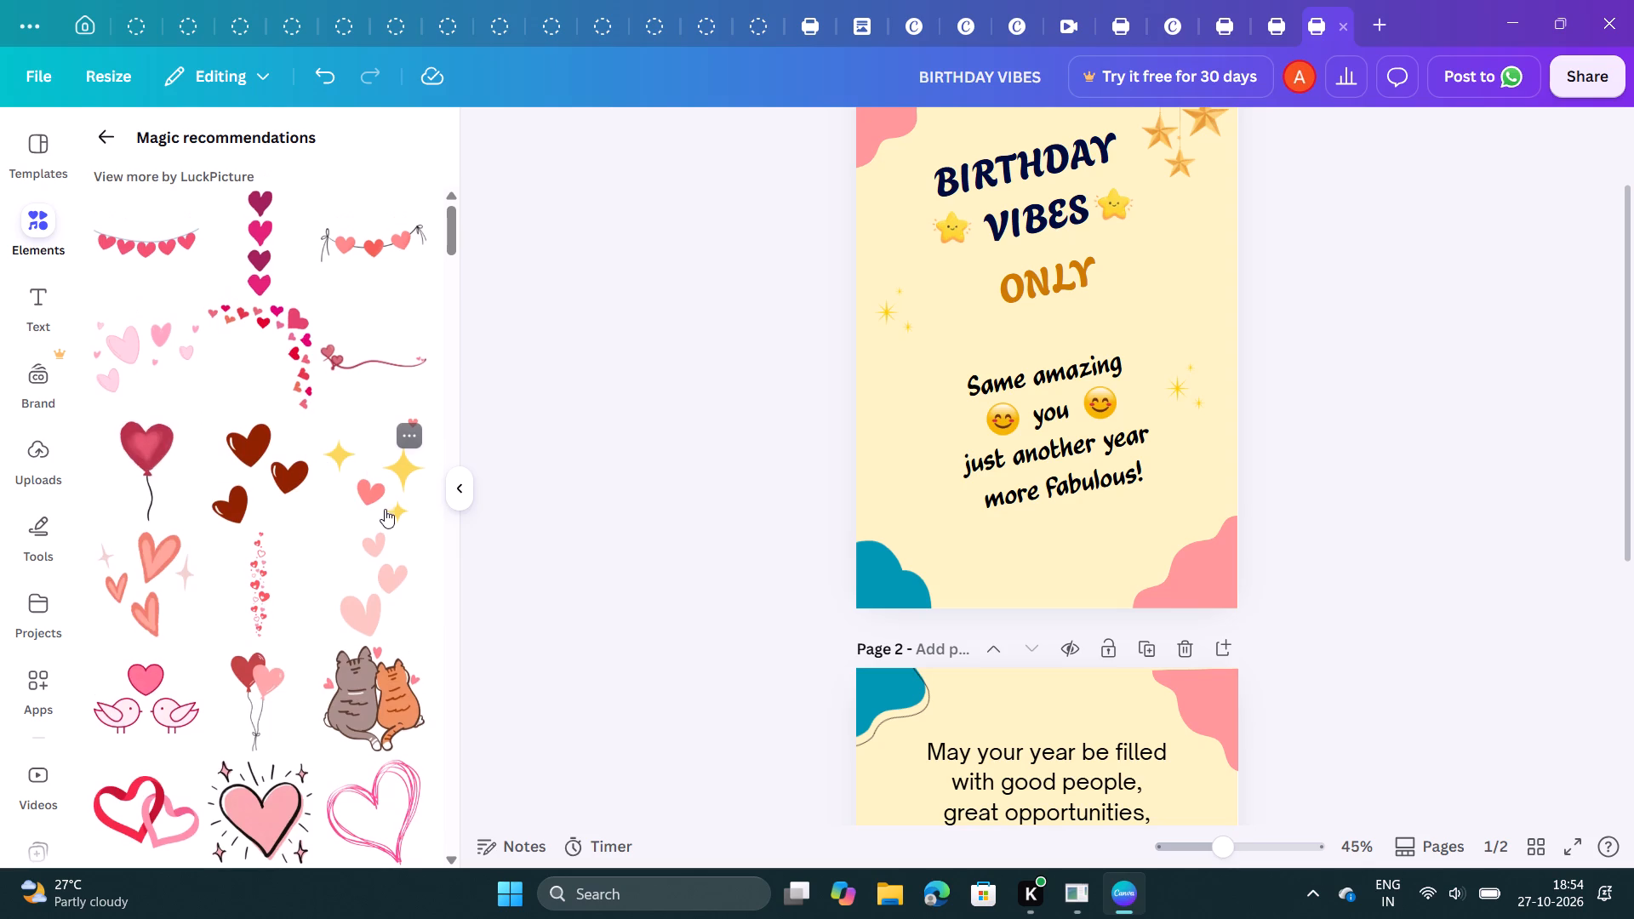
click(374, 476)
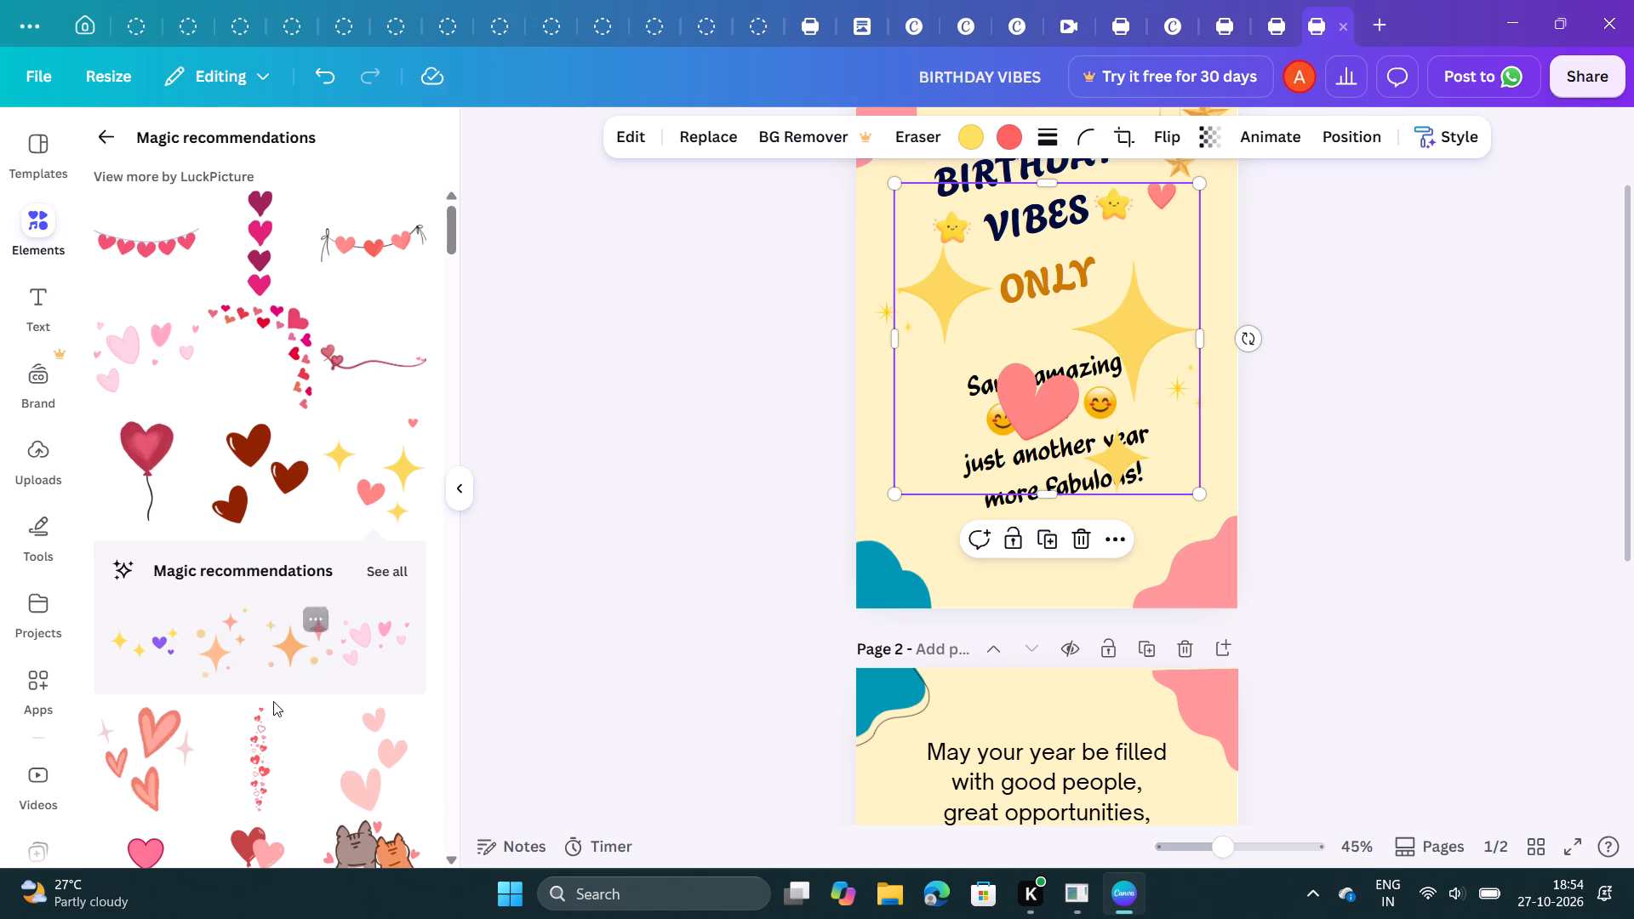
Browse the recommended heart graphics for another decoration that suits the card.
scroll(273, 701, down, 4)
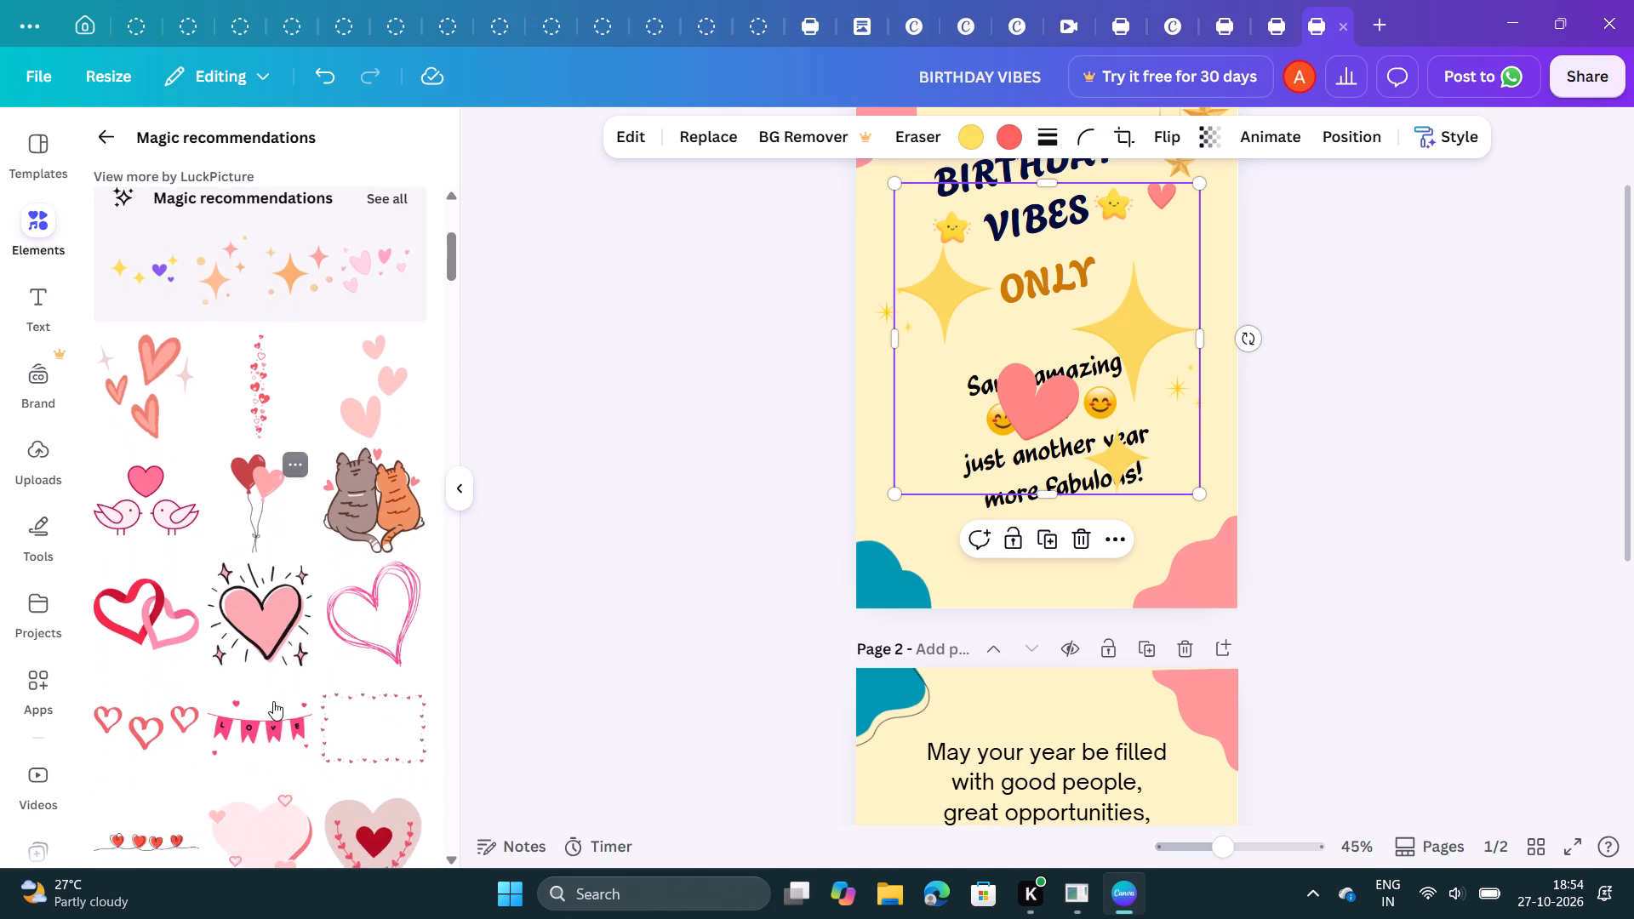
scroll(273, 701, down, 5)
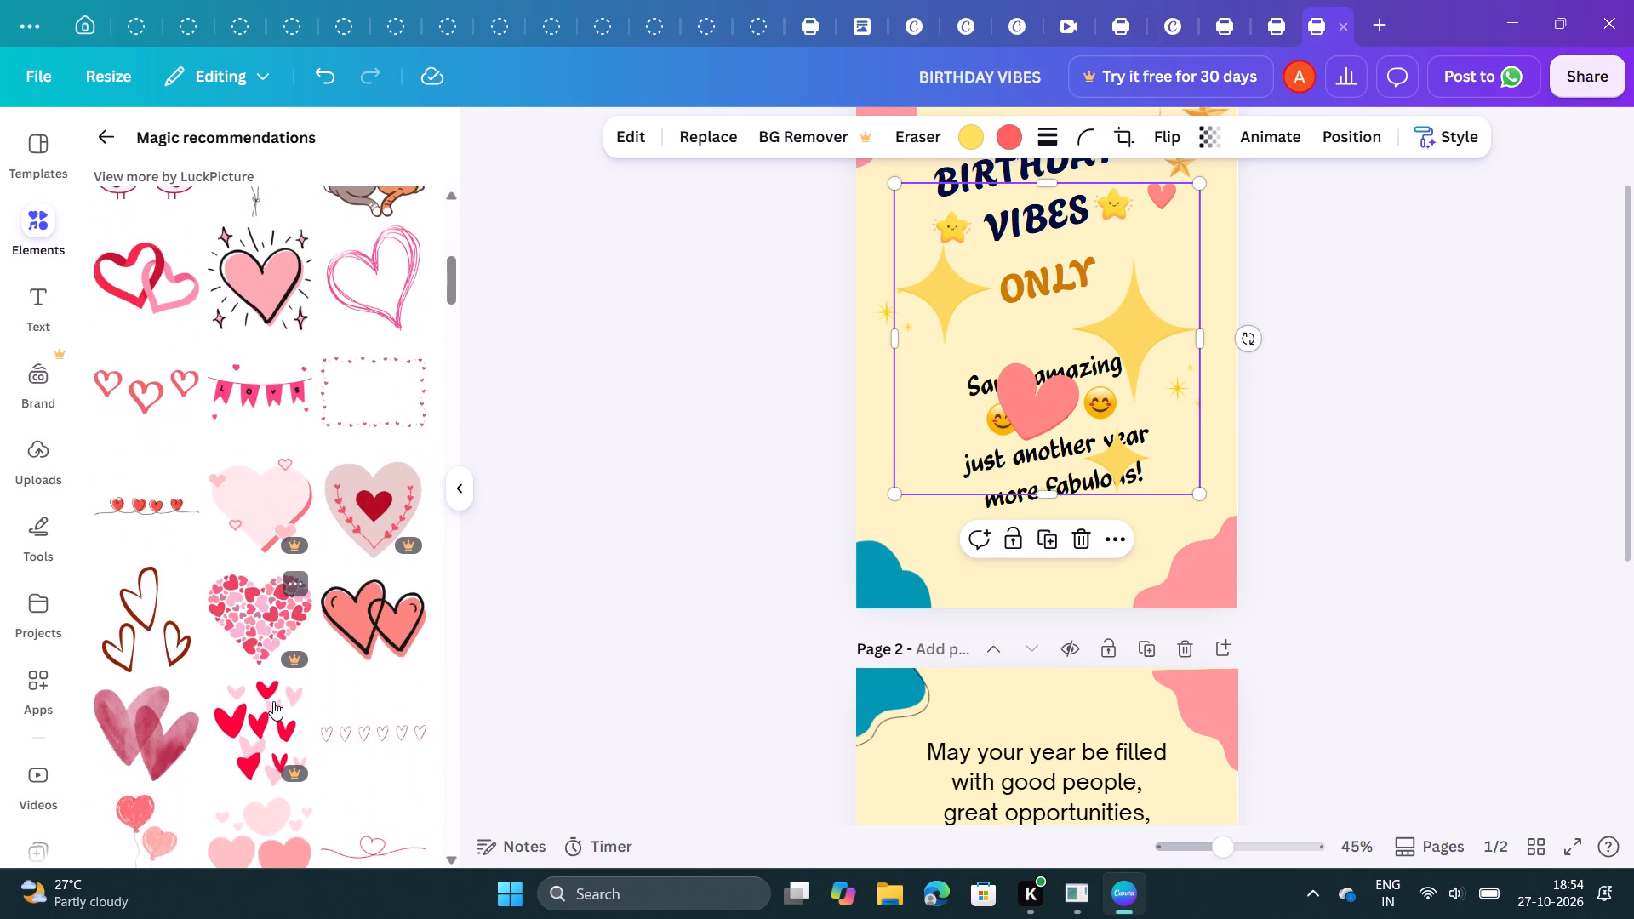
scroll(273, 701, down, 4)
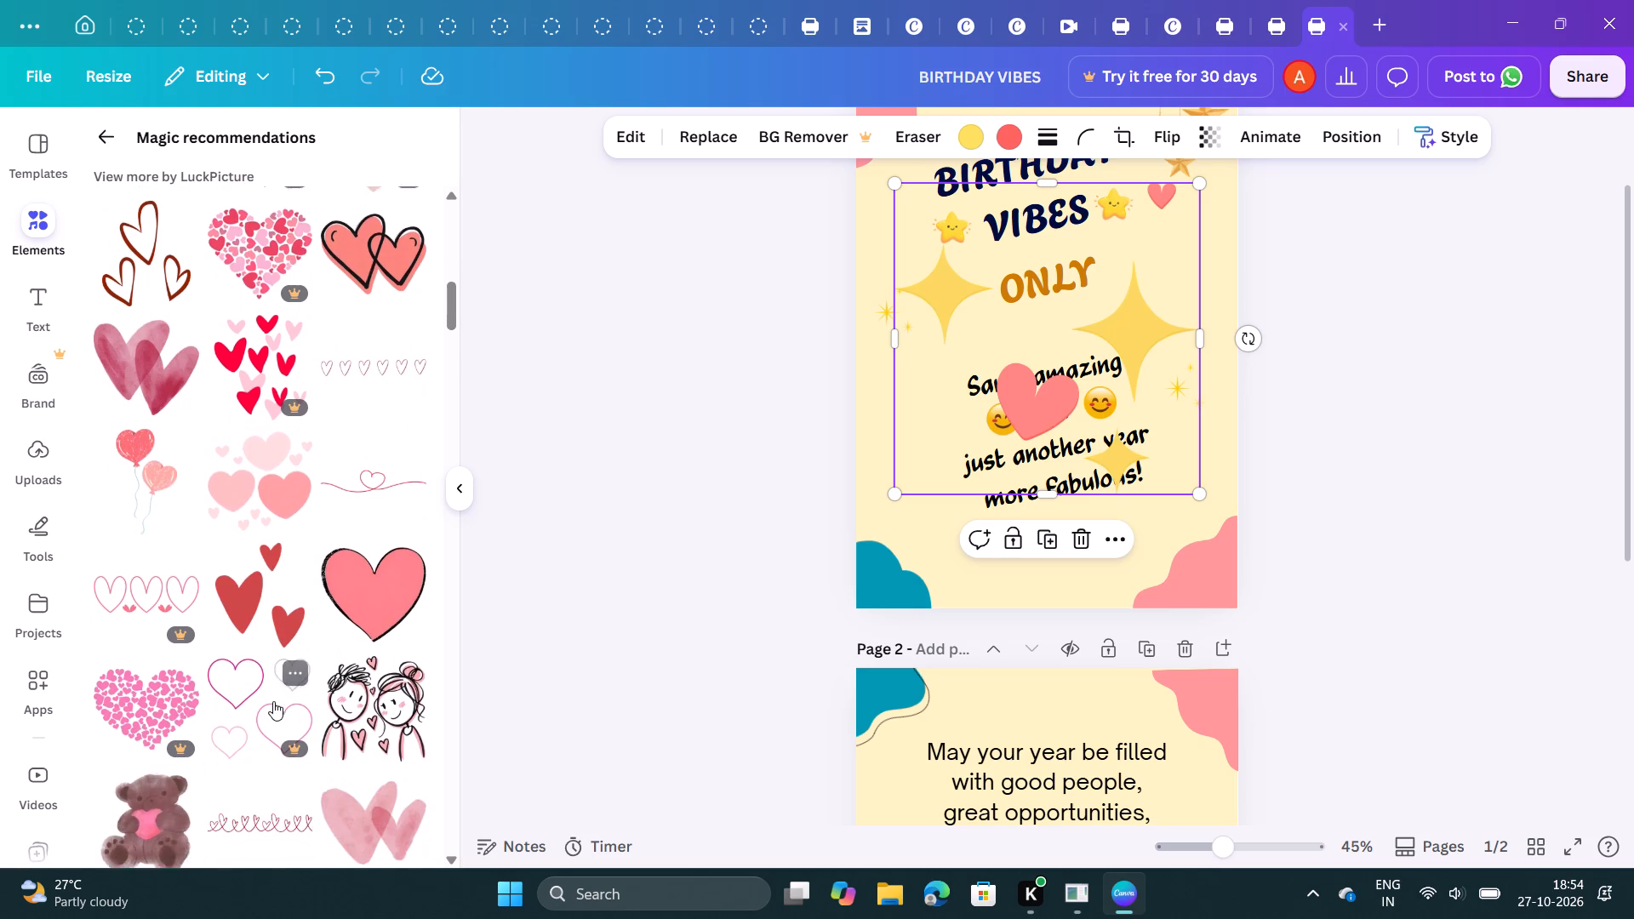
scroll(273, 701, down, 4)
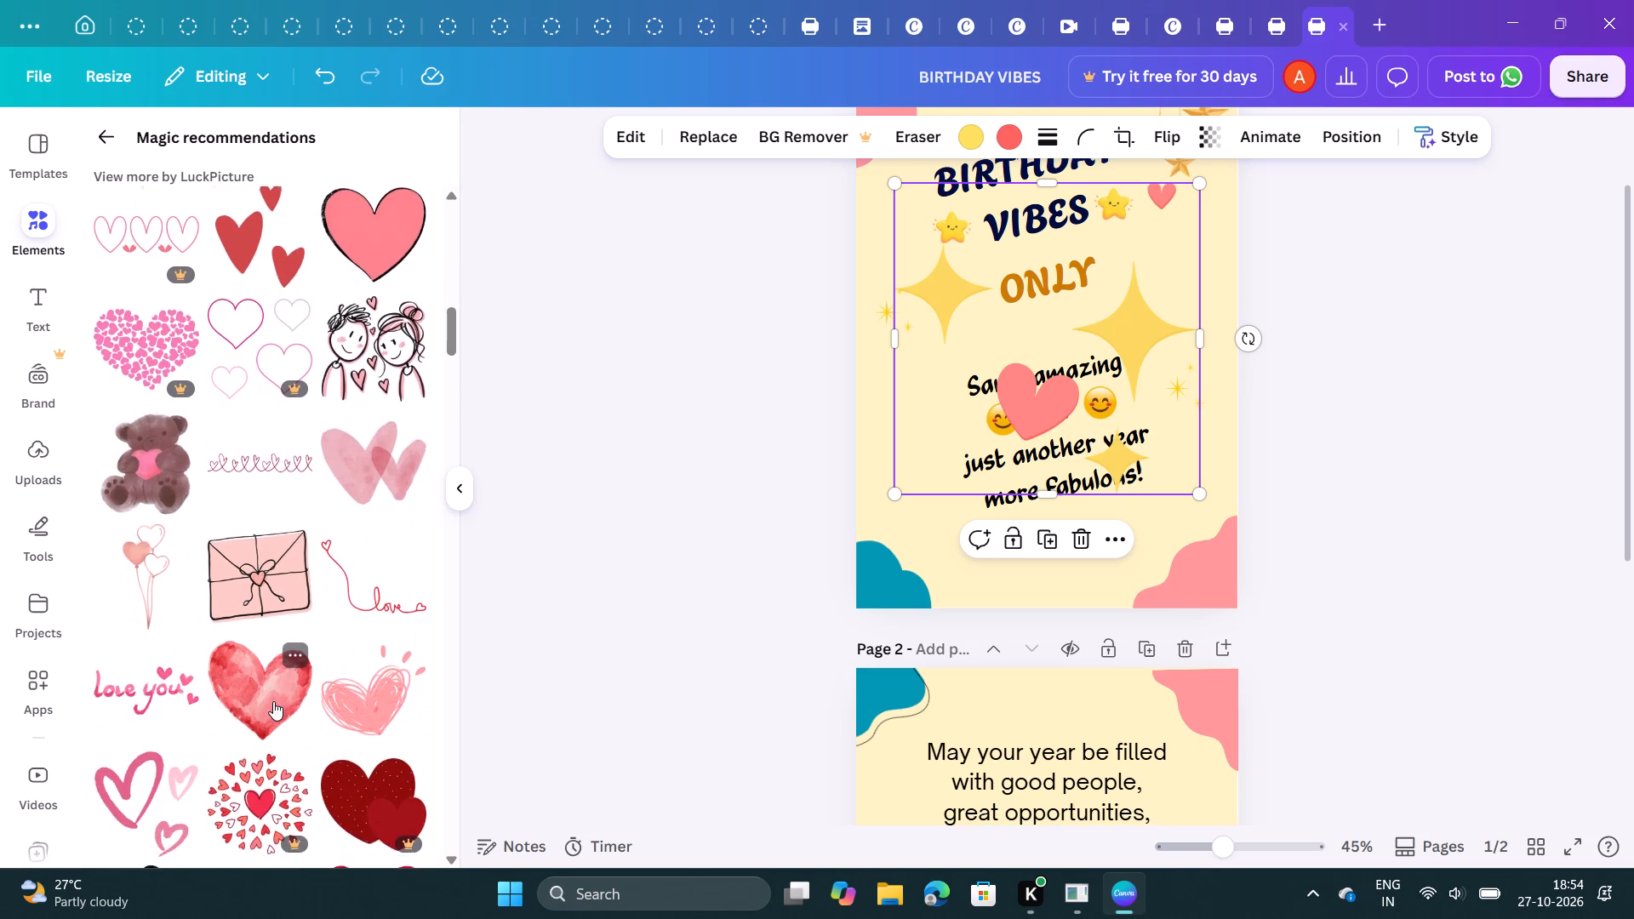
scroll(273, 701, down, 3)
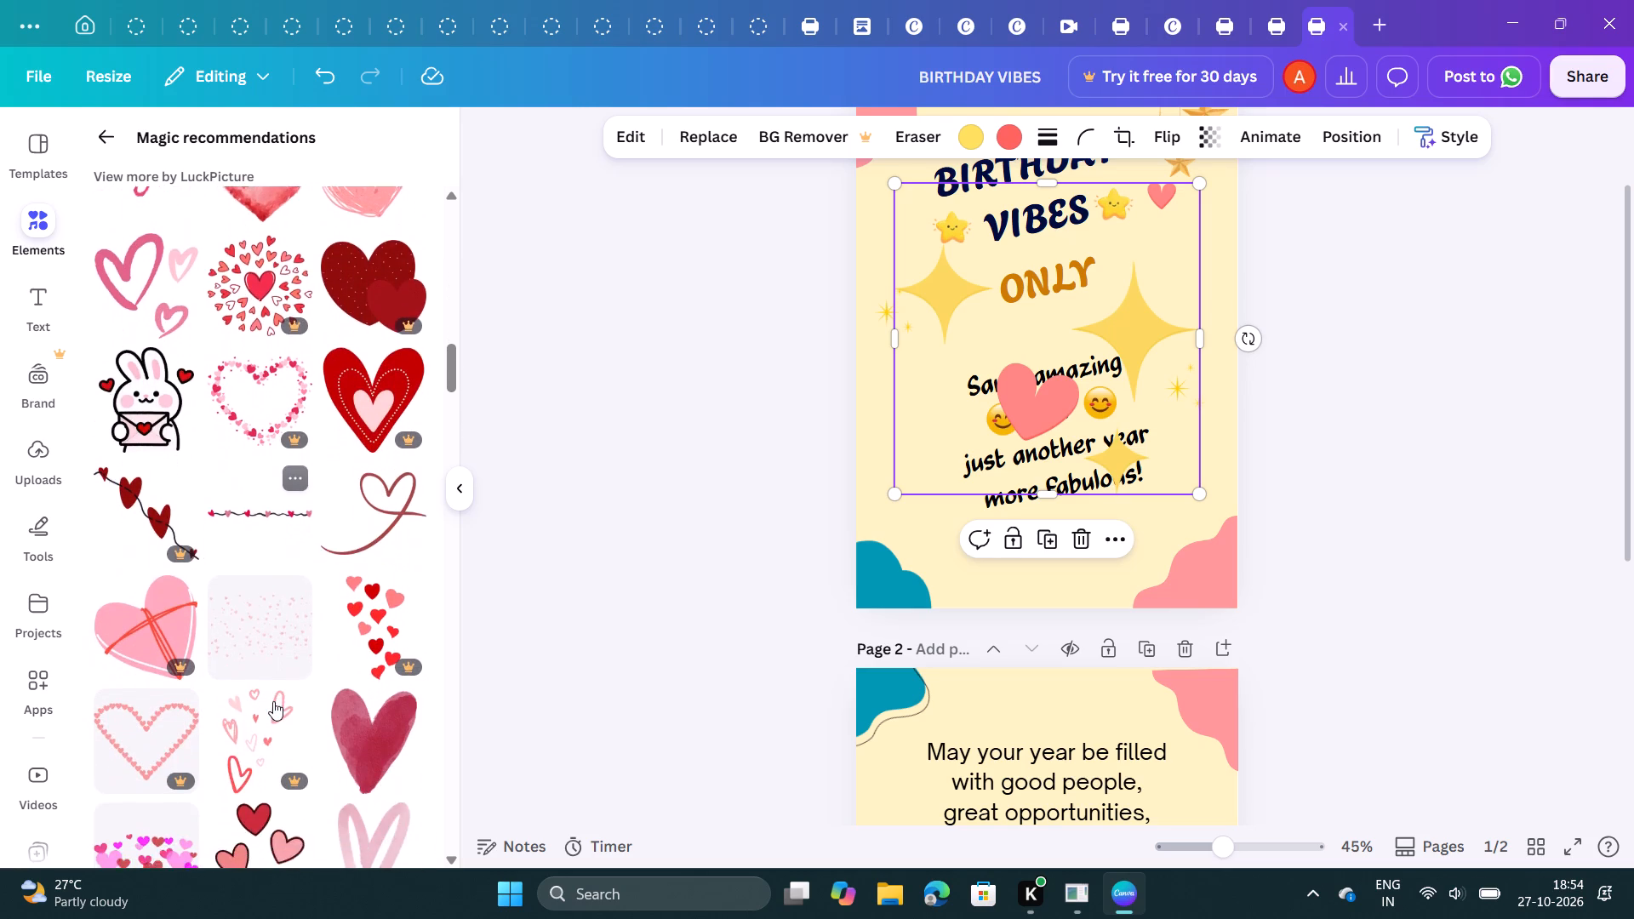
scroll(273, 701, down, 3)
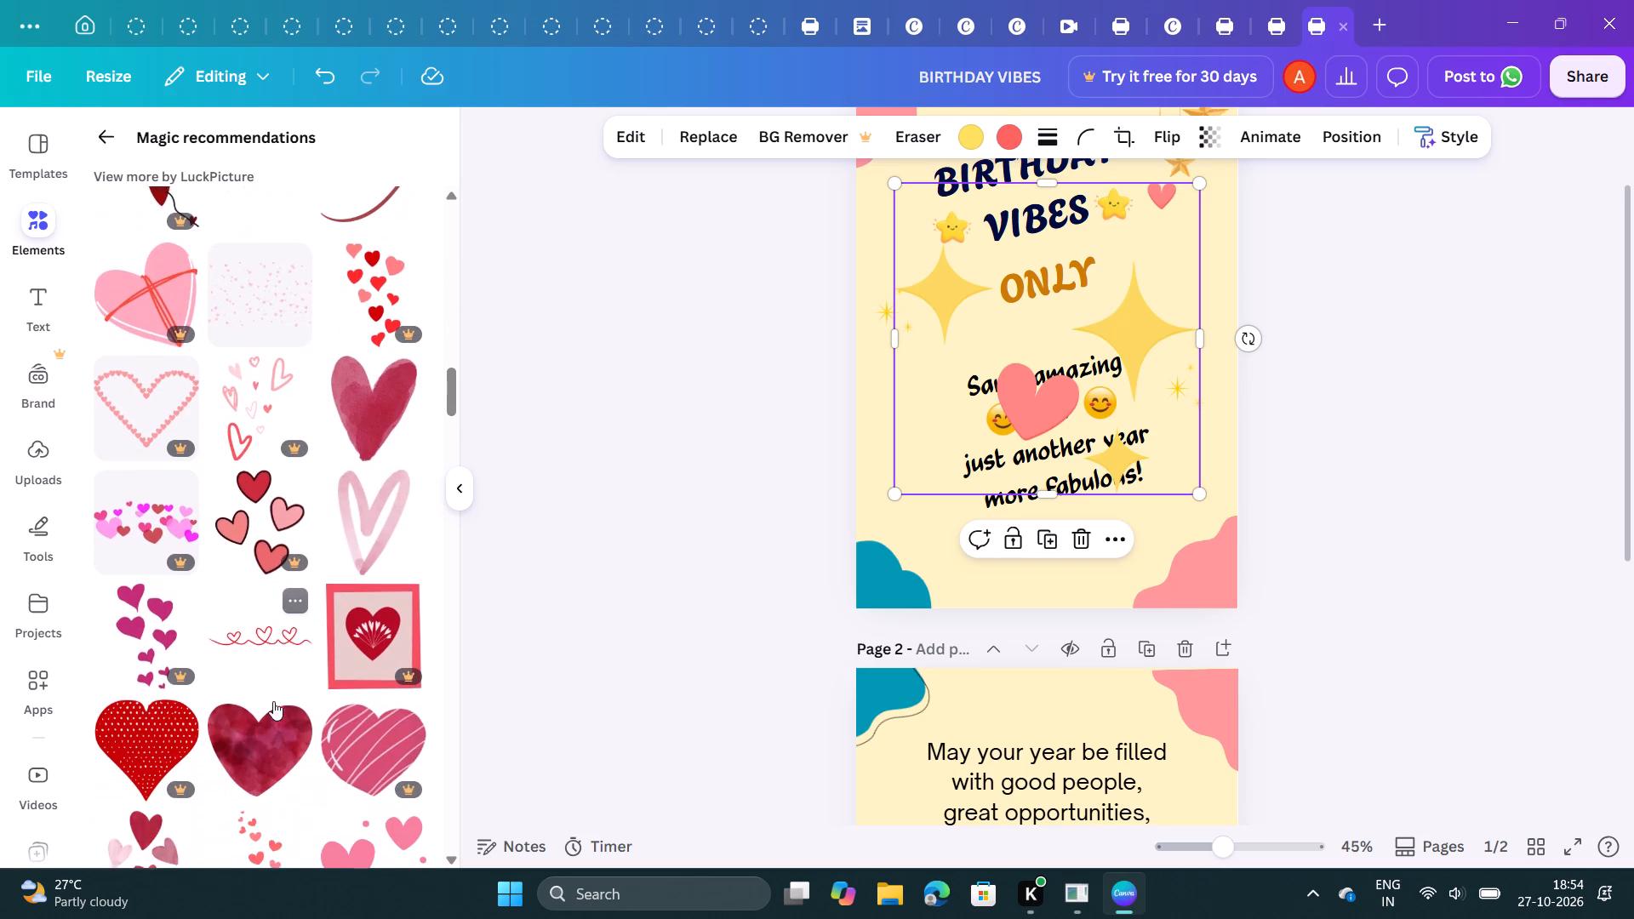
scroll(273, 701, down, 4)
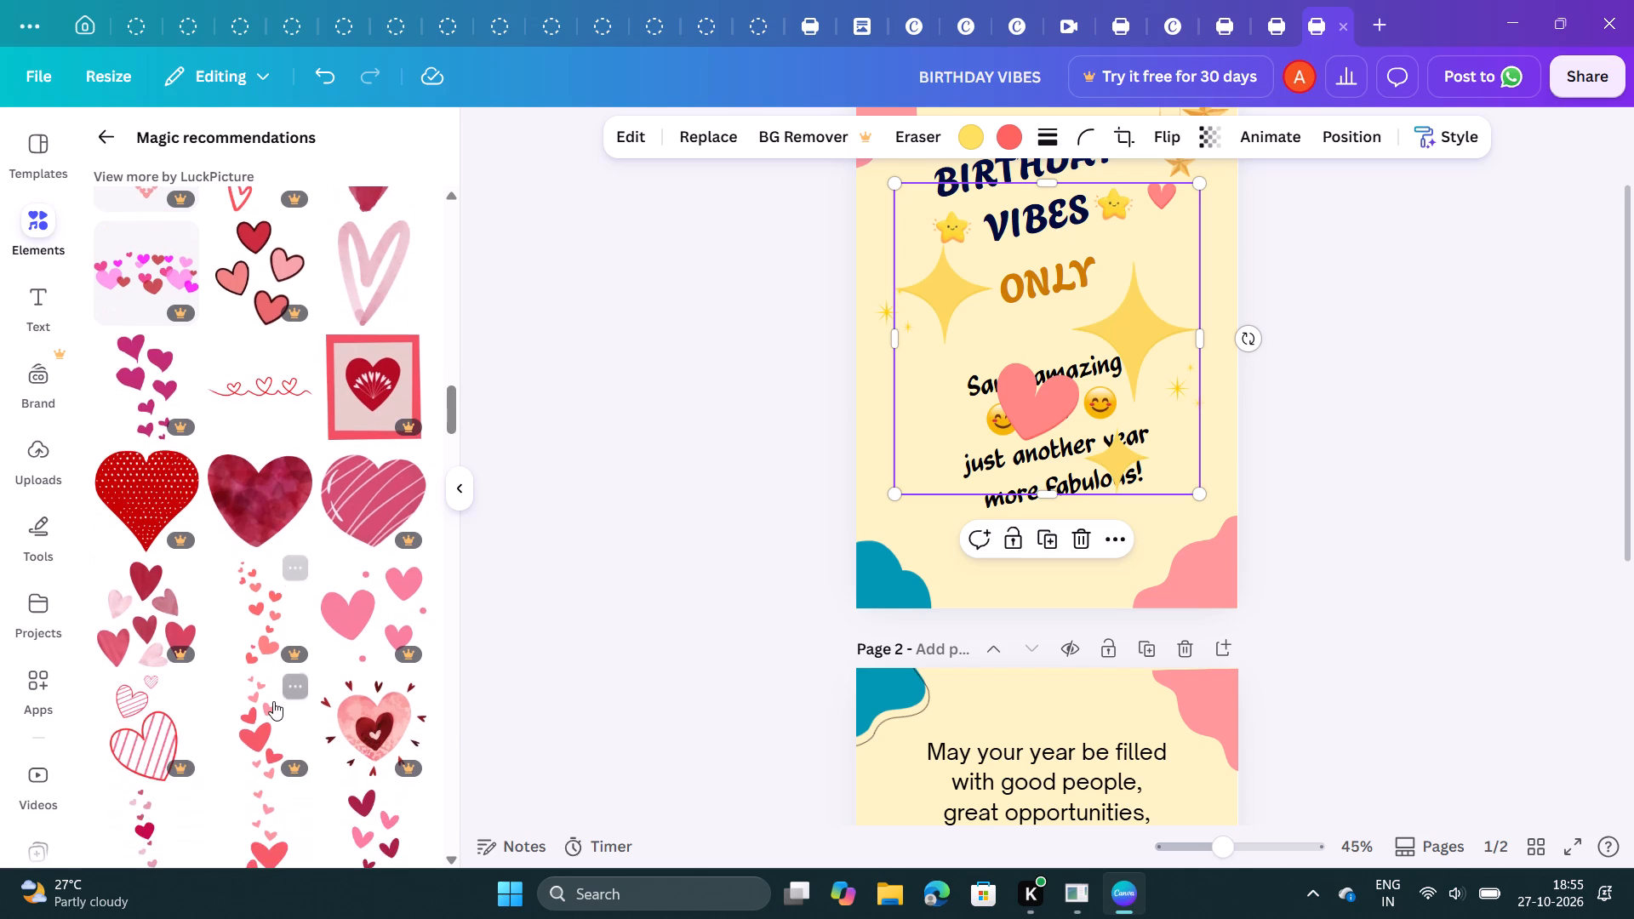
scroll(273, 701, down, 2)
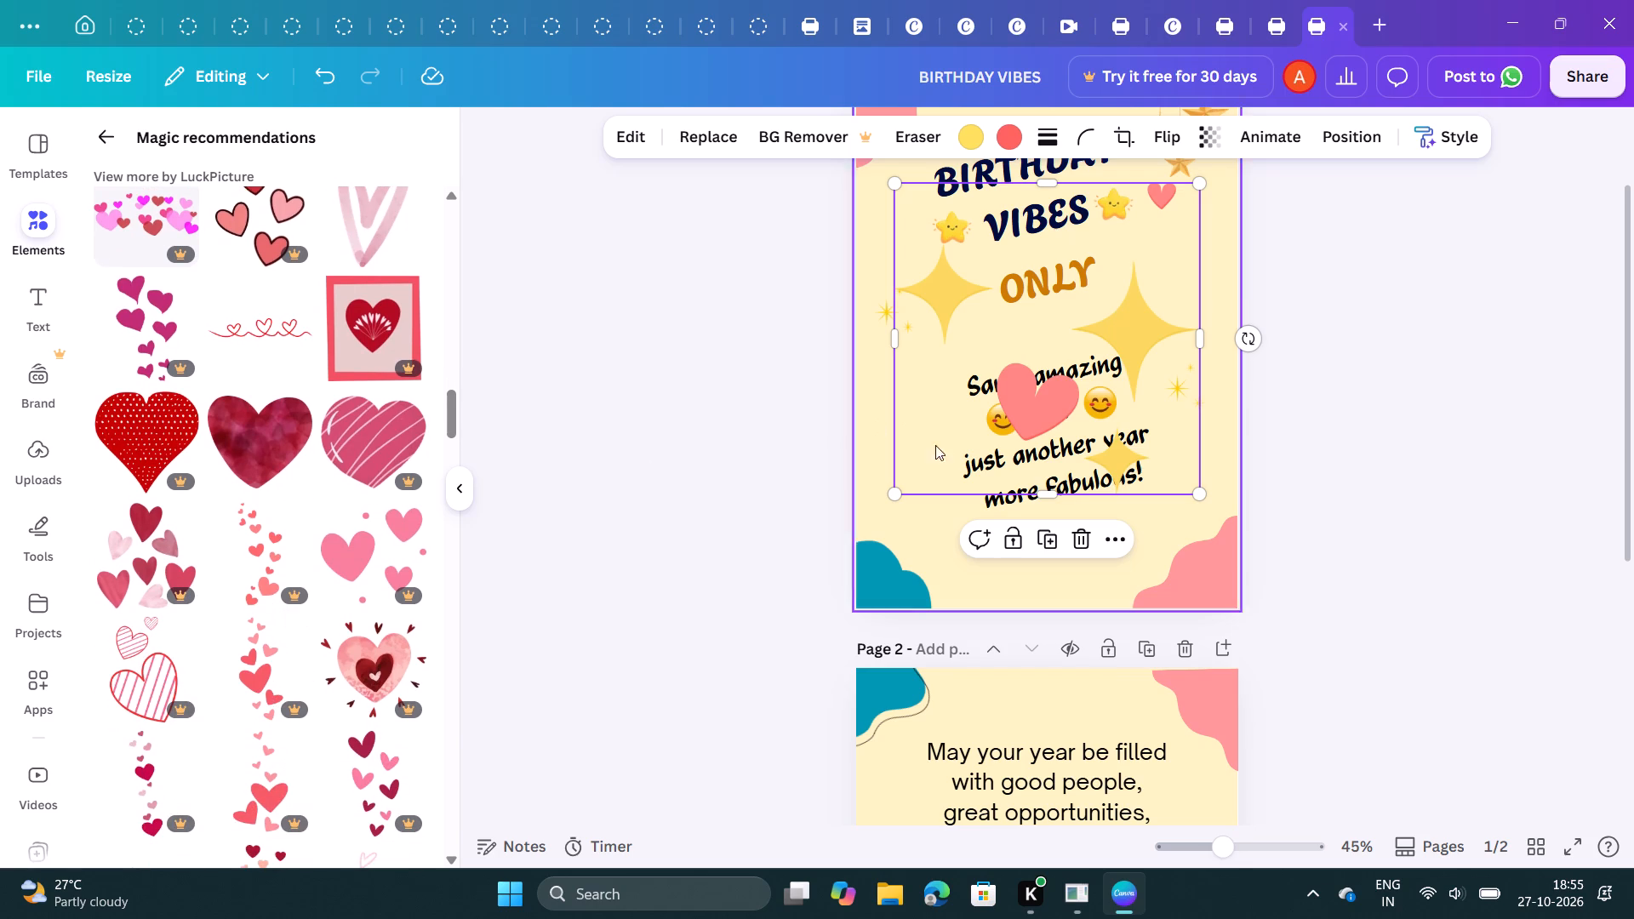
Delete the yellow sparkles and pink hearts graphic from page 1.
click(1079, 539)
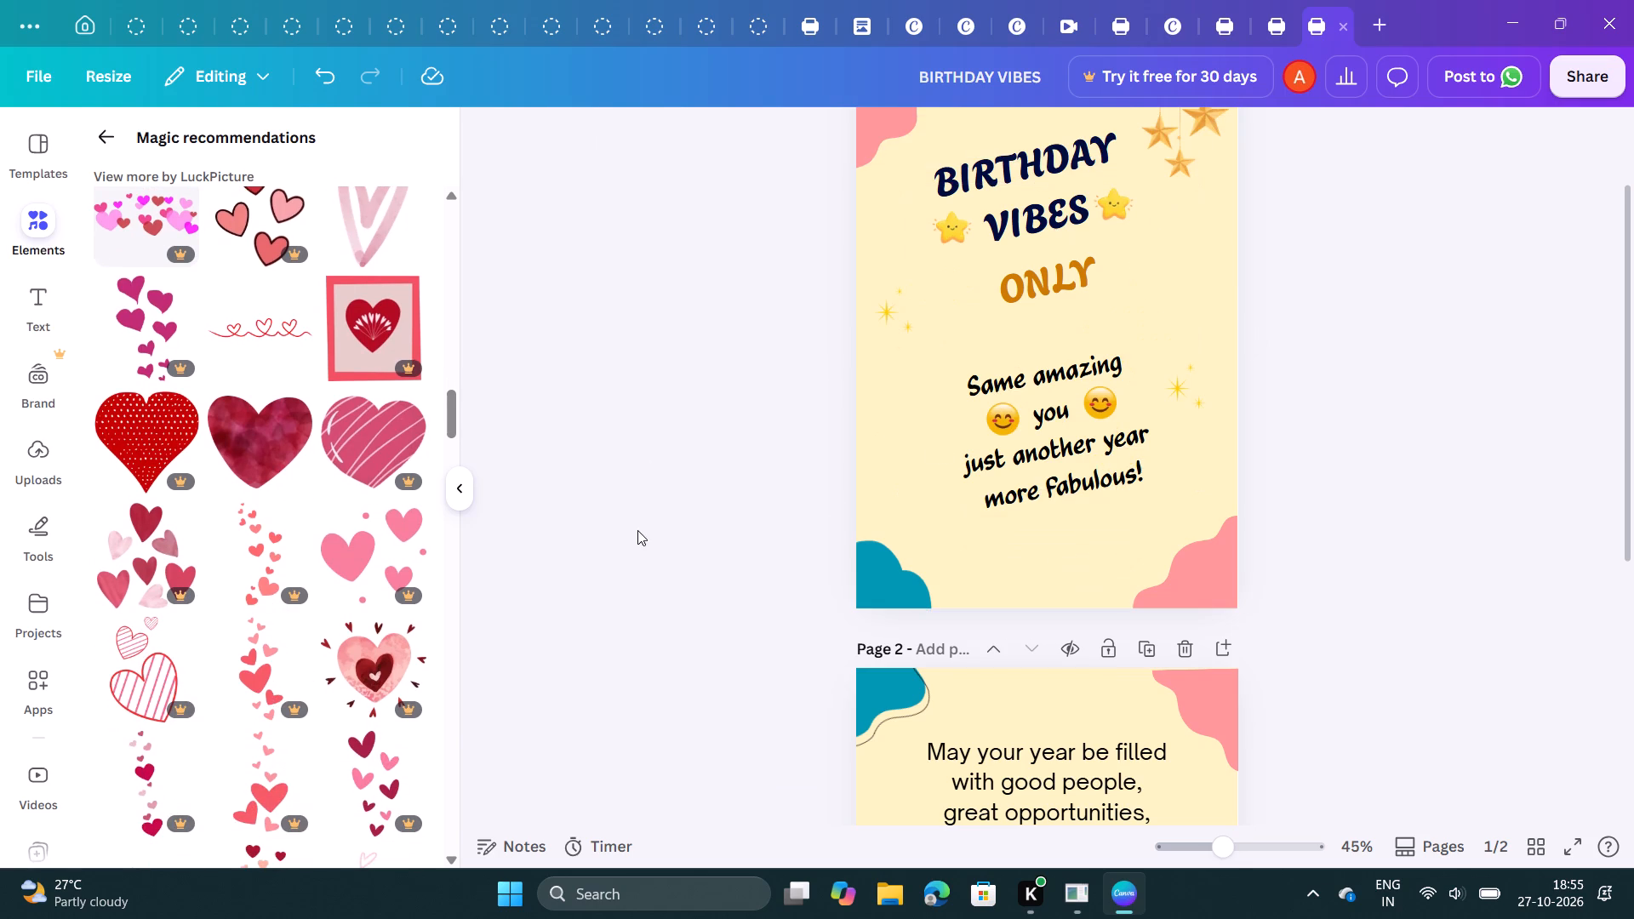
Add the dark red watercolor heart to page 1 and shrink it to a small heart beside the "Same amazing you" text.
click(266, 430)
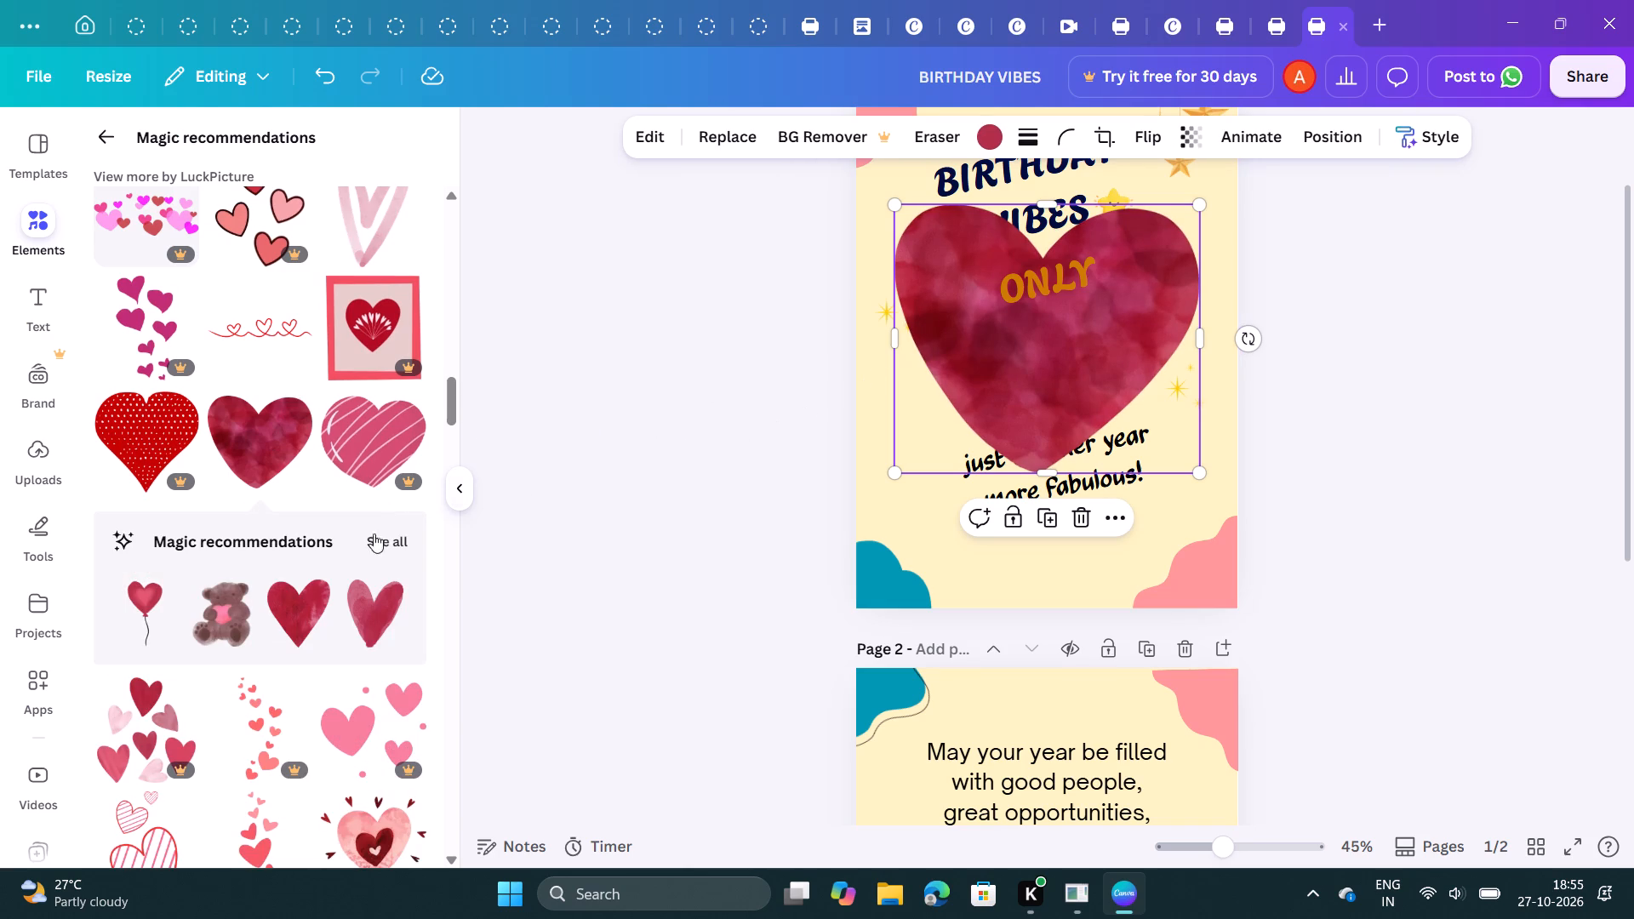
click(373, 551)
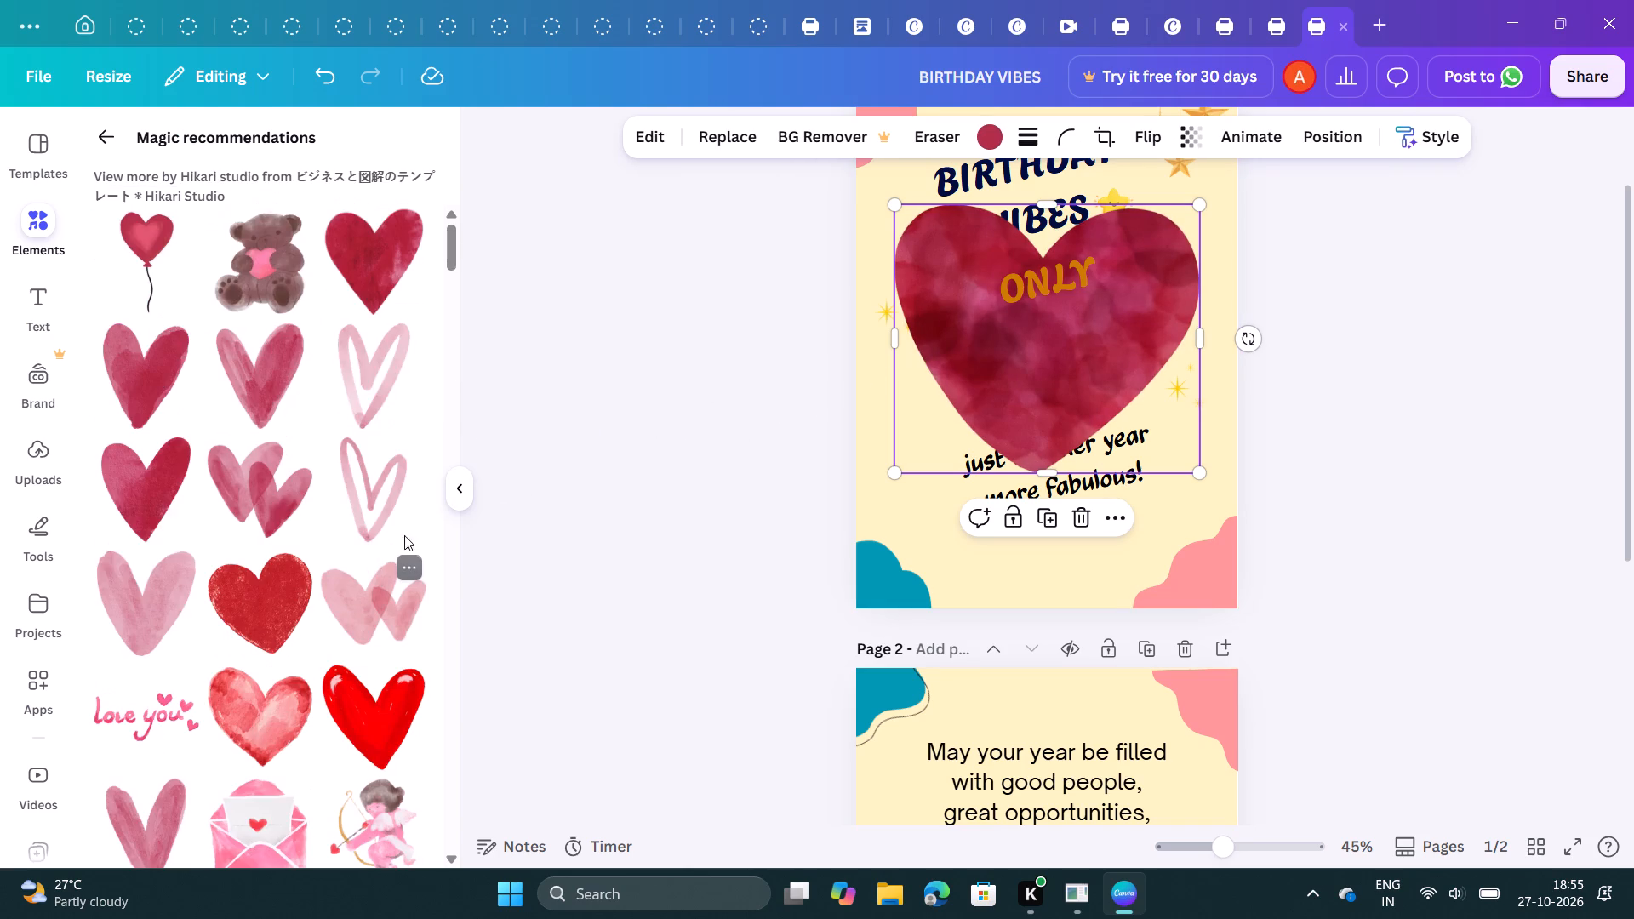
click(892, 202)
click(891, 201)
drag(891, 201, 923, 214)
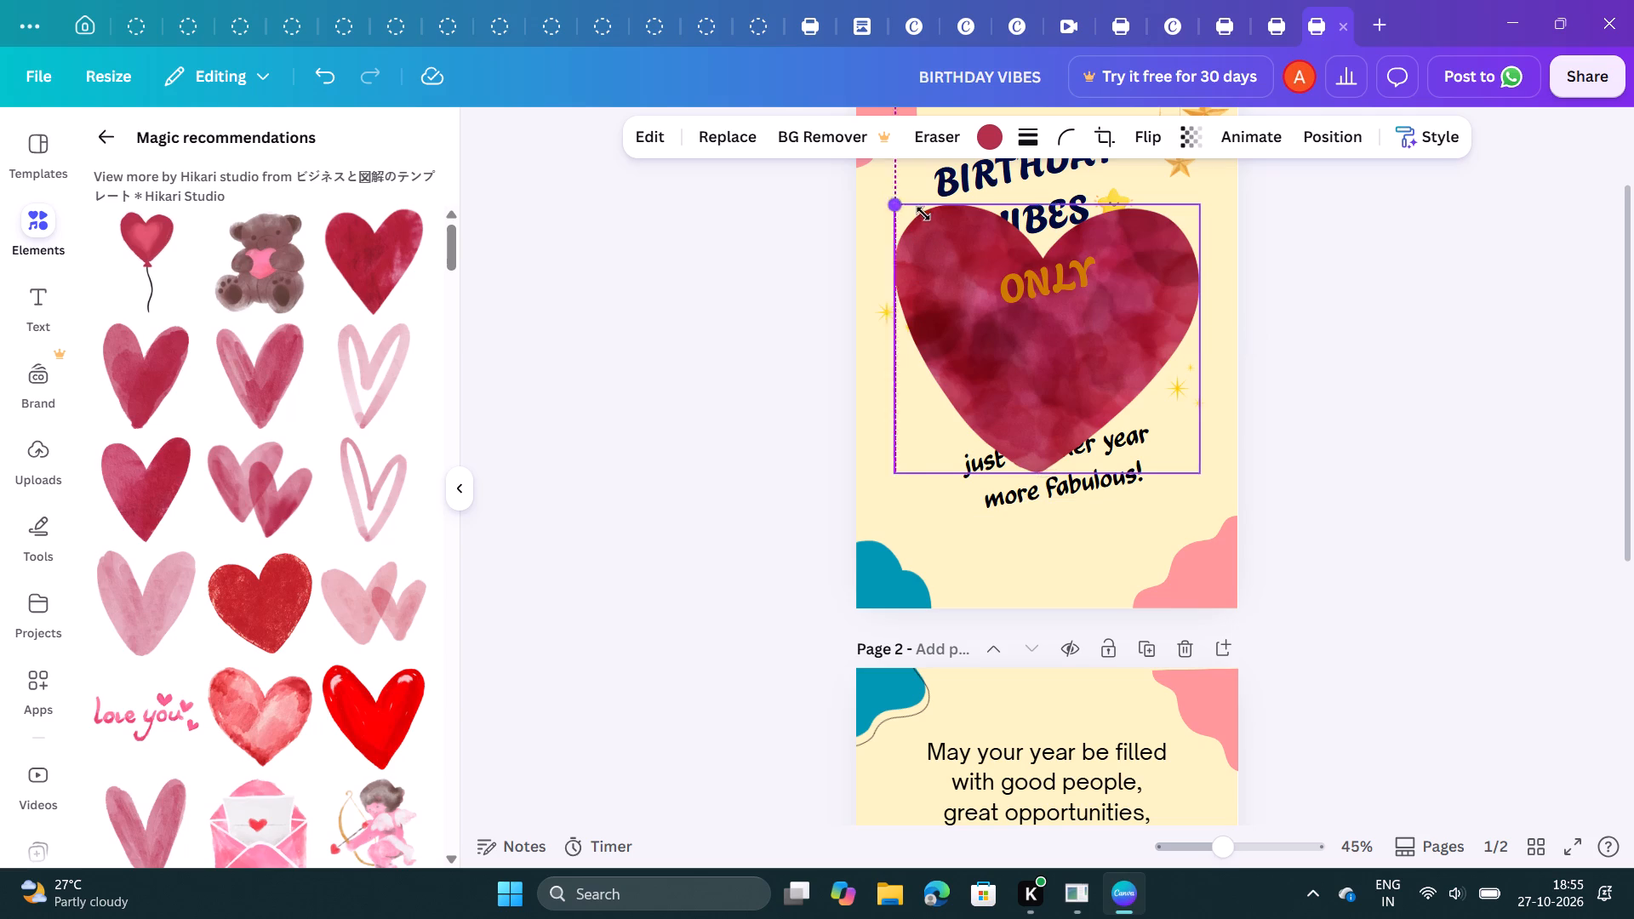
drag(923, 214, 1086, 379)
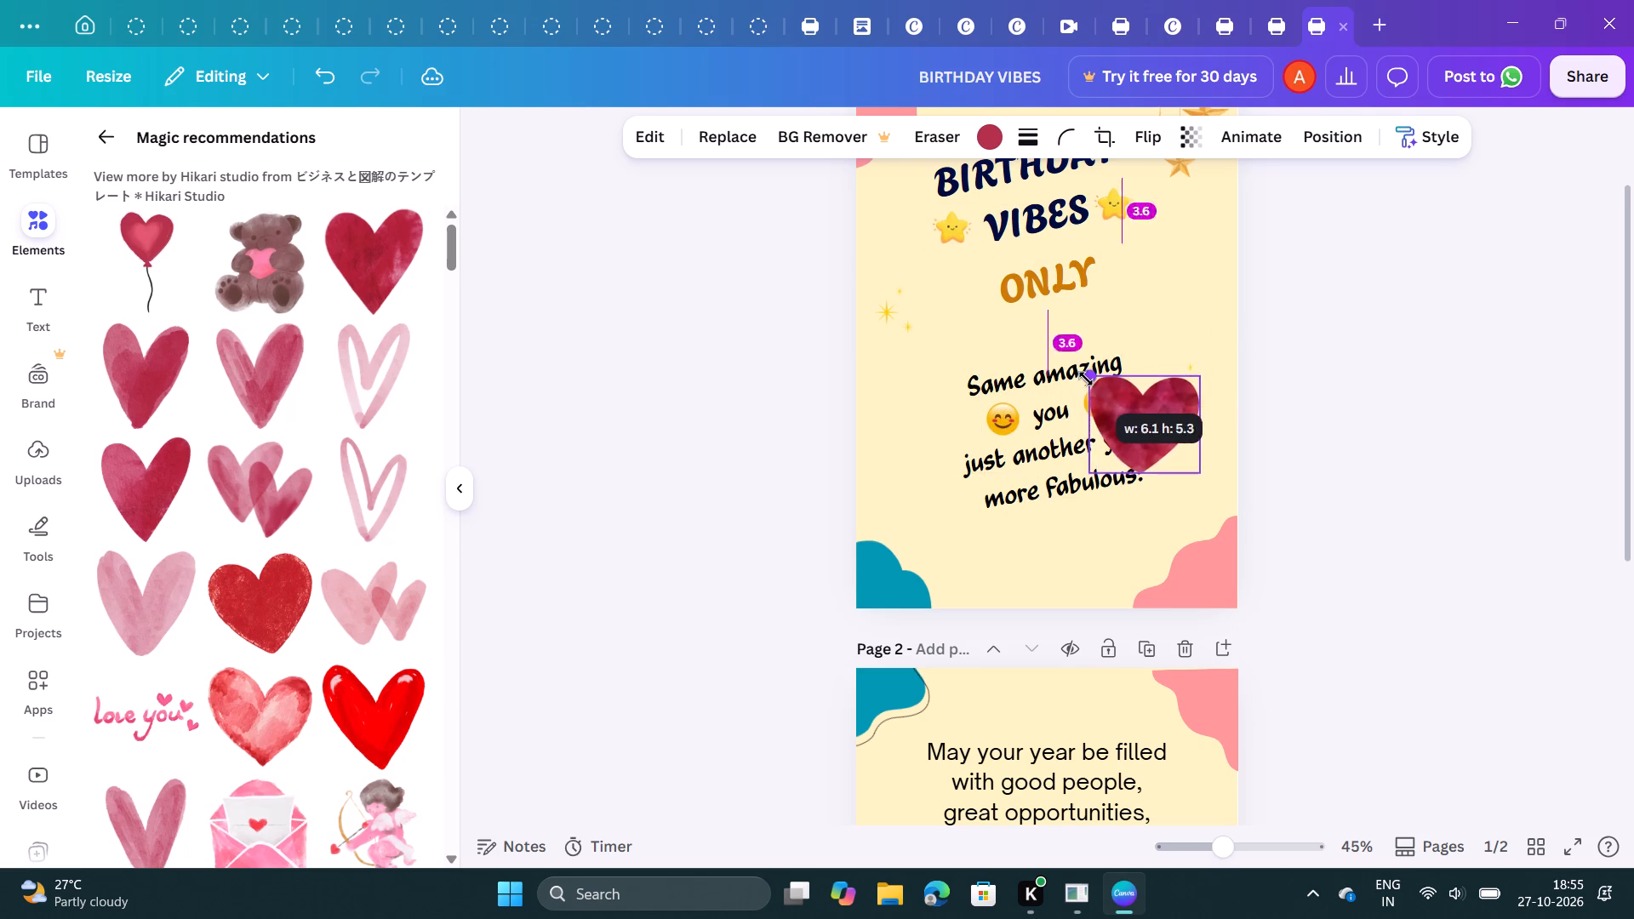
drag(1086, 379, 1151, 429)
Move the small dark red heart below "more fabulous!", centred under the text between page 1's two bottom corner shapes.
click(1180, 452)
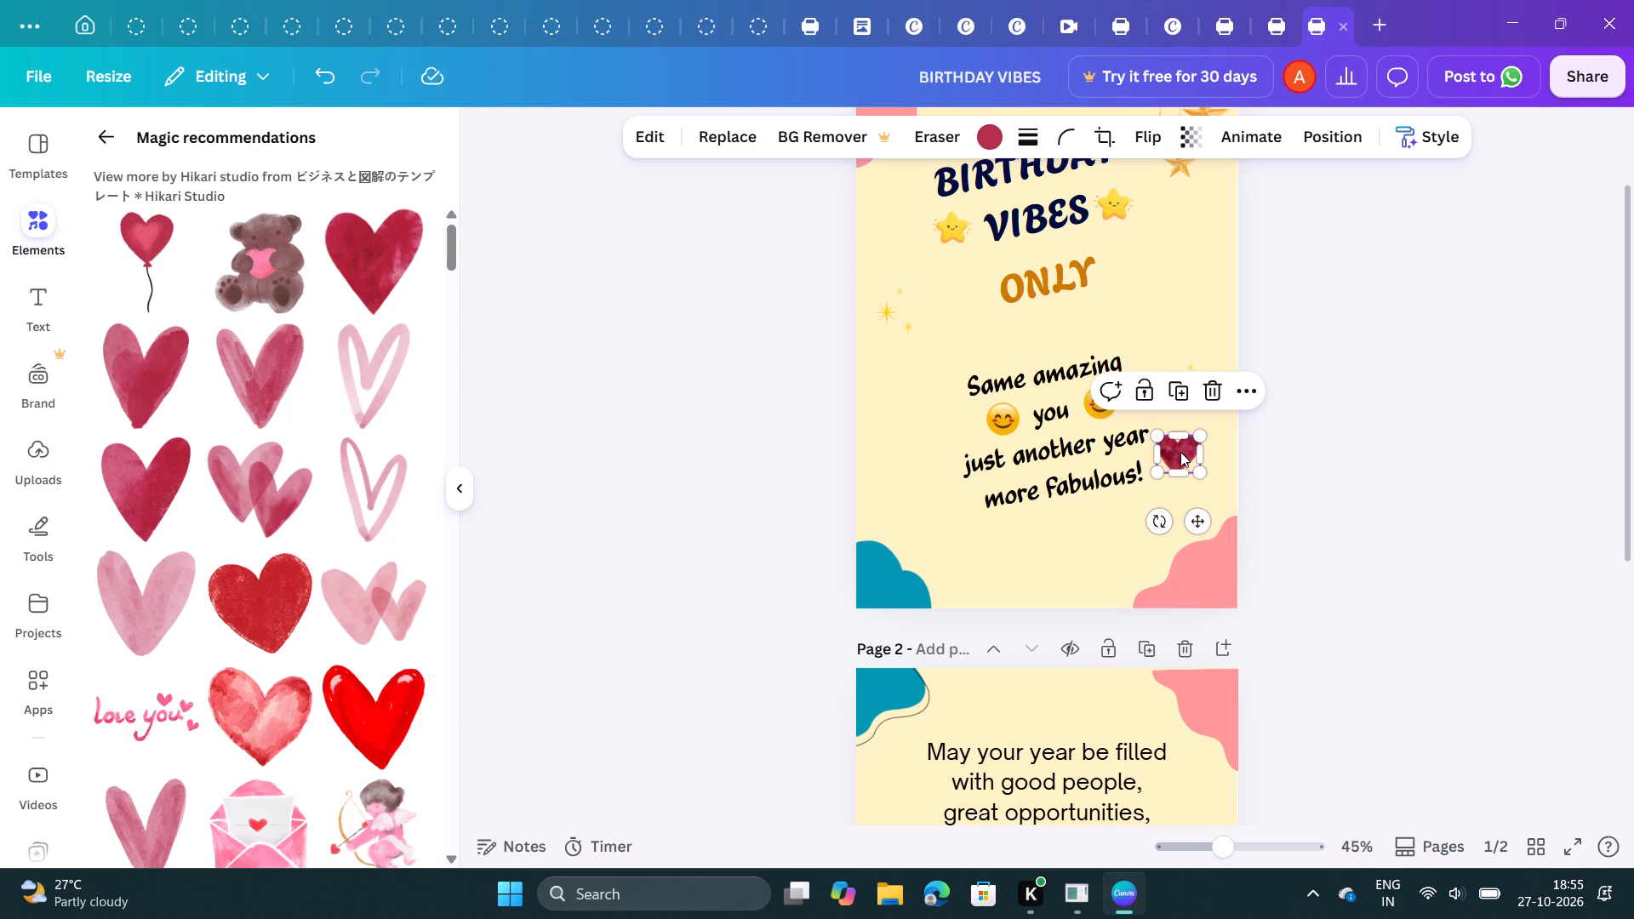
click(1180, 452)
drag(1180, 452, 1177, 446)
drag(1177, 446, 1055, 336)
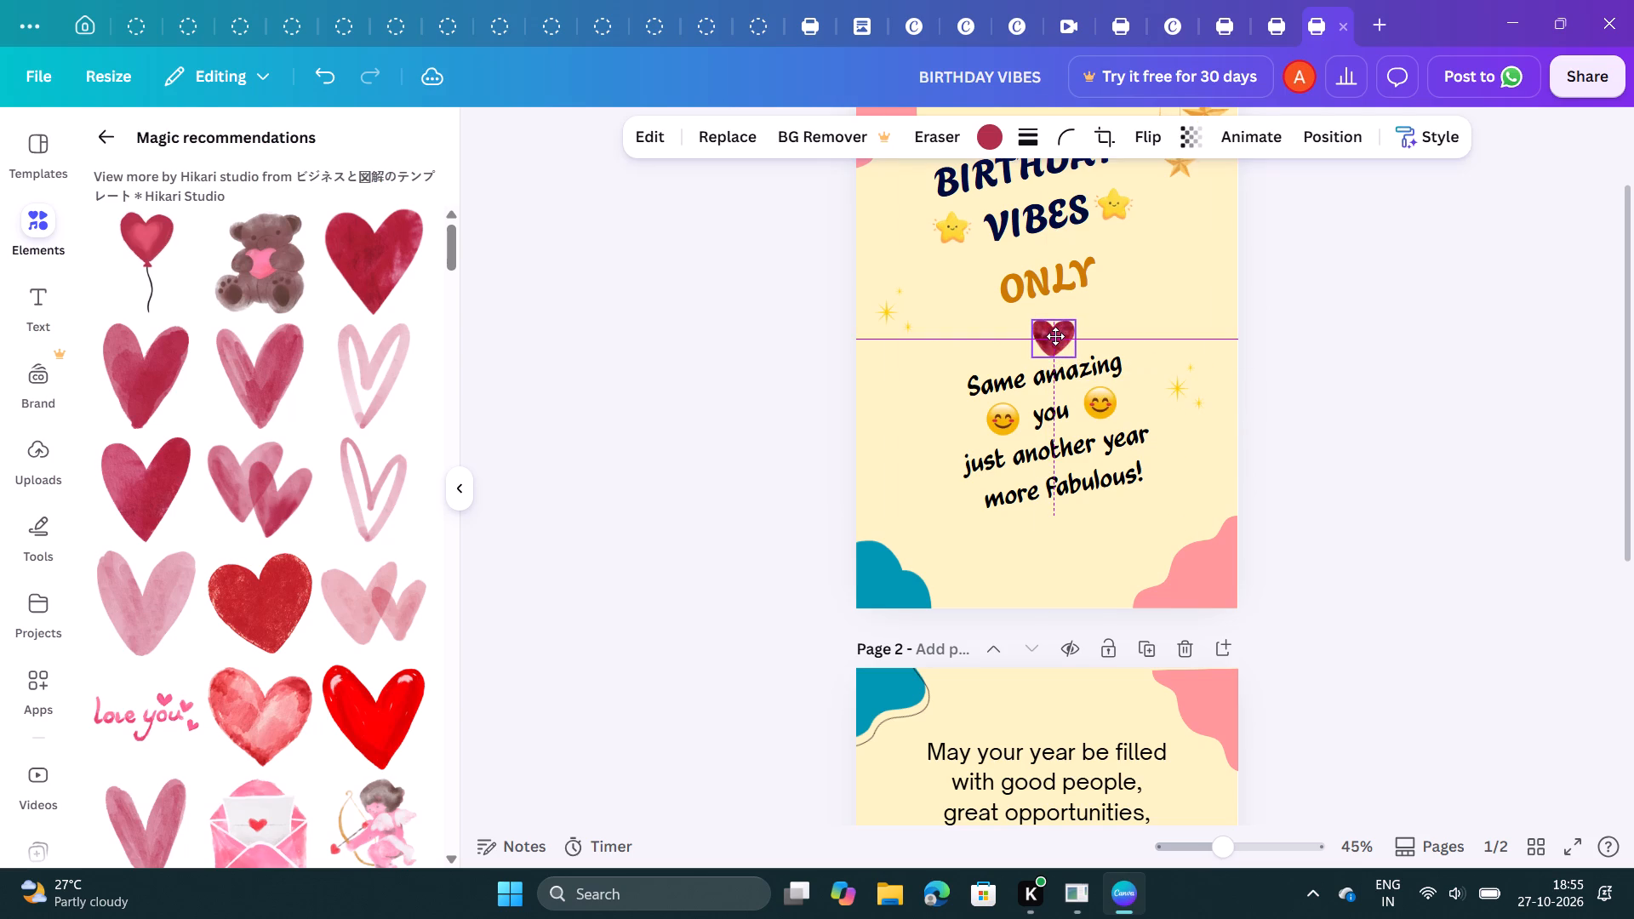
drag(1055, 336, 1055, 344)
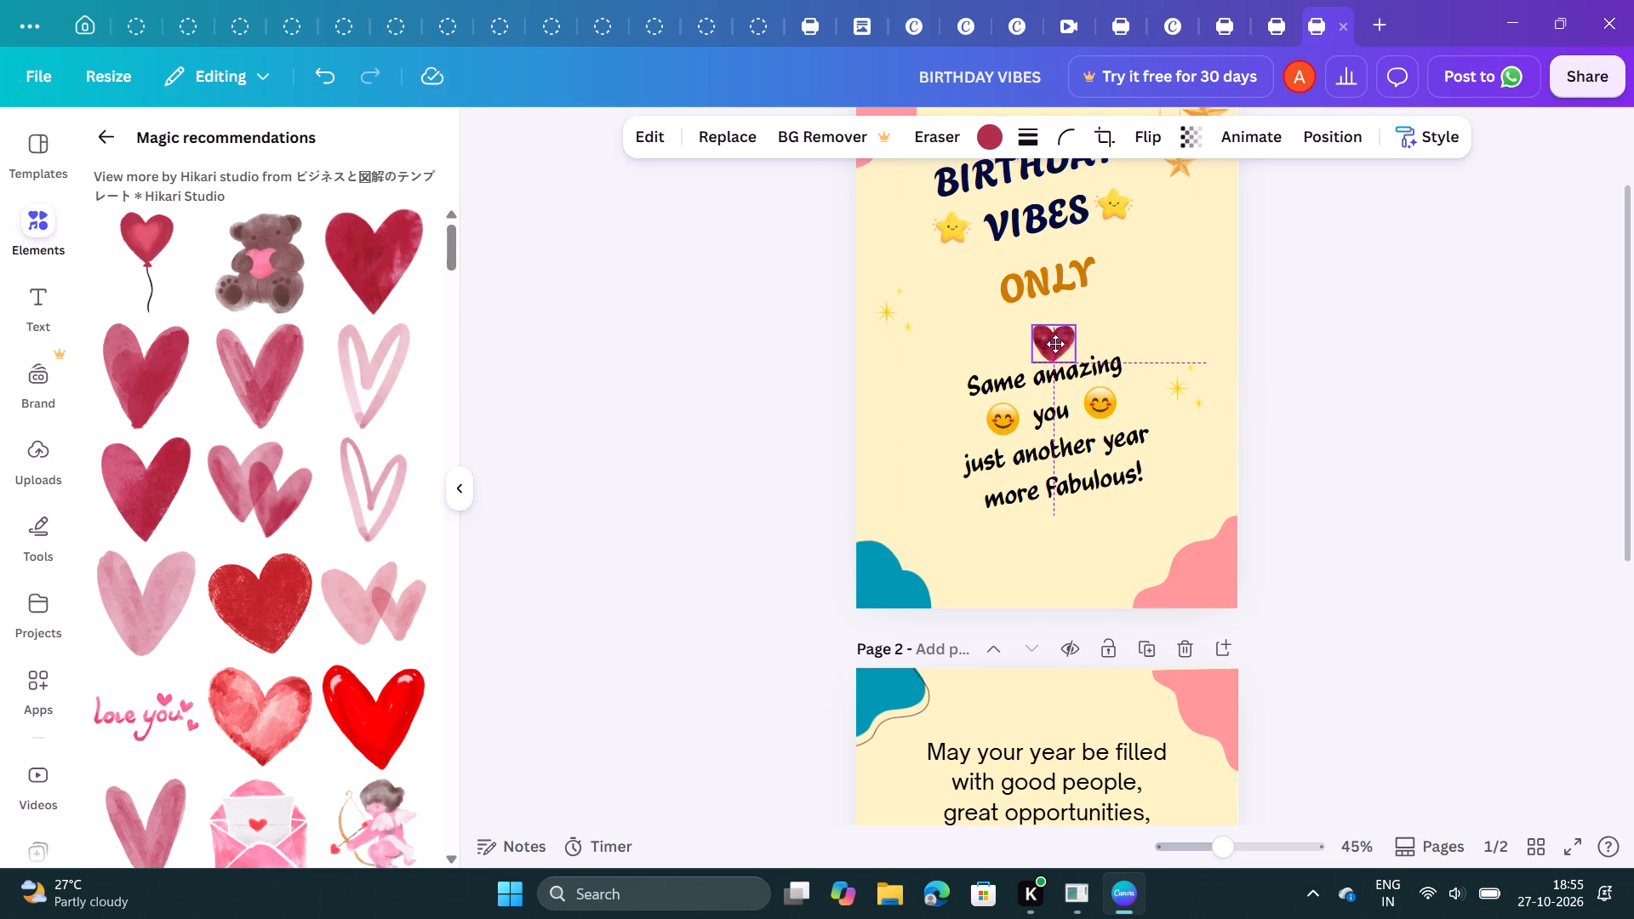
drag(1055, 344, 1060, 546)
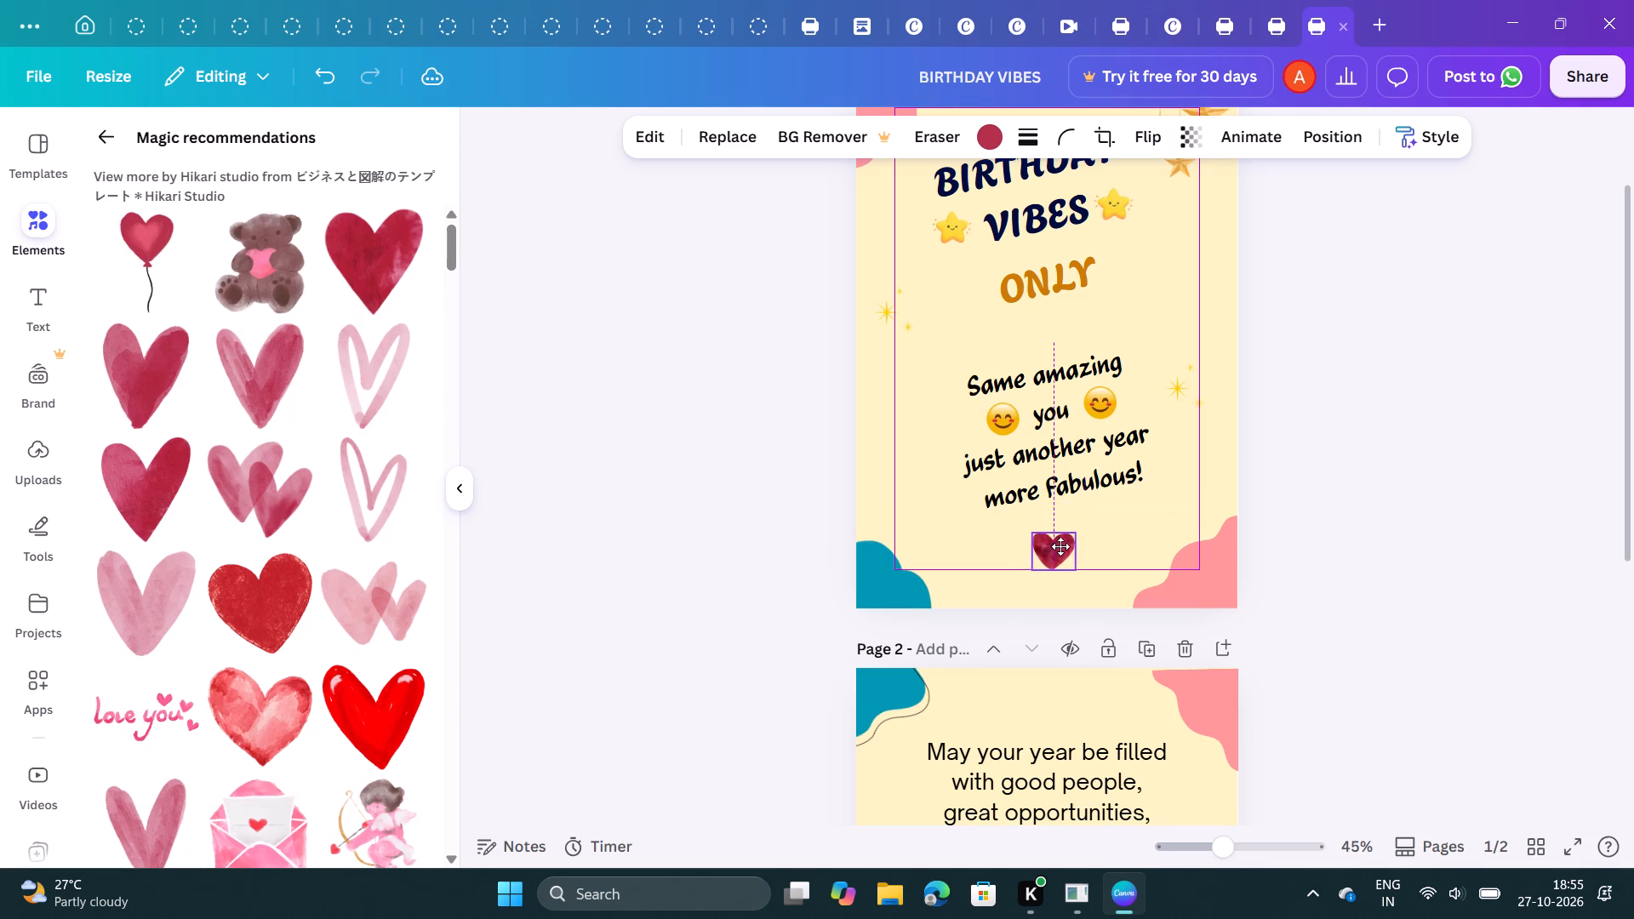
drag(1060, 546, 1059, 546)
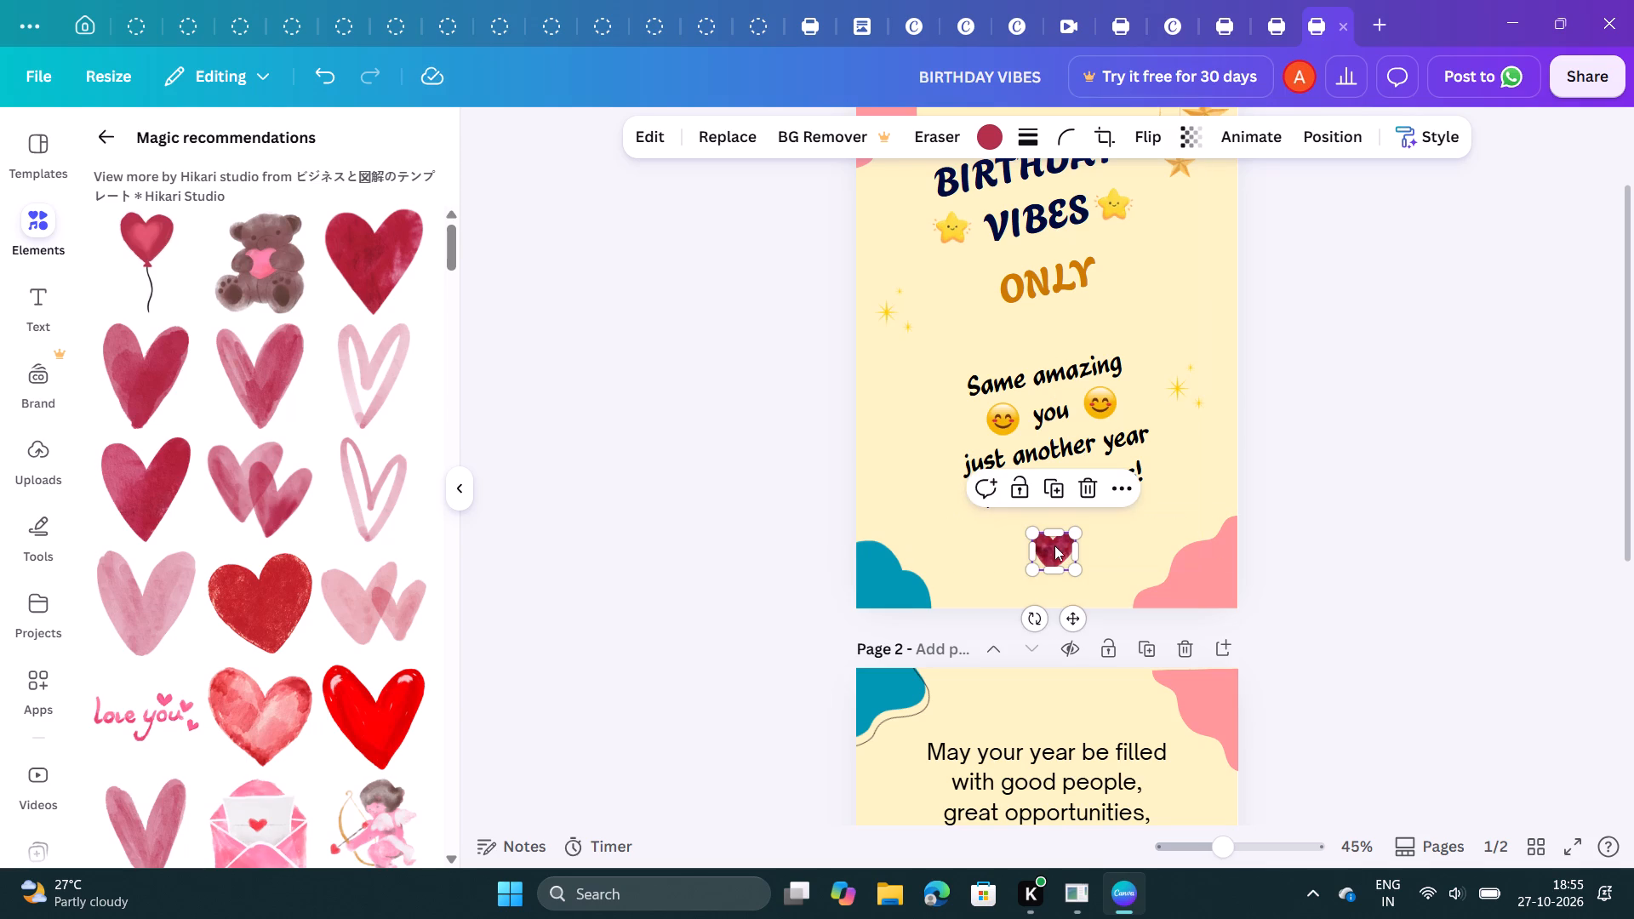
Shrink the dark red heart below page 1's text to about 1.2 wide by 1 high.
drag(1036, 531, 1056, 543)
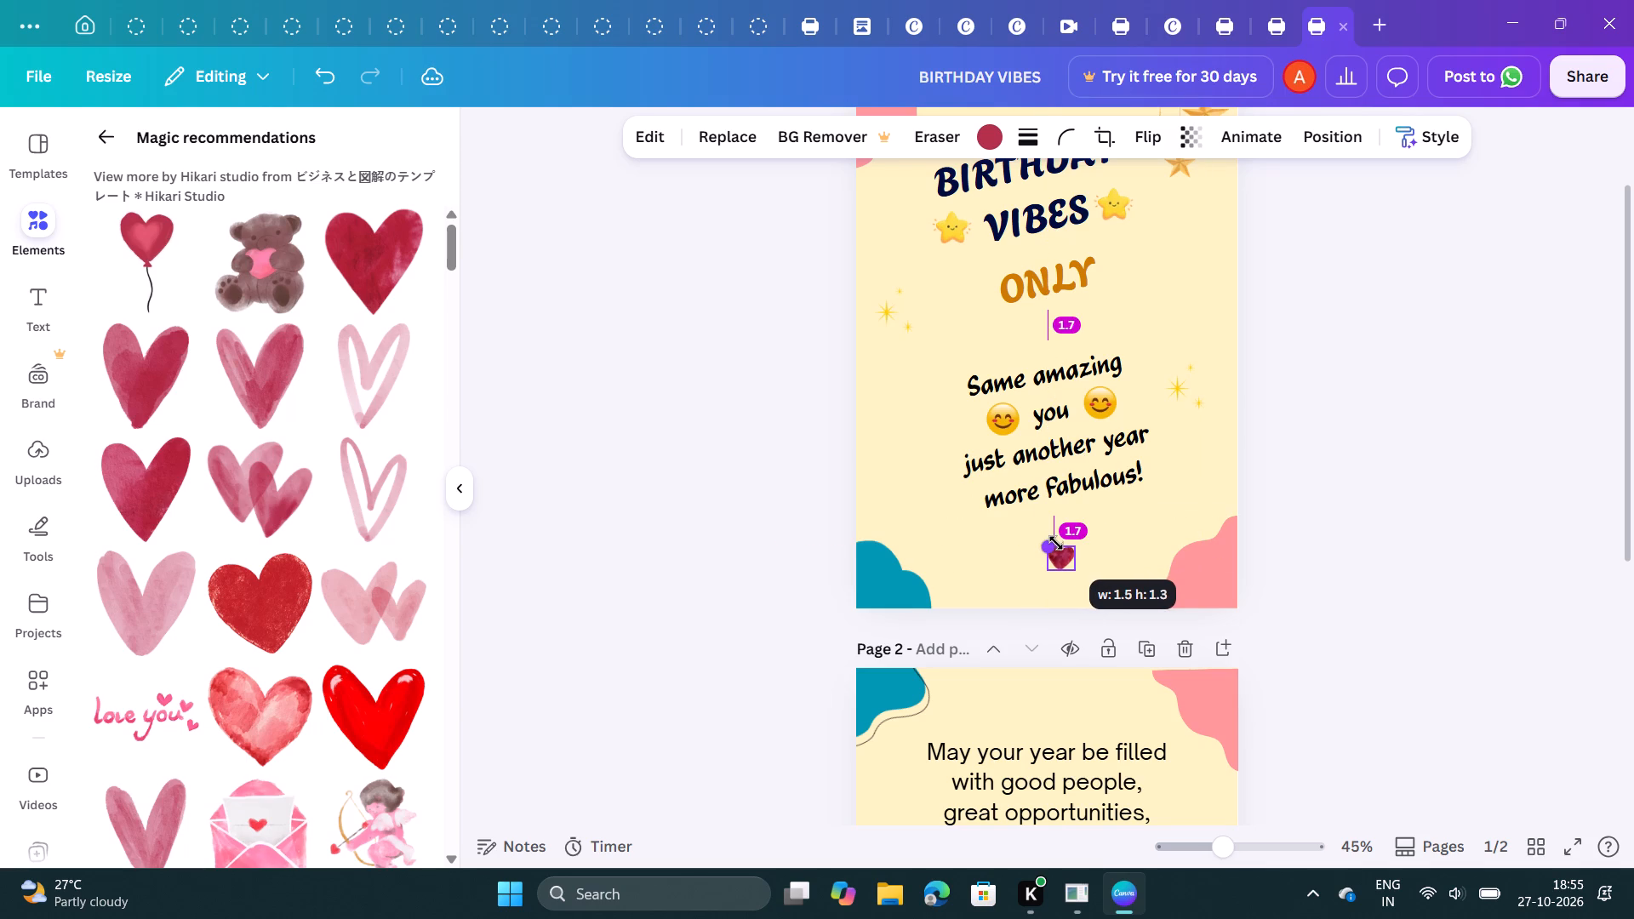
drag(1056, 543, 1058, 547)
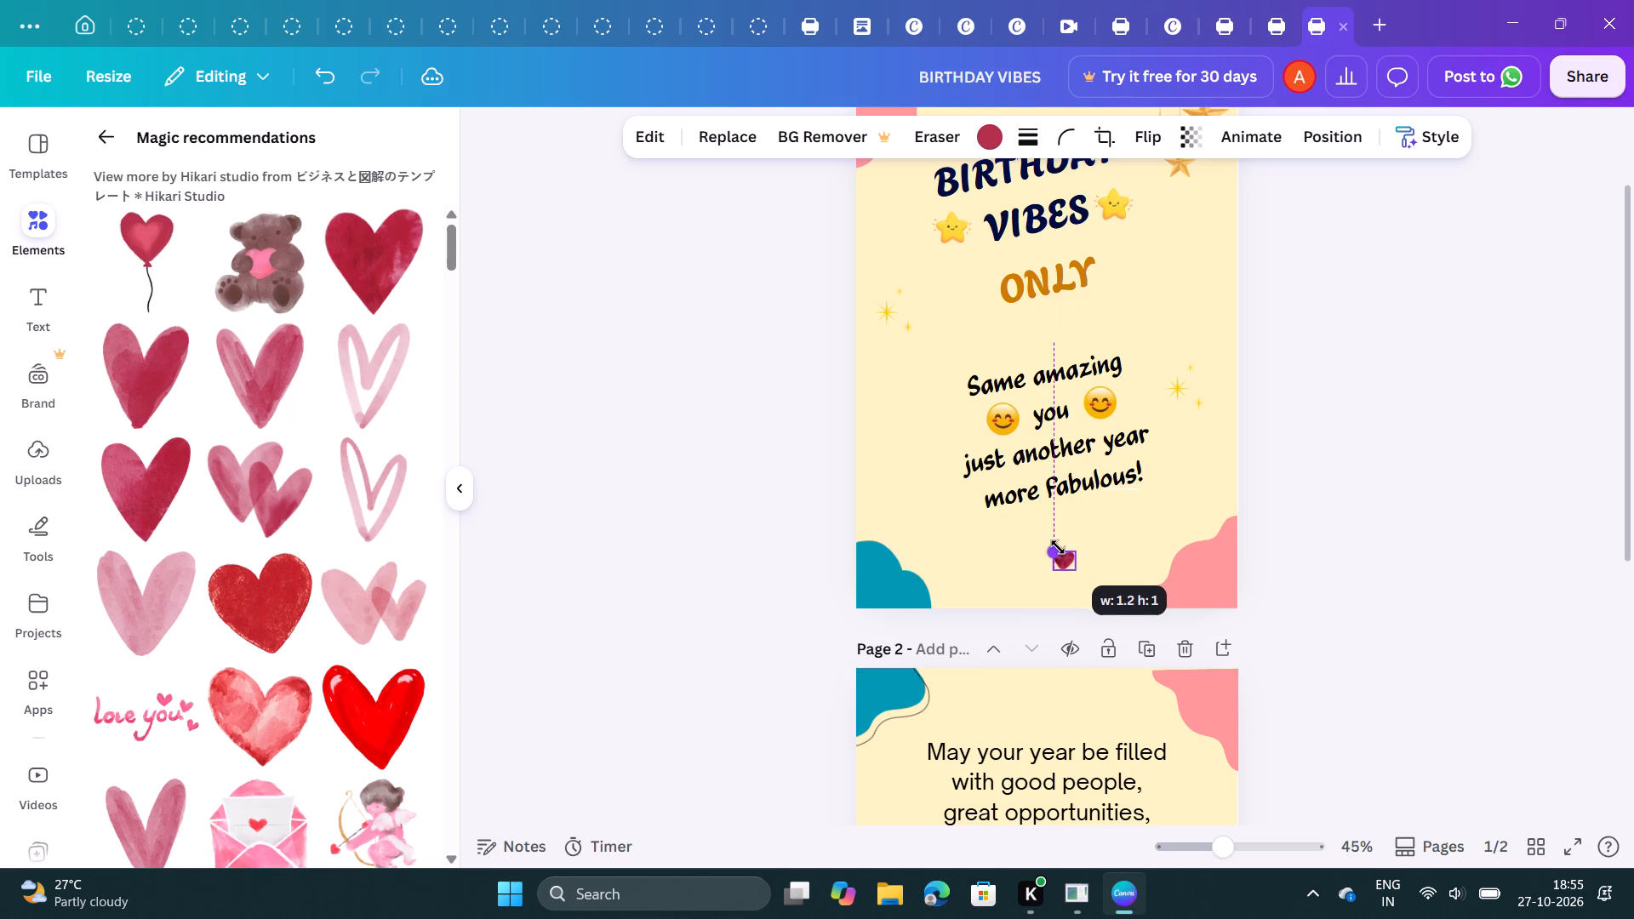
click(1054, 550)
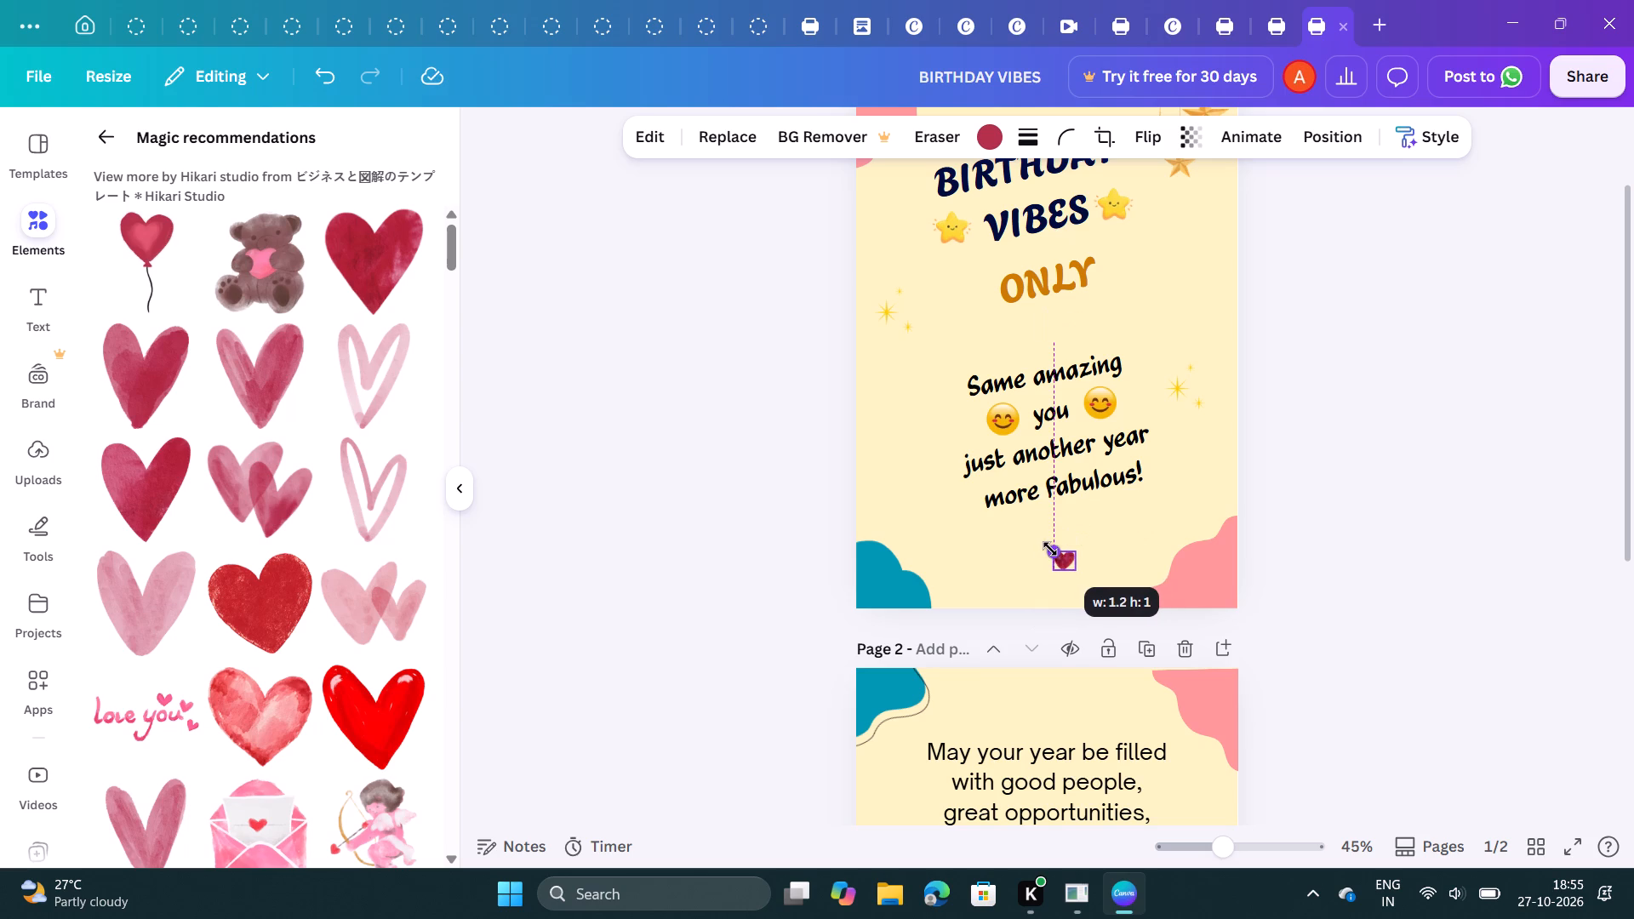
click(1003, 557)
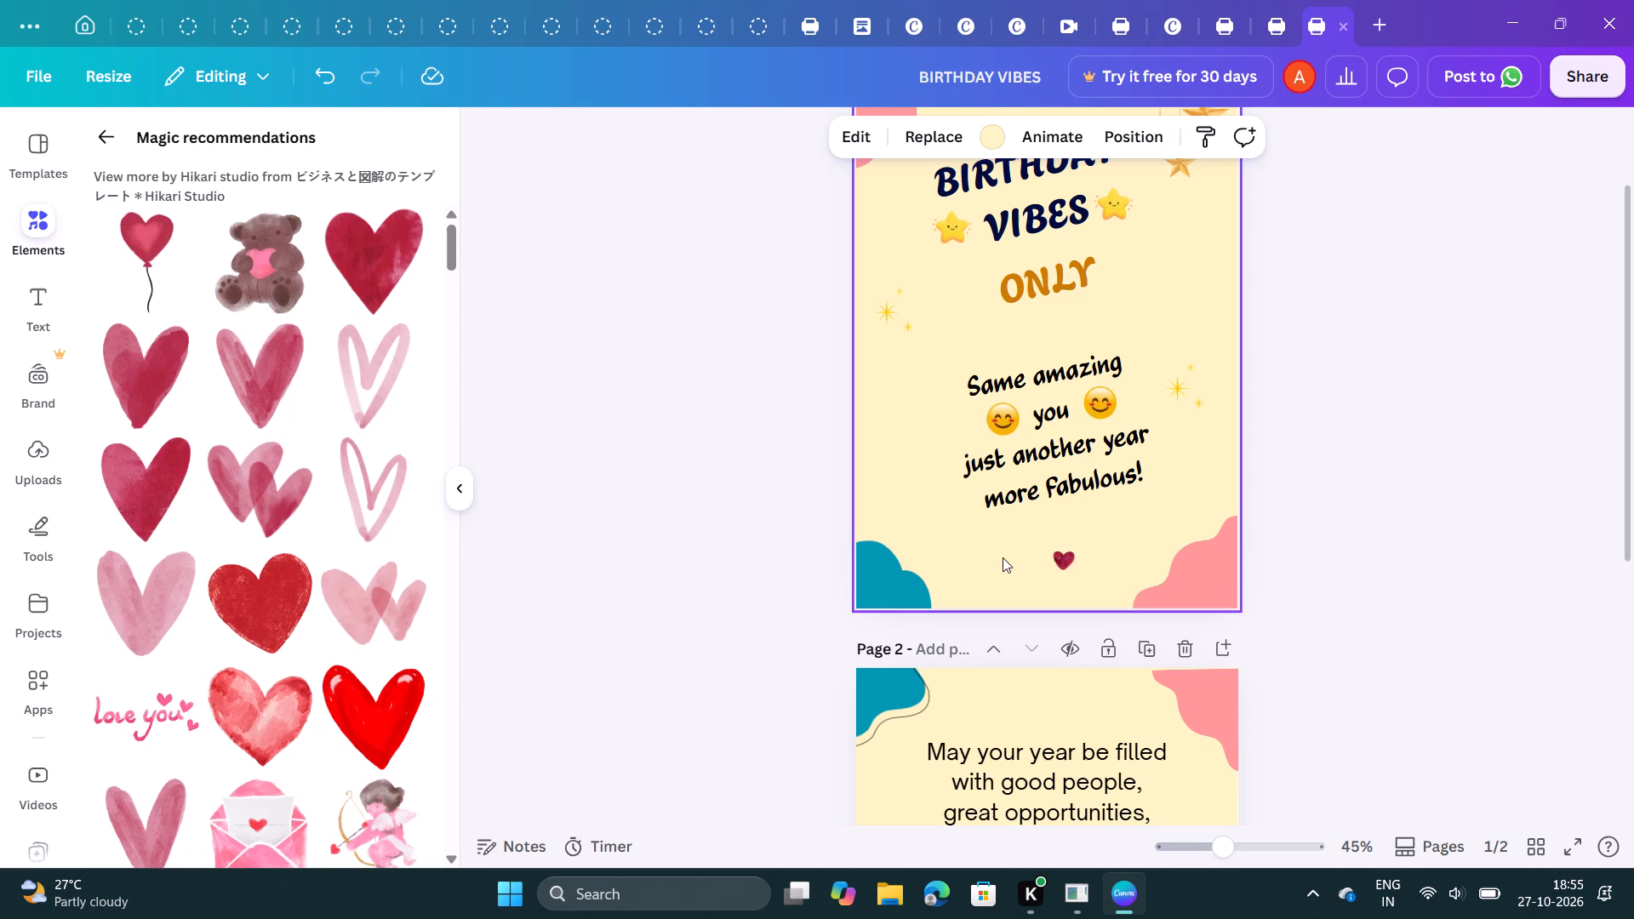
scroll(1046, 562, down, 1)
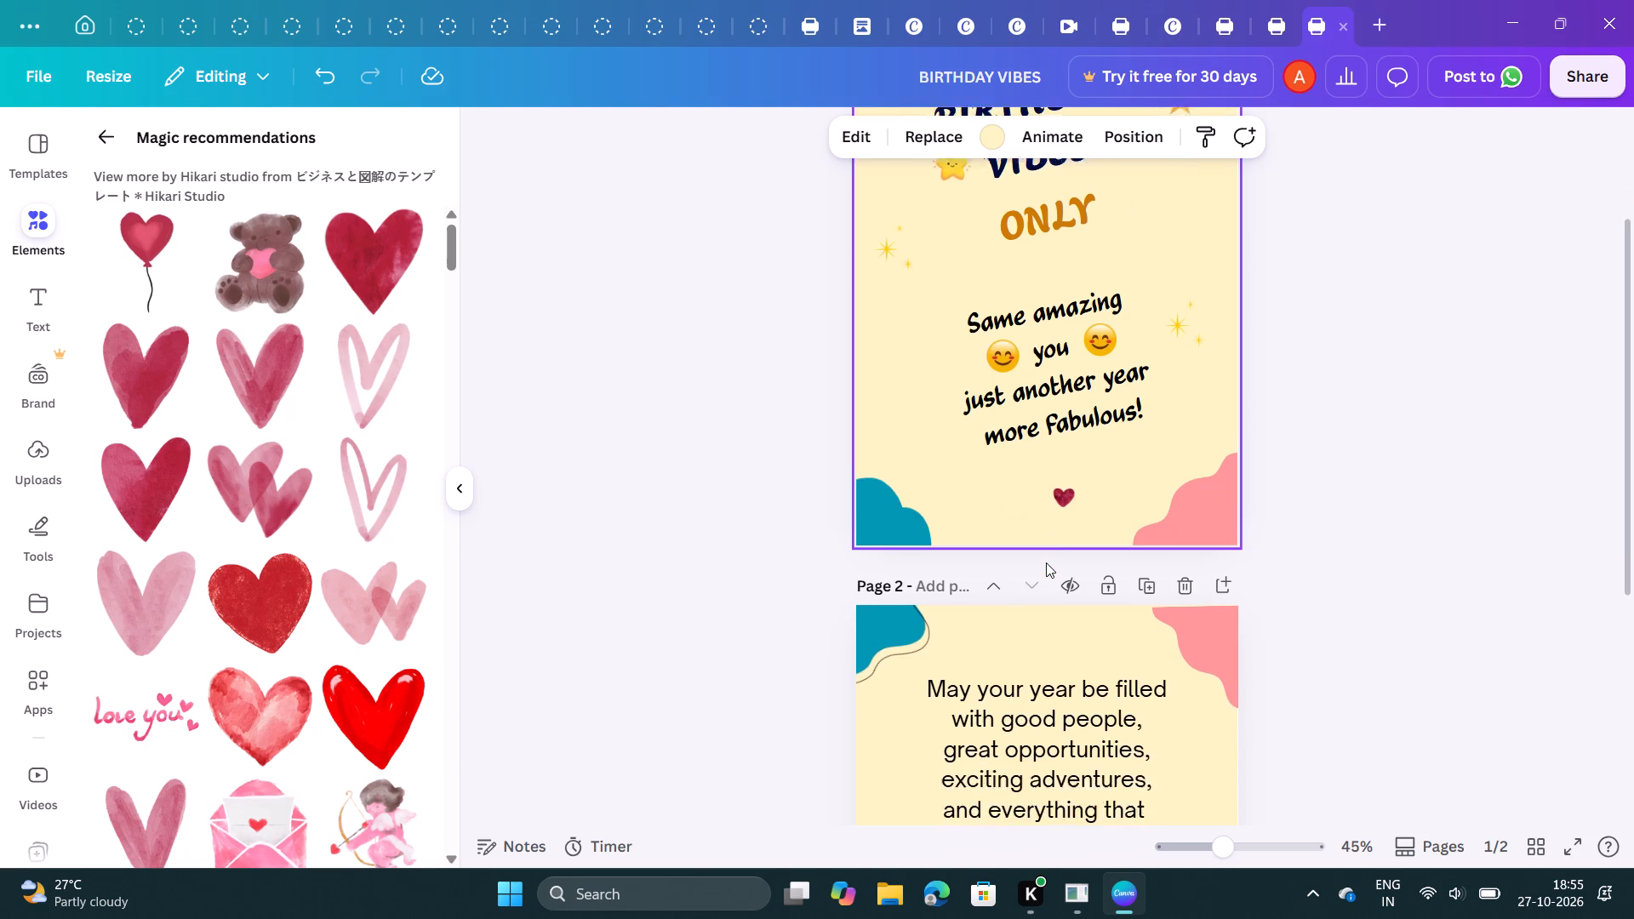
Duplicate the small dark red heart below "more fabulous!" on page 1.
scroll(1046, 562, down, 1)
click(1056, 457)
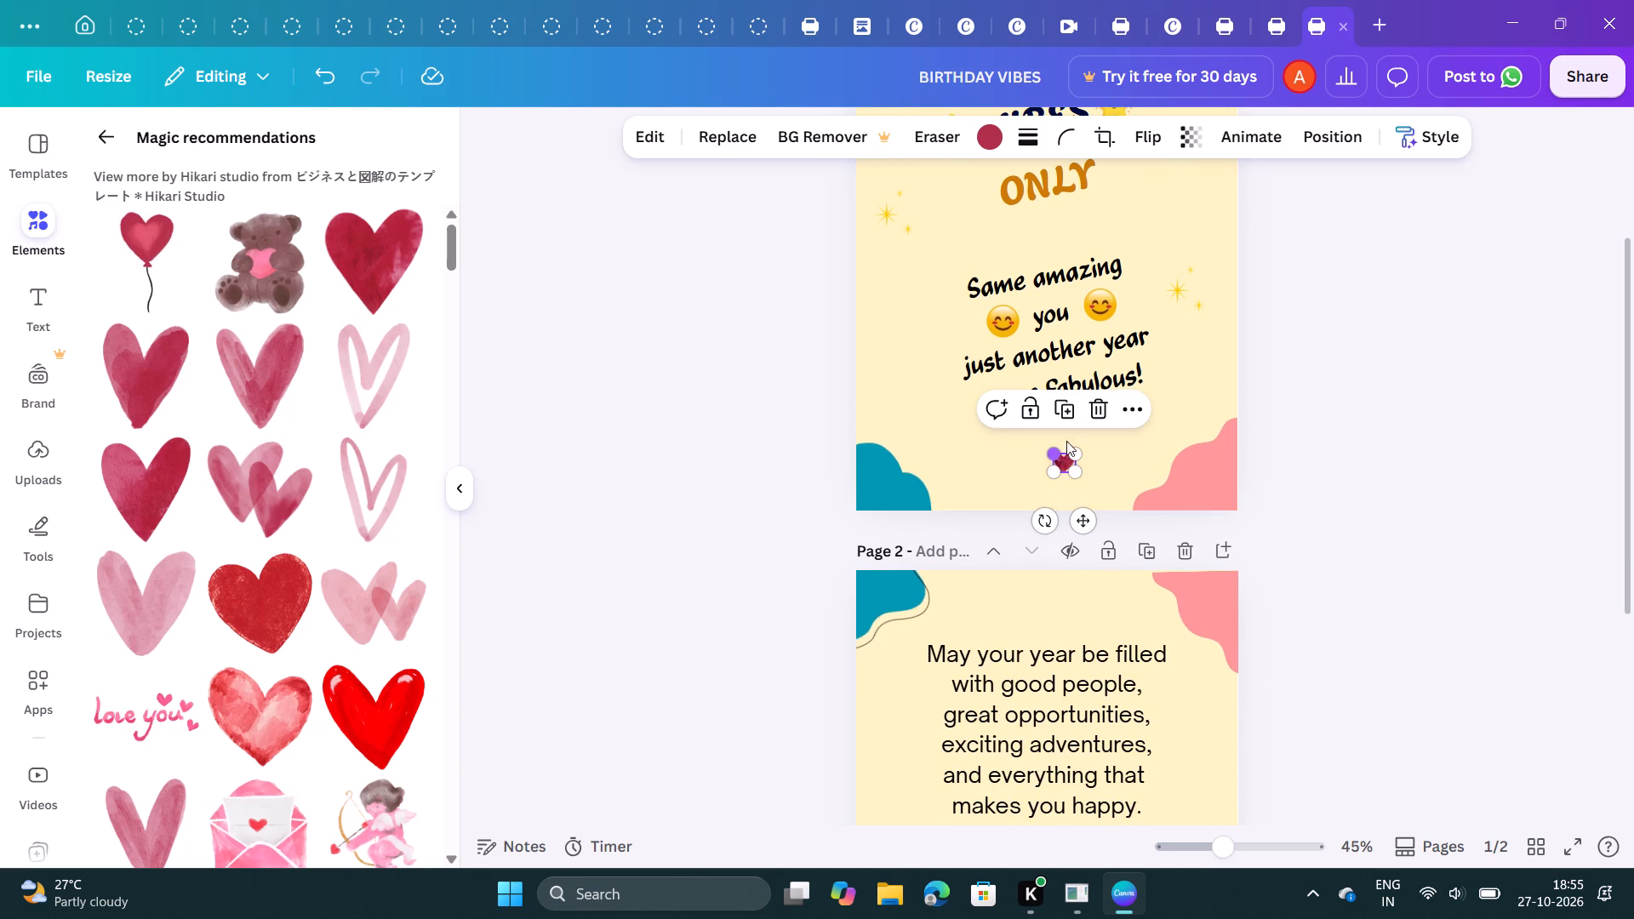
click(1065, 405)
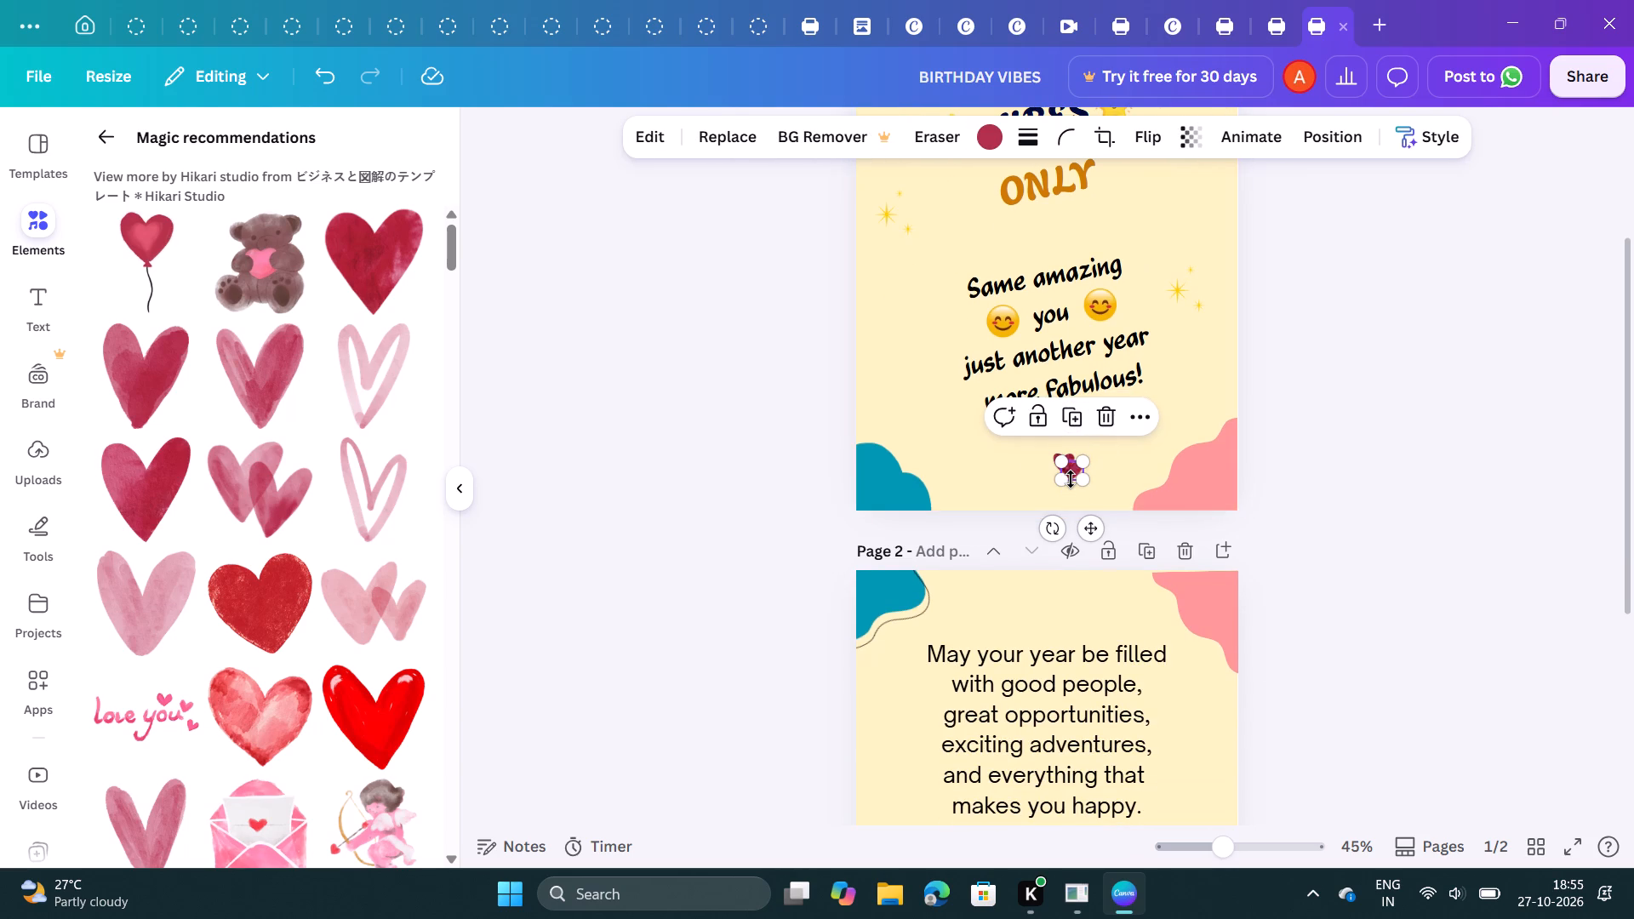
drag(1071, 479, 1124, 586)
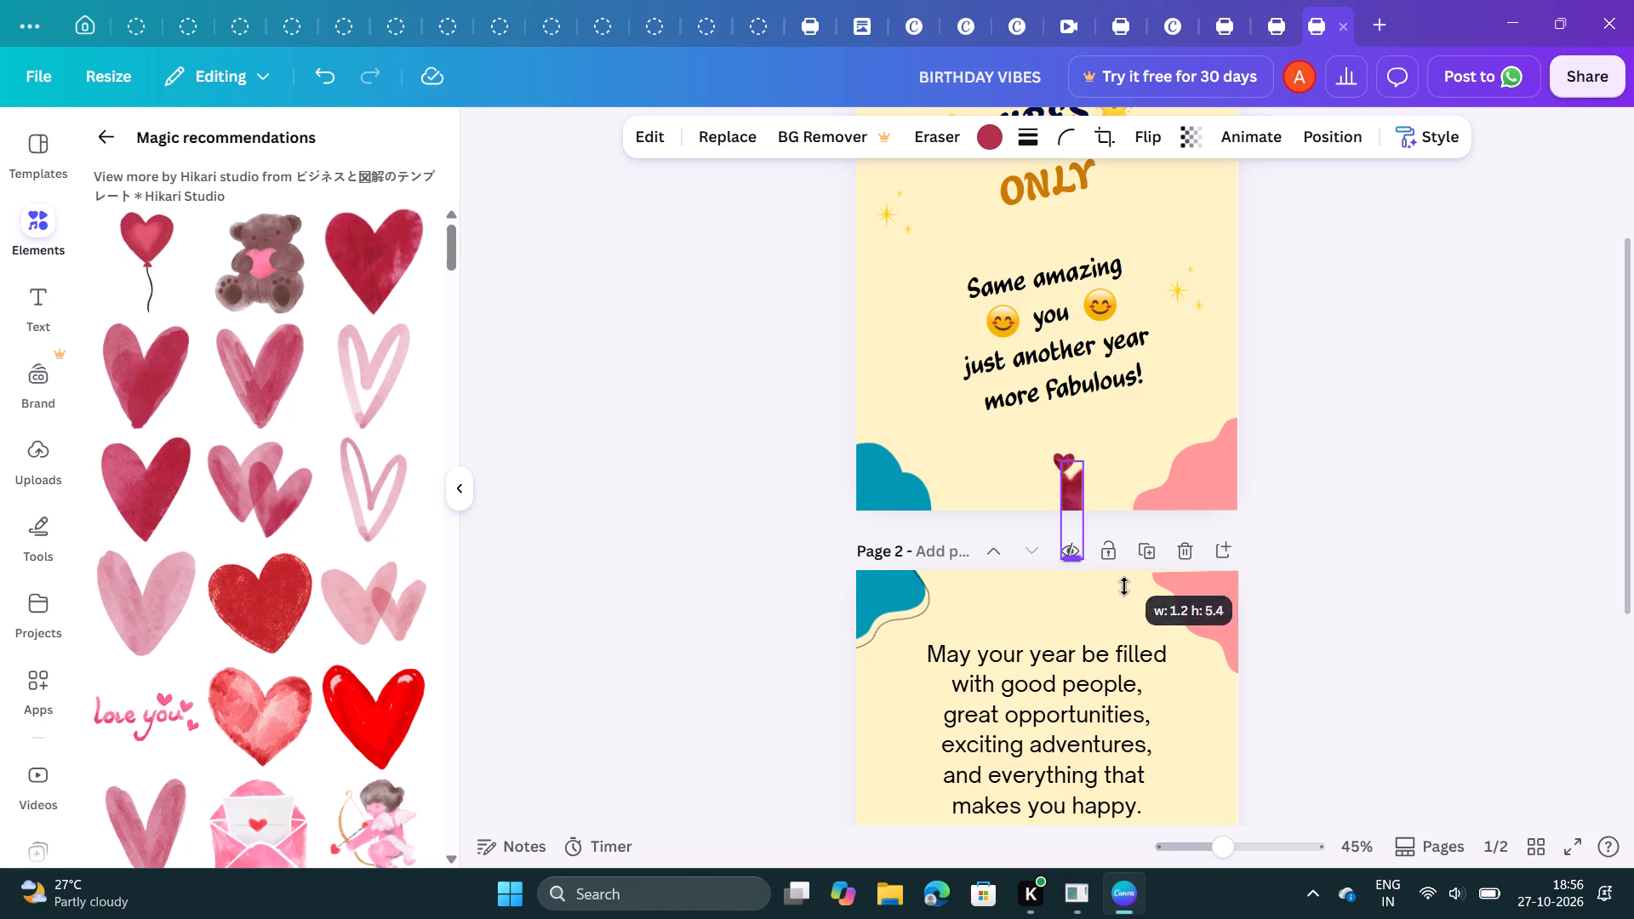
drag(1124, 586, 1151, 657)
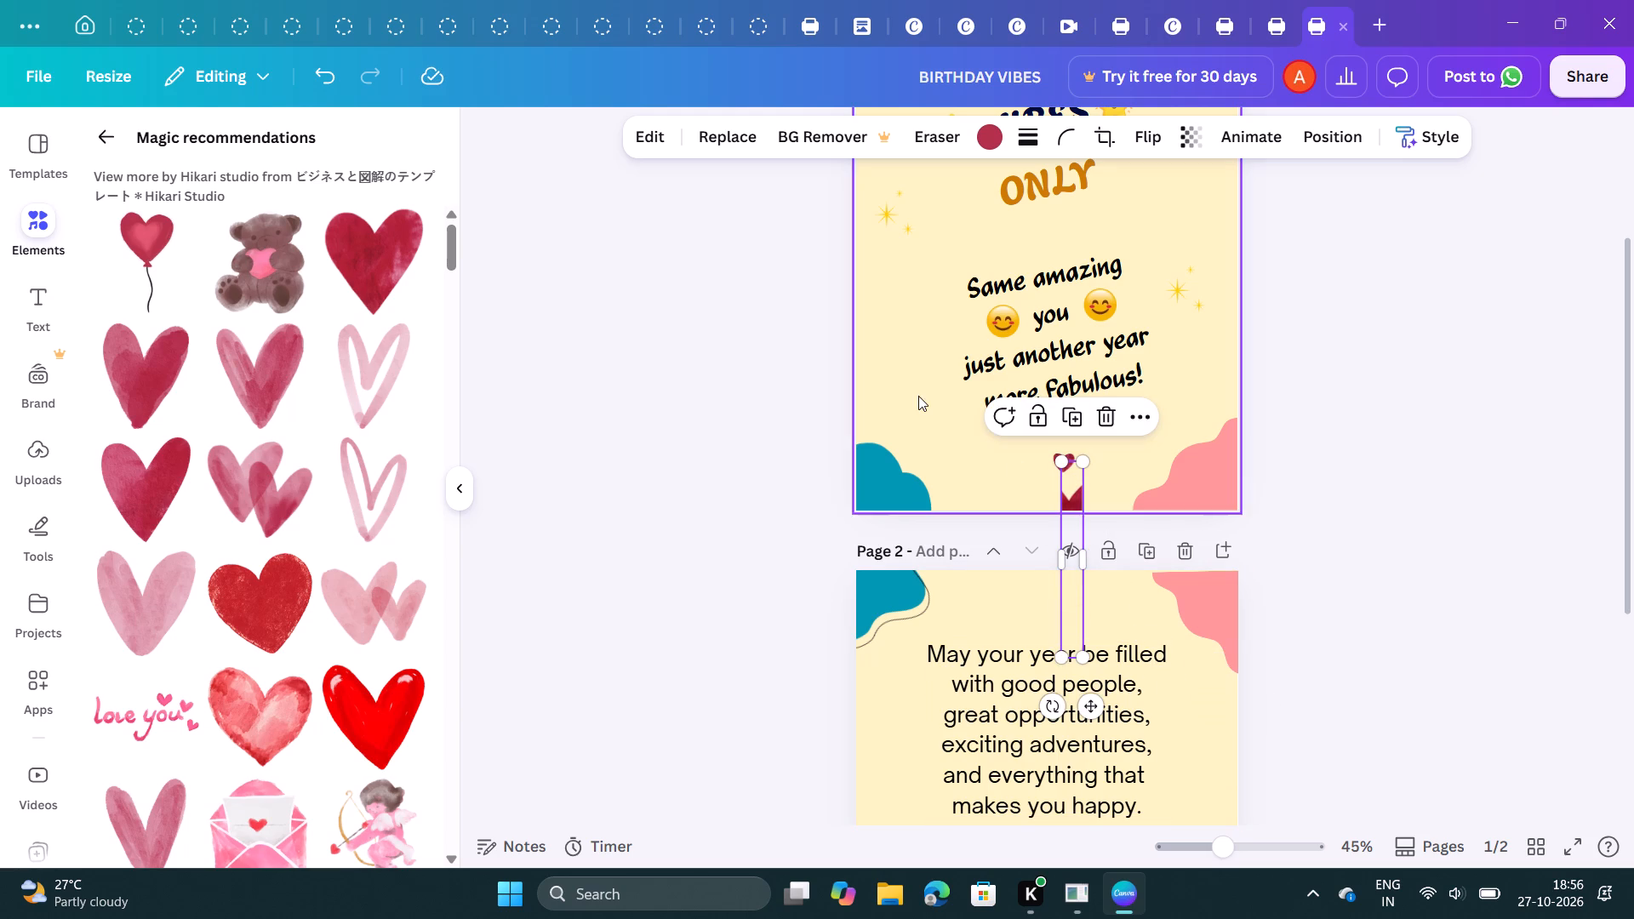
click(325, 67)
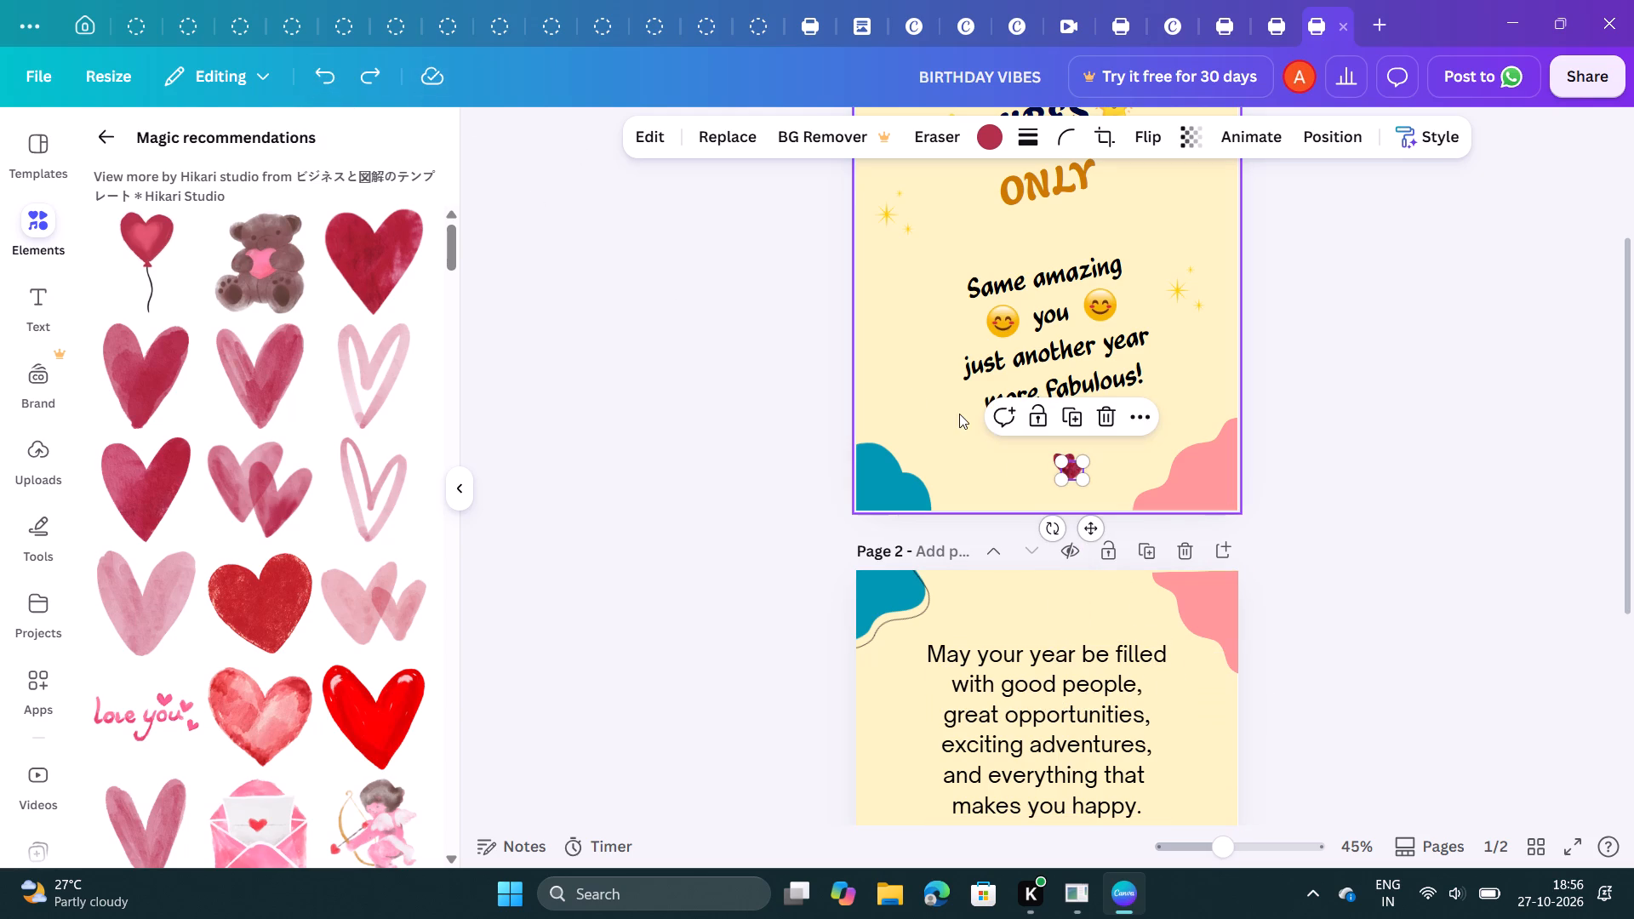
Move the duplicated dark red heart from page 1 to page 2, beside the "great opportunities," line.
click(1071, 471)
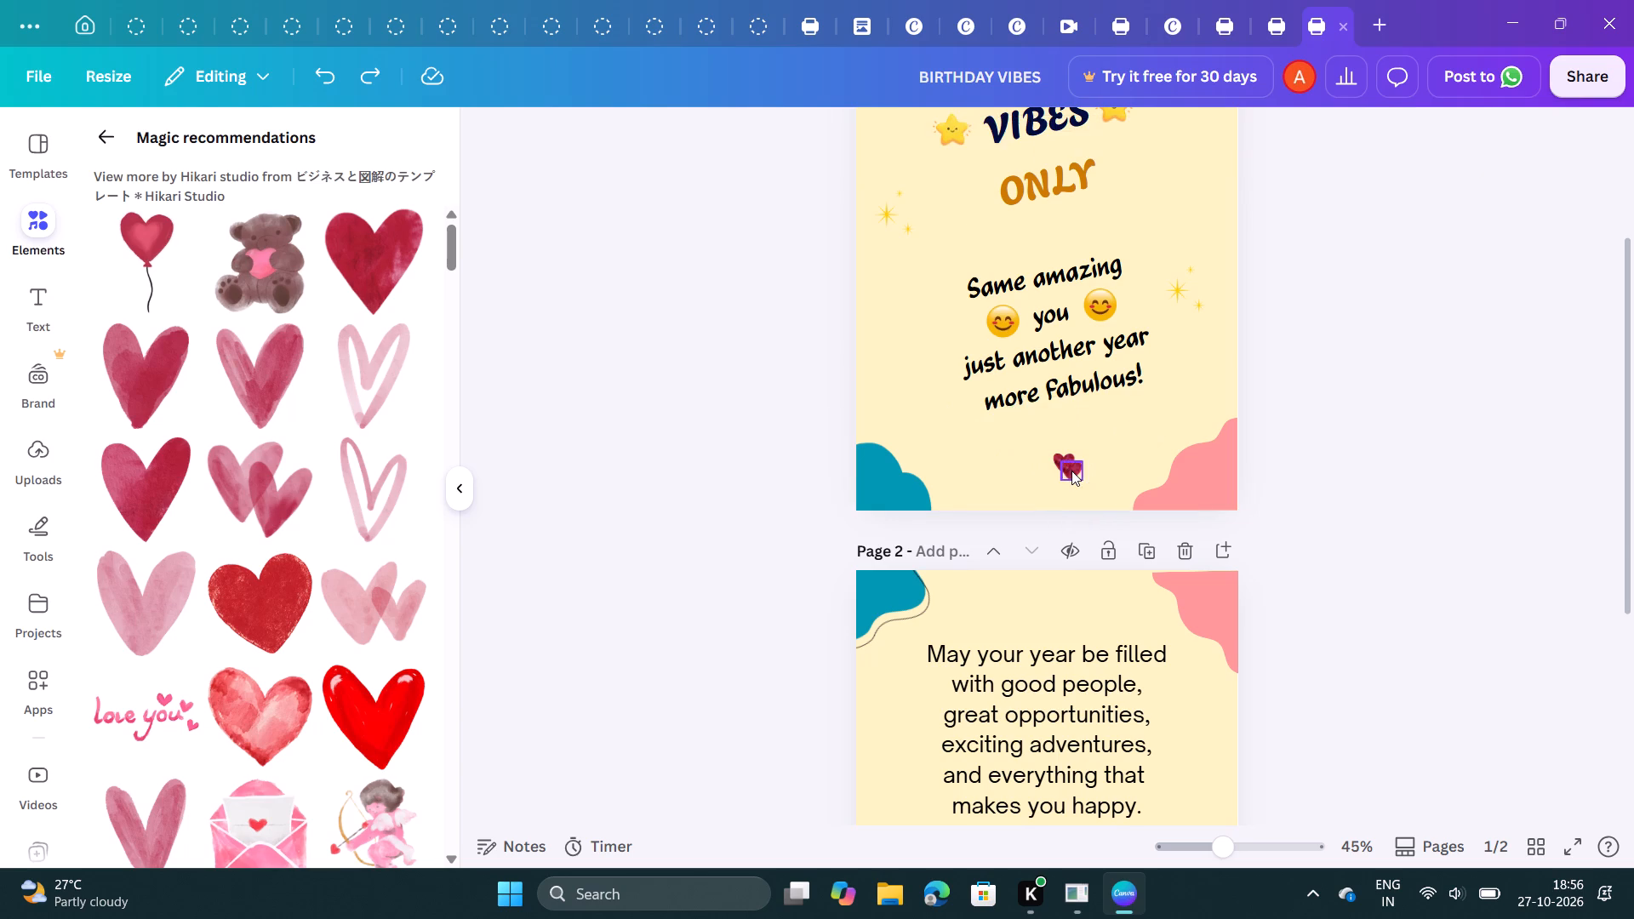
click(1071, 471)
drag(1071, 471, 1260, 471)
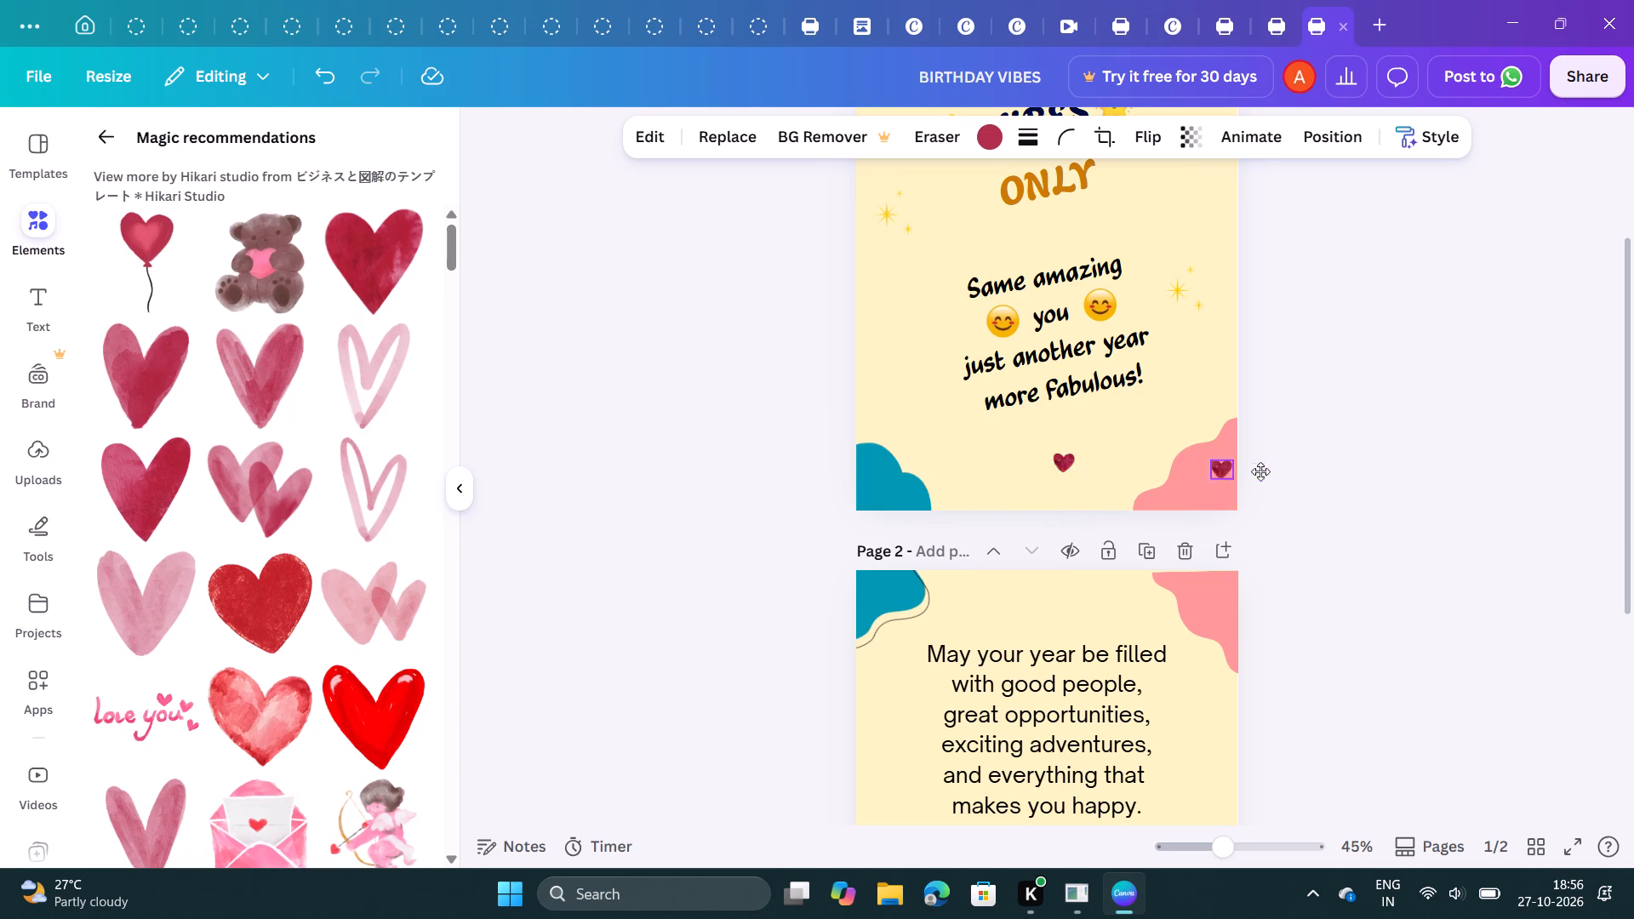
drag(1260, 471, 1180, 713)
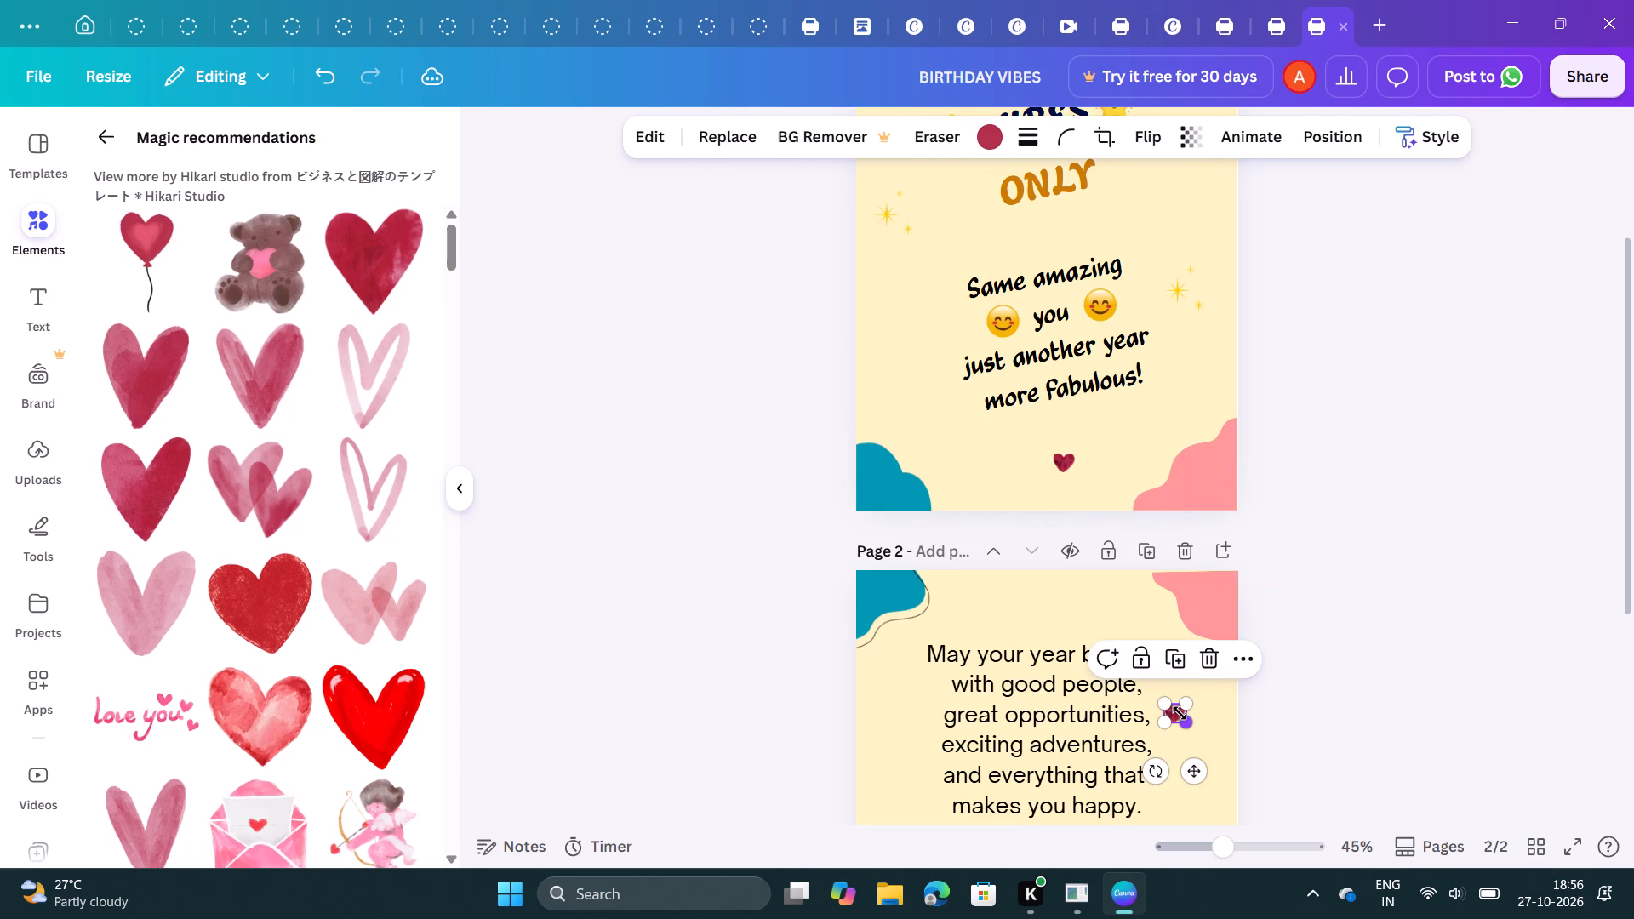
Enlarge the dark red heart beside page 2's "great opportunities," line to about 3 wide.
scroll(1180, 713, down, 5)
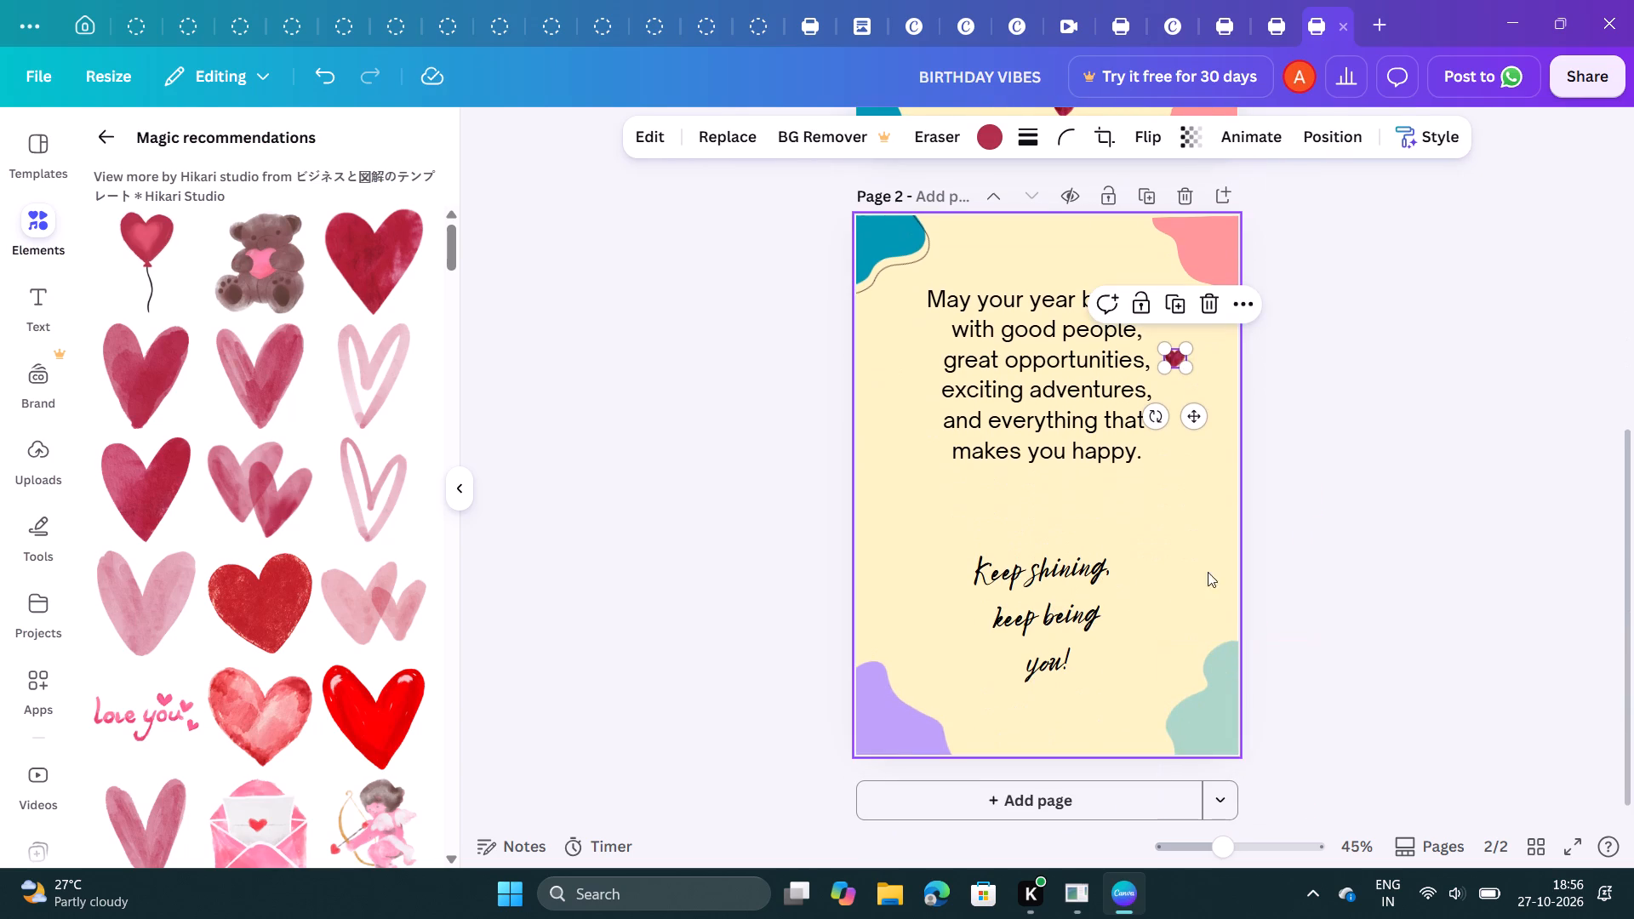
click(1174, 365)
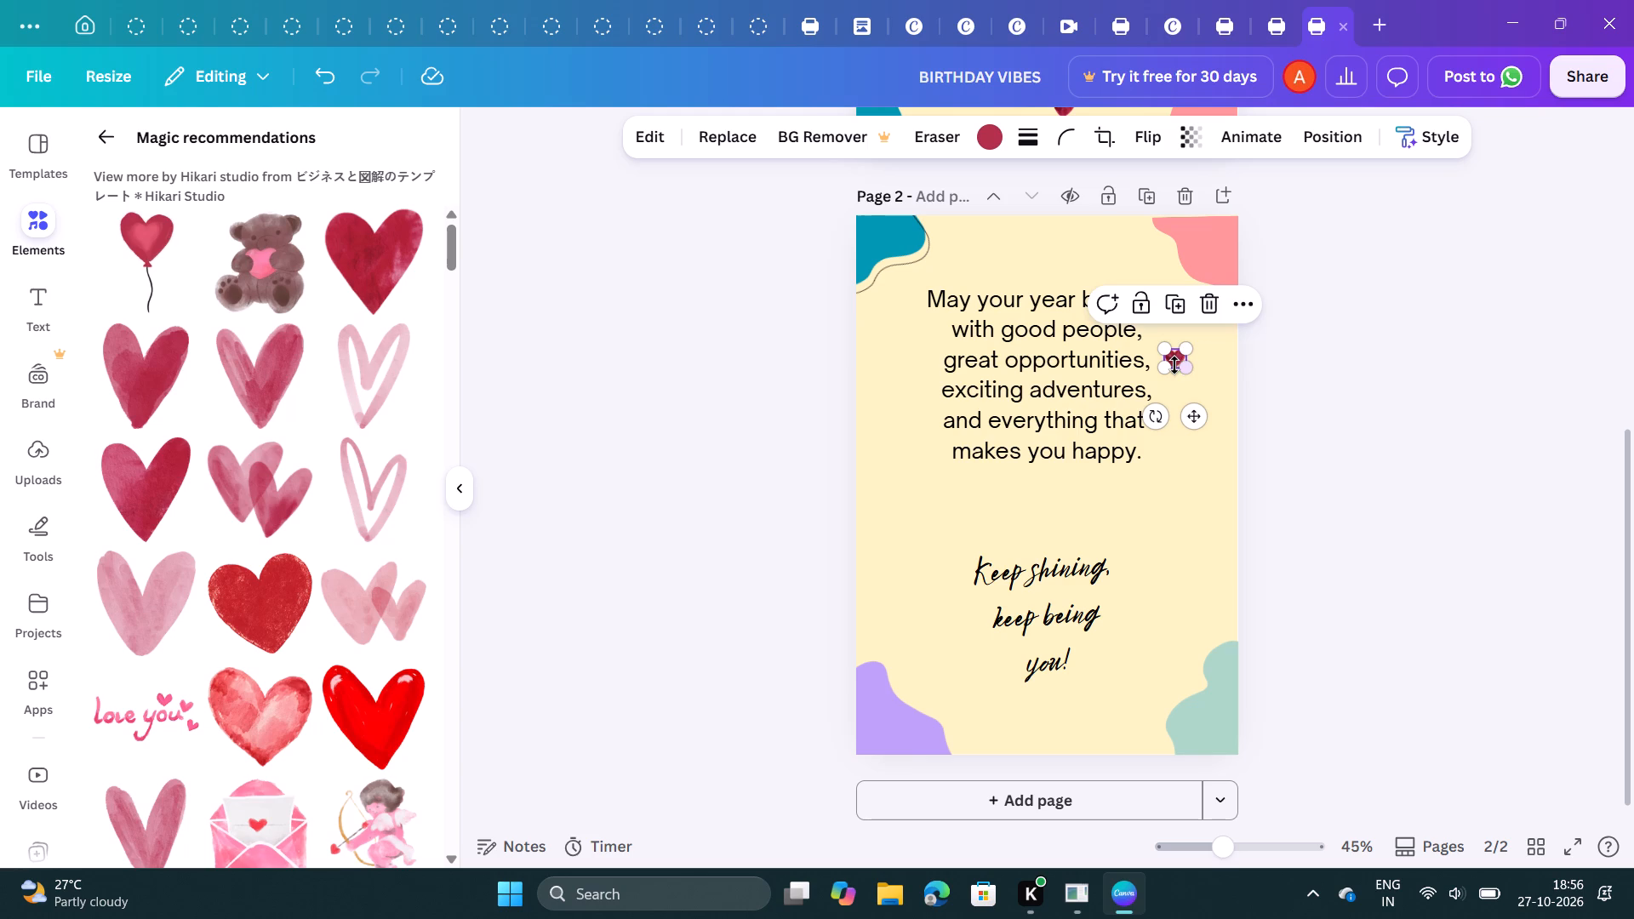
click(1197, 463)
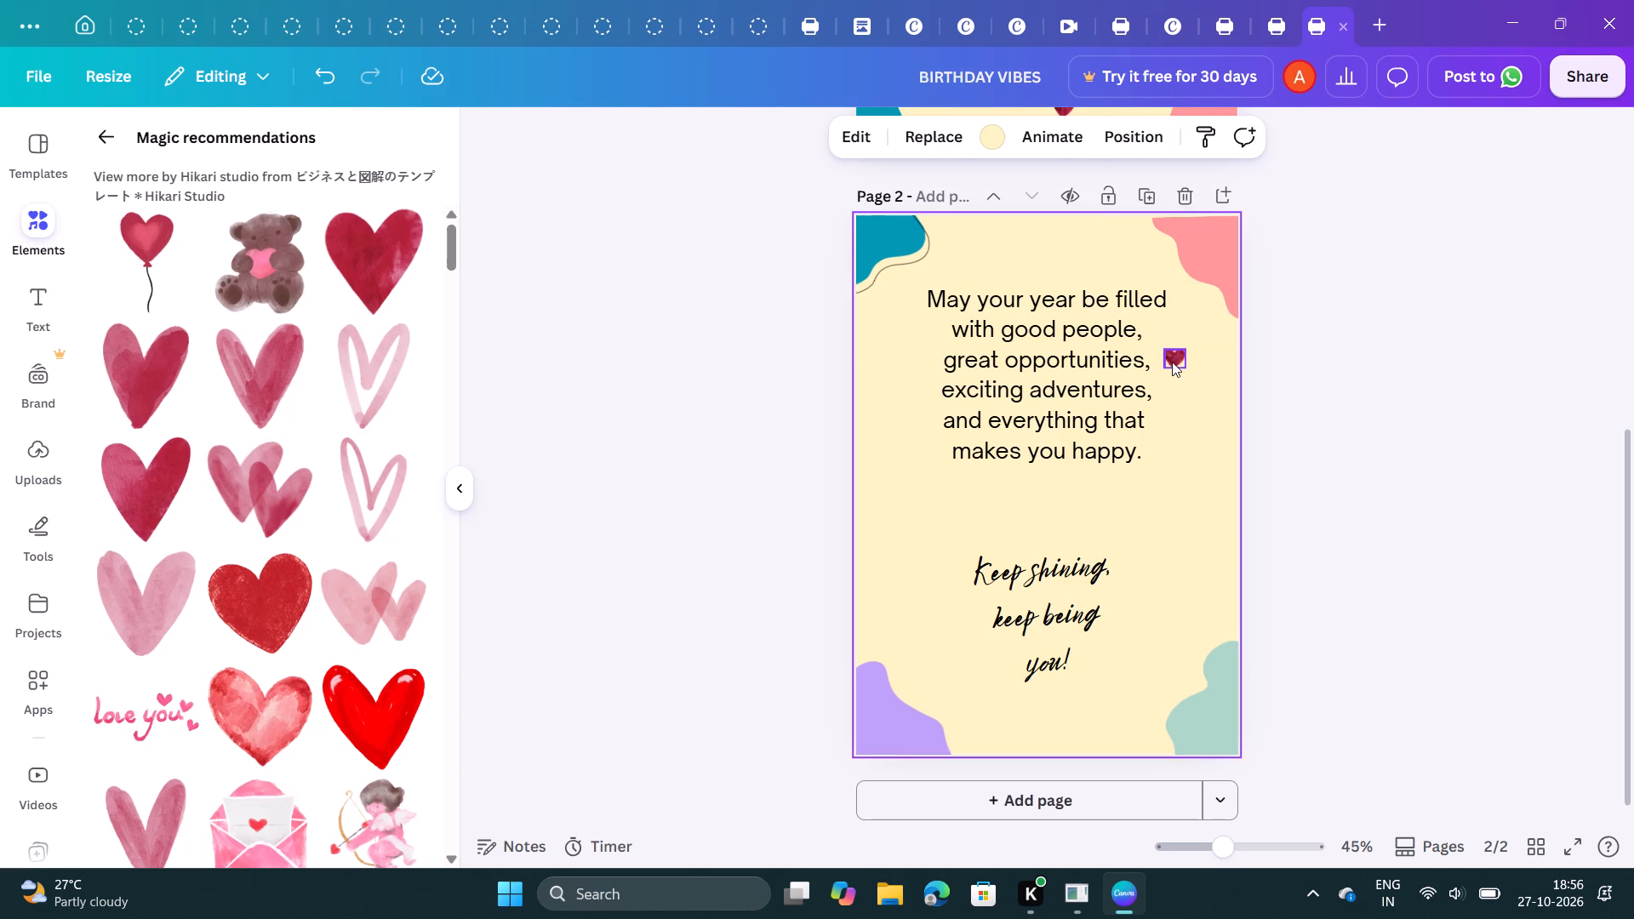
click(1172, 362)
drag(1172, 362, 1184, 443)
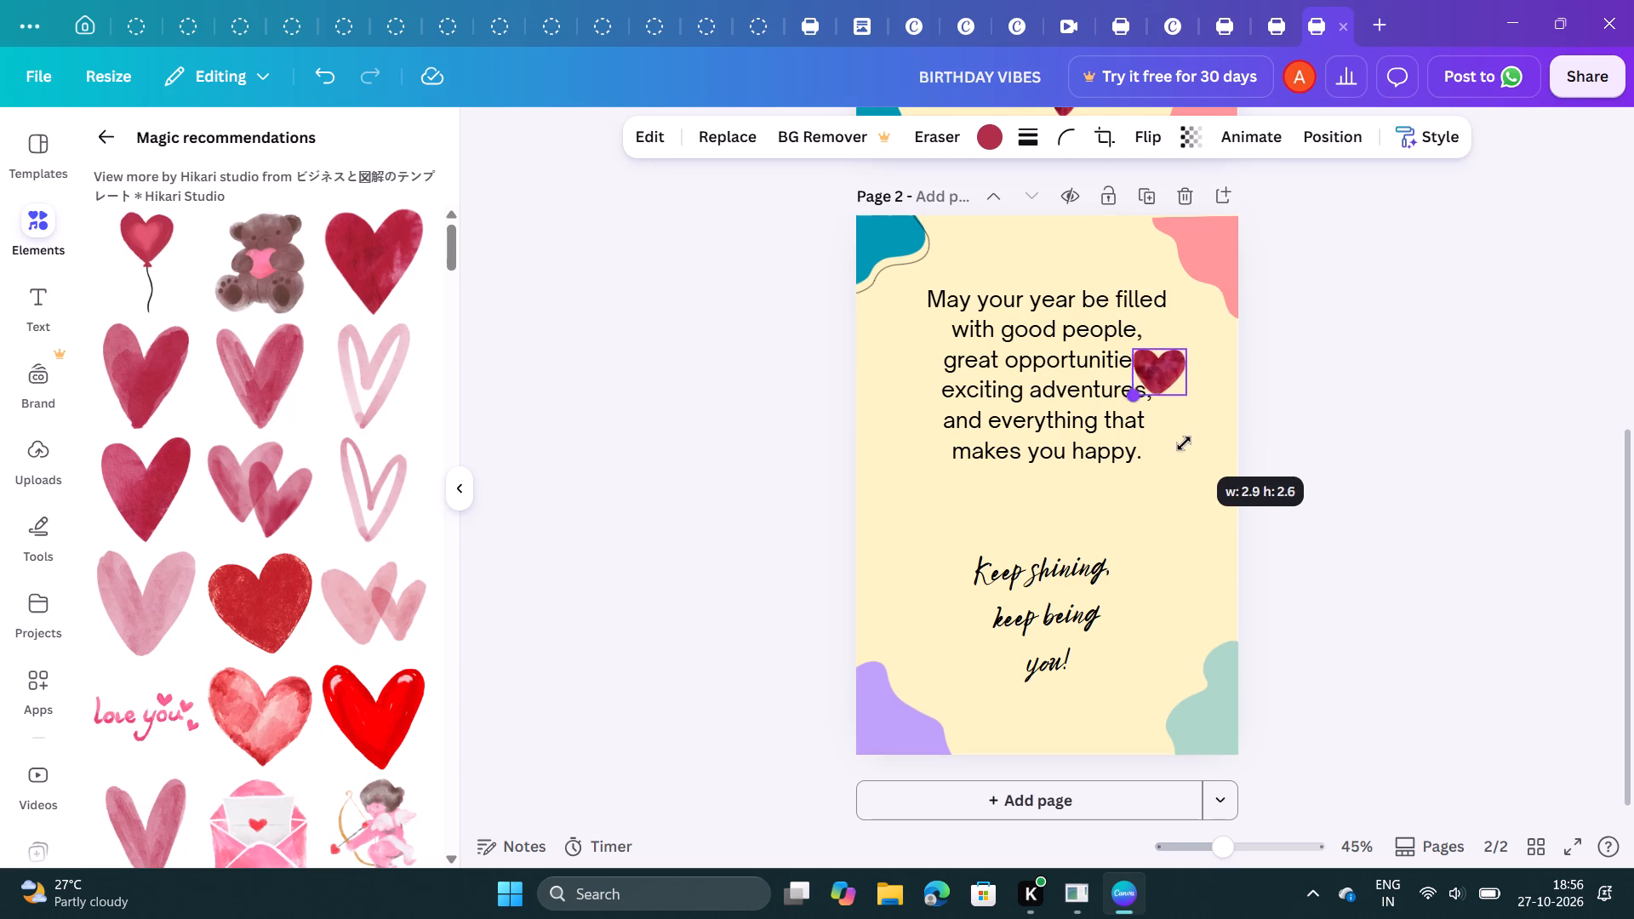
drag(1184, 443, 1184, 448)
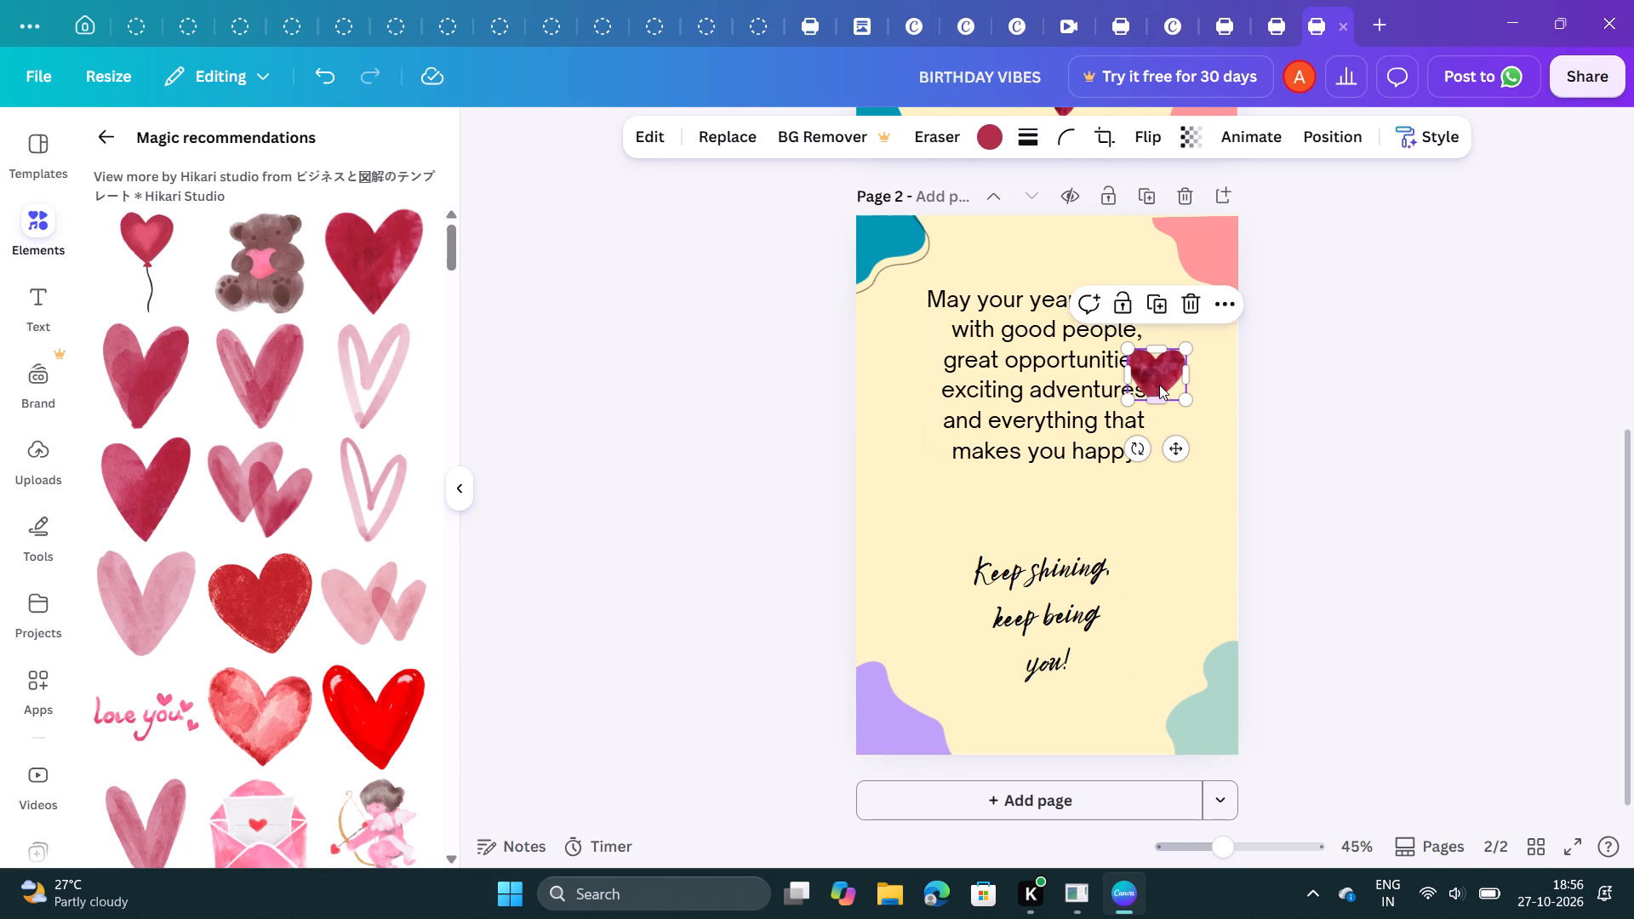
Move the dark red heart into the gap between "makes you happy." and "Keep shining," on page 2.
click(1159, 385)
click(1168, 378)
drag(1168, 378, 1072, 517)
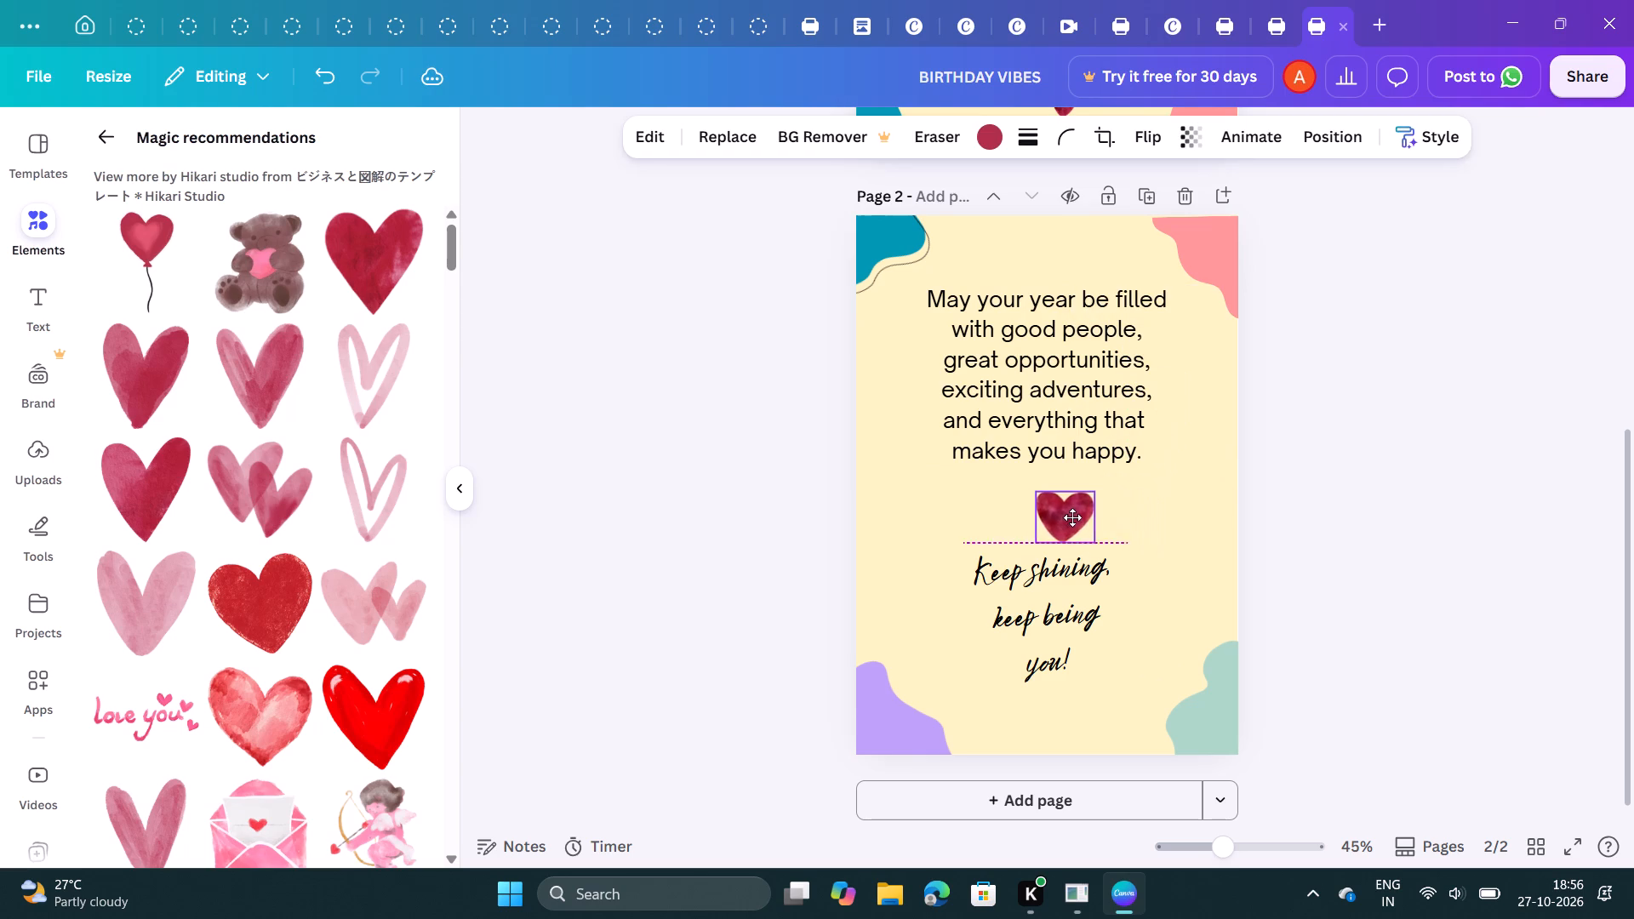
drag(1072, 517, 1056, 512)
Shrink the dark red heart above "Keep shining," on page 2 to about 1.2 wide.
drag(1015, 487, 1047, 517)
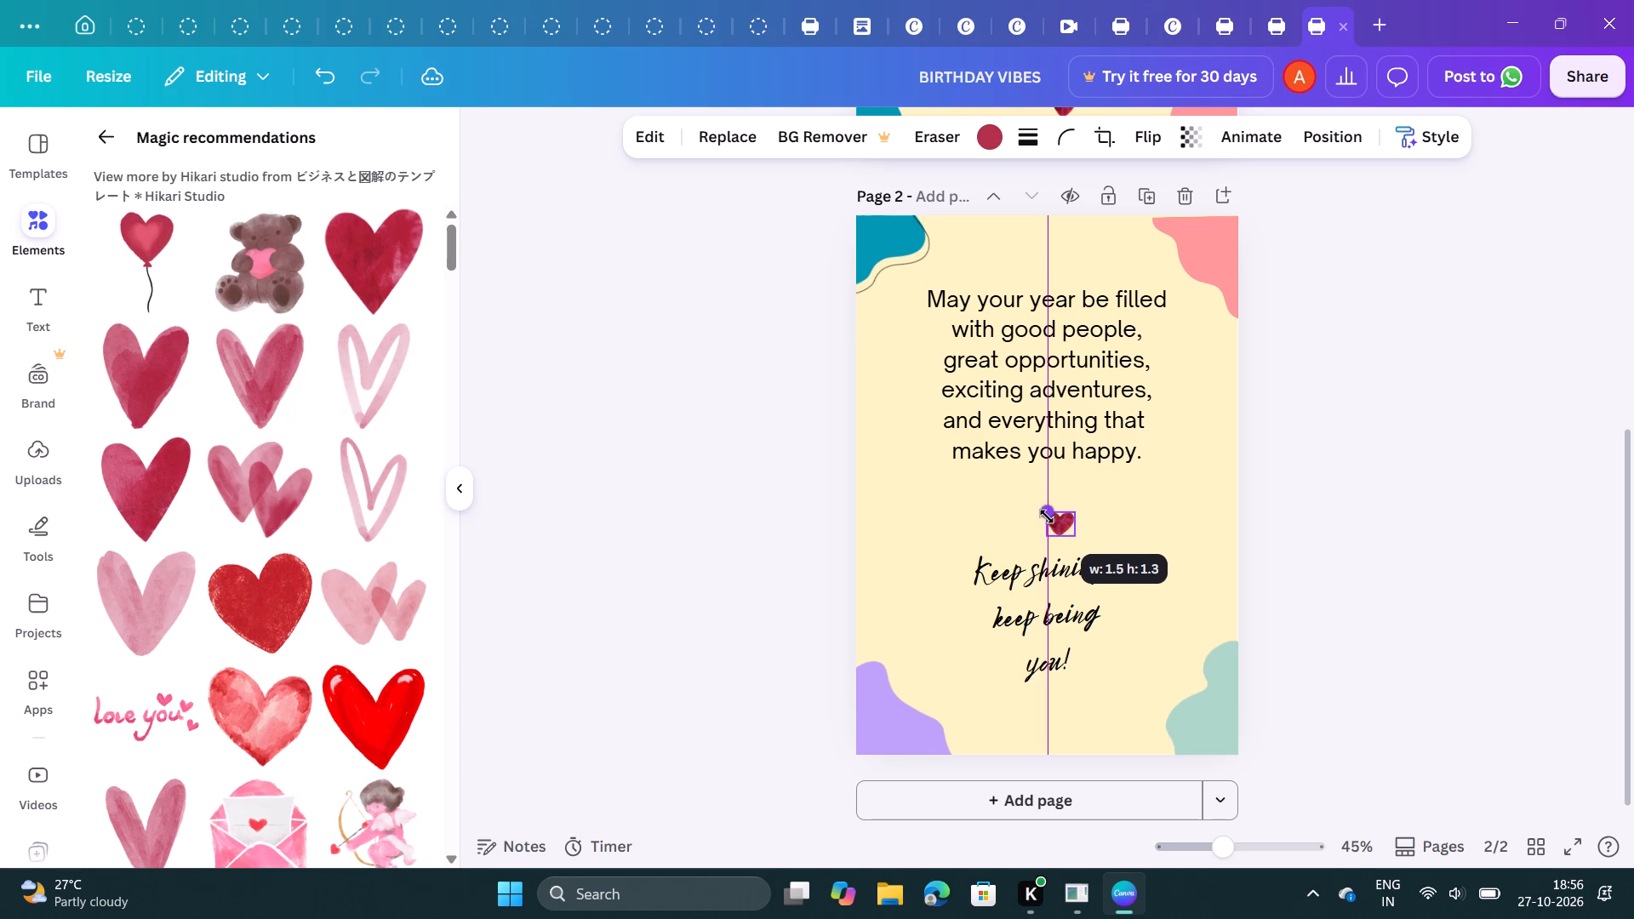
drag(1047, 517, 1048, 517)
drag(1048, 517, 1052, 519)
click(1129, 547)
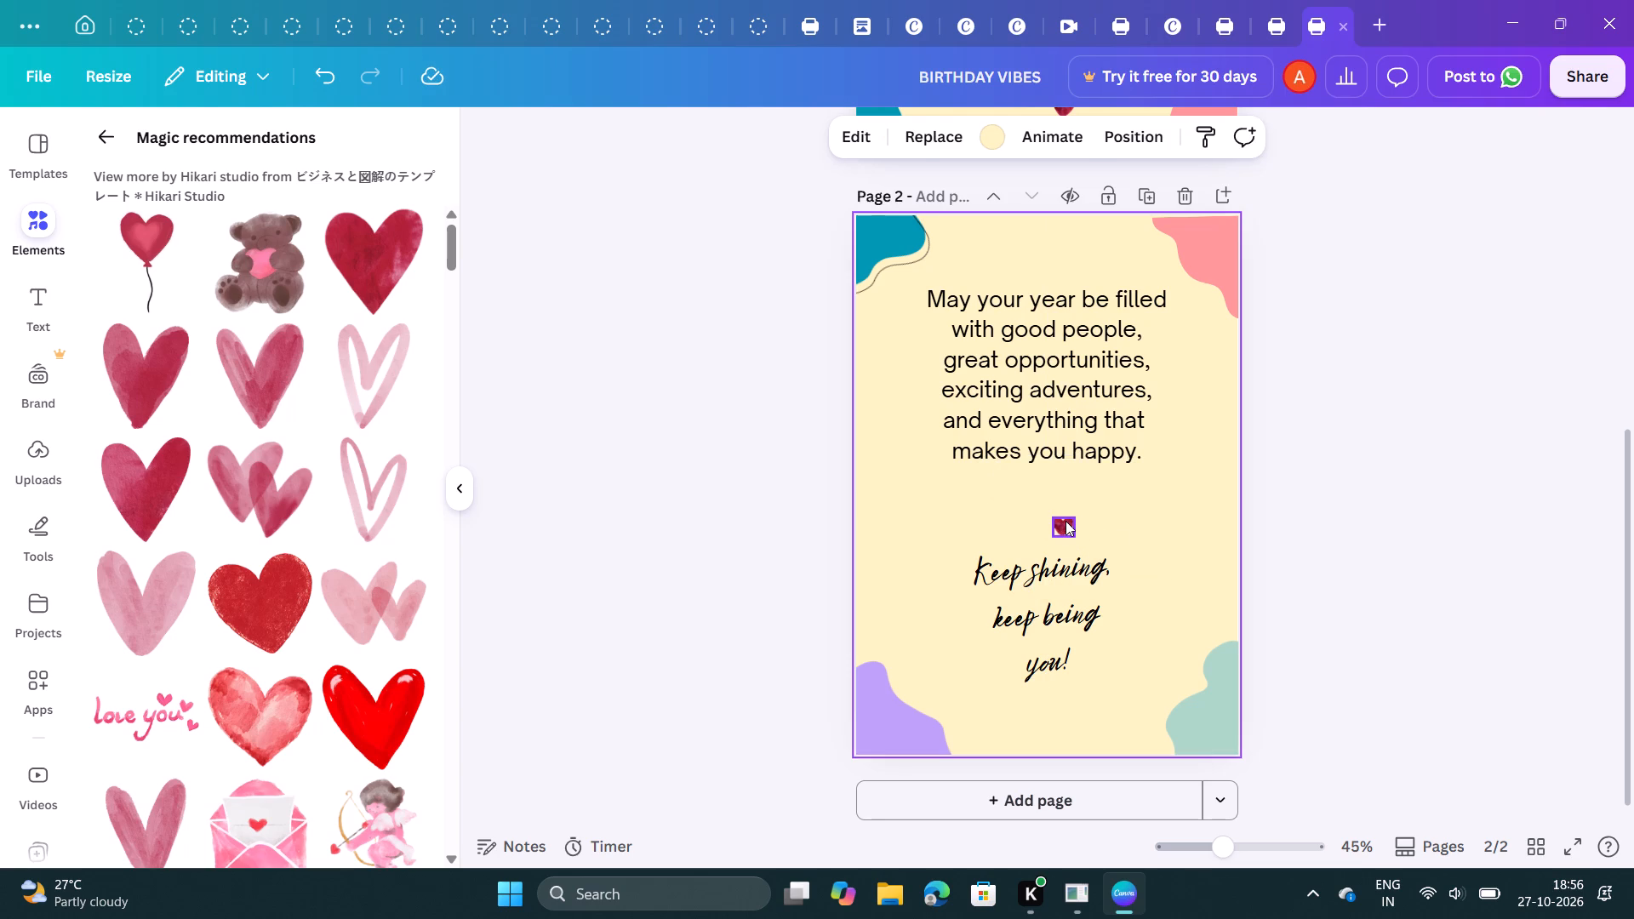
Reposition the small heart slightly higher, about midway between page 2's two texts and near the page's vertical centre line.
drag(1066, 521, 1067, 515)
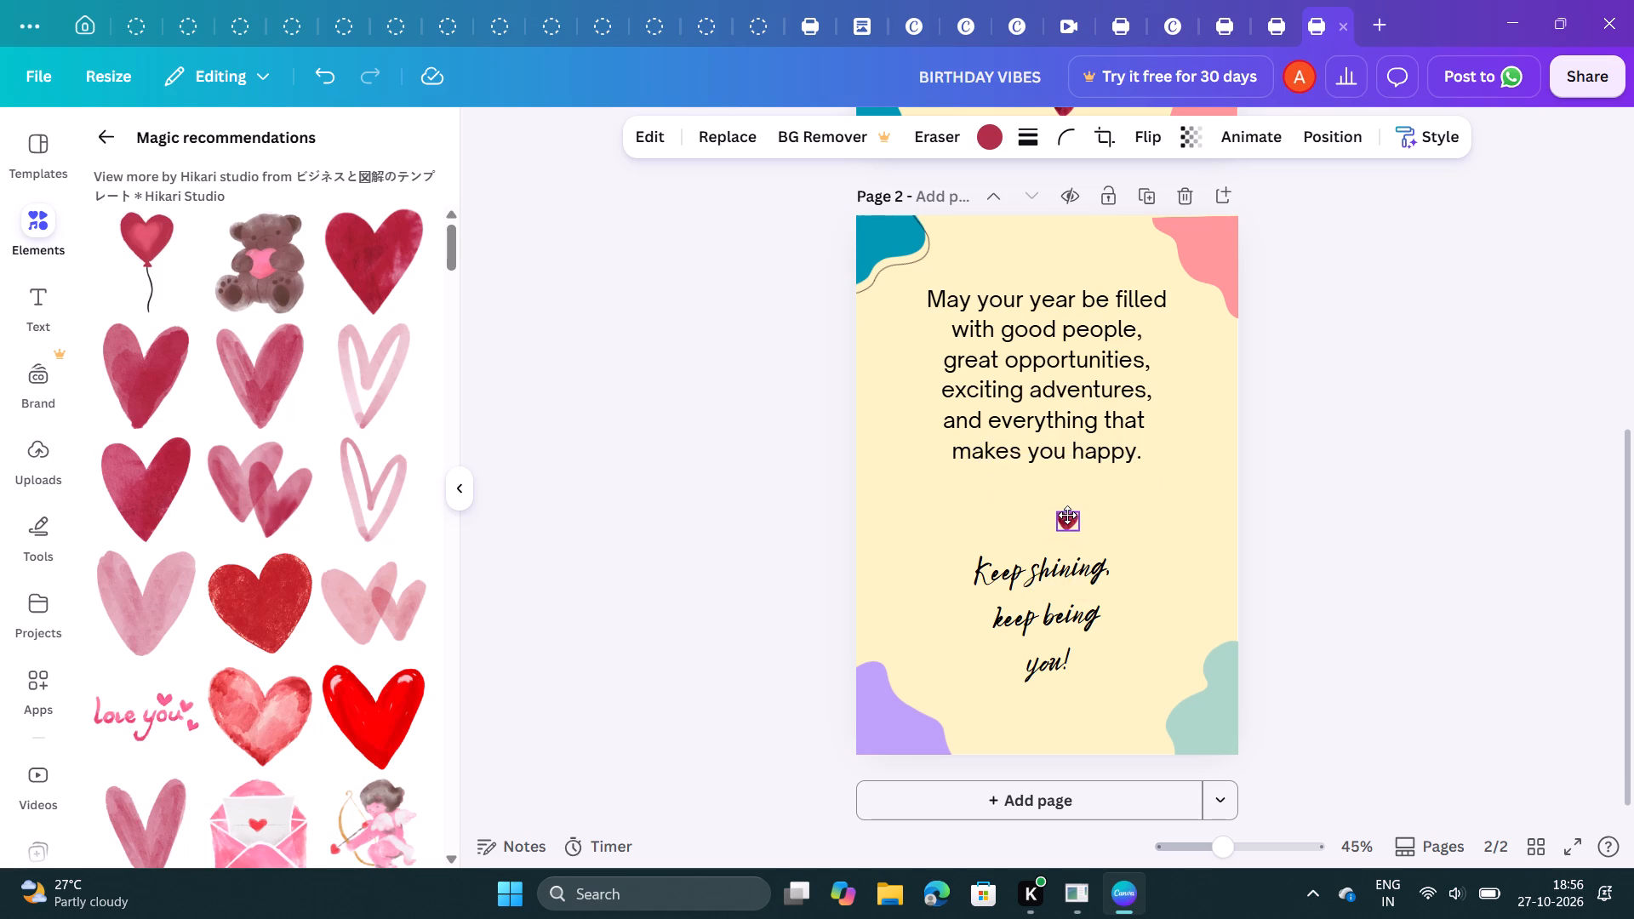
drag(1067, 515, 1041, 509)
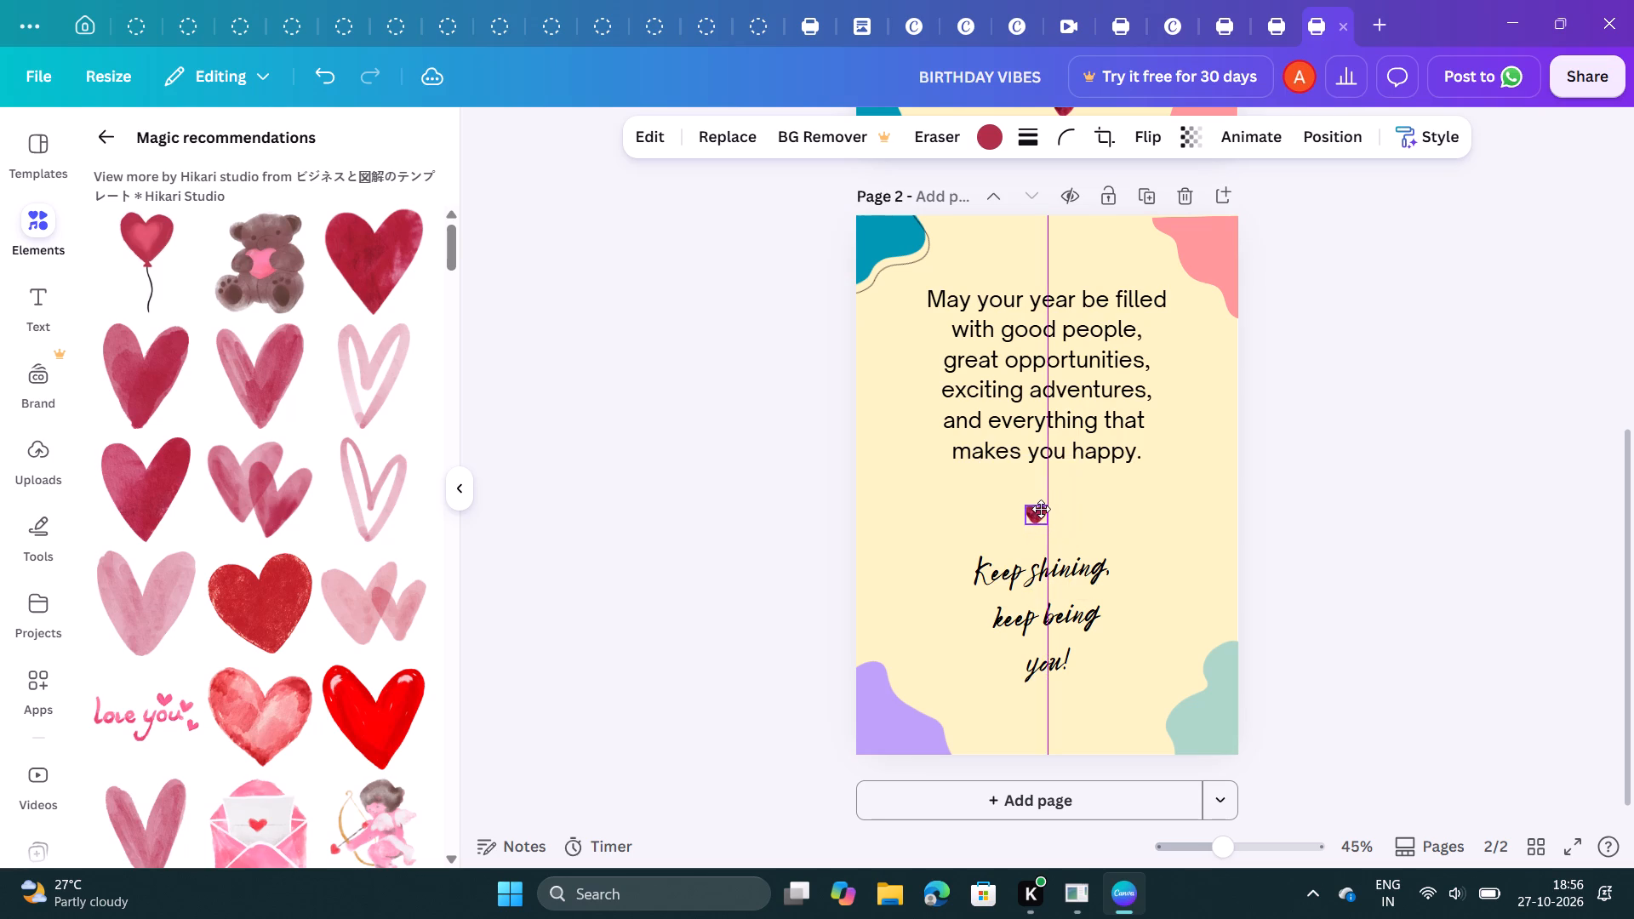
drag(1041, 509, 1041, 505)
click(1103, 525)
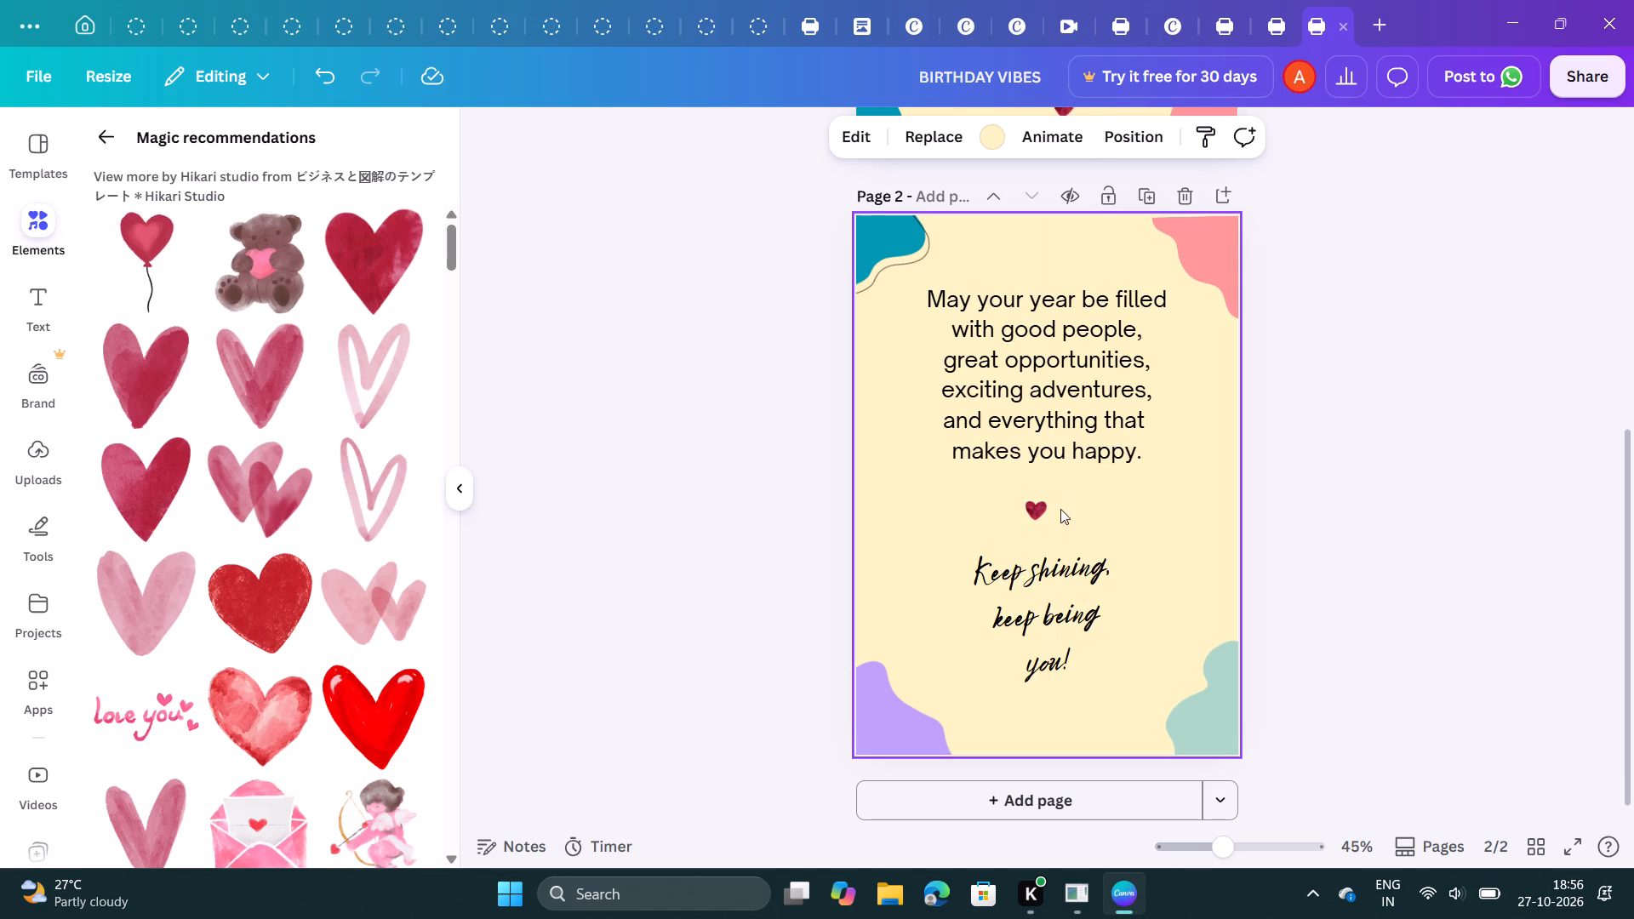
Fine-tune the size of the small heart between page 2's texts to about 1.2 wide by 1.1 high.
click(1031, 506)
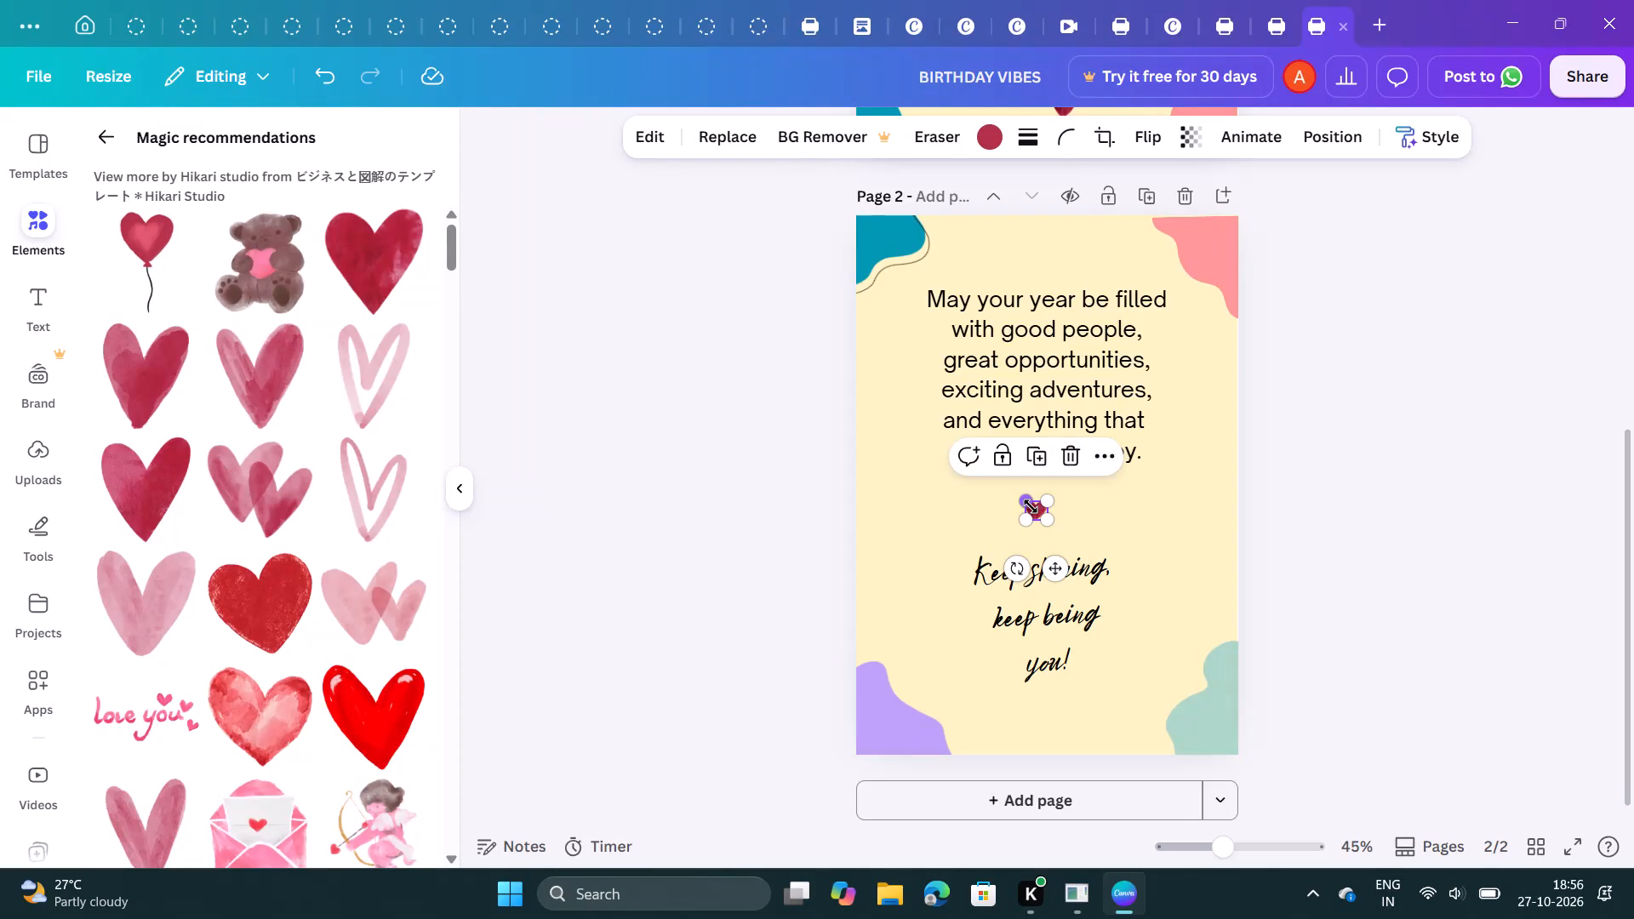
click(1031, 506)
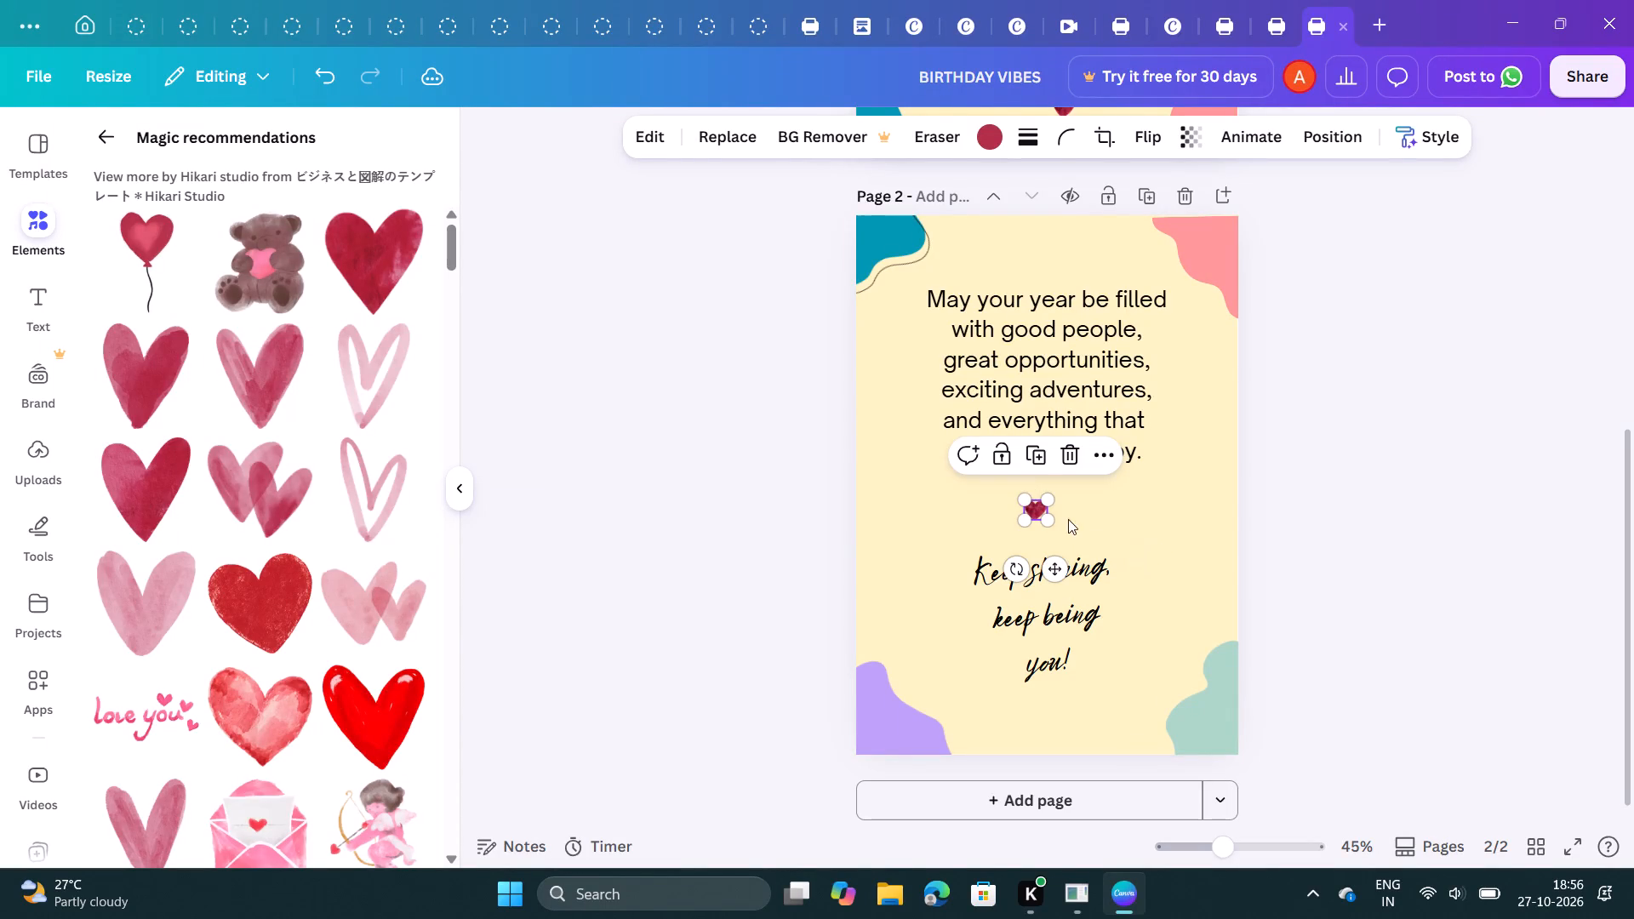
click(1100, 539)
click(1145, 541)
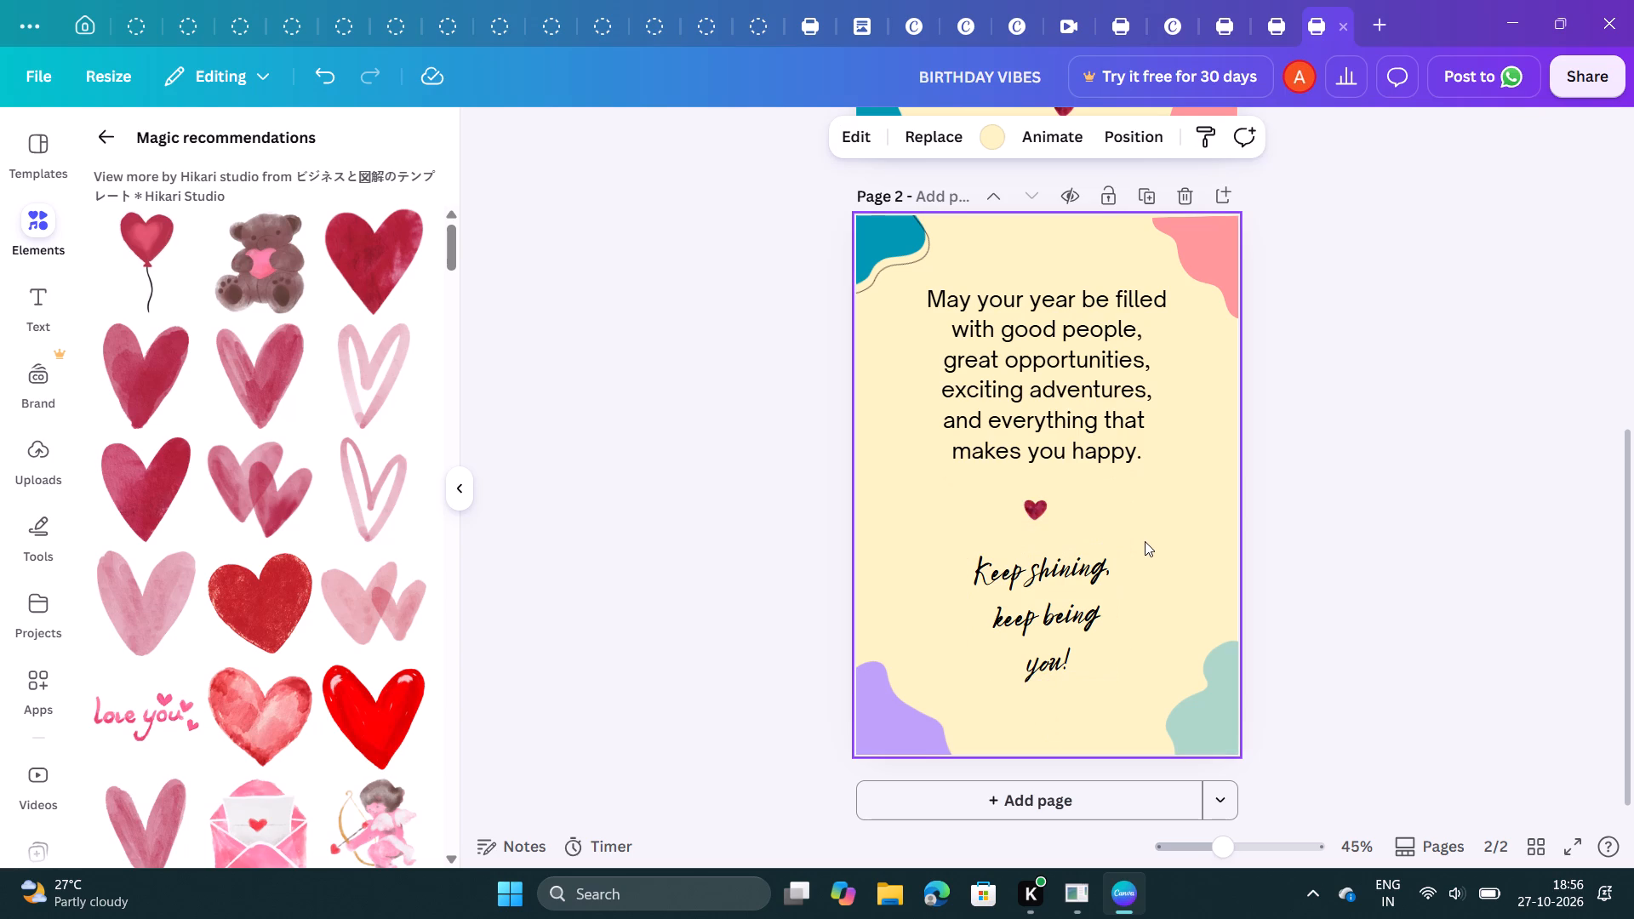
click(1041, 515)
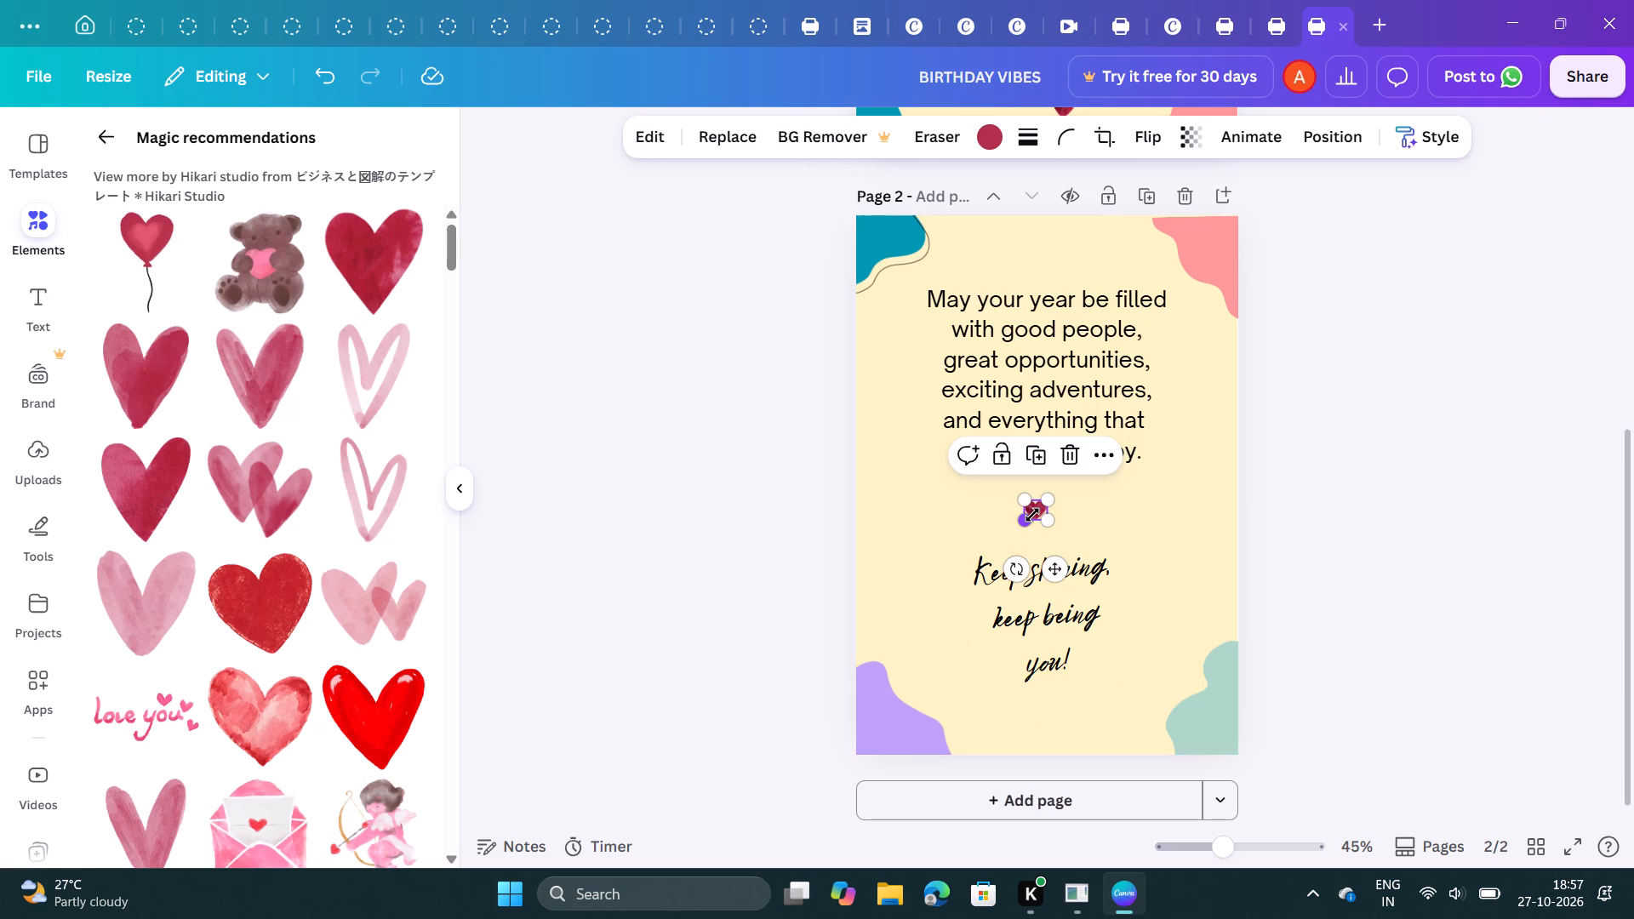
drag(1036, 517, 1045, 517)
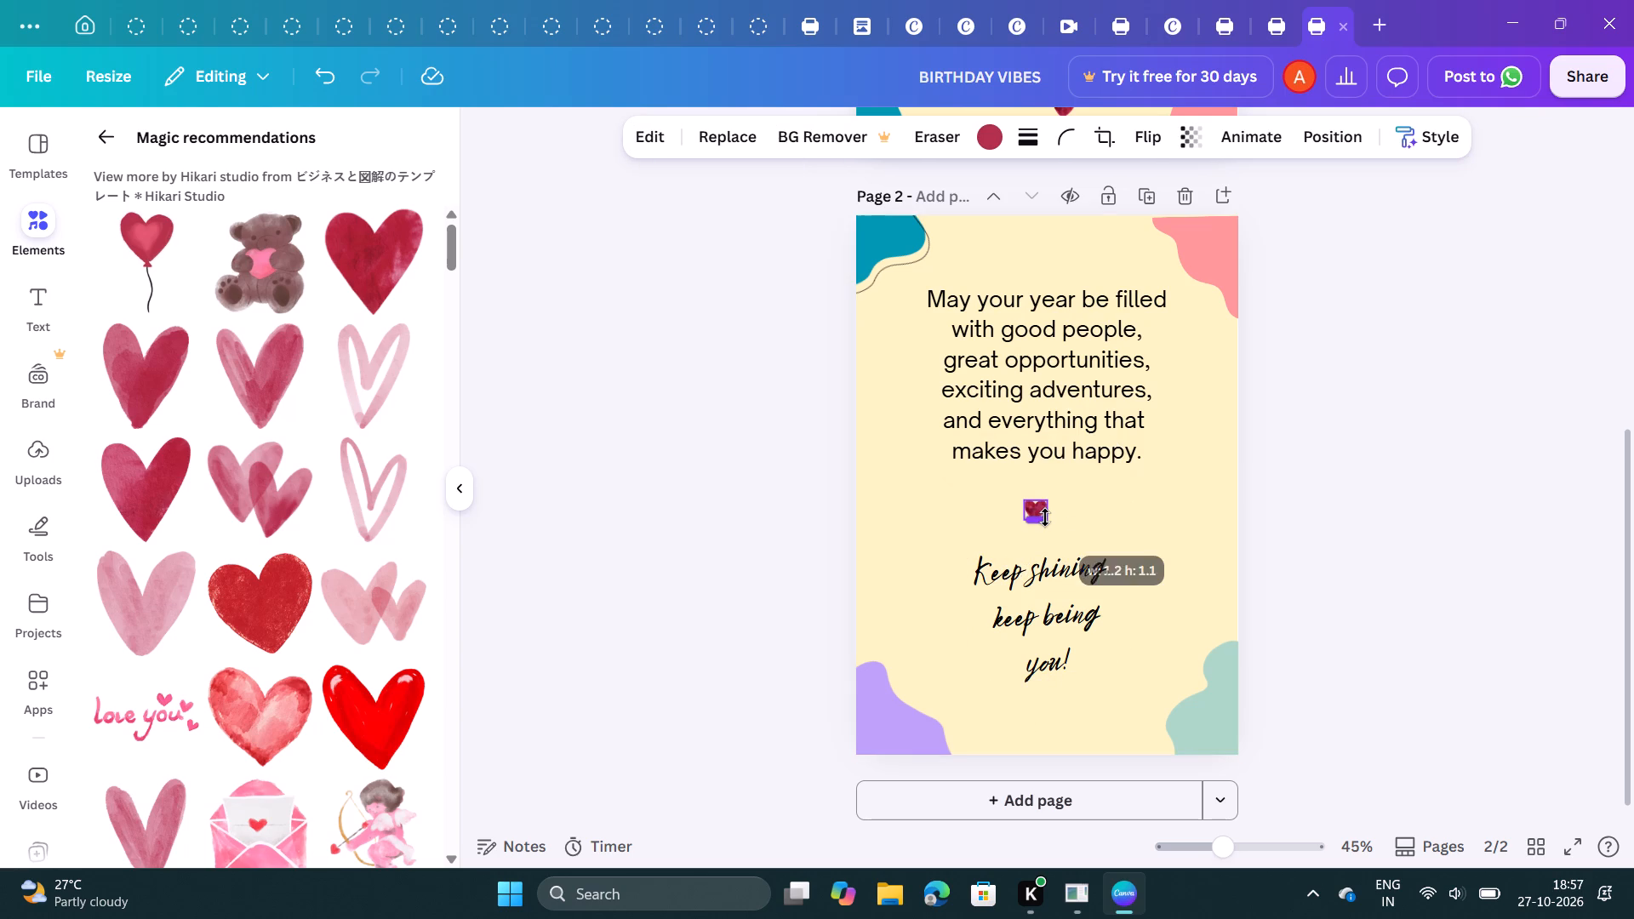
drag(1045, 517, 1053, 517)
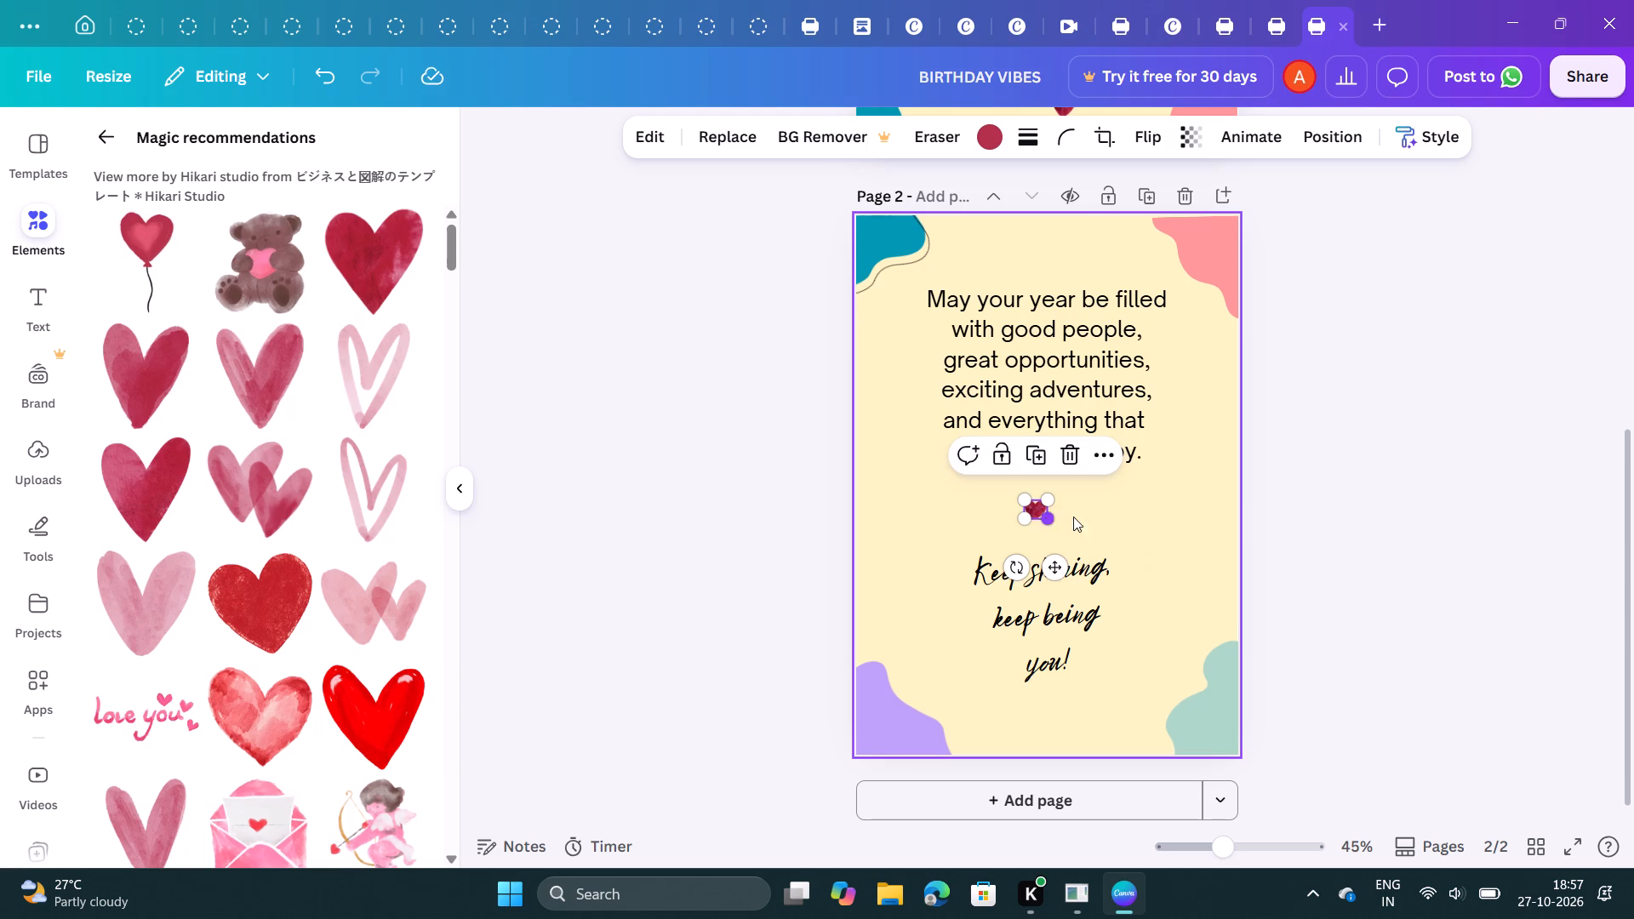
click(1094, 517)
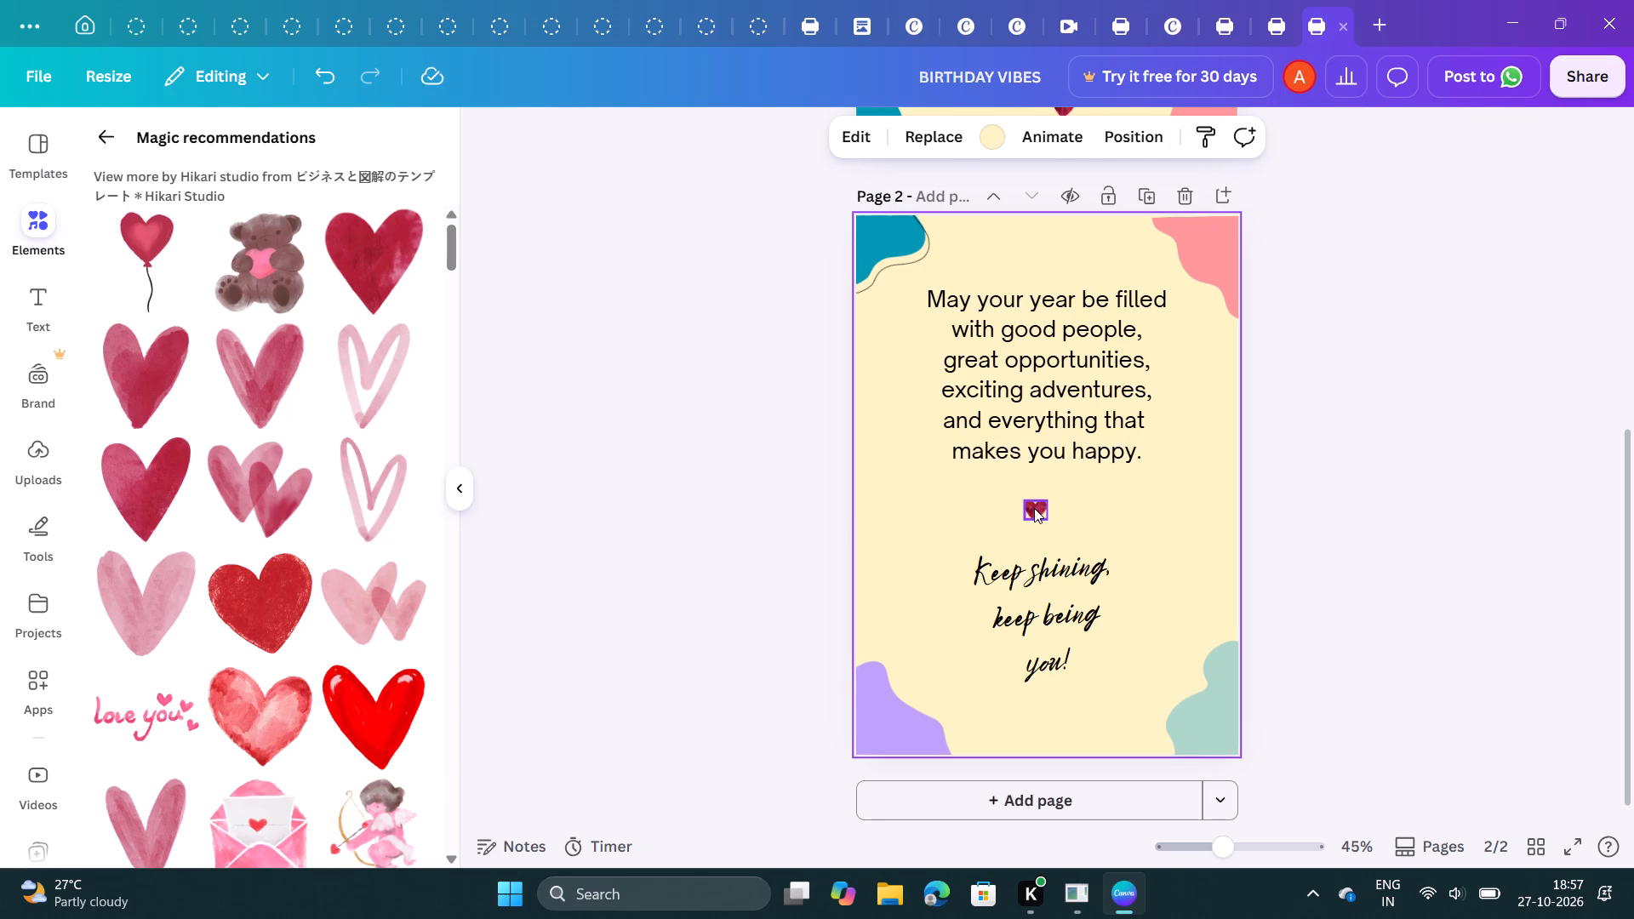
Centre the small heart horizontally on page 2 between "makes you happy." and "Keep shining,".
drag(1034, 508, 1050, 508)
click(1097, 523)
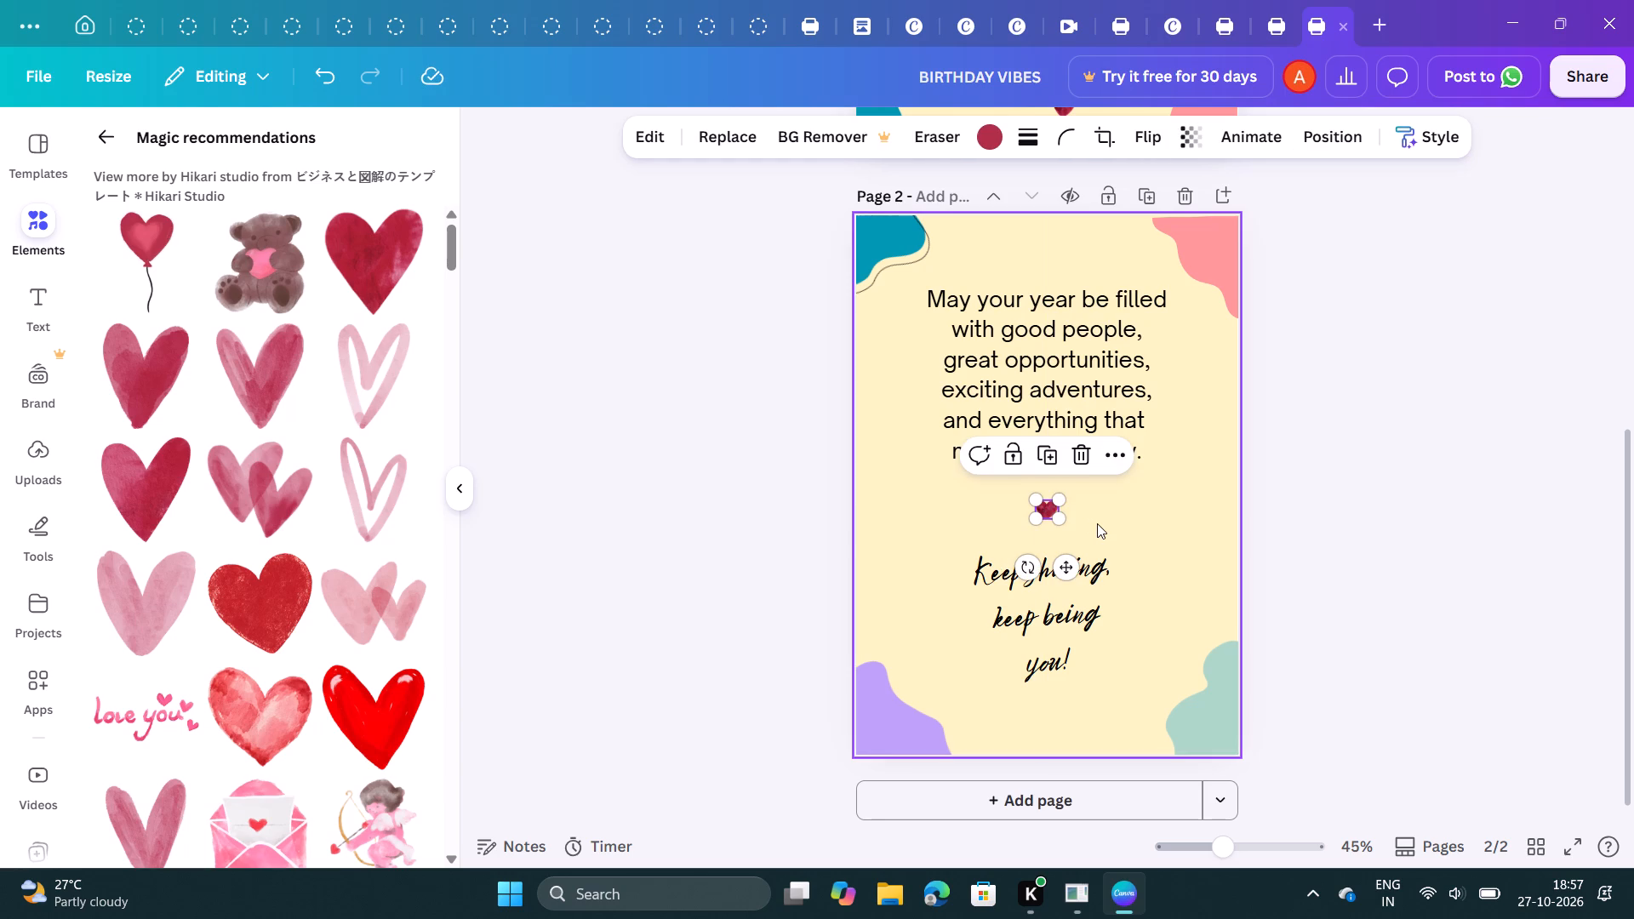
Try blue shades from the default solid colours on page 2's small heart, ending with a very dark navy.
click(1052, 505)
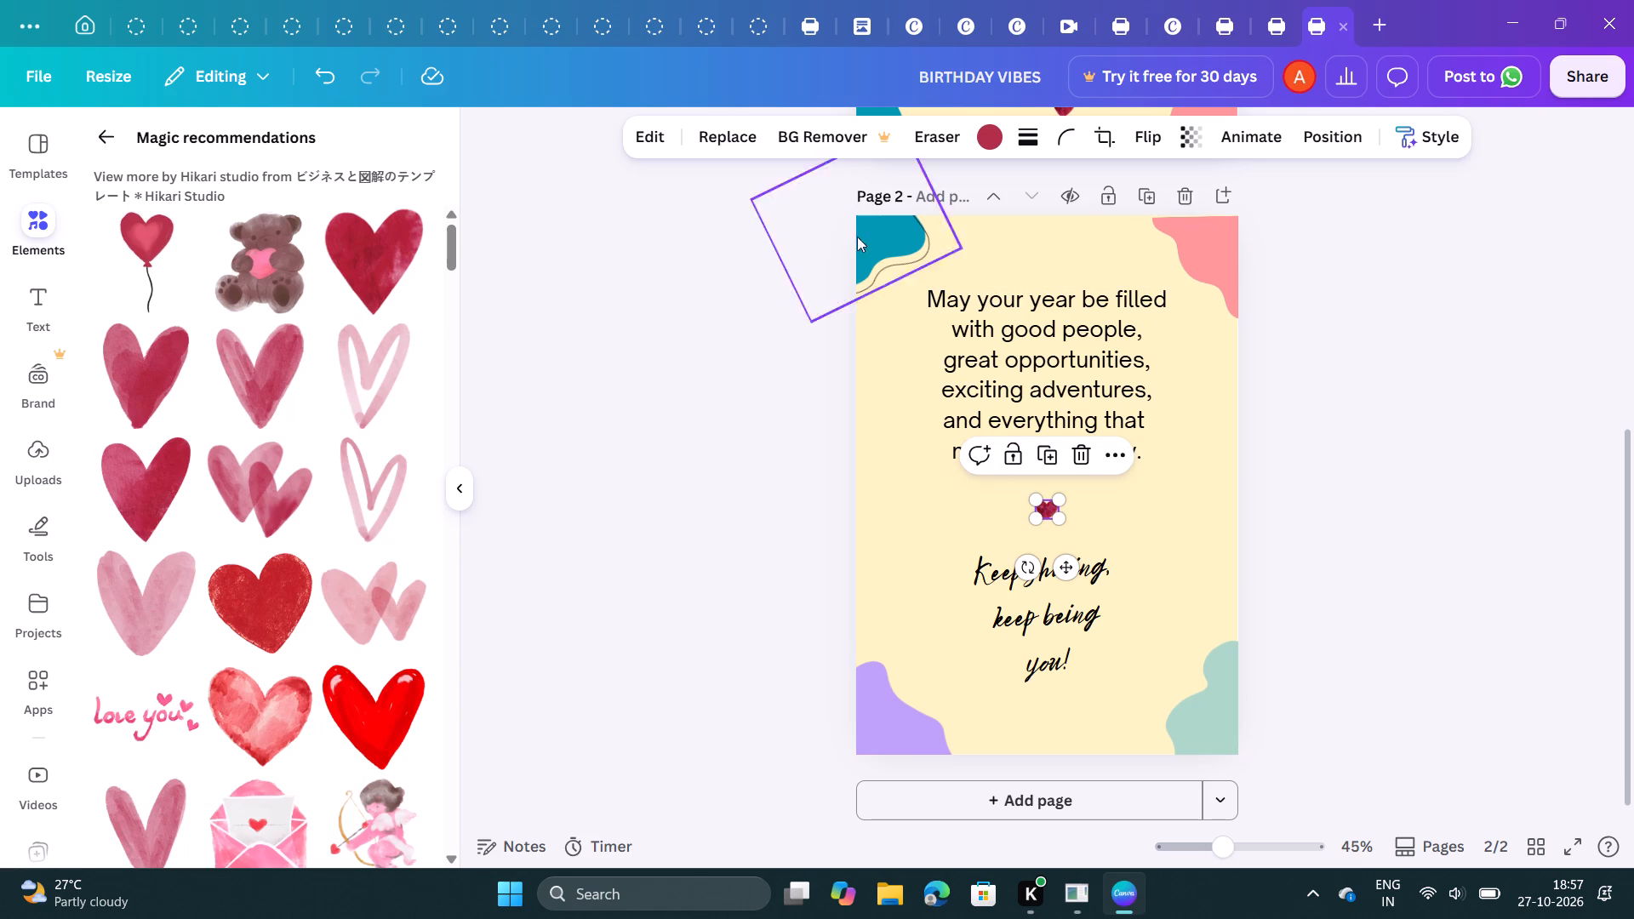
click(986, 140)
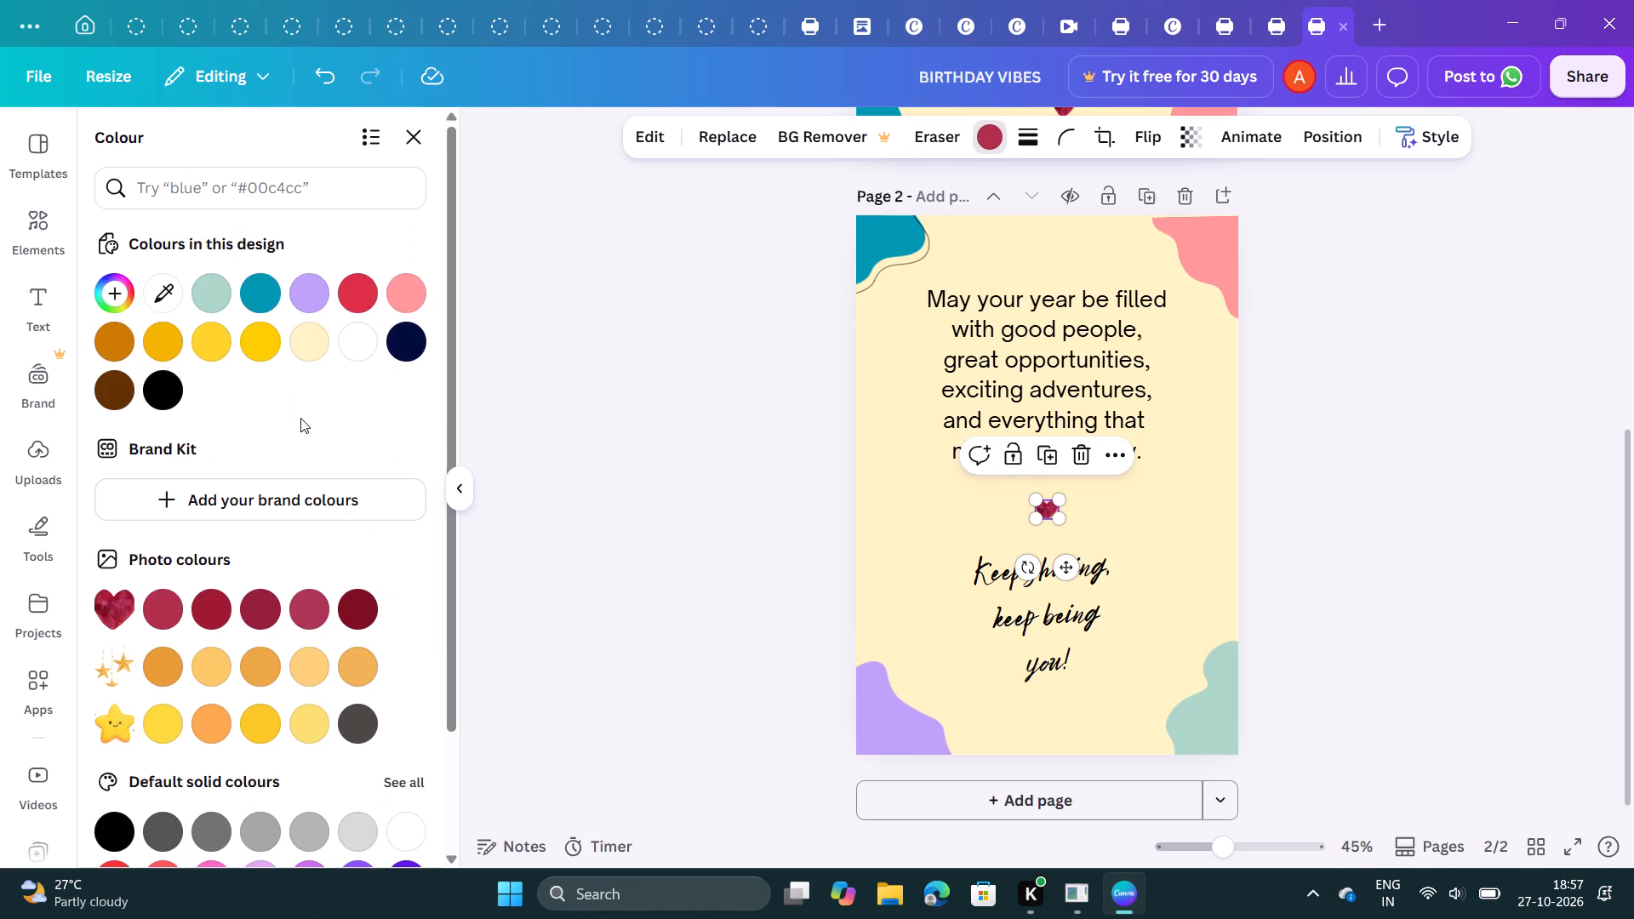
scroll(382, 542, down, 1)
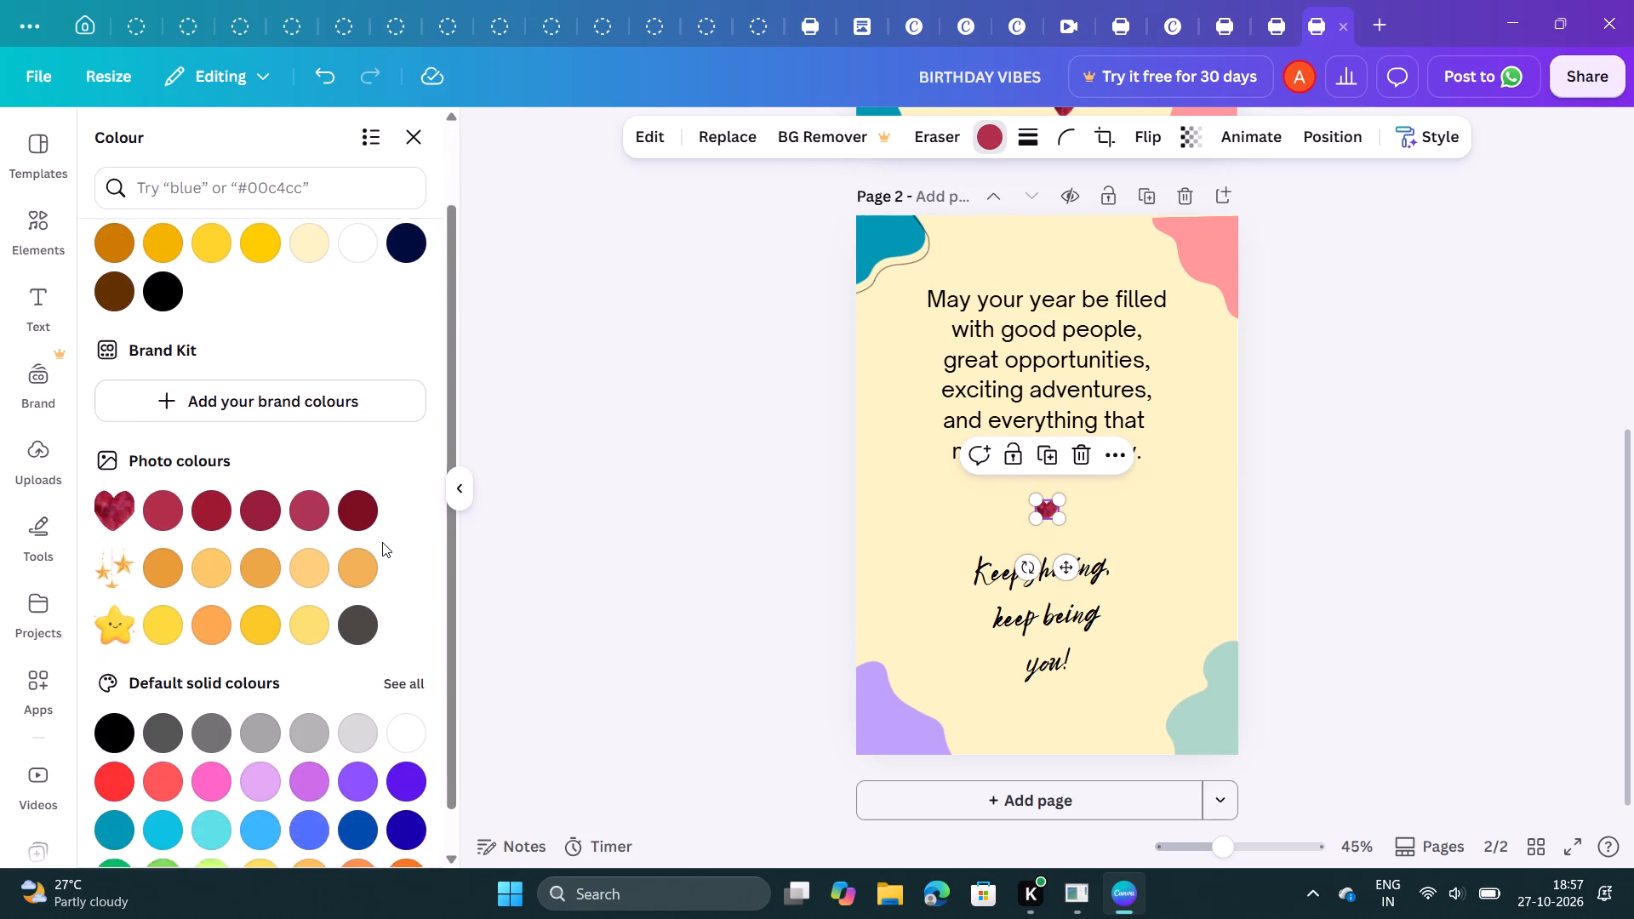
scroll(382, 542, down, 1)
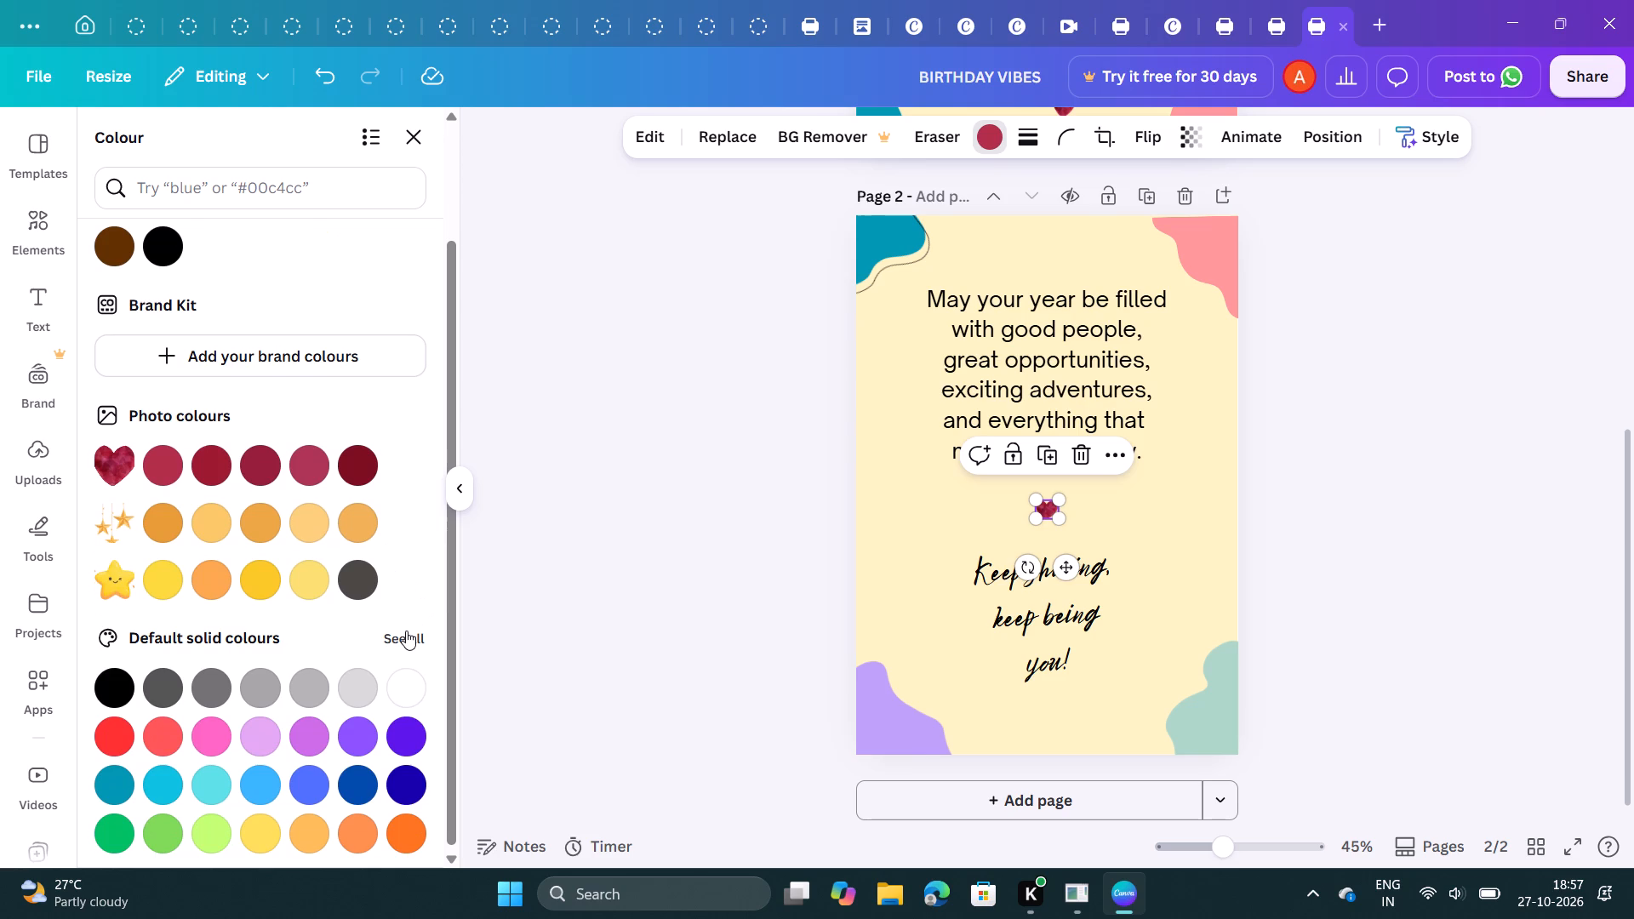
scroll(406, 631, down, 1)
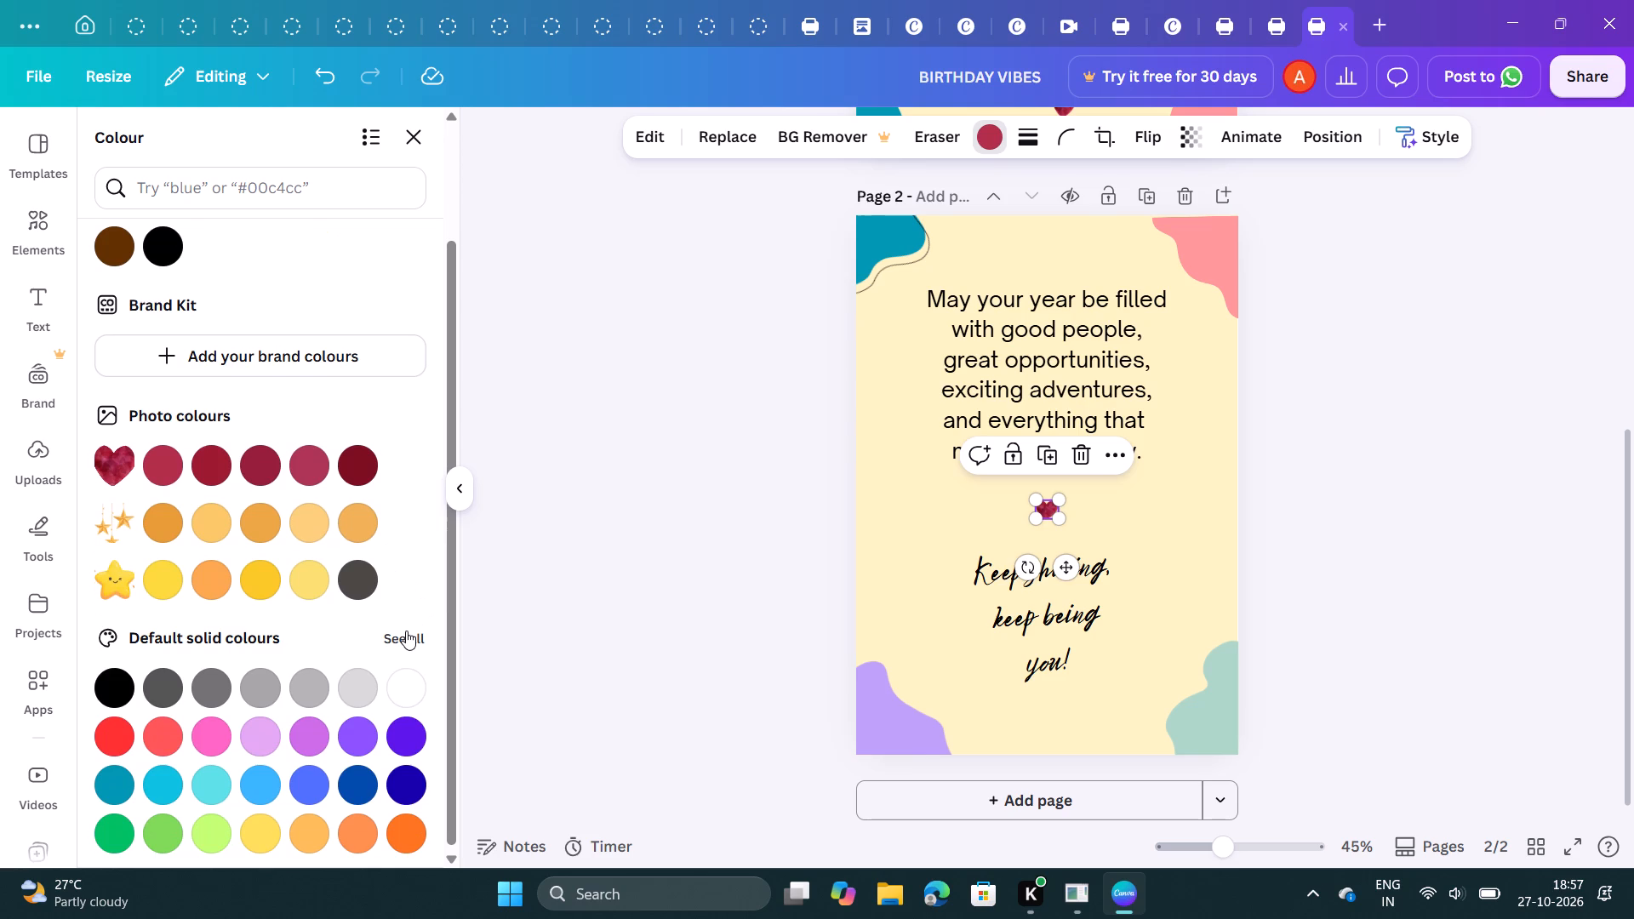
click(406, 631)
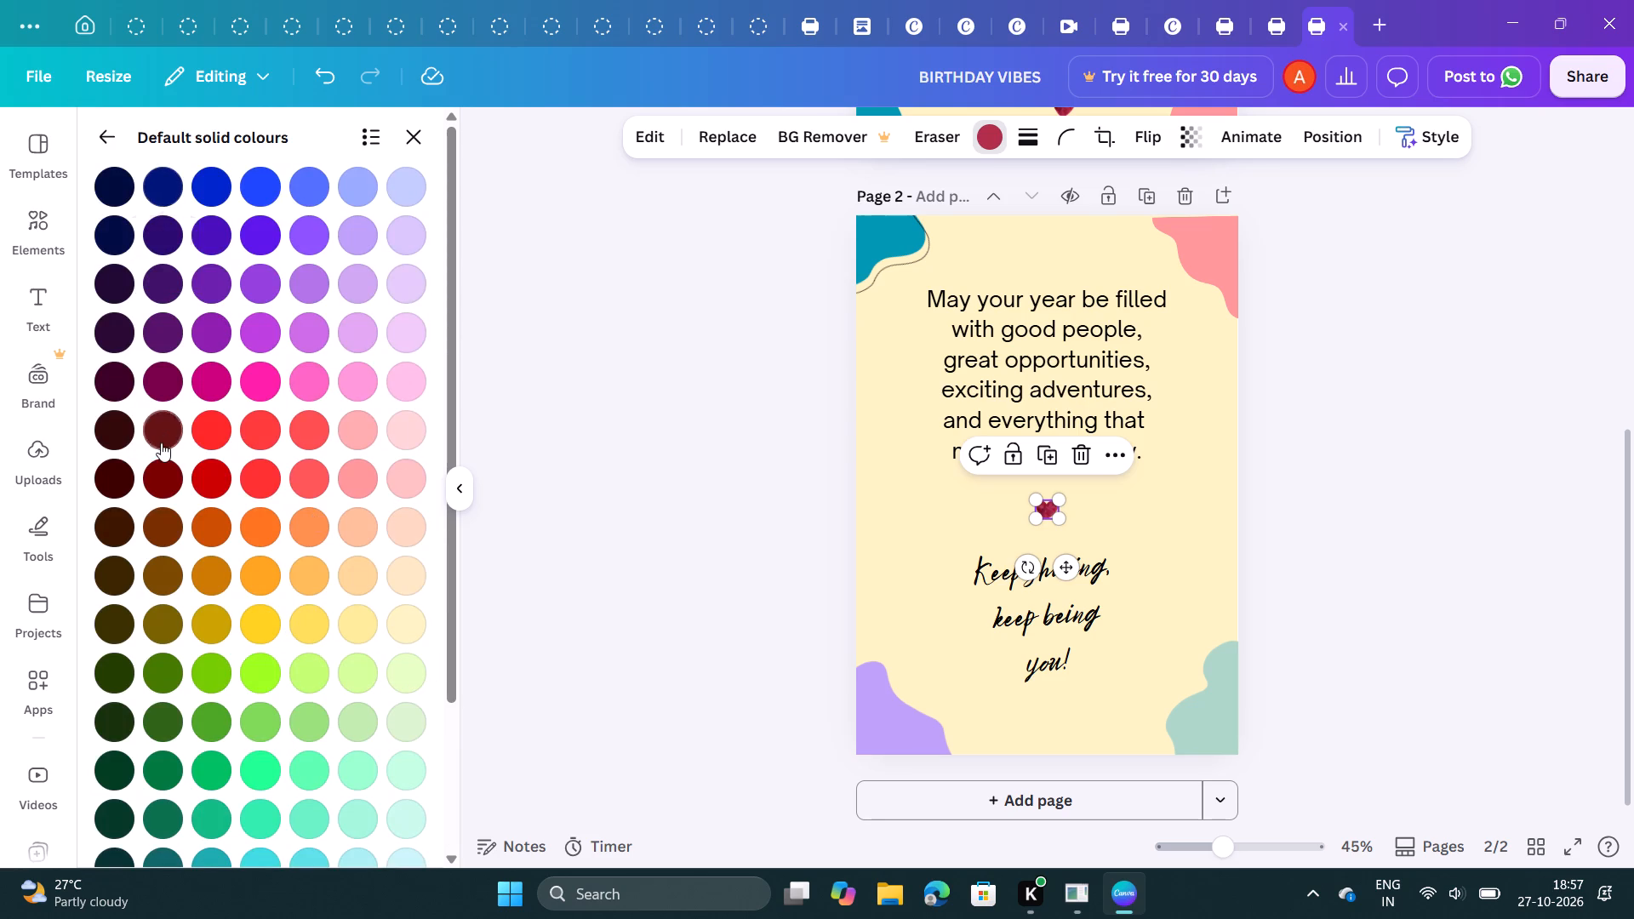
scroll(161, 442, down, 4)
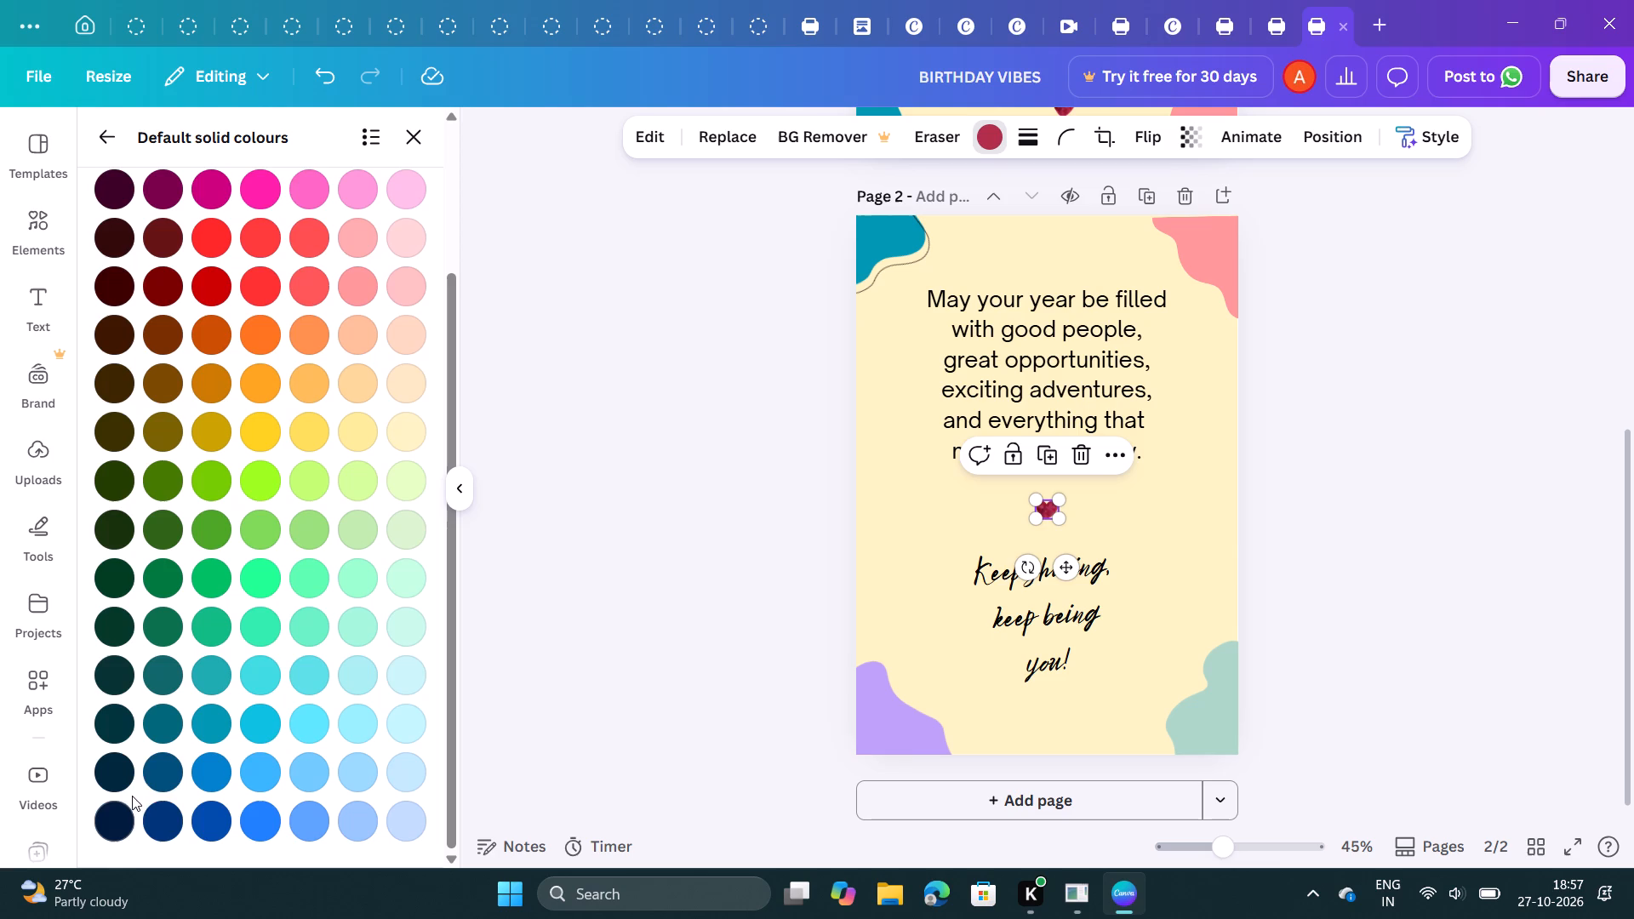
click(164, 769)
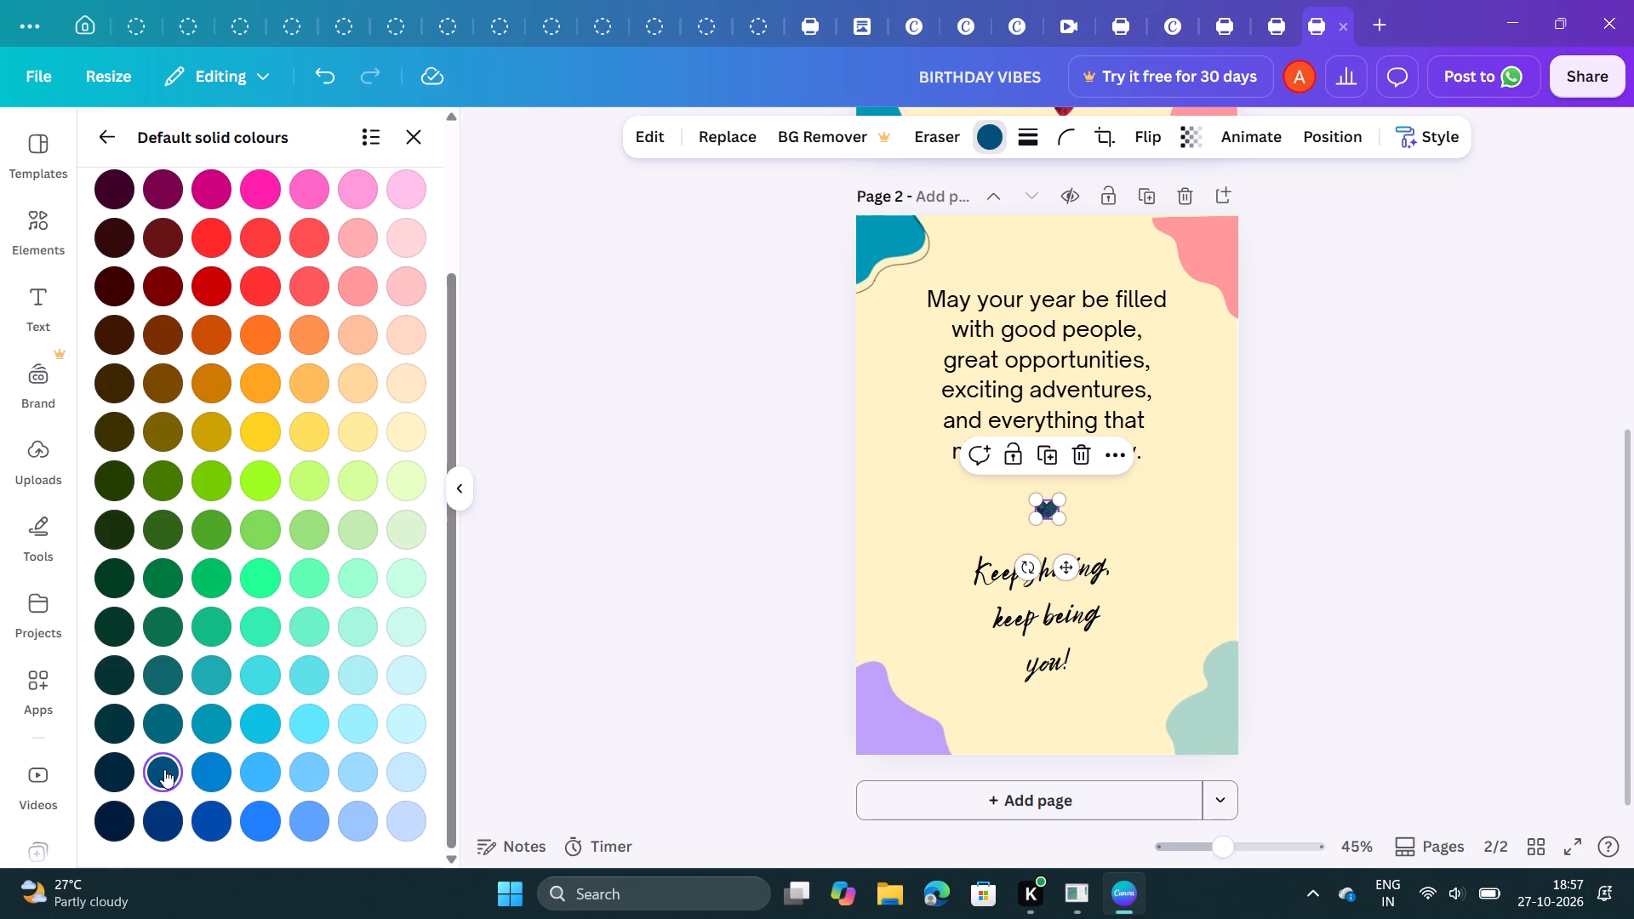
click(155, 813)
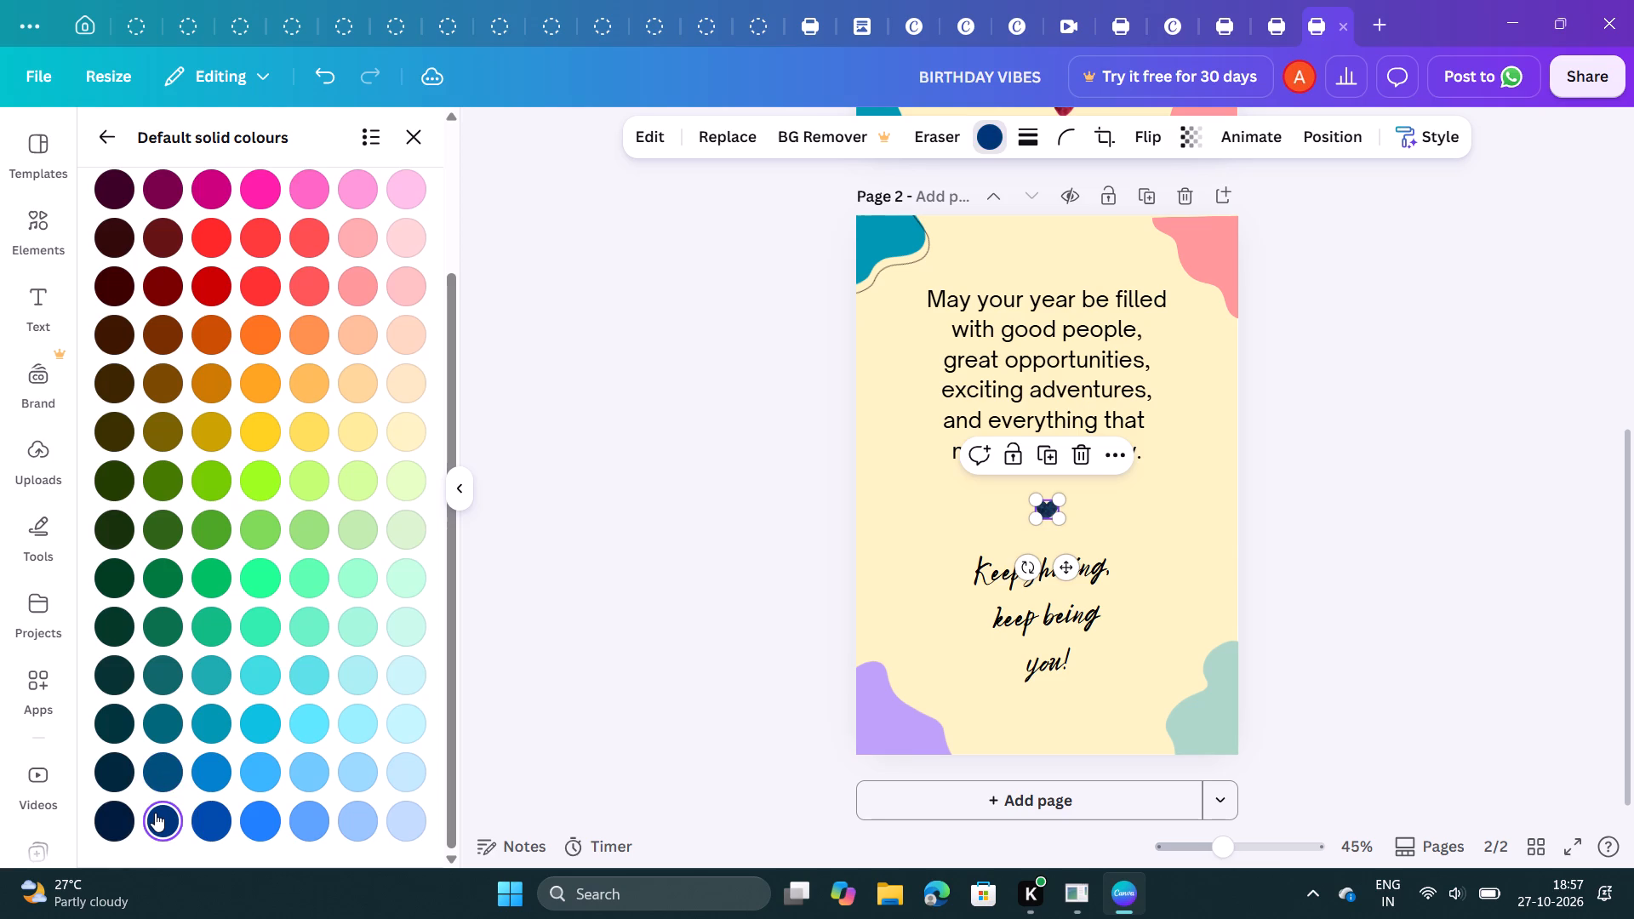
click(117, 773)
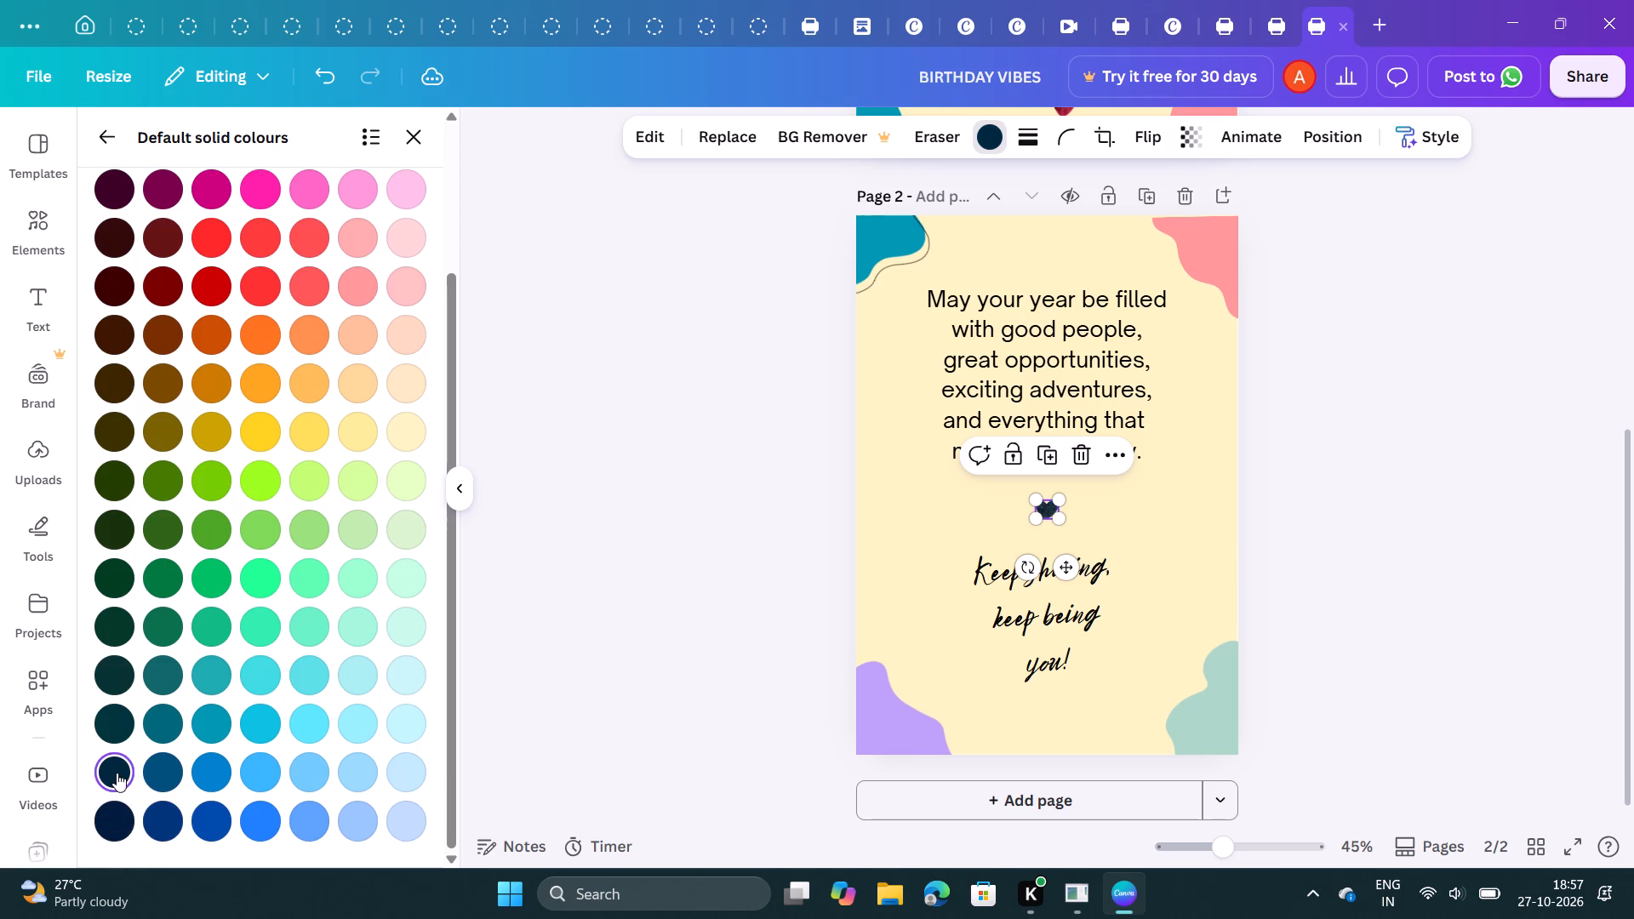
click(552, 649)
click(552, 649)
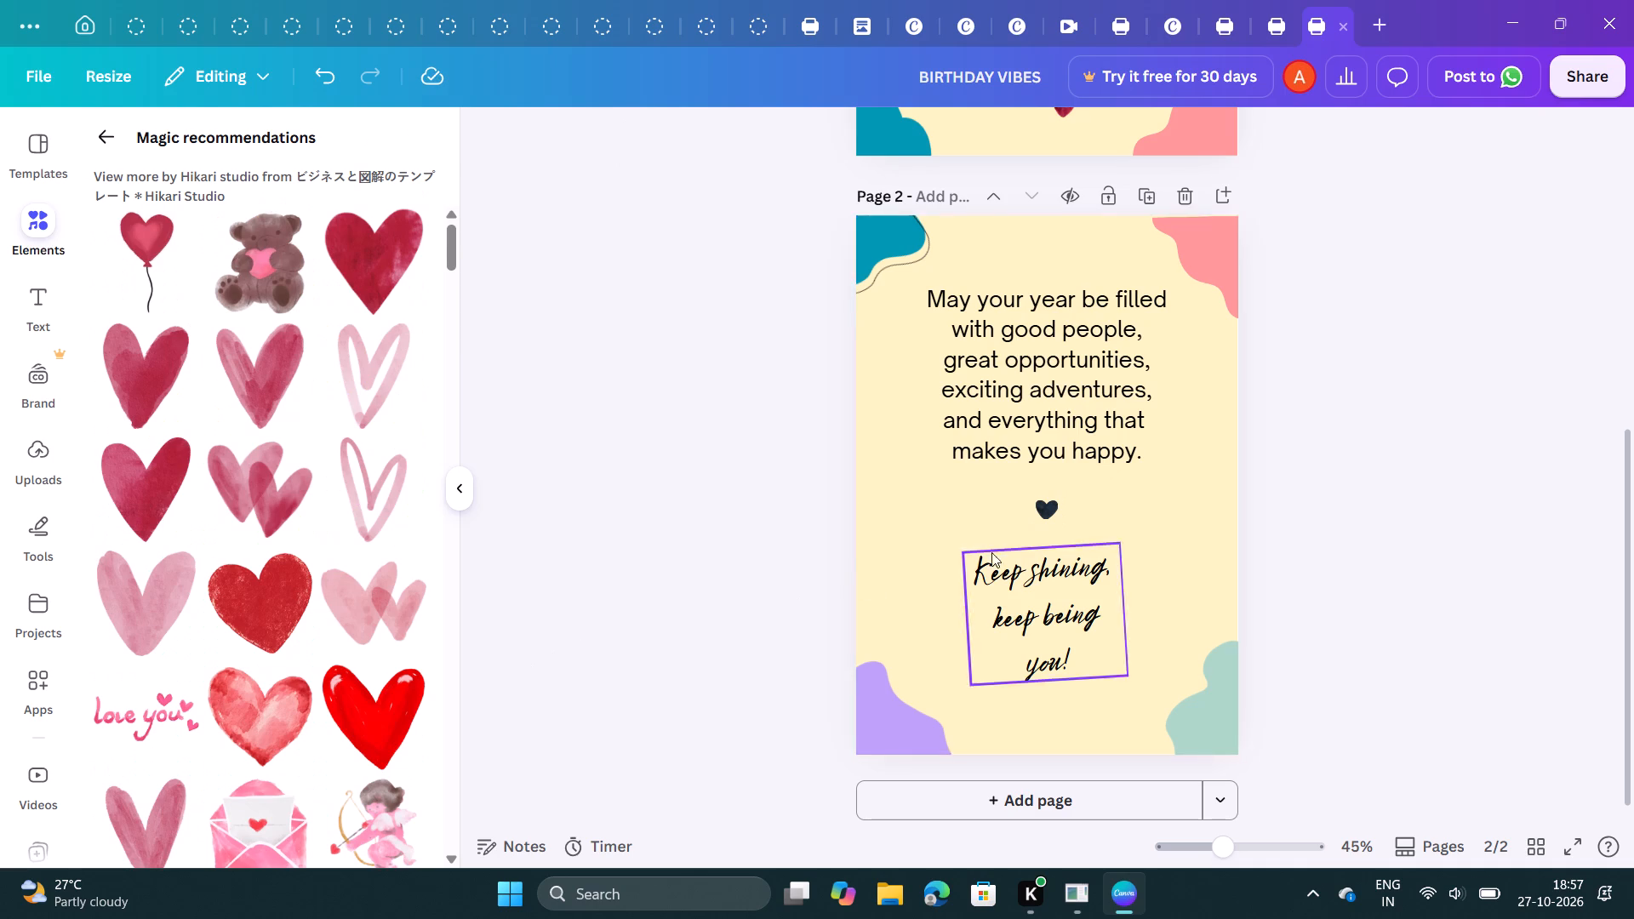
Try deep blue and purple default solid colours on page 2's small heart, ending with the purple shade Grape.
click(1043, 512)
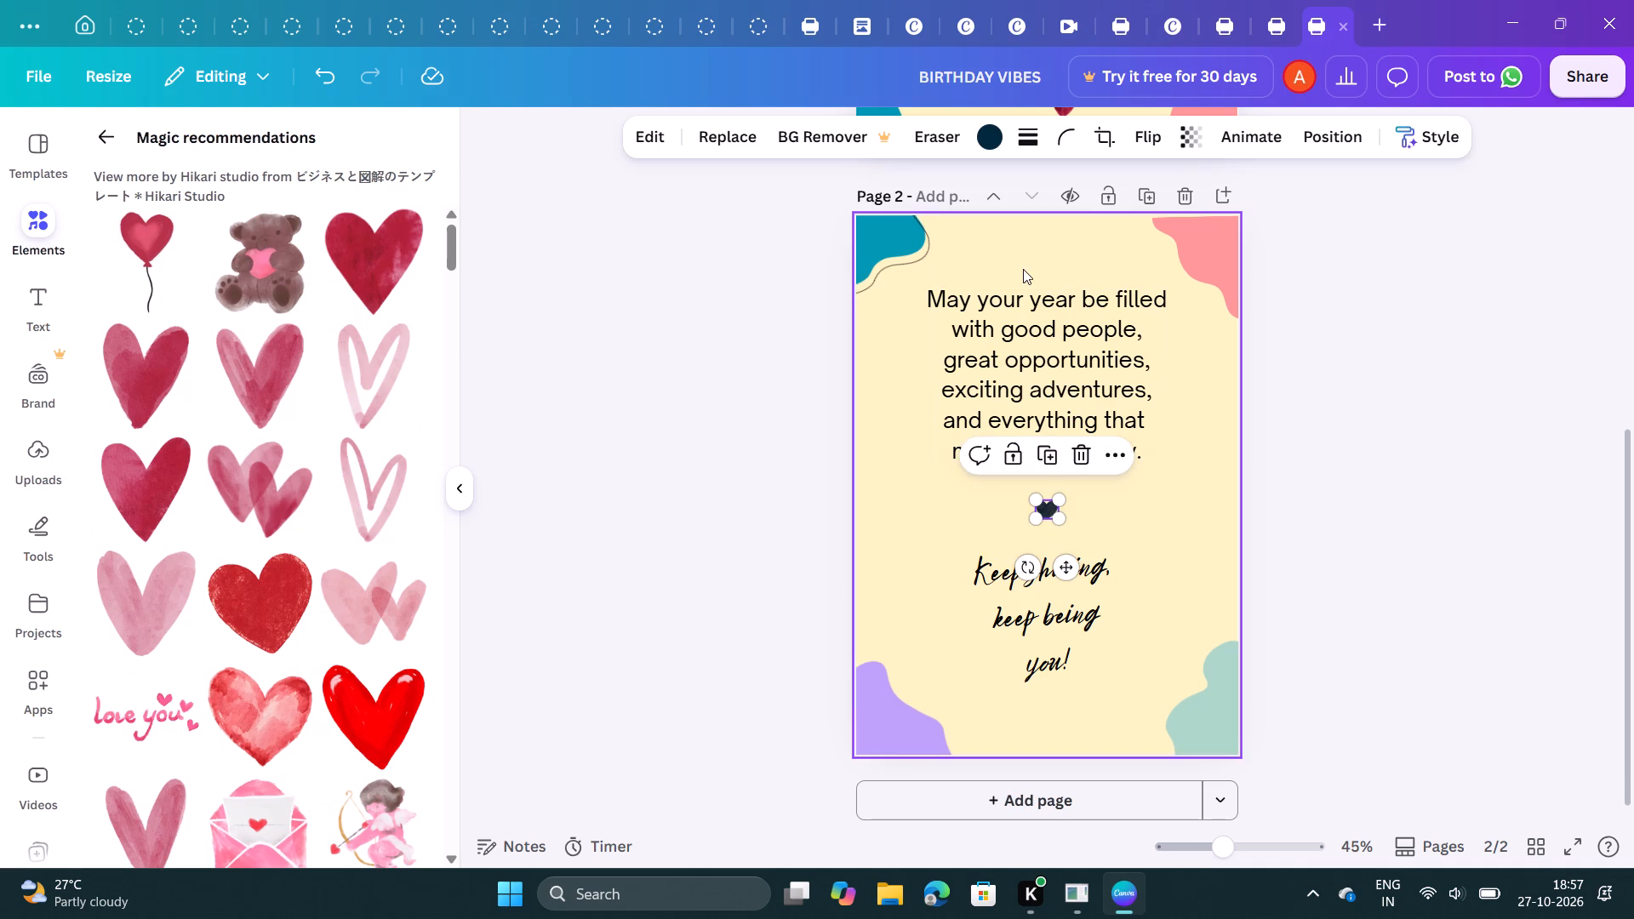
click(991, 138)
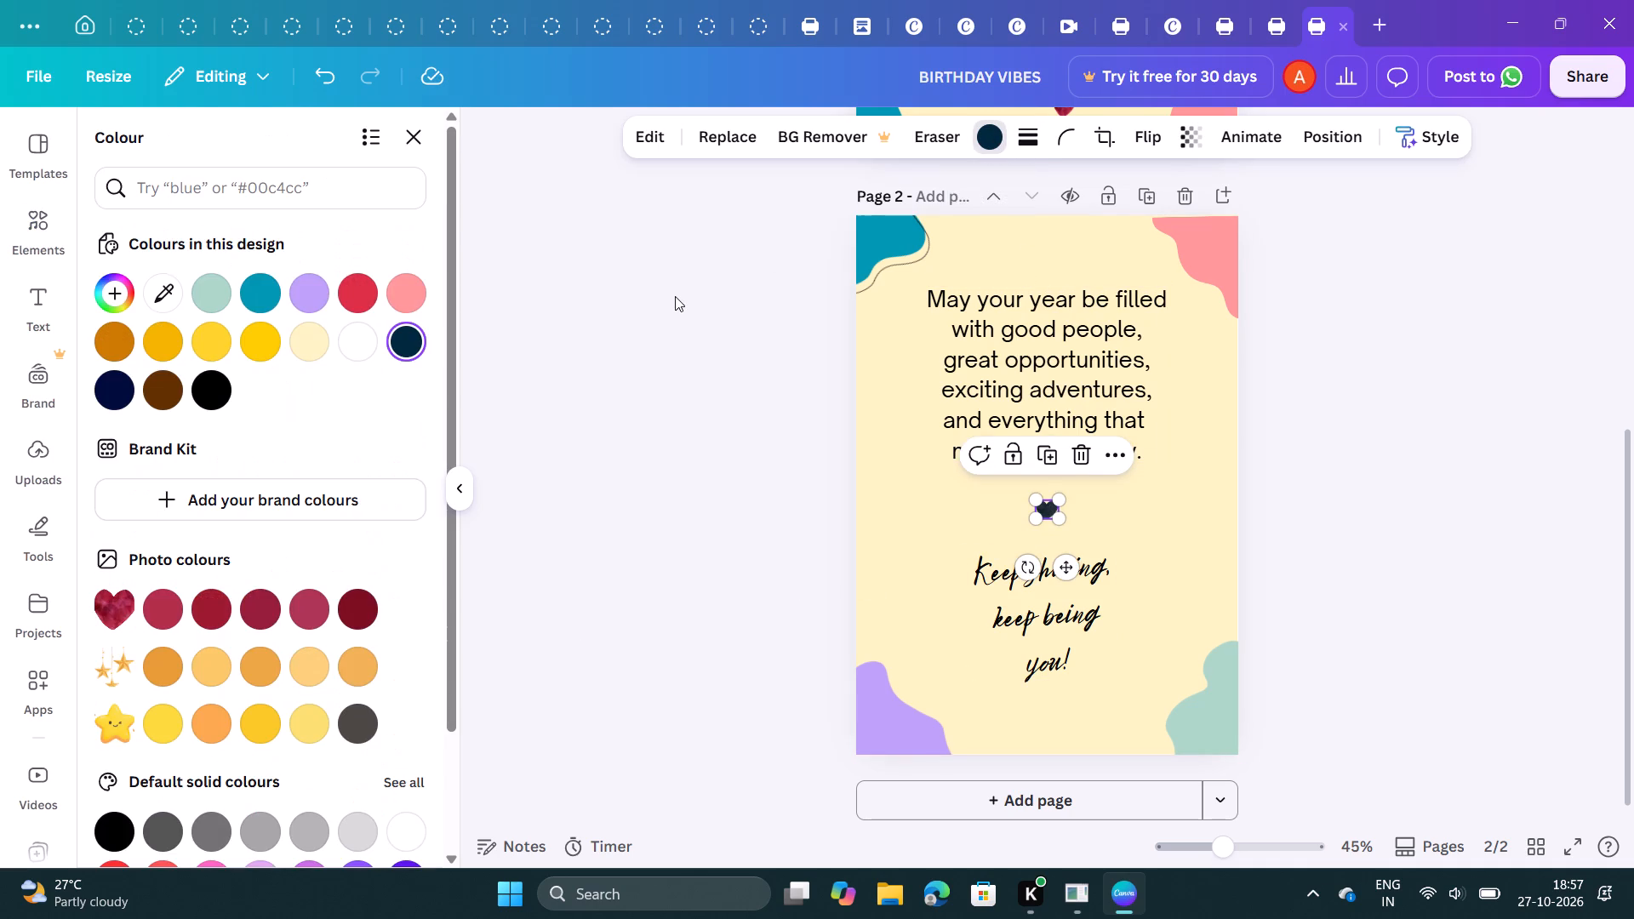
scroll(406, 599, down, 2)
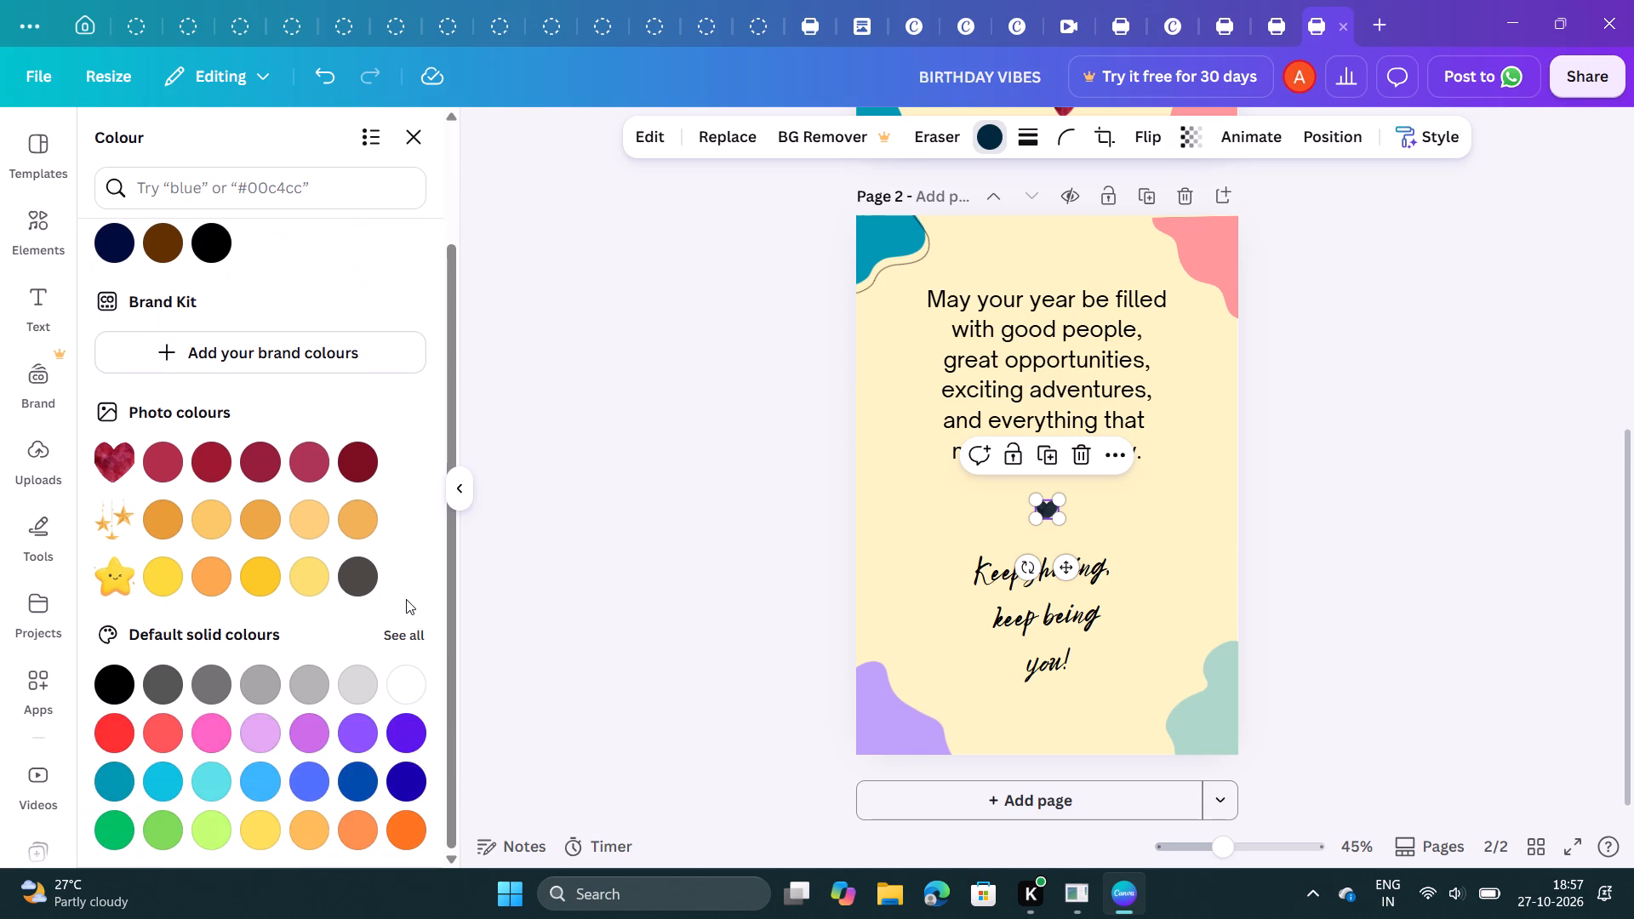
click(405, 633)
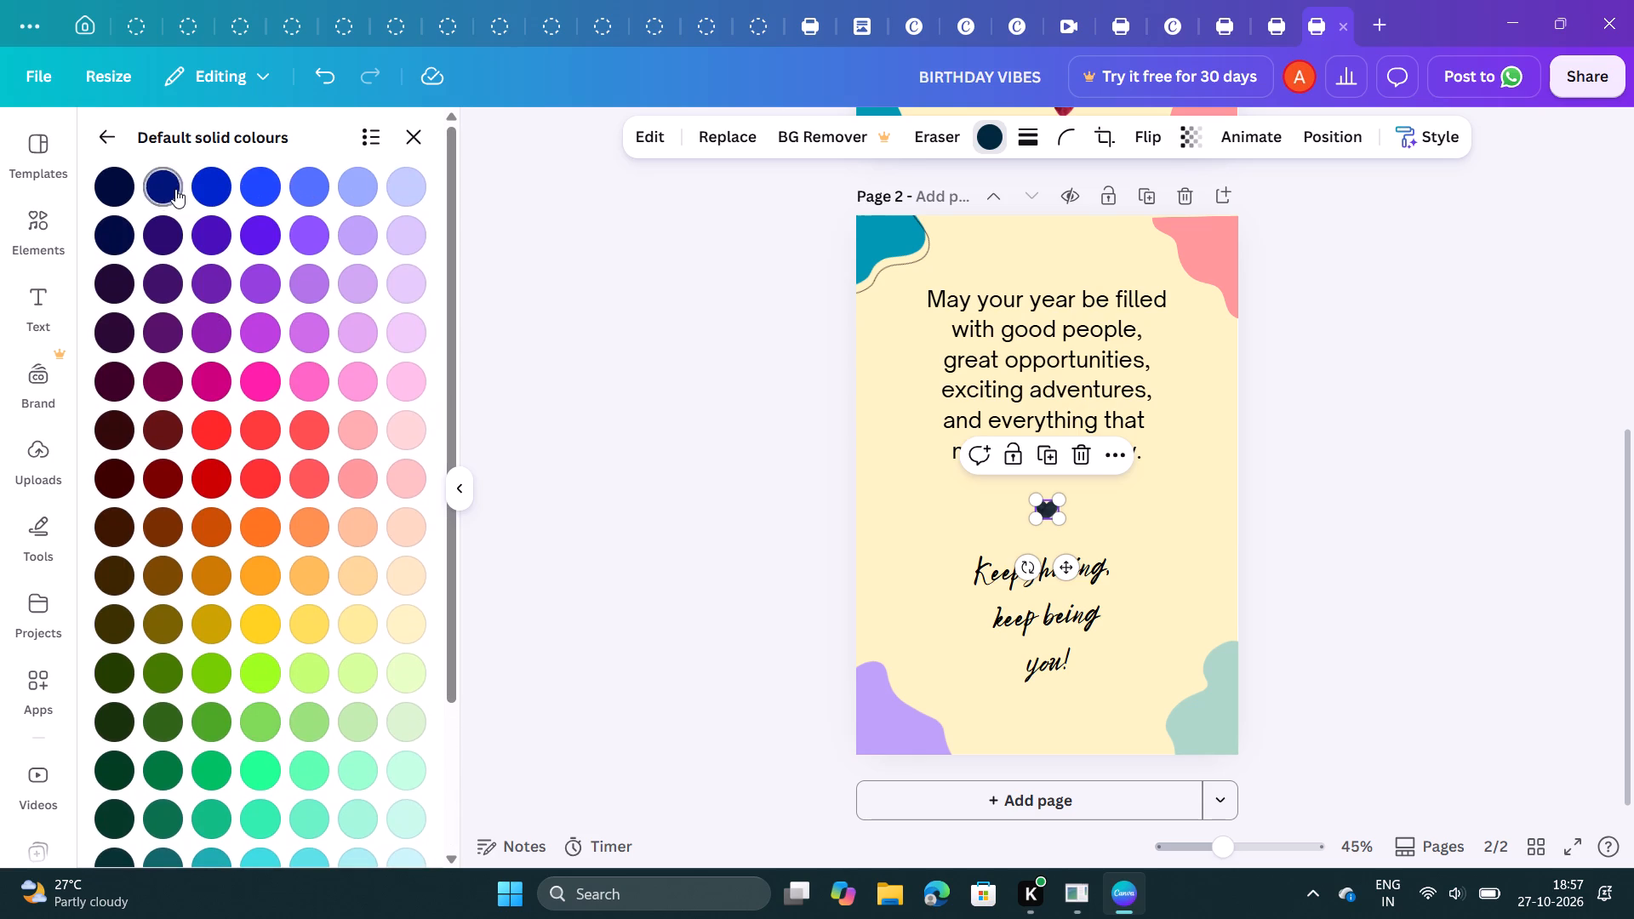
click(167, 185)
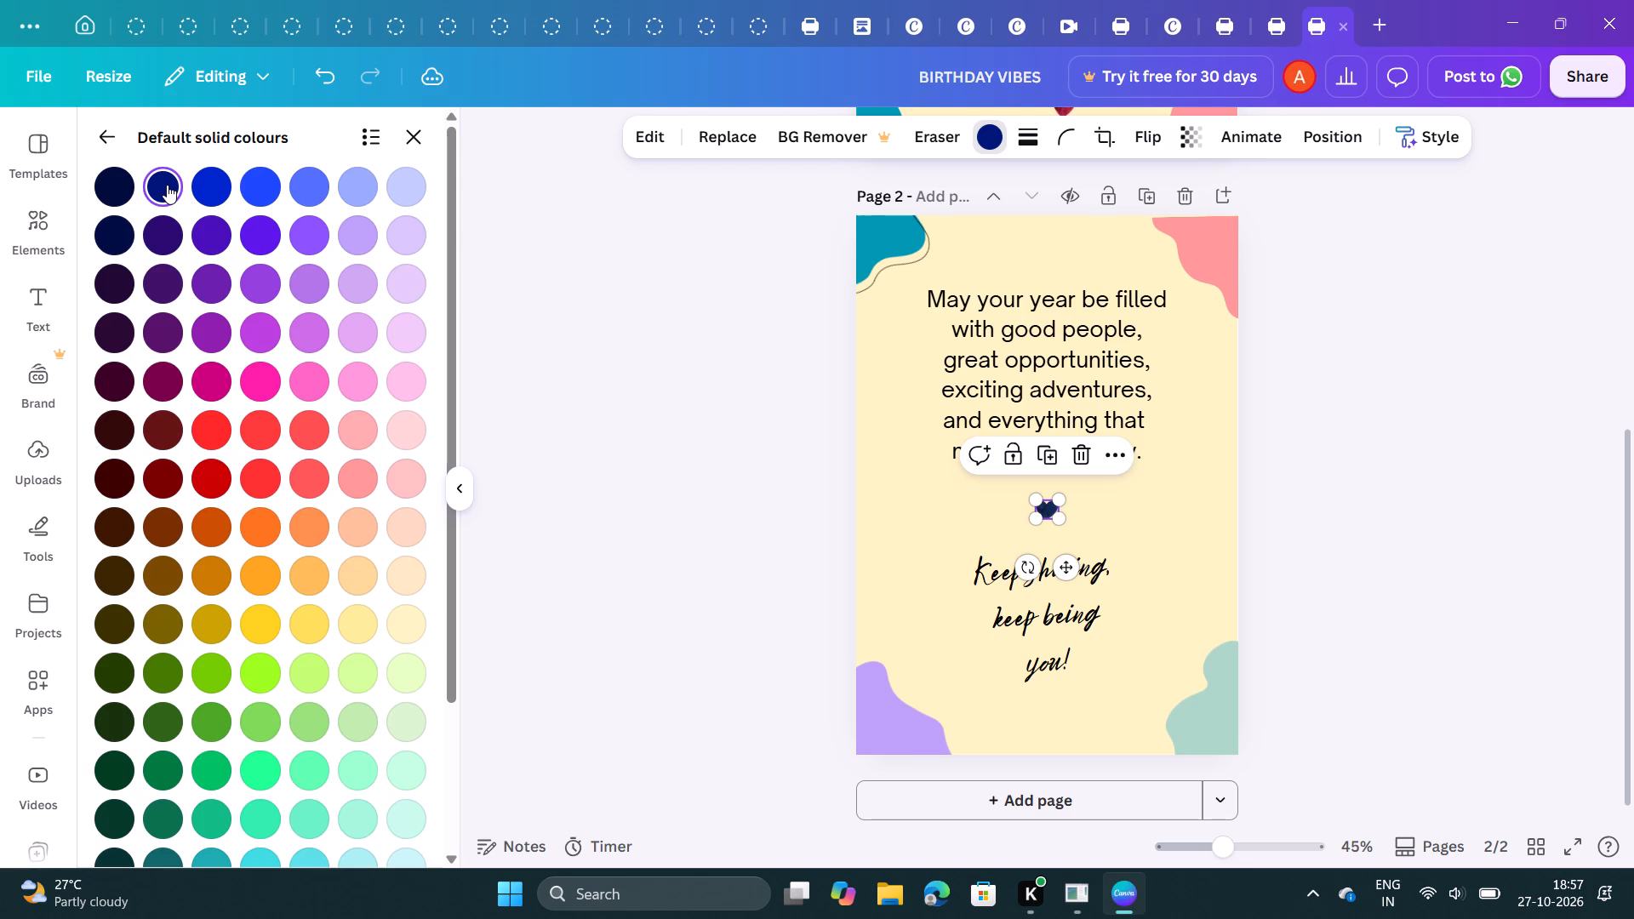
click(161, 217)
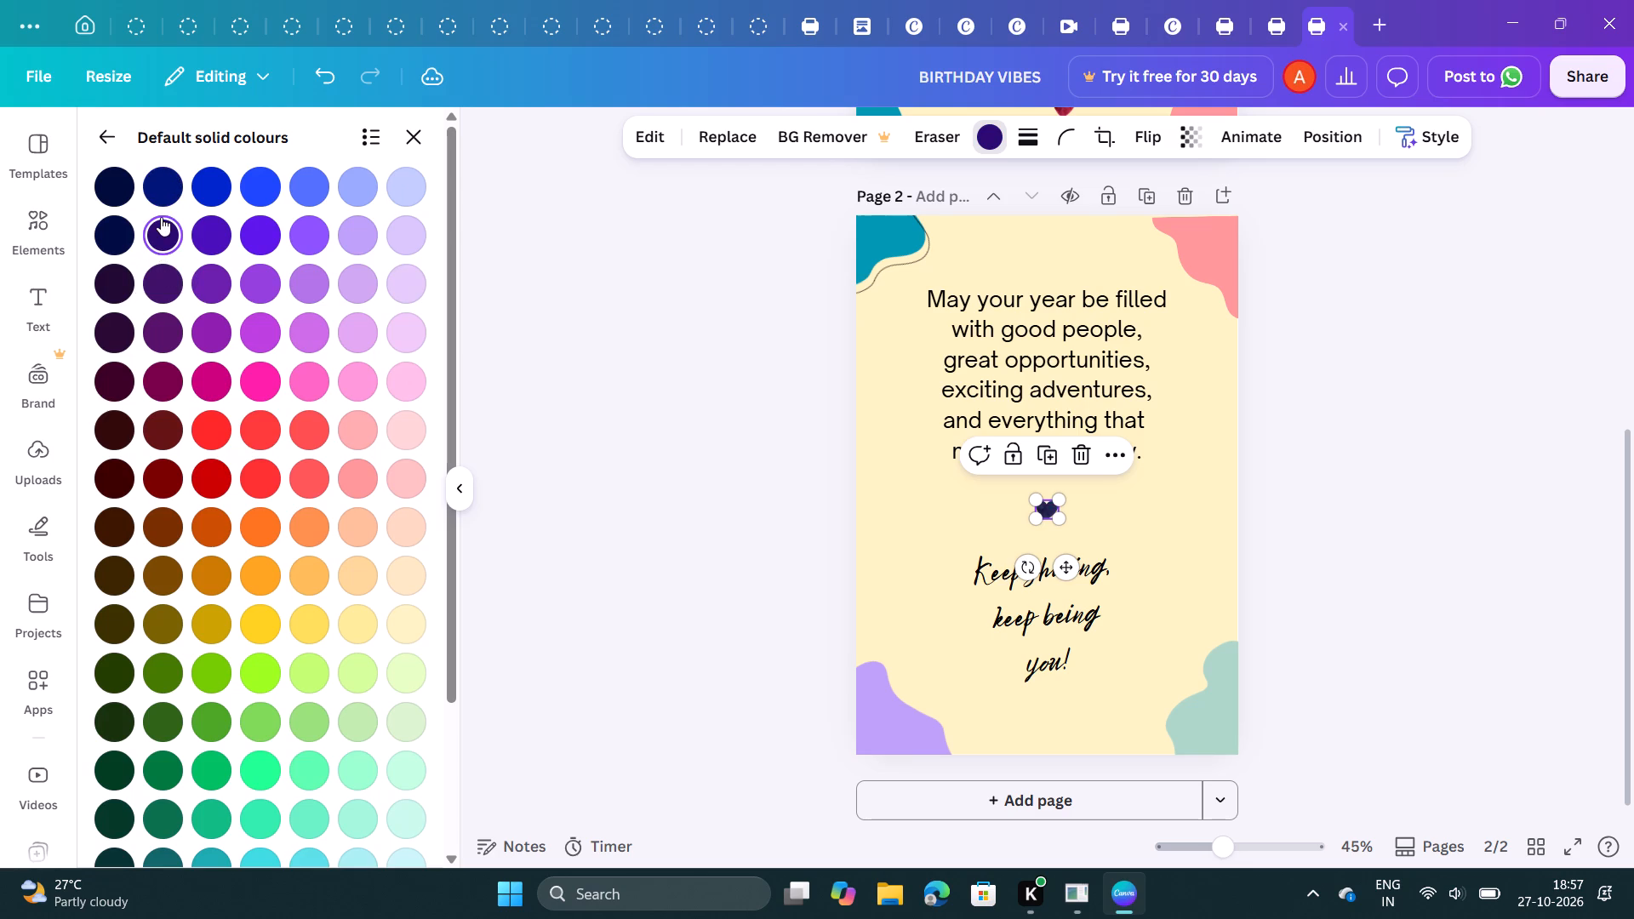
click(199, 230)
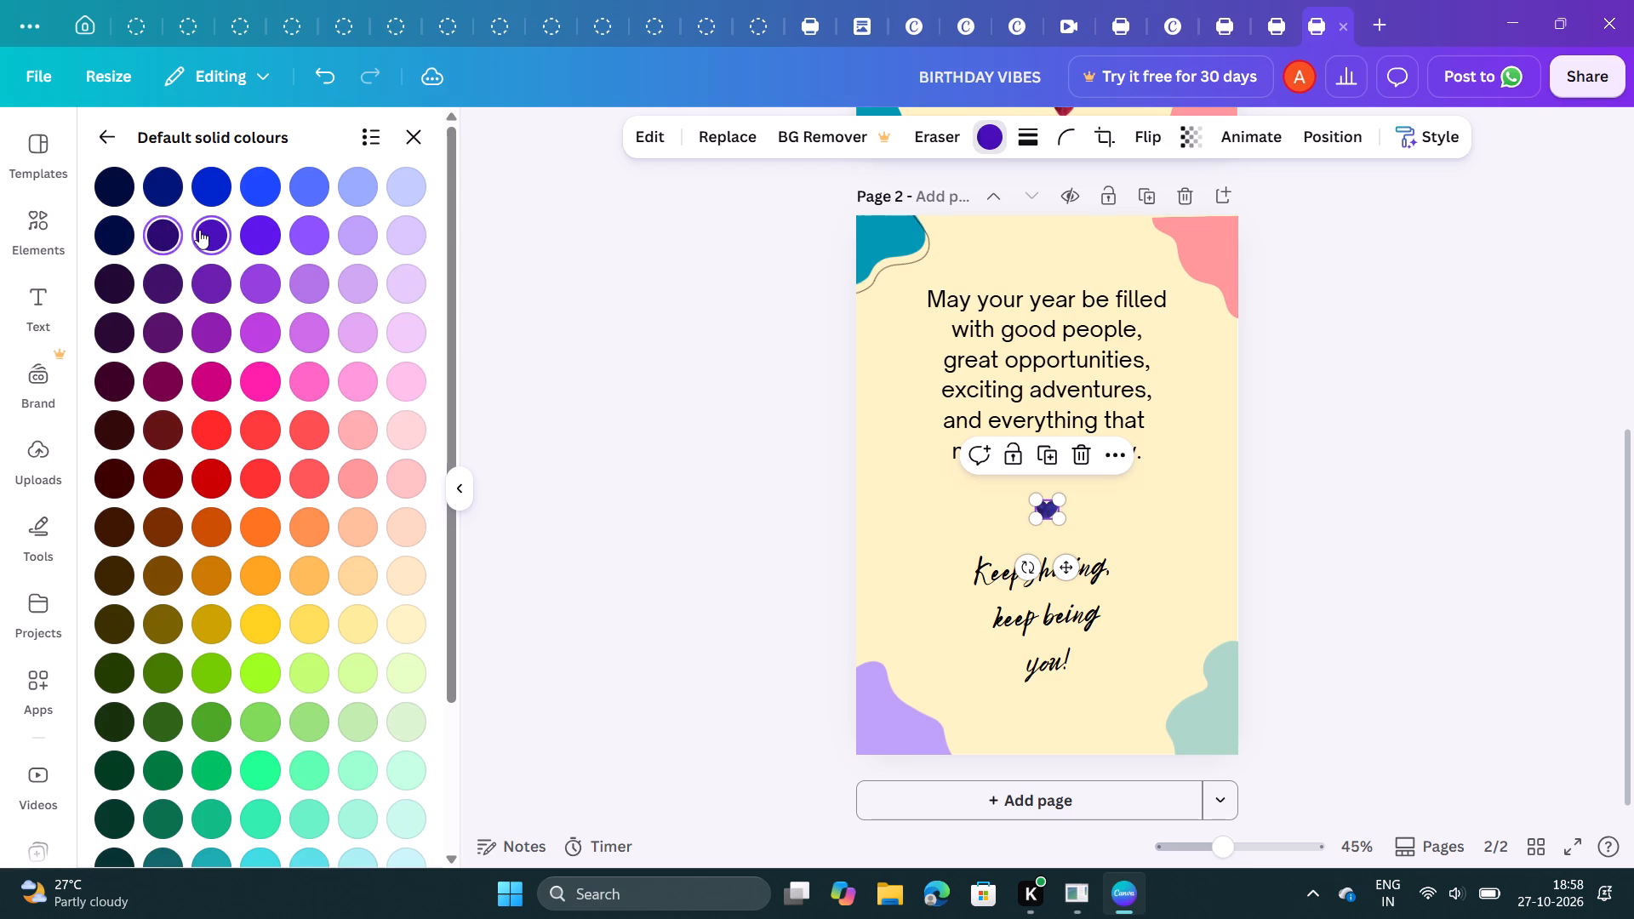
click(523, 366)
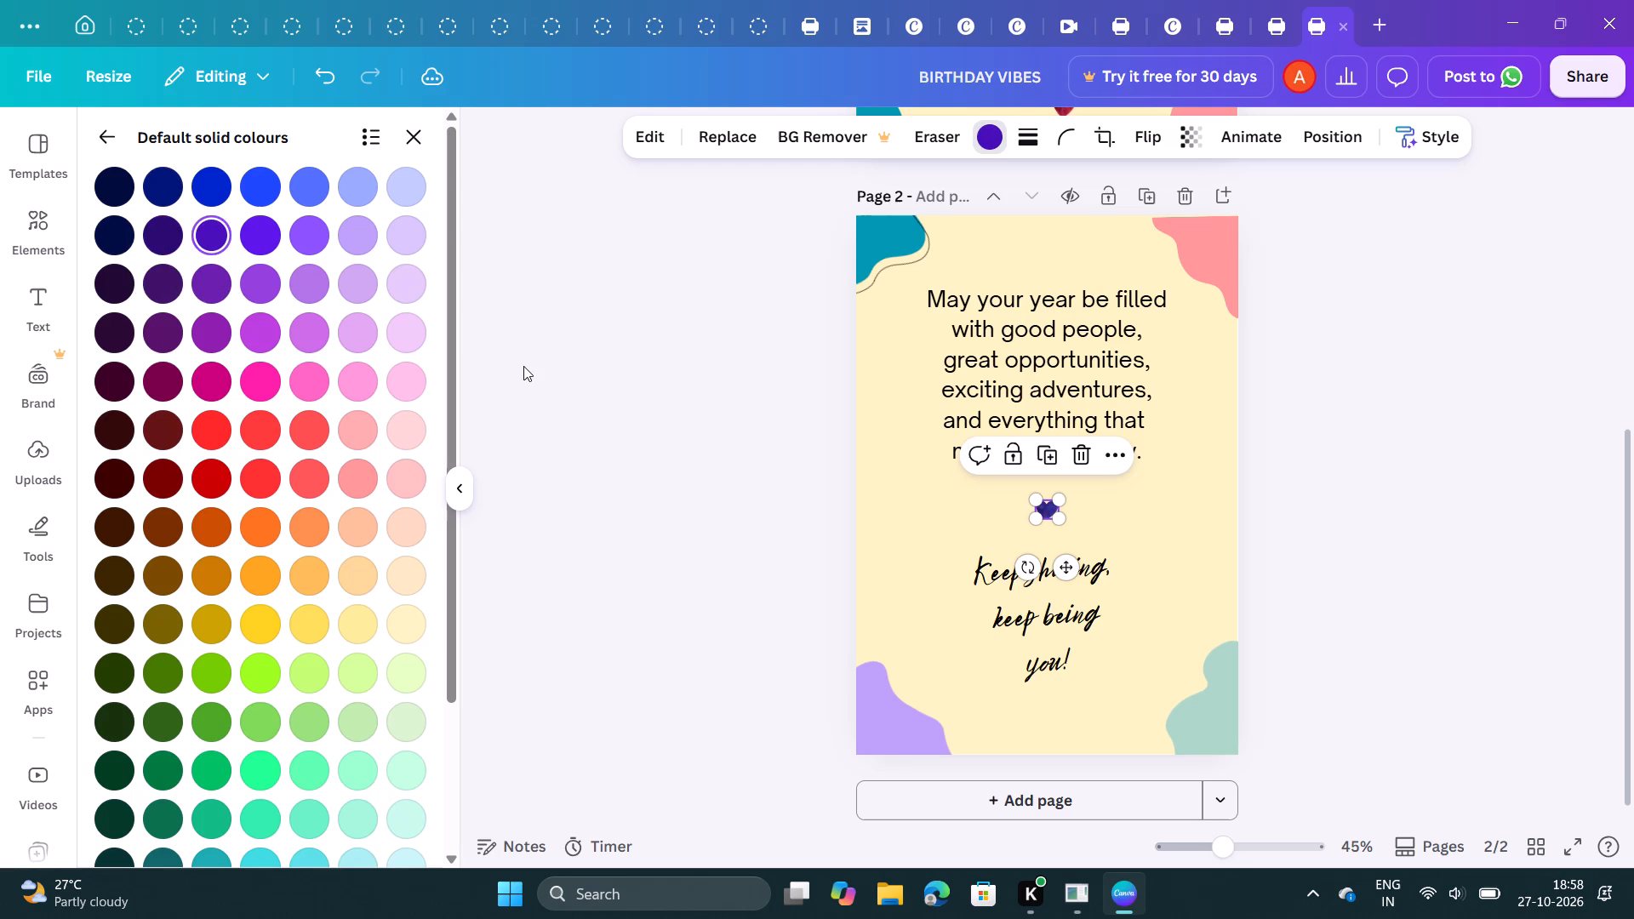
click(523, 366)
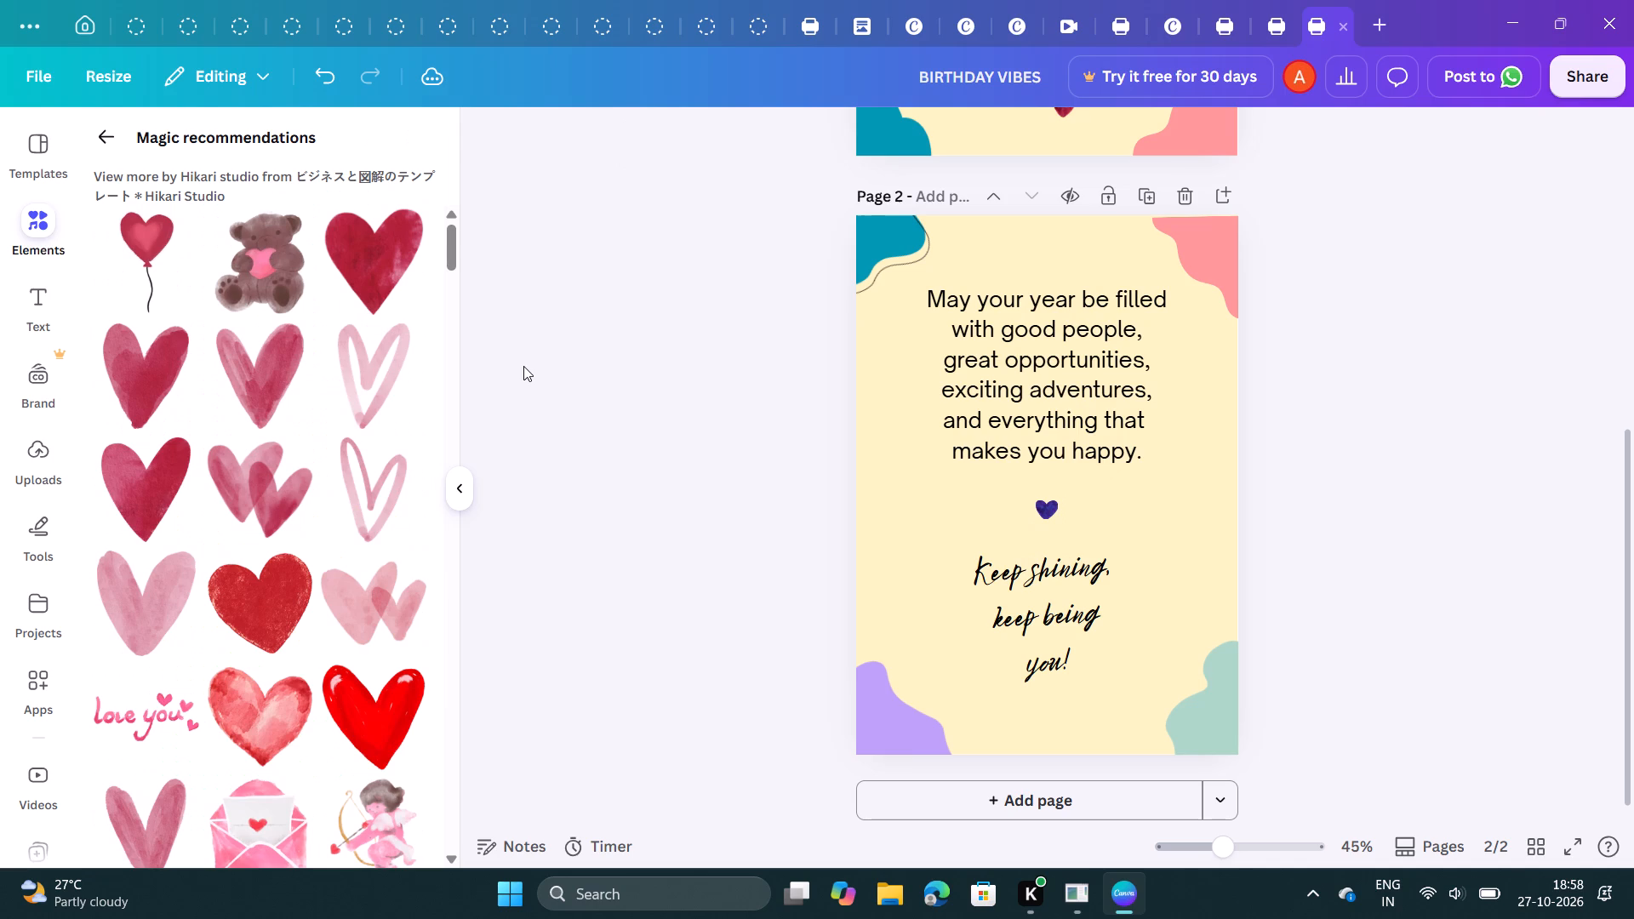
Recolour page 2's small heart with the second red swatch, labelled Red, from the heart graphic's photo colours.
scroll(523, 366, up, 3)
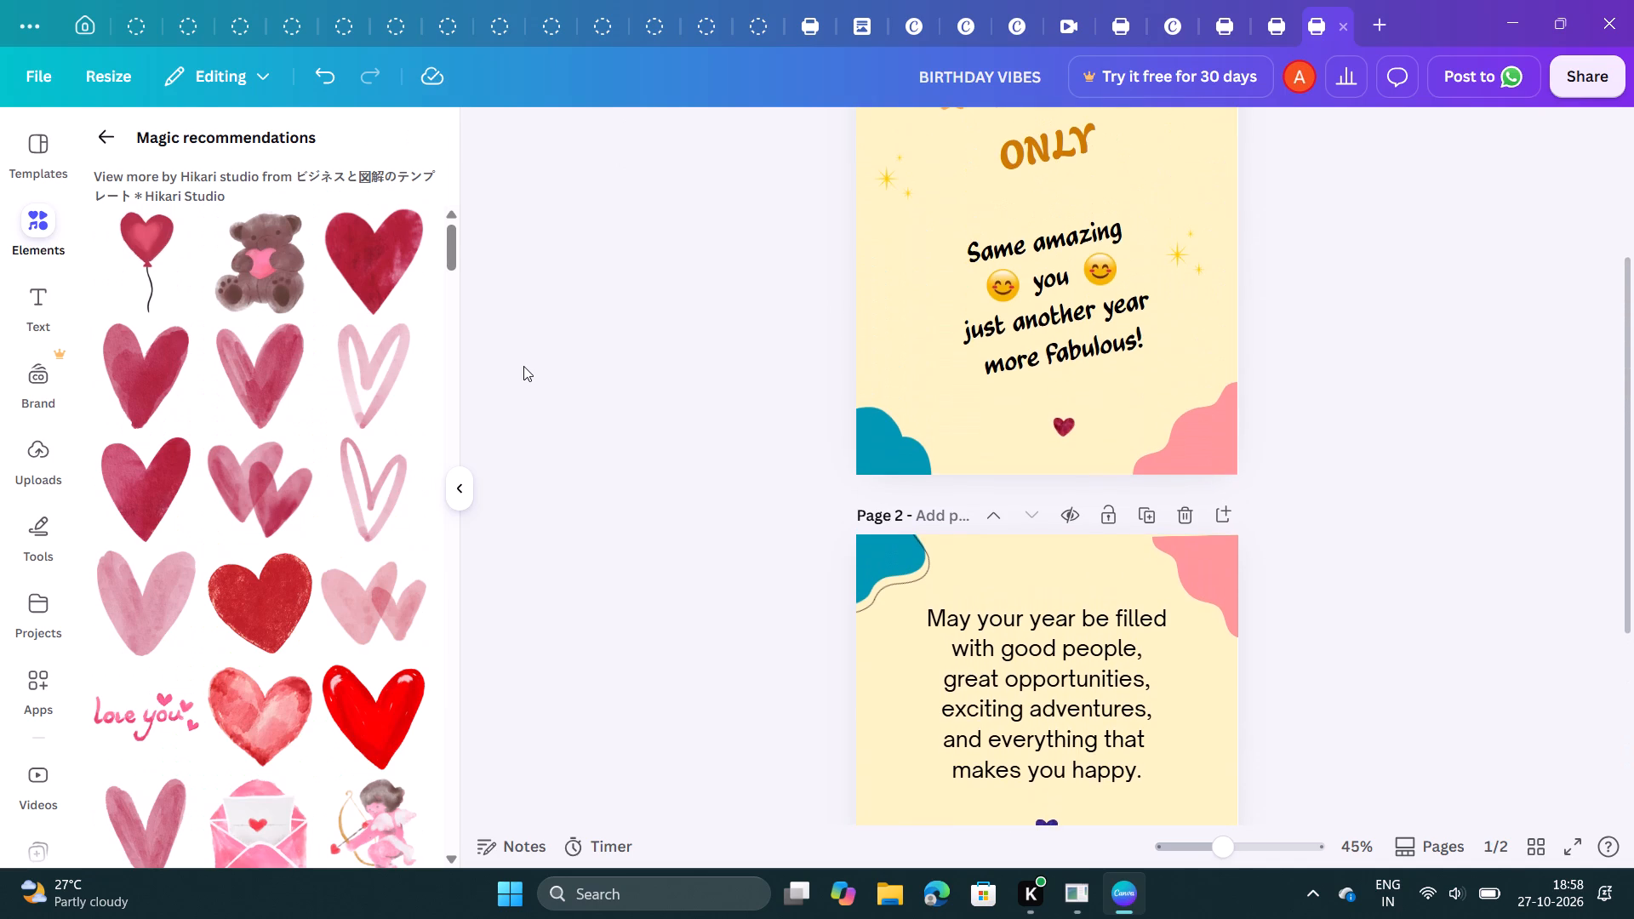
scroll(523, 366, down, 3)
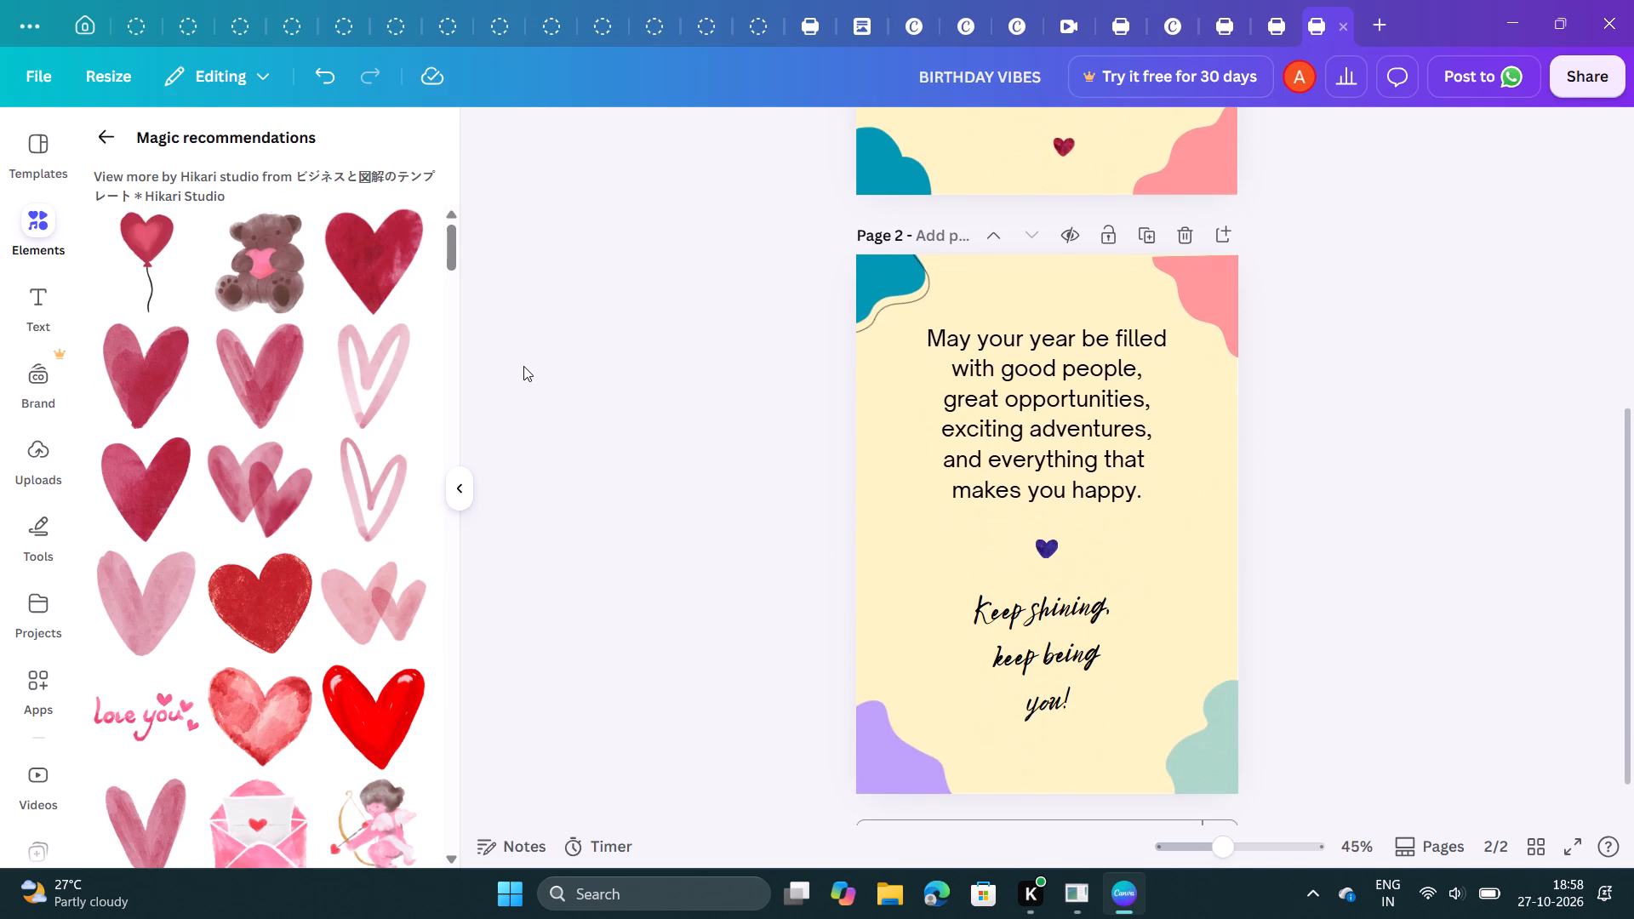
scroll(525, 360, down, 1)
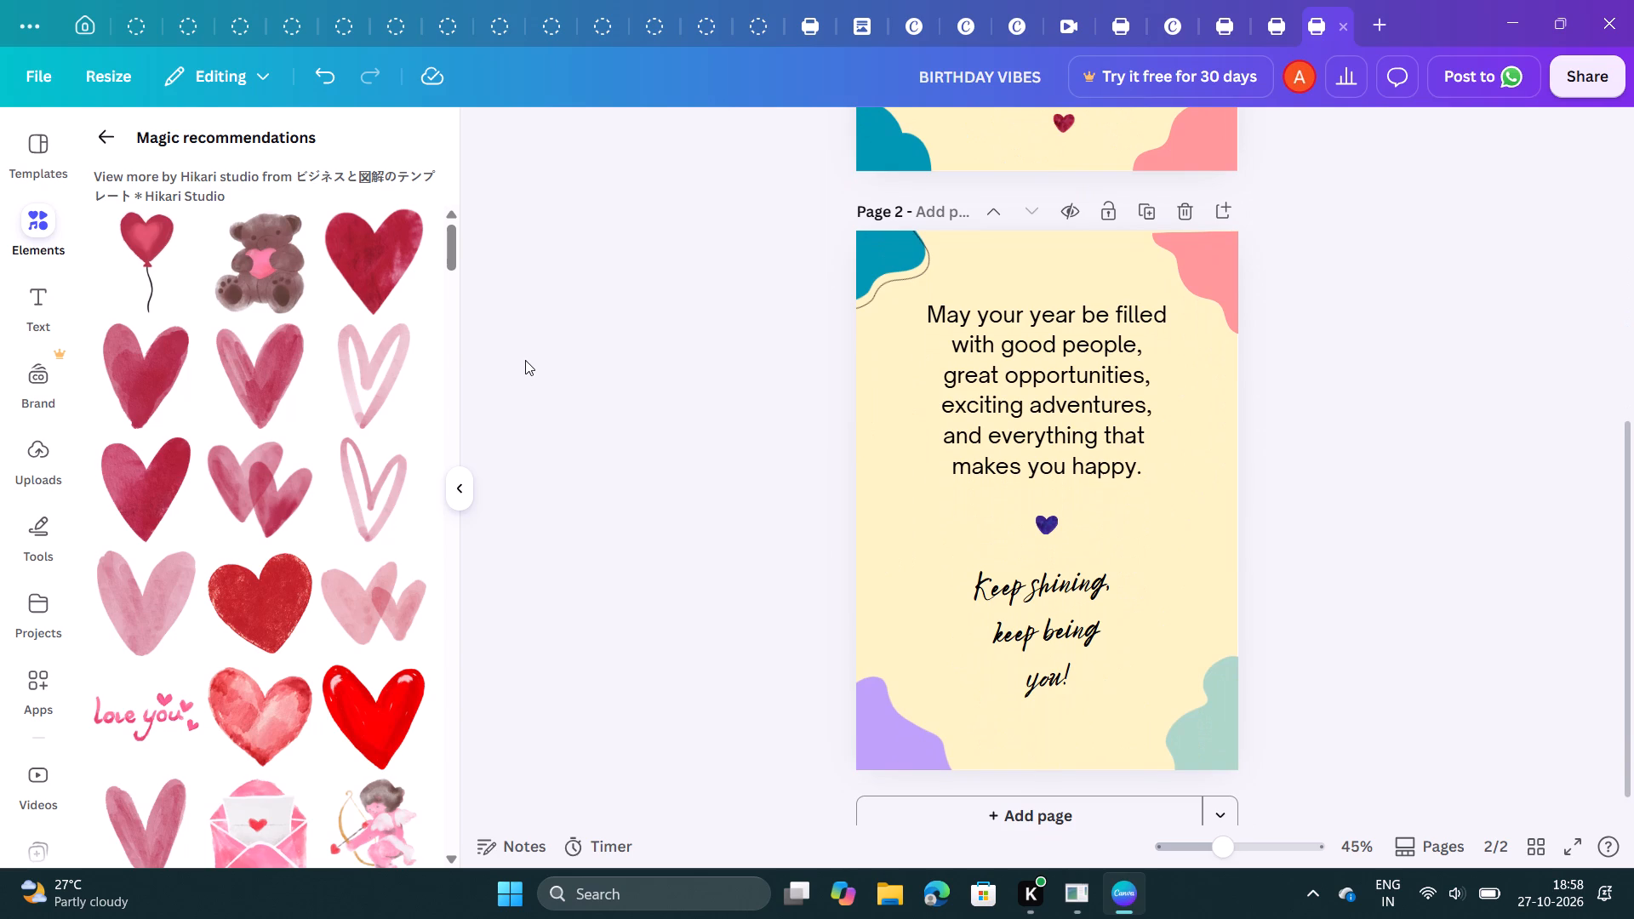
scroll(525, 360, down, 1)
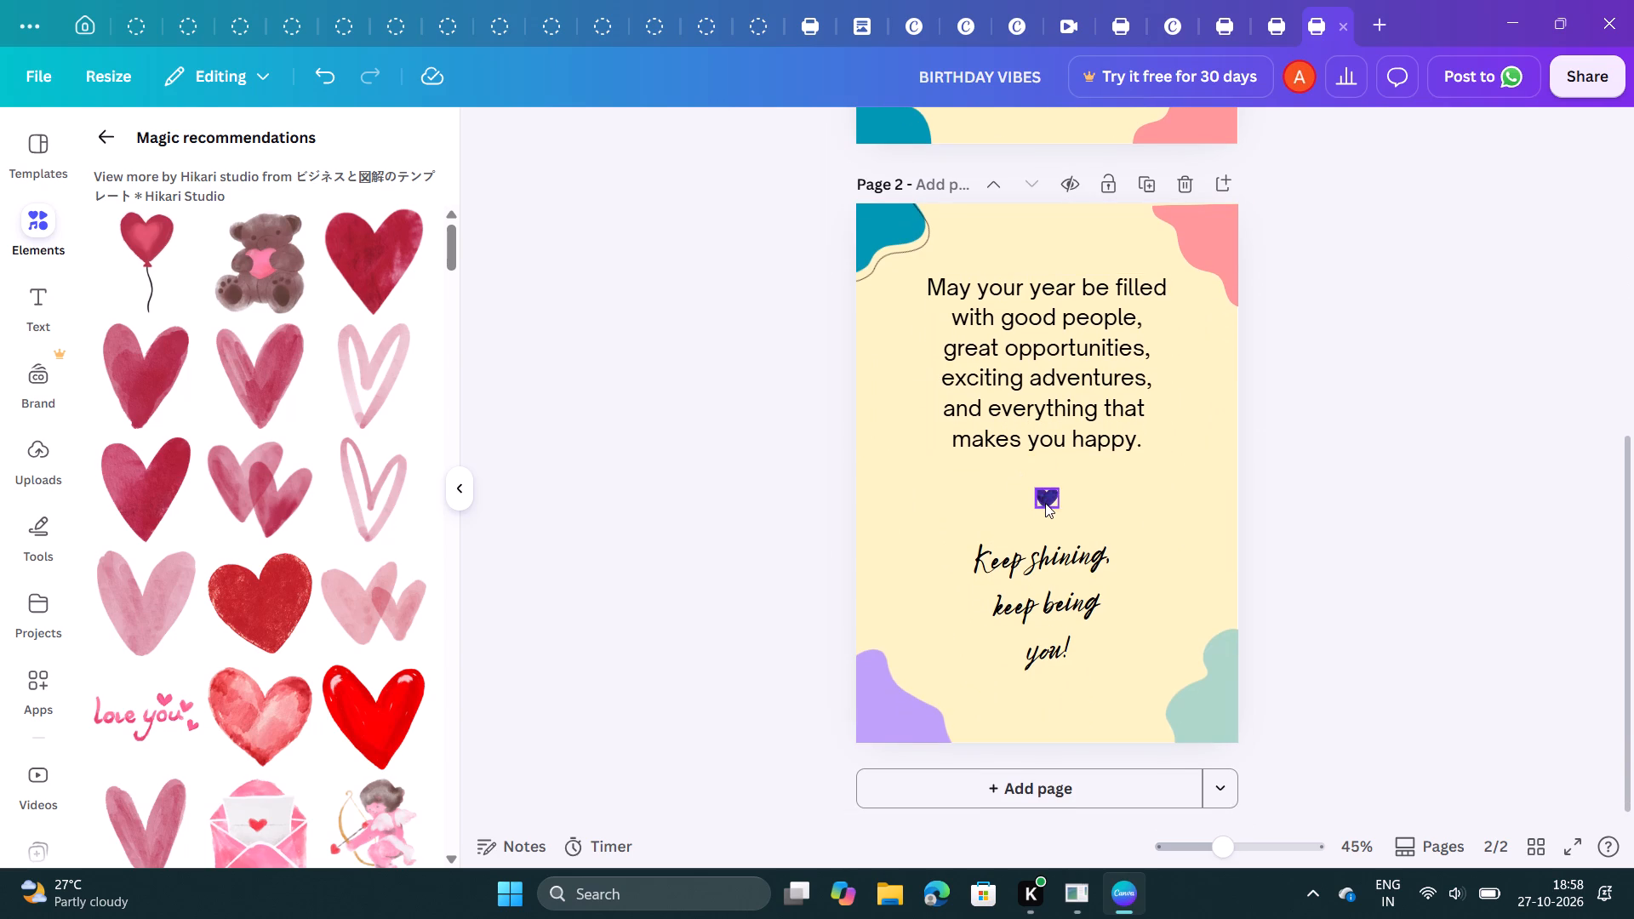
click(1045, 503)
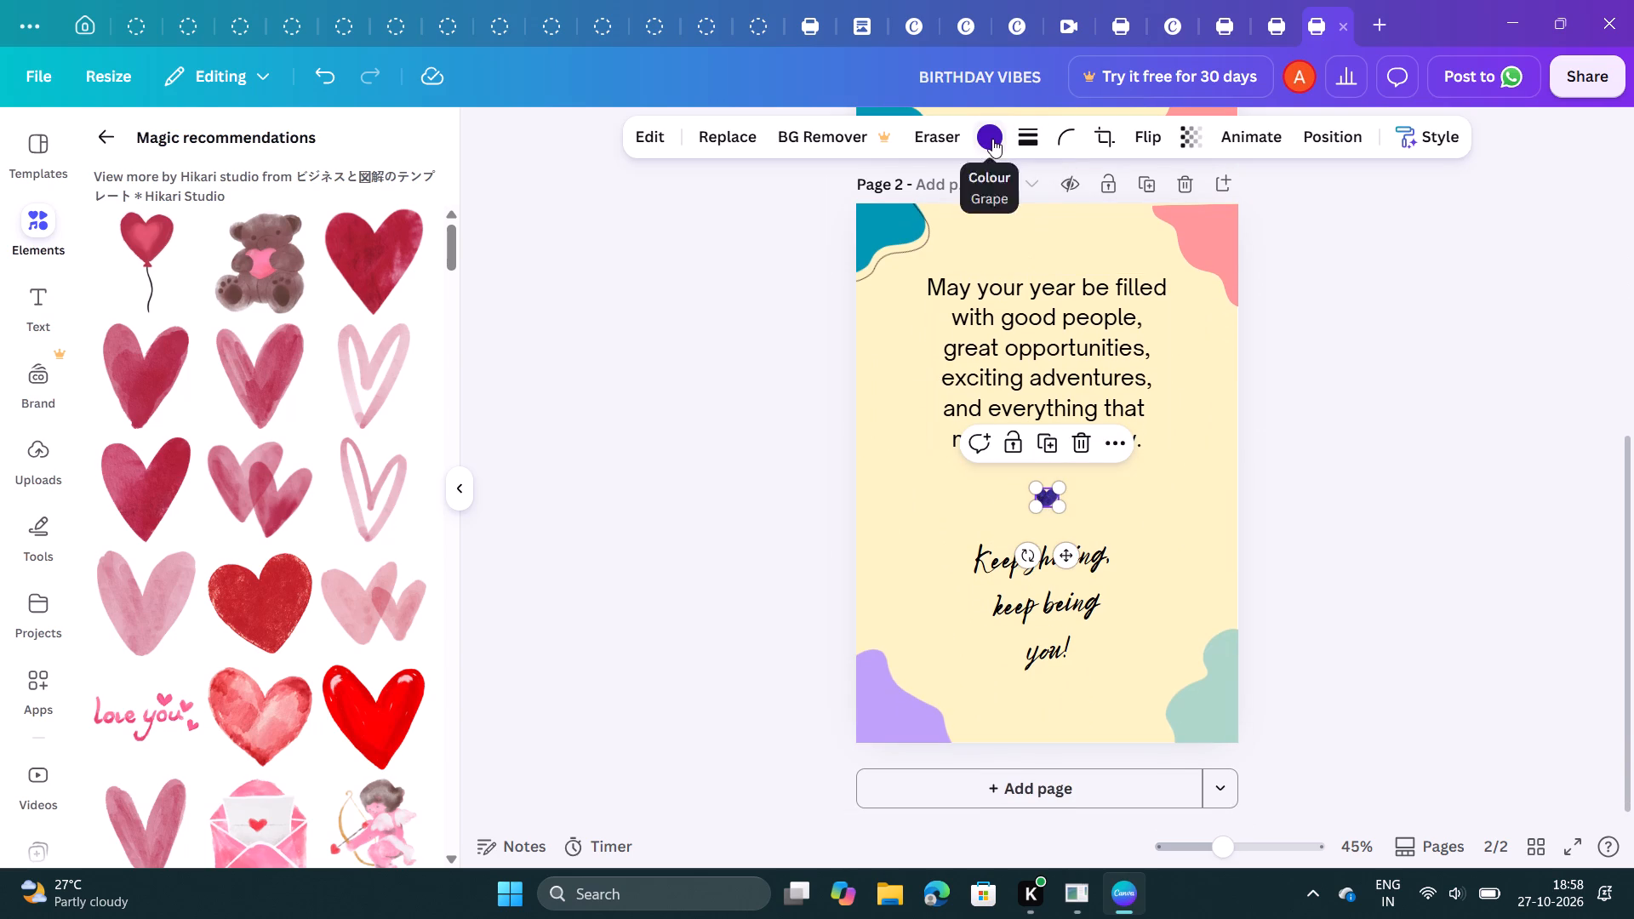
click(992, 139)
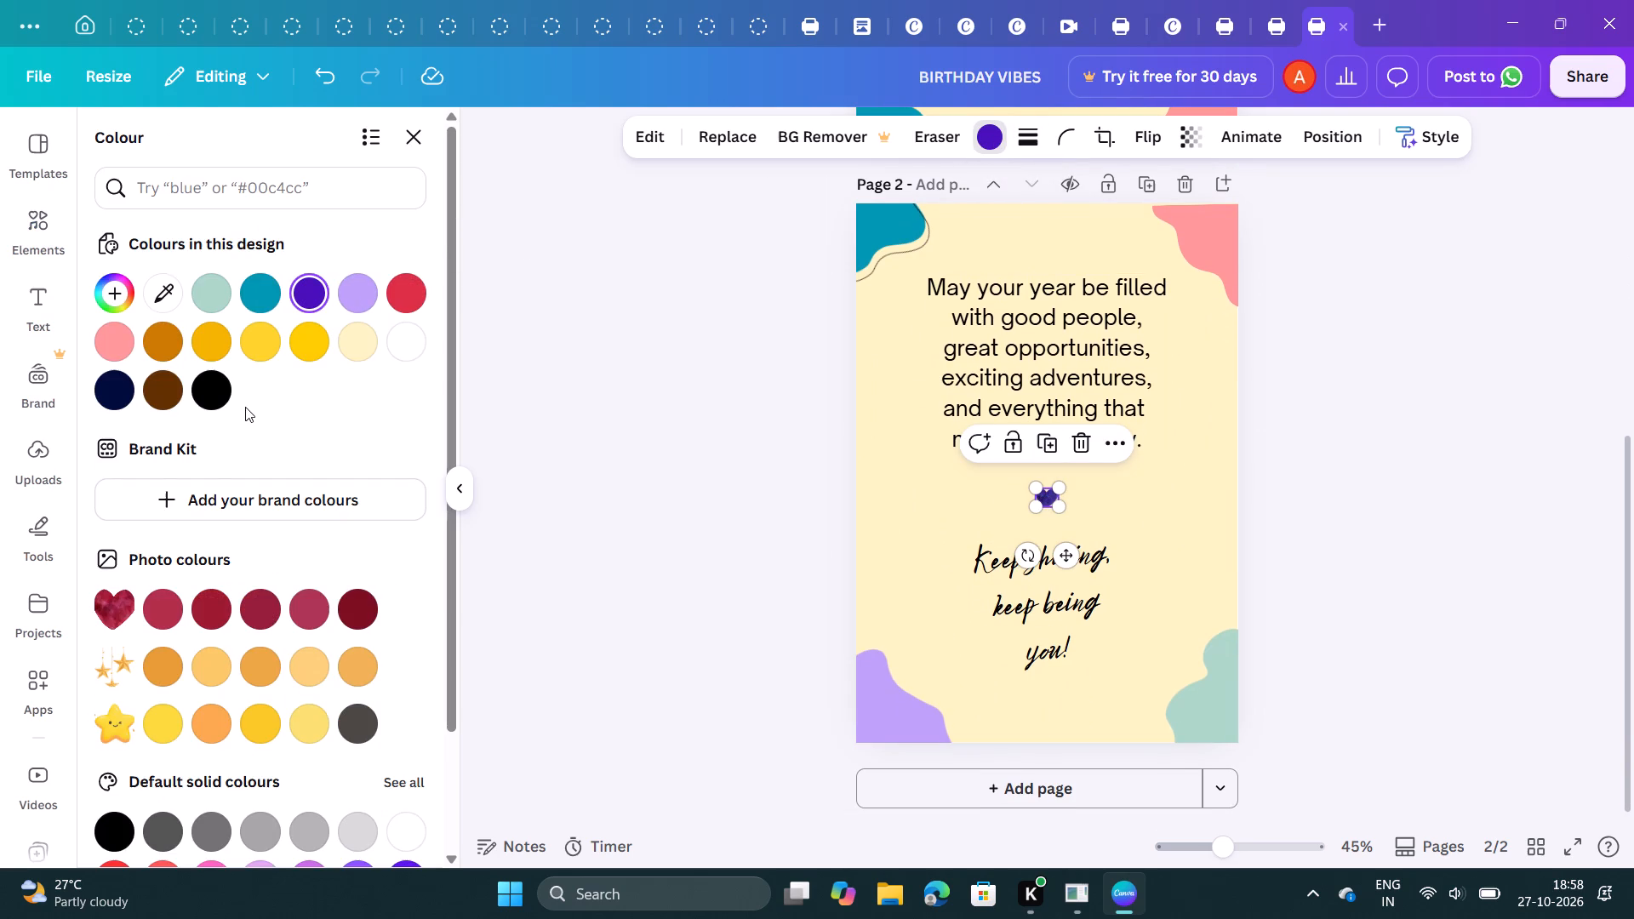
click(113, 595)
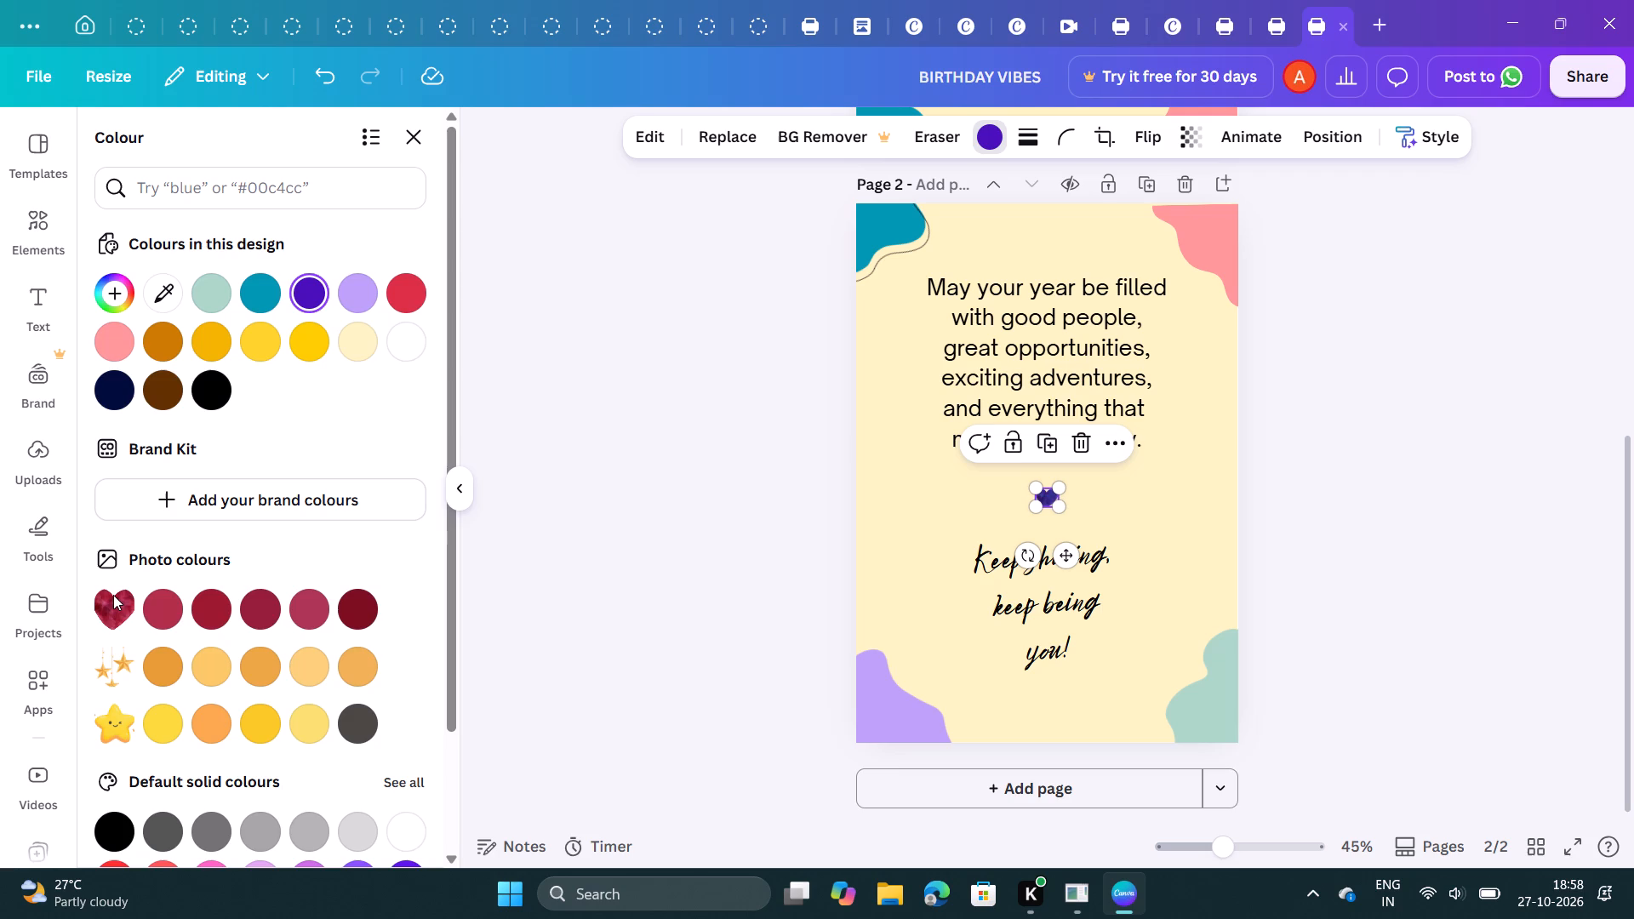
click(113, 595)
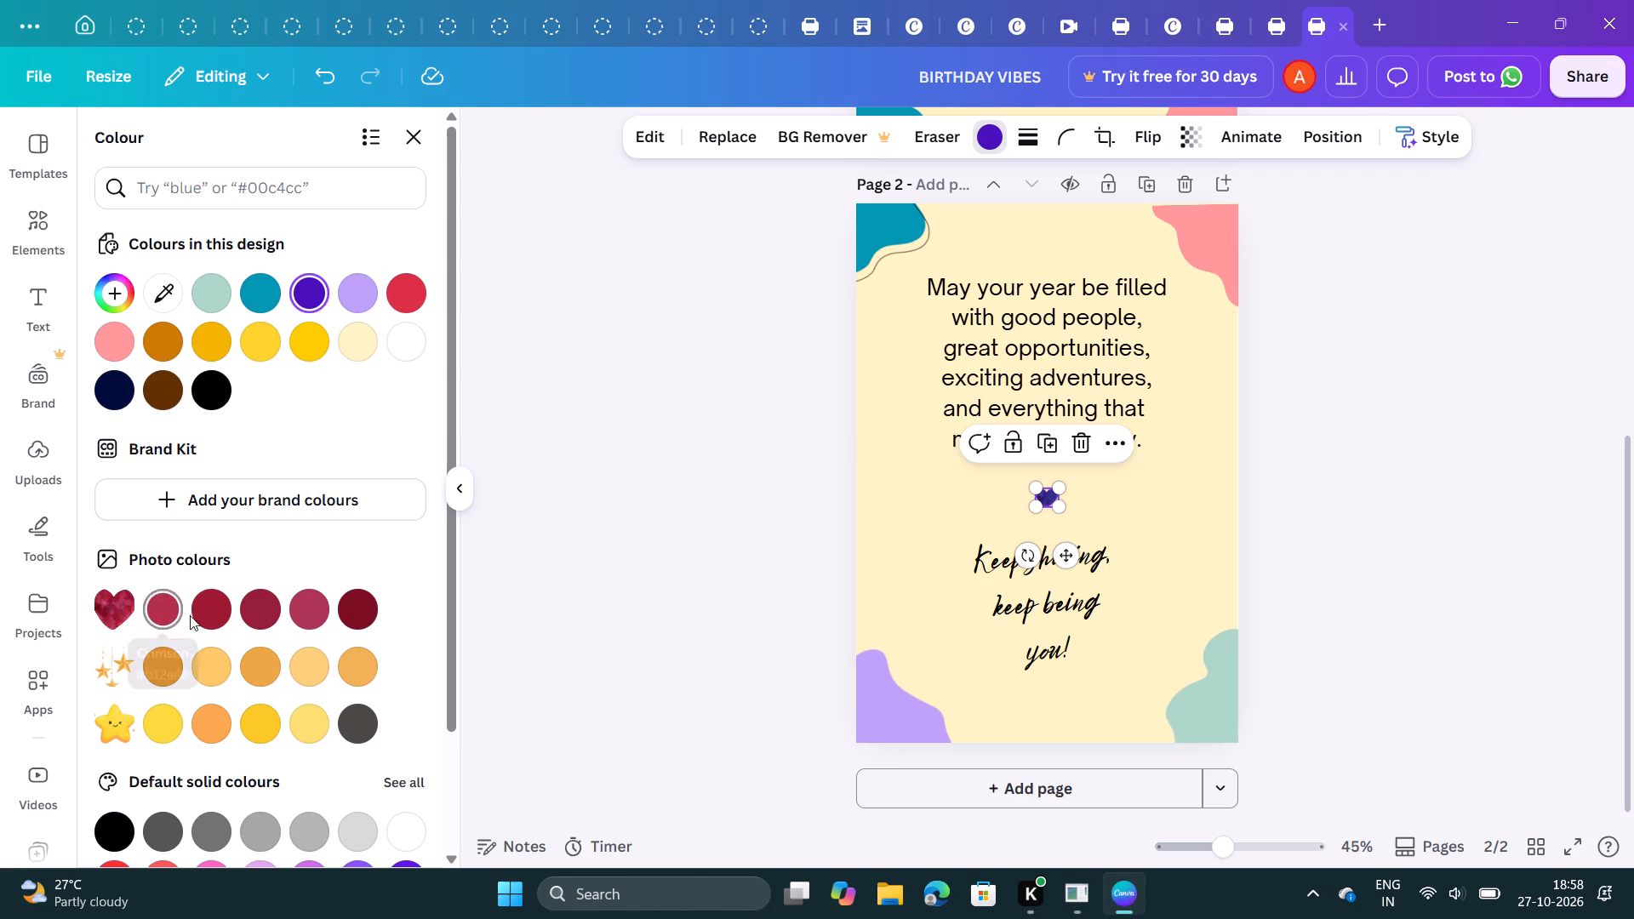
click(209, 613)
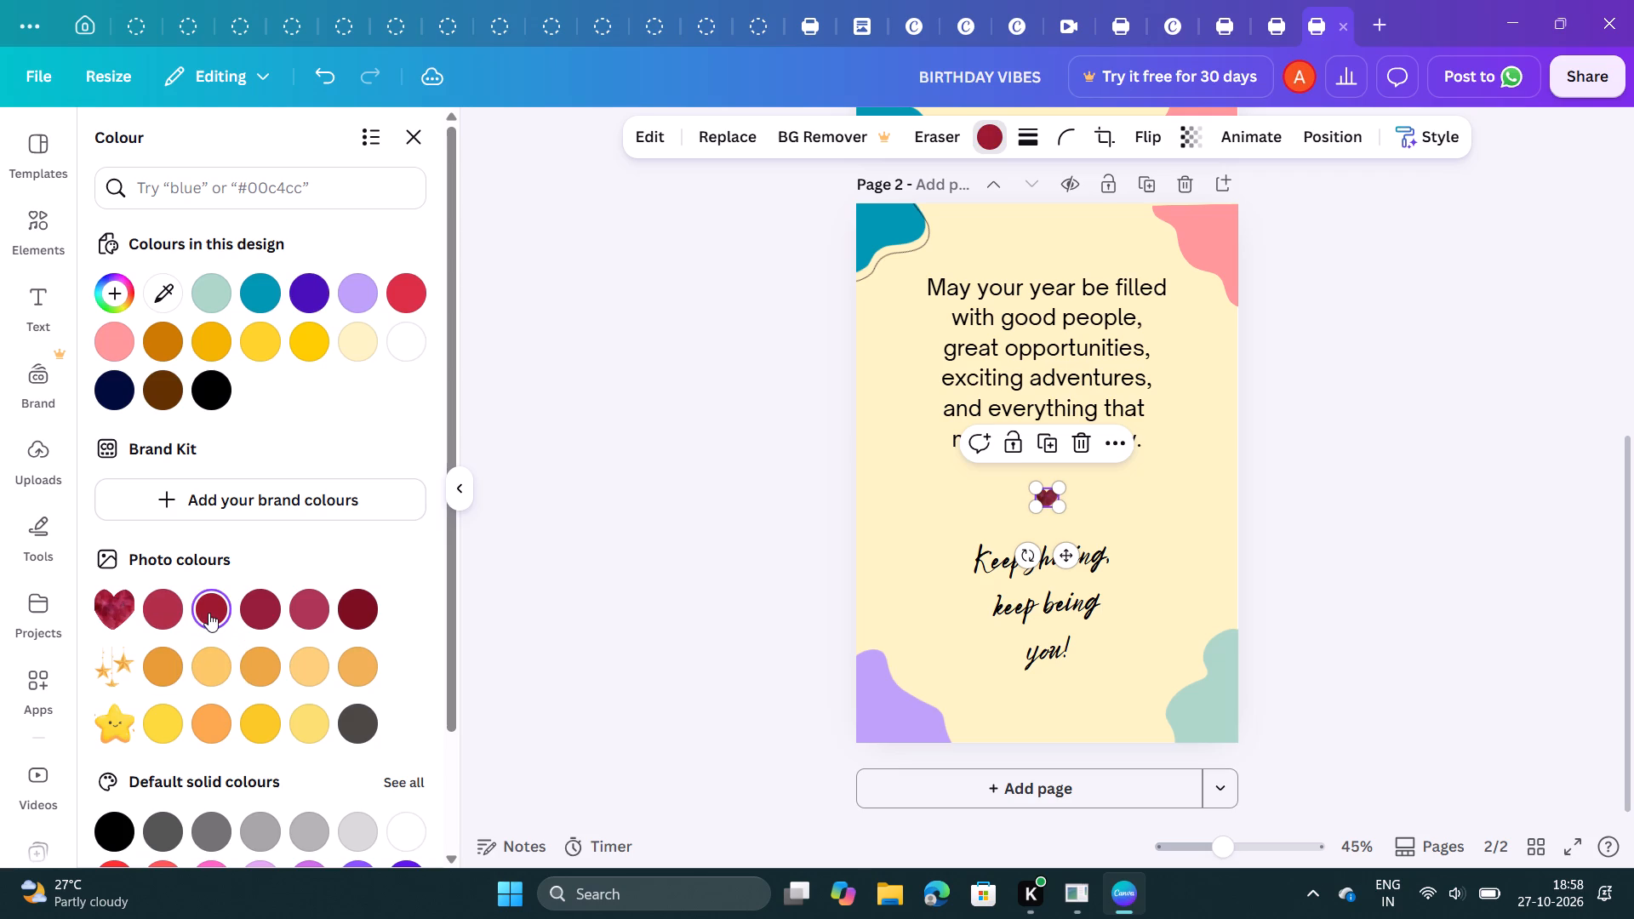
click(358, 618)
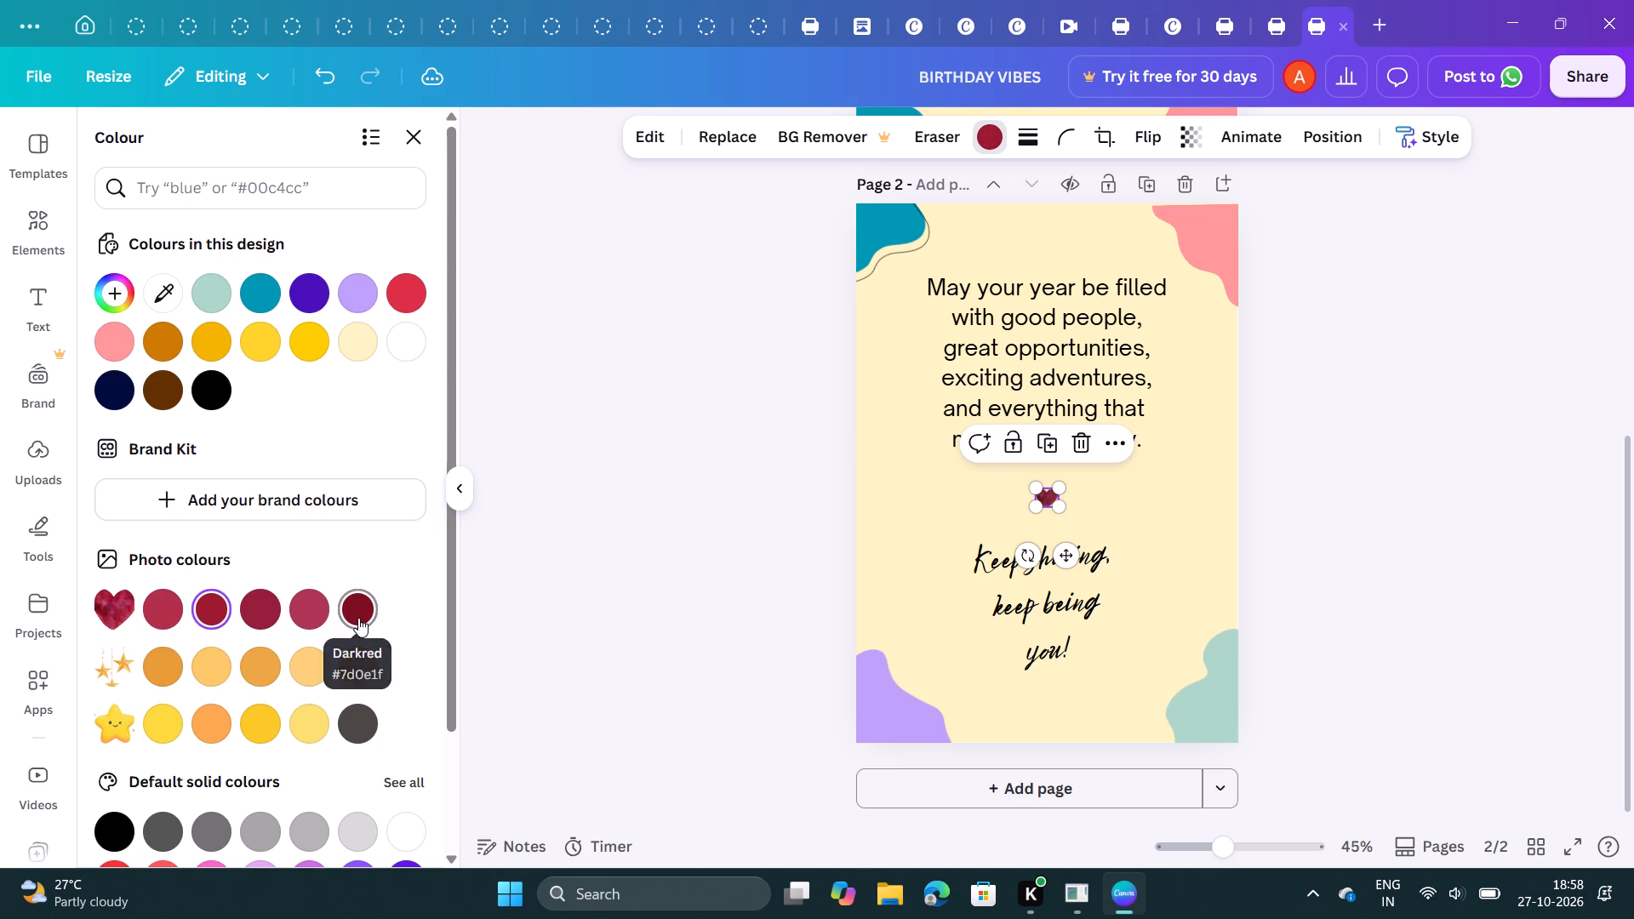
click(205, 600)
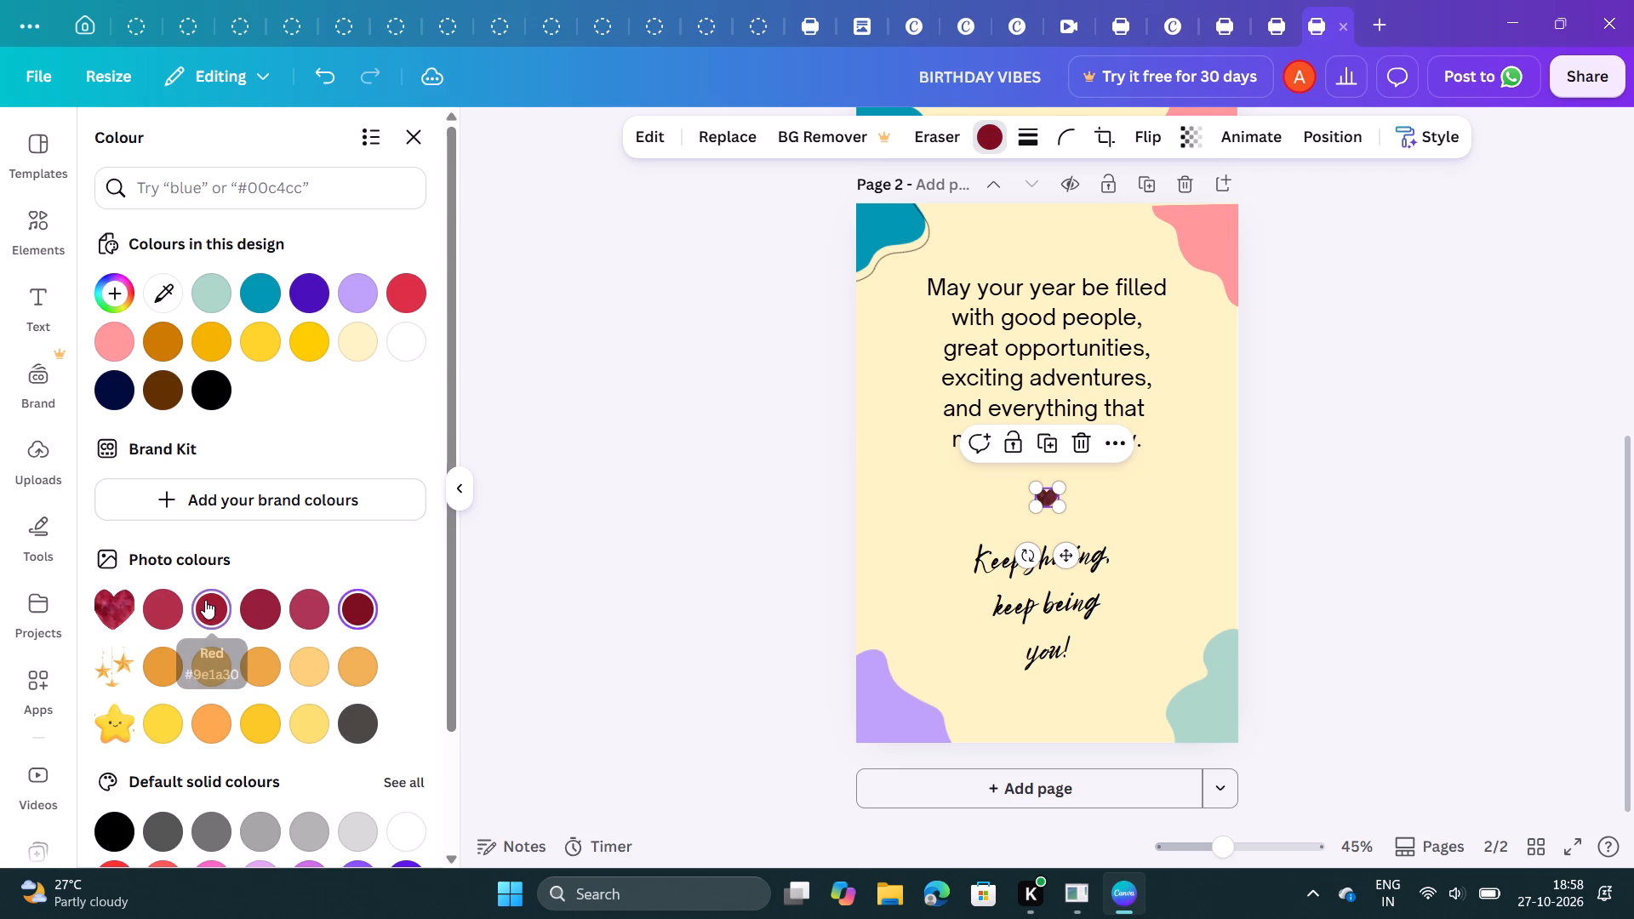
click(614, 524)
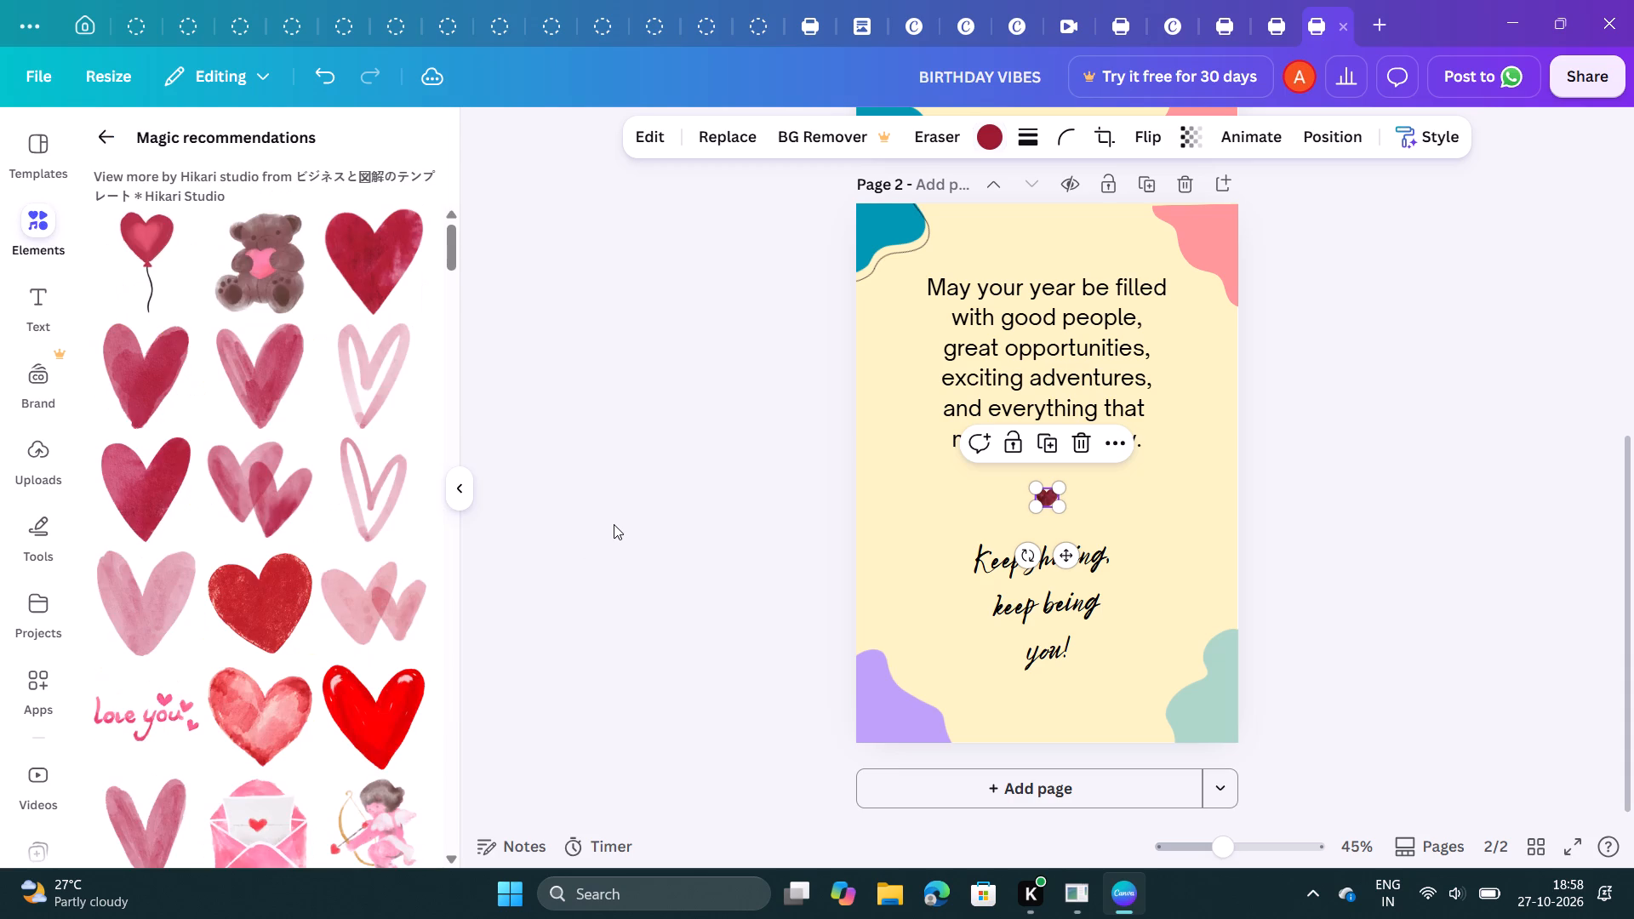
scroll(614, 524, up, 1)
click(614, 524)
Compare the small hearts on both pages and browse the Hikari studio heart graphics among the magic recommendations.
scroll(614, 524, up, 1)
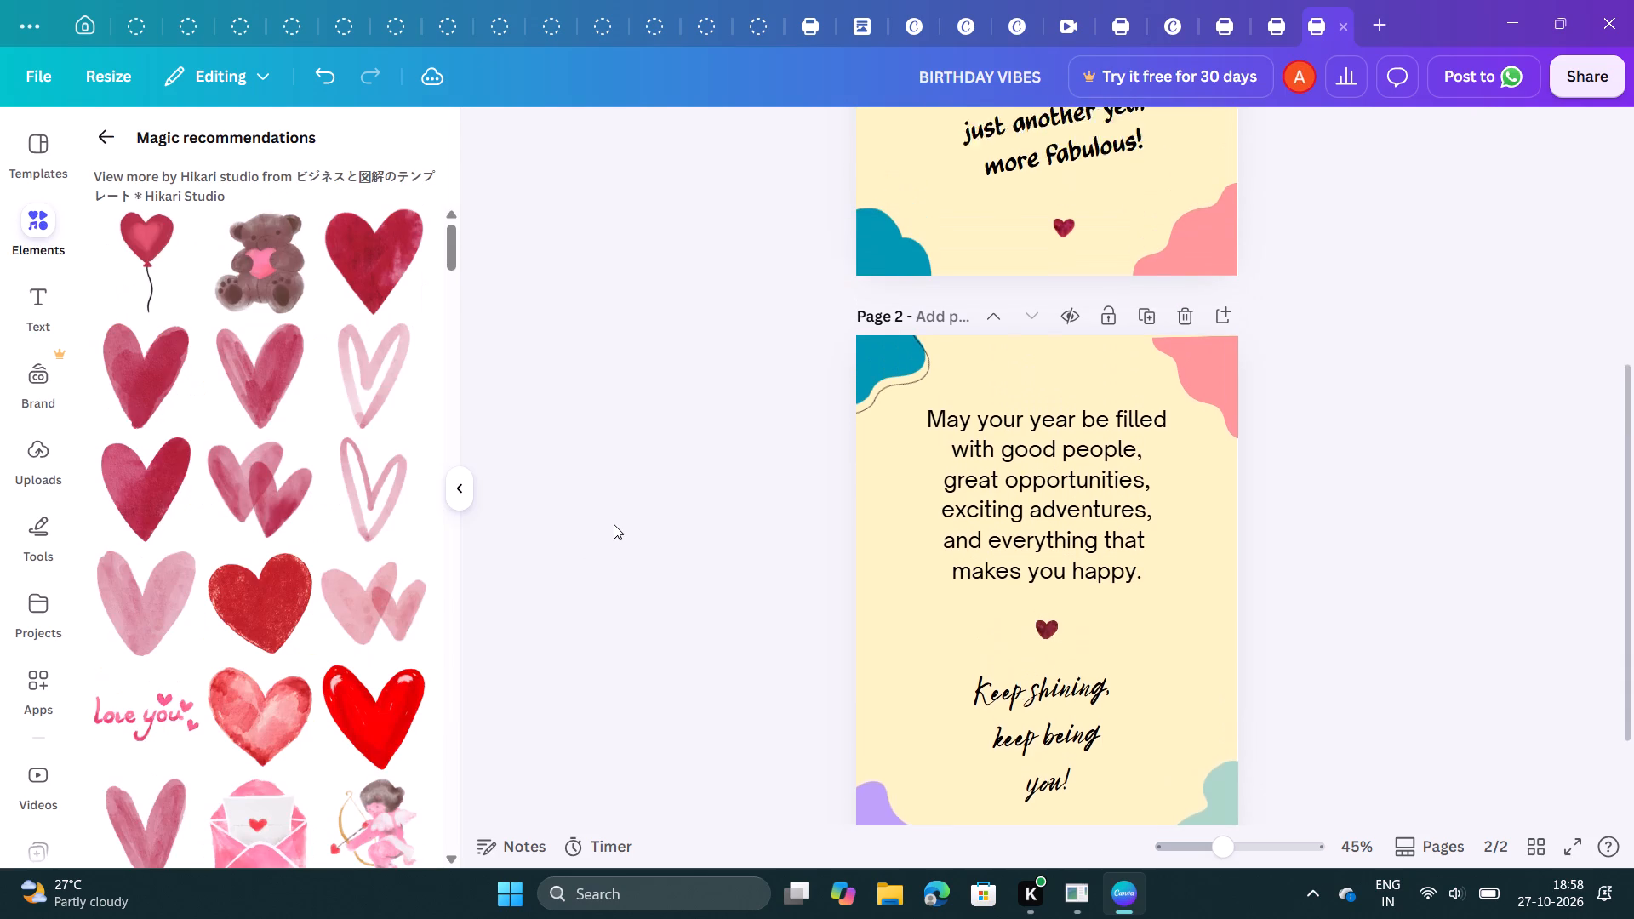
scroll(614, 524, up, 1)
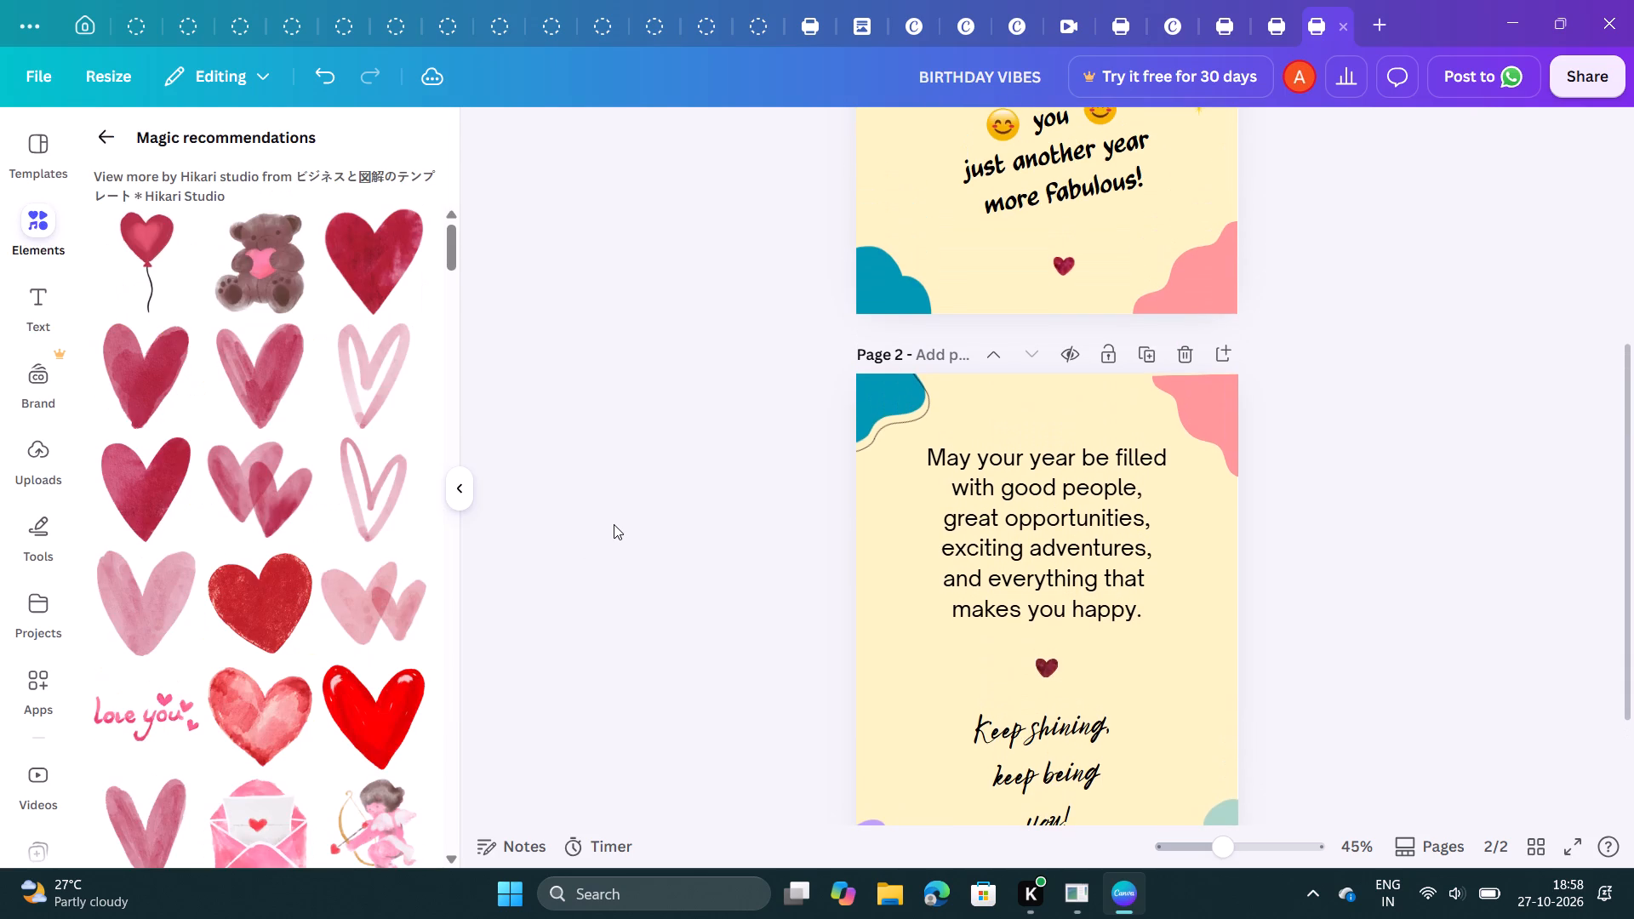
scroll(371, 579, down, 1)
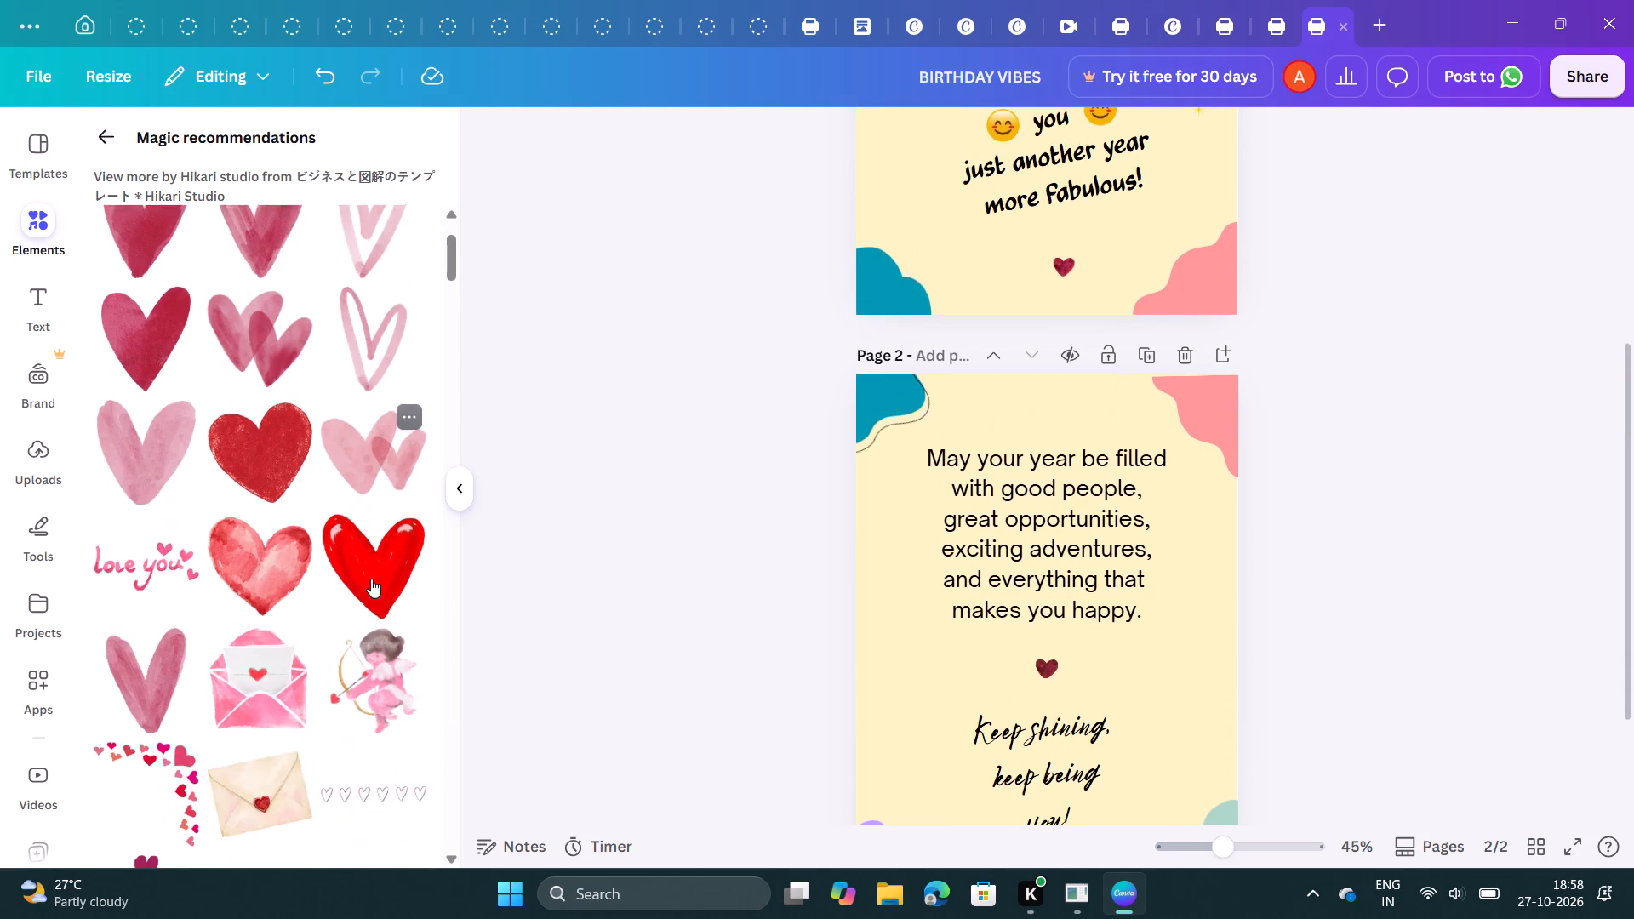
scroll(371, 579, down, 6)
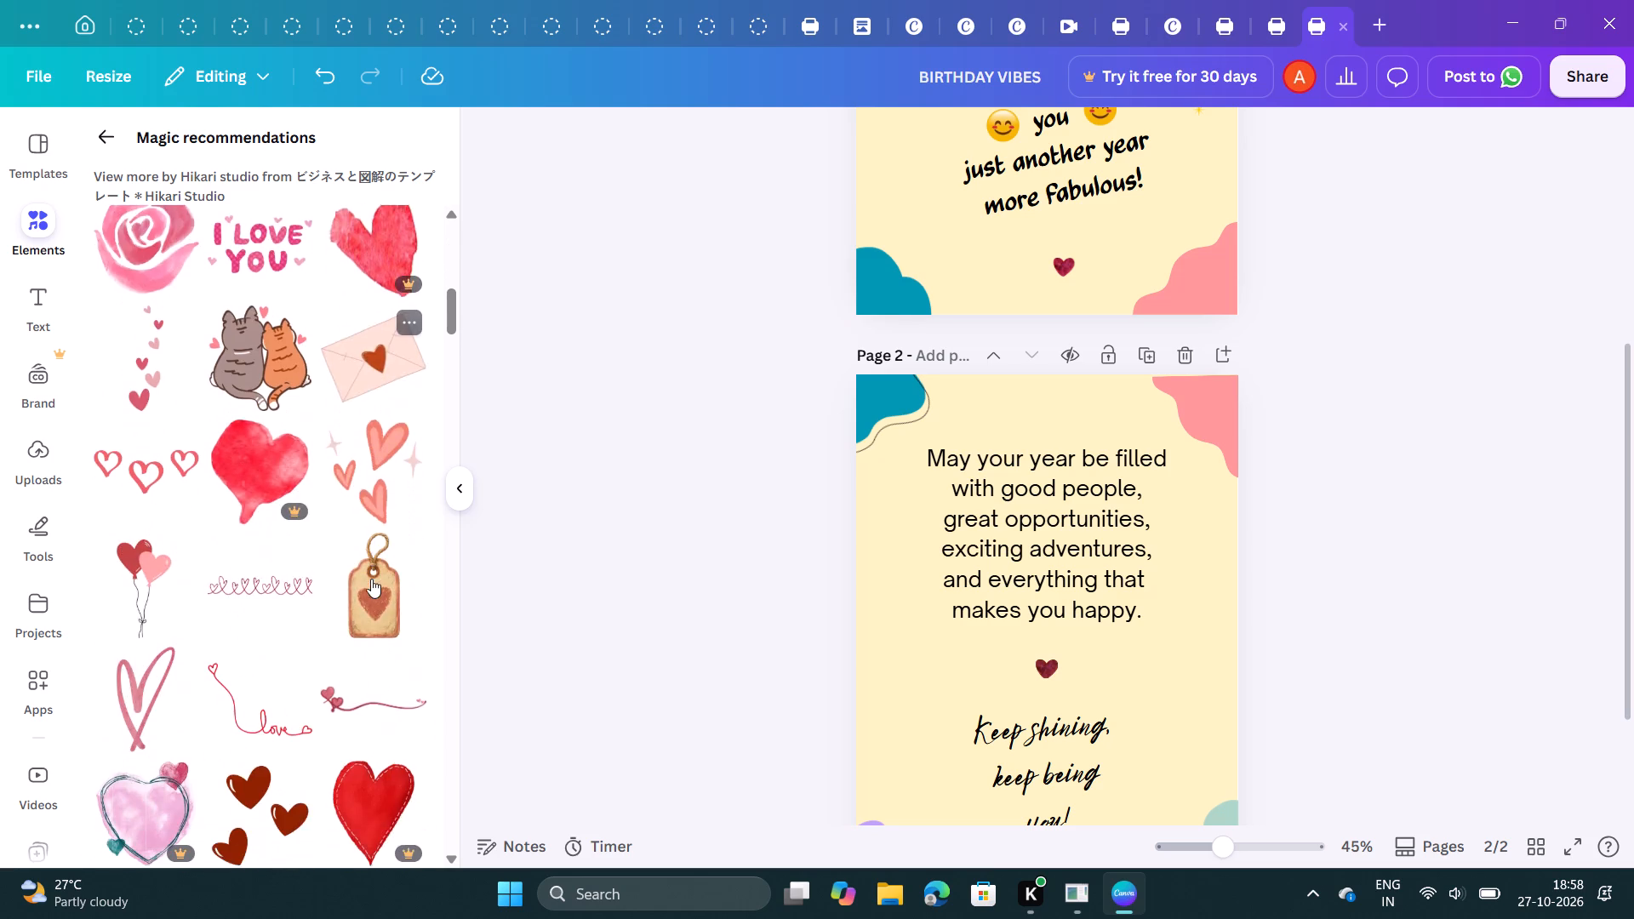
scroll(371, 579, down, 5)
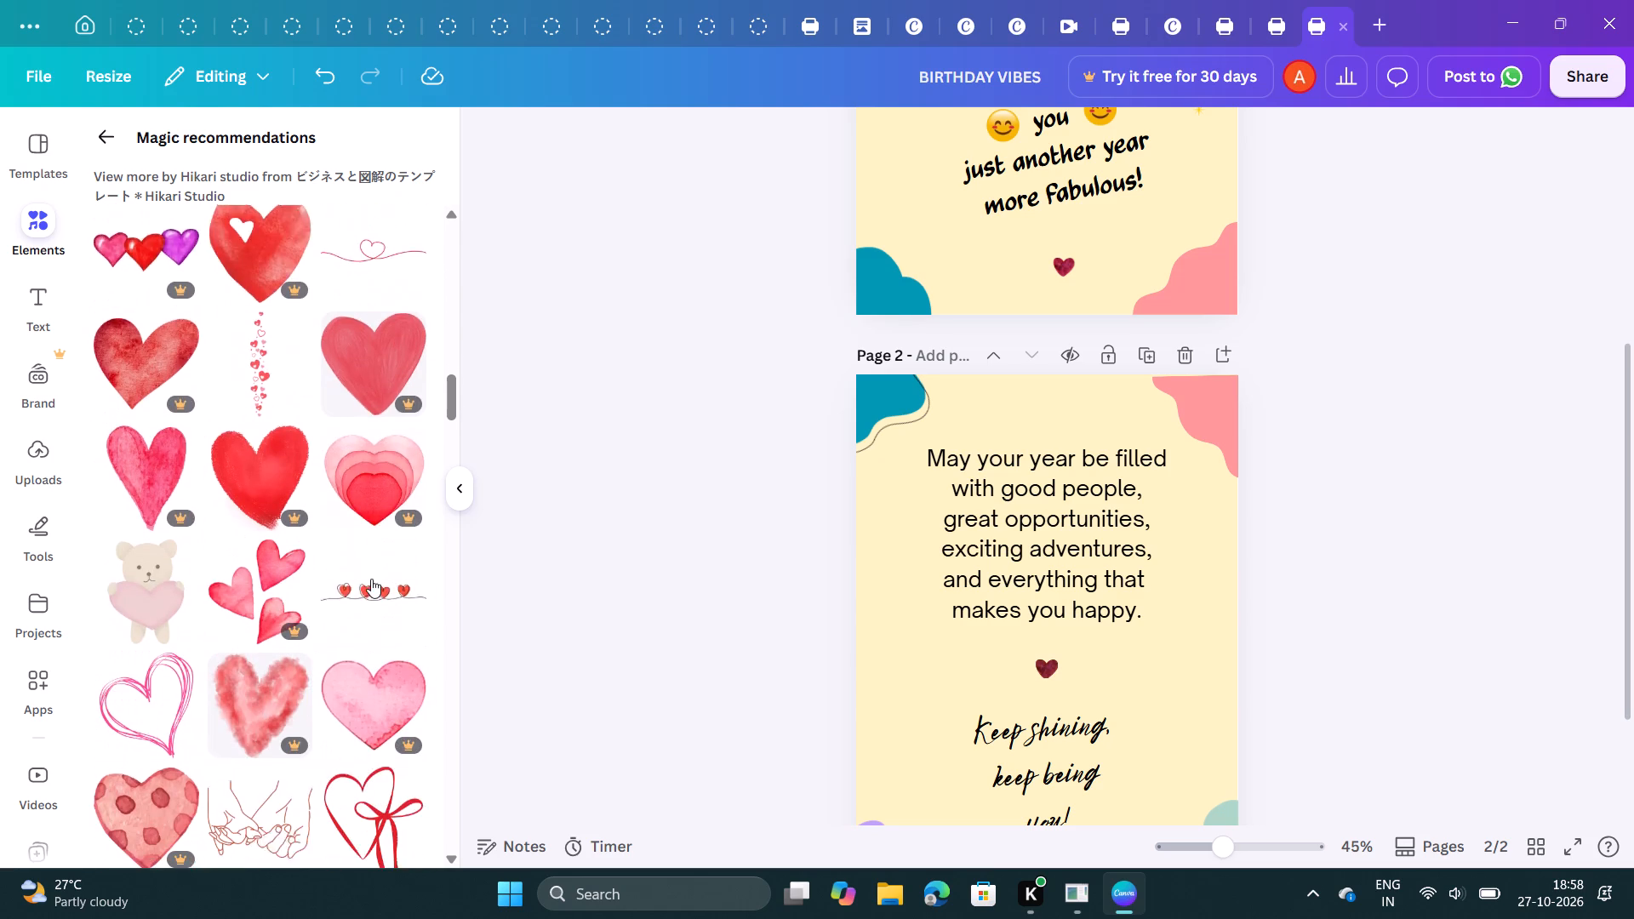
scroll(371, 579, down, 3)
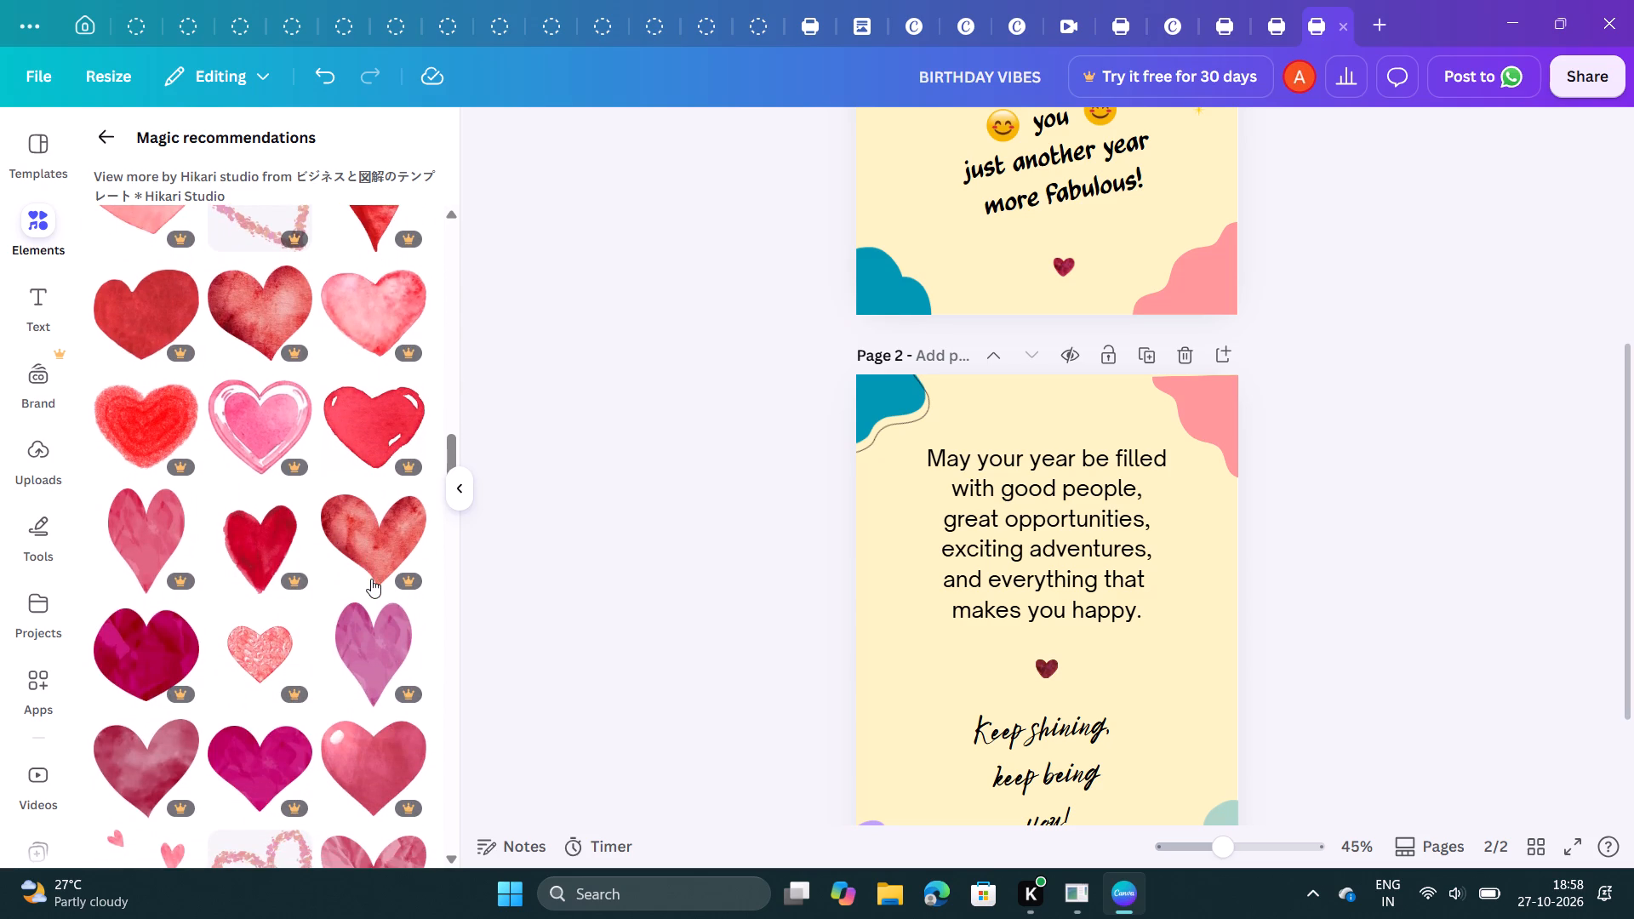
scroll(371, 579, down, 1)
scroll(371, 579, up, 2)
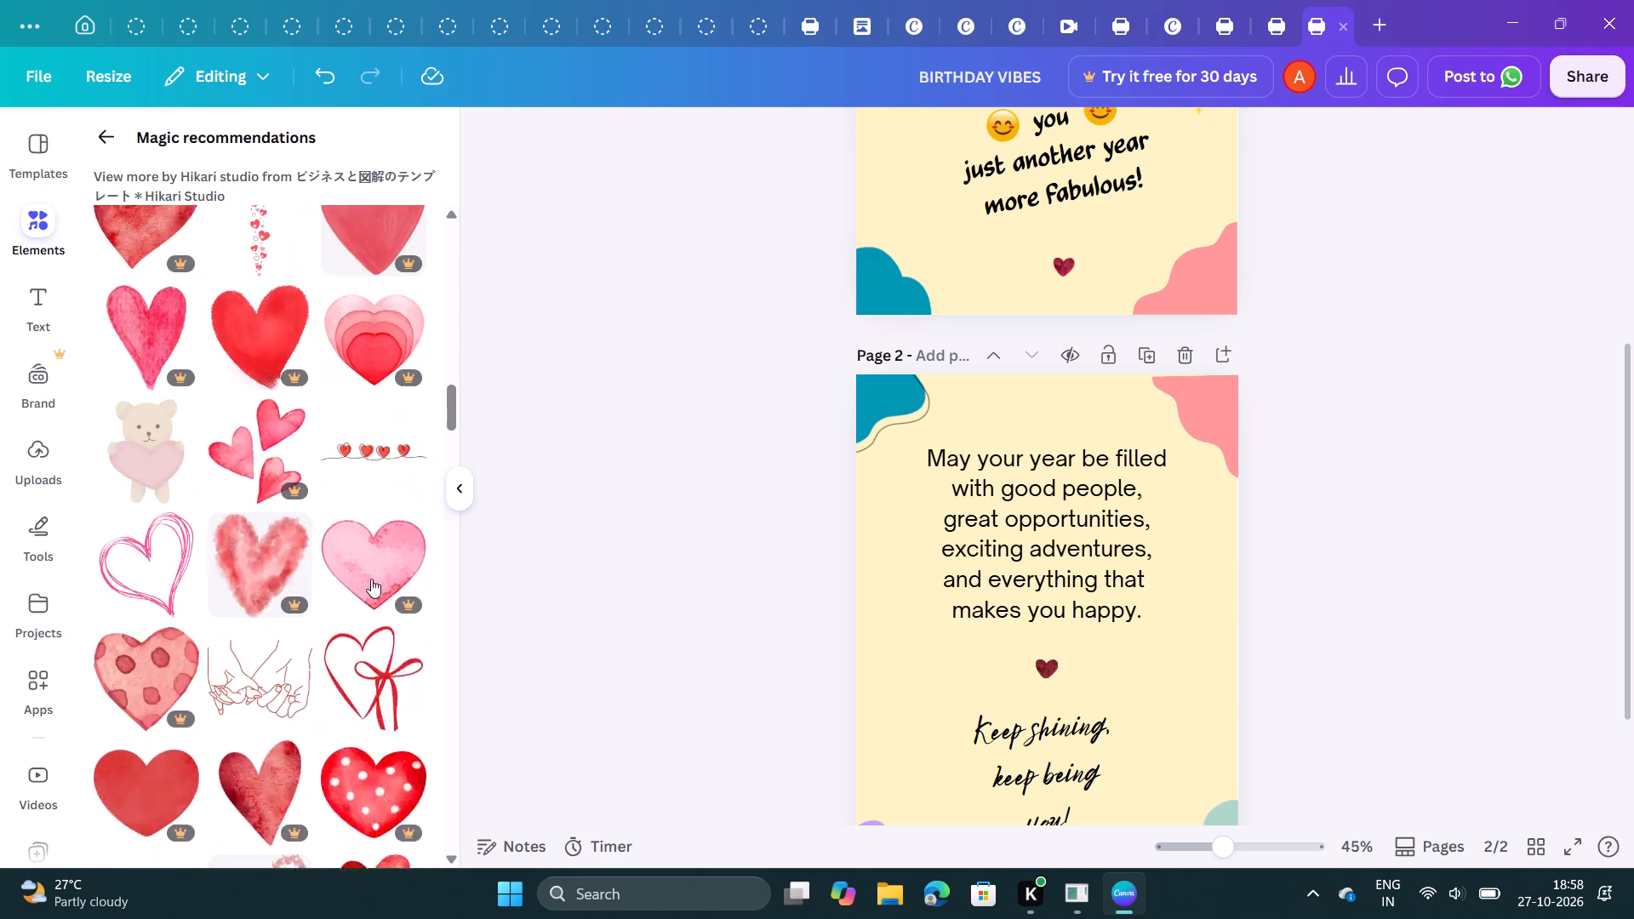
scroll(371, 579, up, 4)
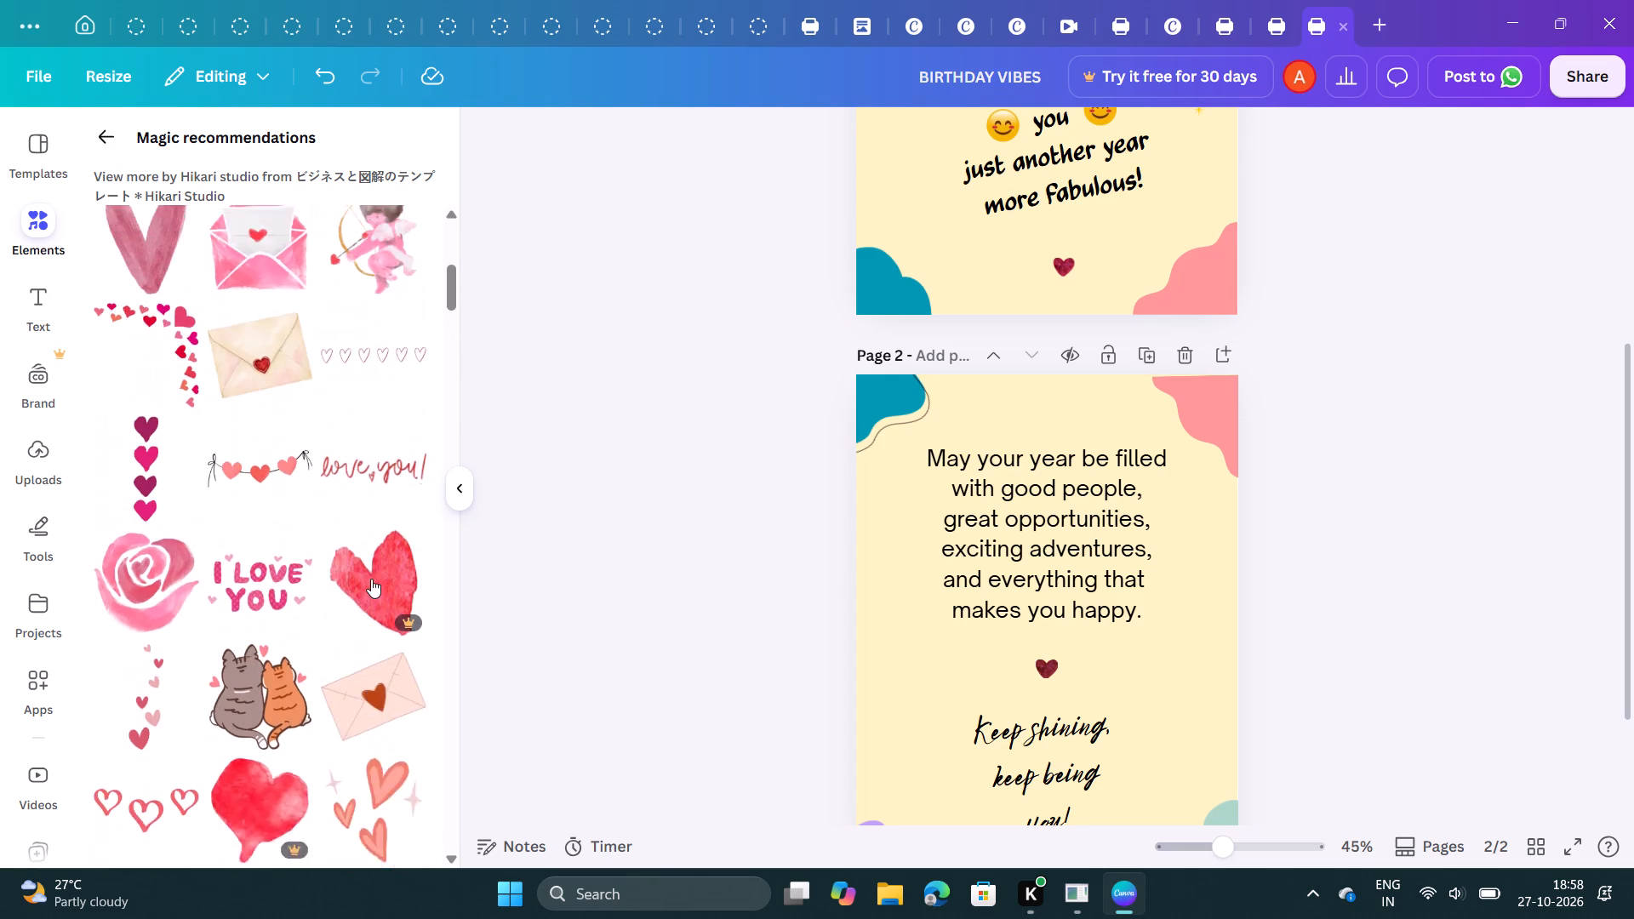
scroll(371, 579, up, 4)
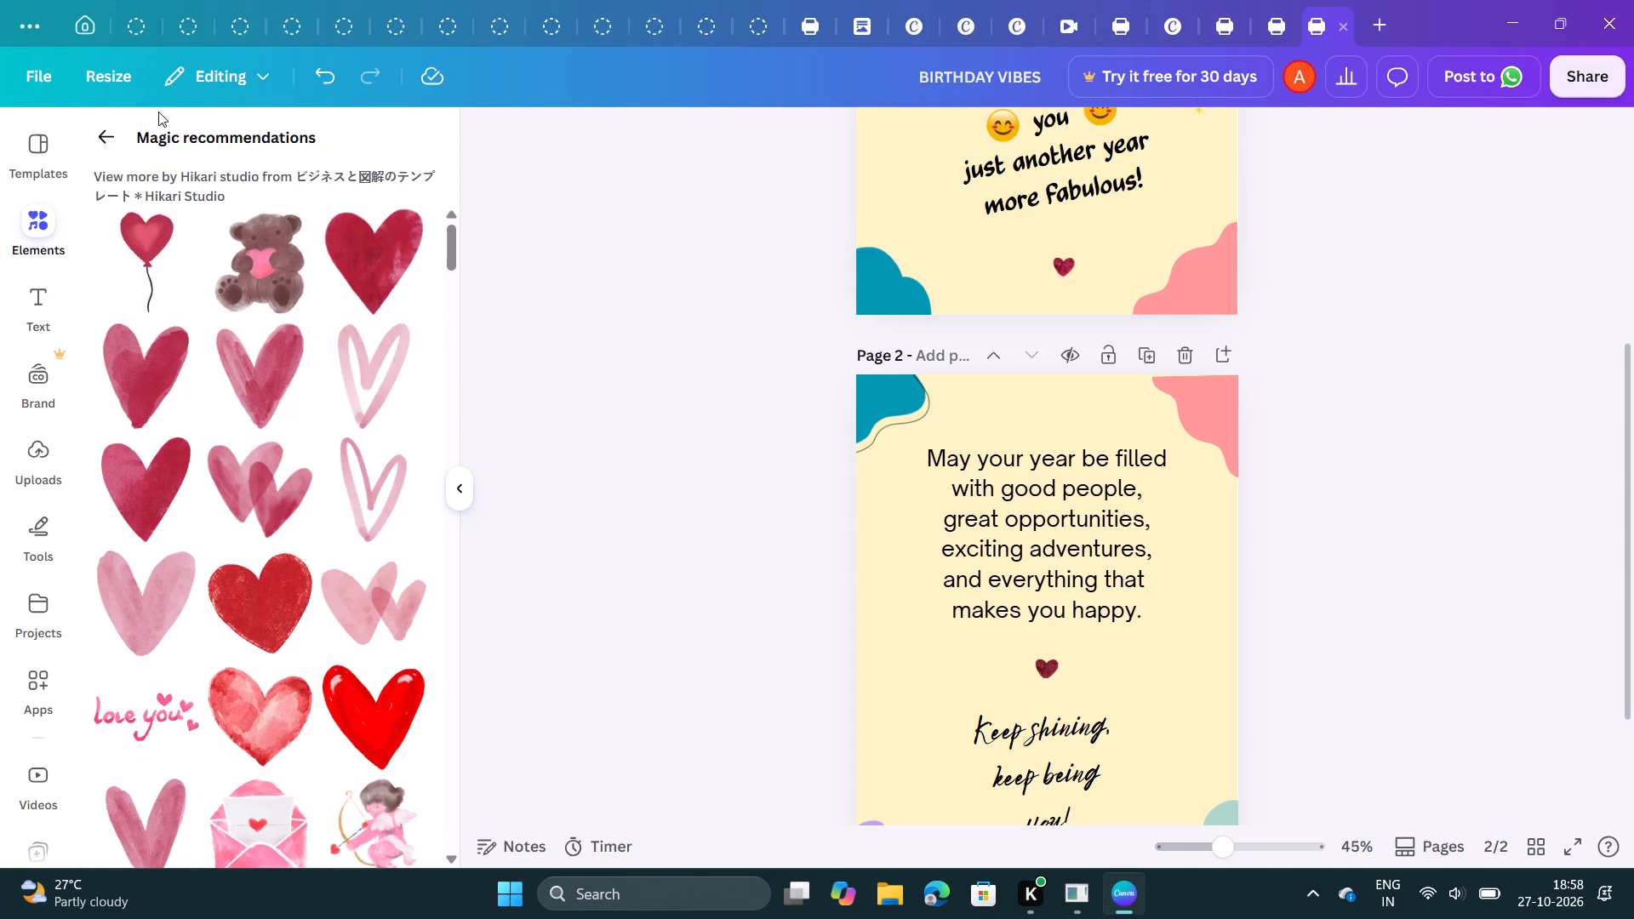
Add the red and orange firework burst from the recently used graphics to page 2, at the left side of the message text.
click(100, 135)
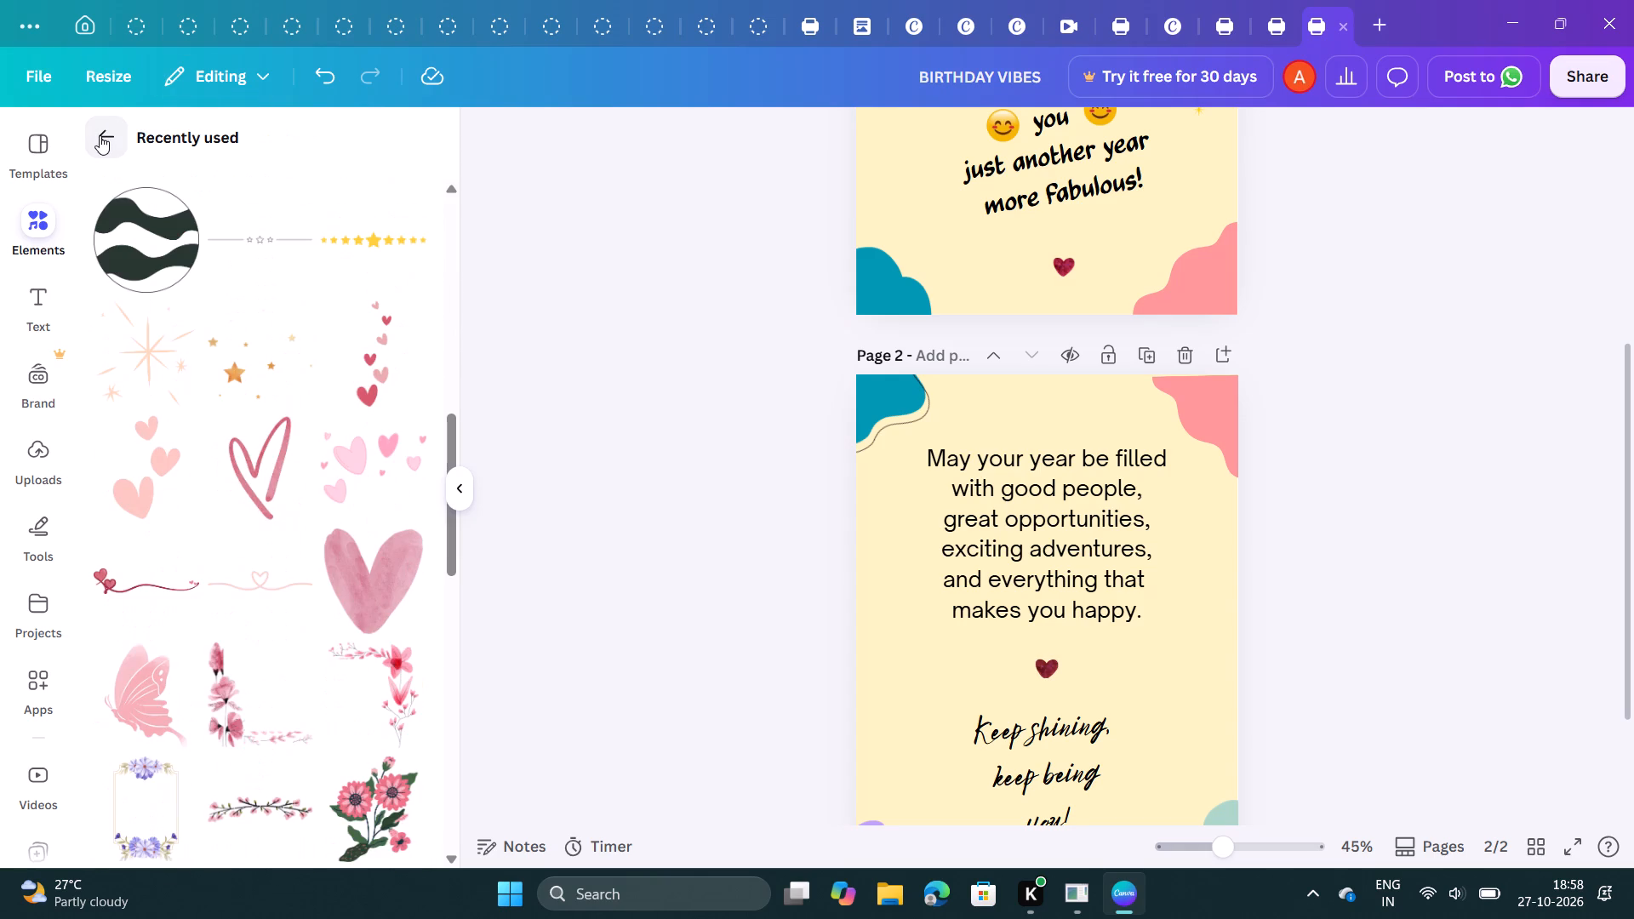
scroll(173, 286, down, 2)
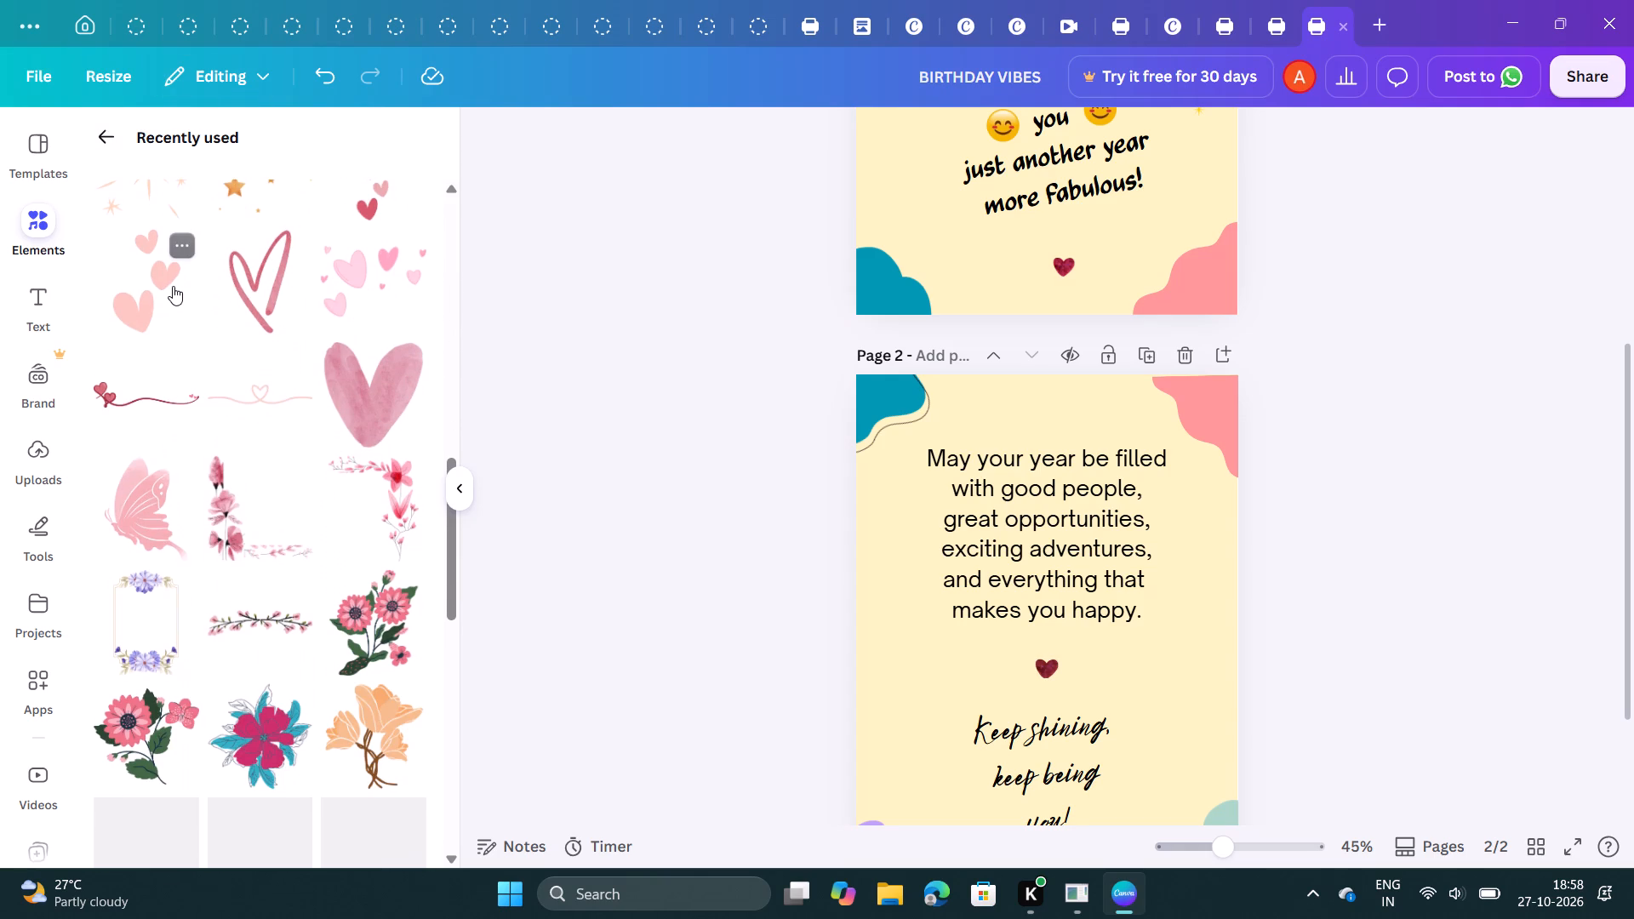
scroll(173, 286, down, 3)
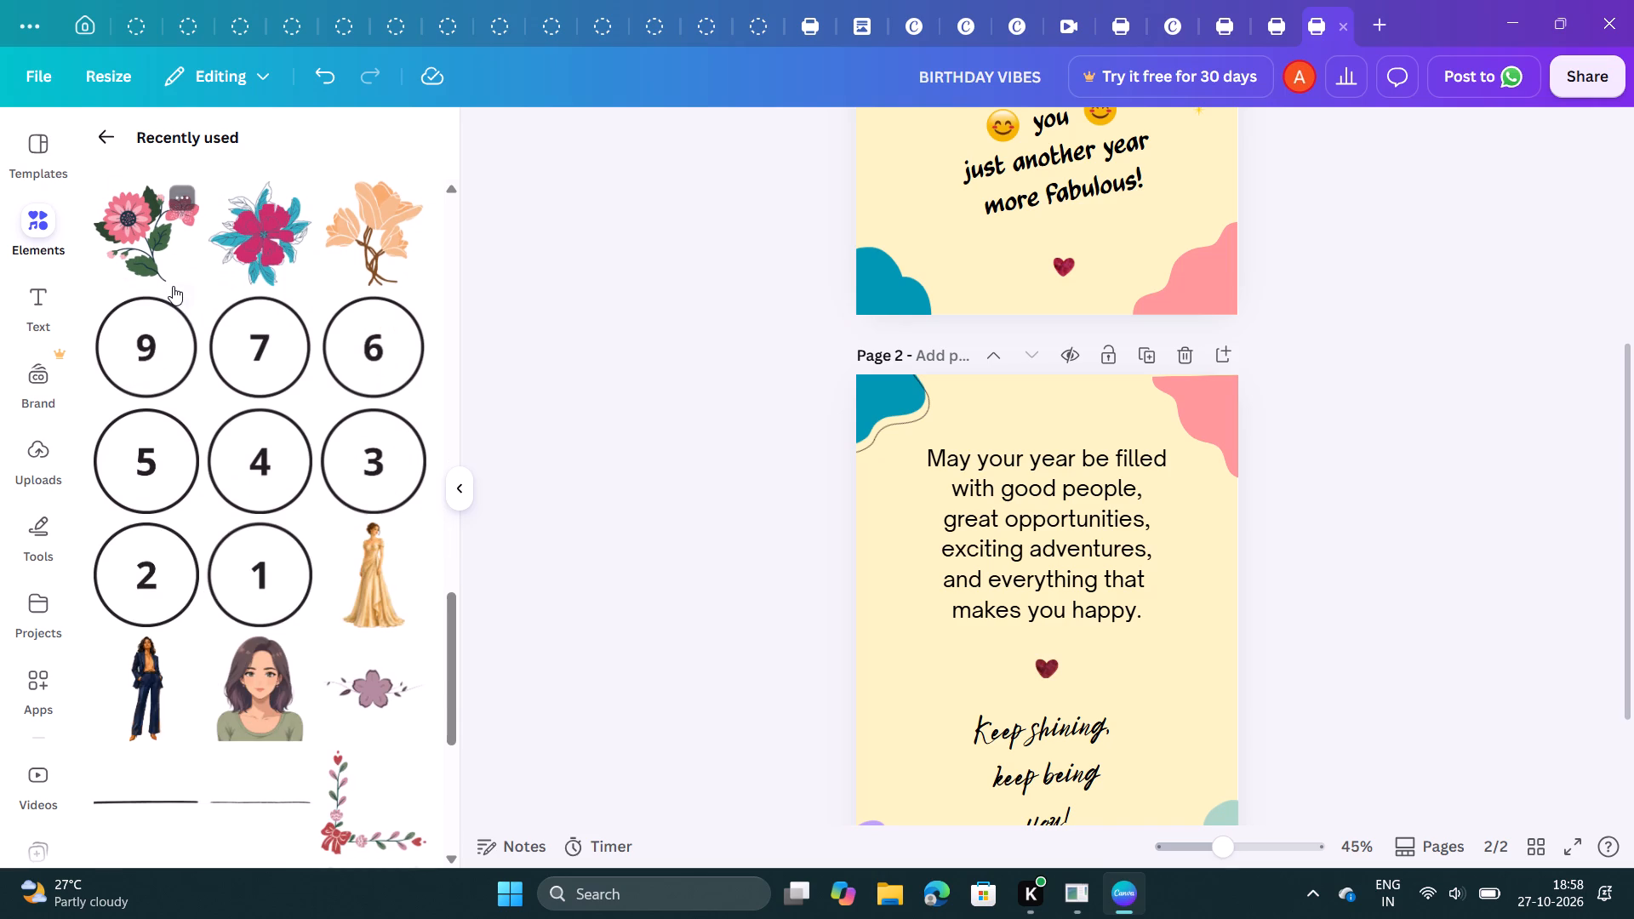
scroll(173, 286, down, 3)
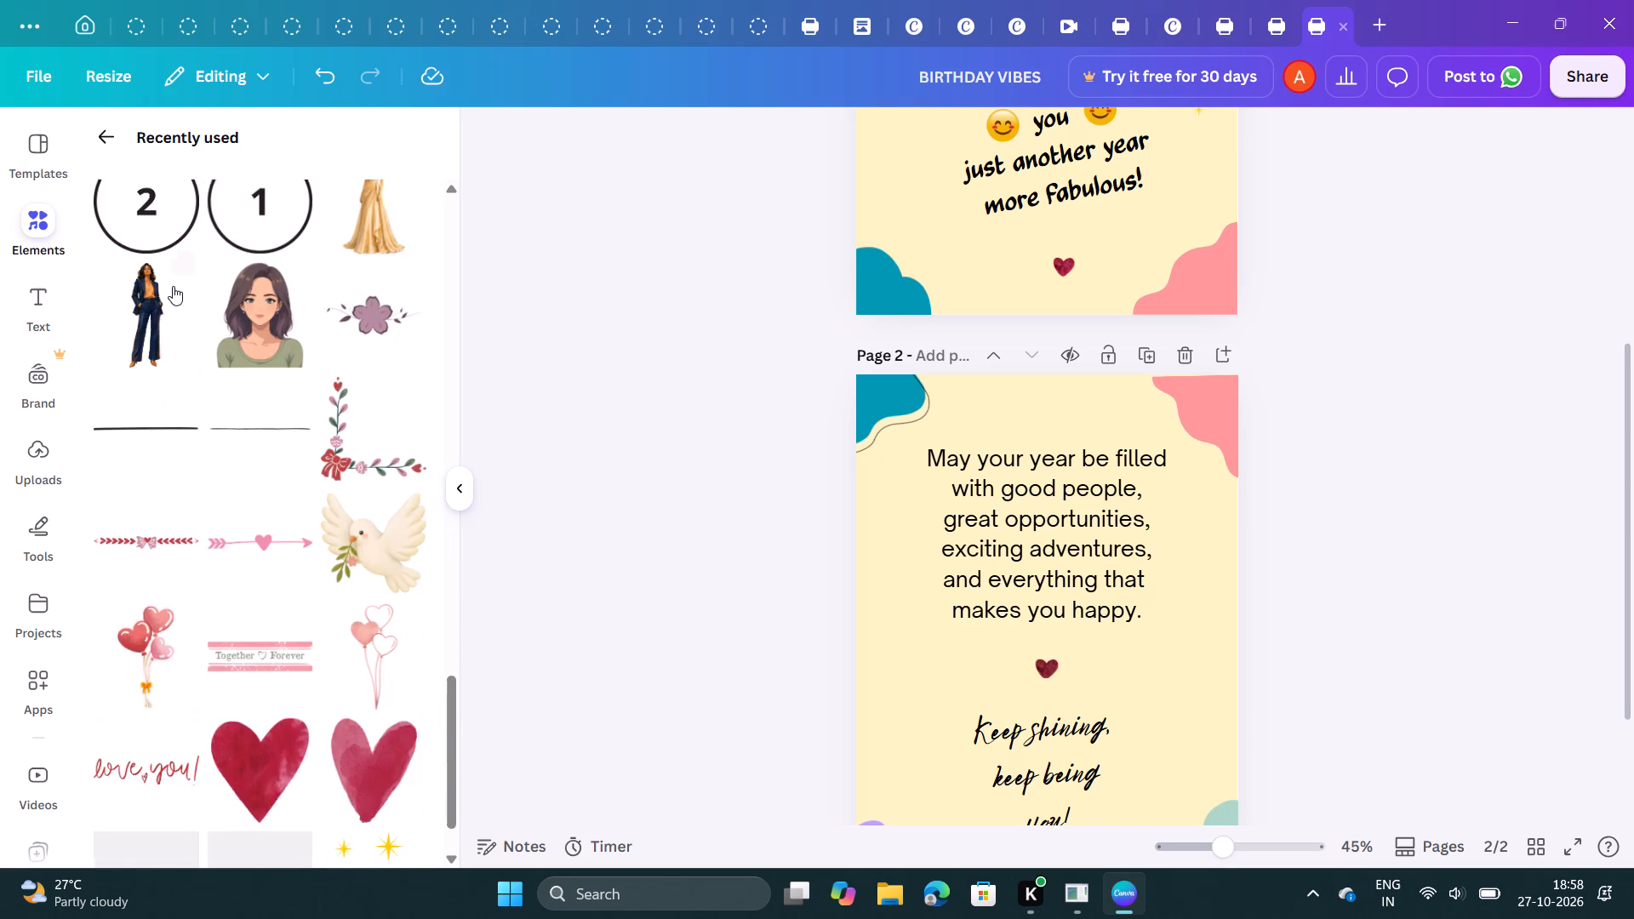
scroll(173, 286, down, 4)
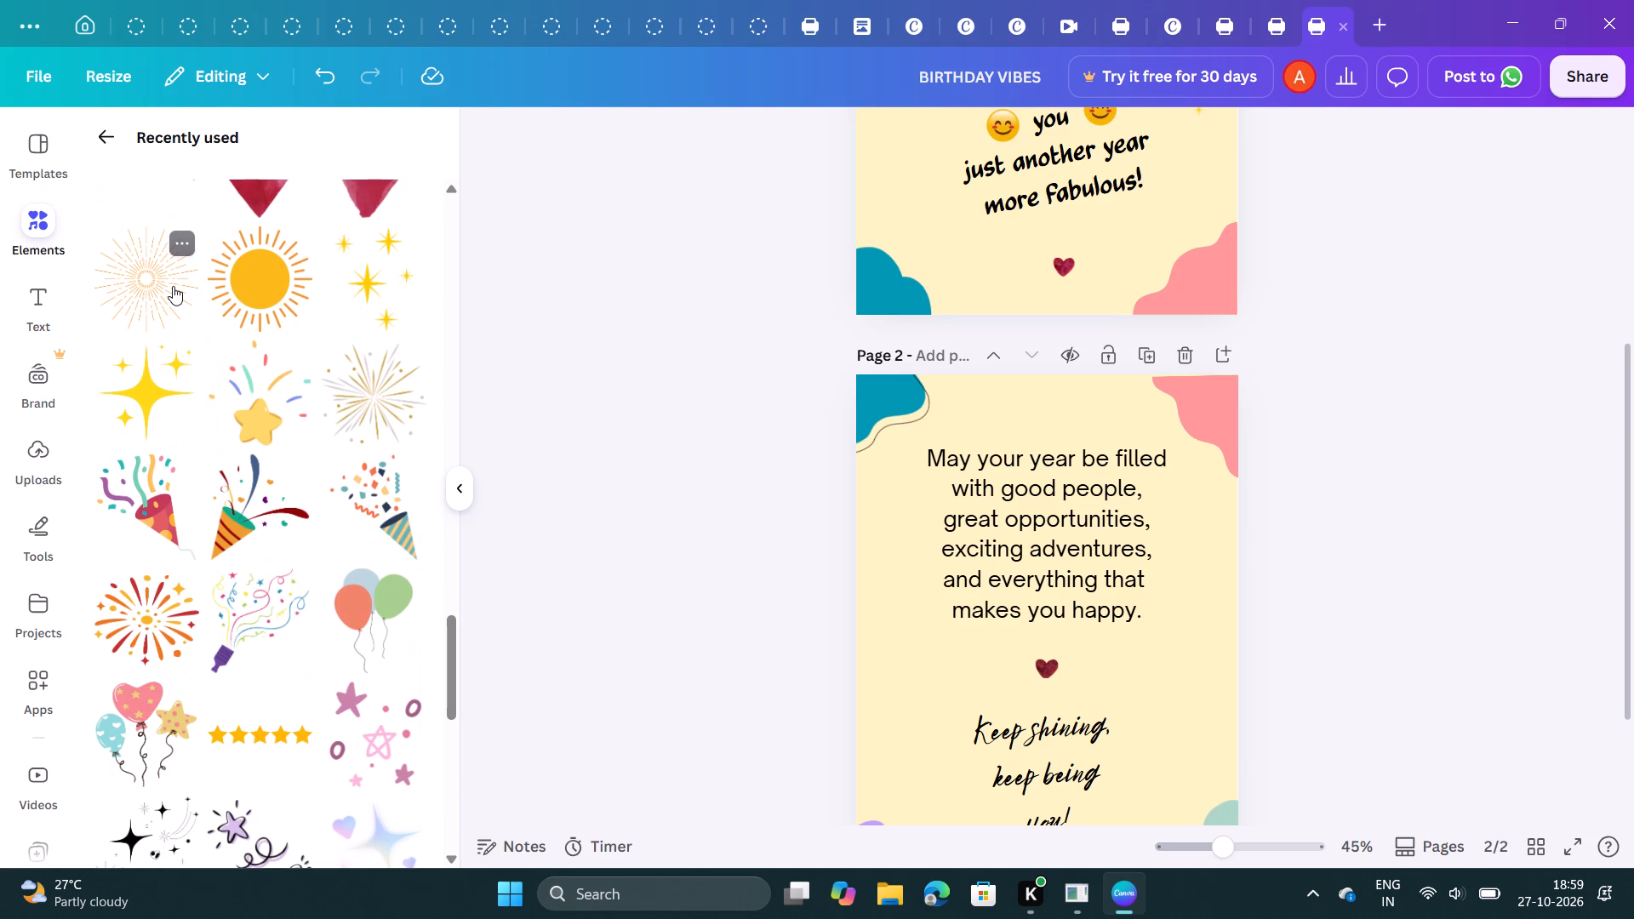
click(142, 613)
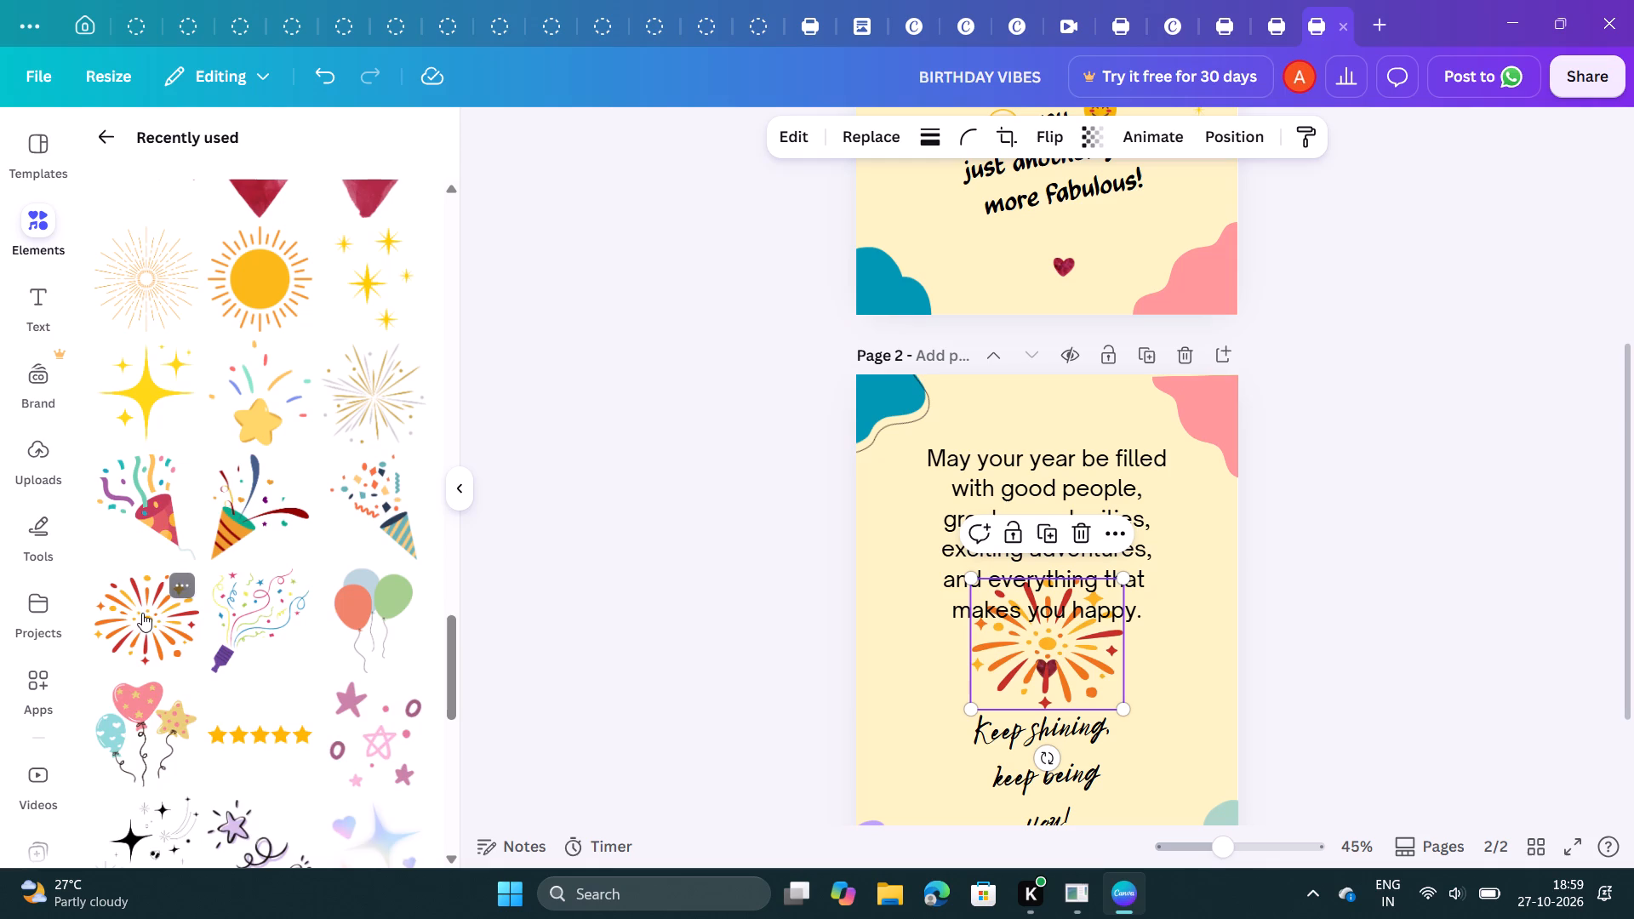
drag(1038, 646, 926, 545)
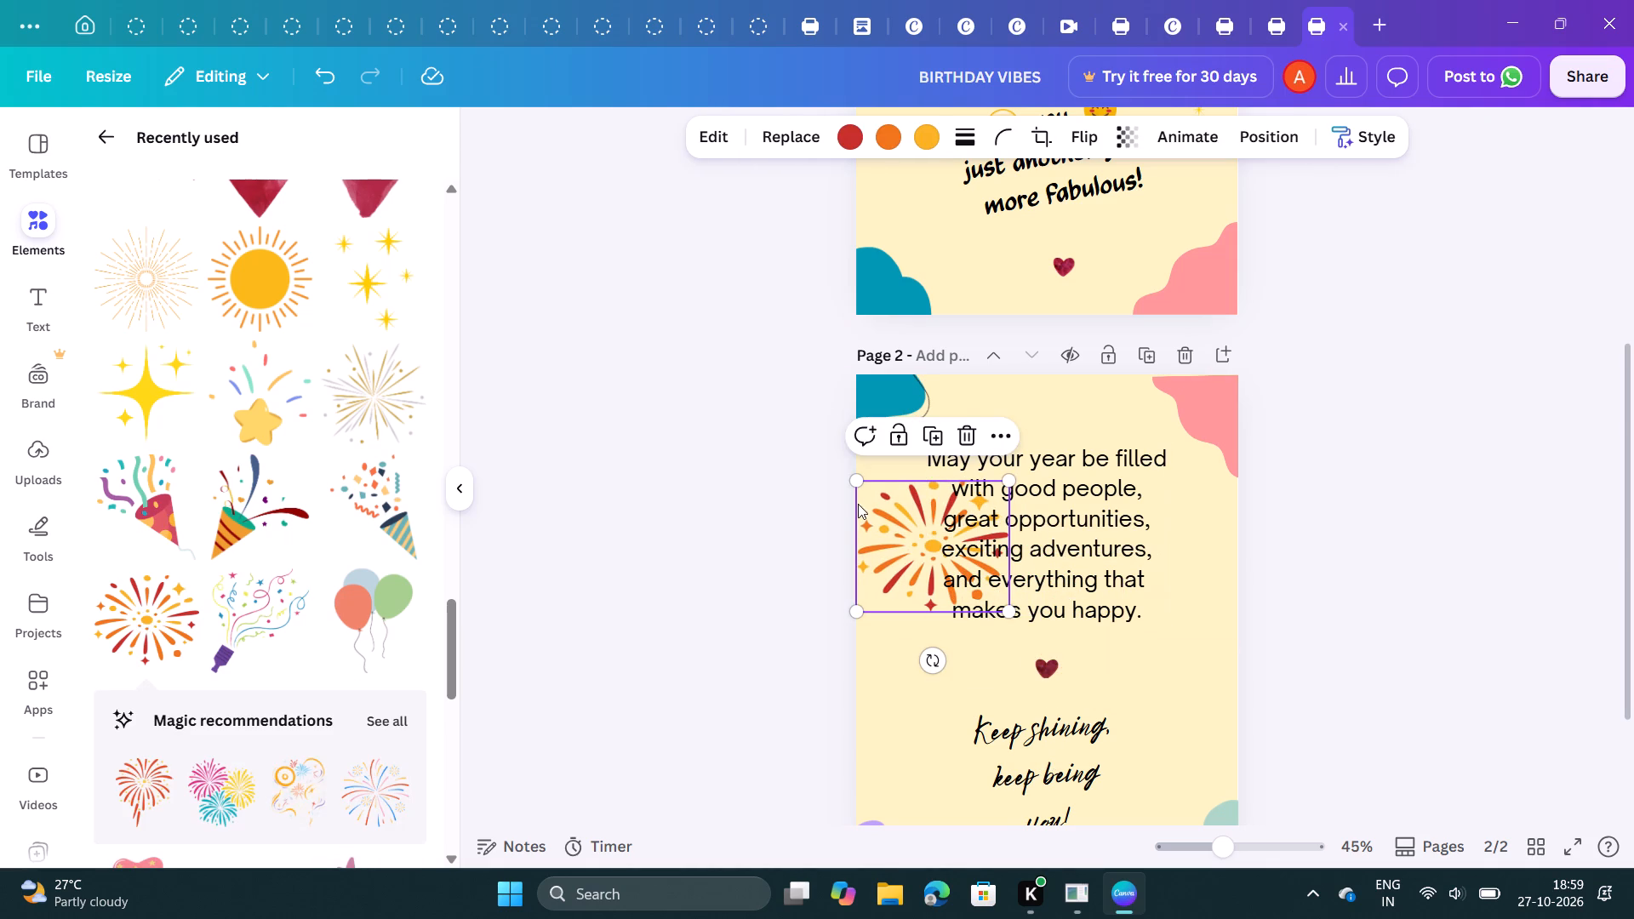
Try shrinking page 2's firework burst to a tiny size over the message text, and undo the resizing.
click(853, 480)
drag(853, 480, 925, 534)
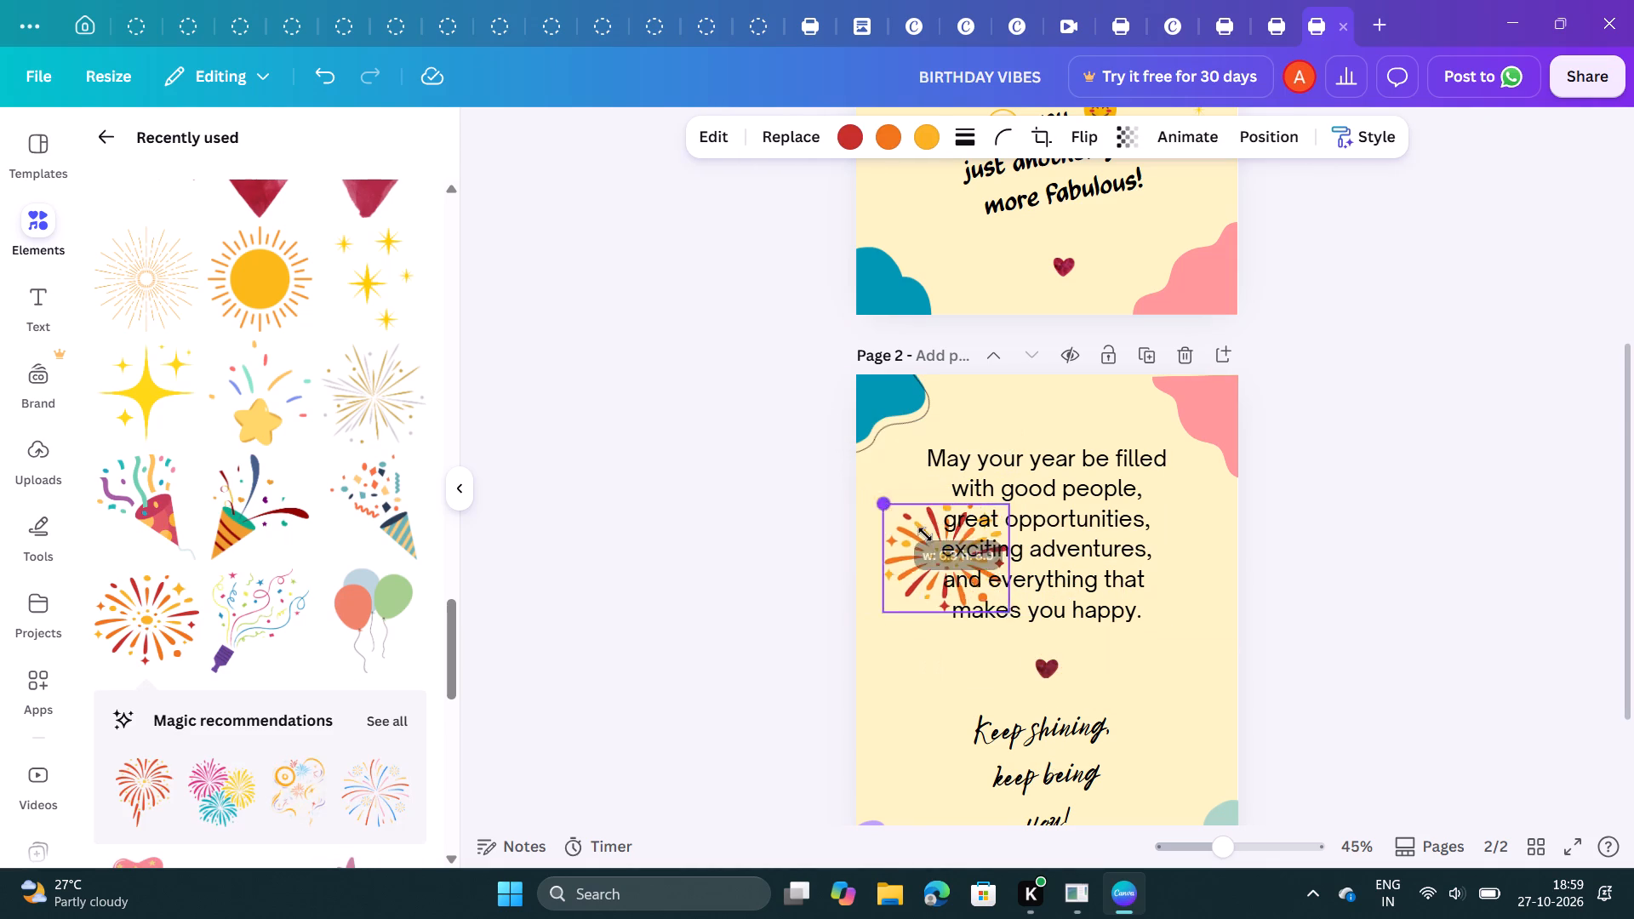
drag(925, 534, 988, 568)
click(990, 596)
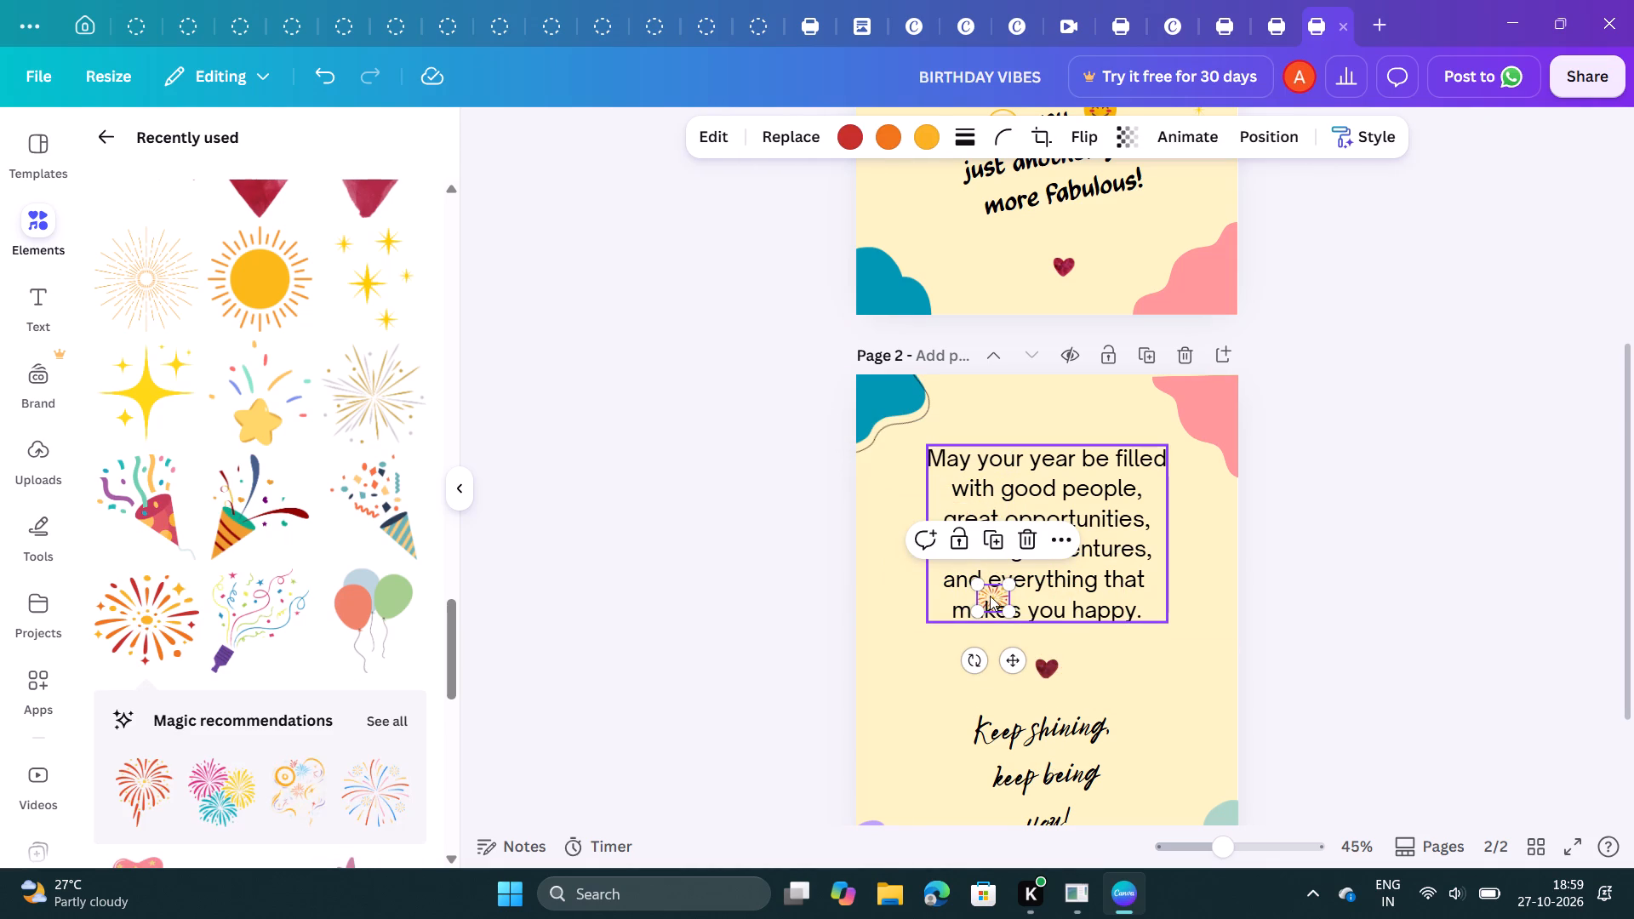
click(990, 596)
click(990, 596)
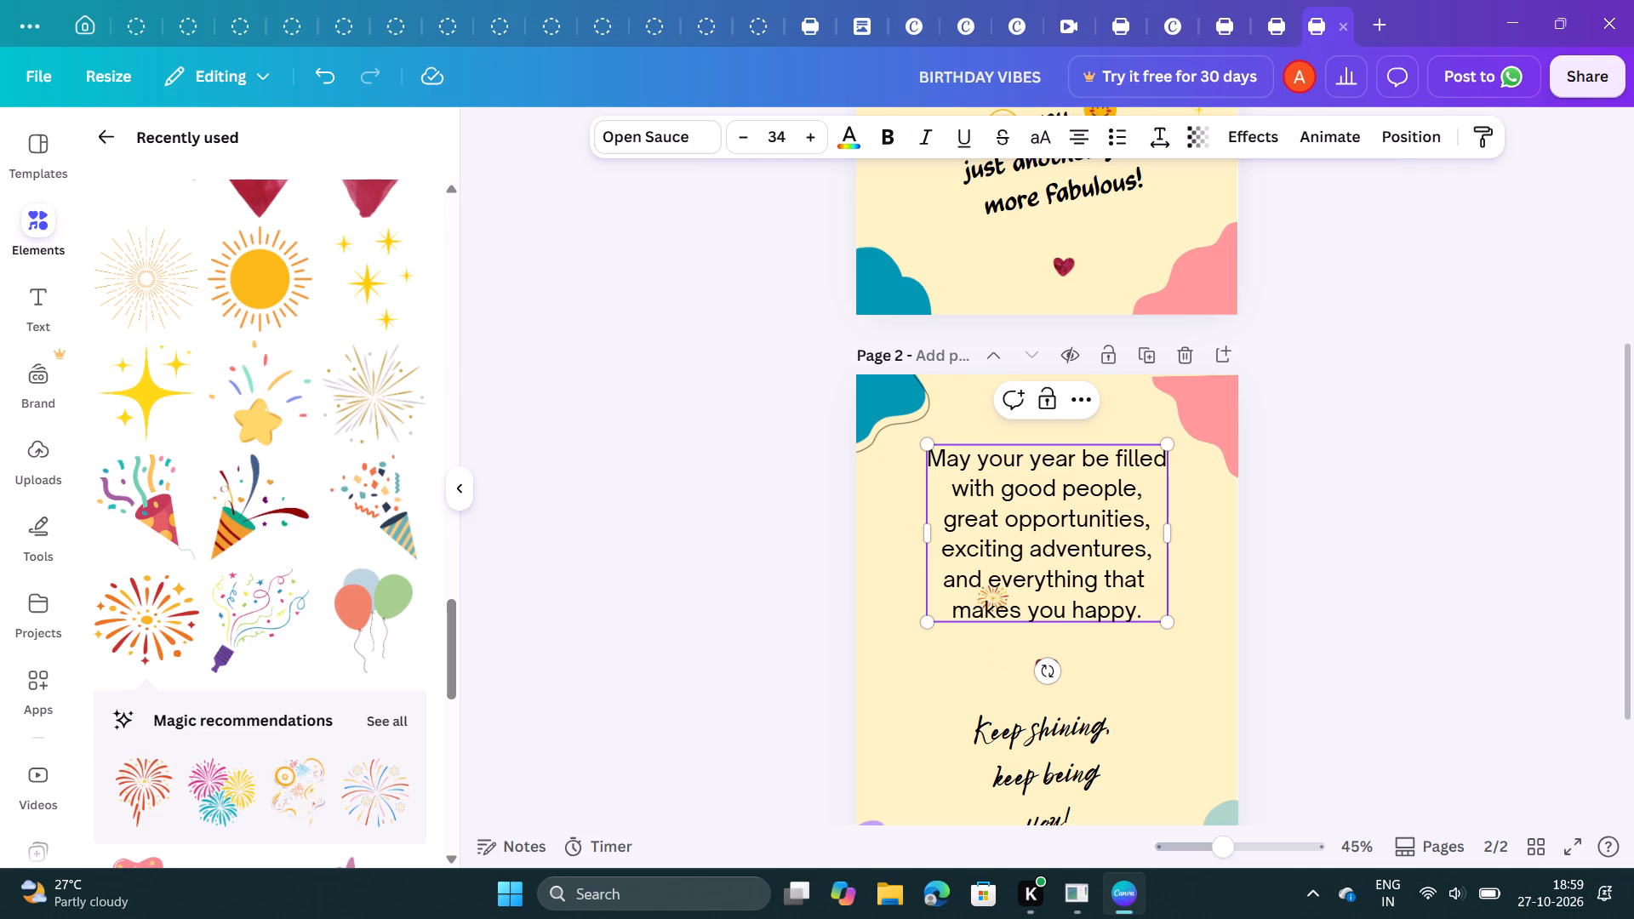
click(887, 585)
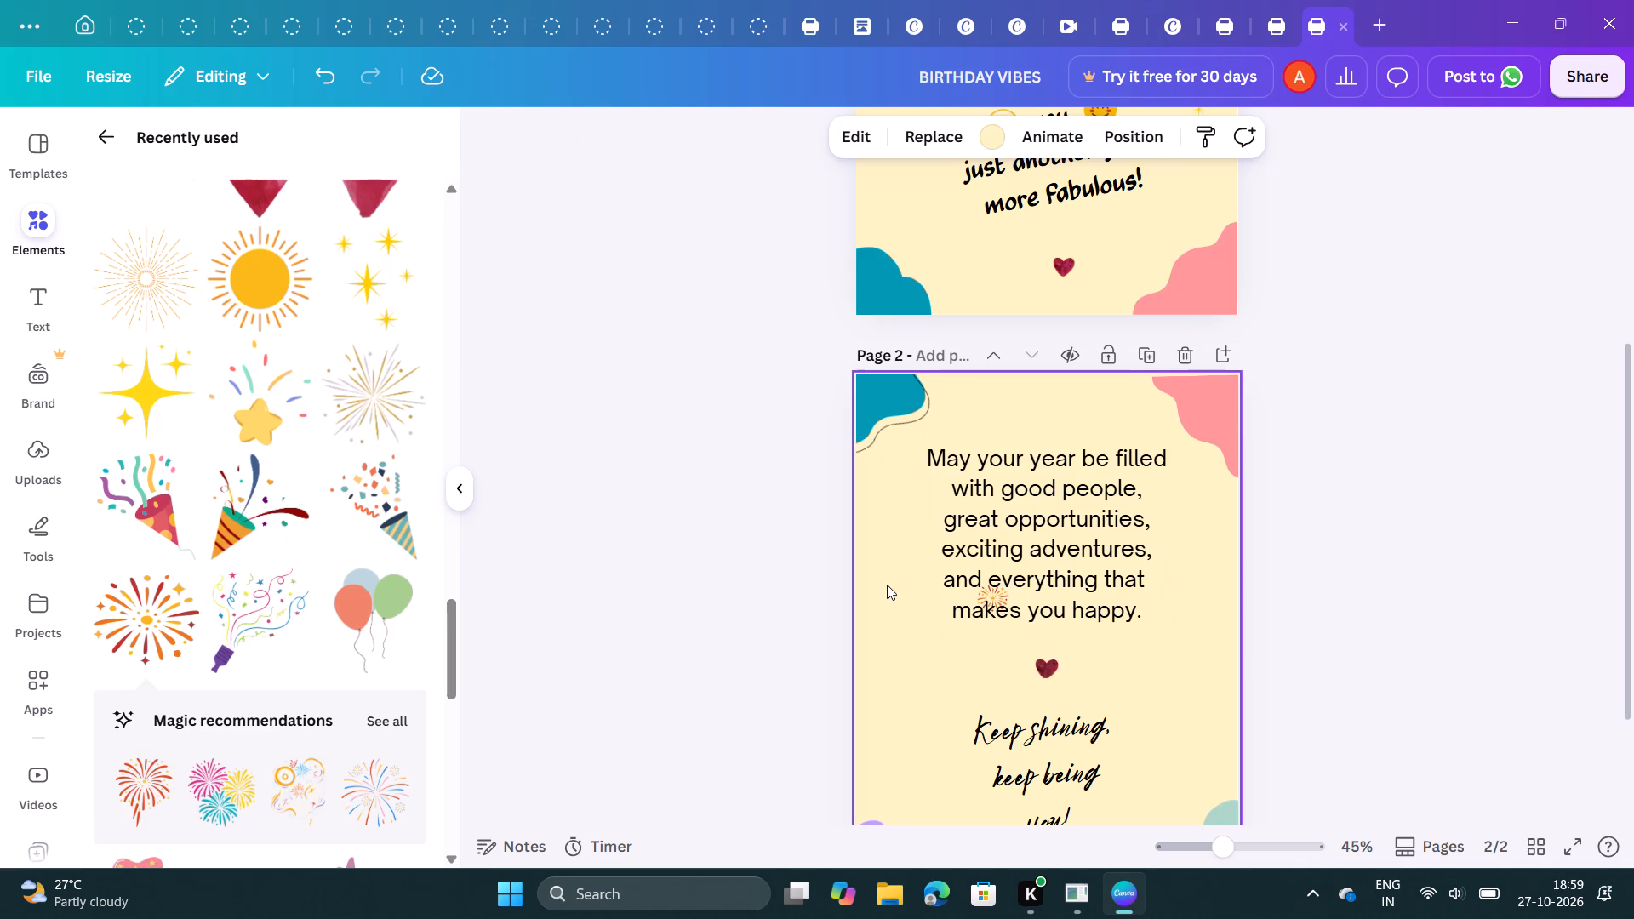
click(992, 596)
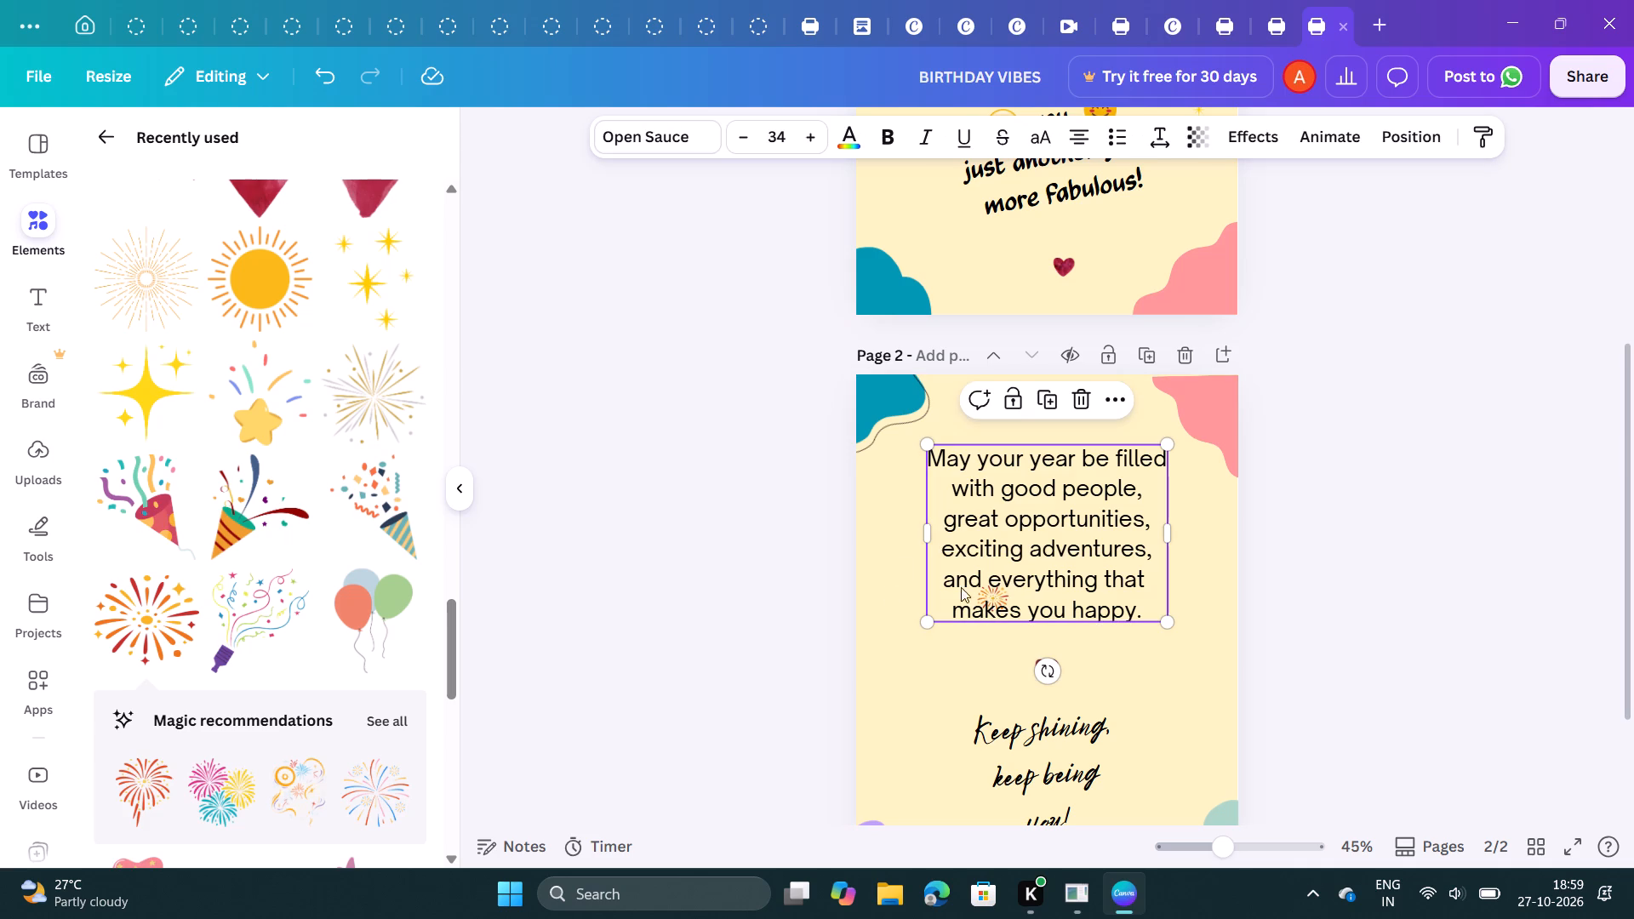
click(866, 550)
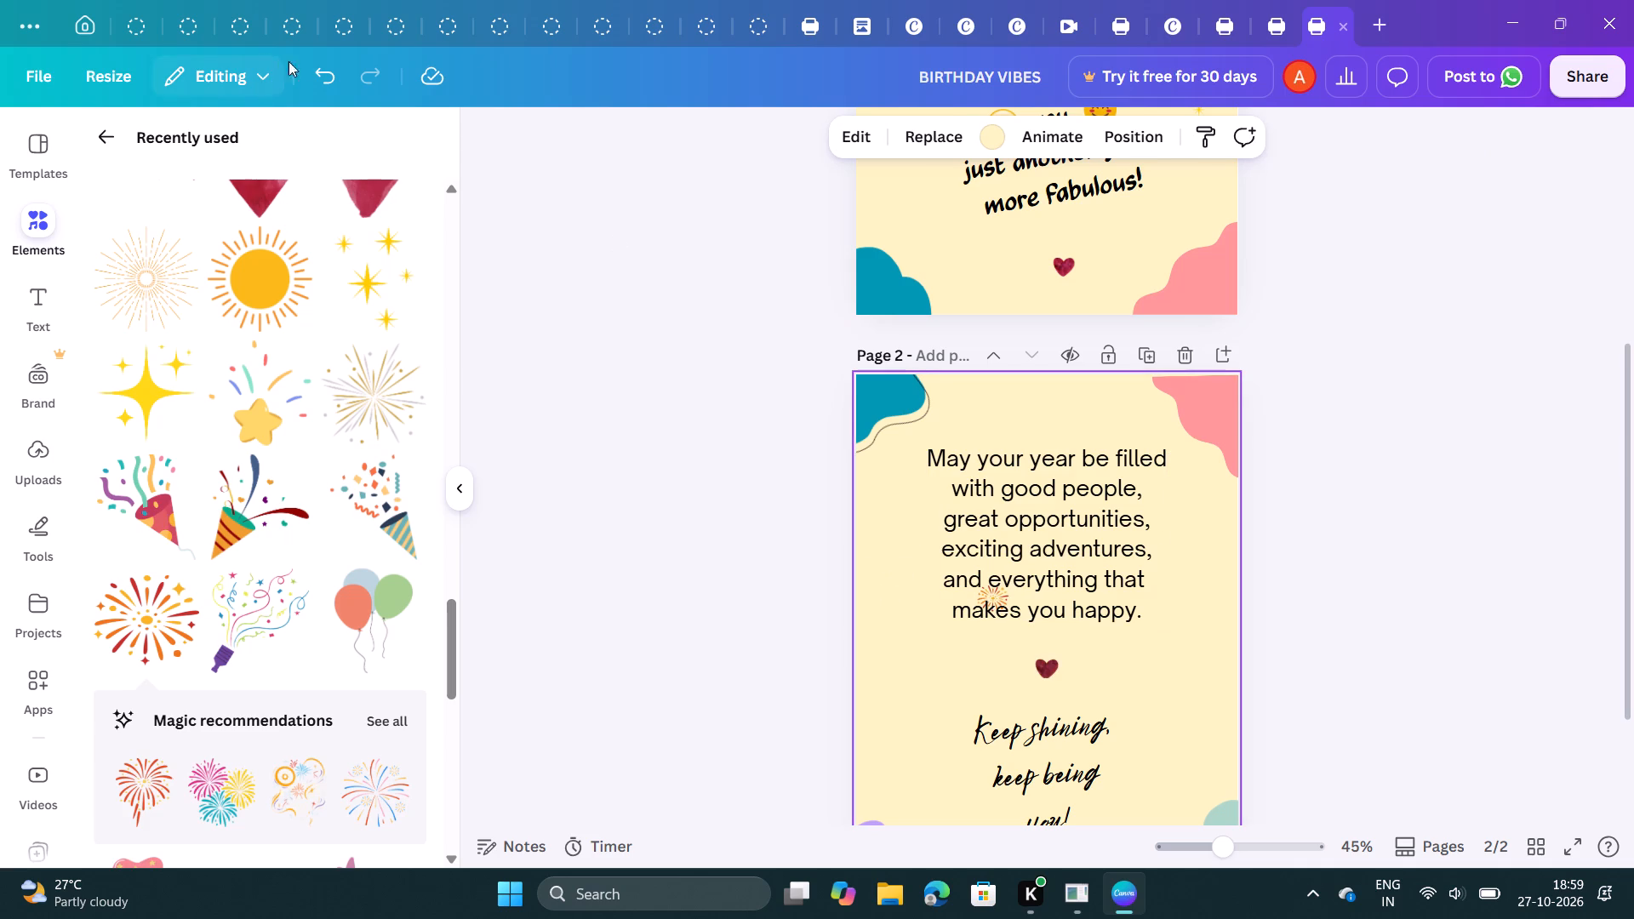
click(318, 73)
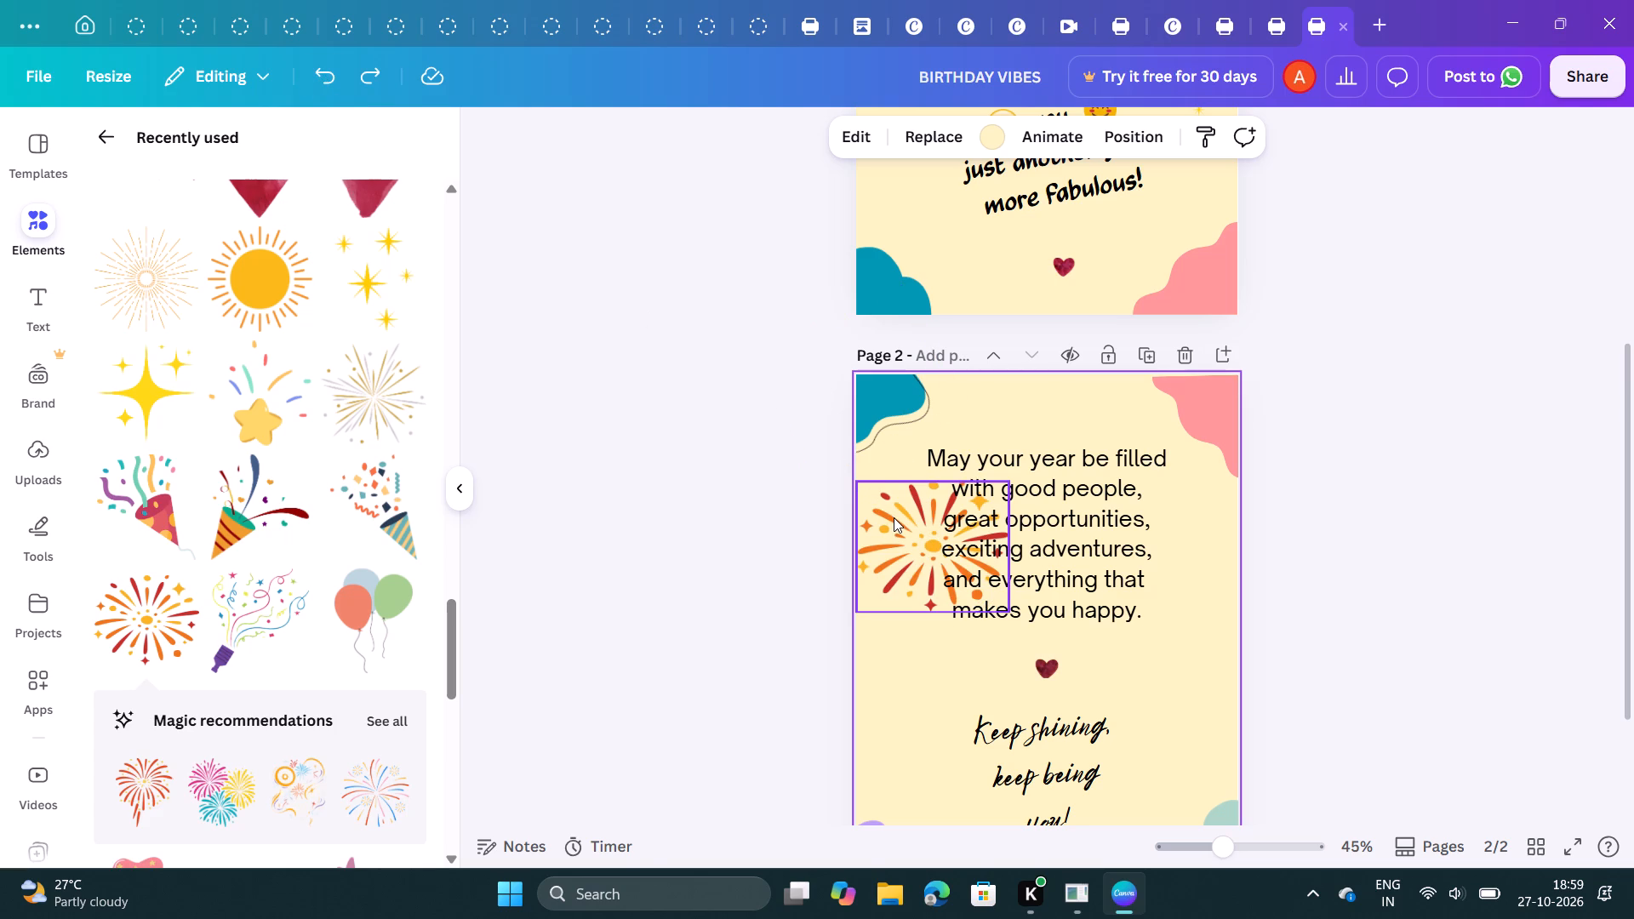
Shift the firework burst towards page 2's upper-left edge and shrink it to about half its size.
drag(894, 517, 856, 487)
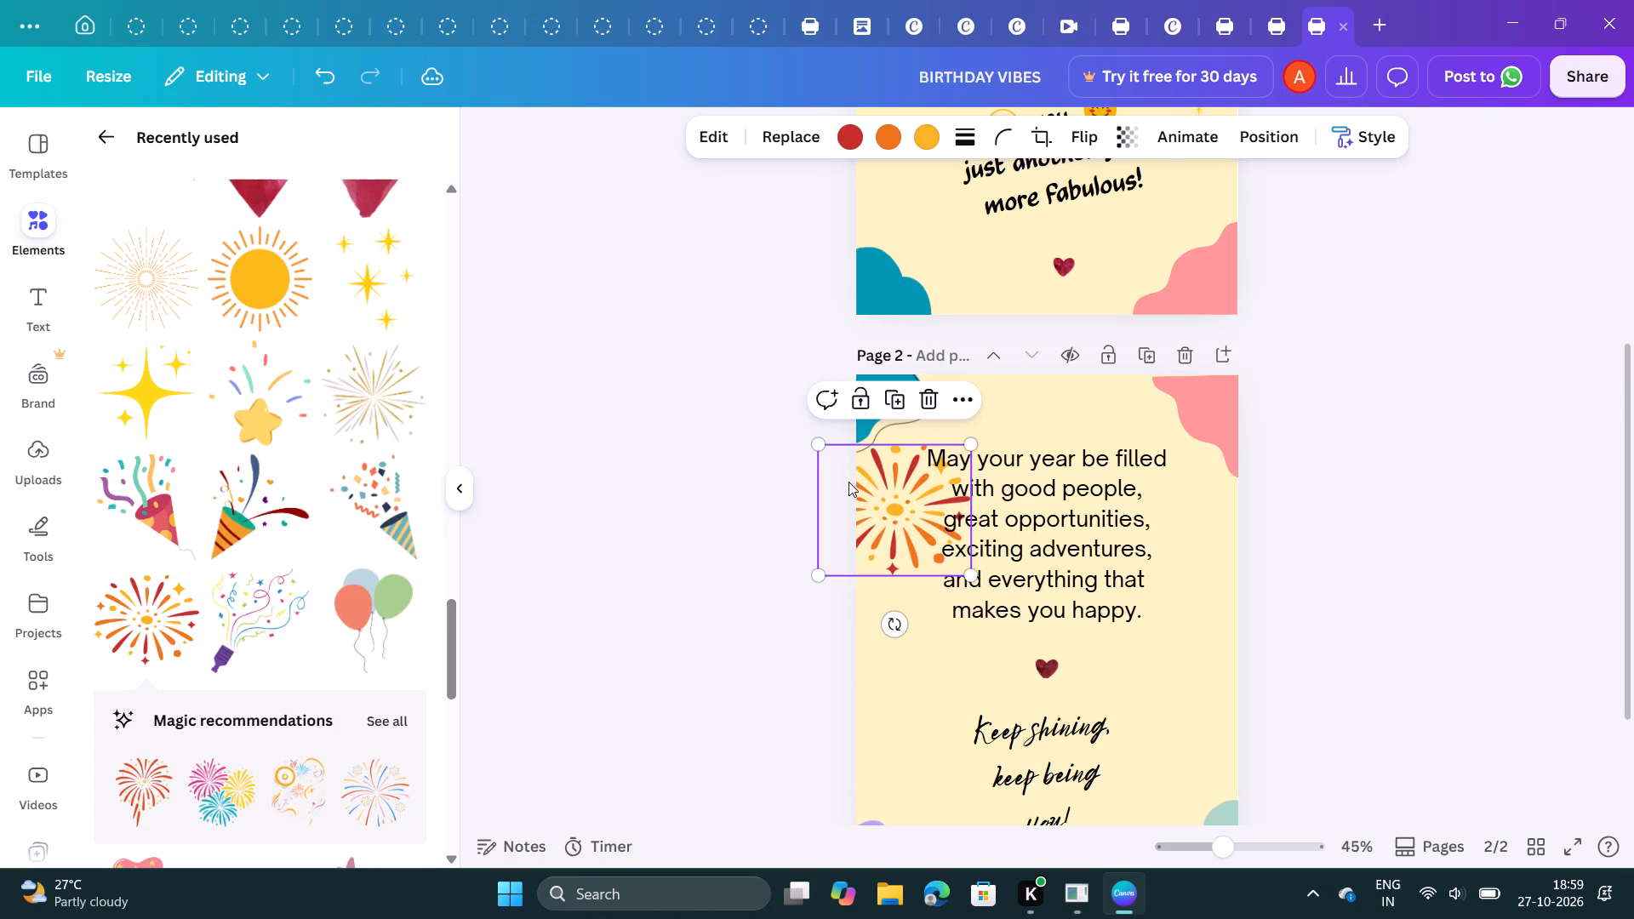
drag(814, 446, 842, 465)
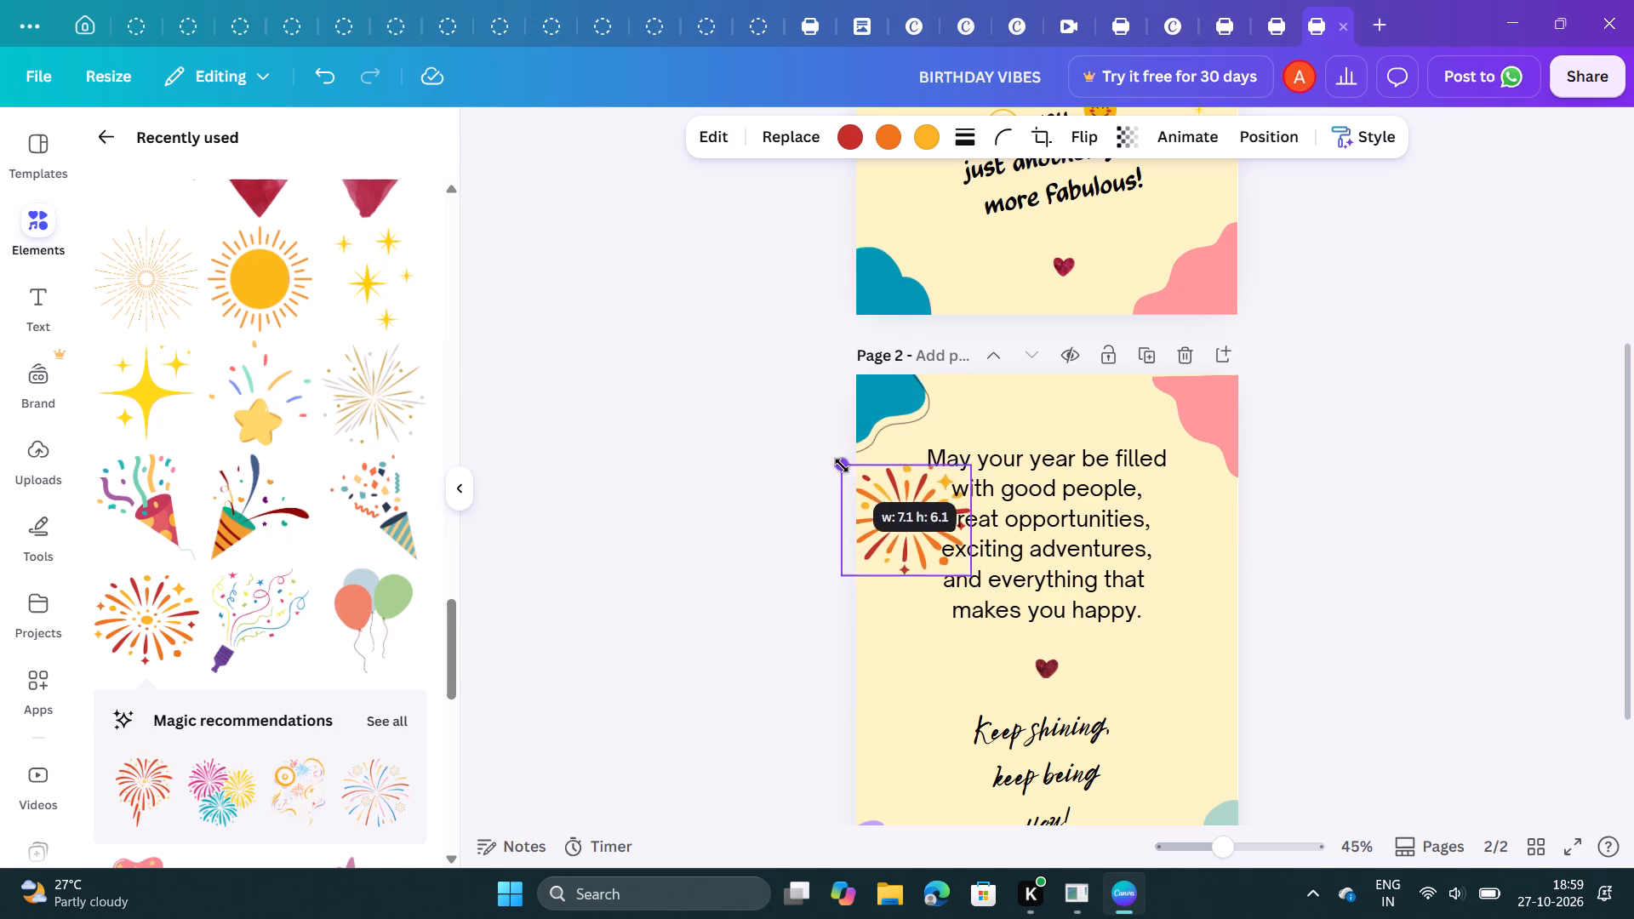
drag(842, 465, 893, 501)
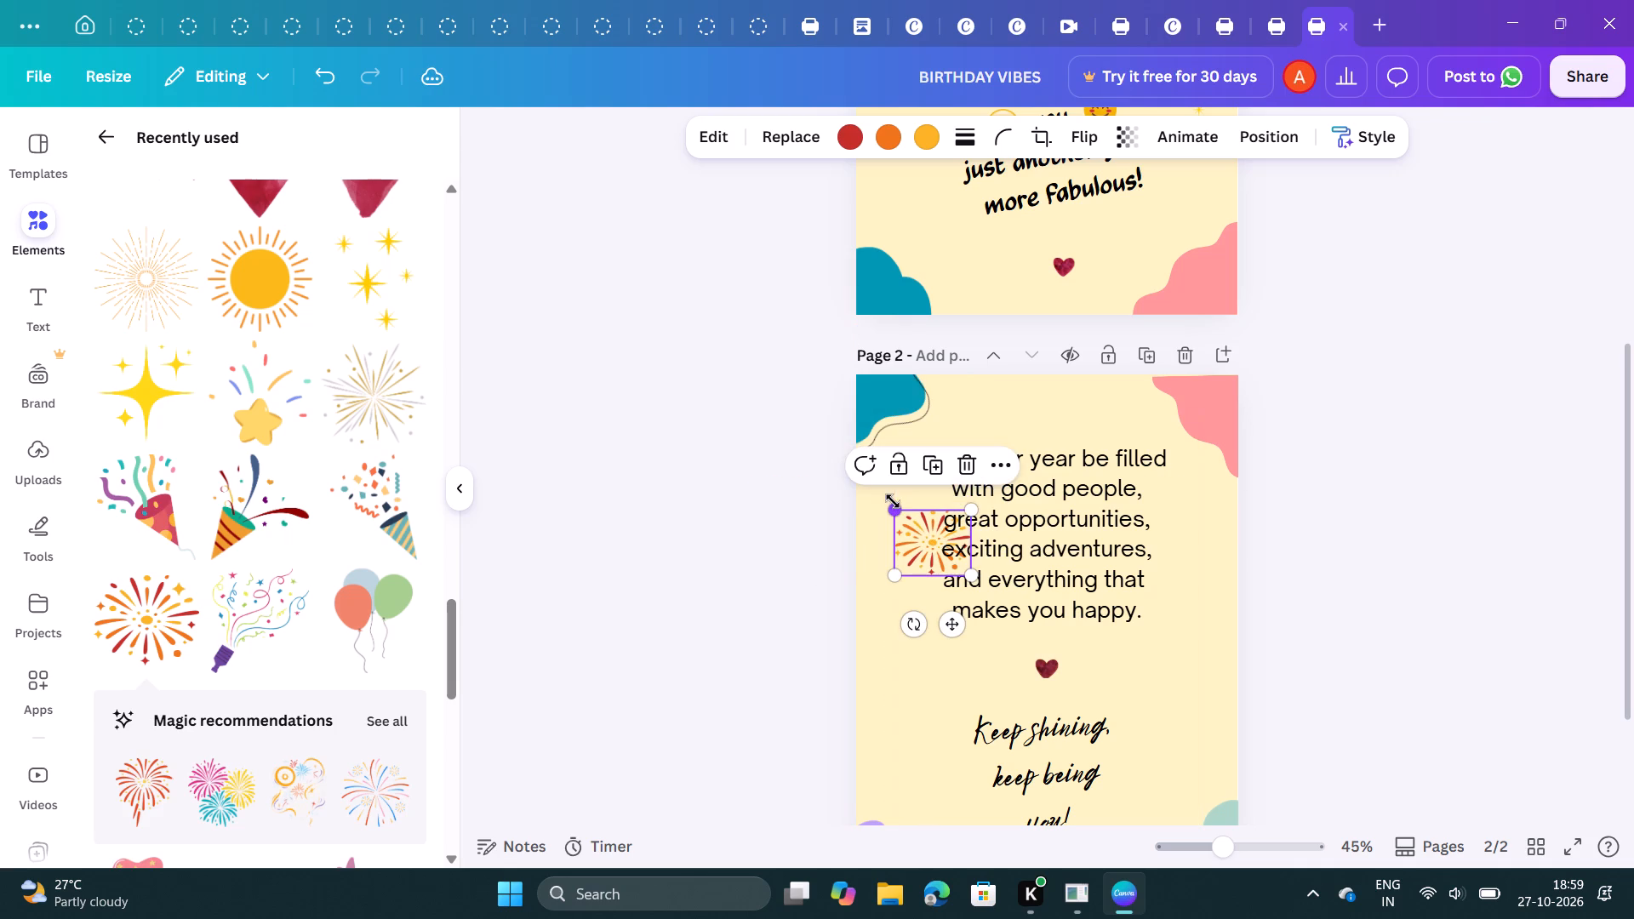
click(928, 536)
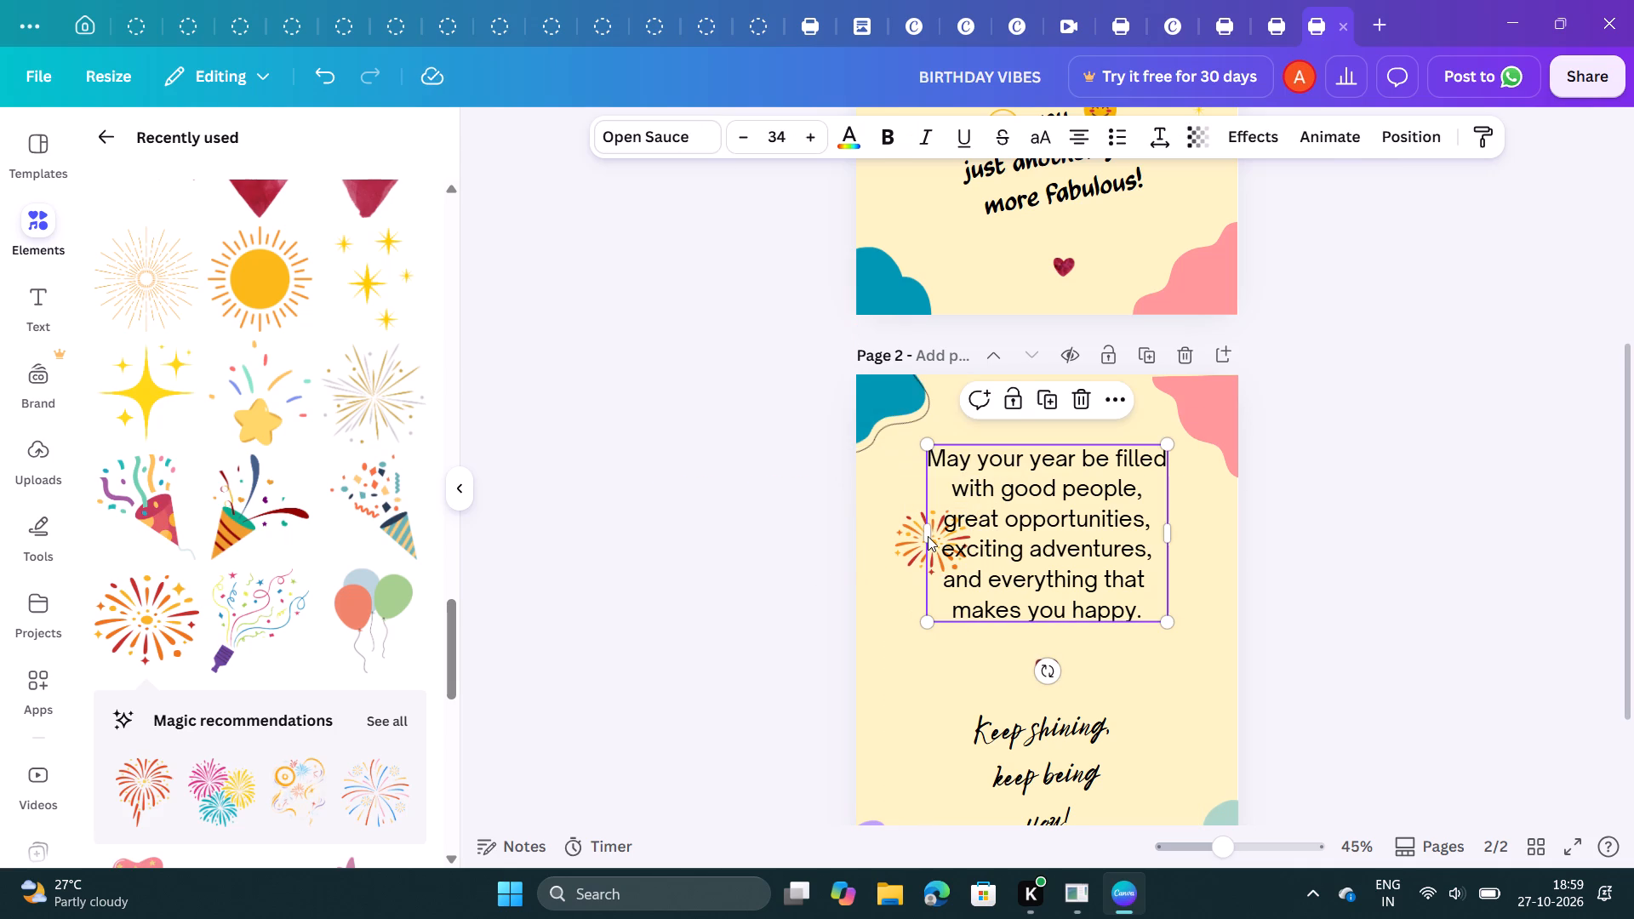
Shrink the firework burst further to a small accent and place it in page 2's left margin beside "with good people,".
drag(906, 532, 891, 514)
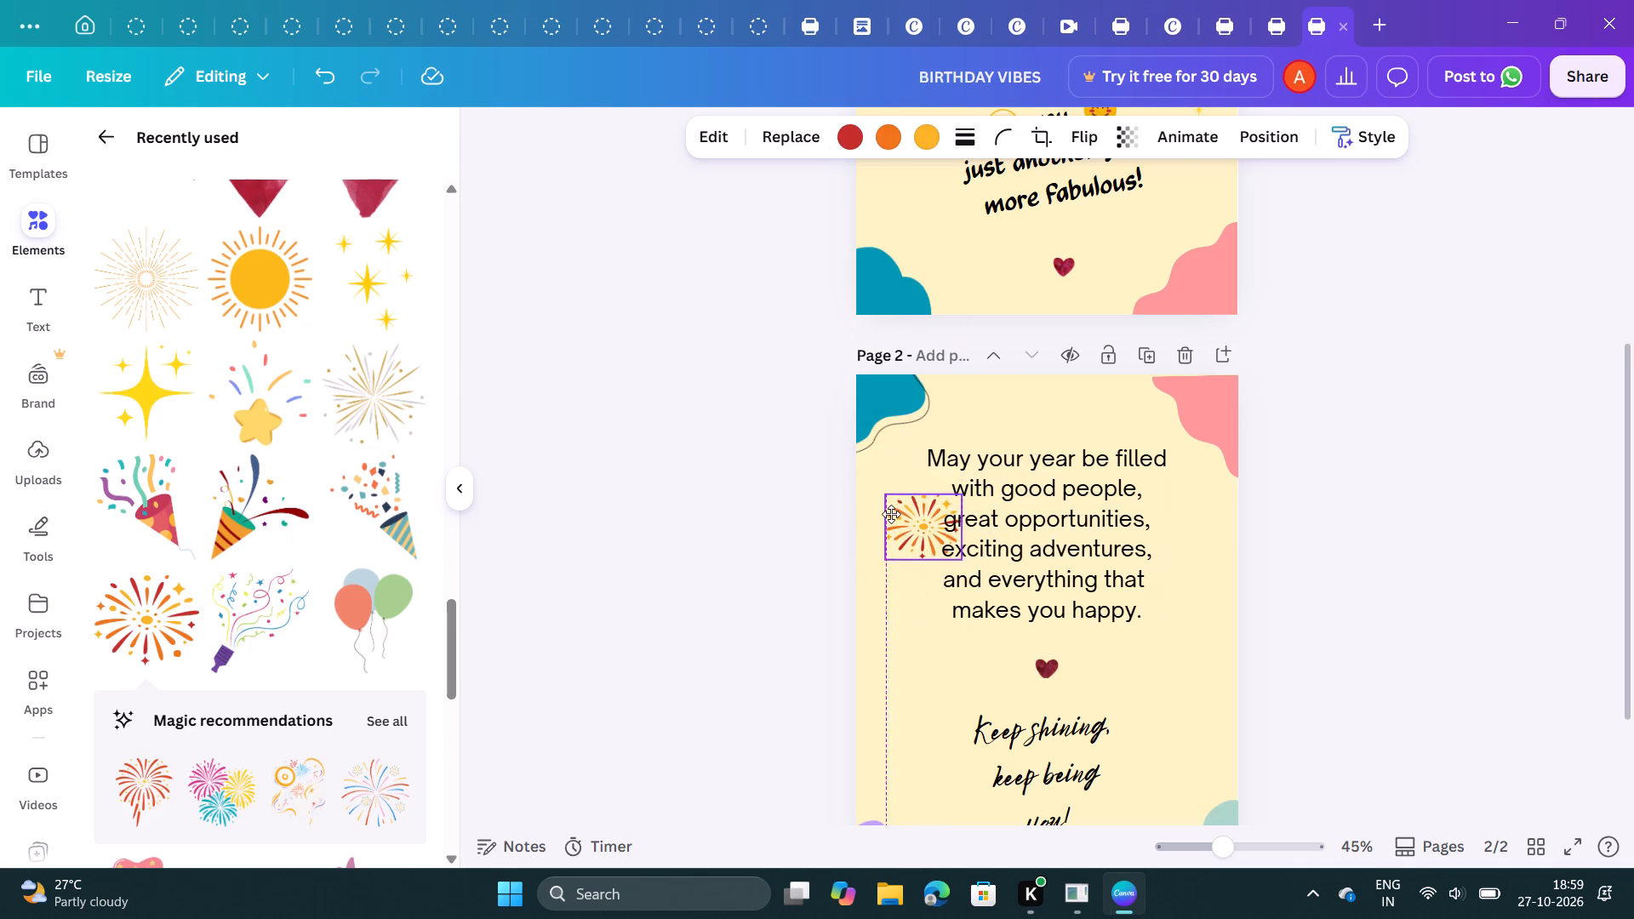
drag(891, 514, 886, 512)
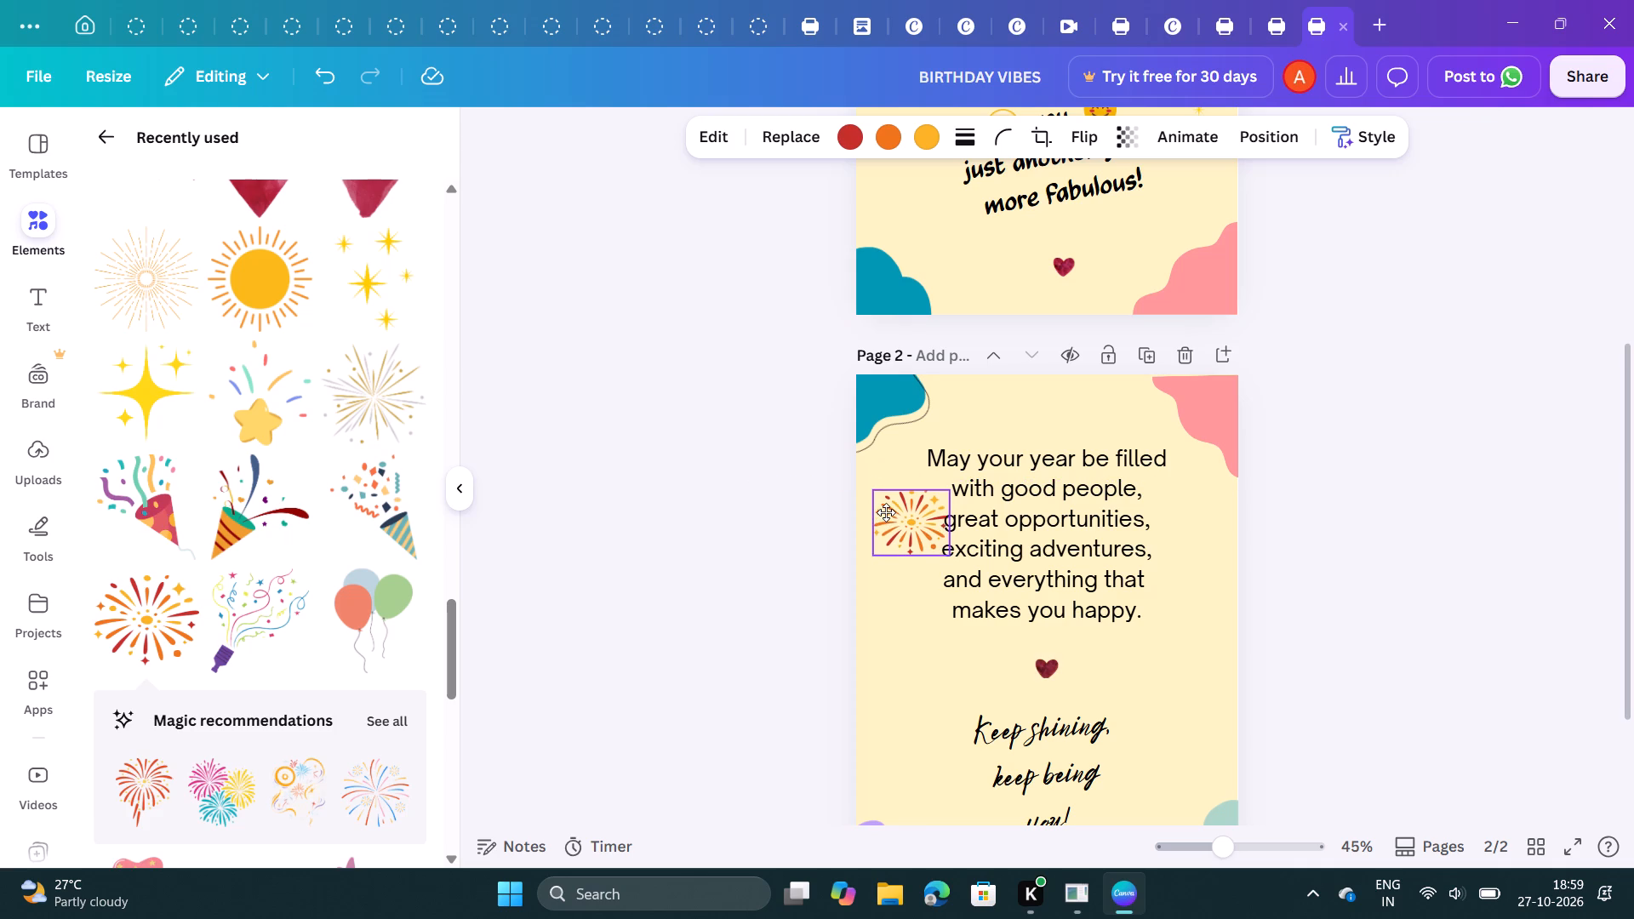
drag(886, 512, 877, 508)
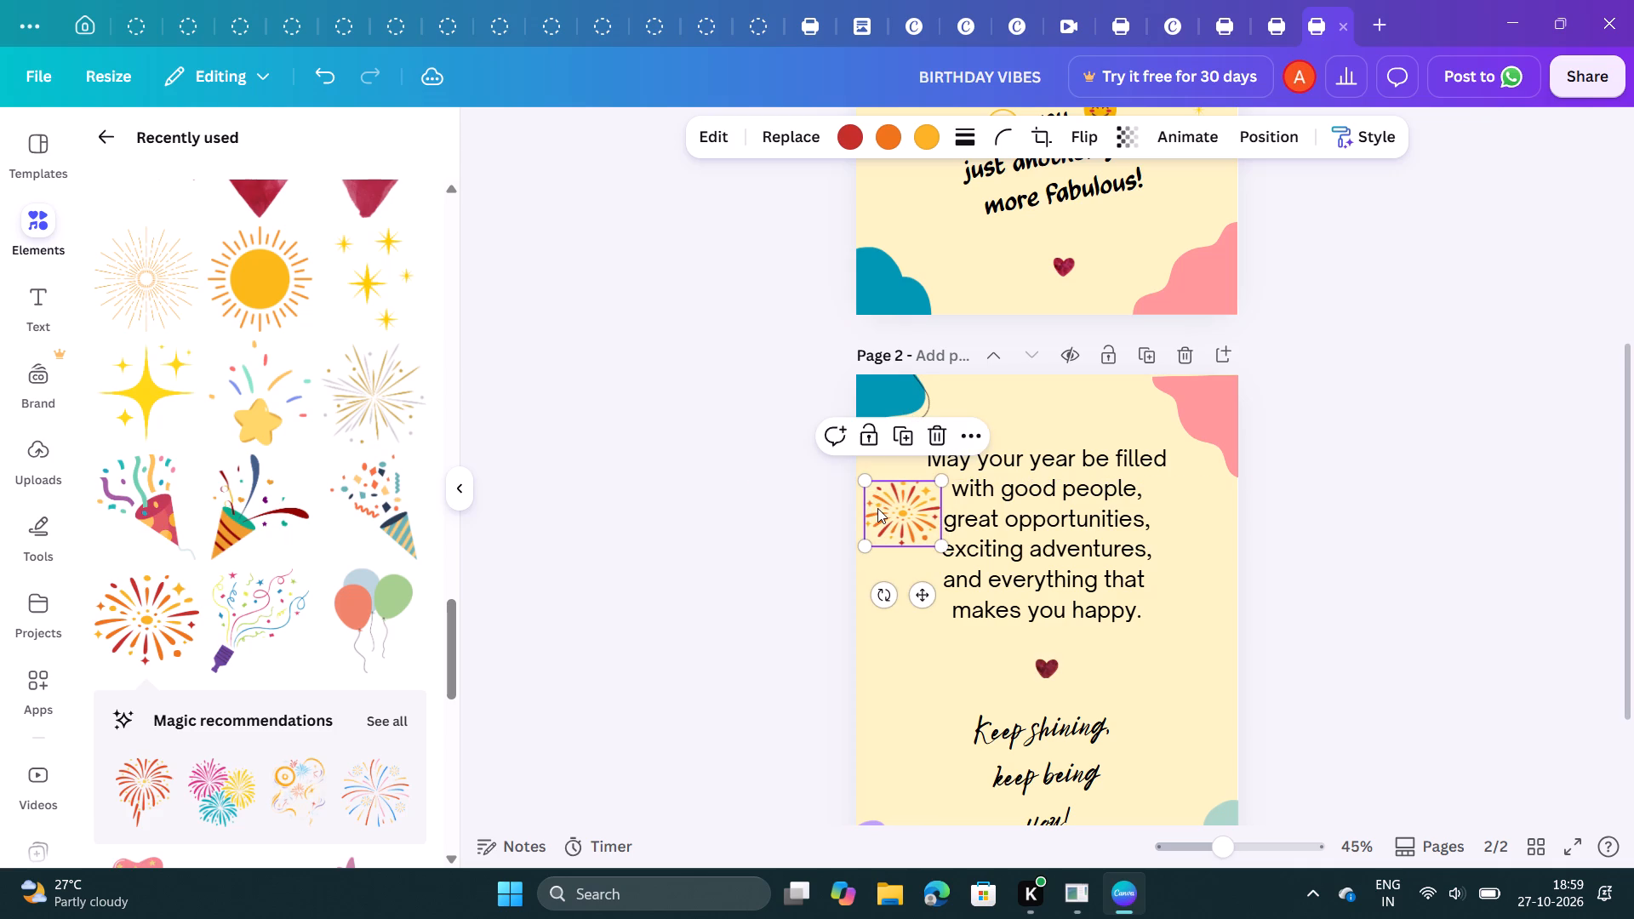
drag(864, 481, 899, 506)
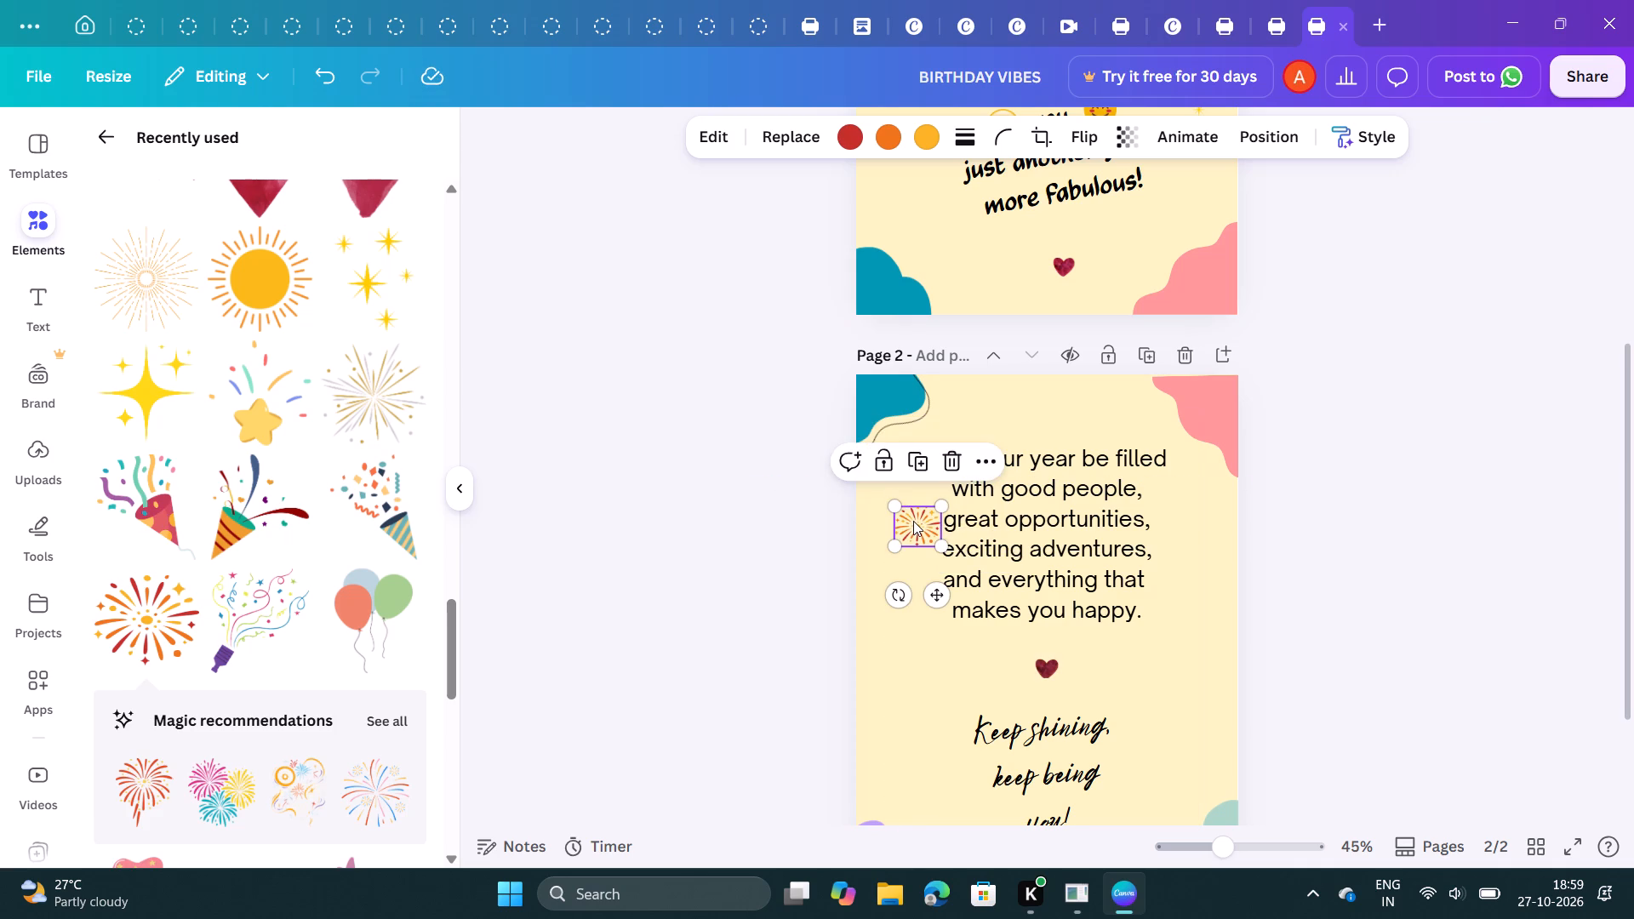
drag(913, 521, 892, 503)
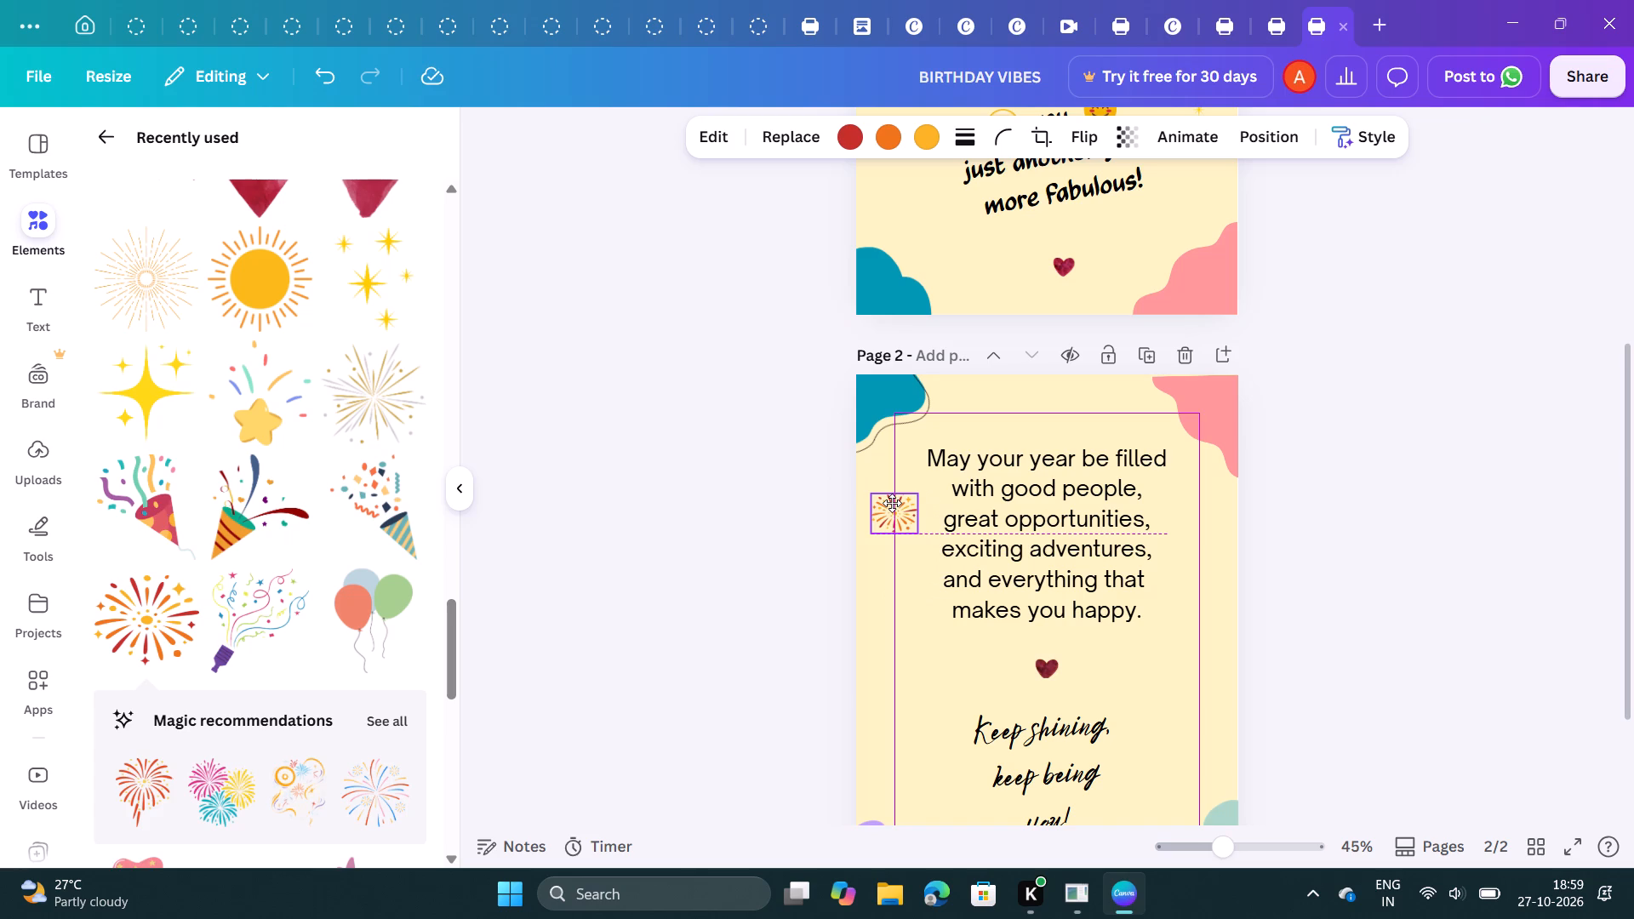
drag(892, 503, 900, 494)
click(826, 528)
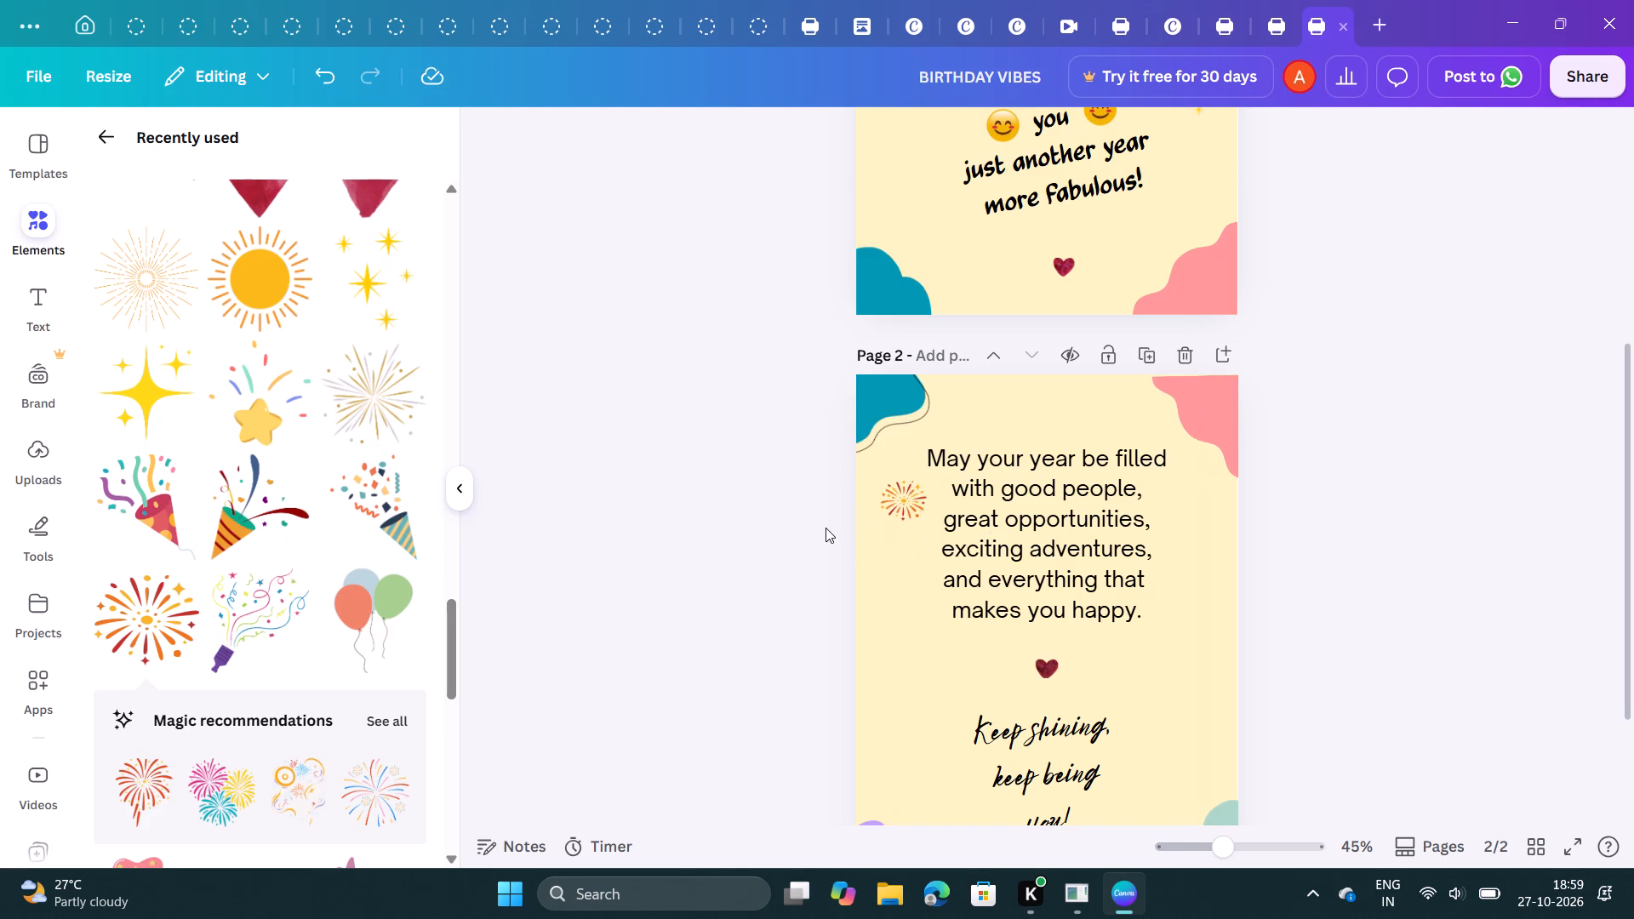
Move the small firework burst down page 2's left margin to sit beside "Keep shining,".
drag(908, 492, 909, 731)
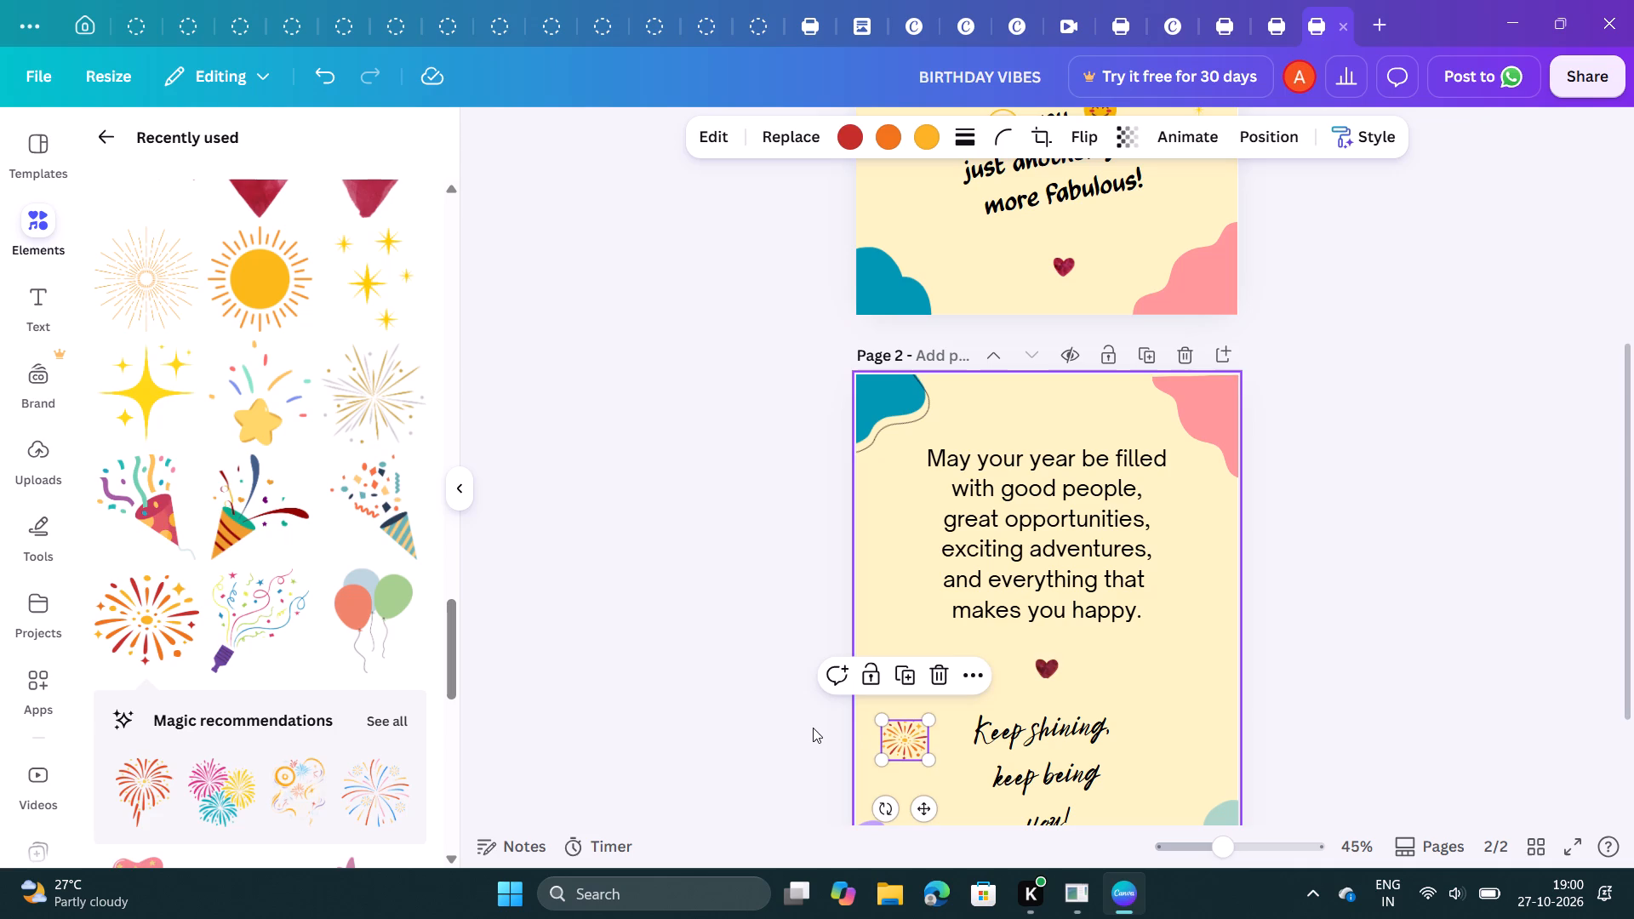
click(813, 728)
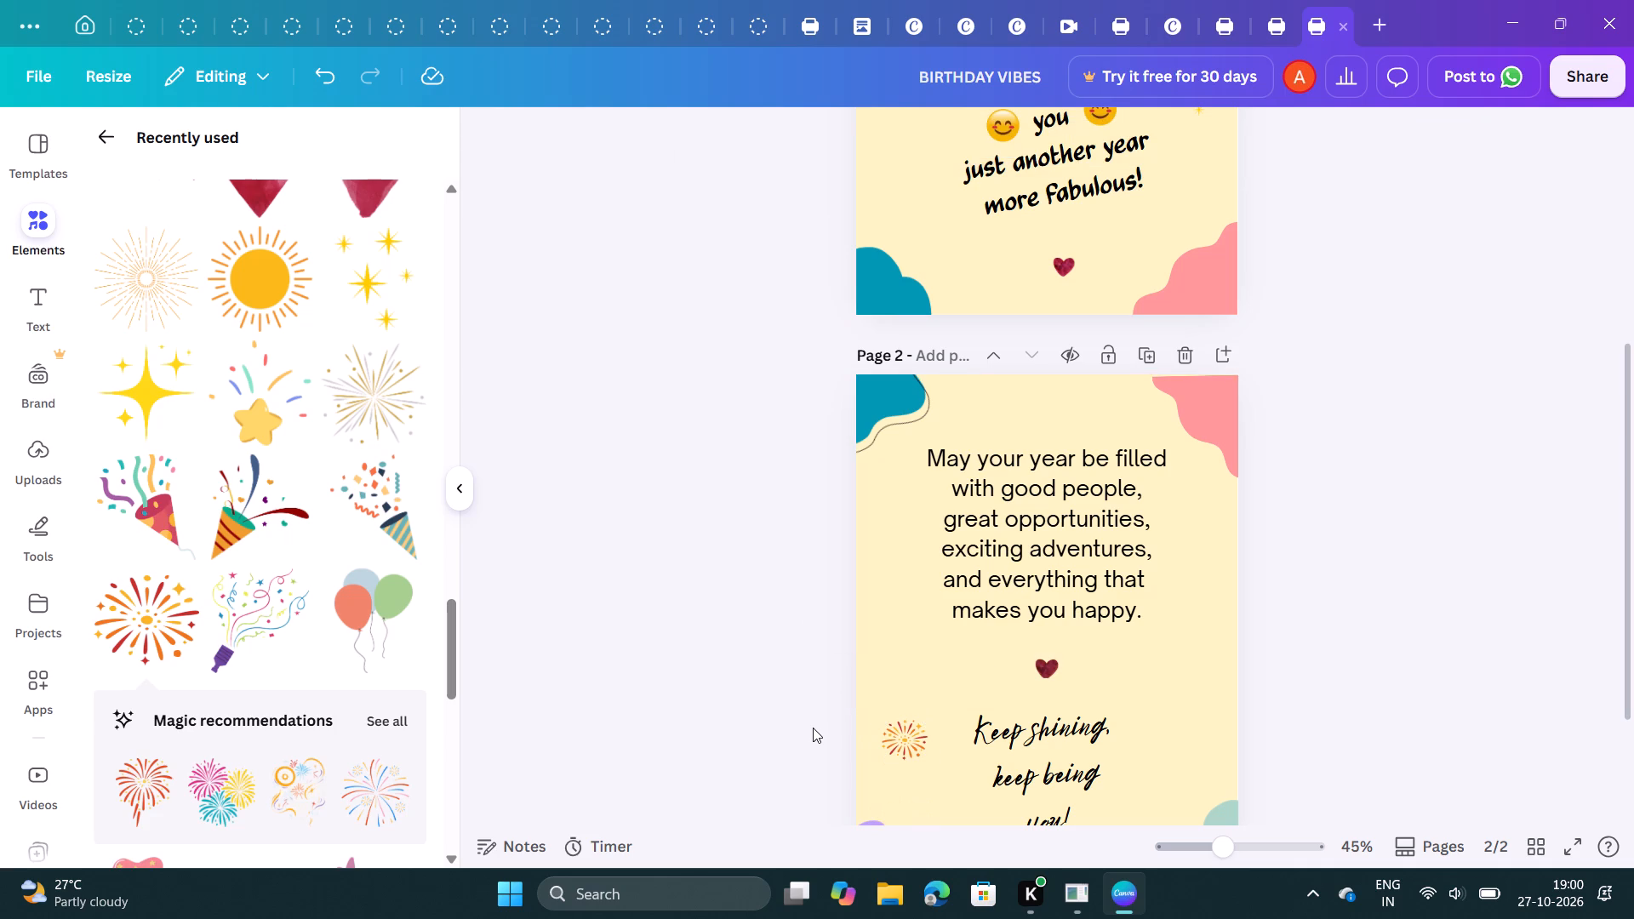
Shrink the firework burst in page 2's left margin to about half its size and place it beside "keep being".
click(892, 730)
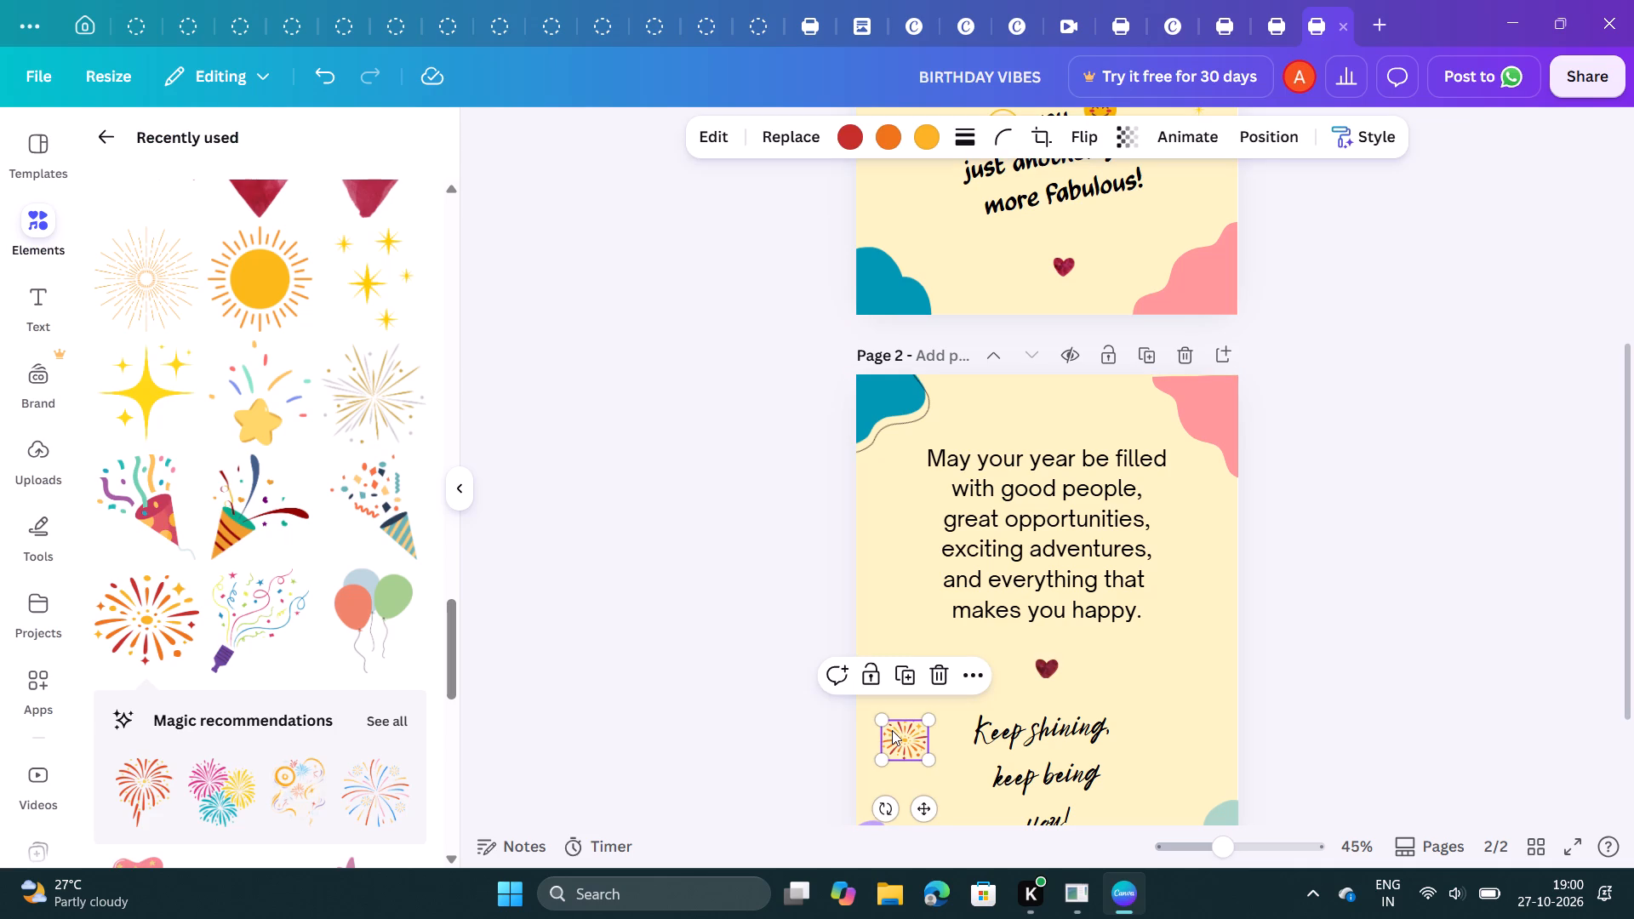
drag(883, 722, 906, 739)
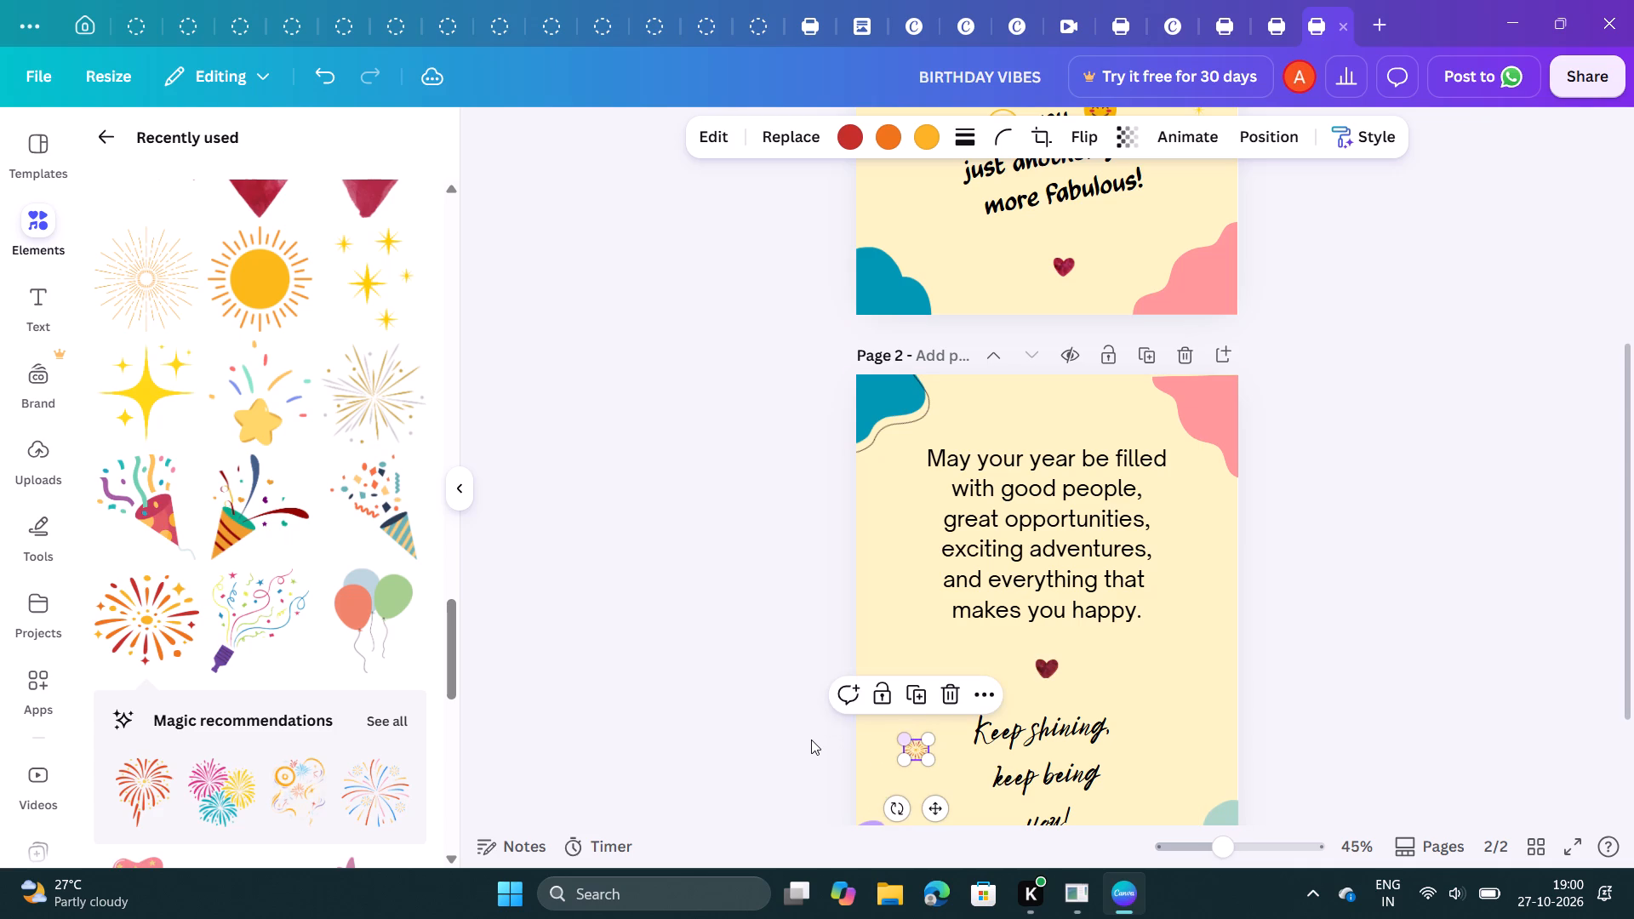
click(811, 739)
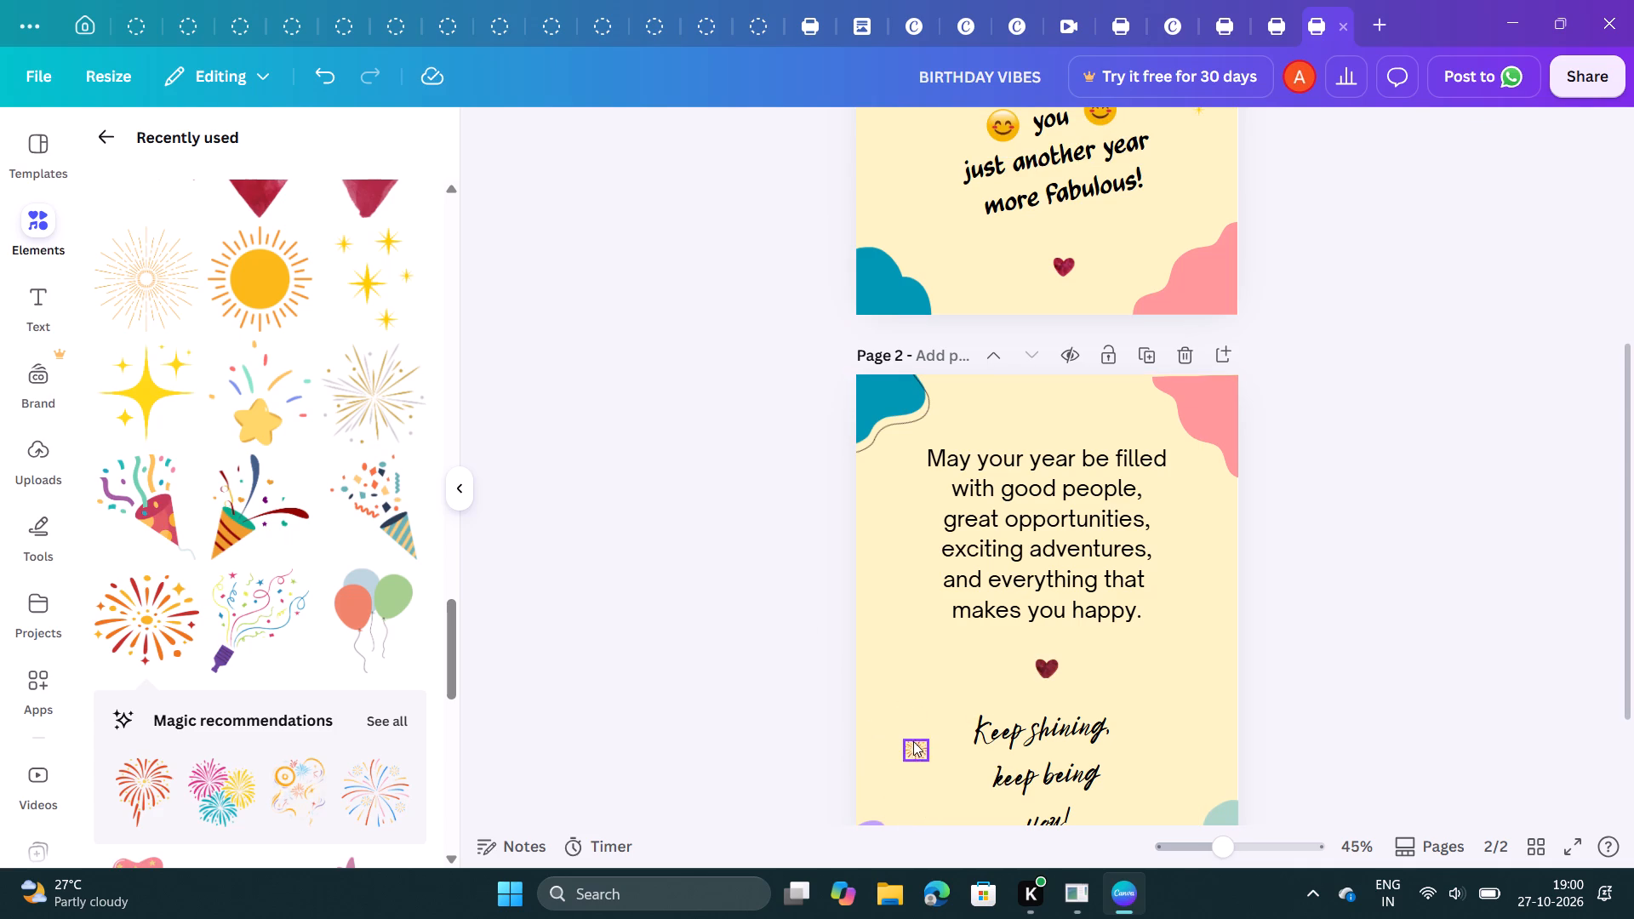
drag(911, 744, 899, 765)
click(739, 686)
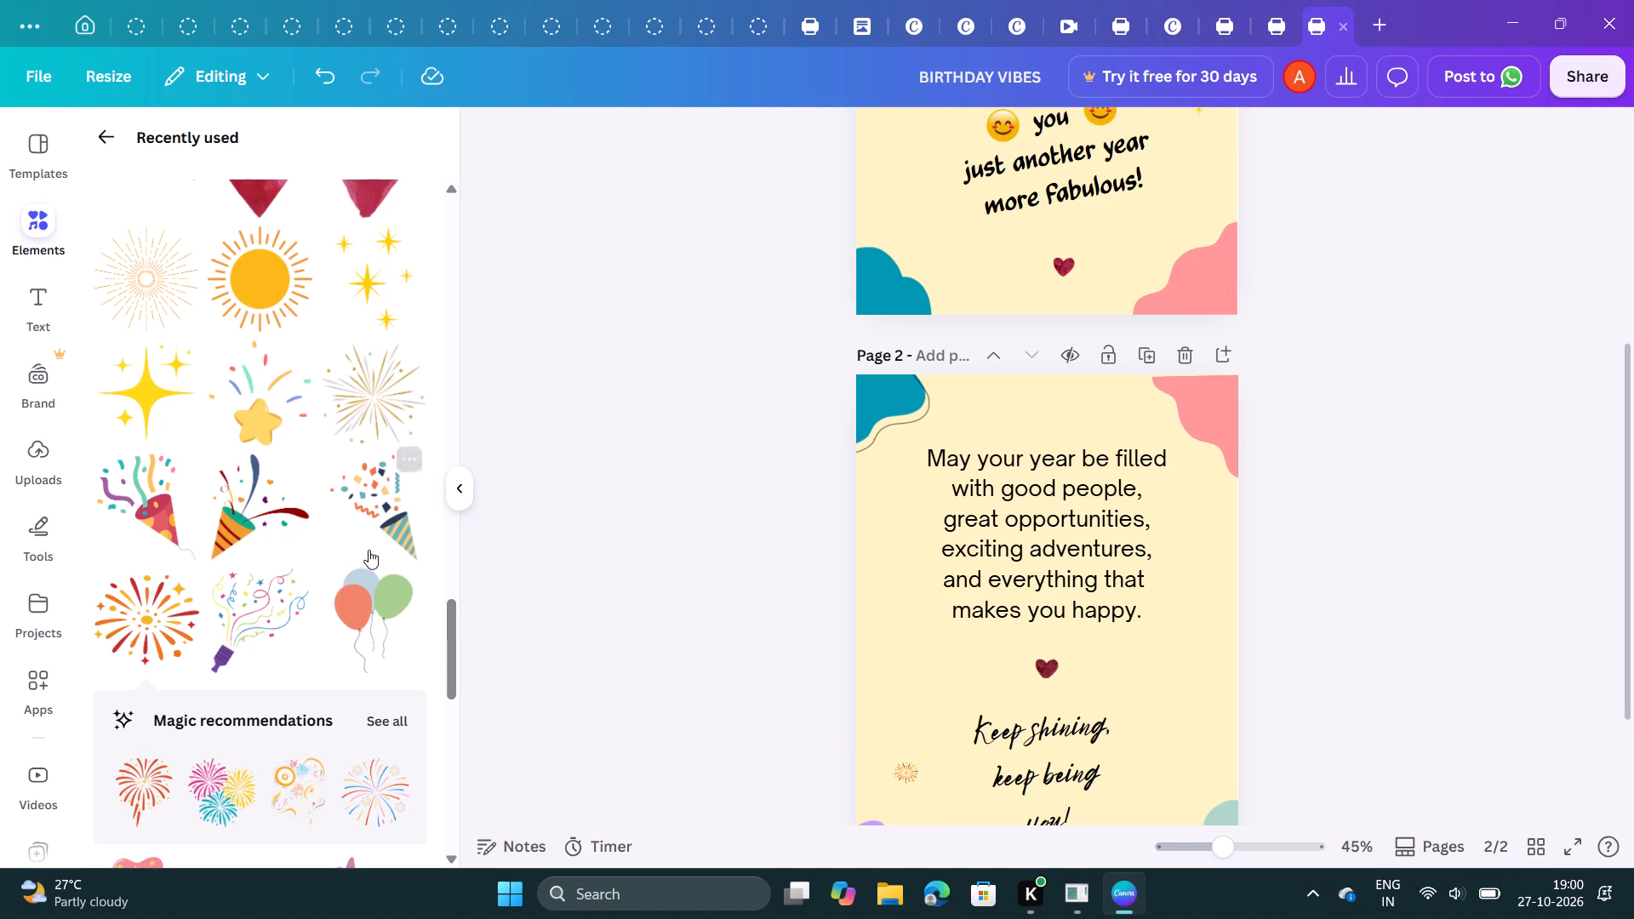
Add the yellow sparkle-star cluster to page 2, shrink it to a small accent and place it in the right margin beside "great opportunities,".
click(382, 276)
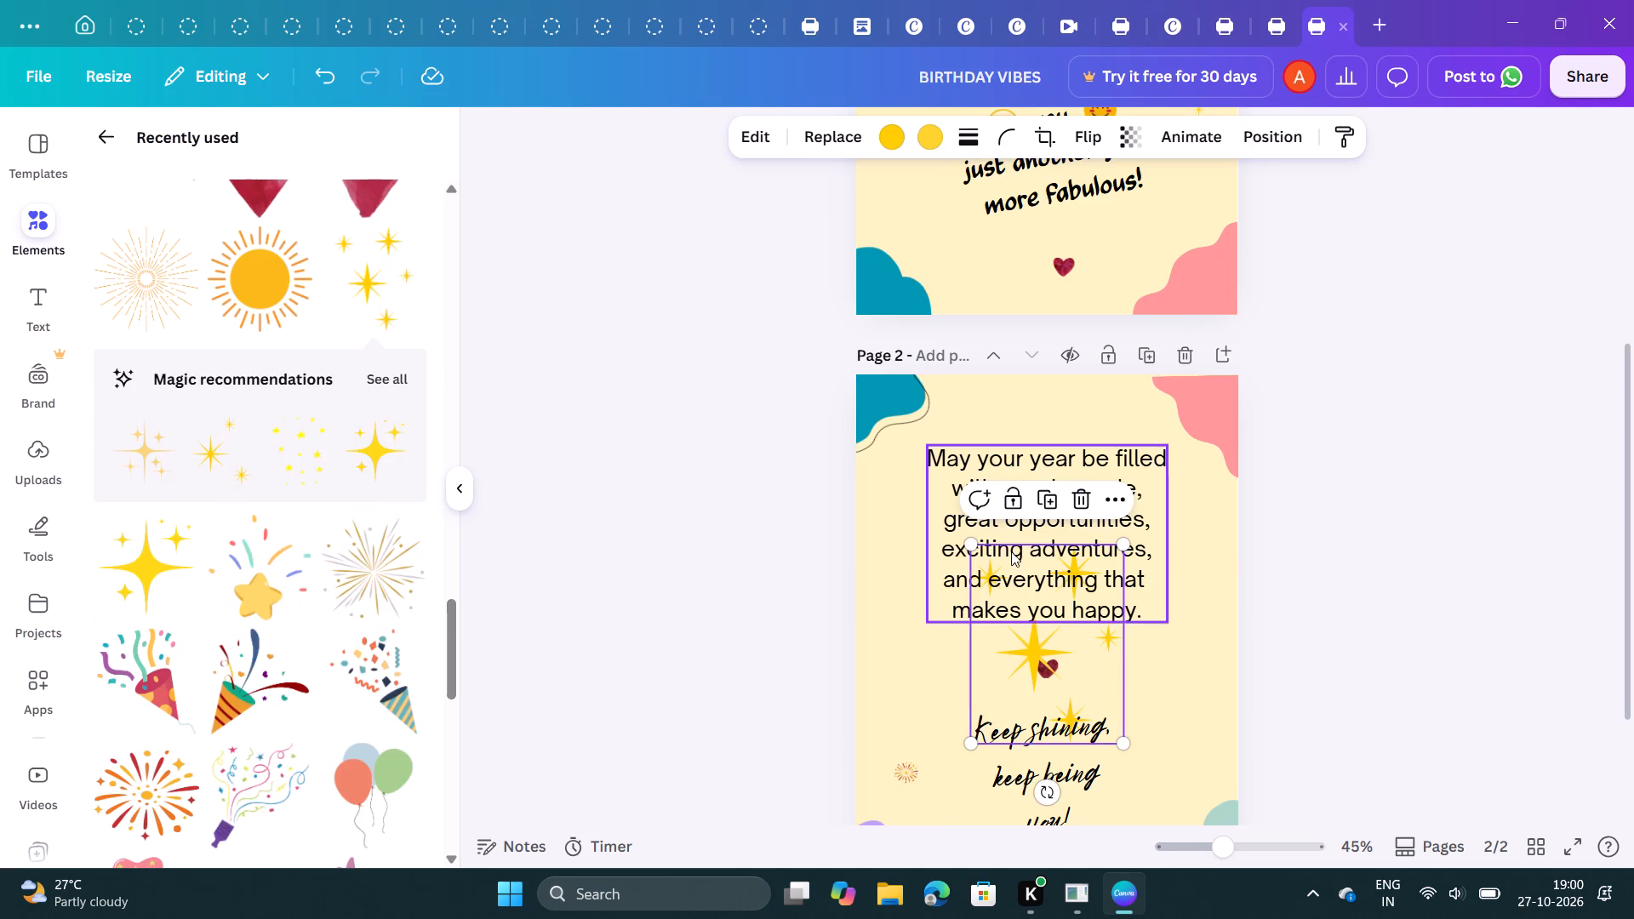
drag(1000, 651, 1110, 553)
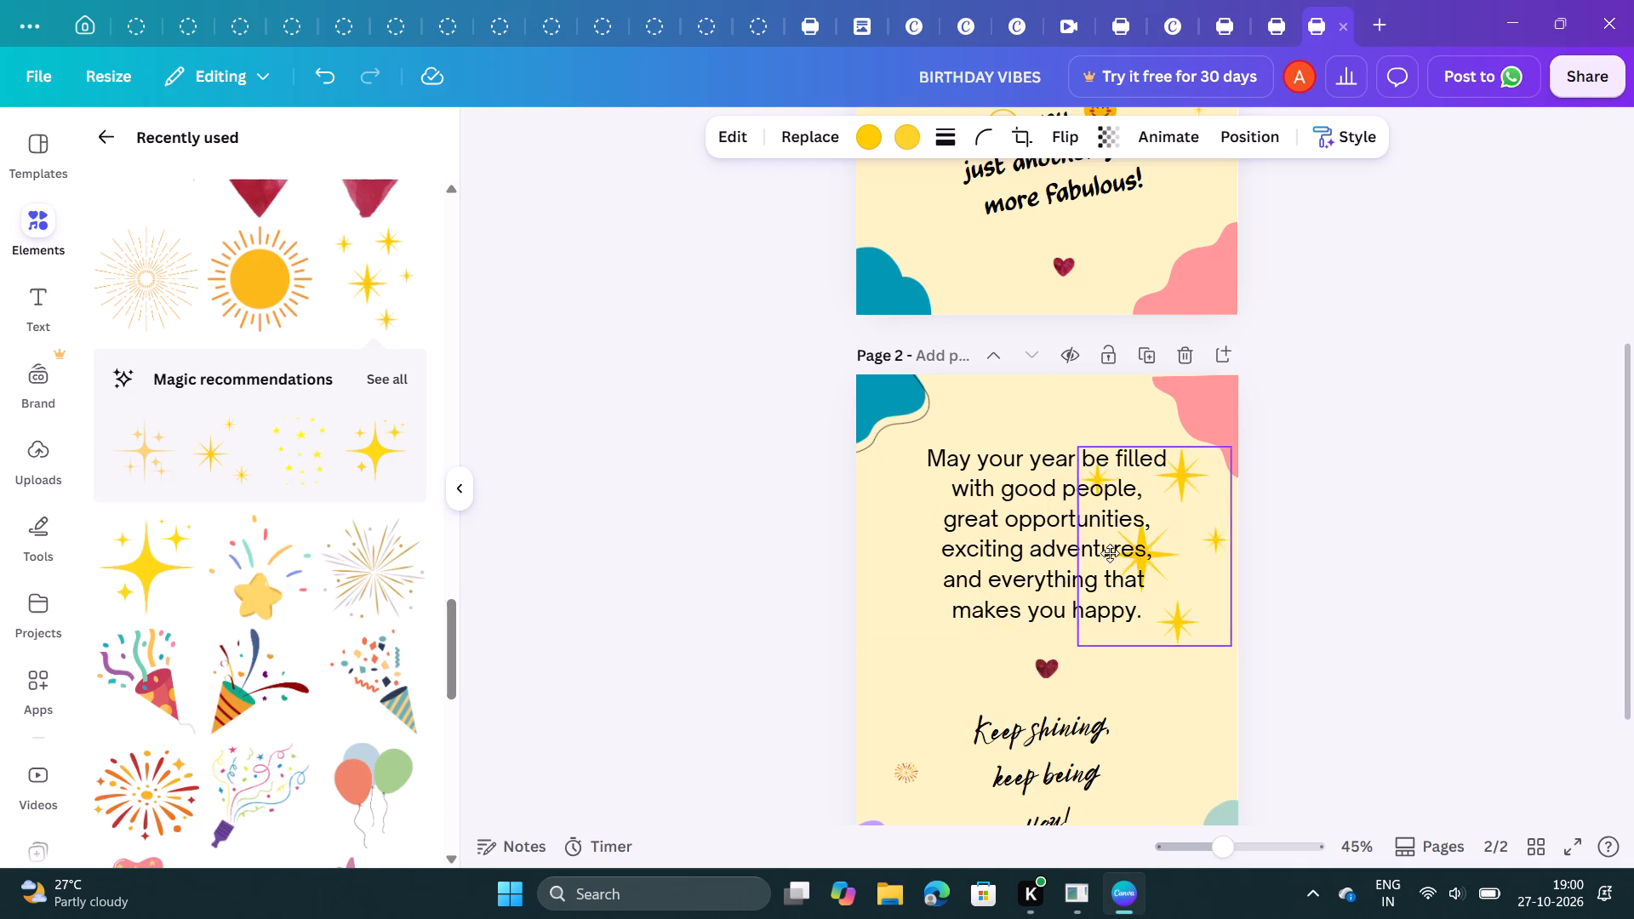
drag(1110, 553, 1141, 562)
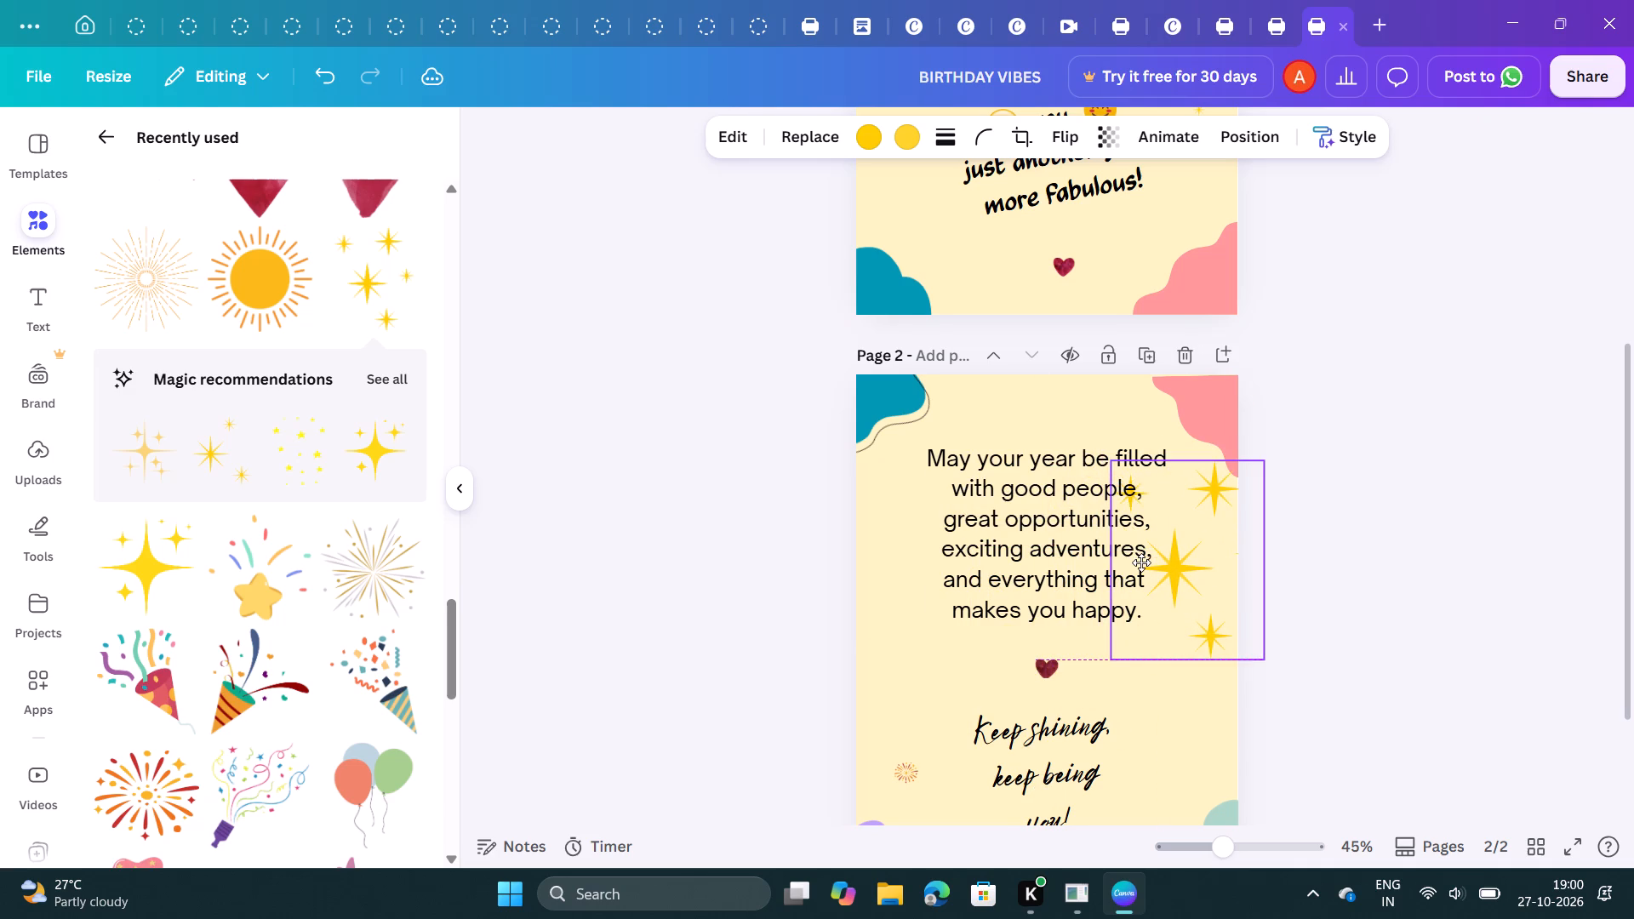
drag(1141, 562, 1172, 566)
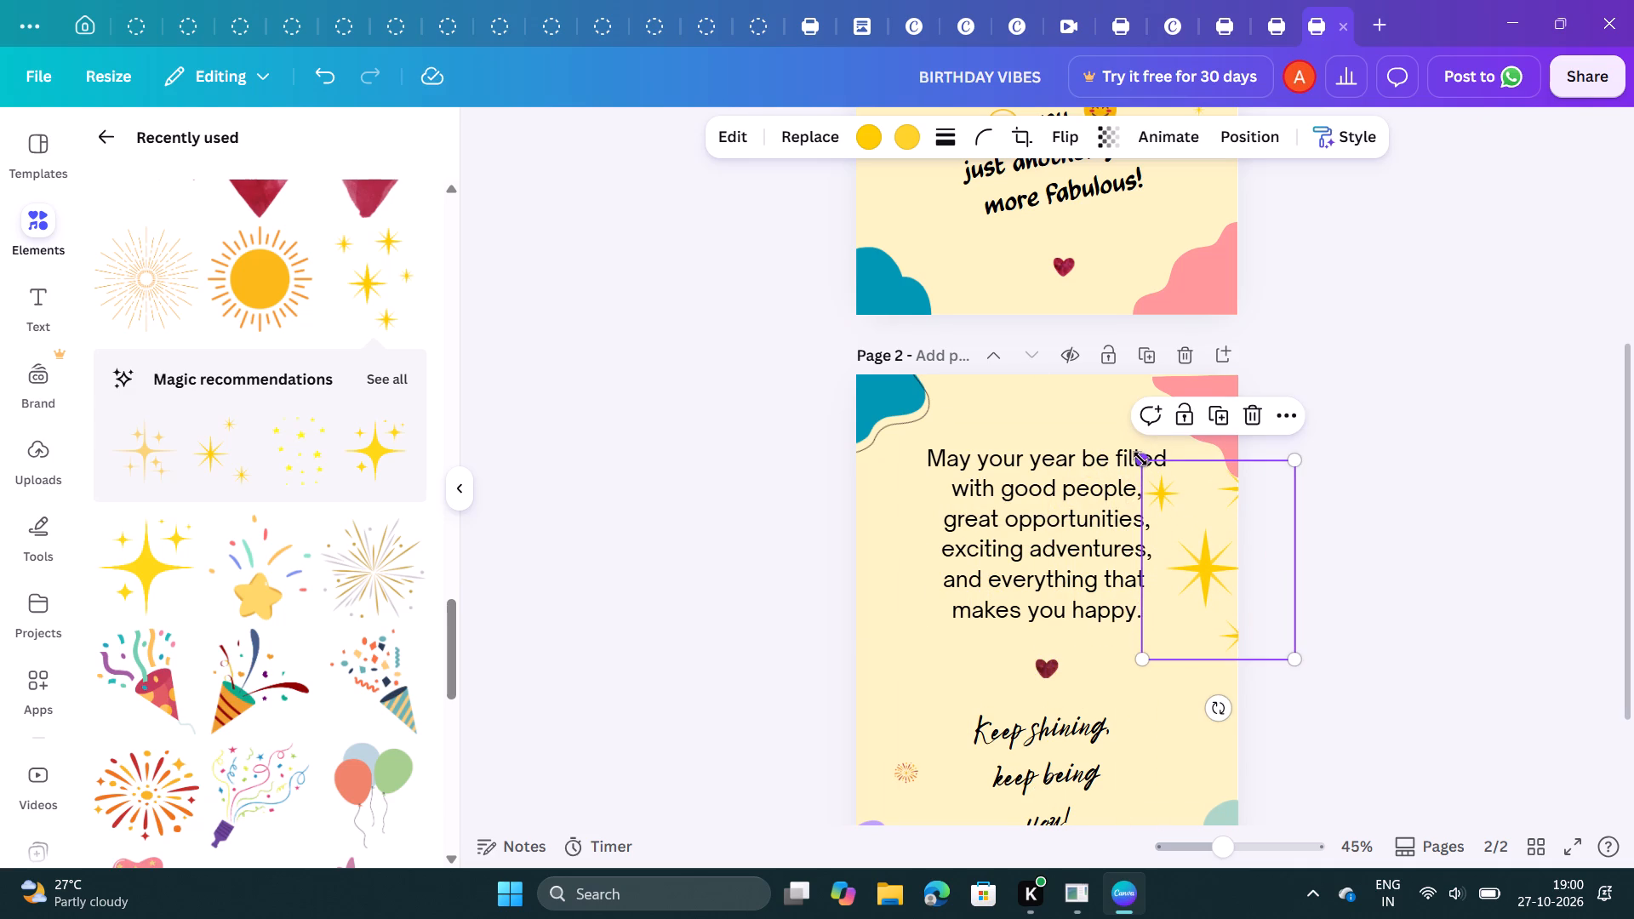
drag(1140, 459, 1206, 539)
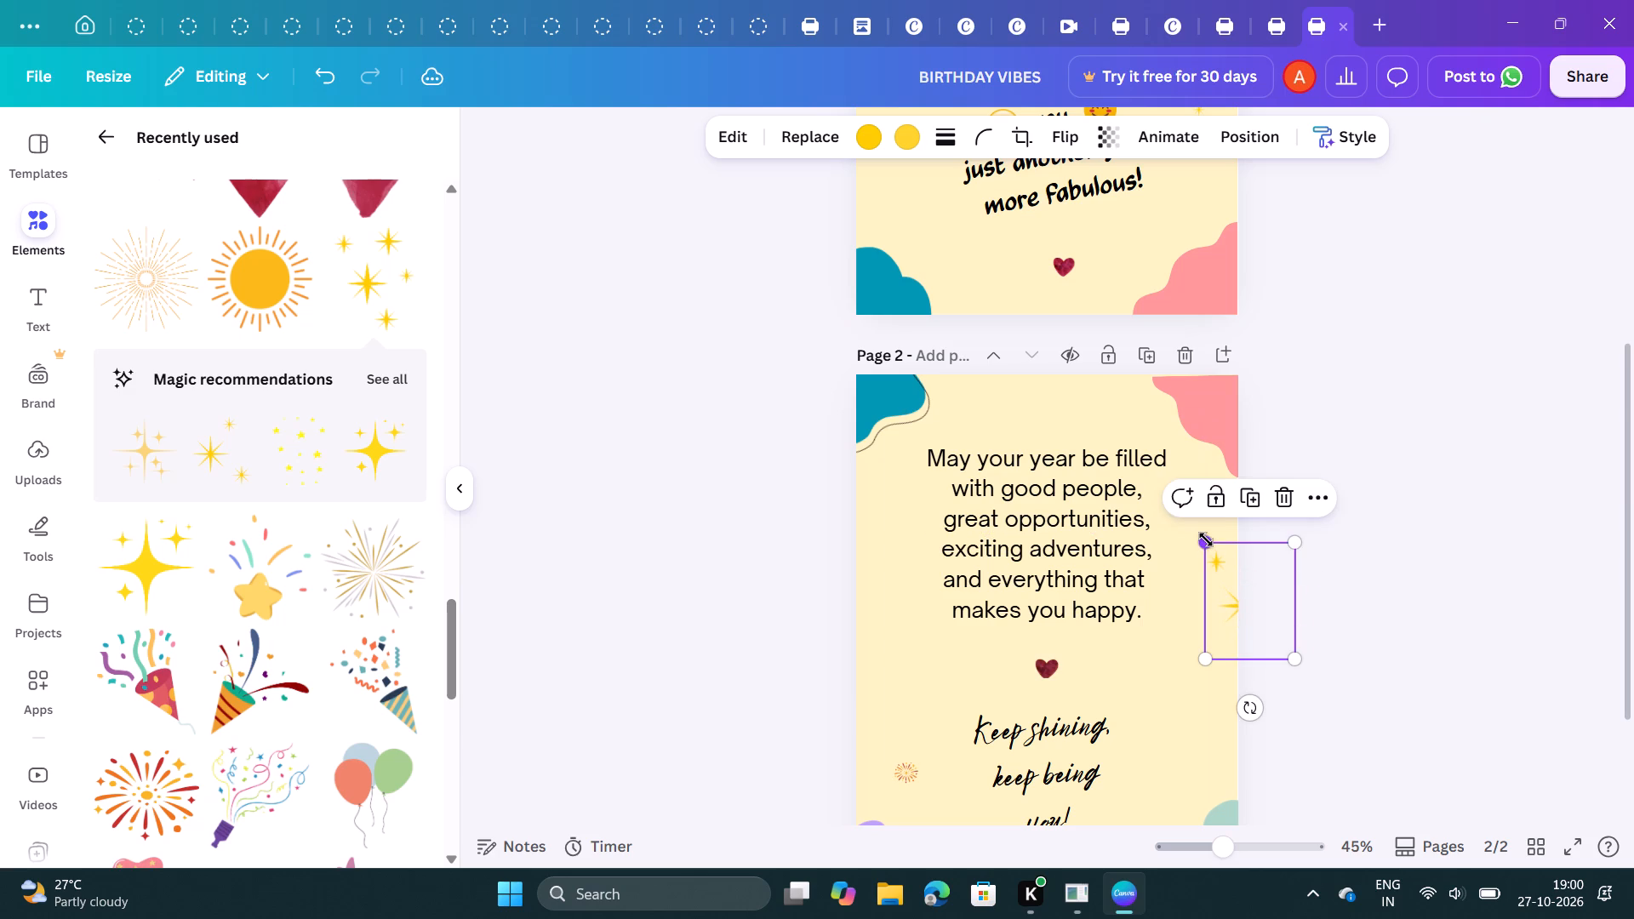
drag(1229, 575, 1206, 546)
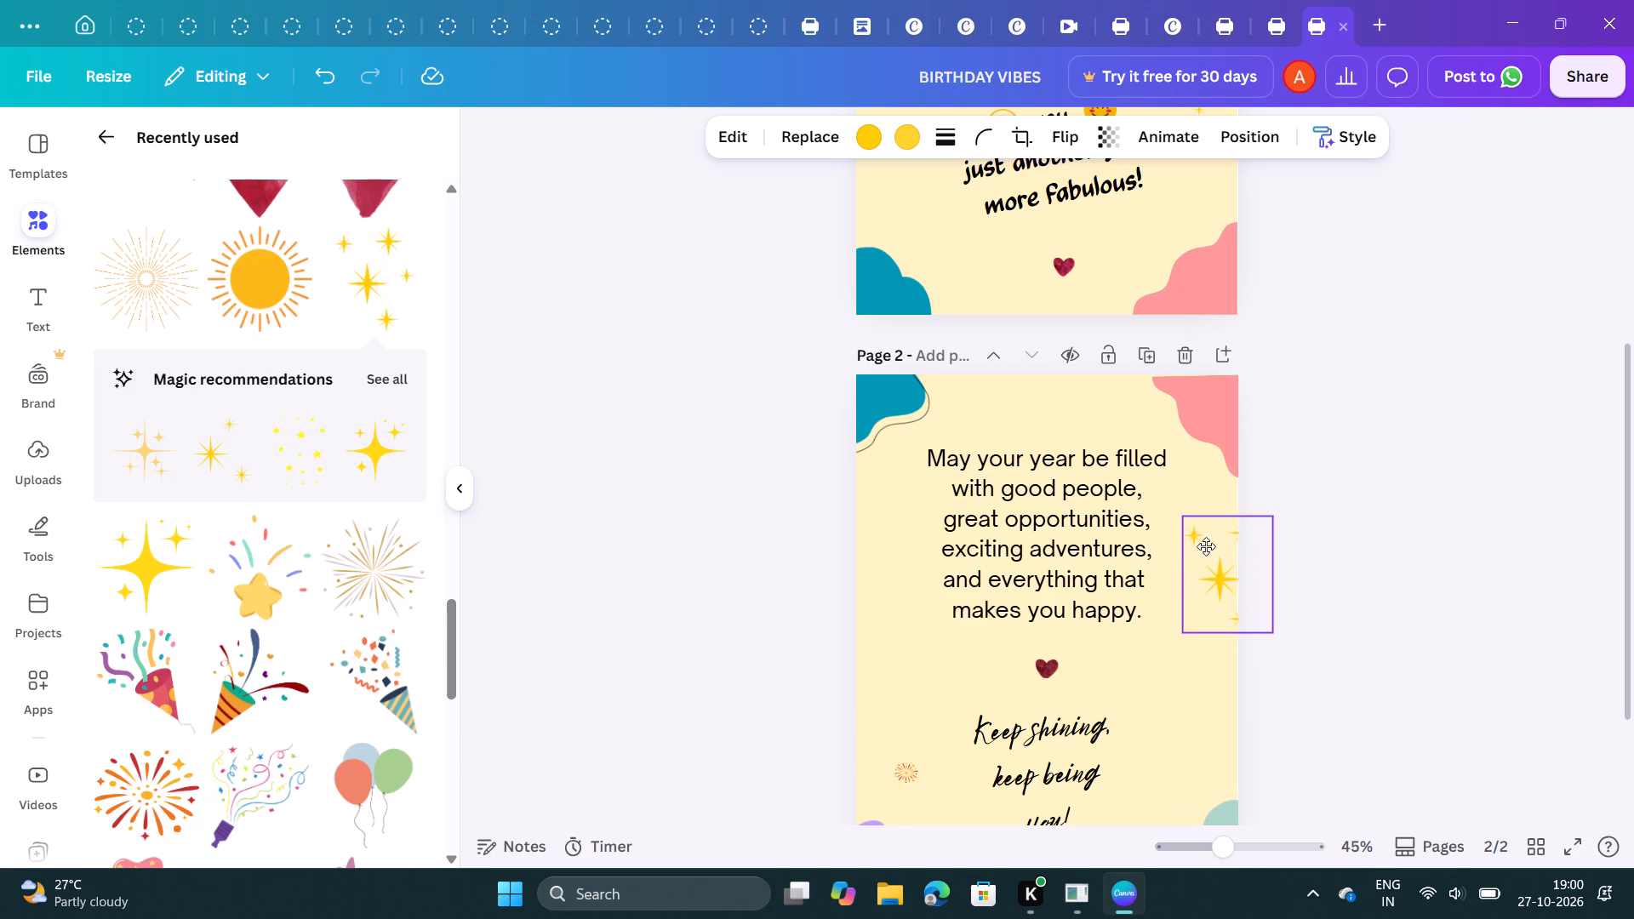
drag(1206, 546, 1199, 529)
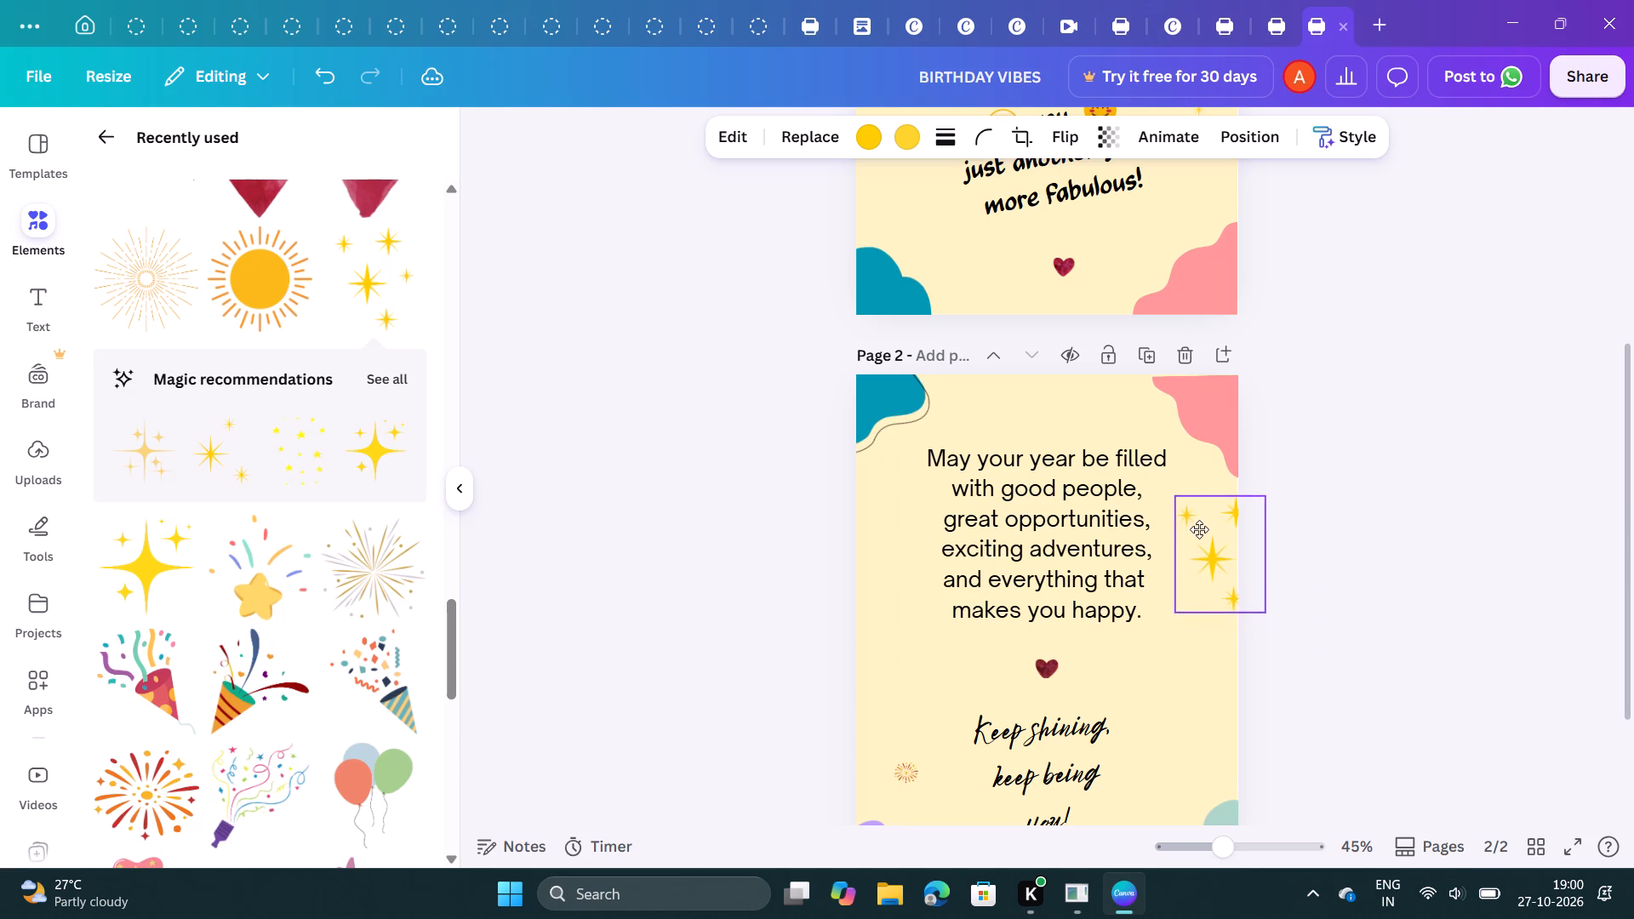
drag(1199, 529, 1195, 538)
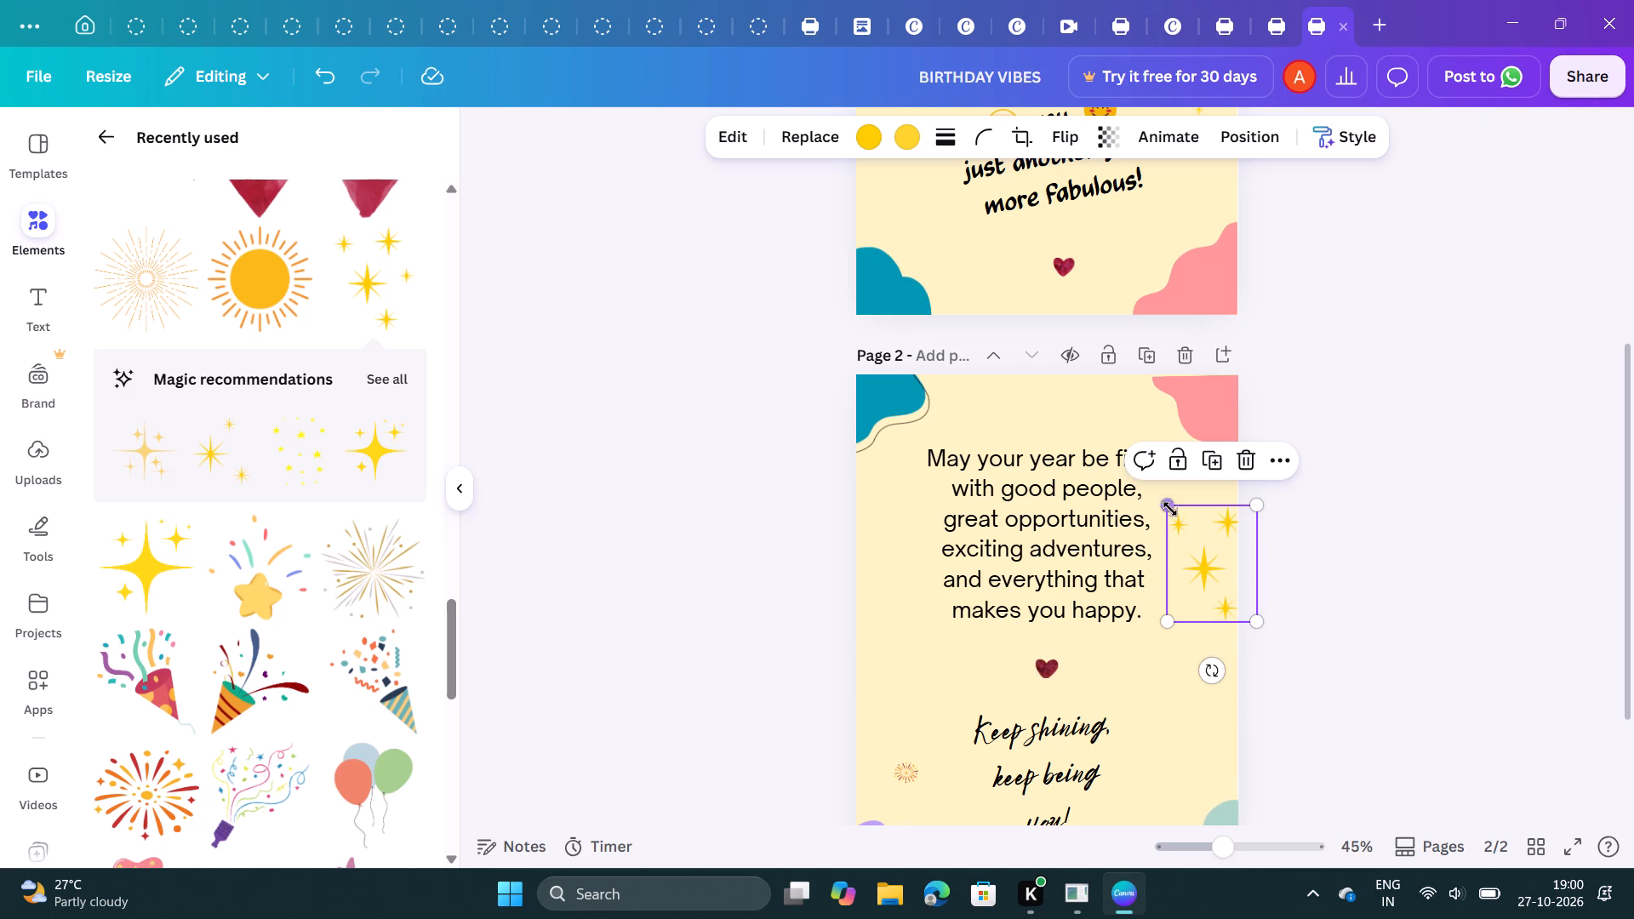
drag(1166, 504, 1212, 551)
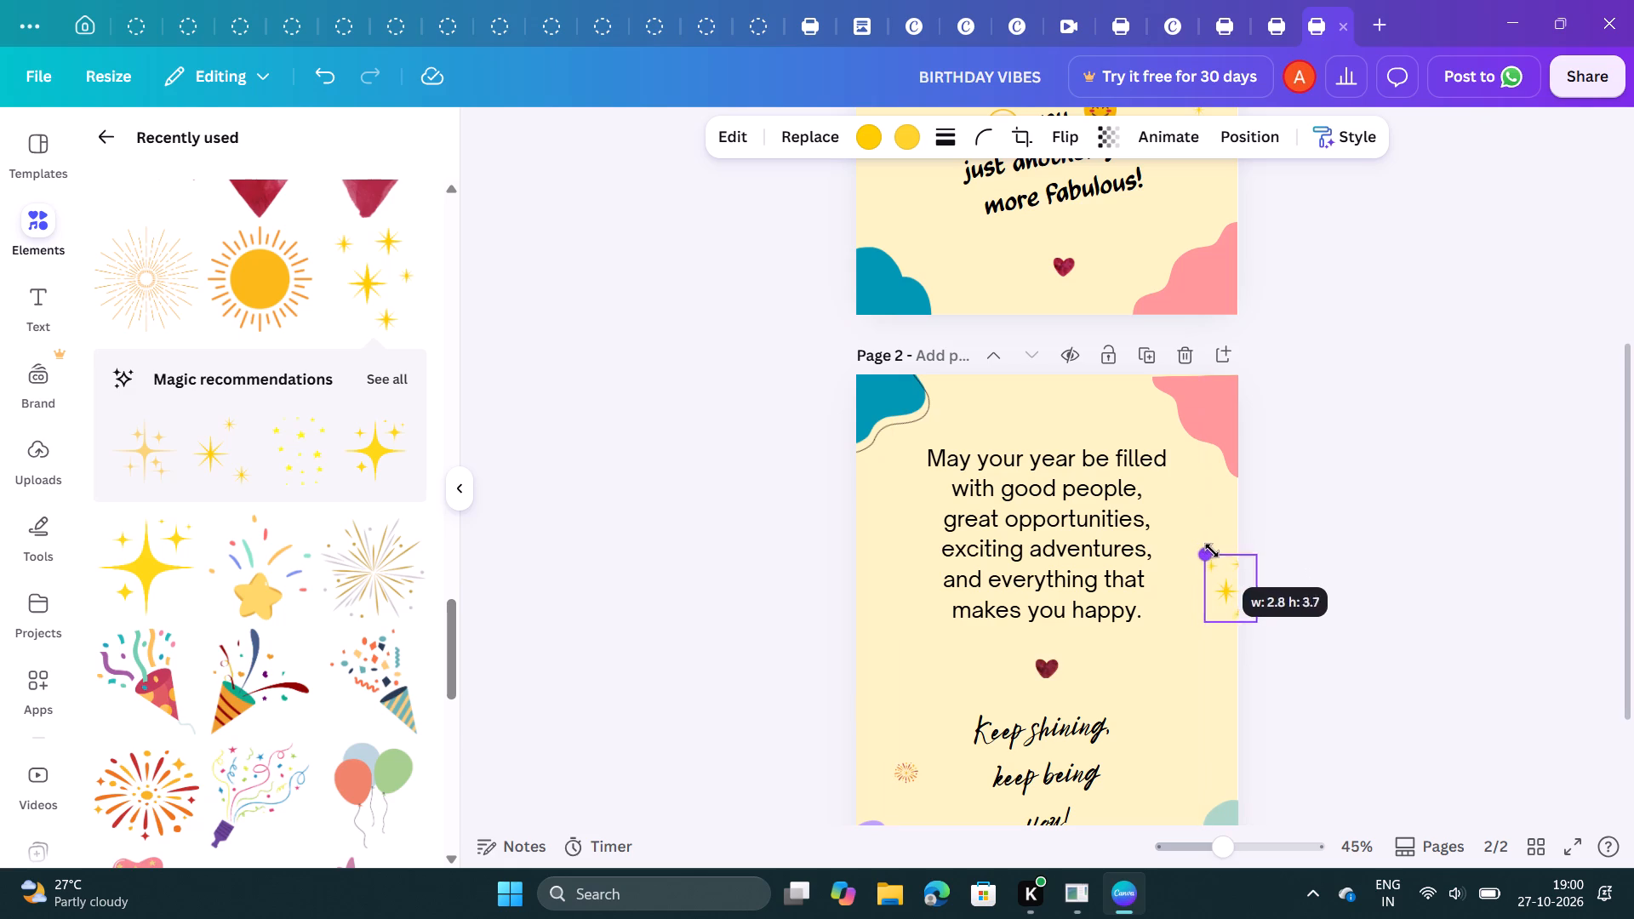
drag(1212, 551, 1219, 558)
drag(1230, 589, 1198, 523)
click(1316, 535)
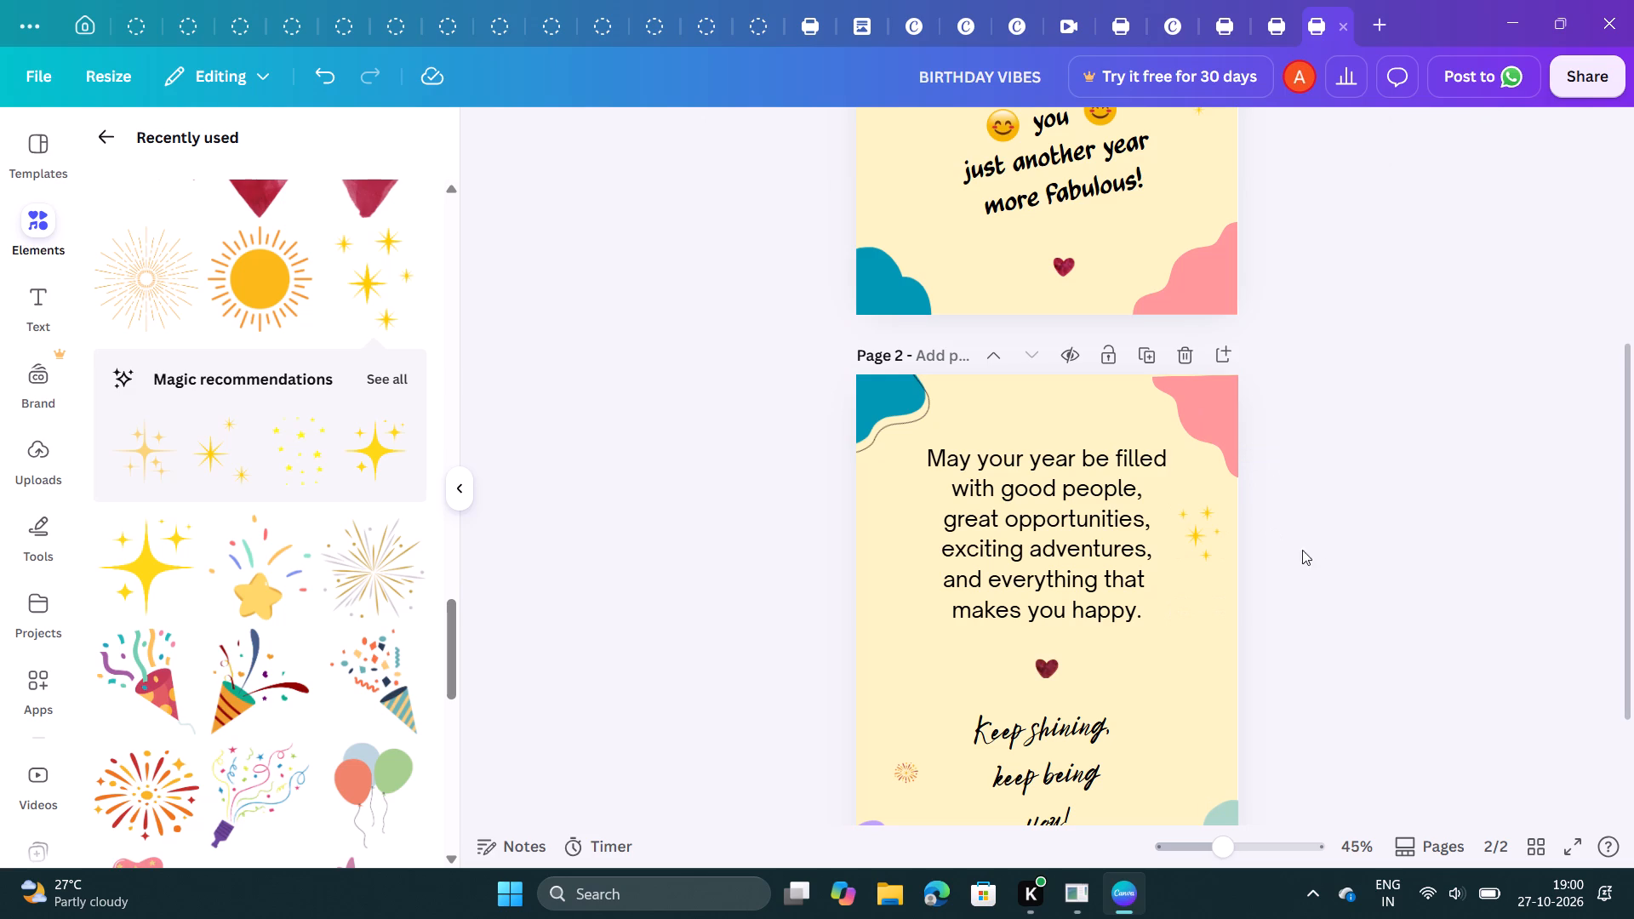
Delete the tiny firework burst from page 2's left margin beside "keep being".
click(908, 777)
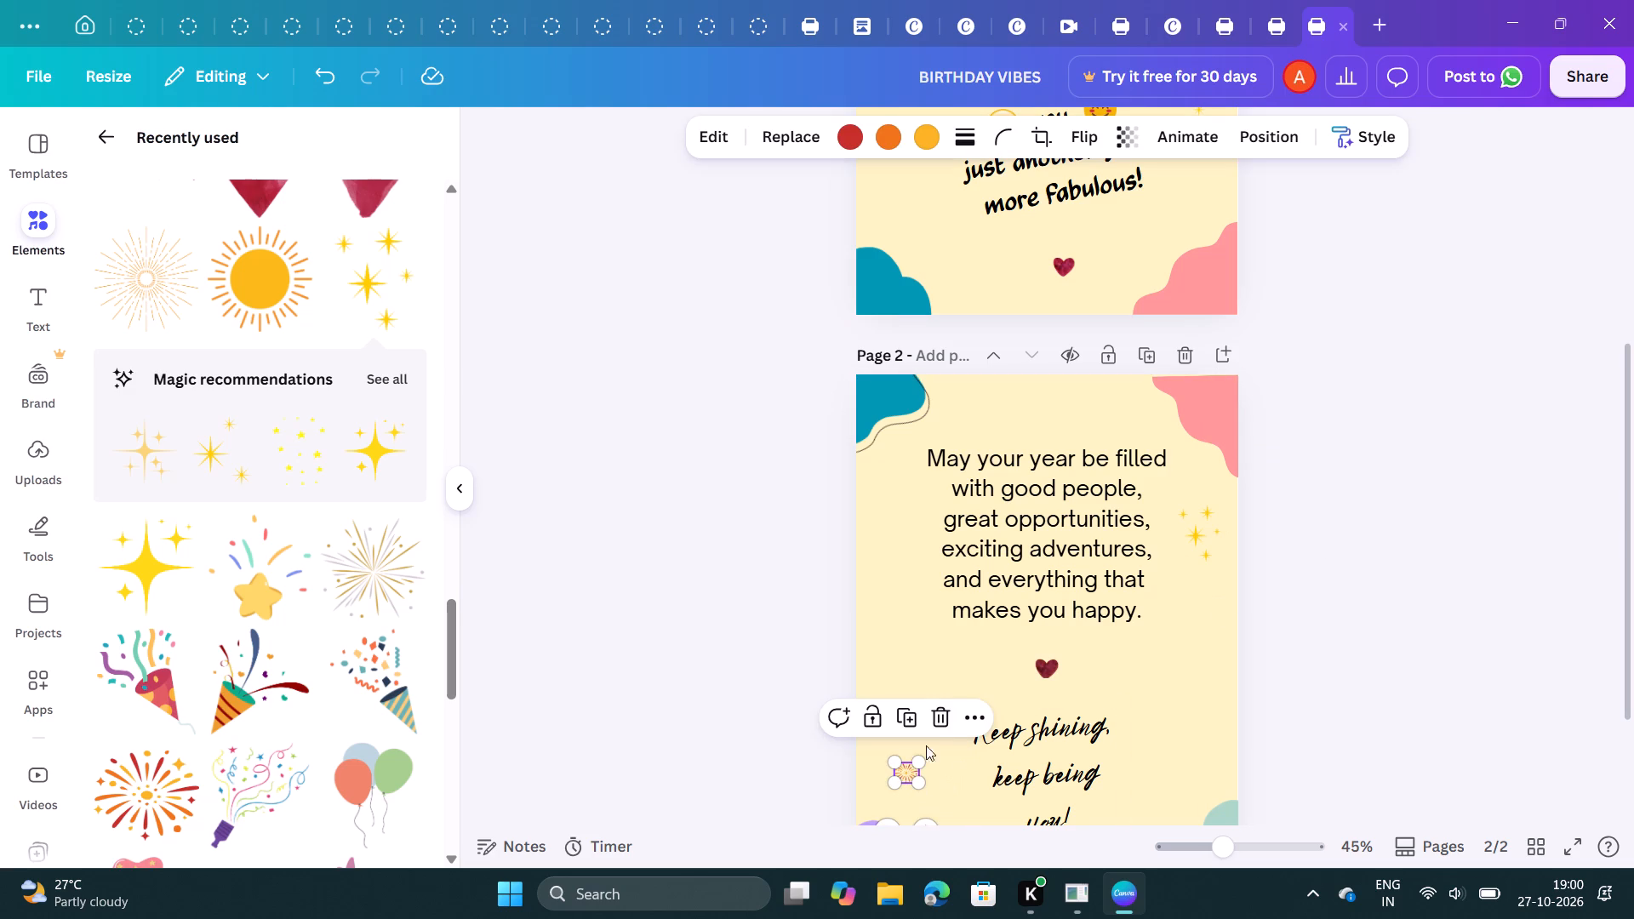
click(947, 709)
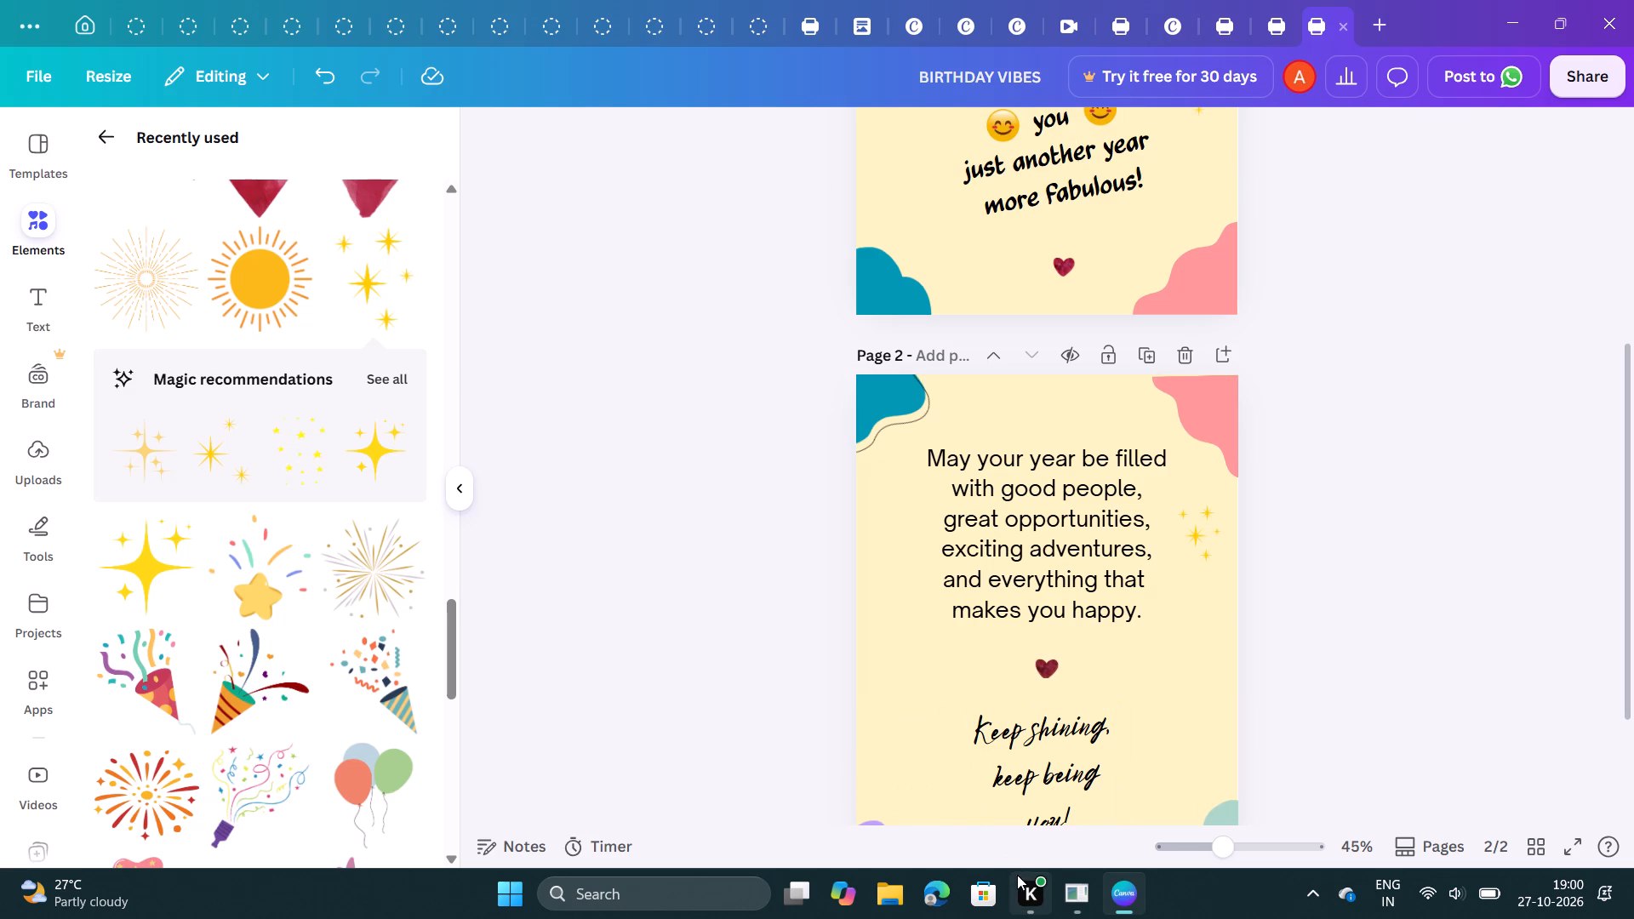
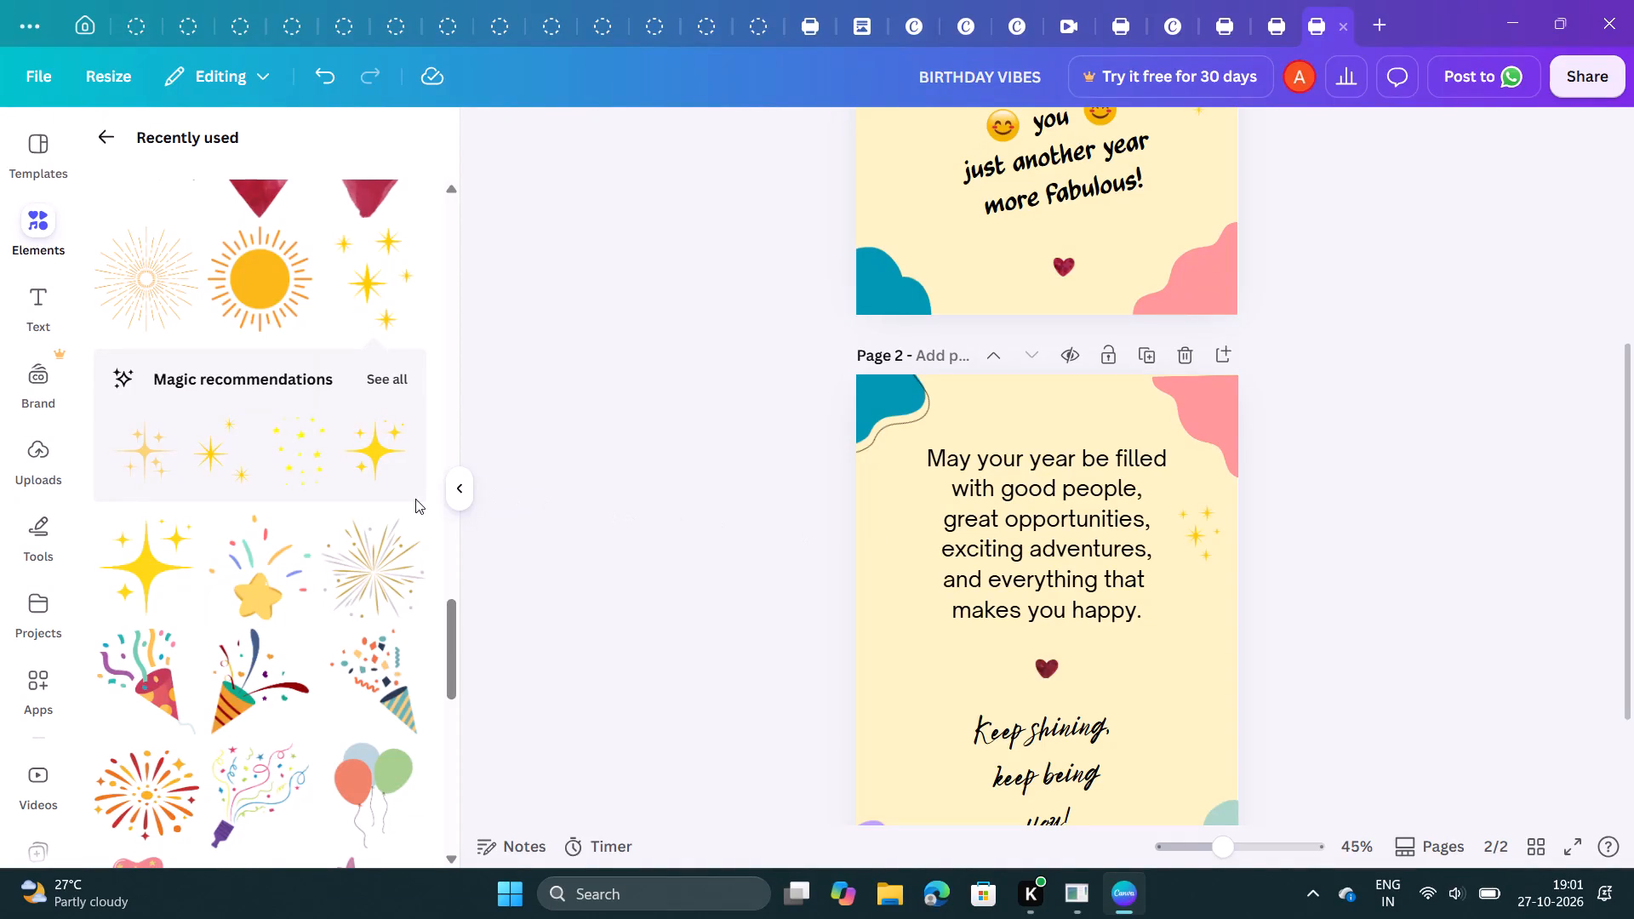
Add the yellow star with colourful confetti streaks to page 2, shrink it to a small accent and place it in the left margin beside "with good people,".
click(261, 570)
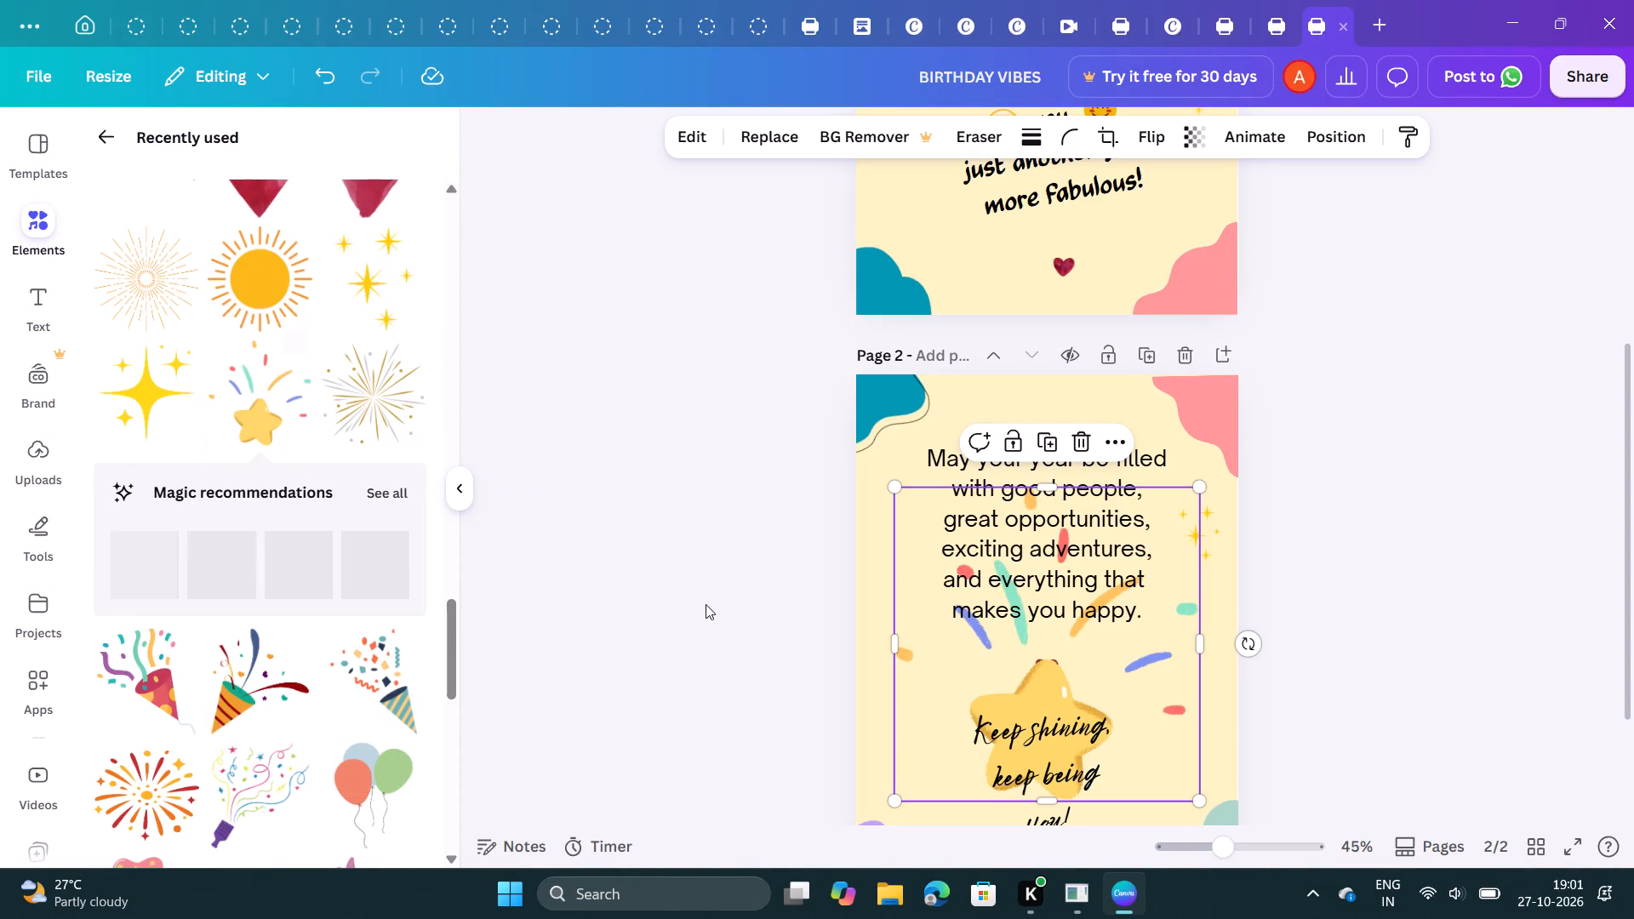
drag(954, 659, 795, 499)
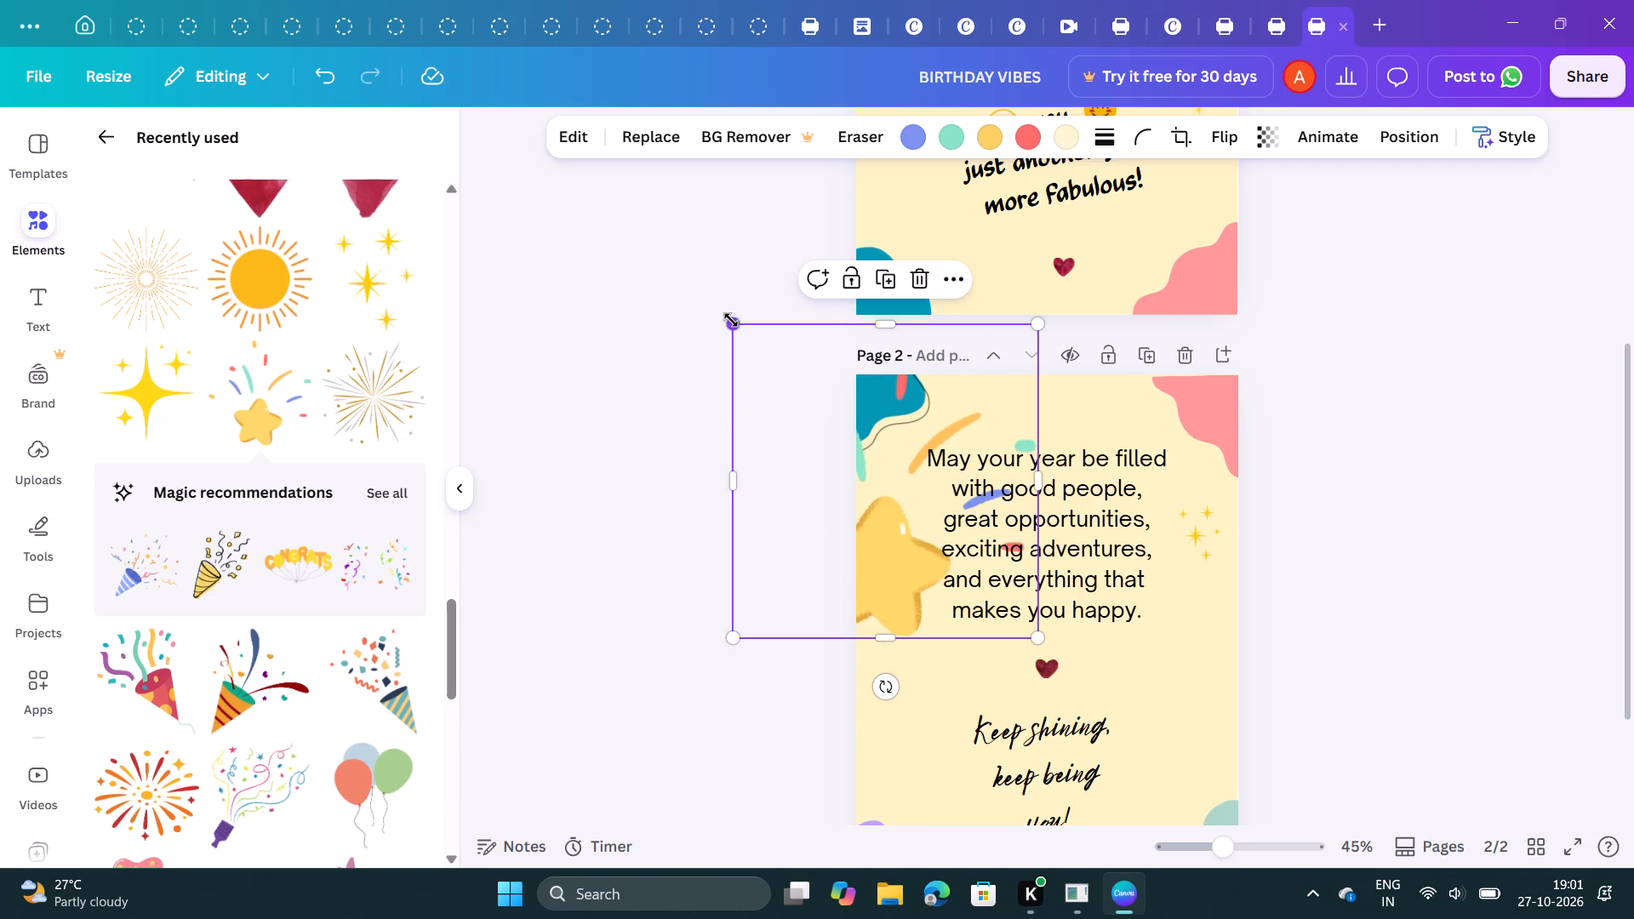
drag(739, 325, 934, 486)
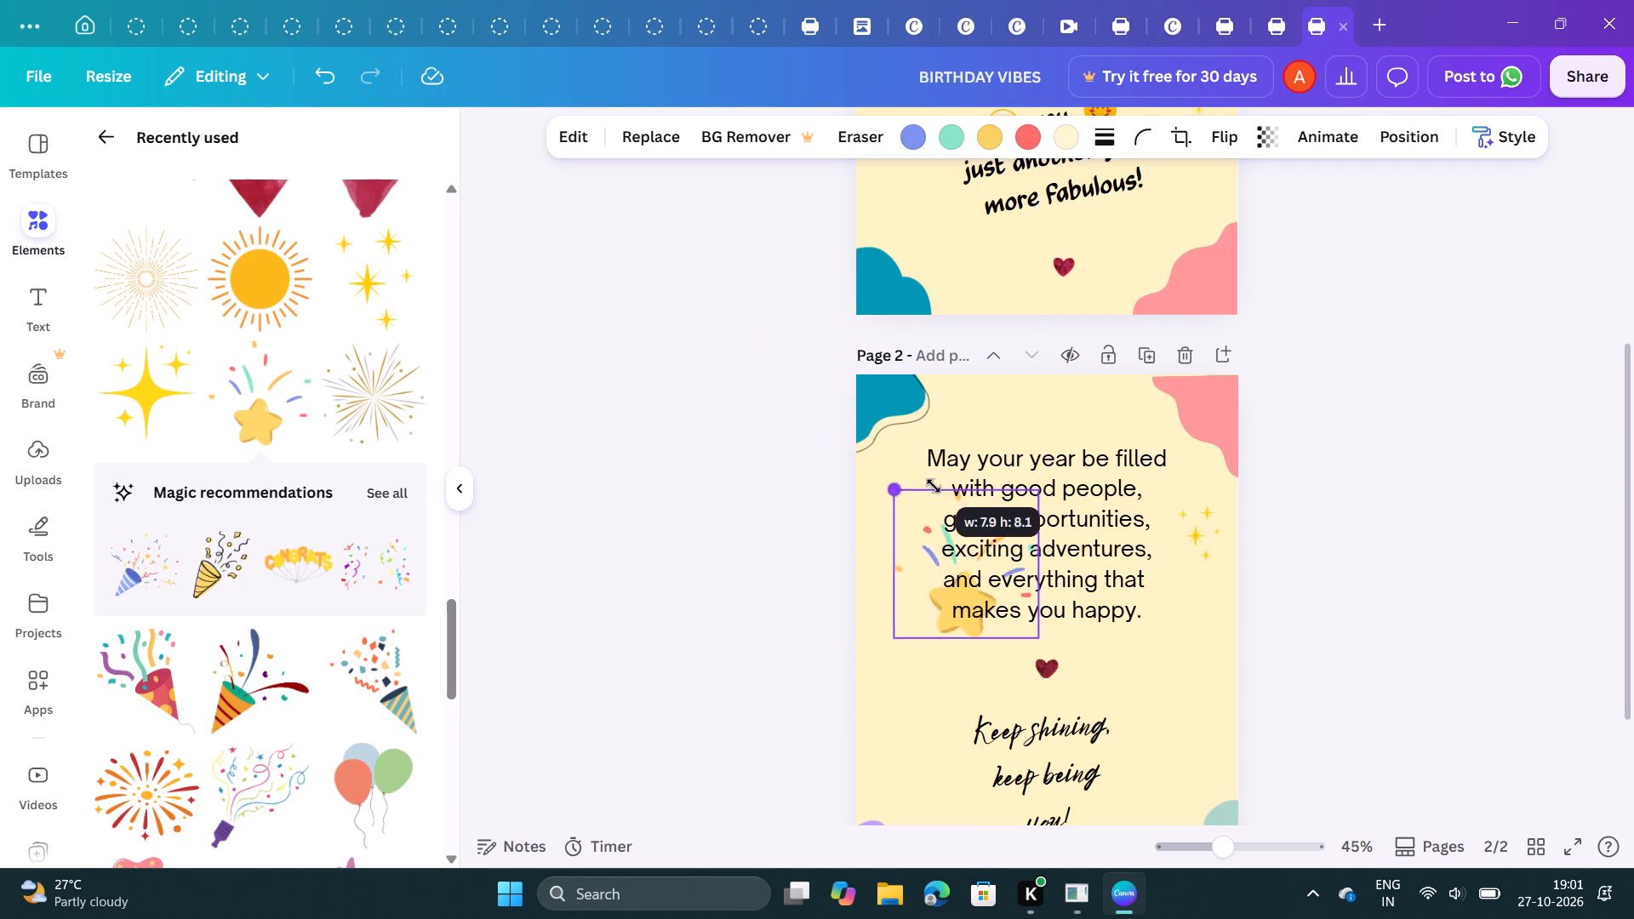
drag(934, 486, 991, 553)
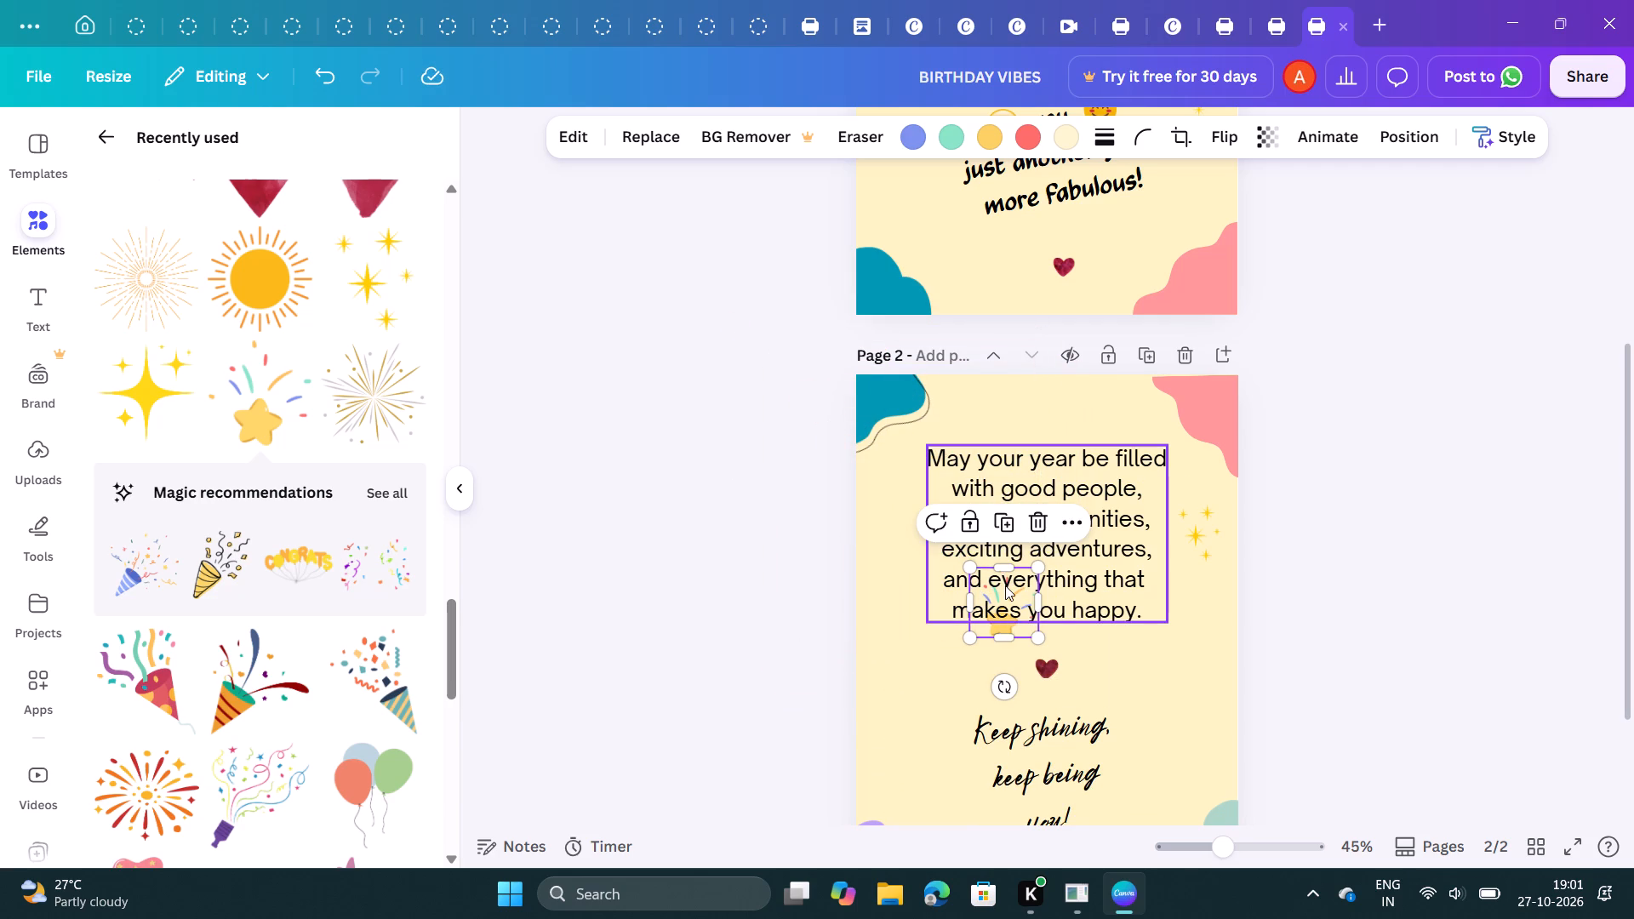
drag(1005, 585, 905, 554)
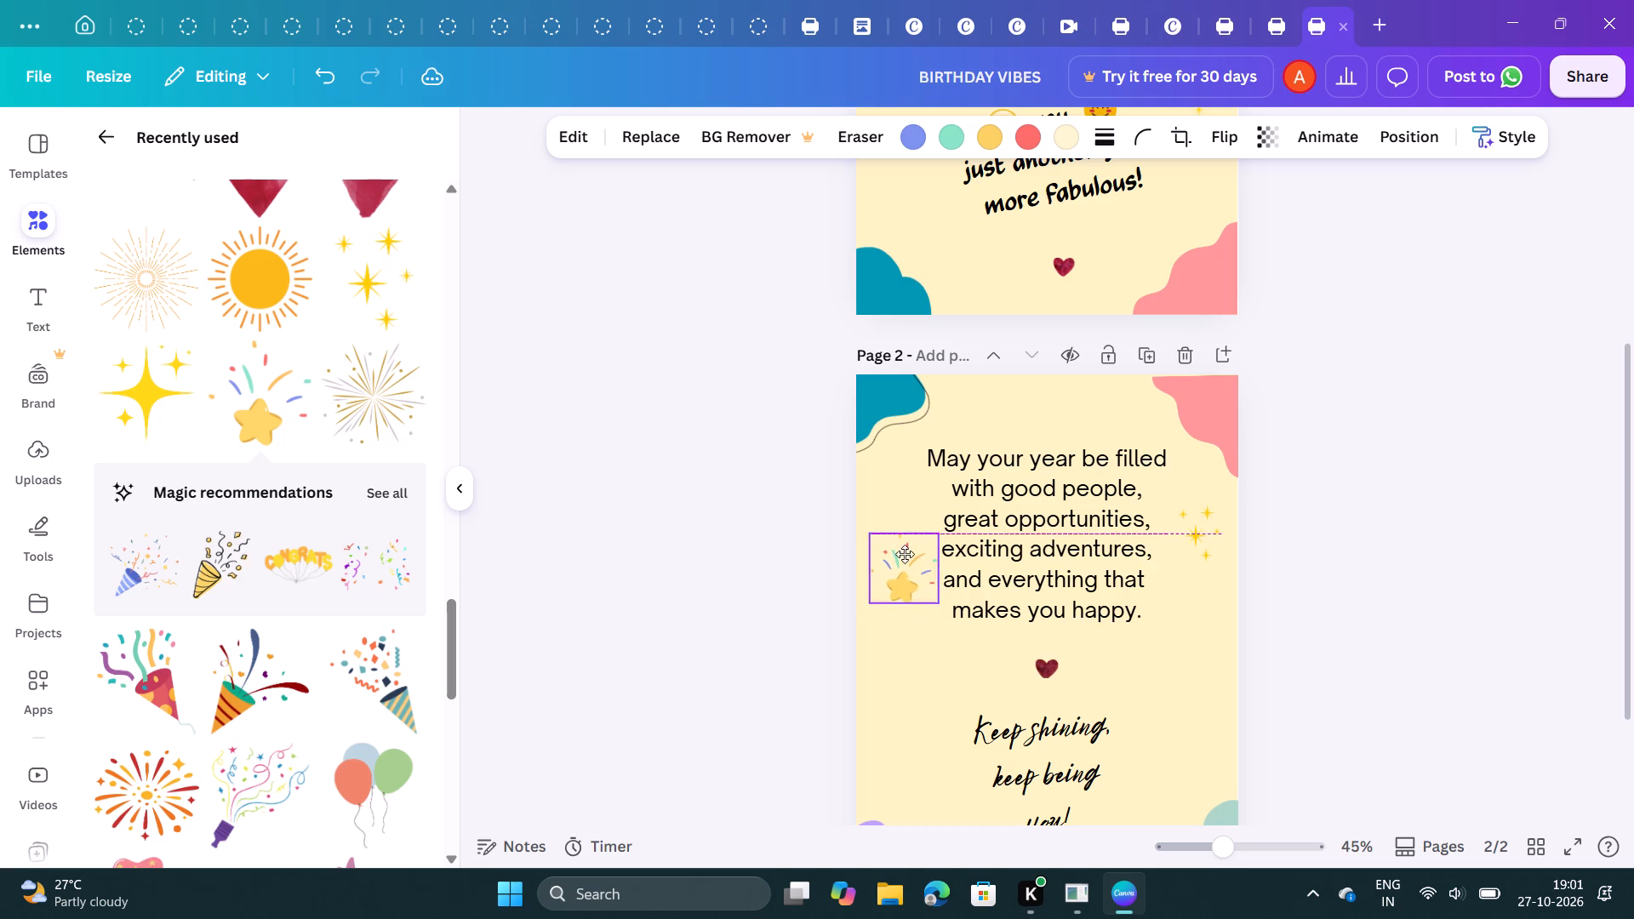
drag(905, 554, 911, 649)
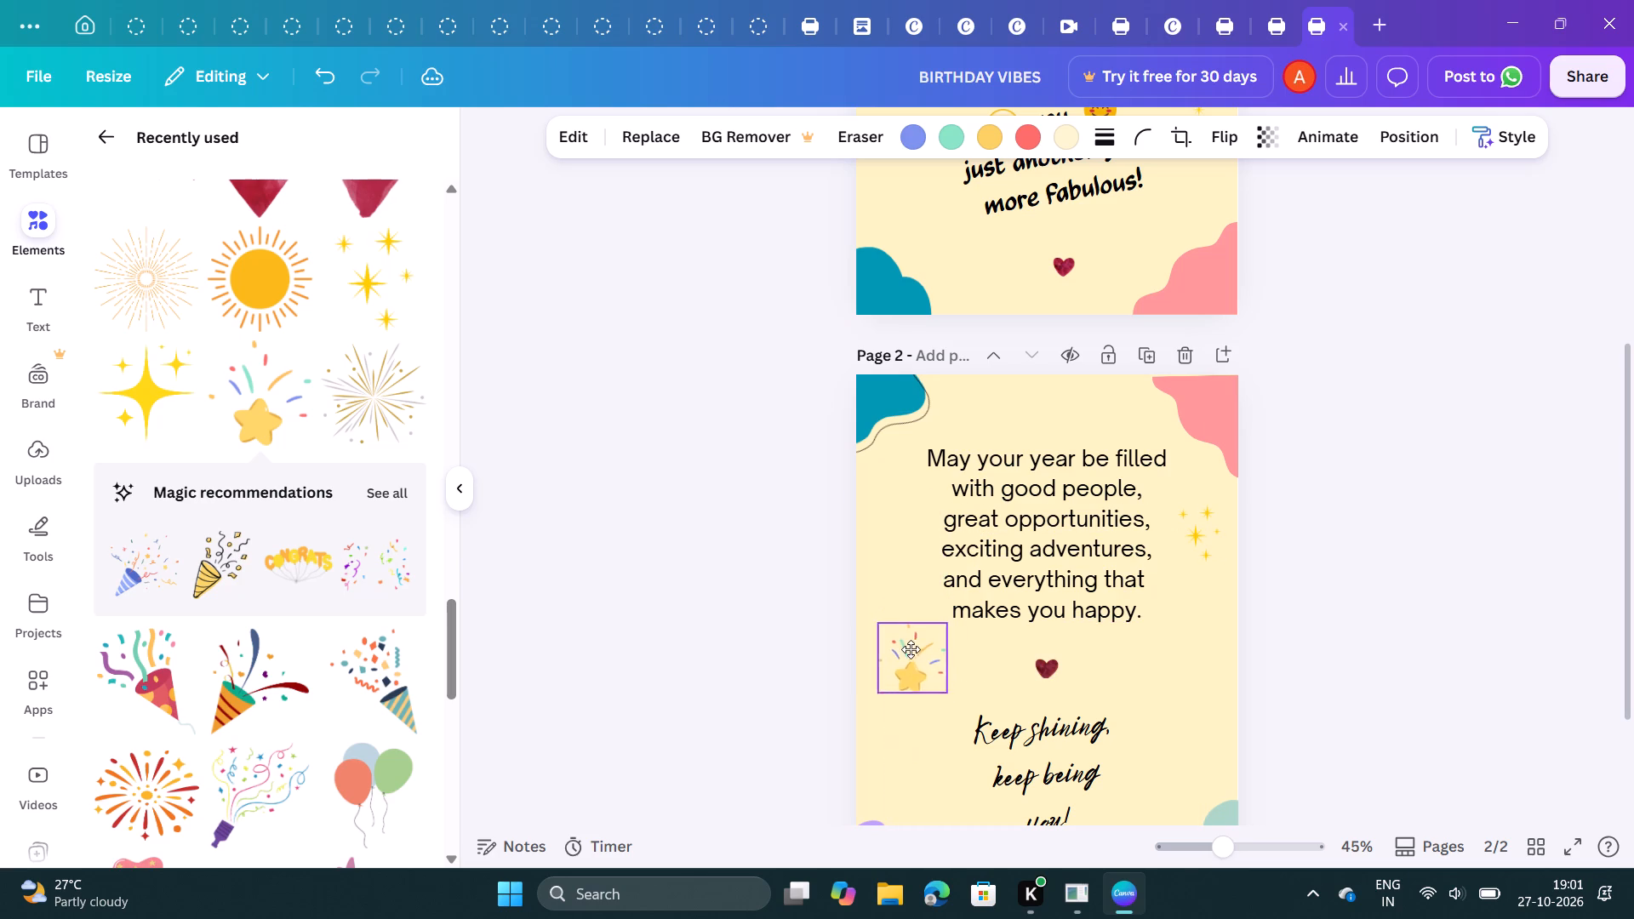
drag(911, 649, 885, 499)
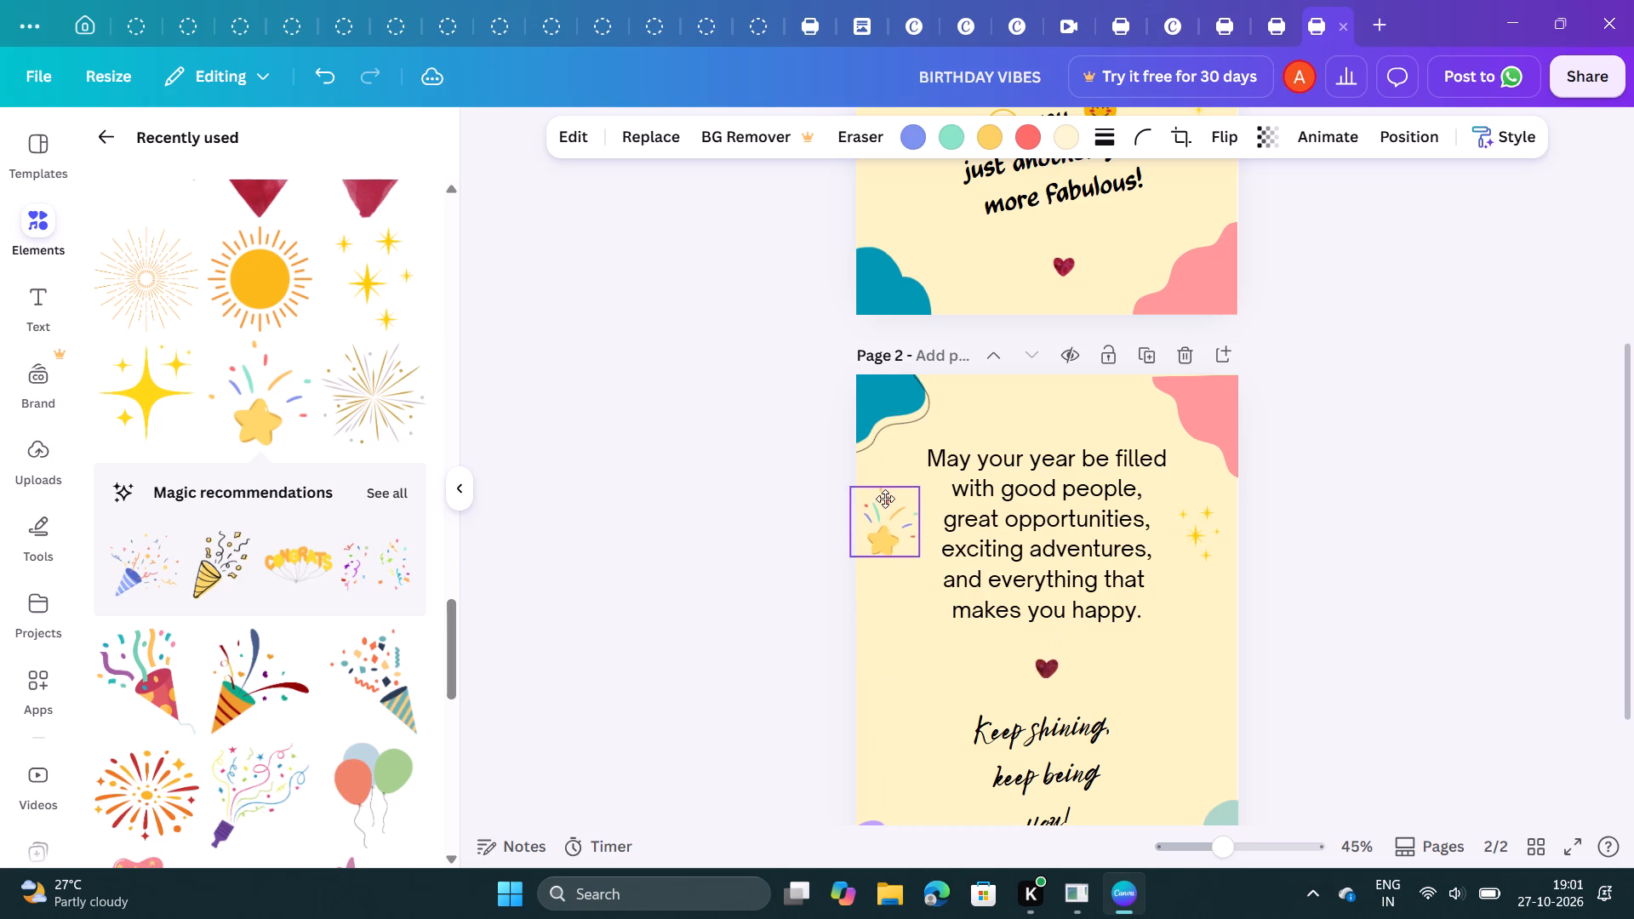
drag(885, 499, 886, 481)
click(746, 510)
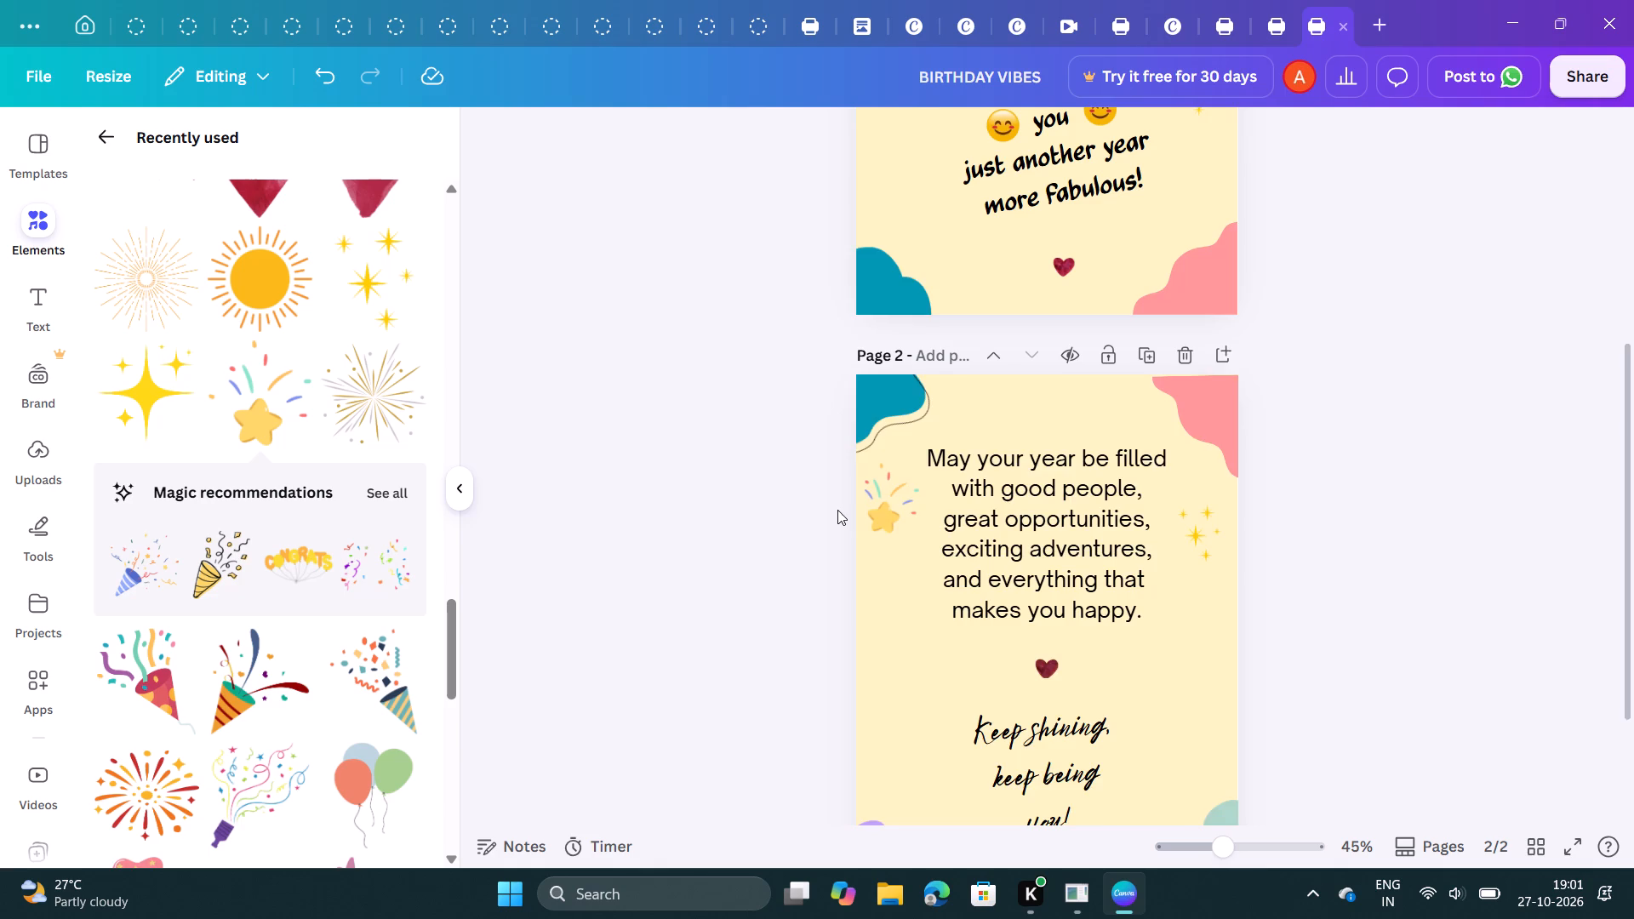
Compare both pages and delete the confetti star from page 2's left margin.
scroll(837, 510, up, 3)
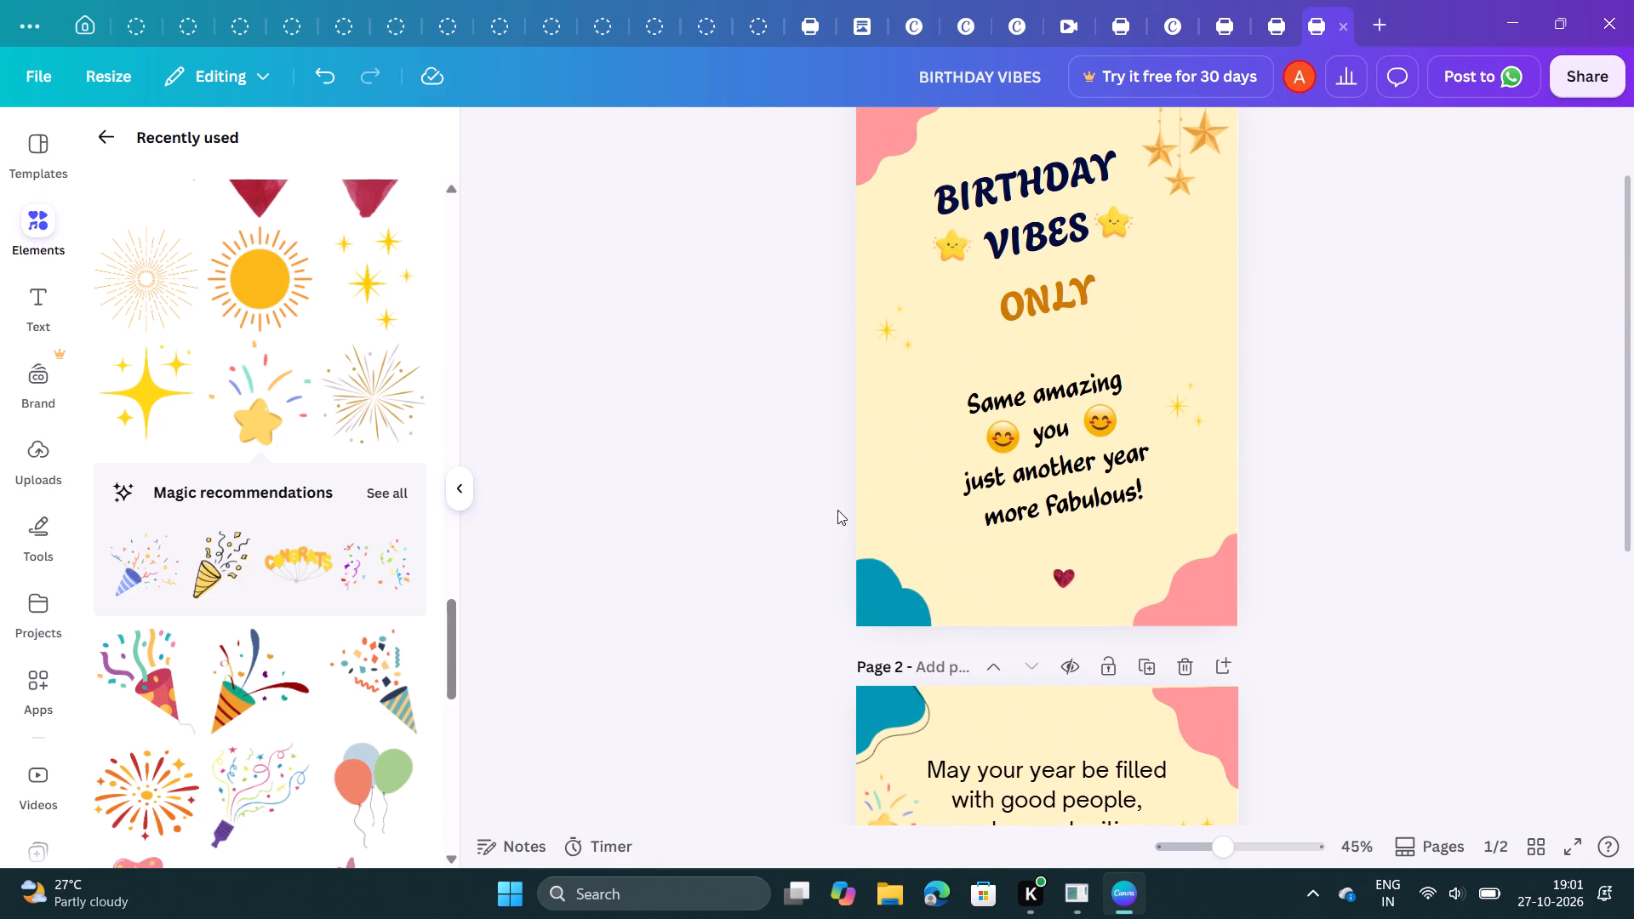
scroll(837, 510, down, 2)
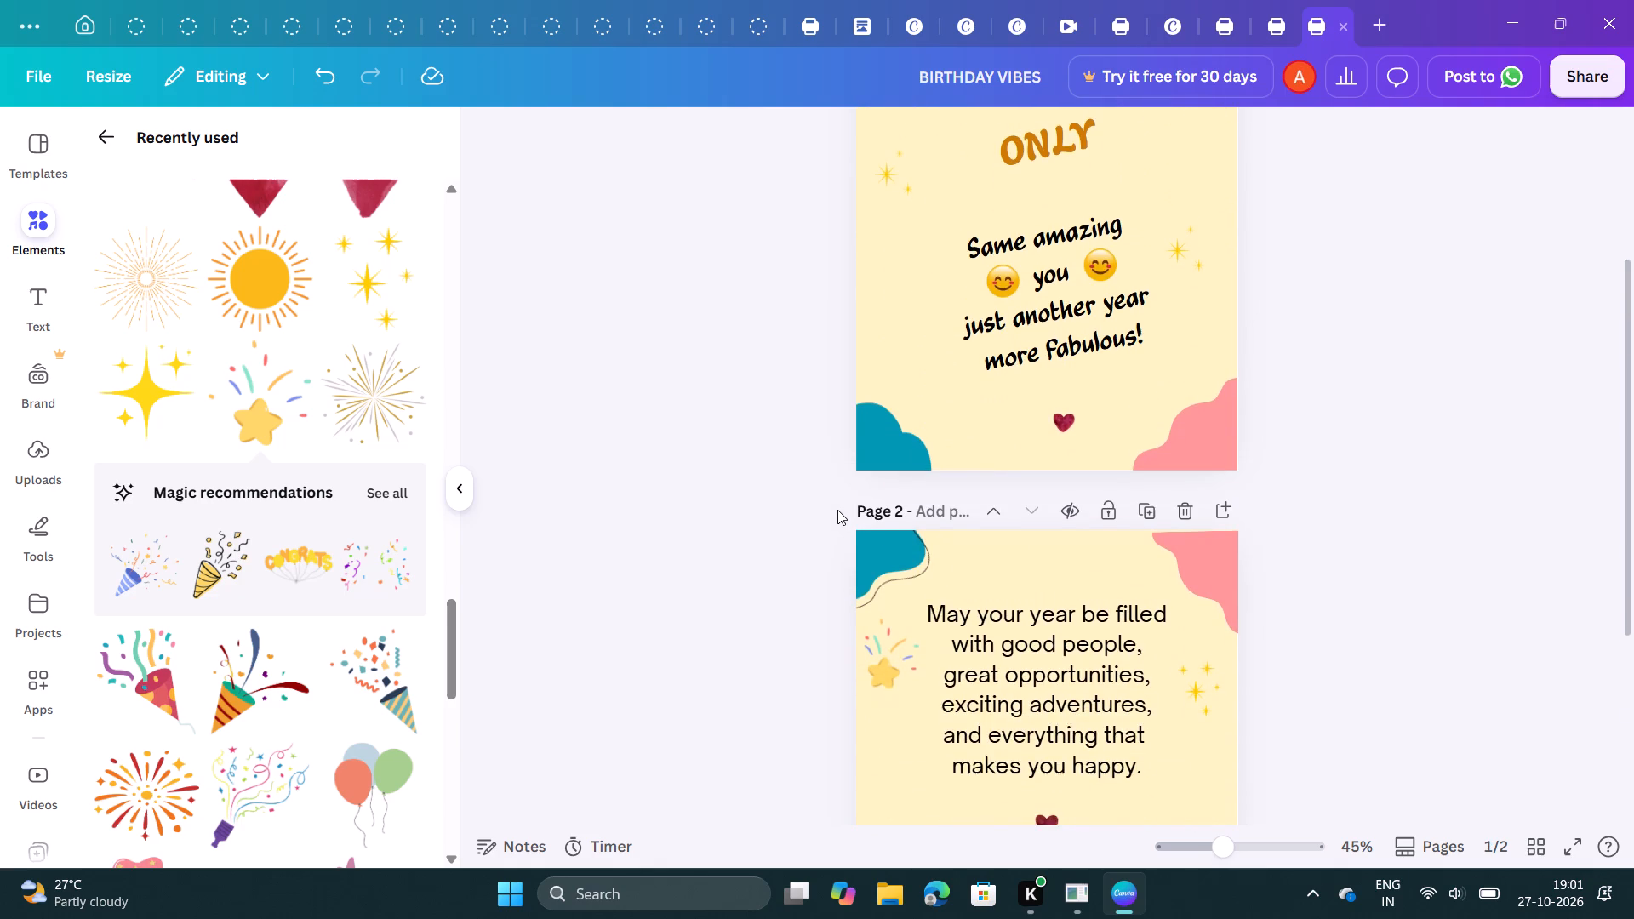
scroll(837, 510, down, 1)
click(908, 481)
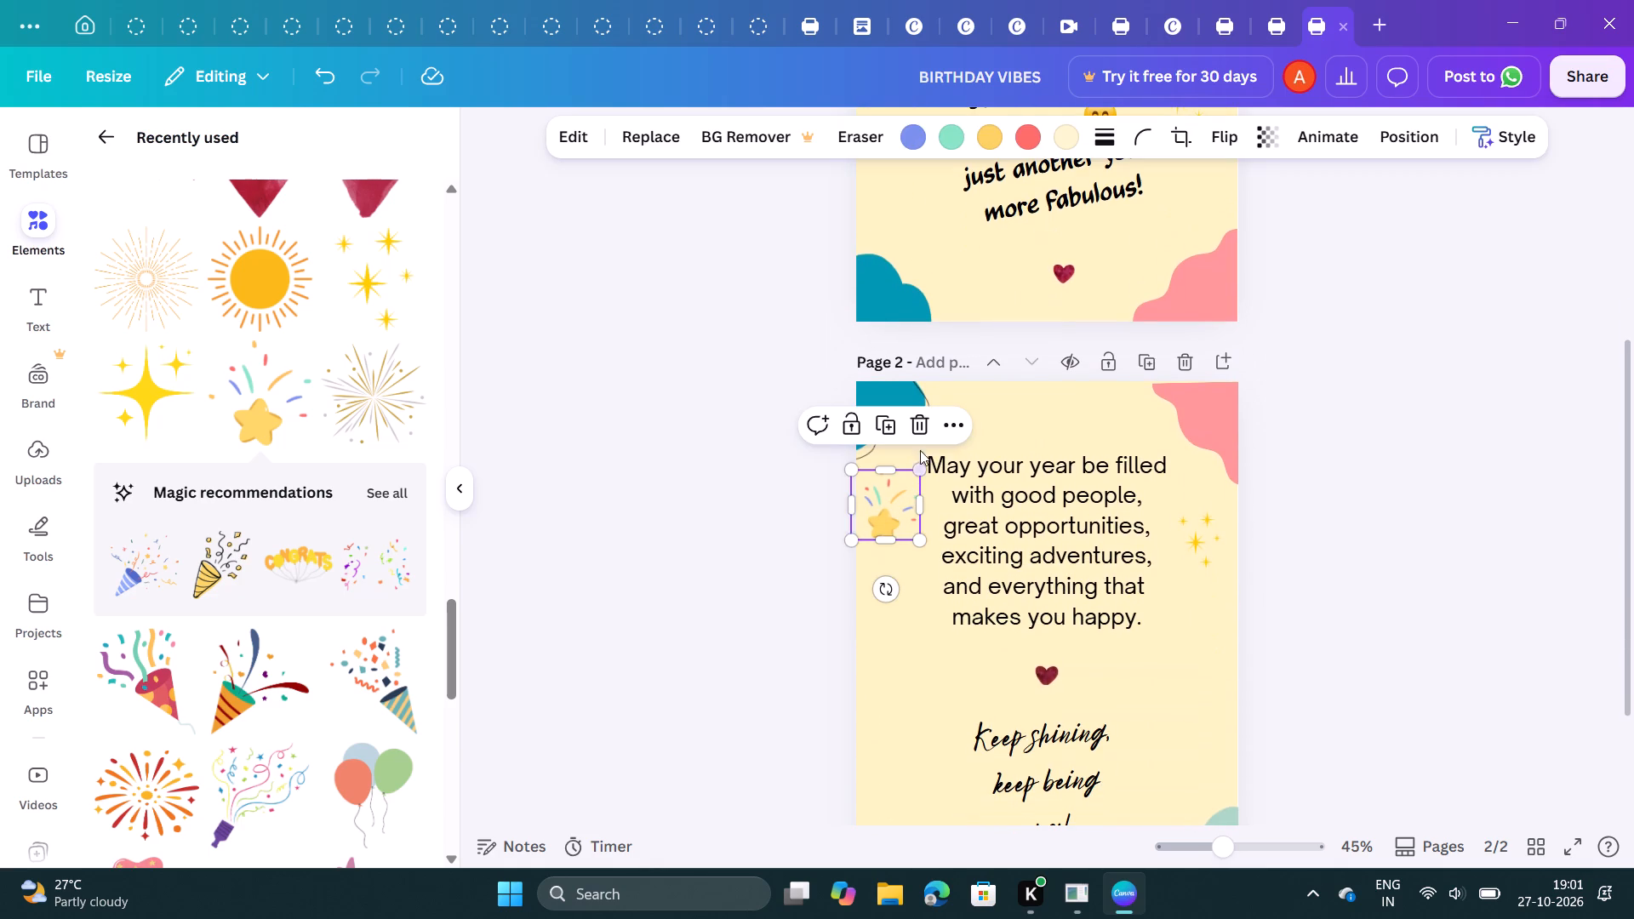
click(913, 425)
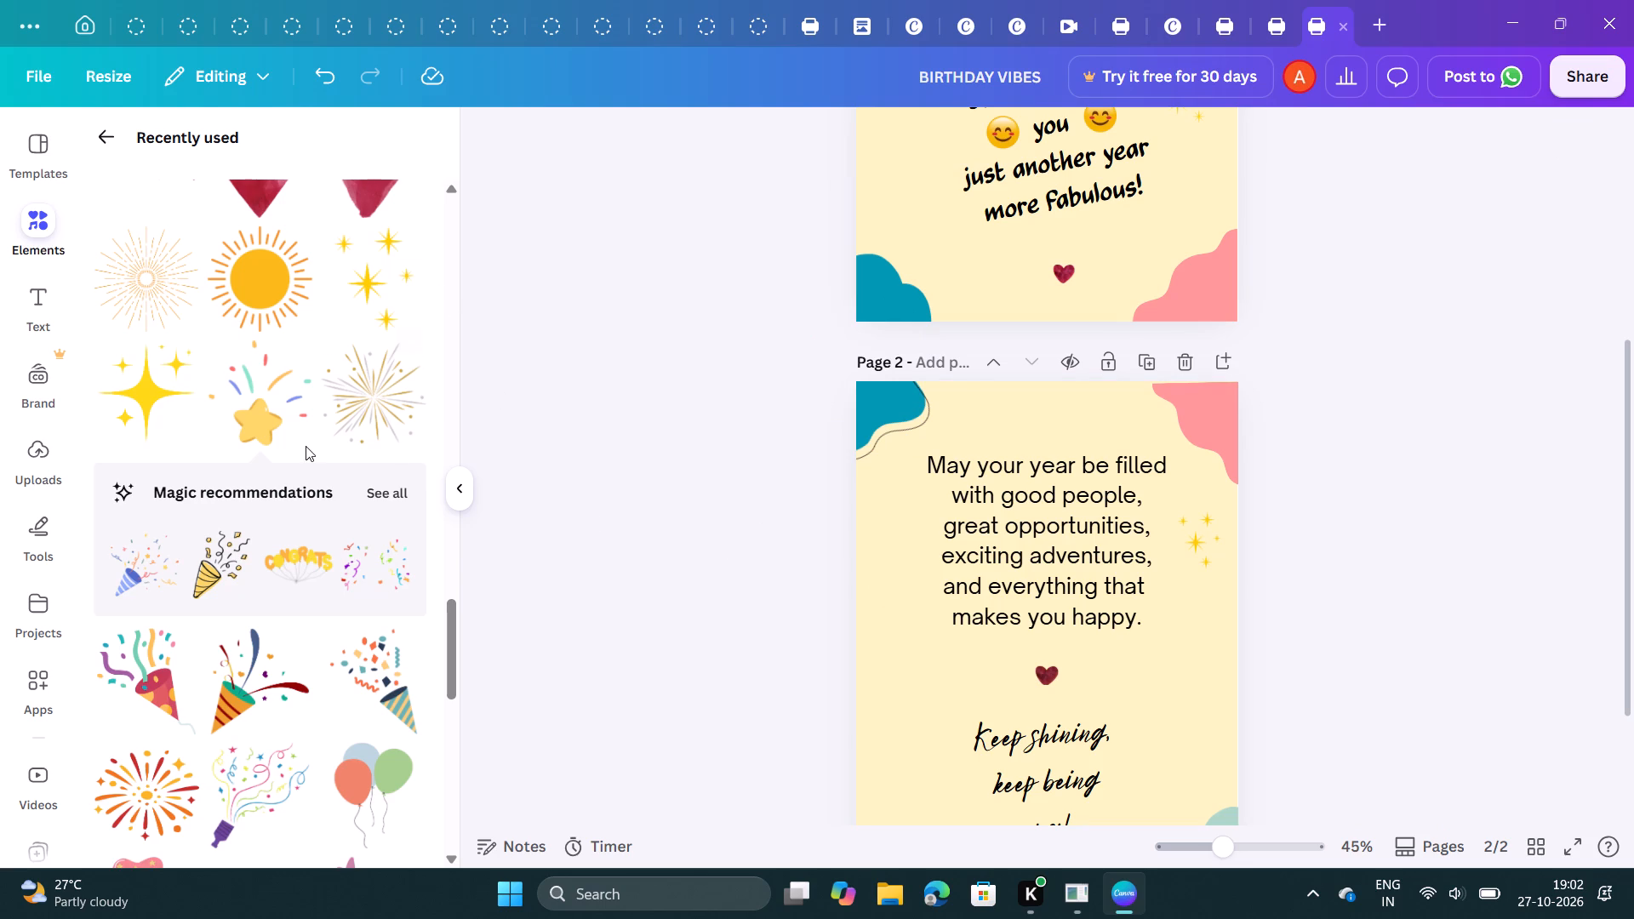
Add the yellow four-pointed sparkle to page 2, shrink it to a tiny accent and place it in the left margin level with the dark red heart.
click(164, 388)
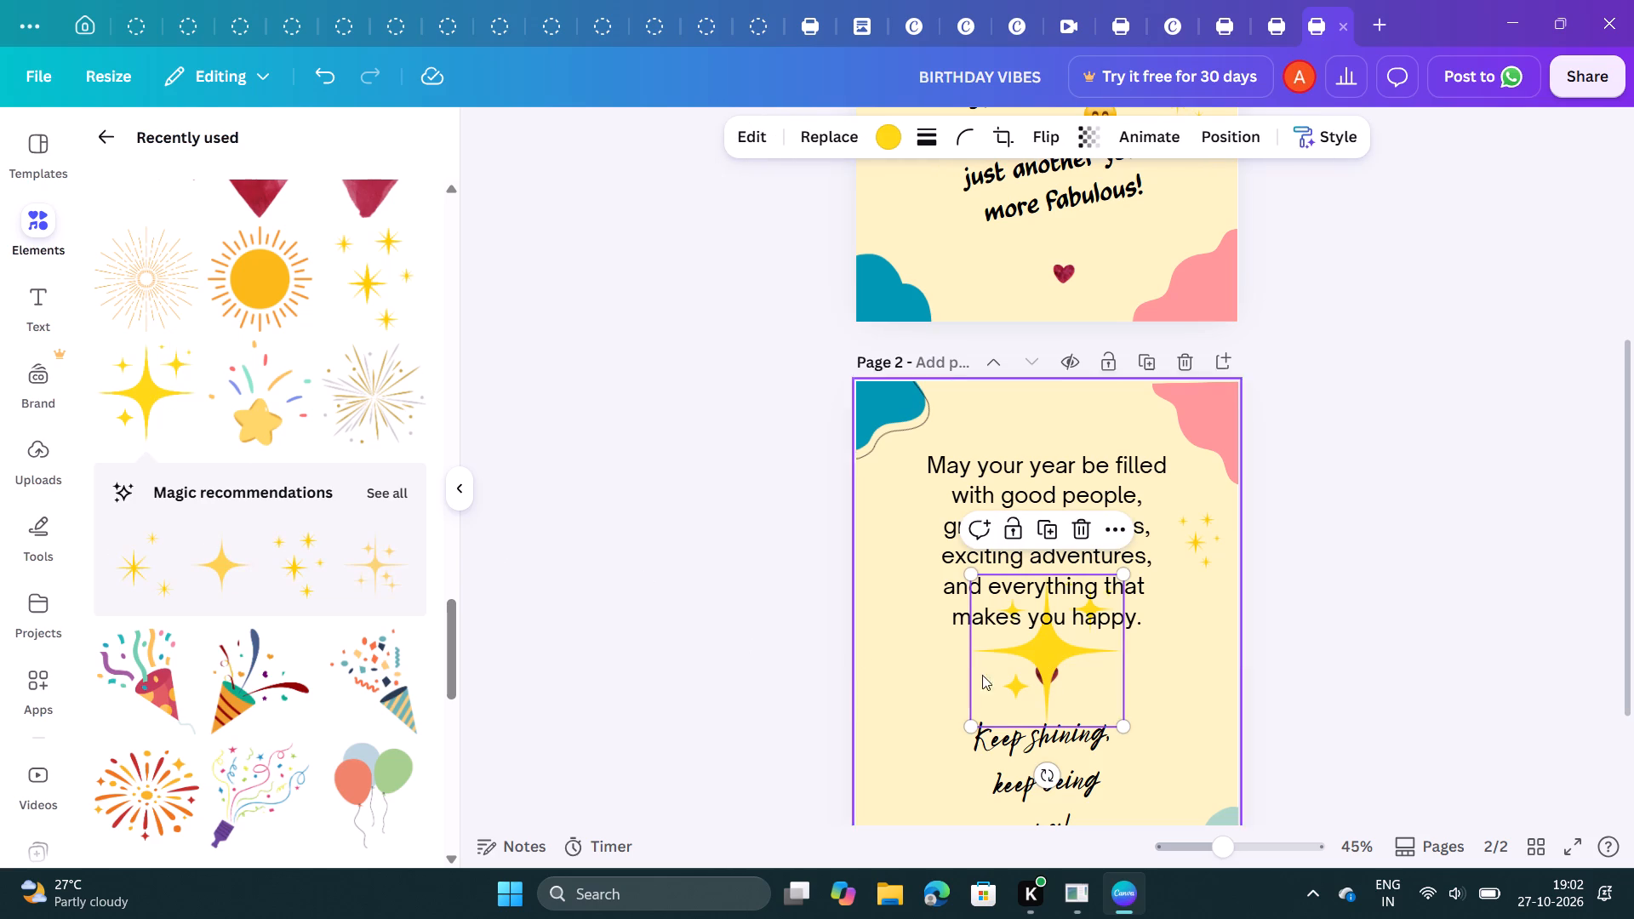
drag(1008, 679, 882, 591)
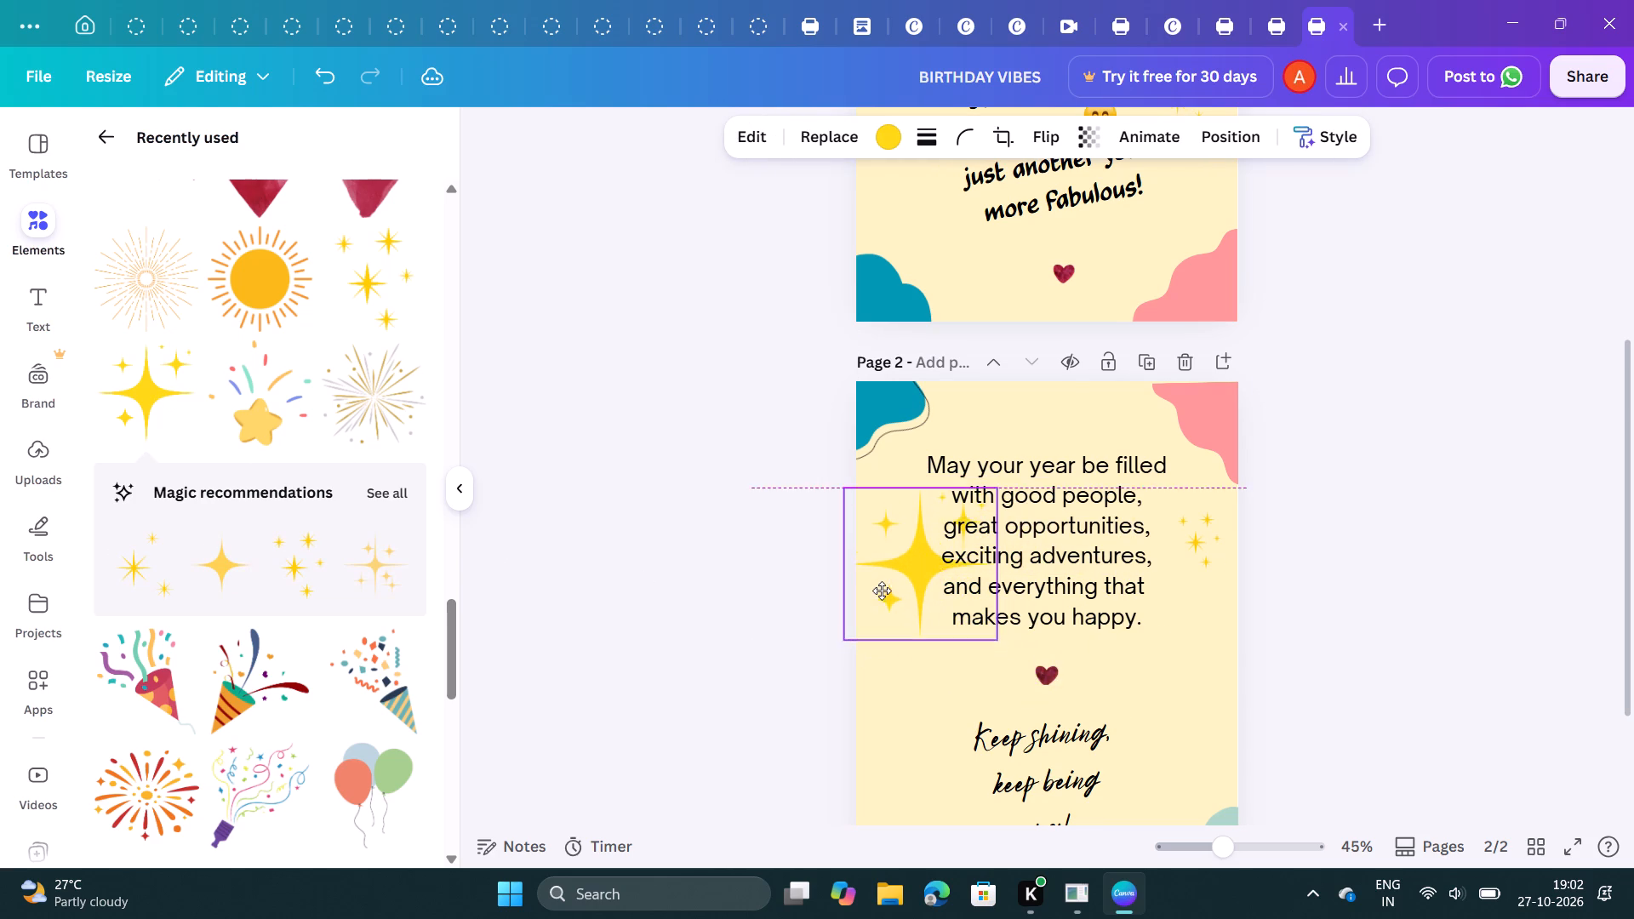
drag(882, 591, 866, 623)
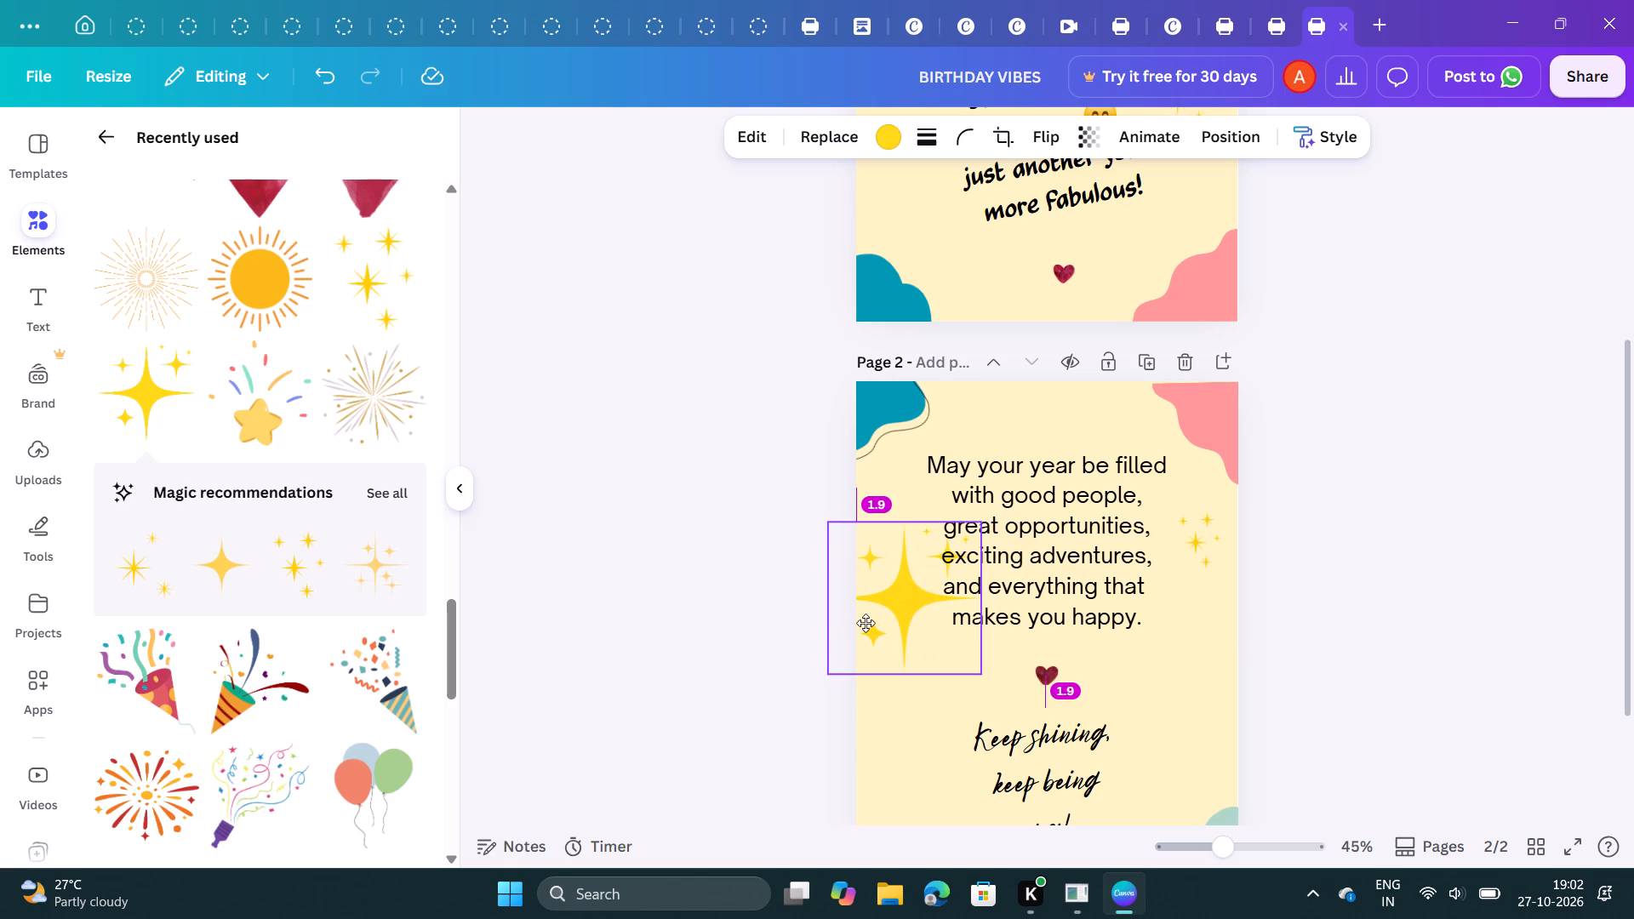
drag(866, 623, 832, 641)
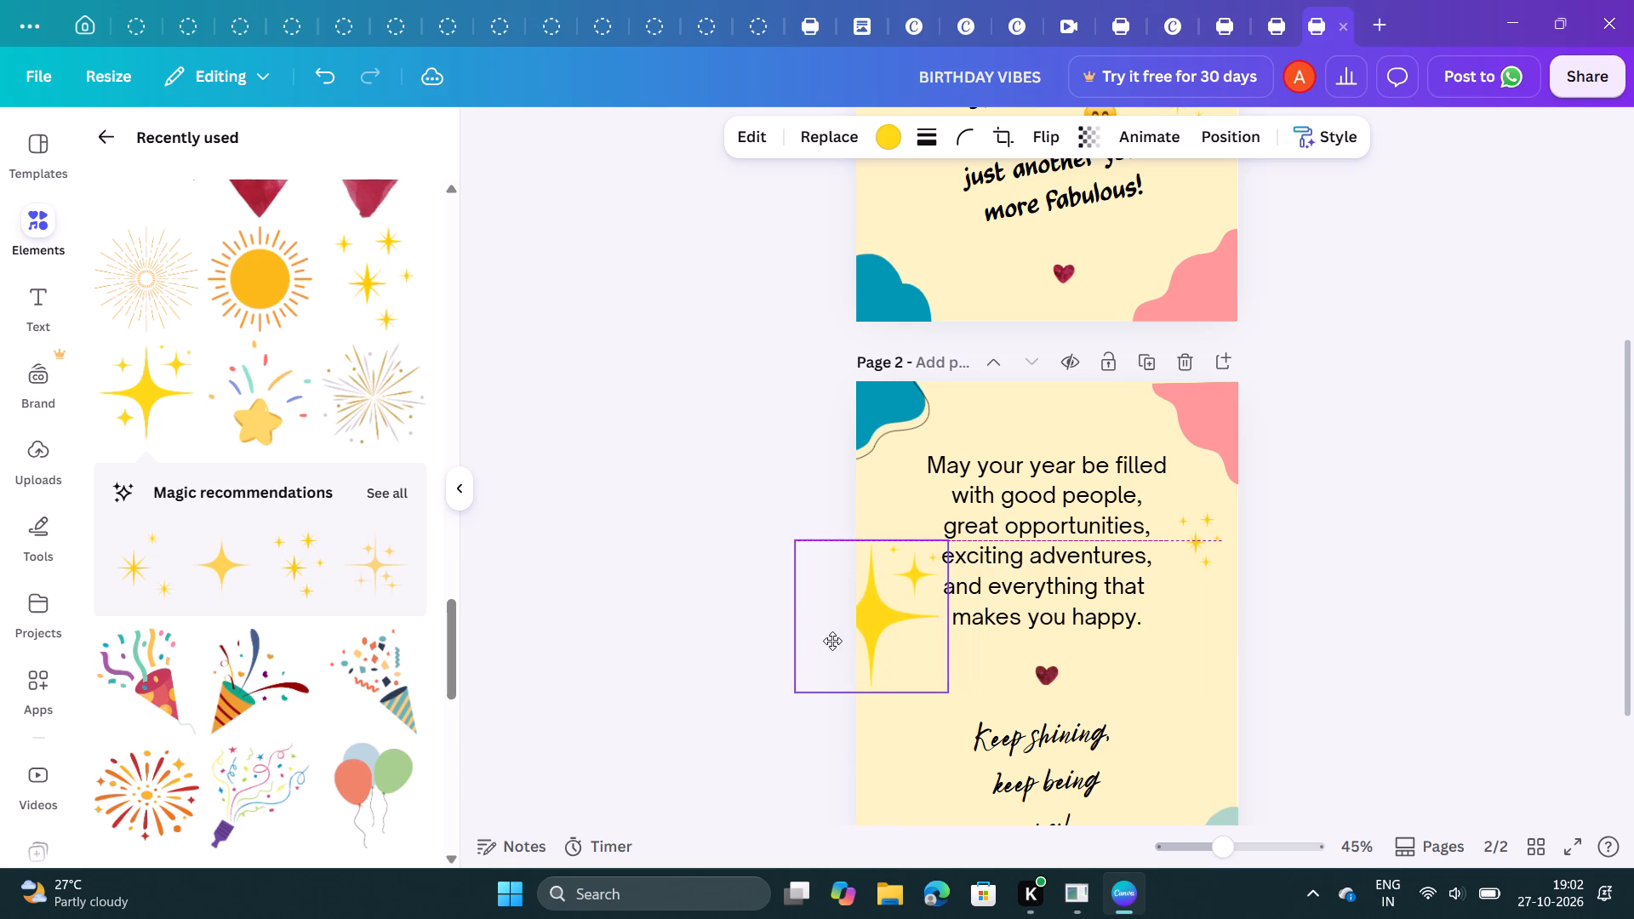
drag(832, 641, 812, 644)
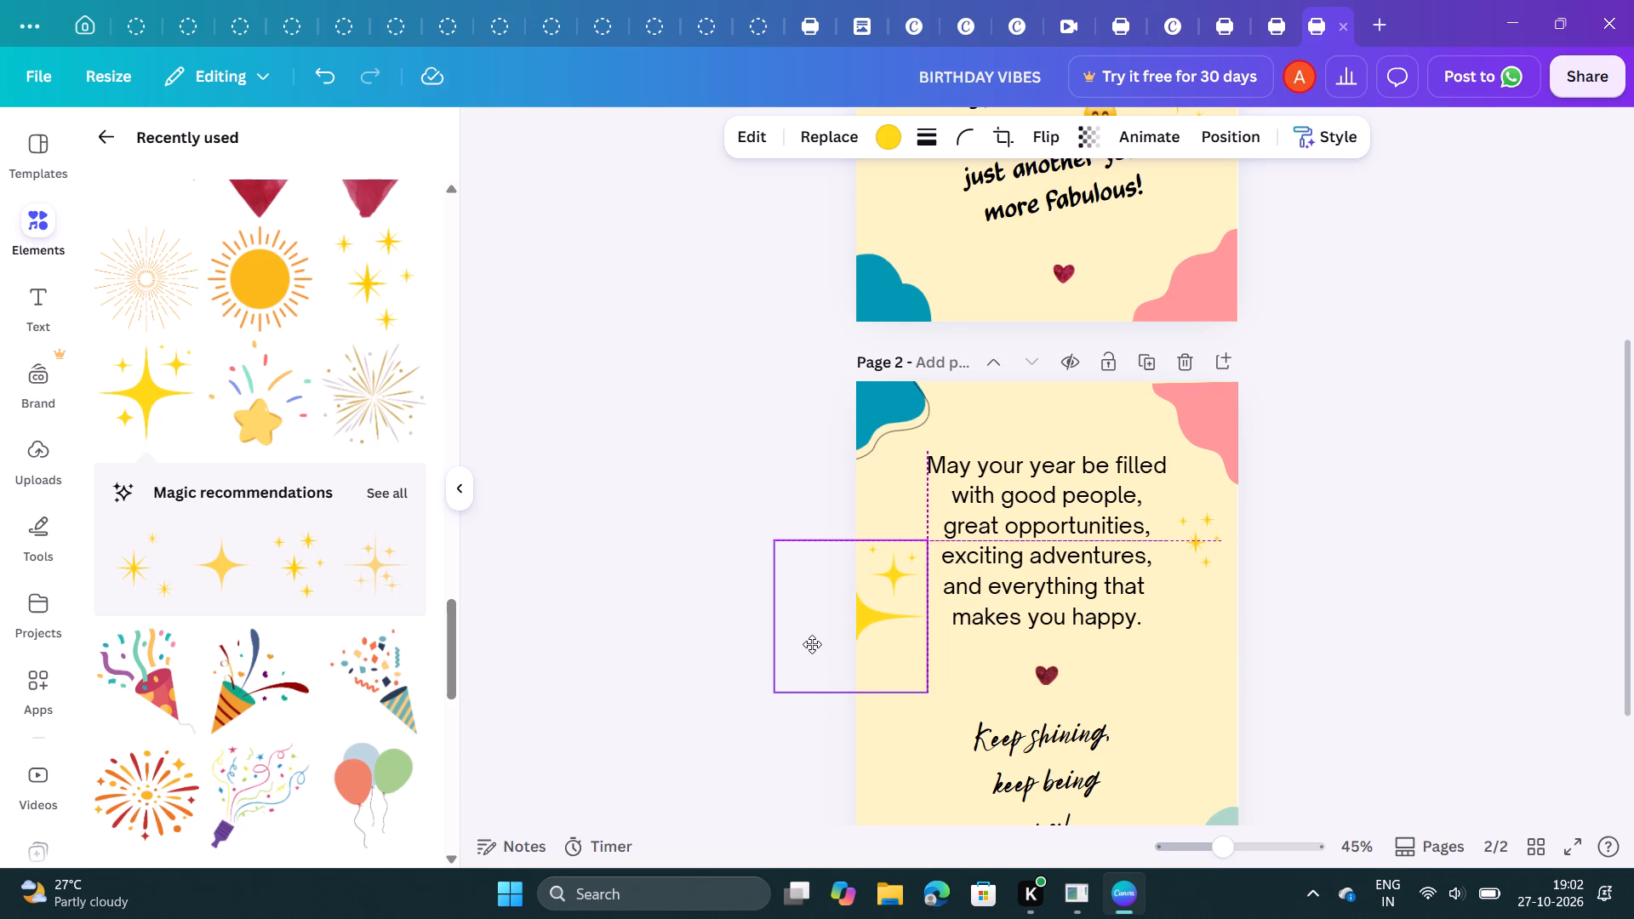
drag(812, 644, 812, 645)
click(658, 565)
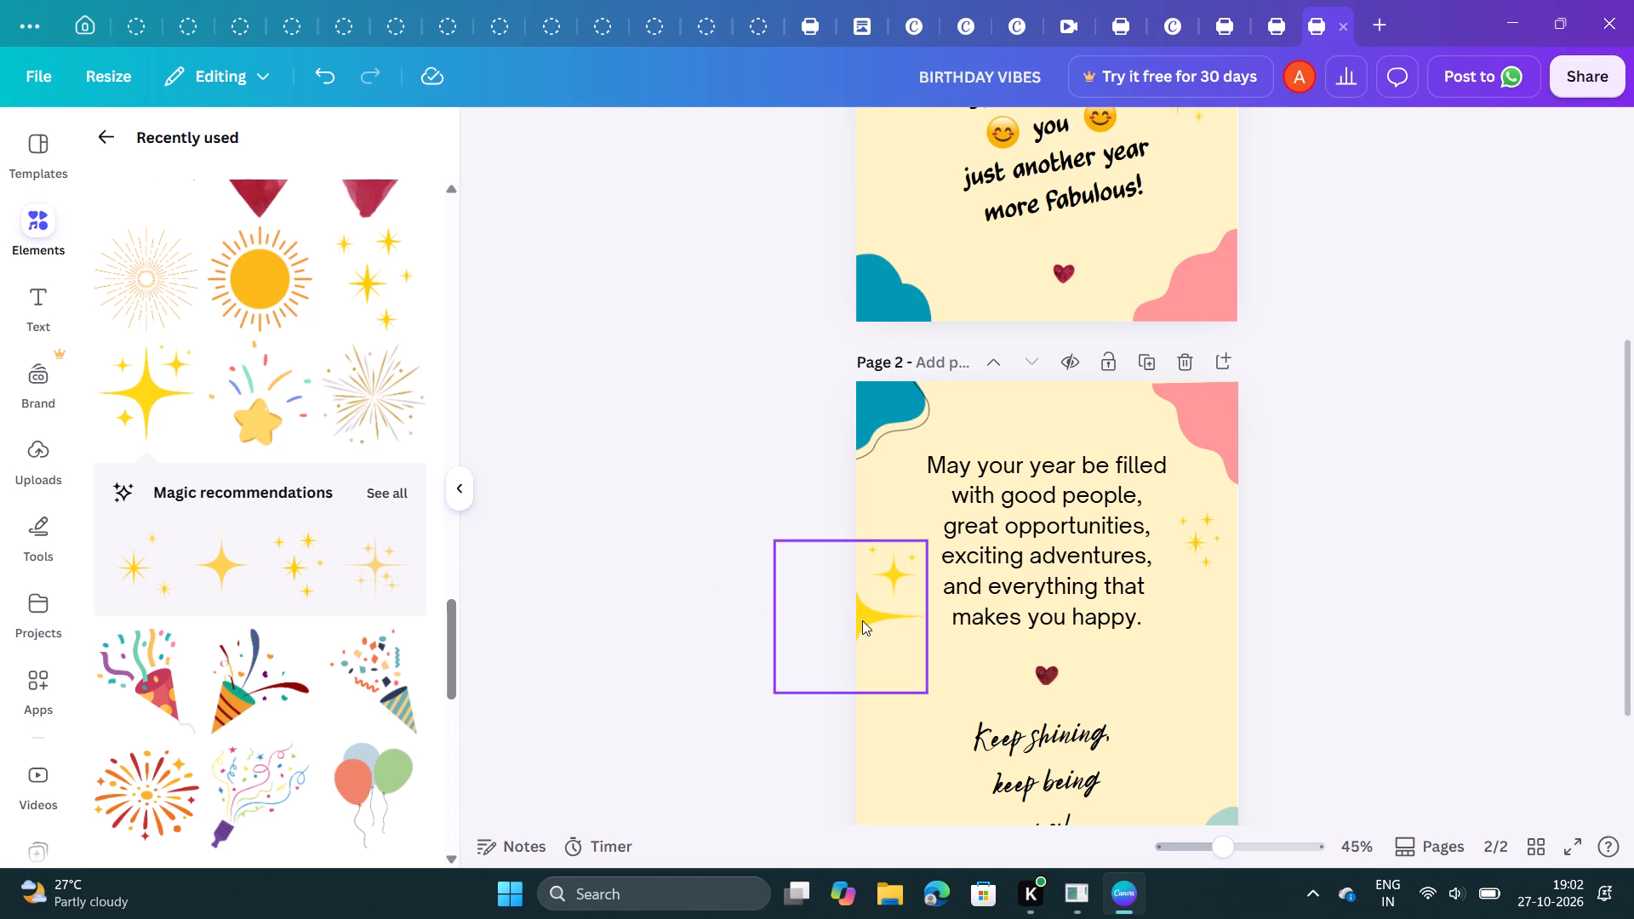
click(920, 631)
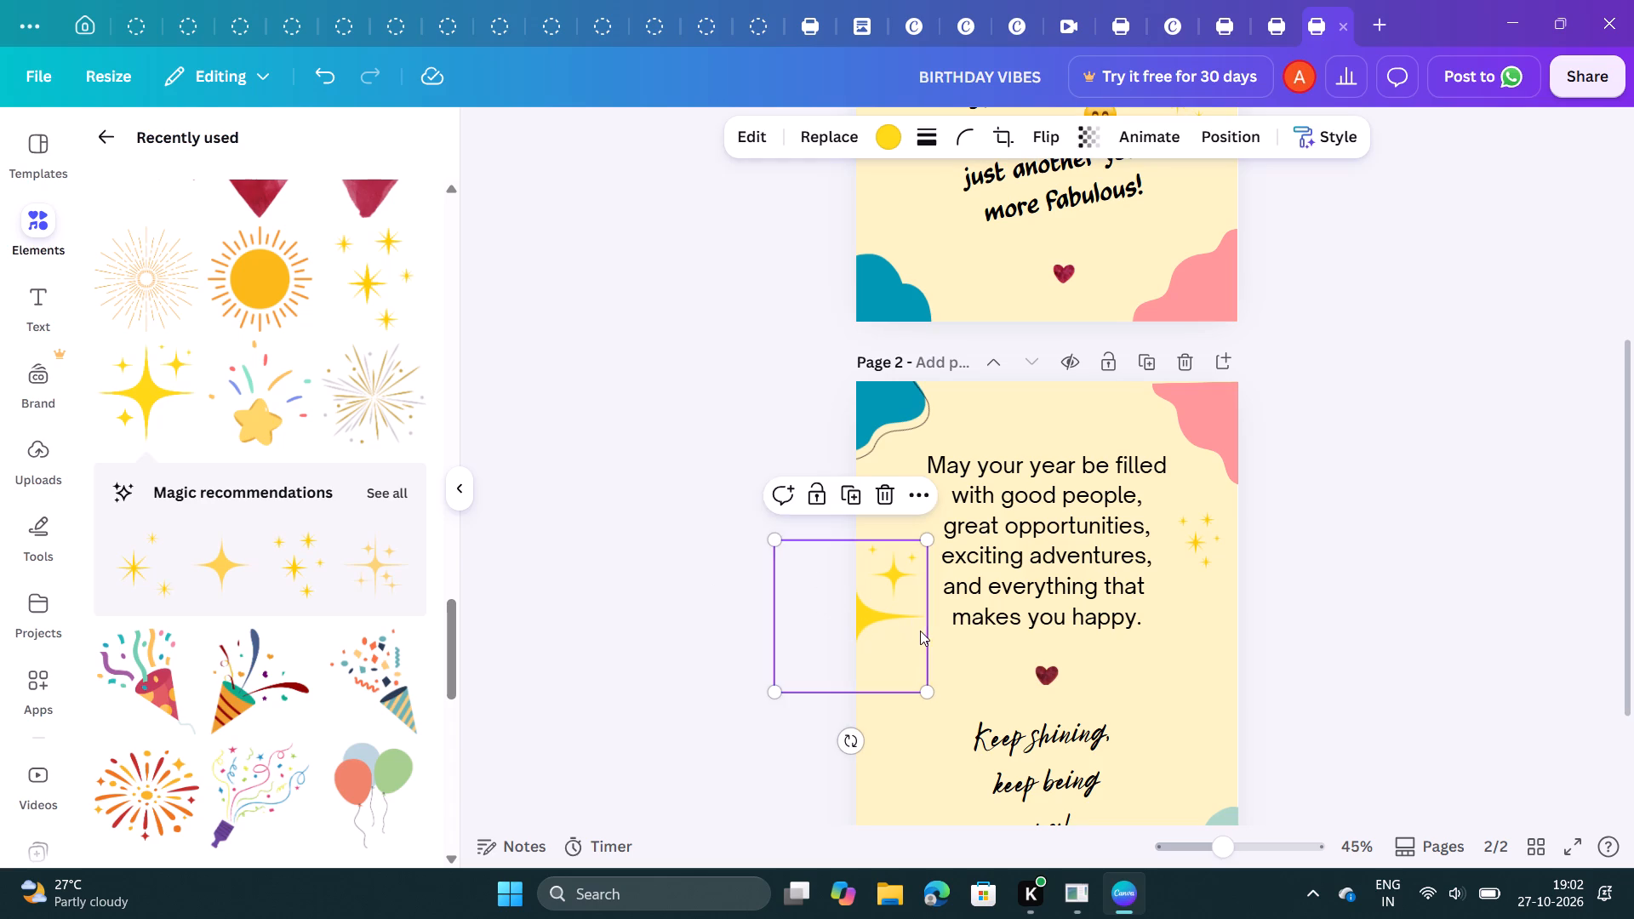
drag(773, 534, 867, 591)
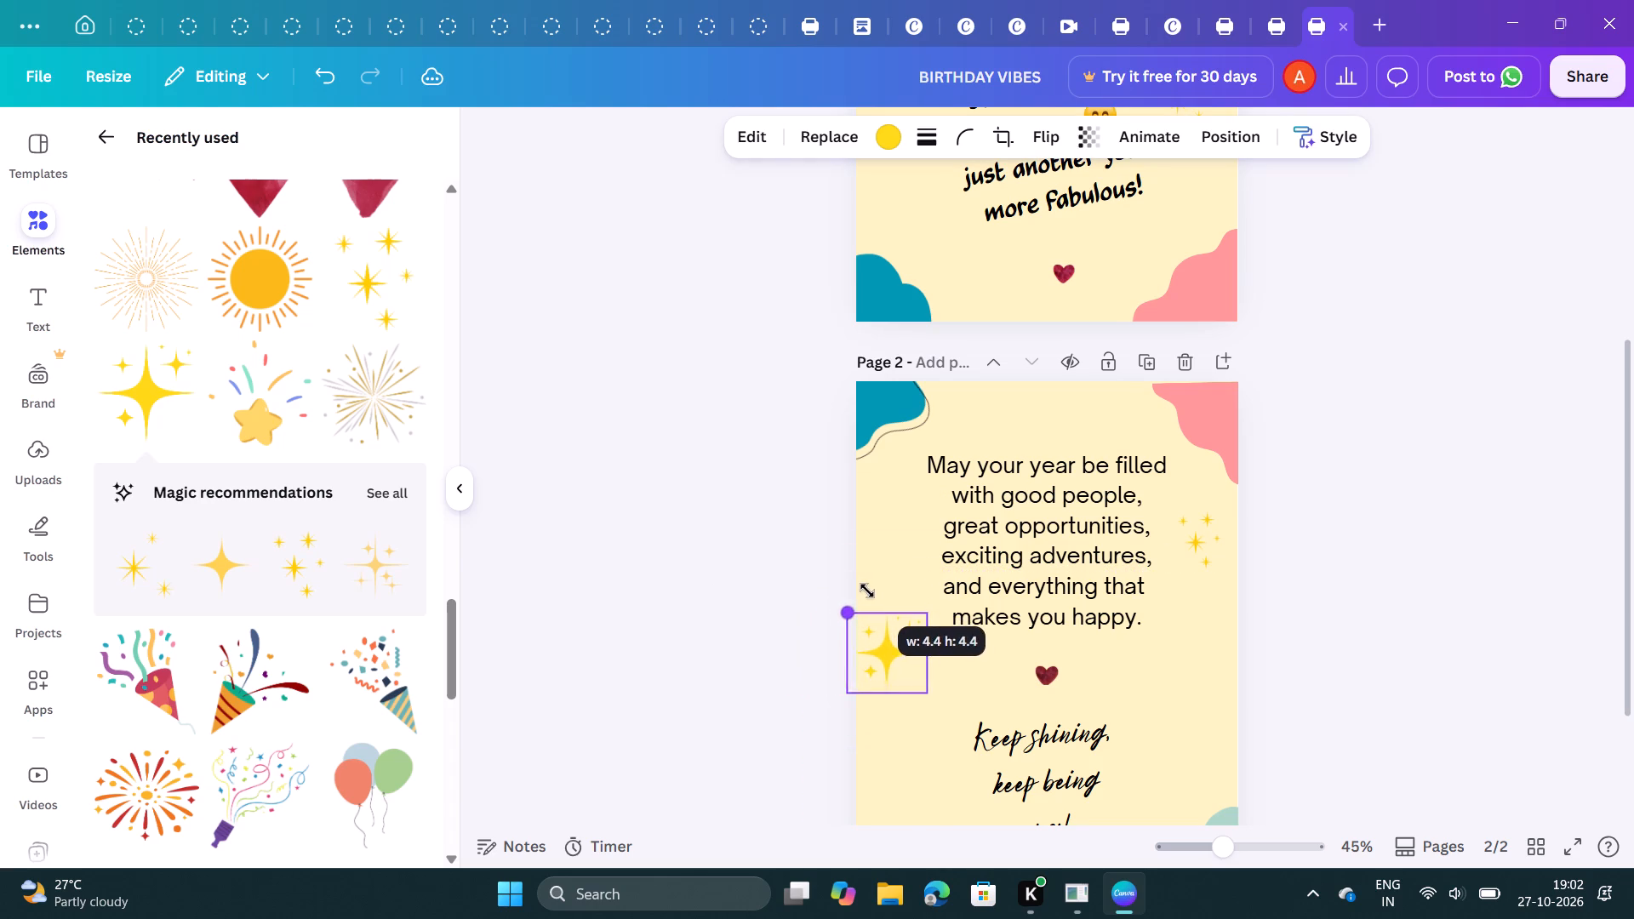
drag(867, 591, 911, 615)
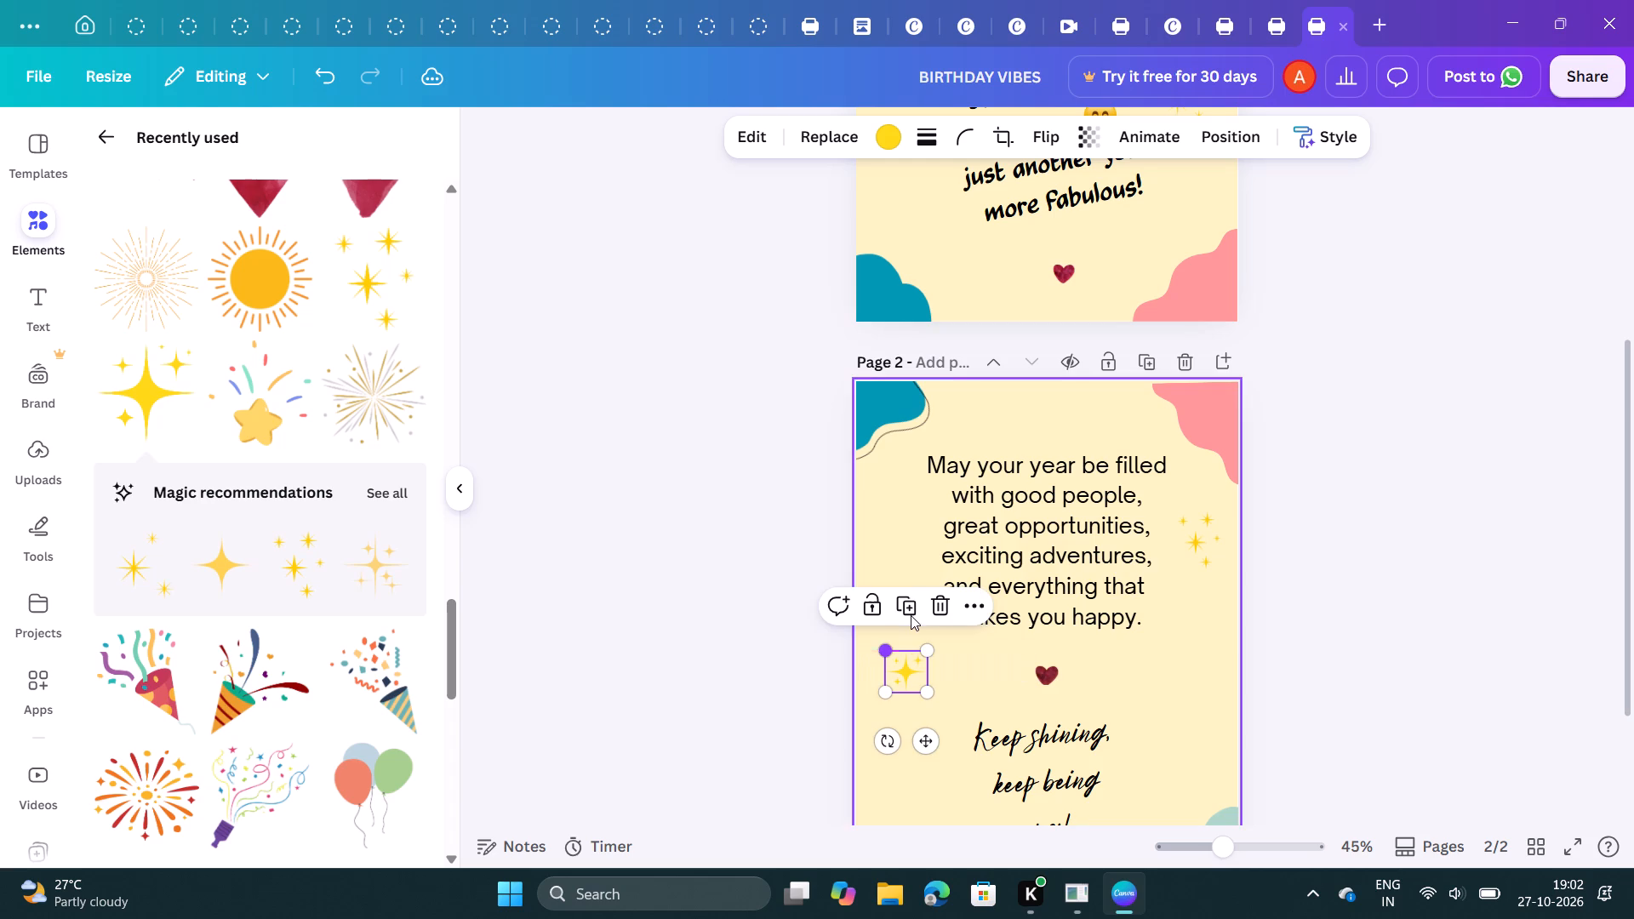
click(747, 647)
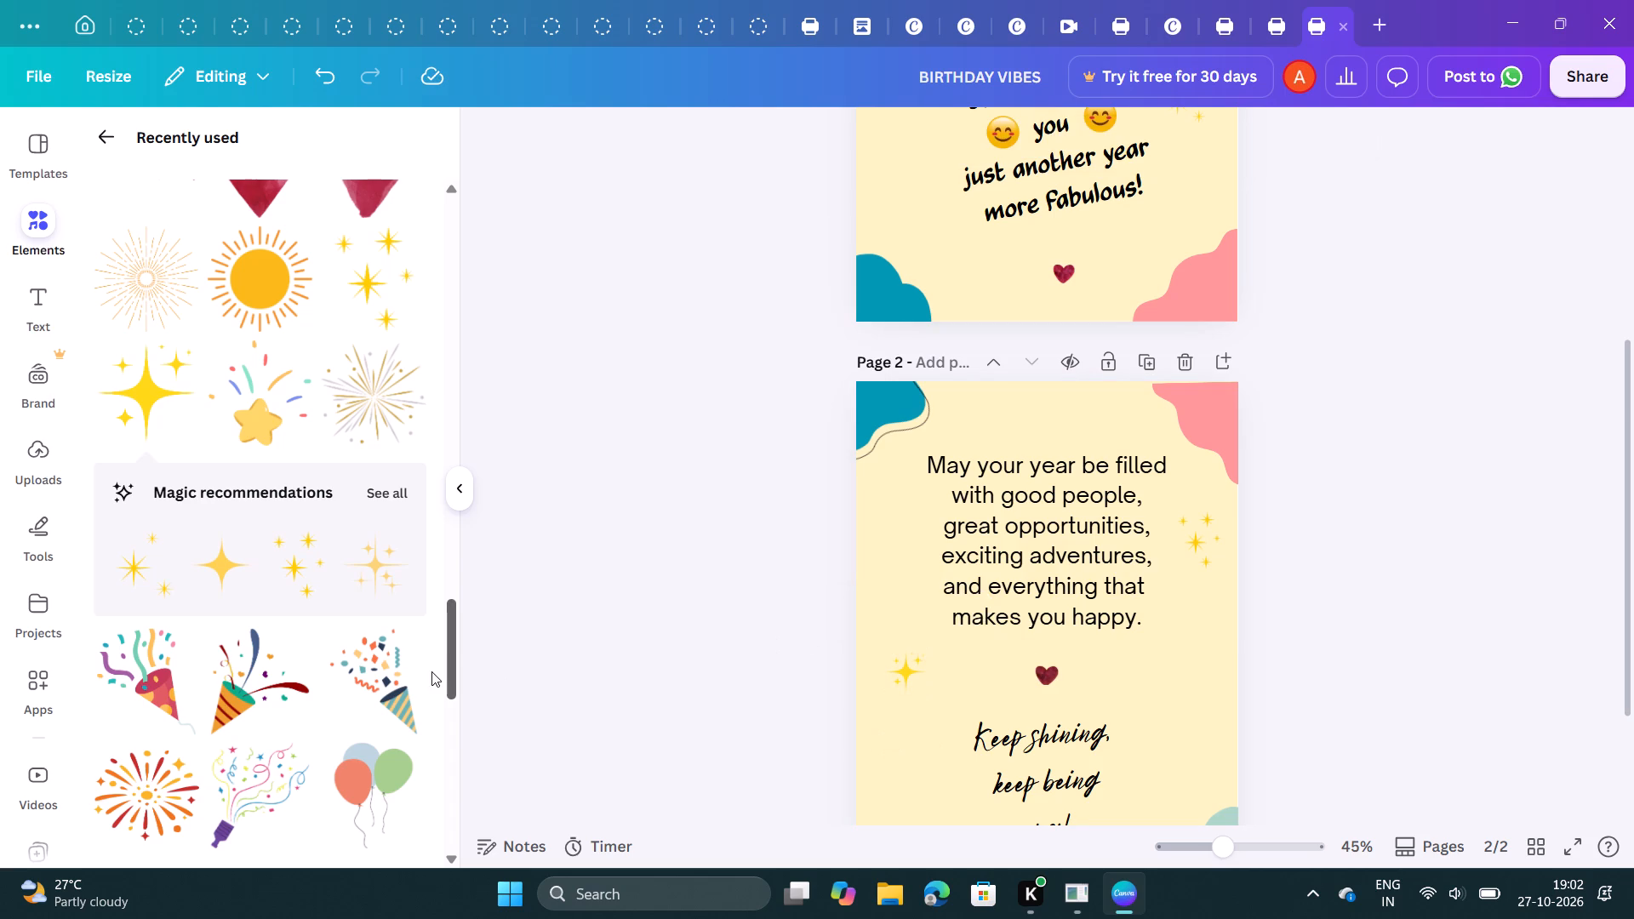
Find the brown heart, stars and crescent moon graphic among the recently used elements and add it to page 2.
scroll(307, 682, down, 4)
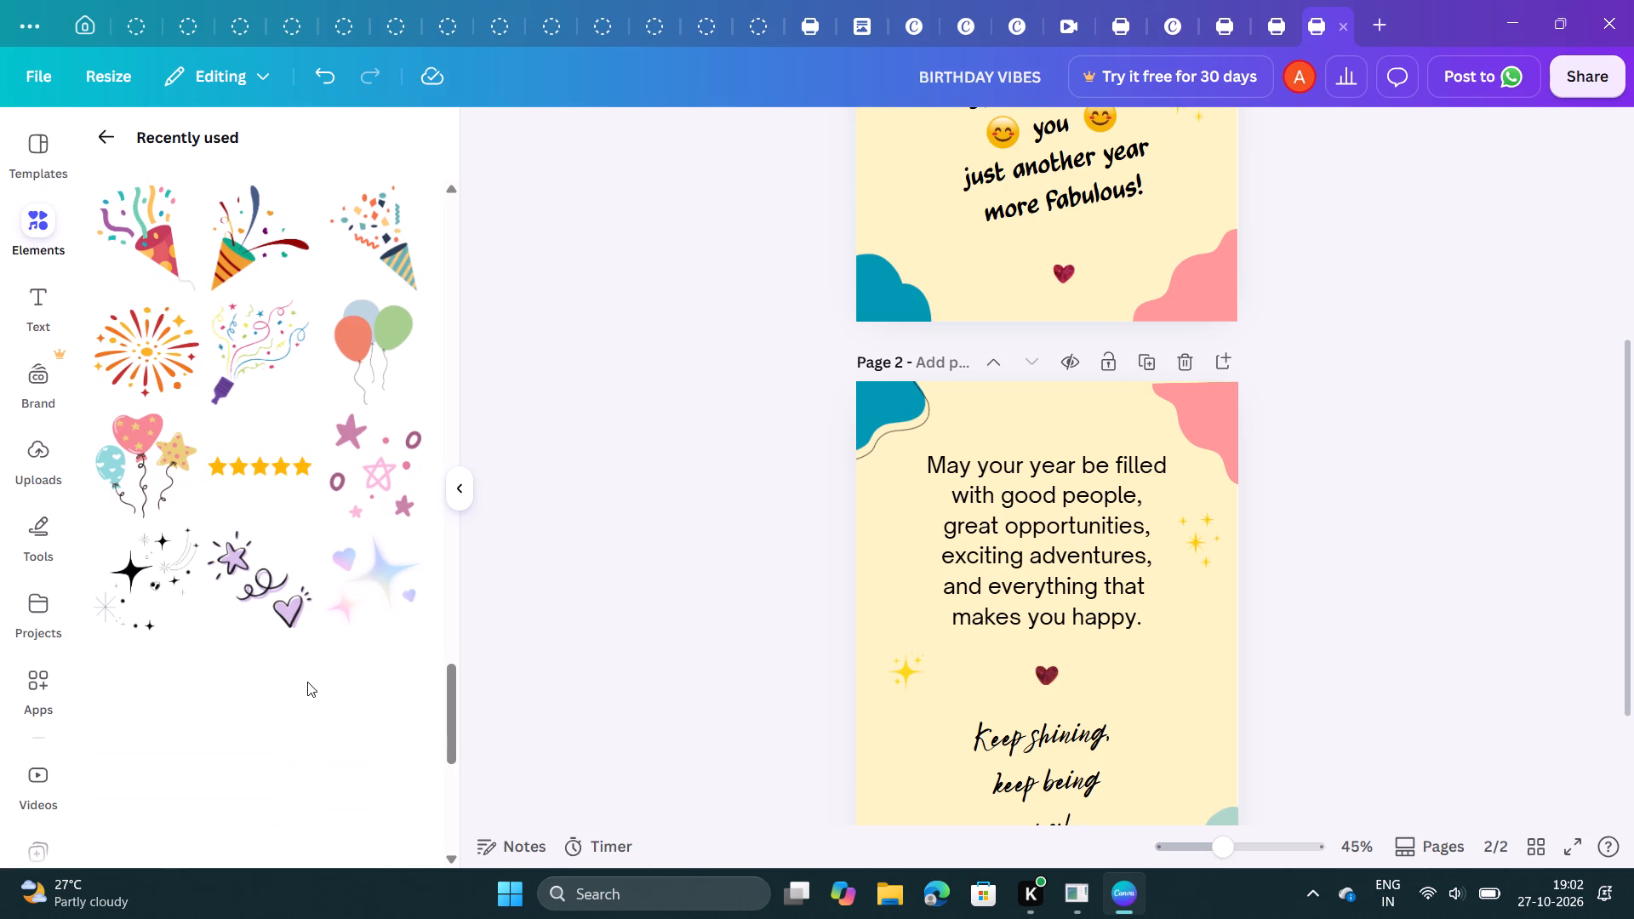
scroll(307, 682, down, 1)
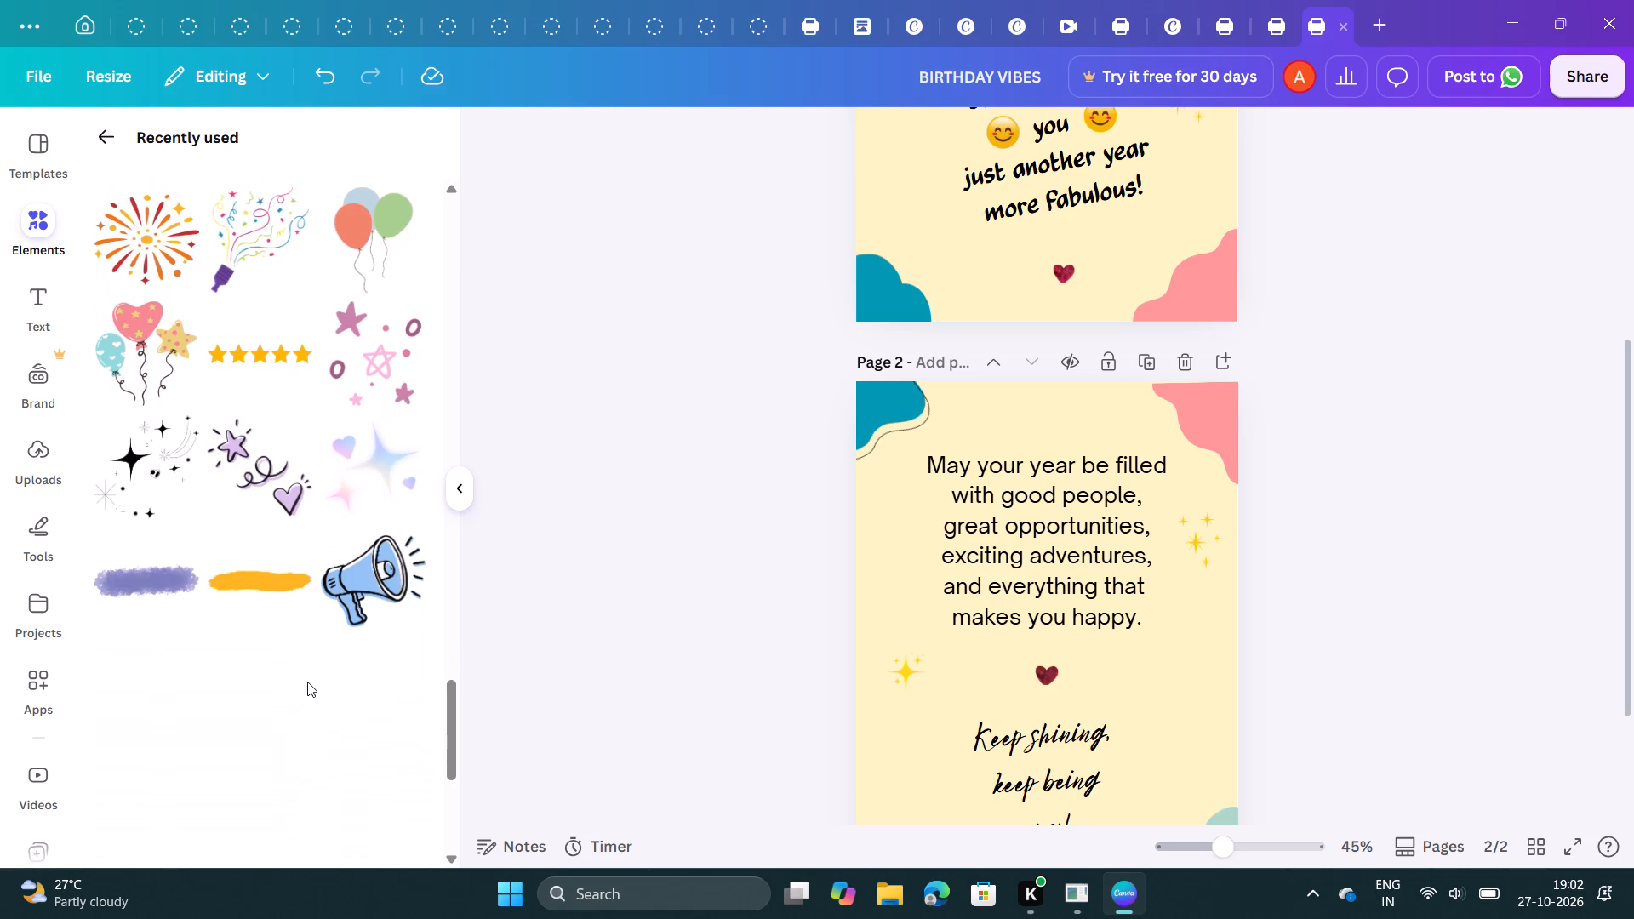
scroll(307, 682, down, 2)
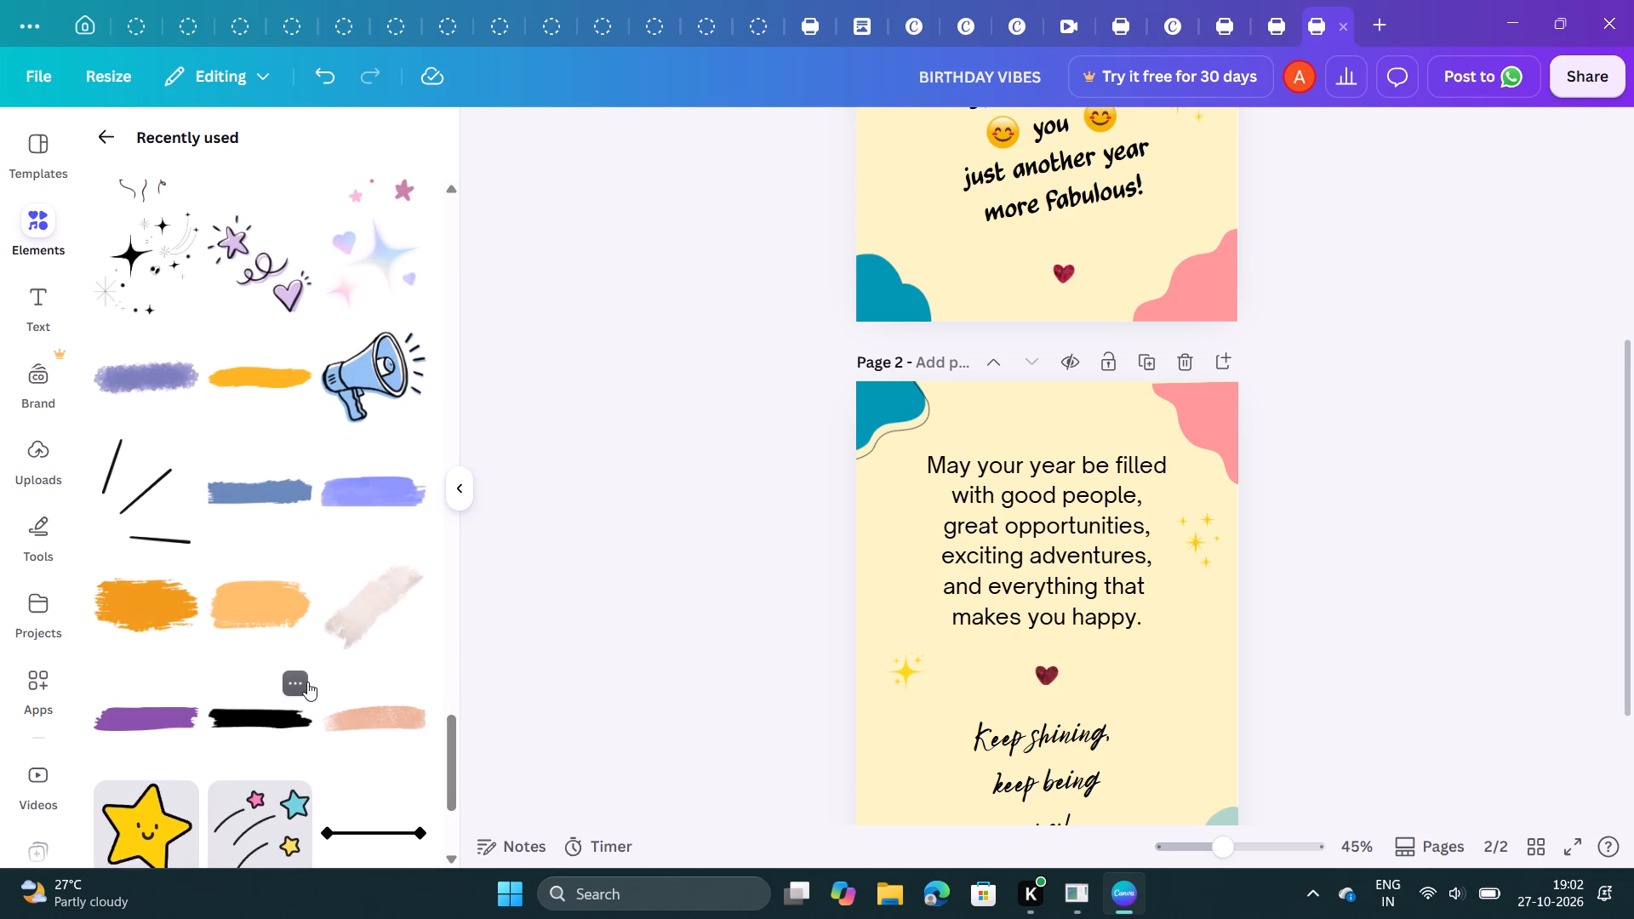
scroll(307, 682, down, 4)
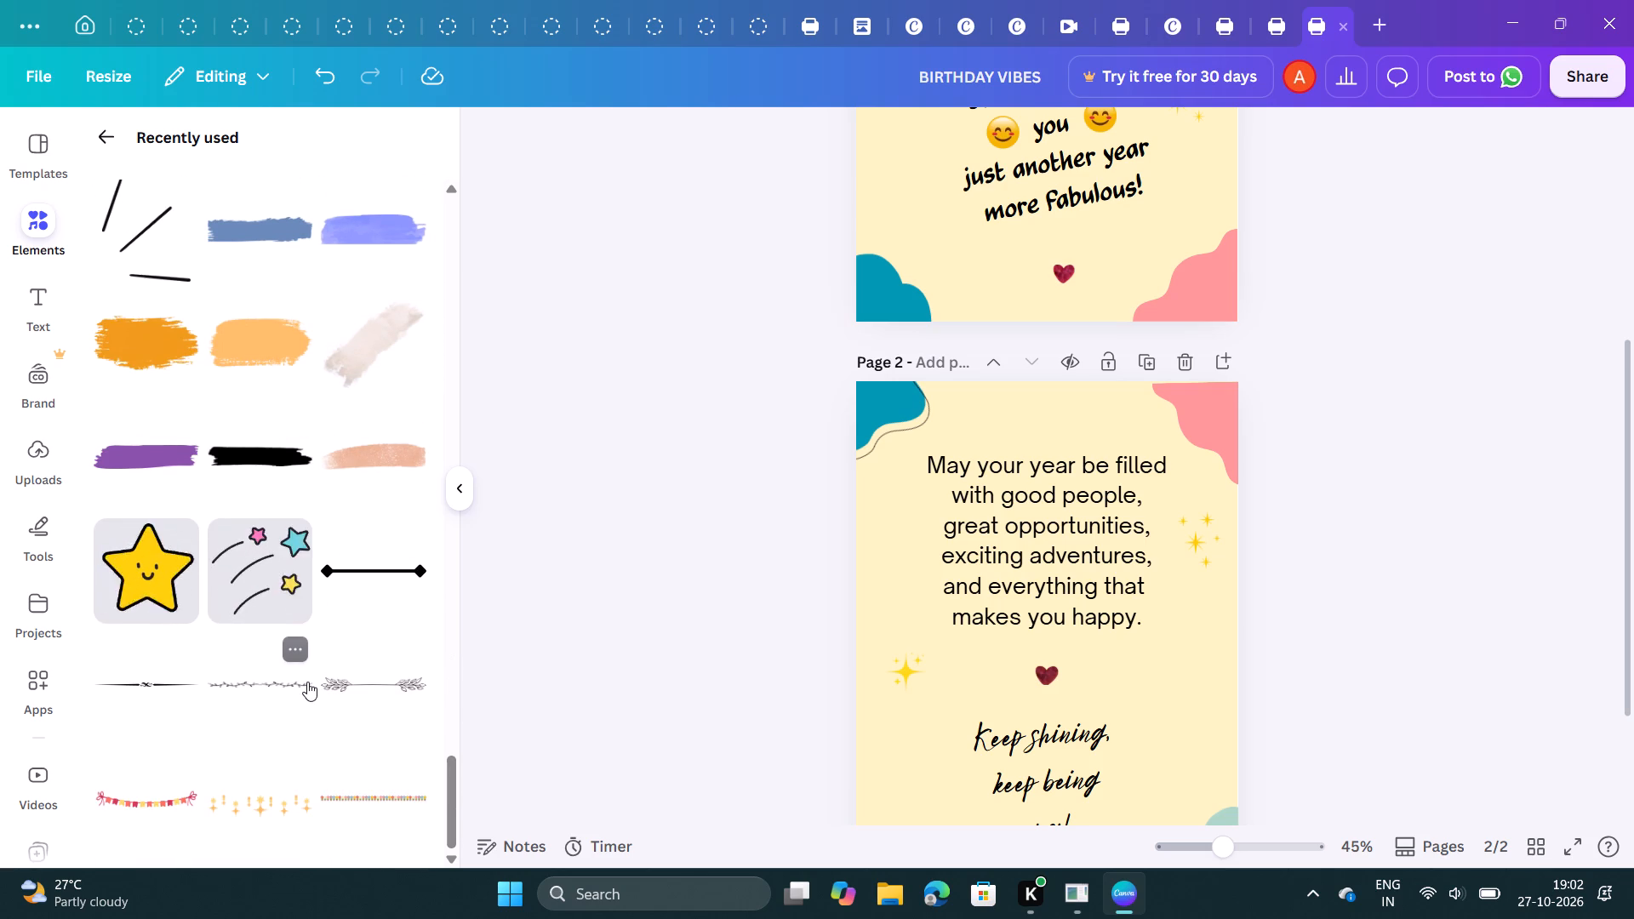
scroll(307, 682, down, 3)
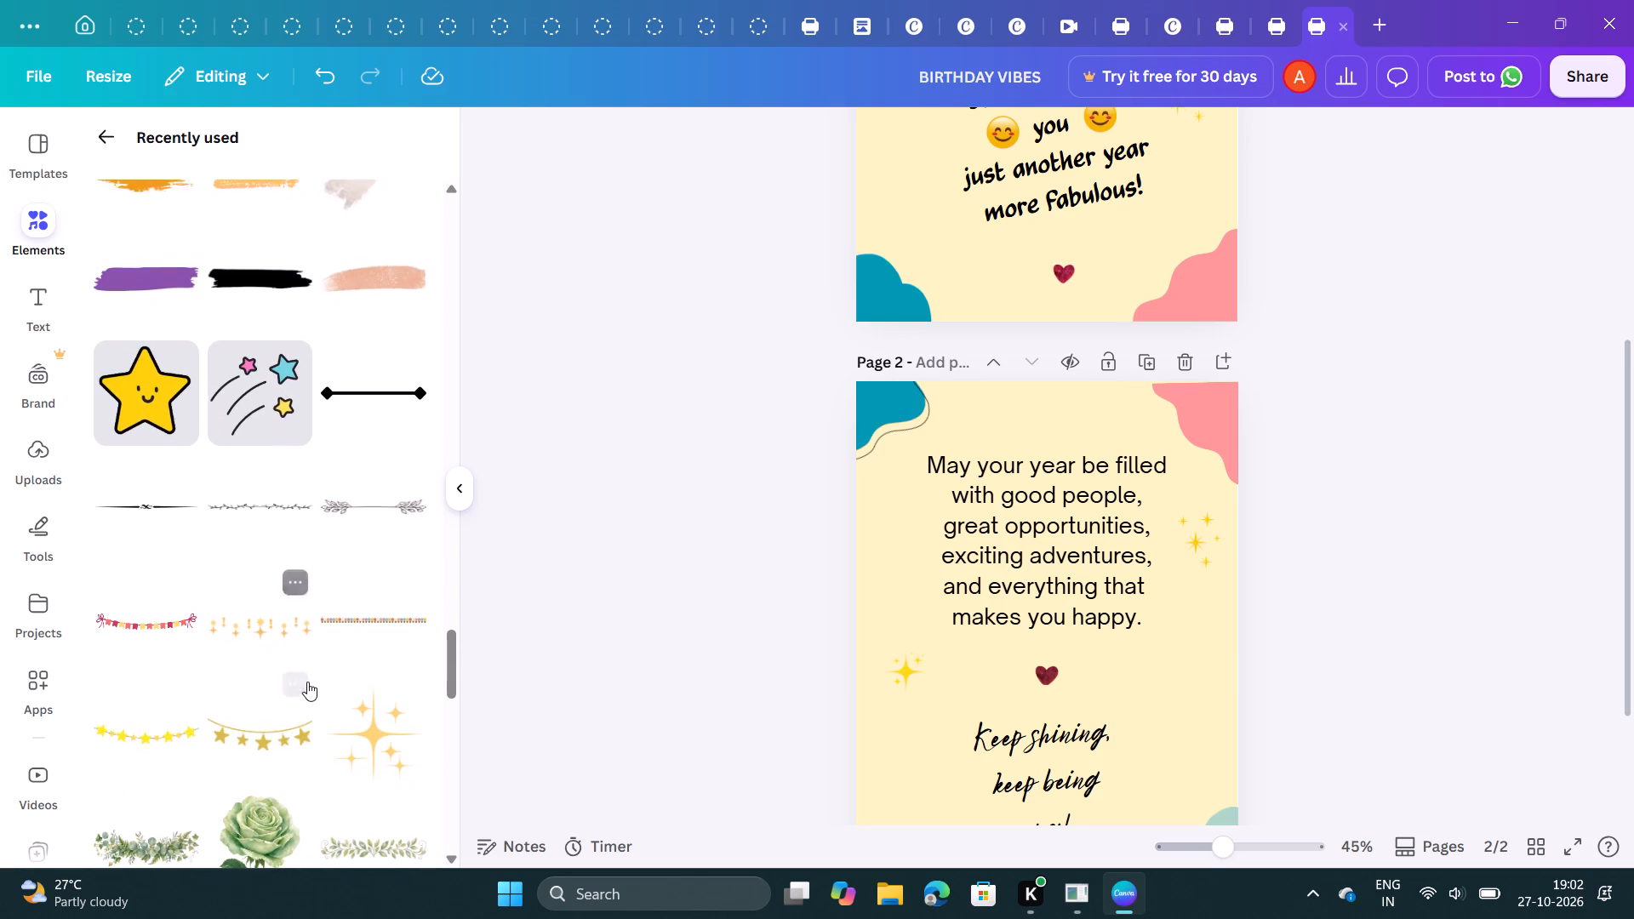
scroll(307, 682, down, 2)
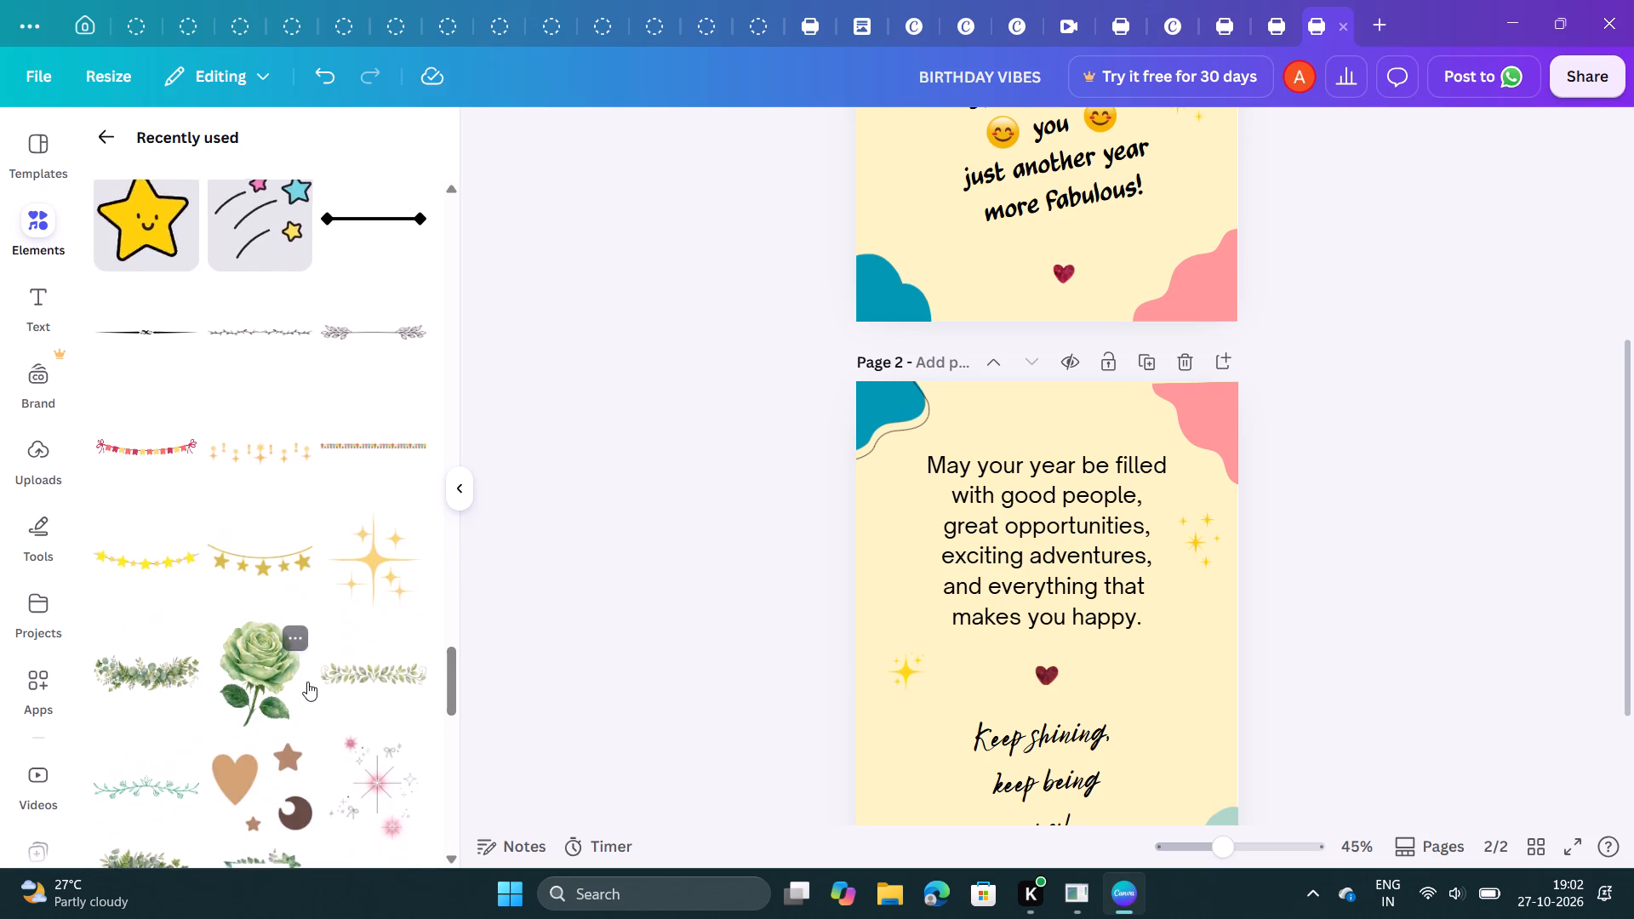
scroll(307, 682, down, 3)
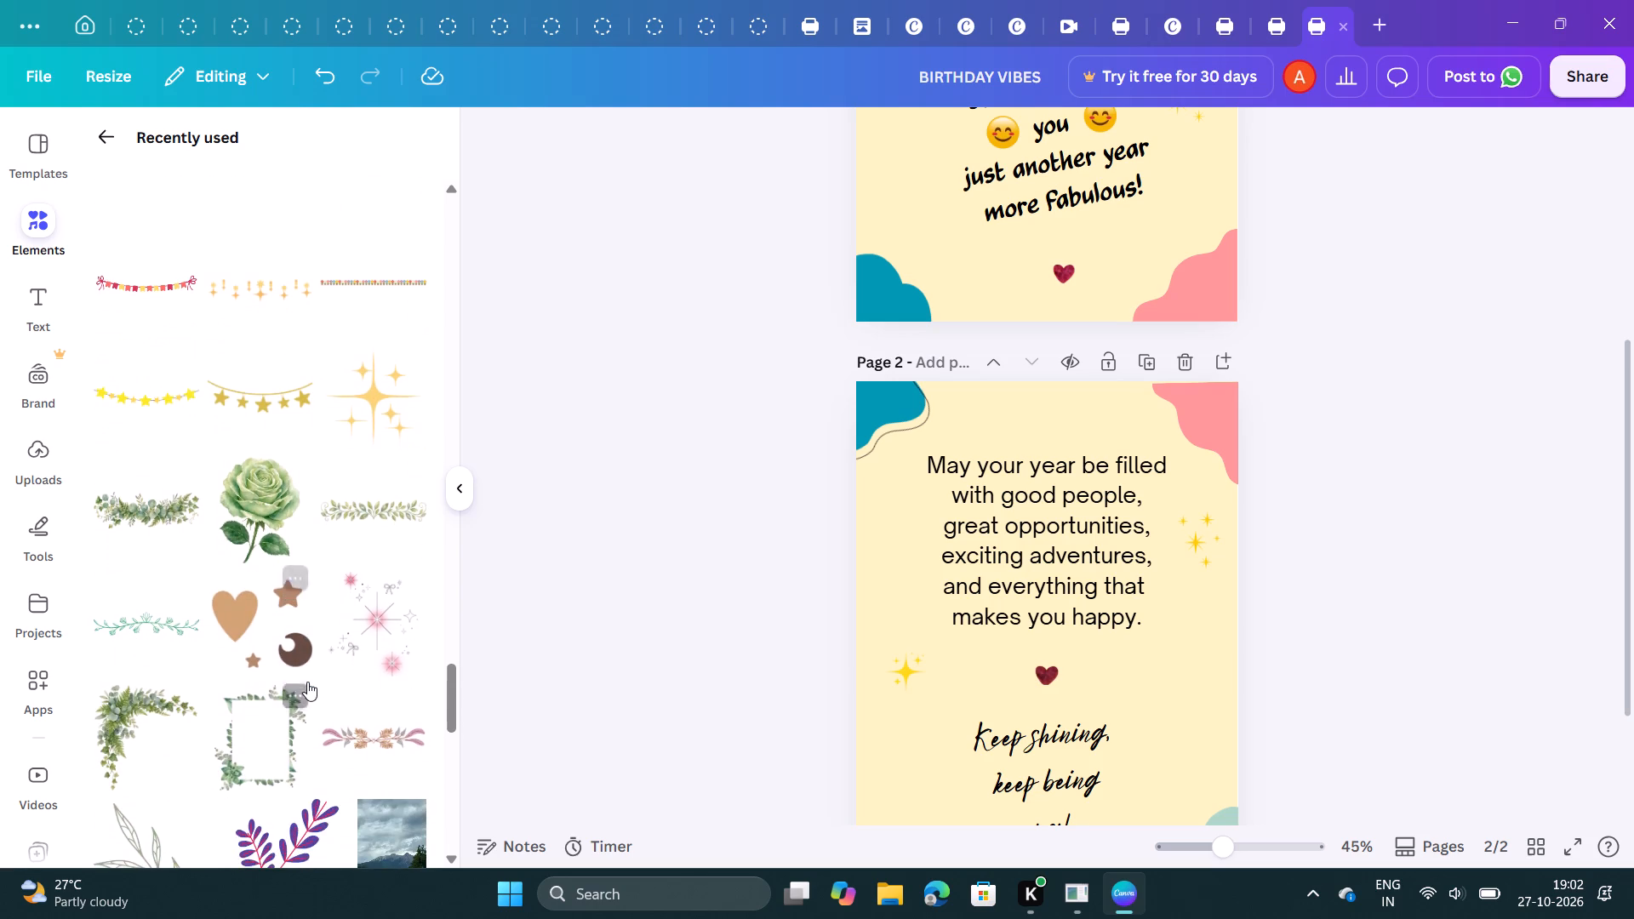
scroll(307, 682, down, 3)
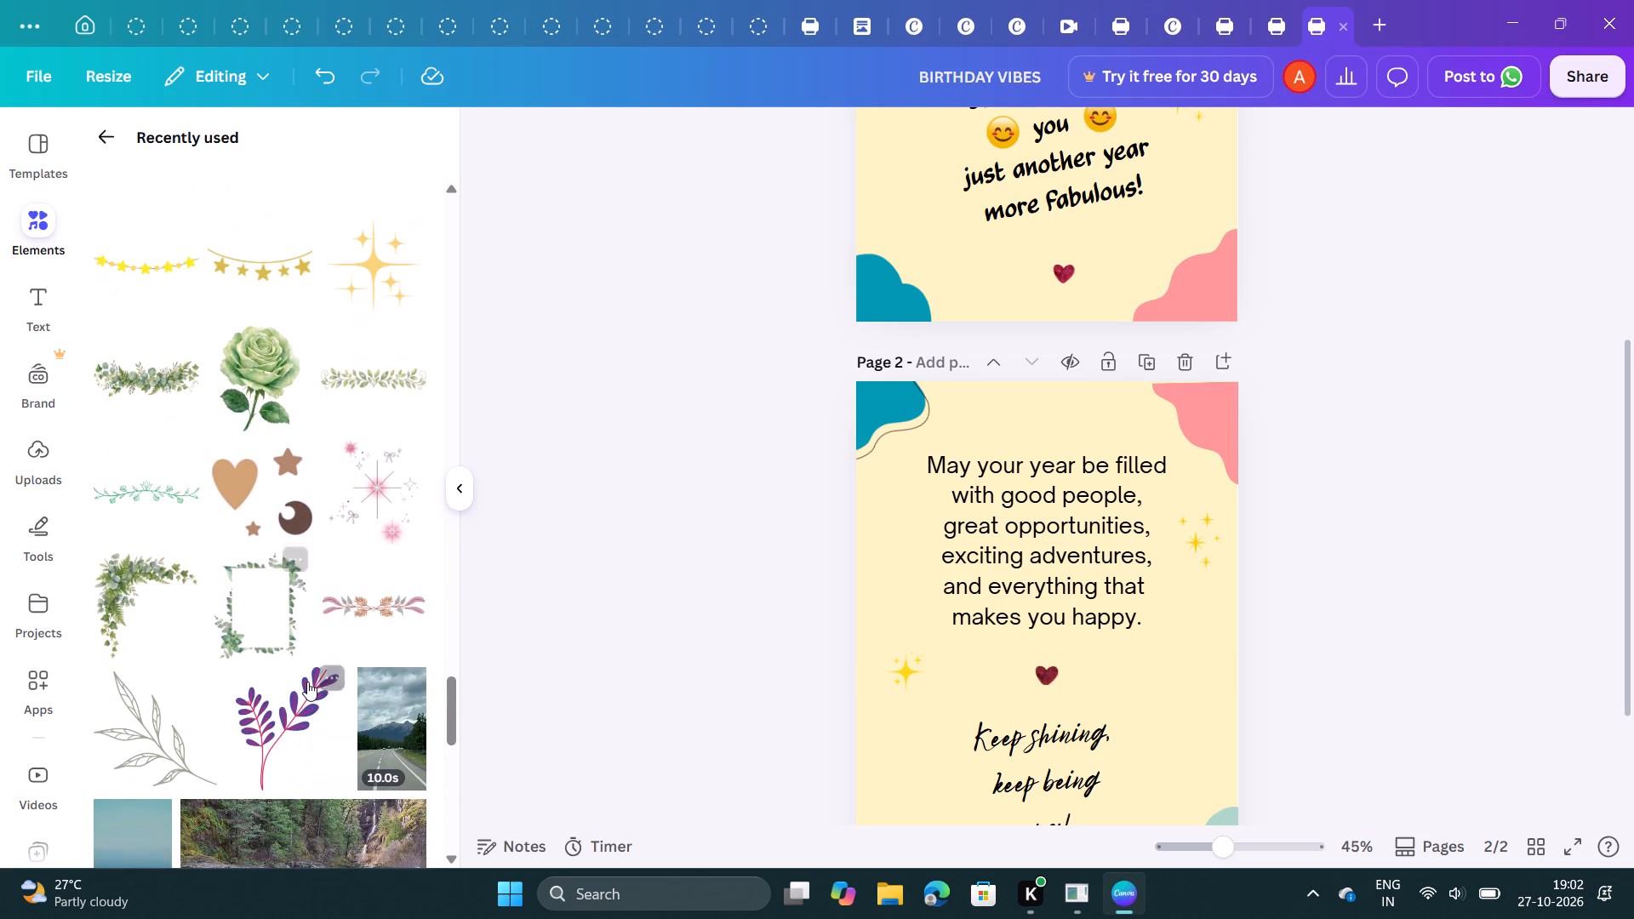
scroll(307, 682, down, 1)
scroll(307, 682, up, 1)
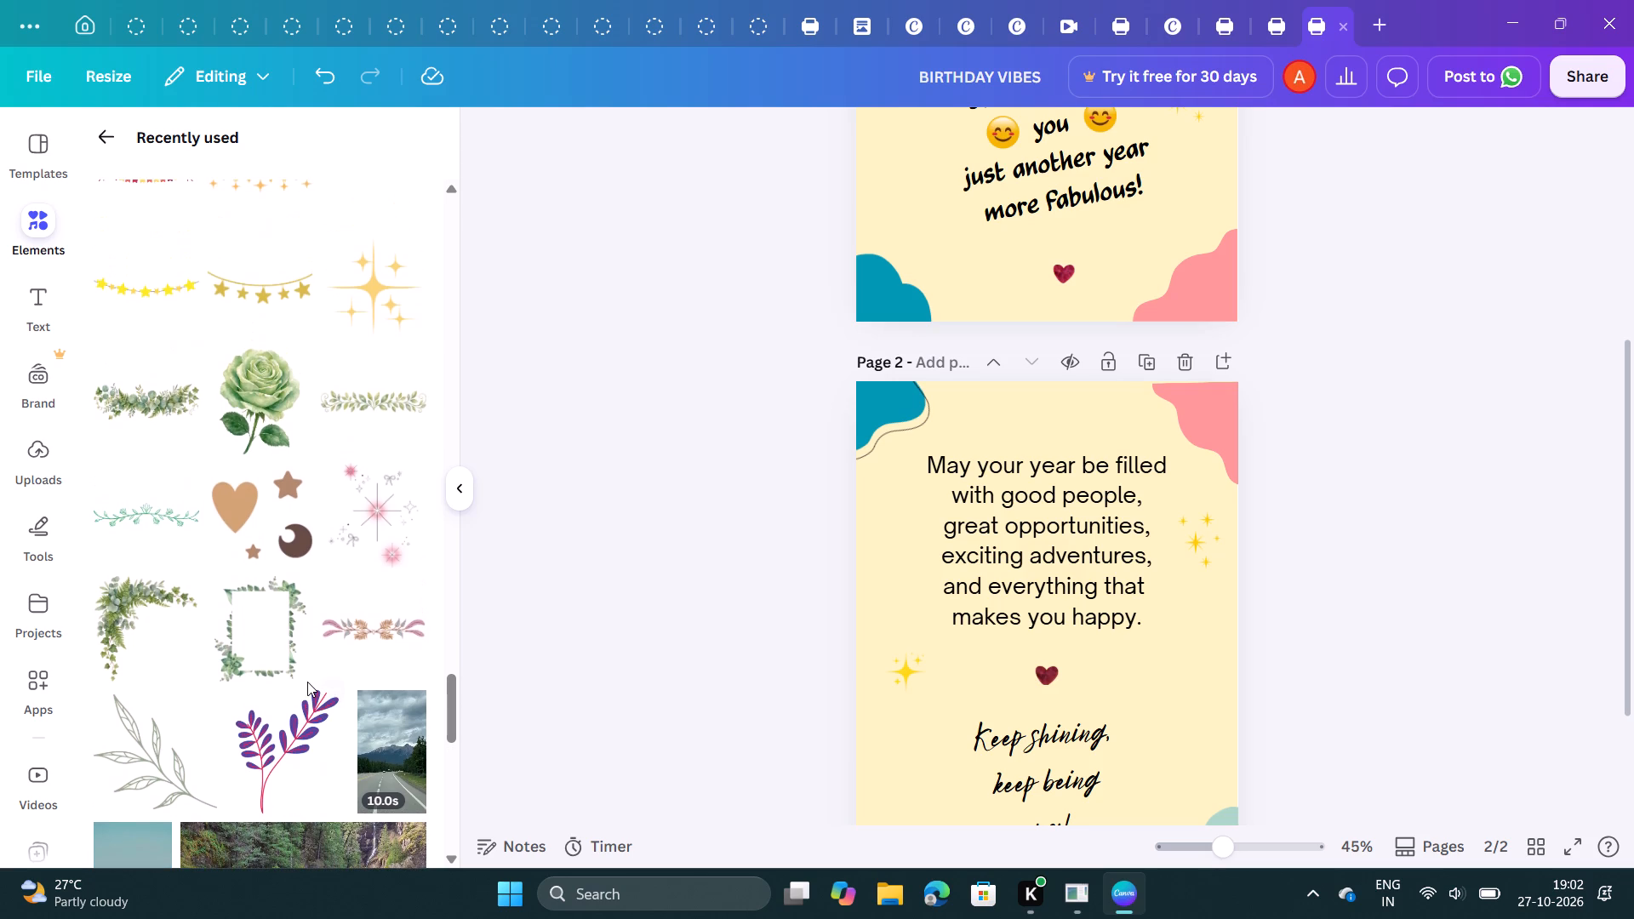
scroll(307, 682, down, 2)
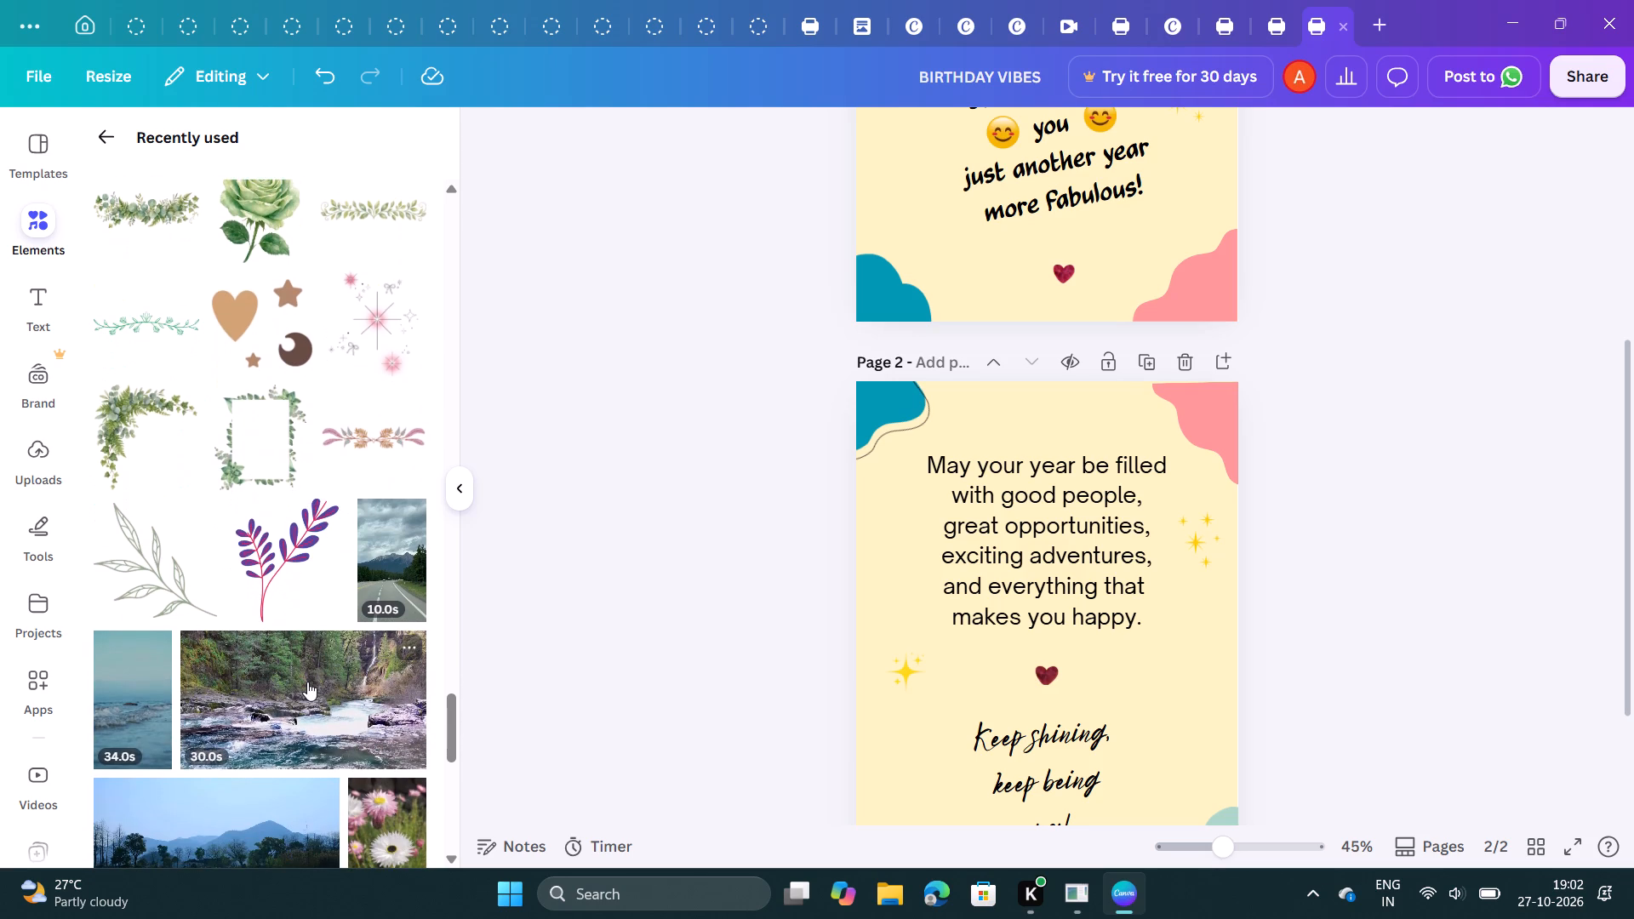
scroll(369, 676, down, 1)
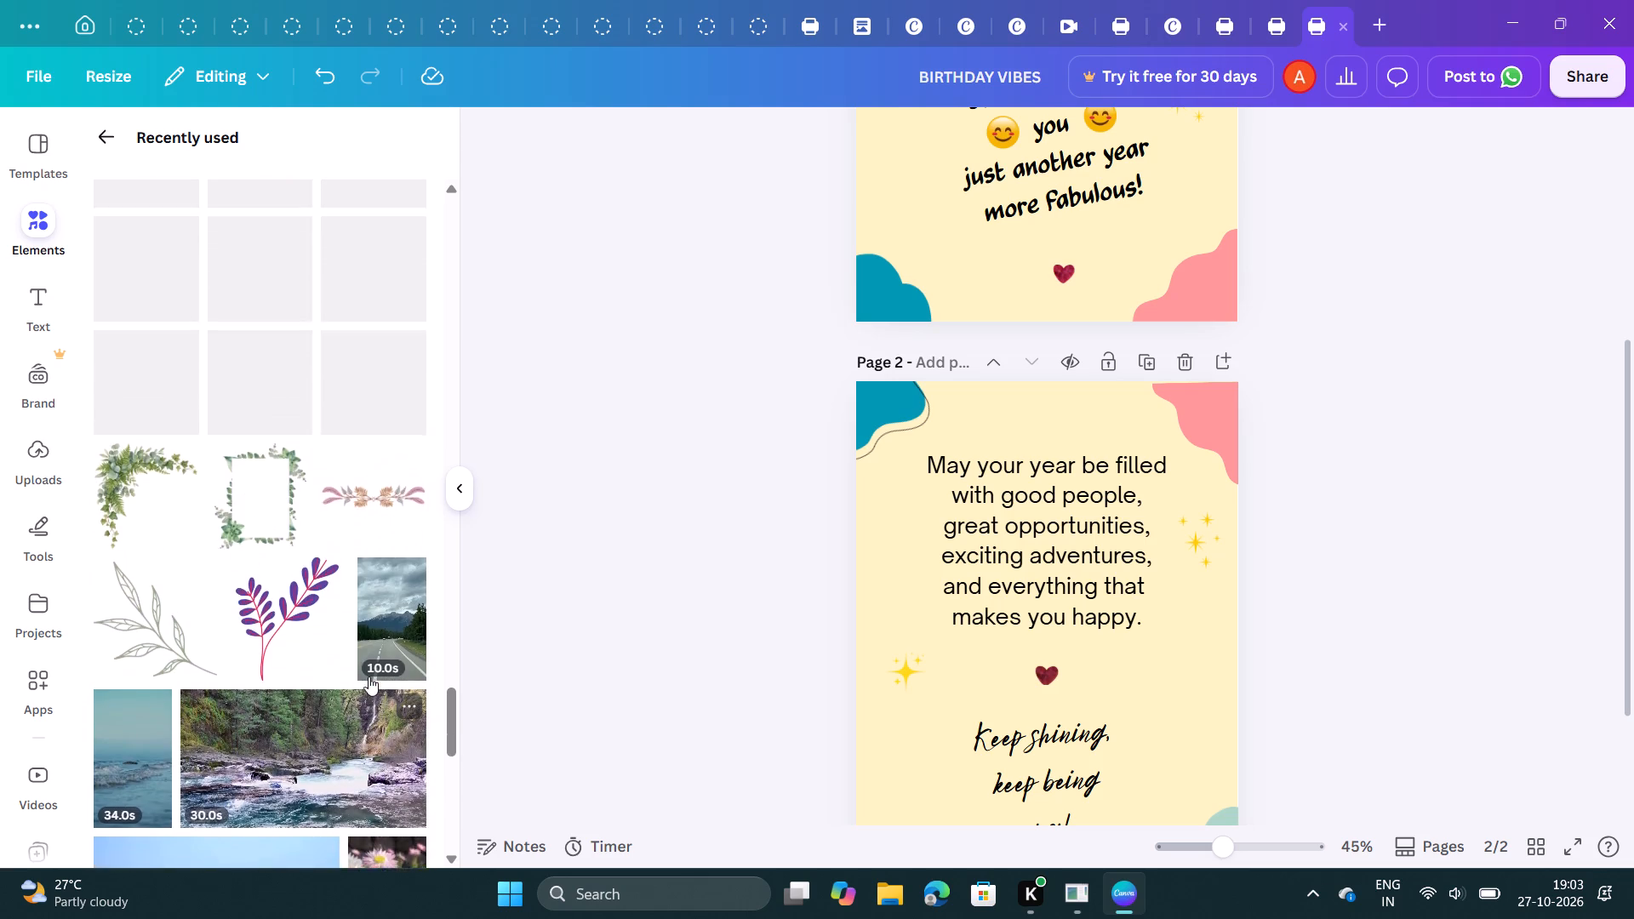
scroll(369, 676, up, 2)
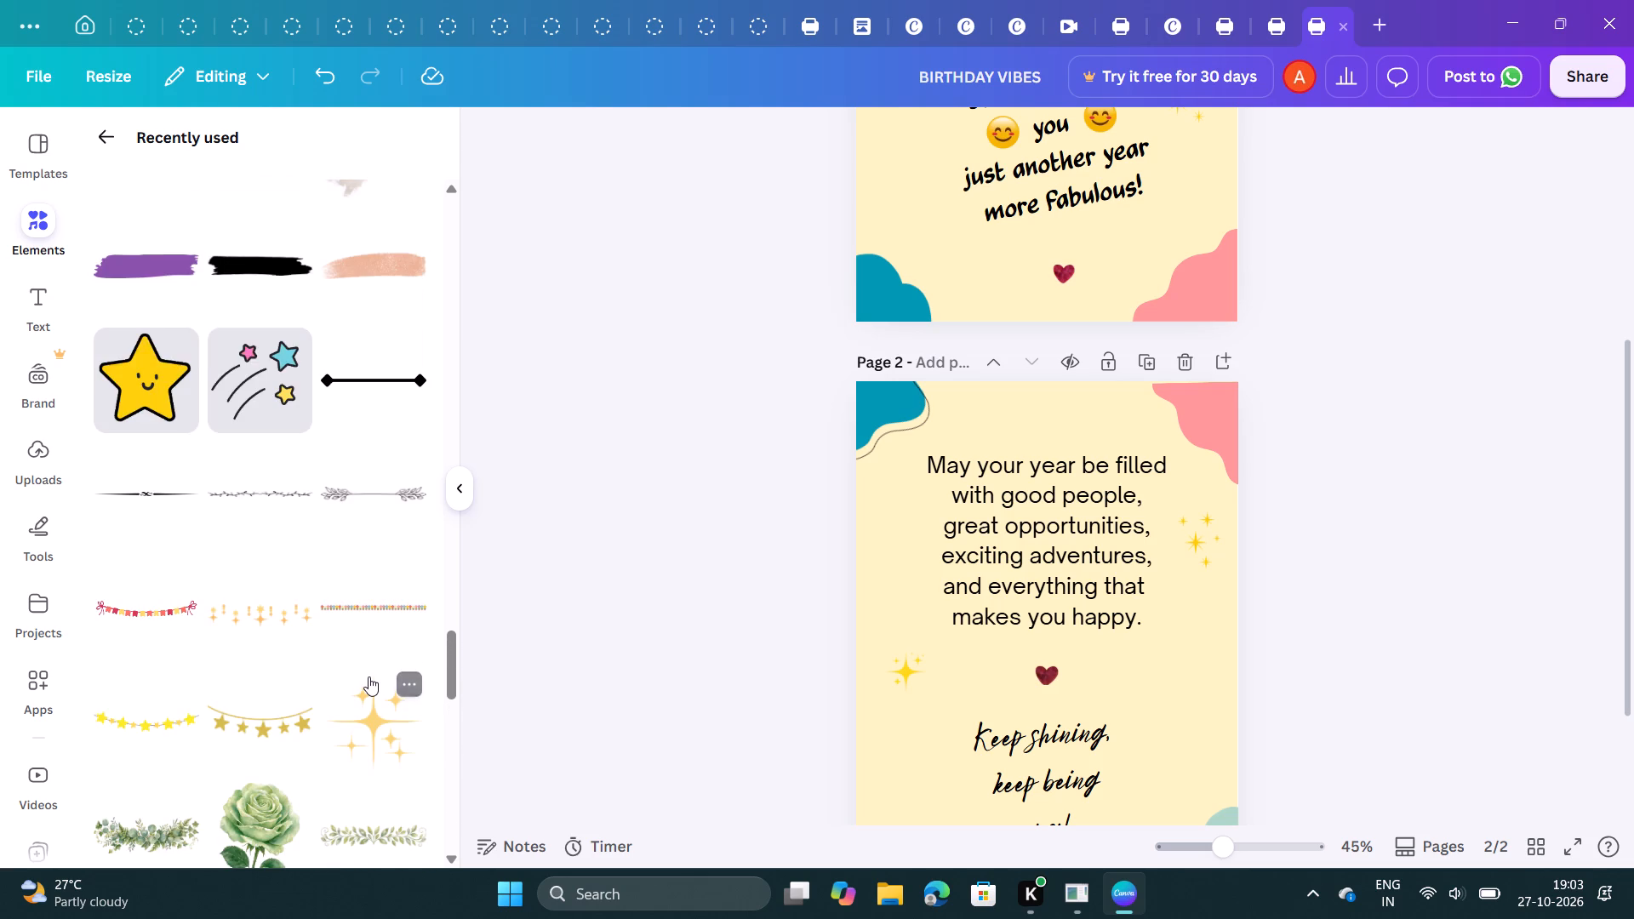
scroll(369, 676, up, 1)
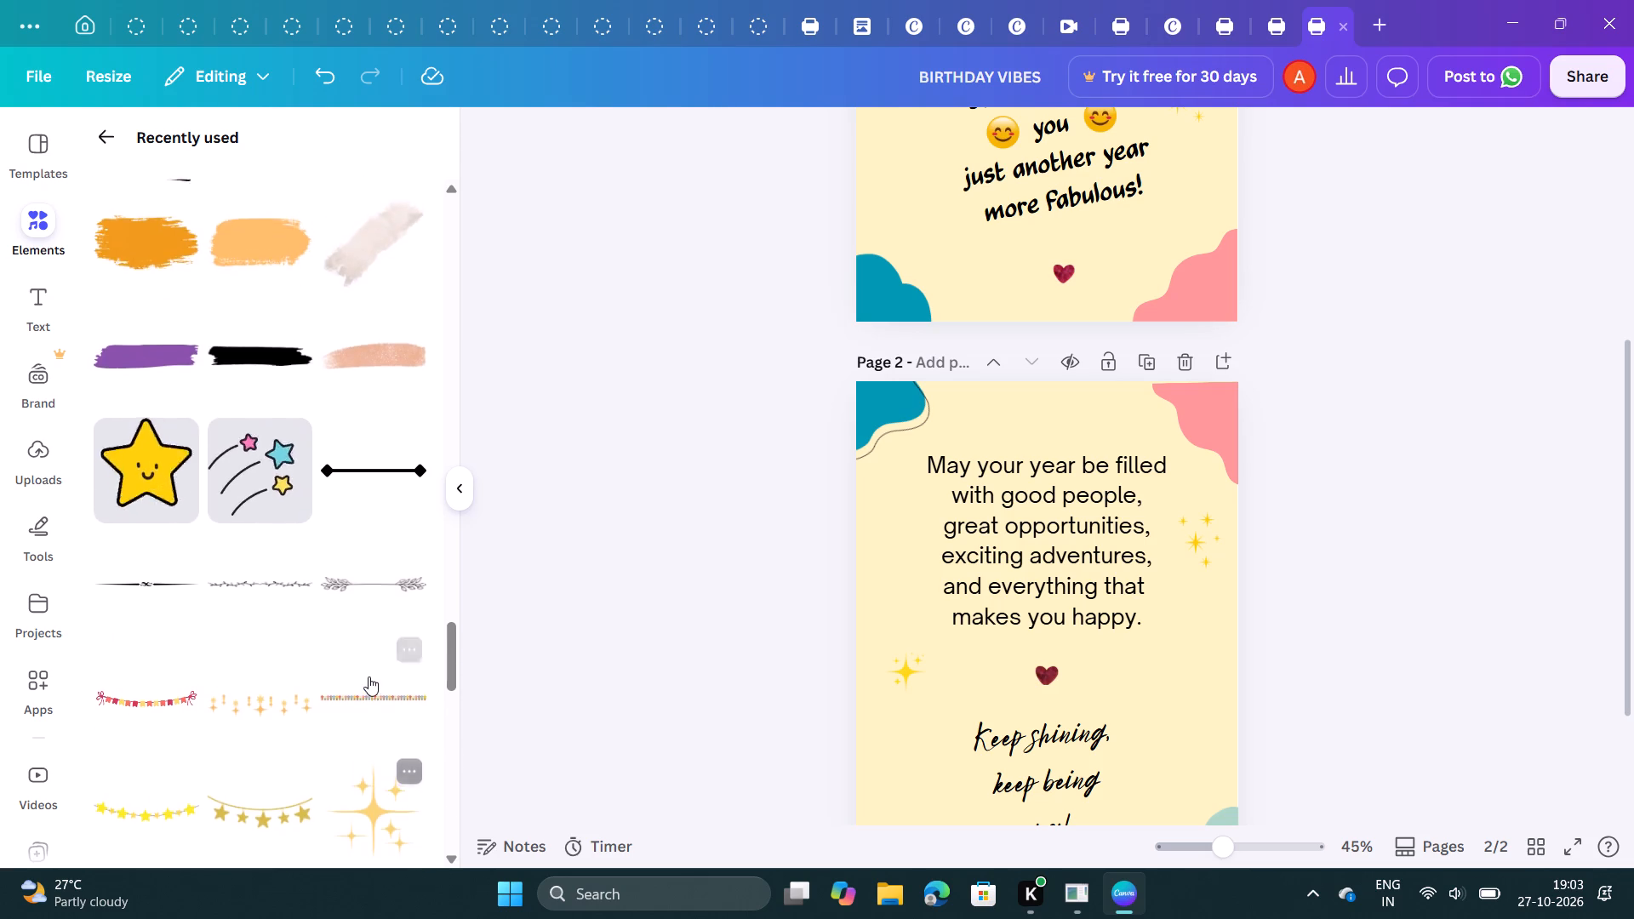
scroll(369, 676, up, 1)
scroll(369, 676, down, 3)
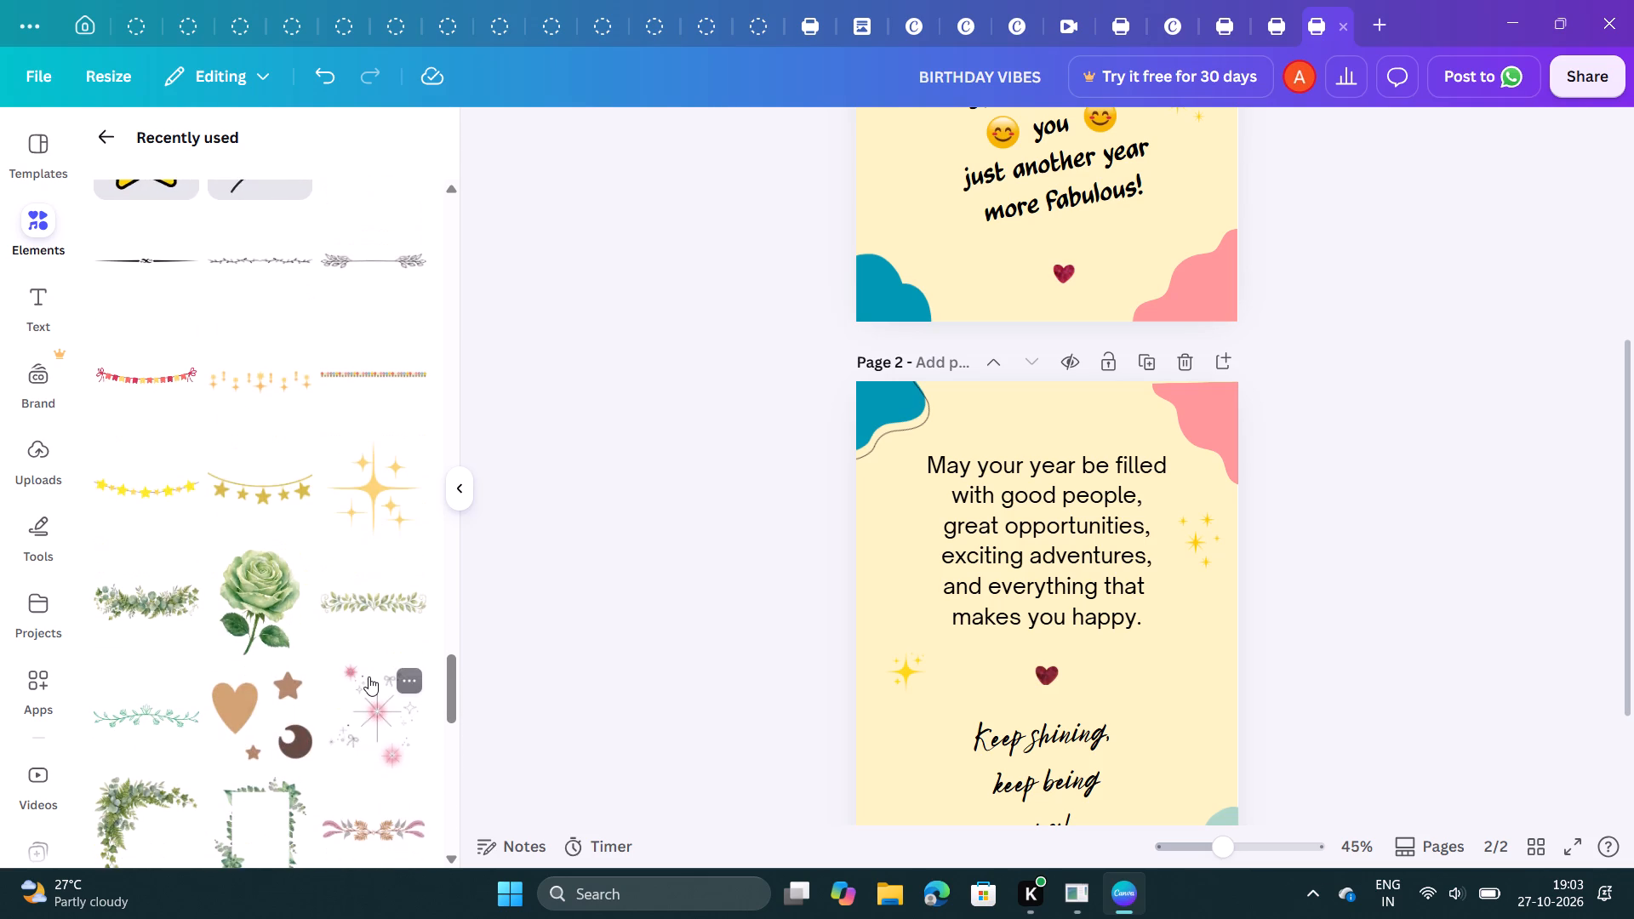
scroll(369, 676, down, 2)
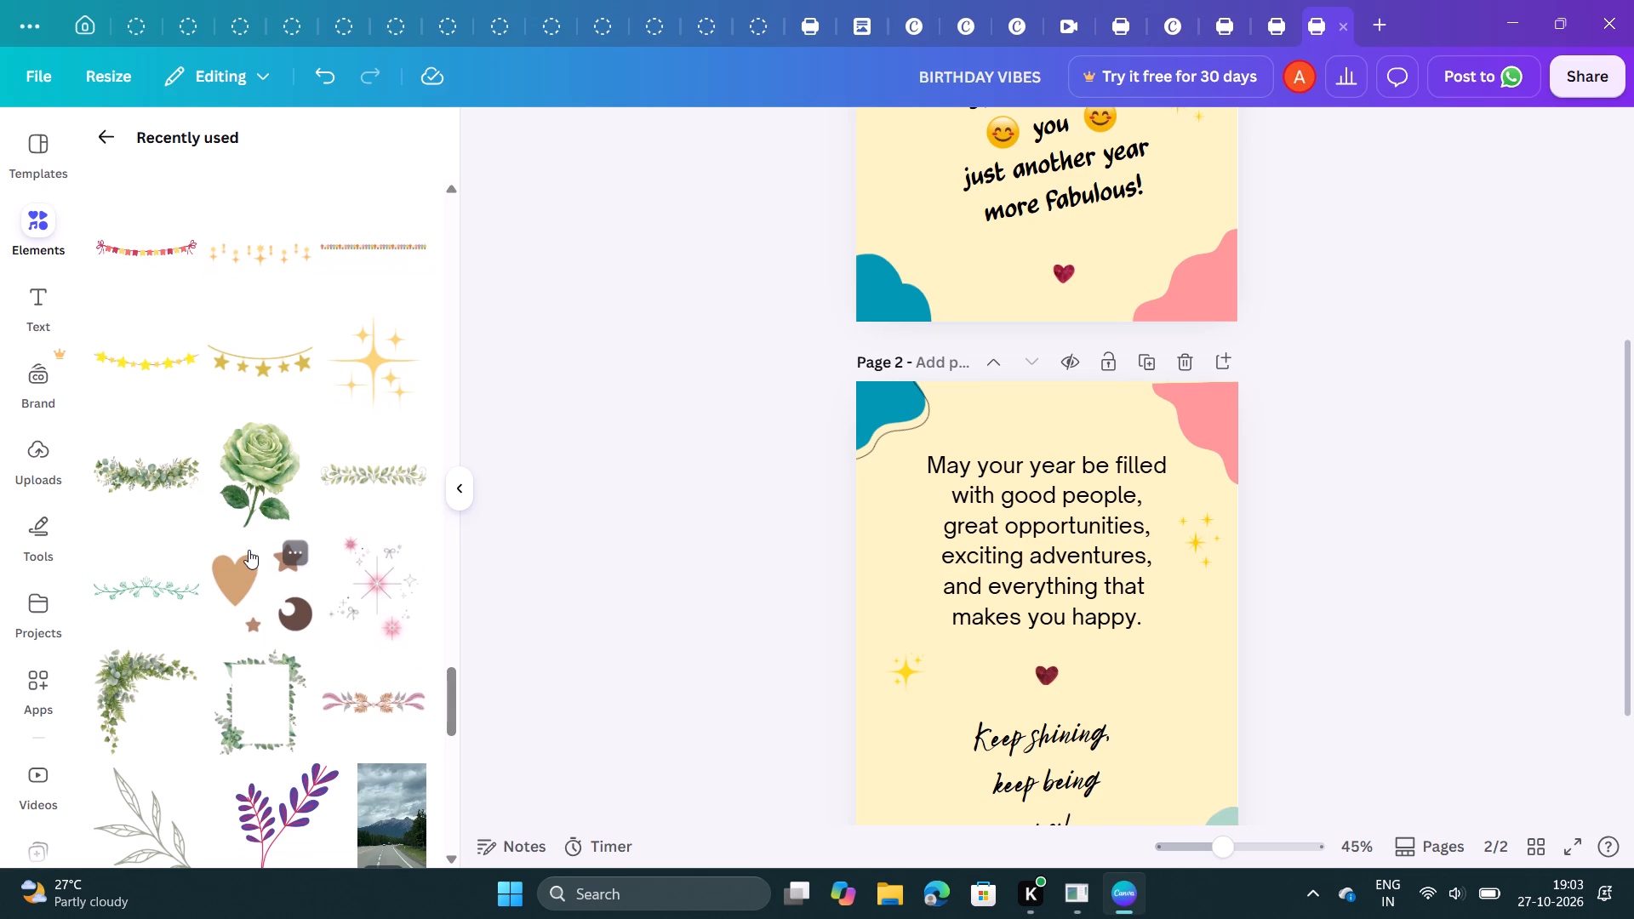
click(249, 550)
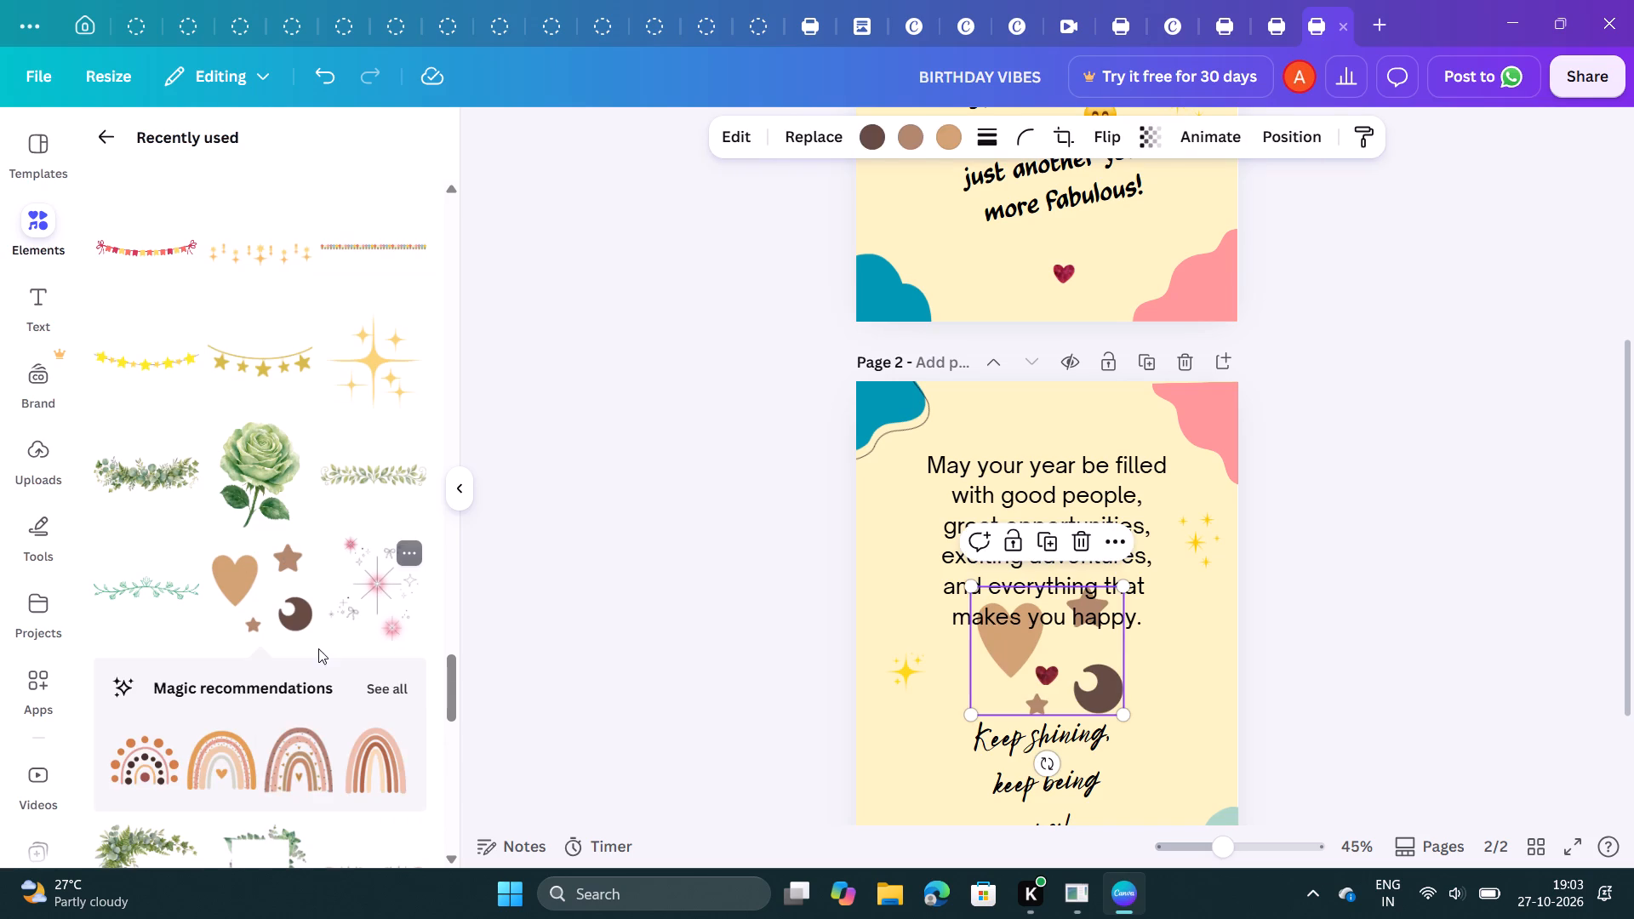
From the full recommendations for that brown graphic, add the black double-outline heart and move it to page 1, beside "just another year".
scroll(317, 649, down, 1)
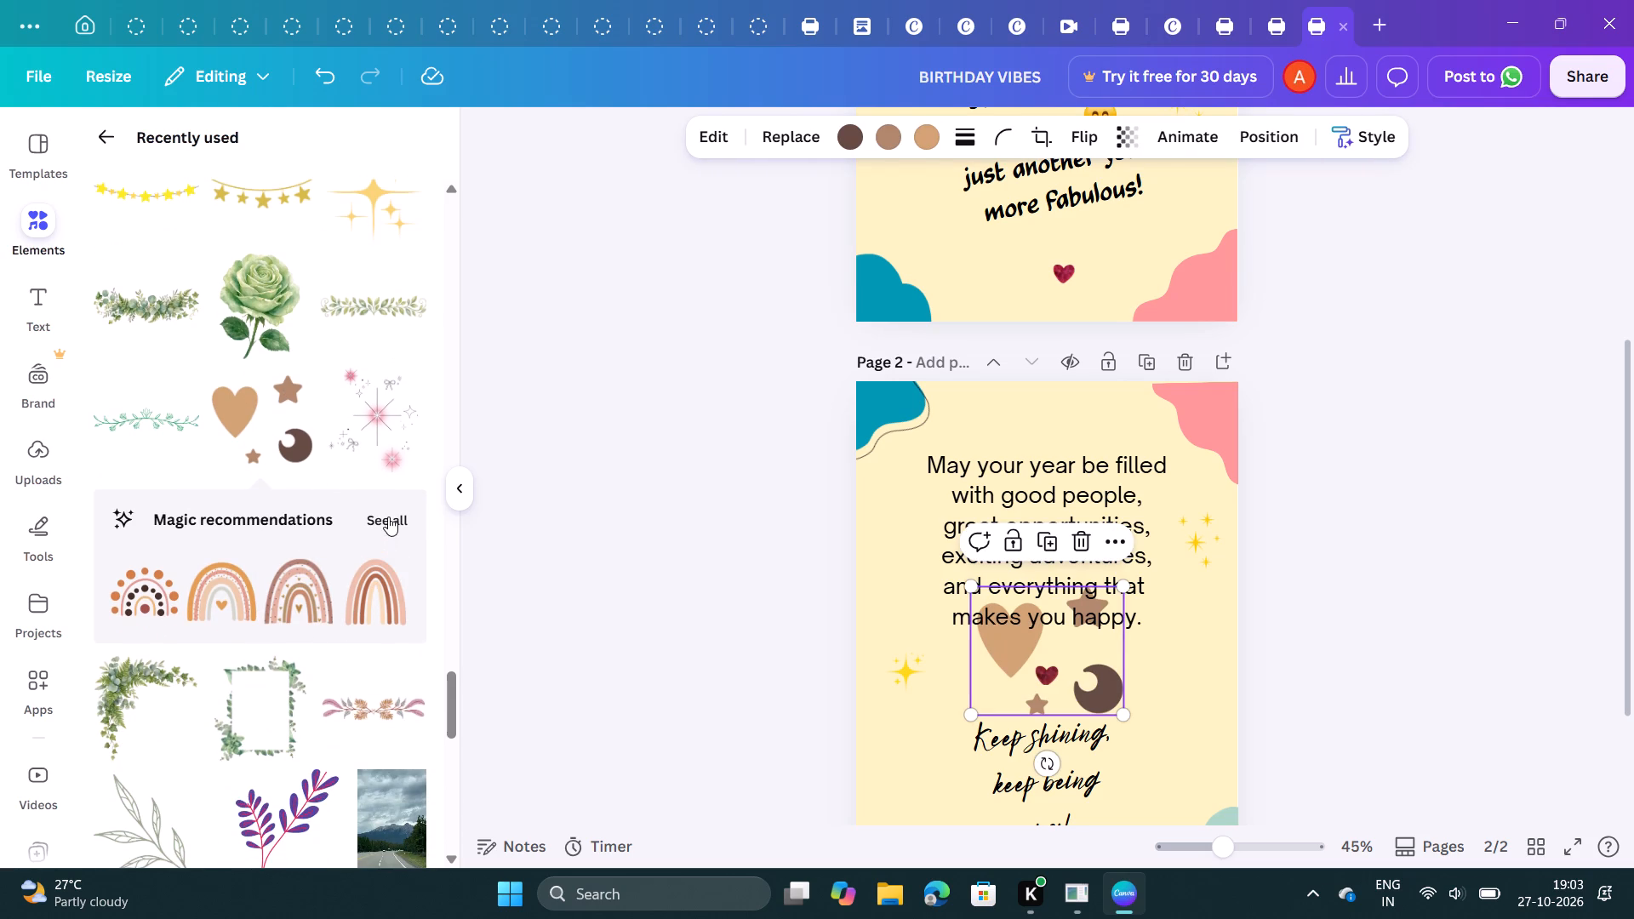
click(387, 517)
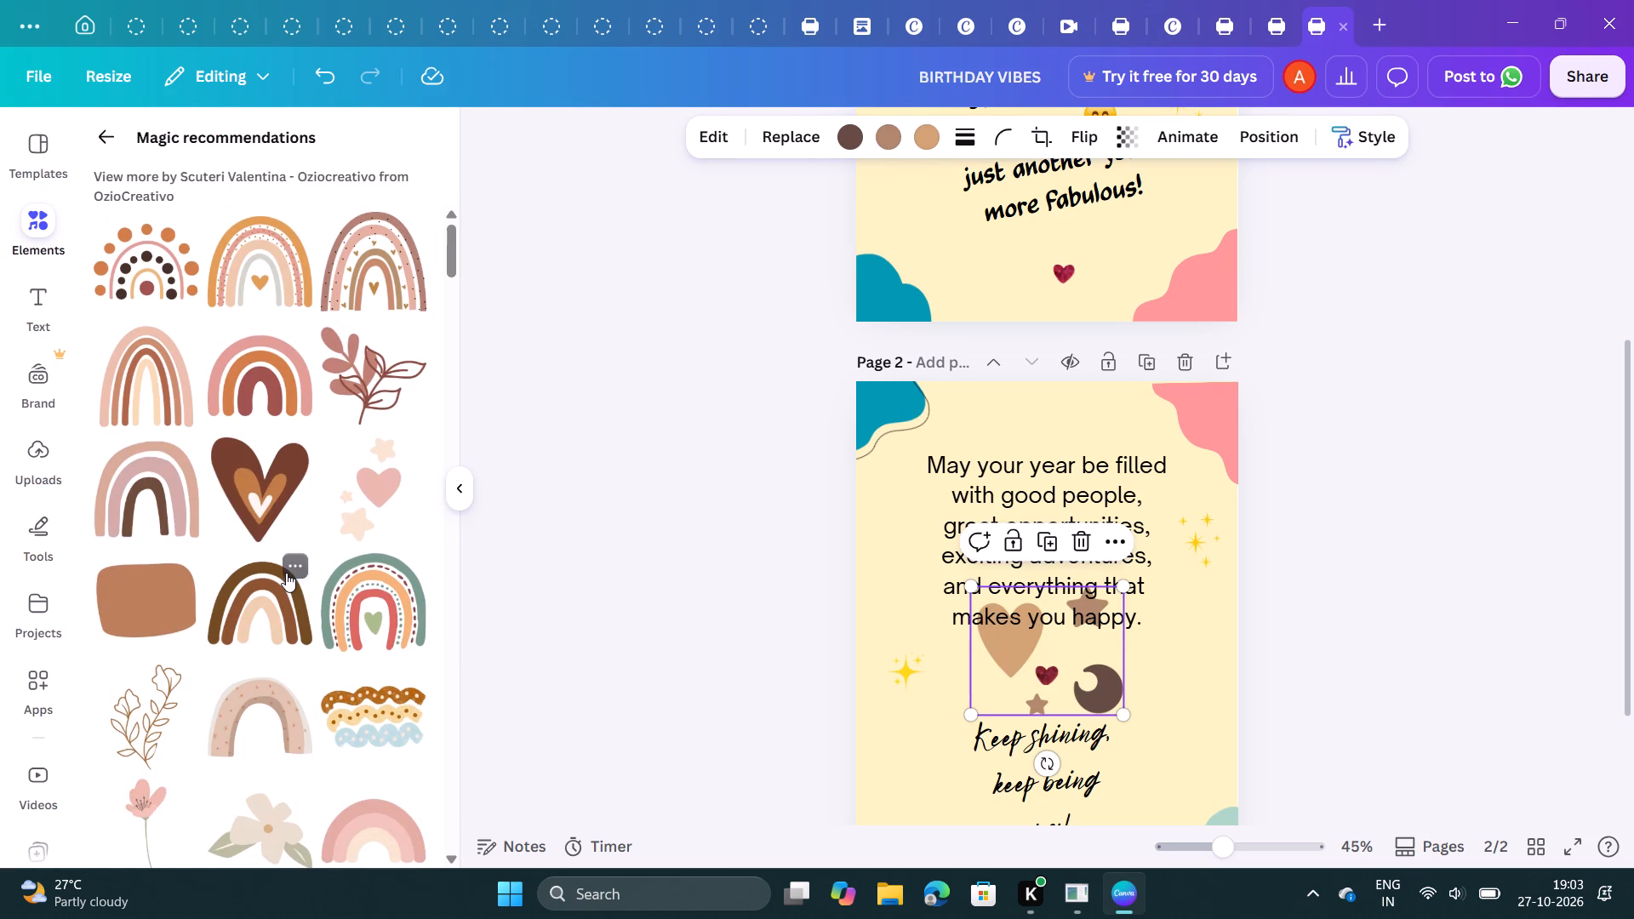
scroll(286, 573, down, 4)
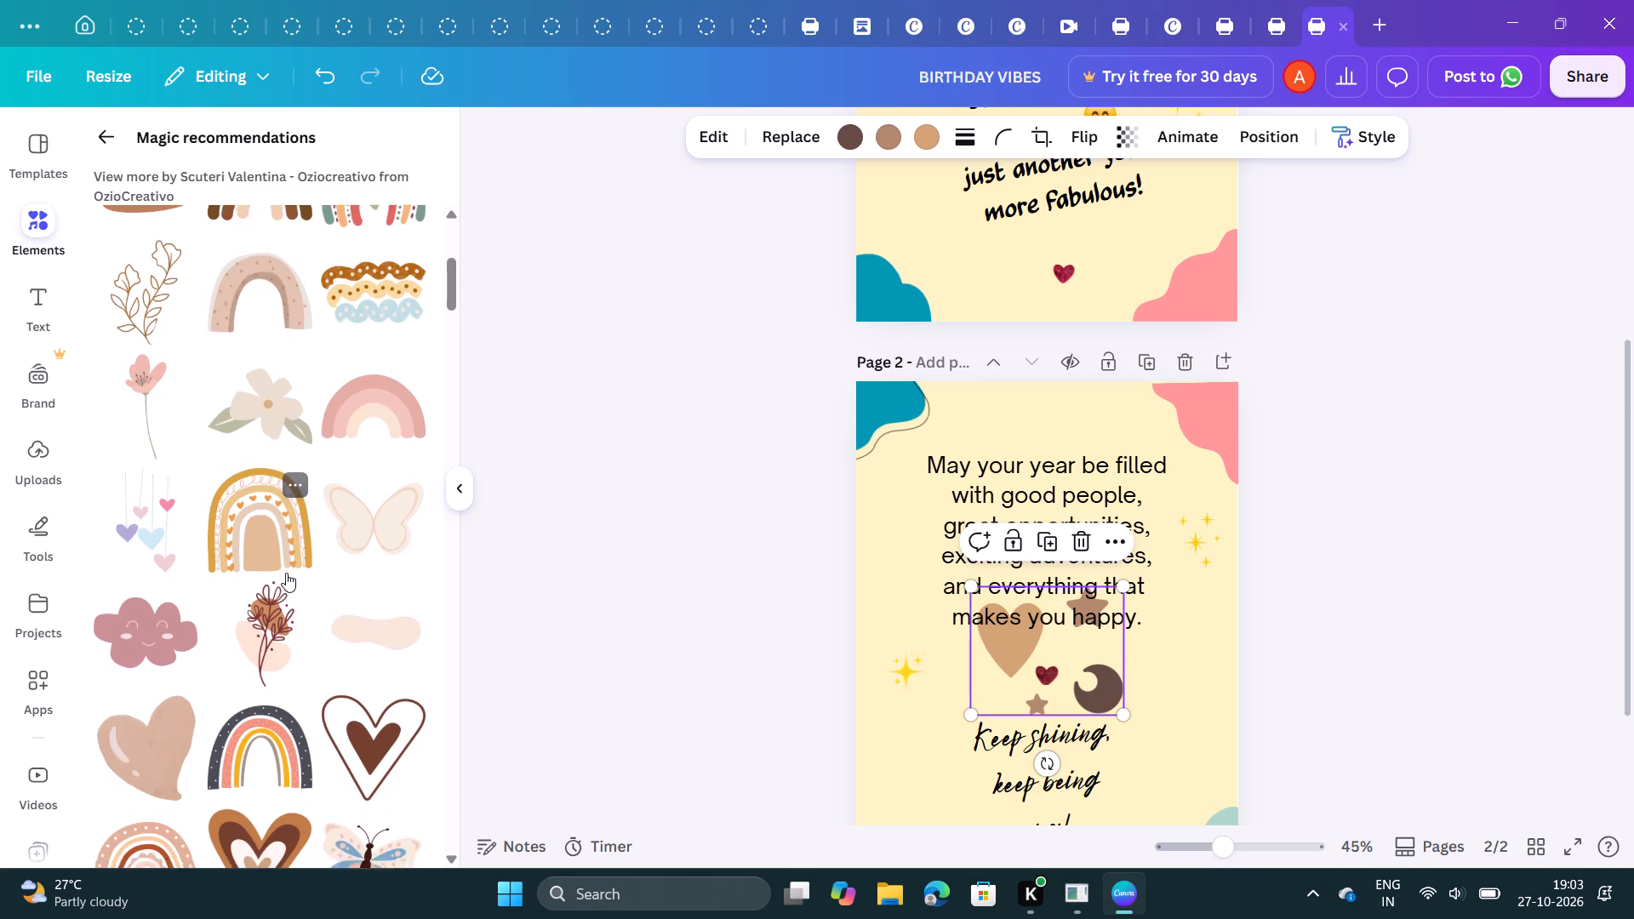
scroll(286, 573, down, 3)
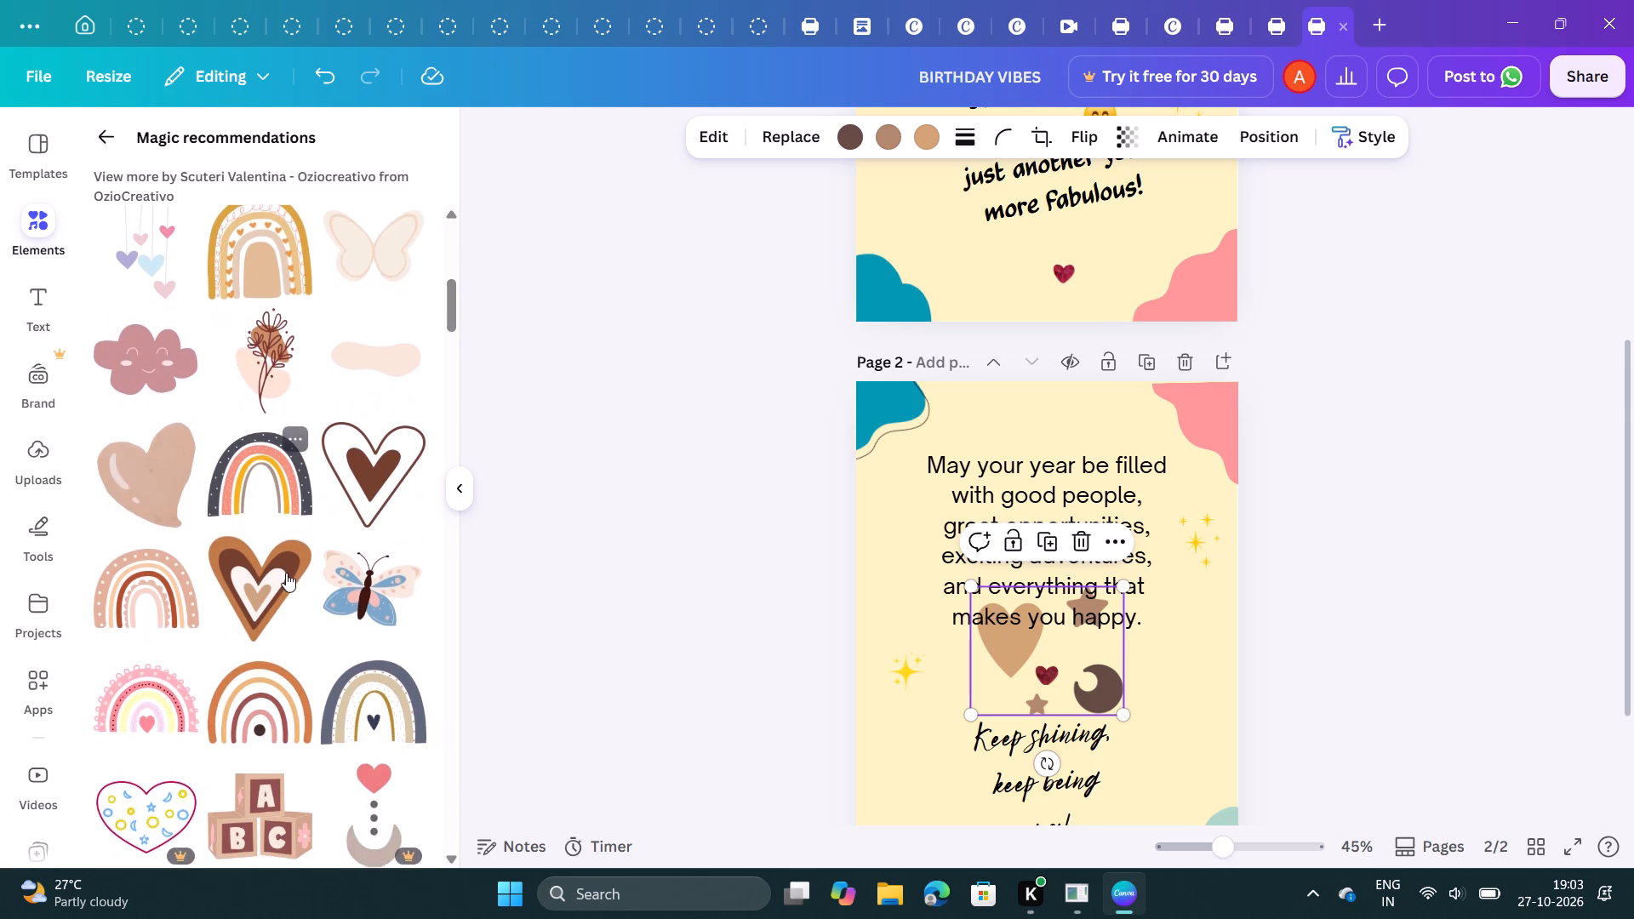
scroll(286, 573, down, 4)
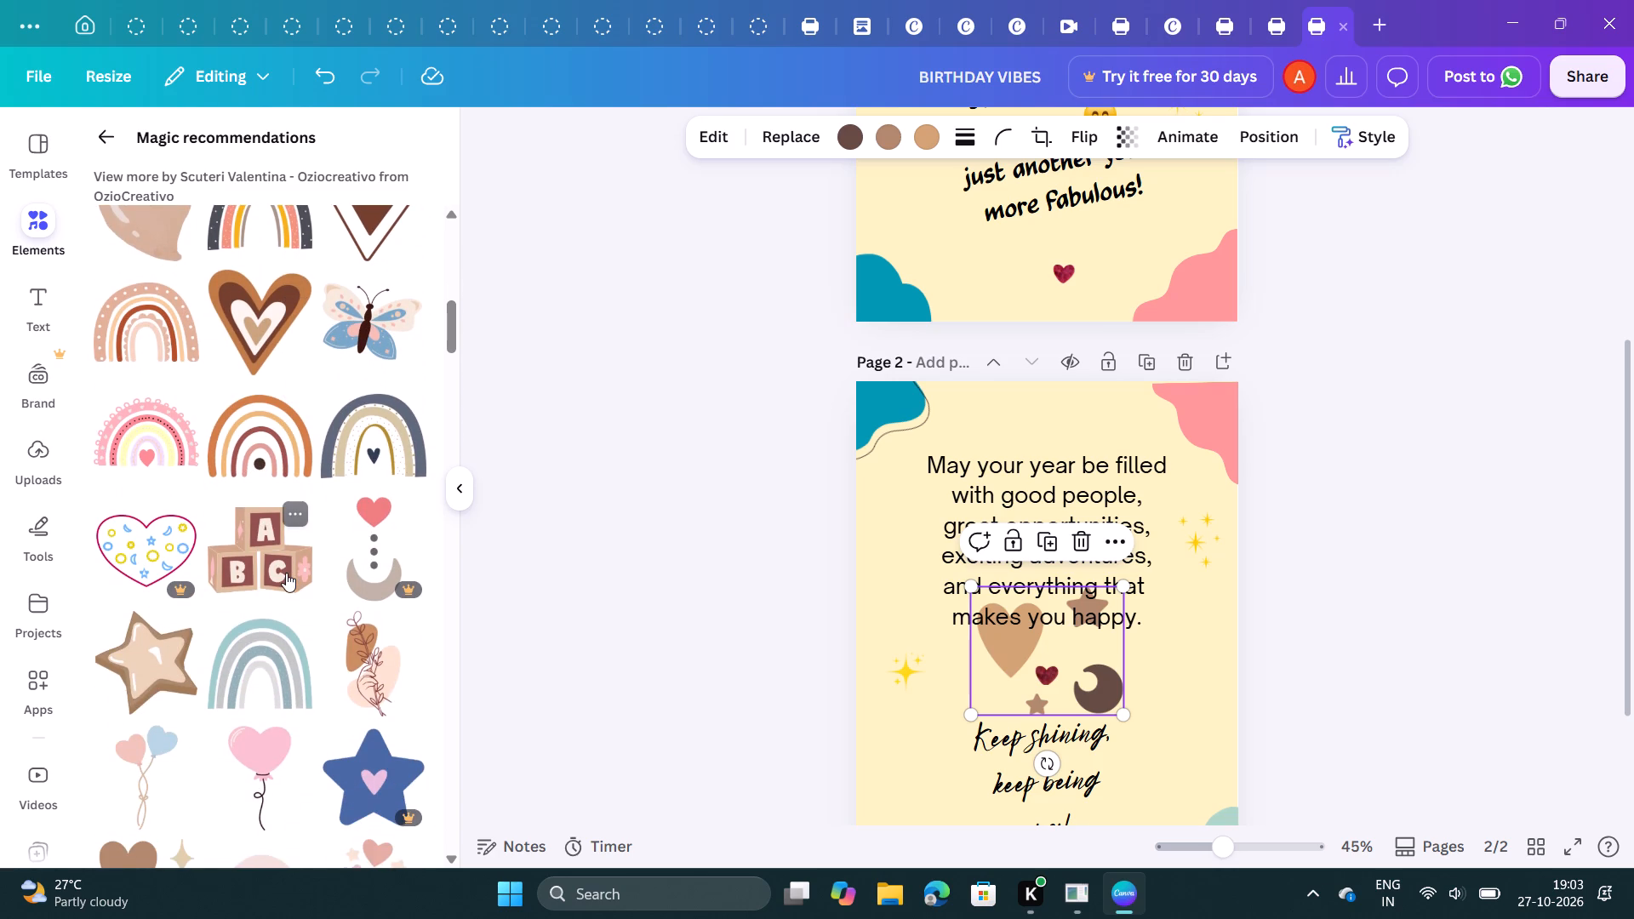
scroll(286, 573, down, 6)
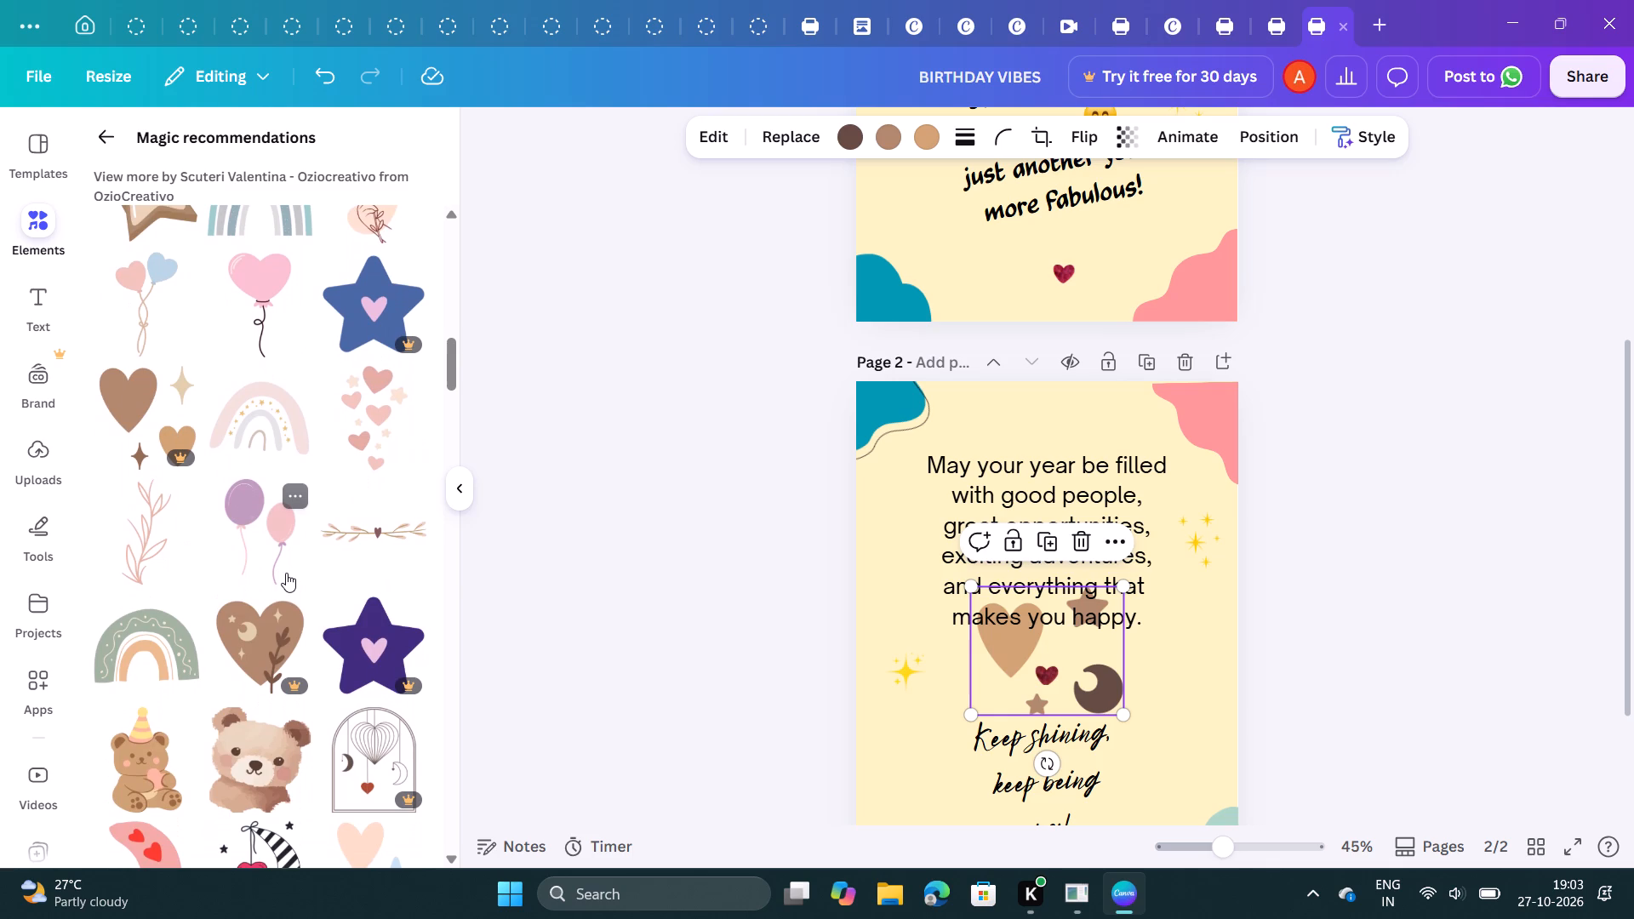
scroll(286, 573, down, 4)
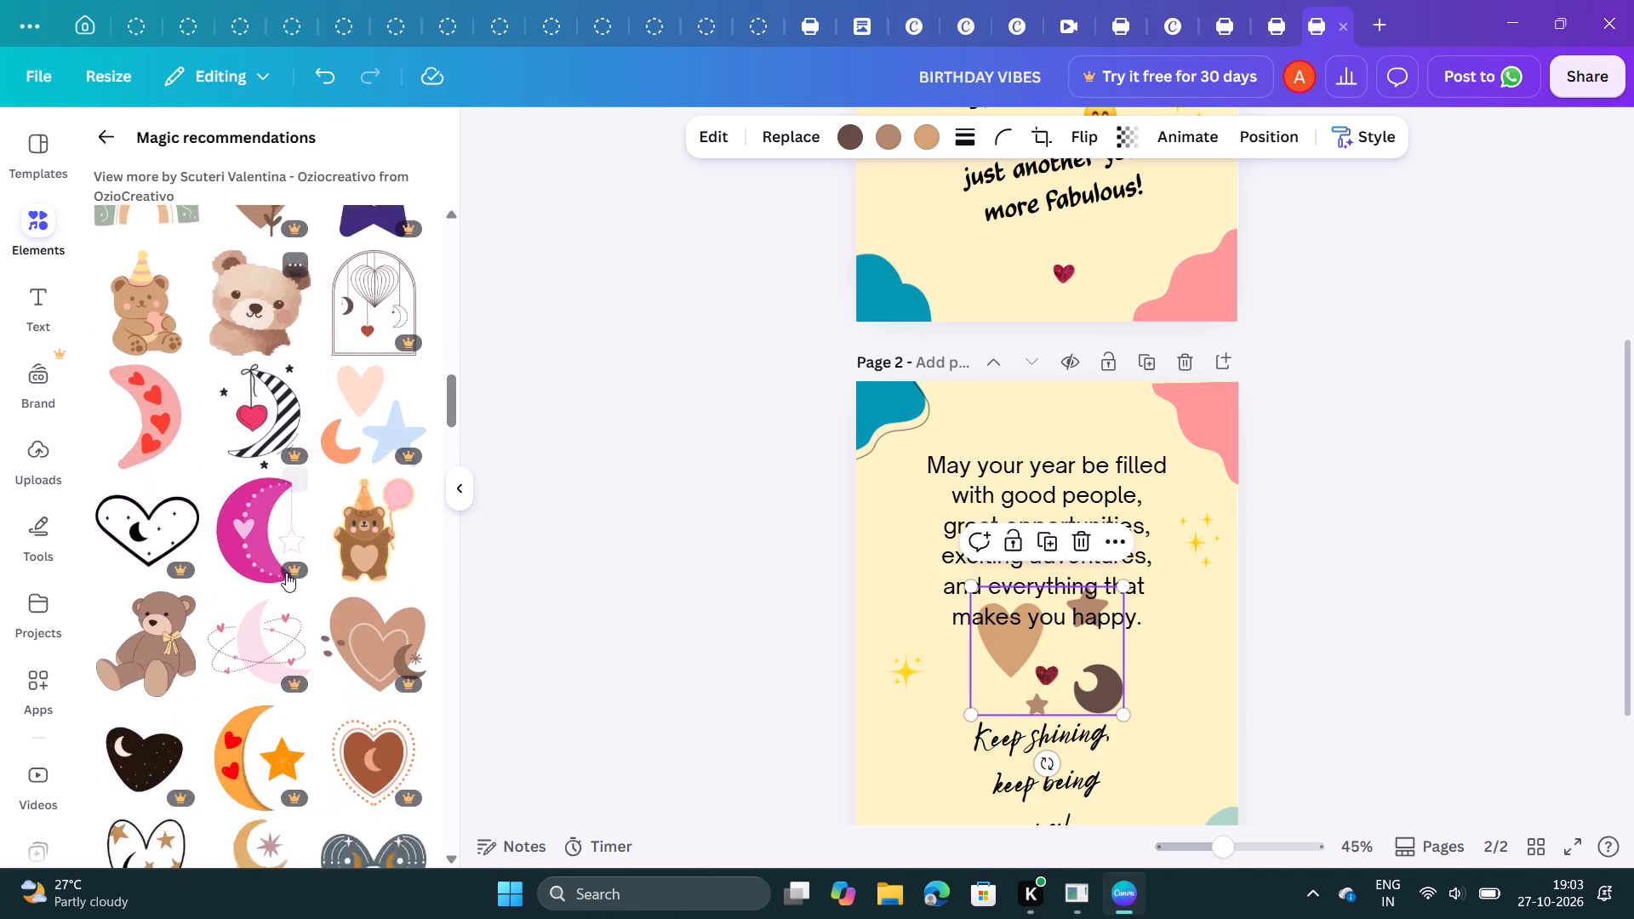
scroll(286, 573, down, 2)
scroll(286, 573, up, 1)
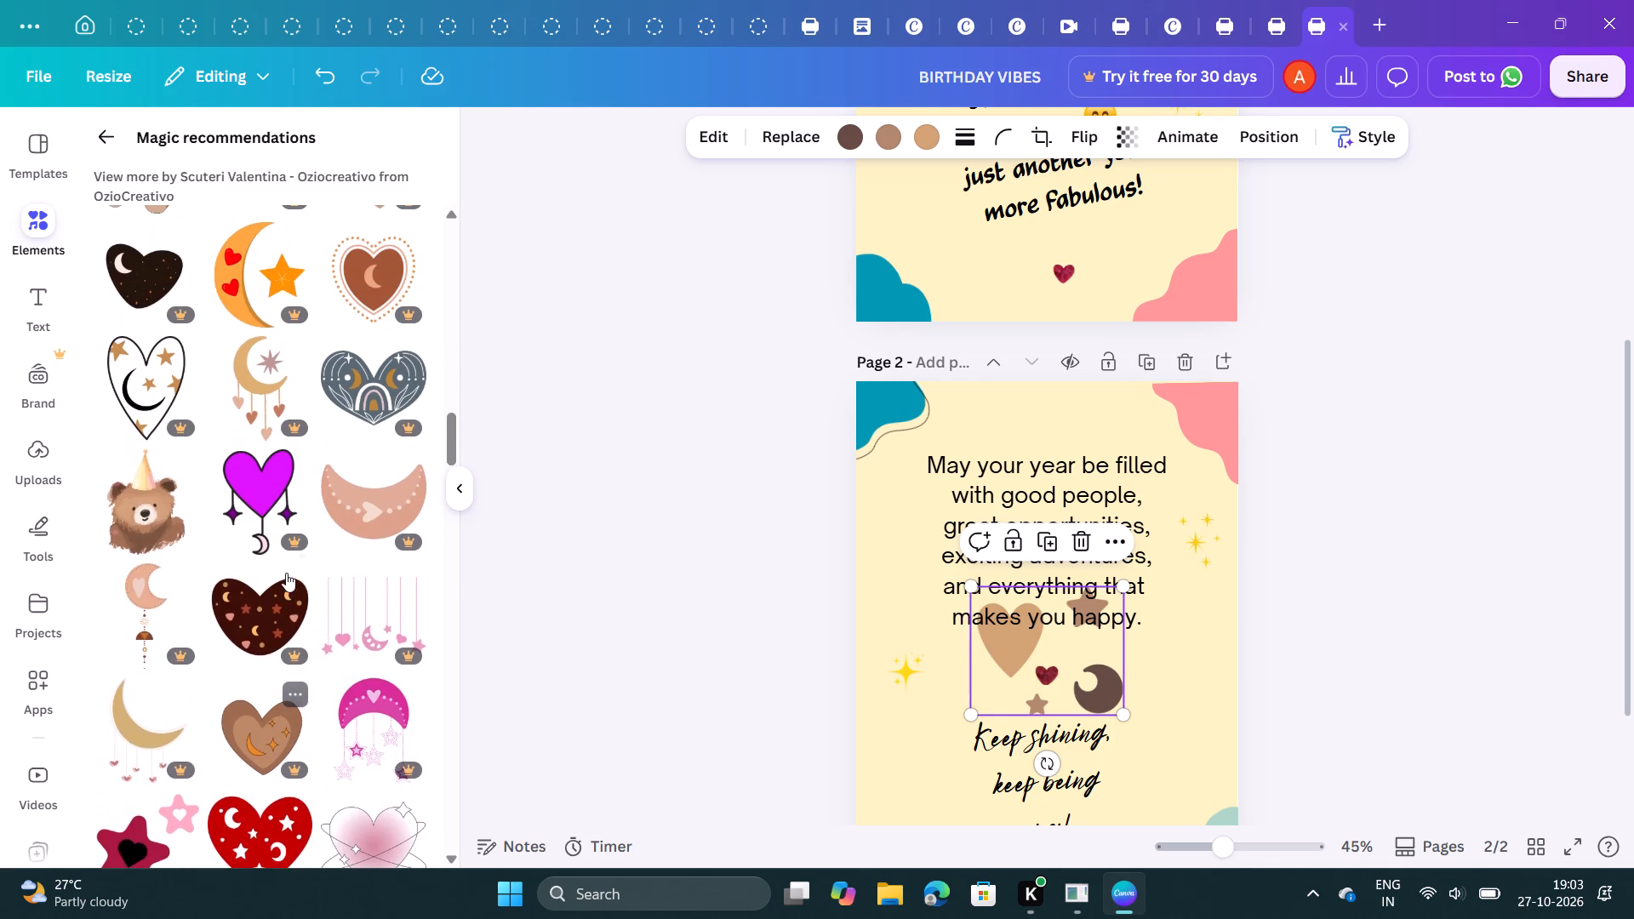
scroll(286, 573, up, 1)
scroll(286, 573, down, 2)
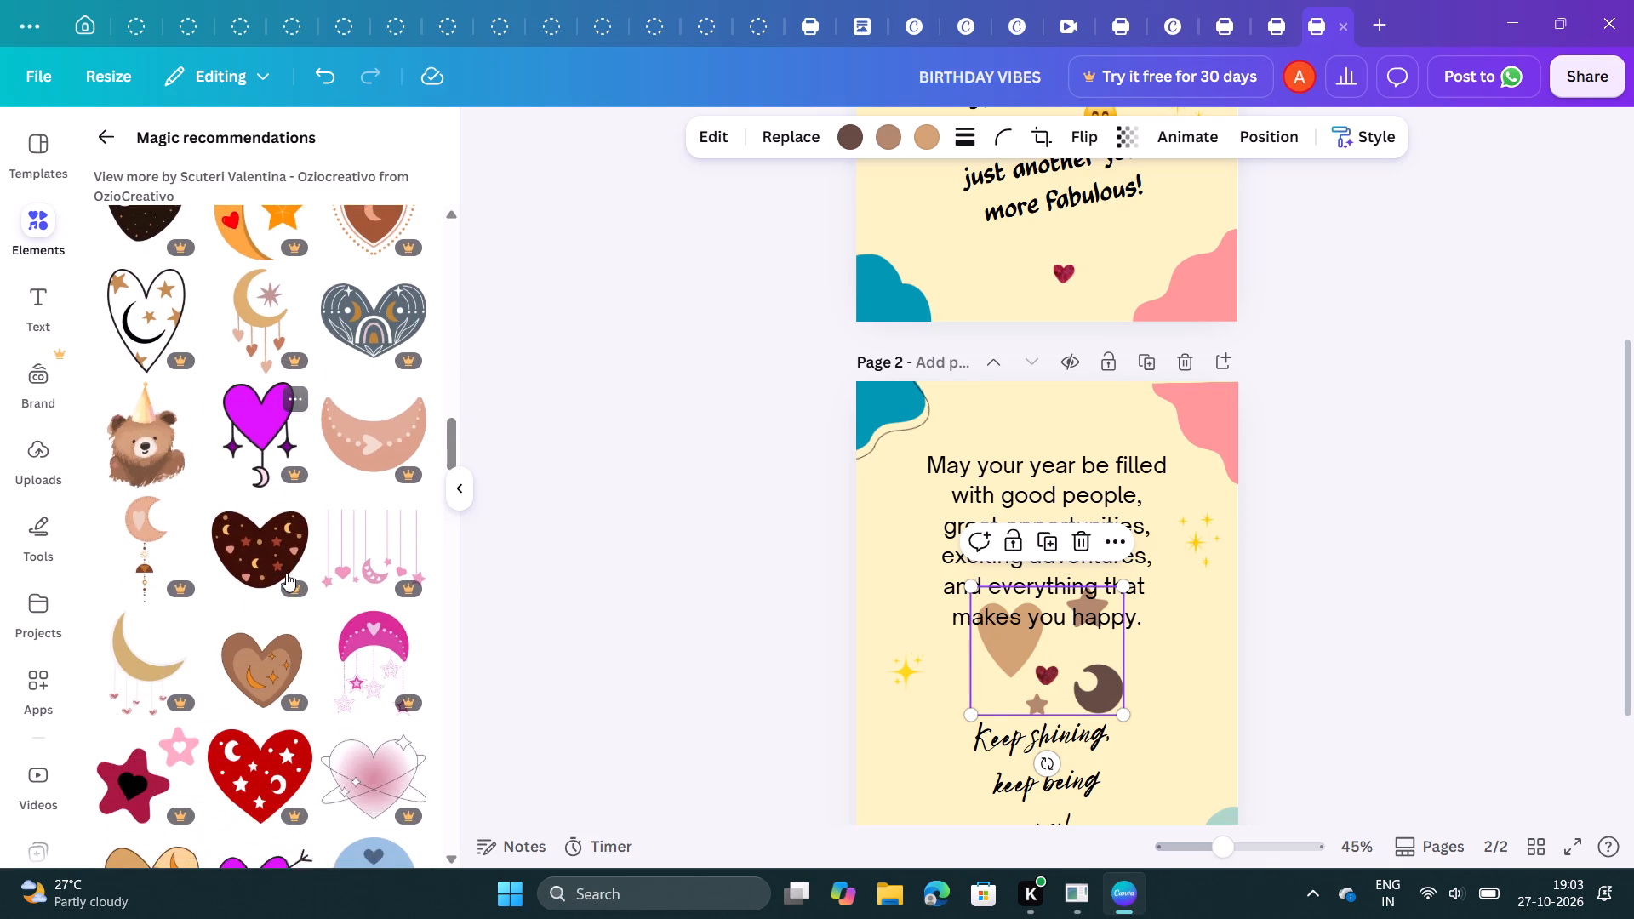
scroll(286, 573, down, 4)
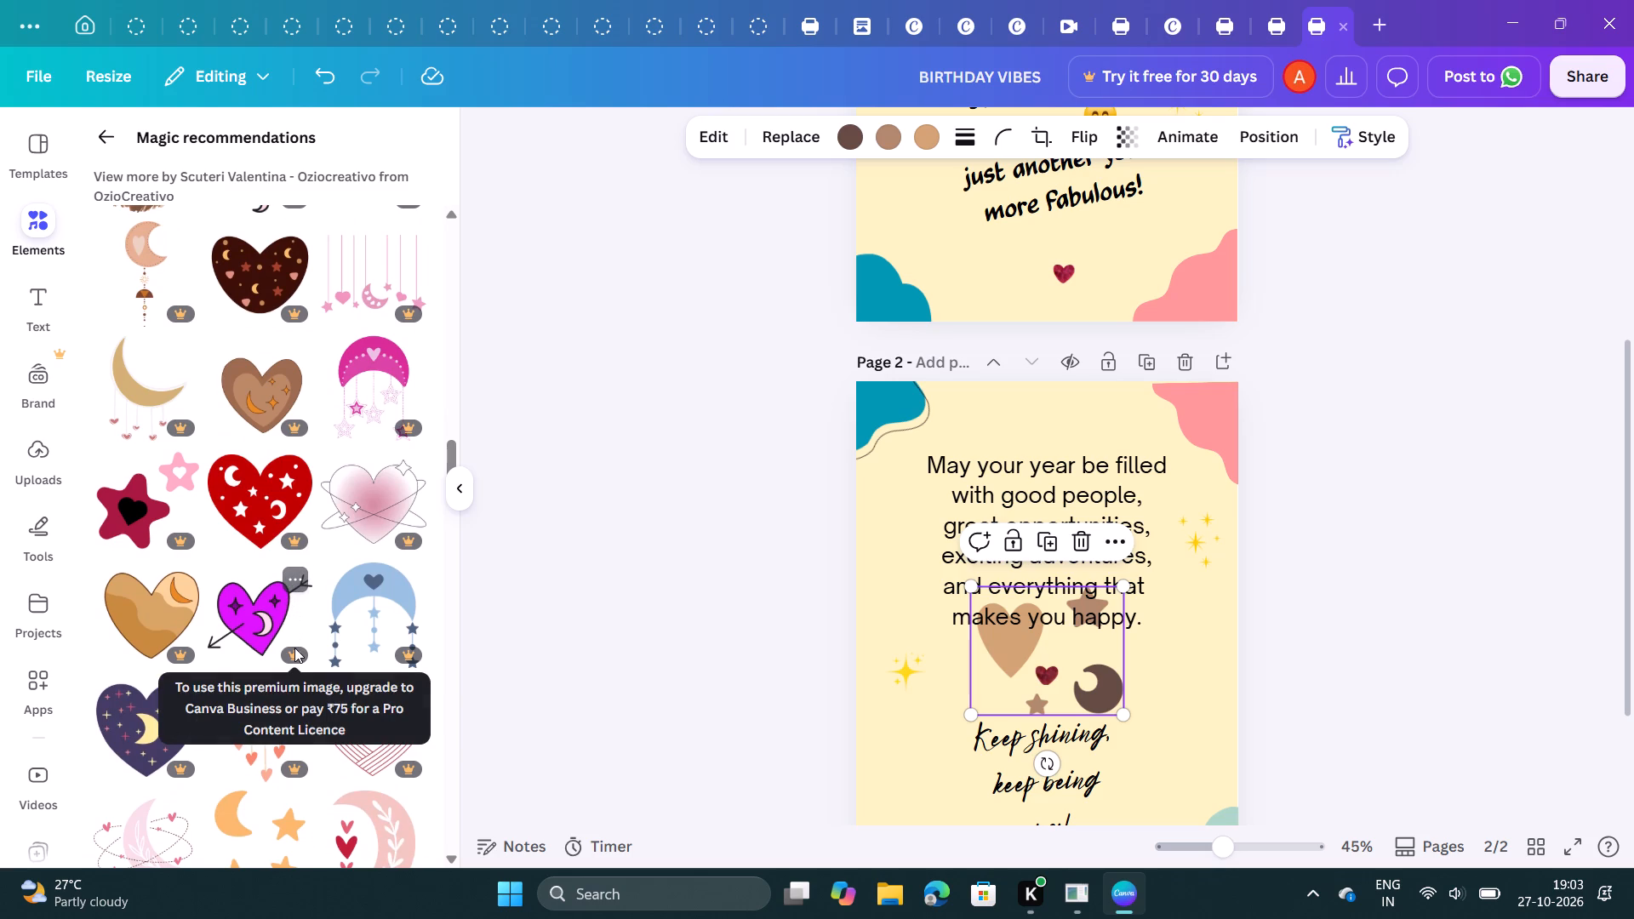
scroll(294, 648, down, 2)
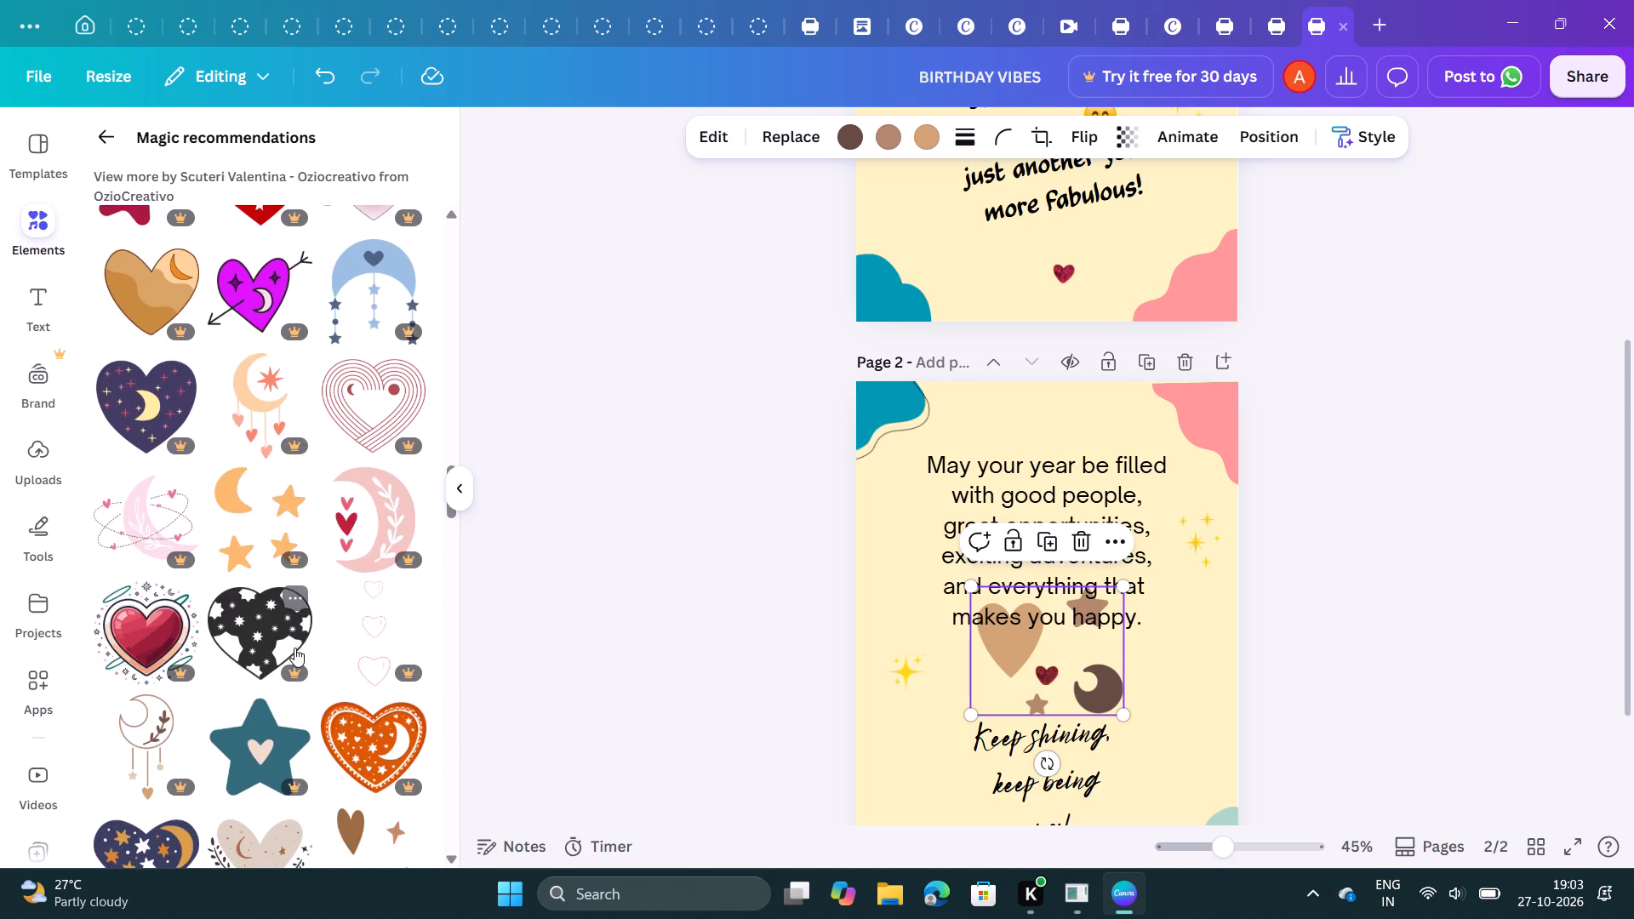
scroll(294, 648, down, 4)
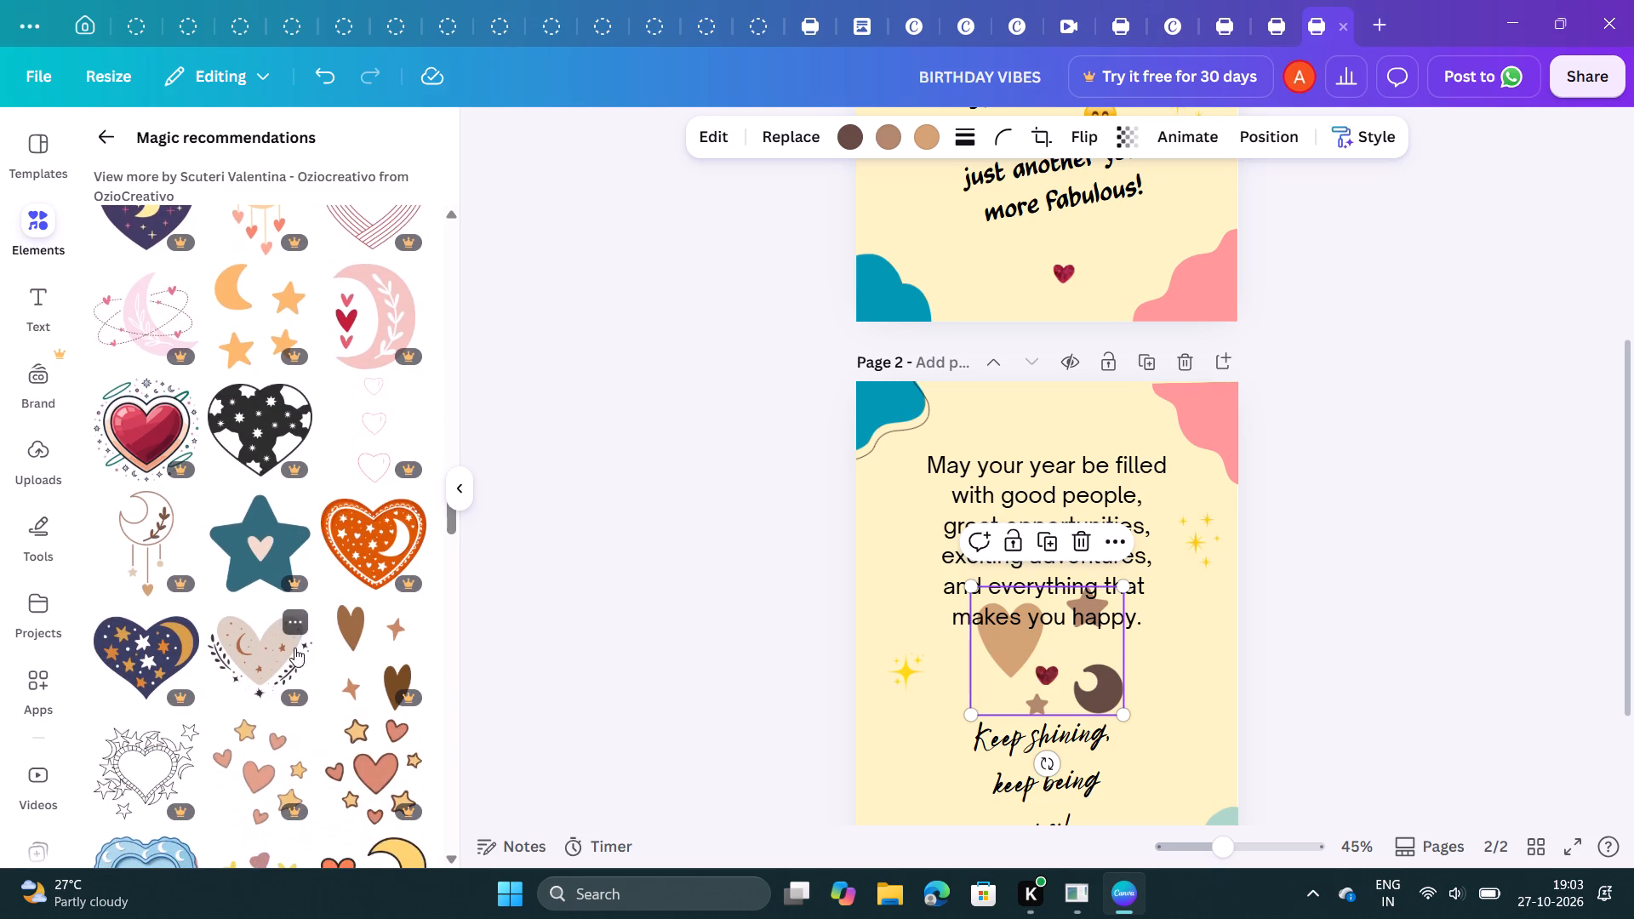
scroll(294, 648, down, 3)
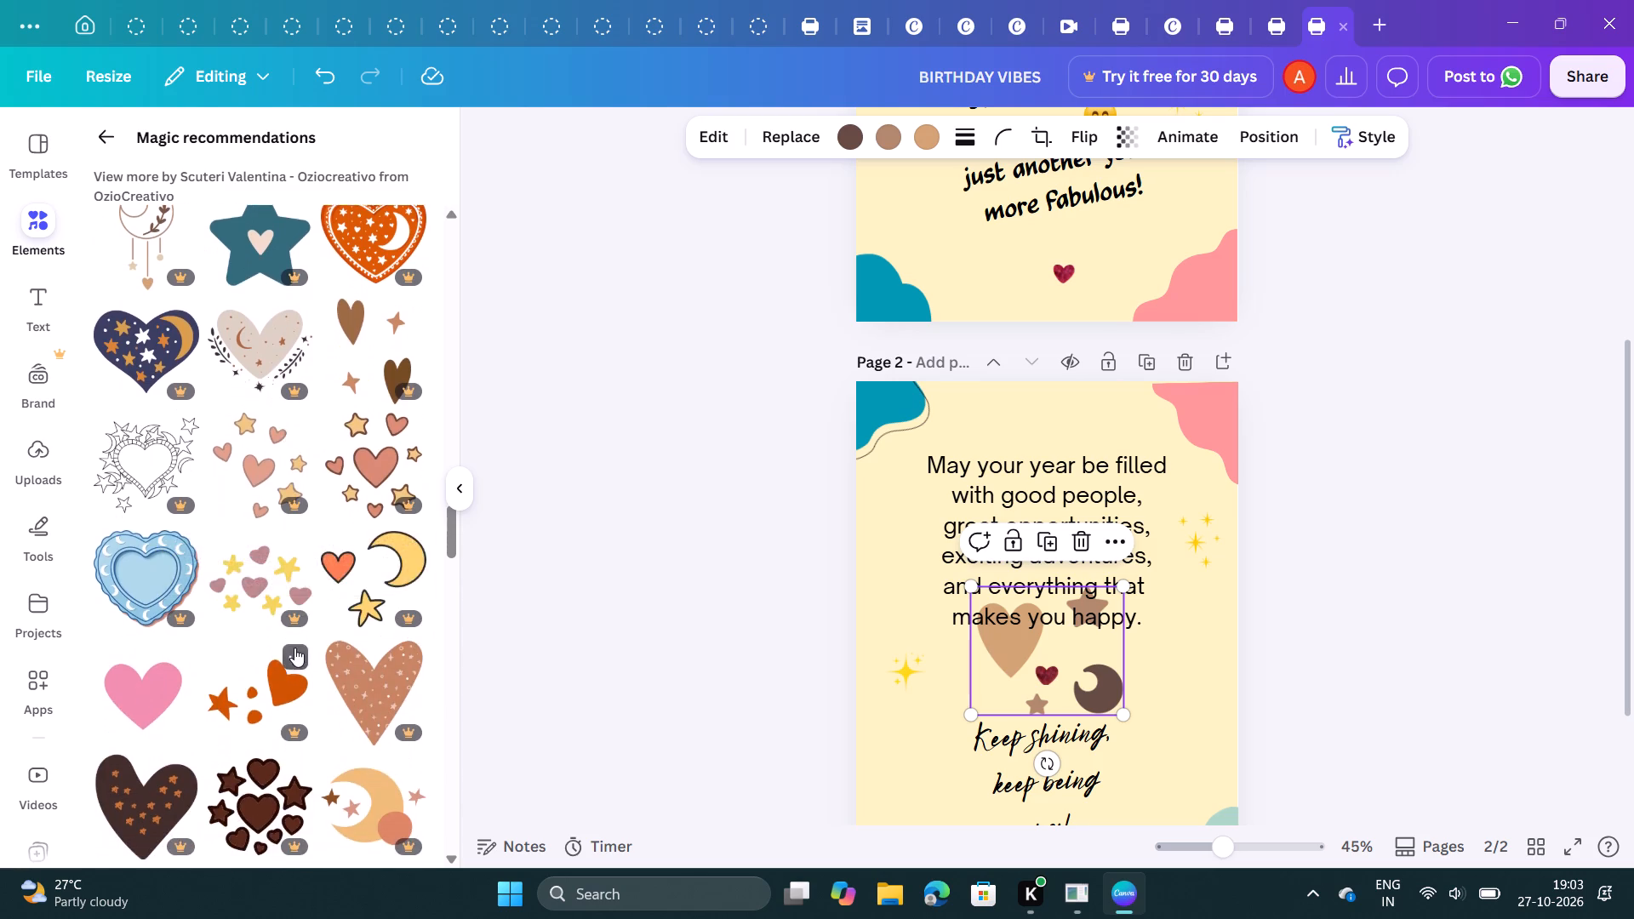
scroll(294, 648, down, 3)
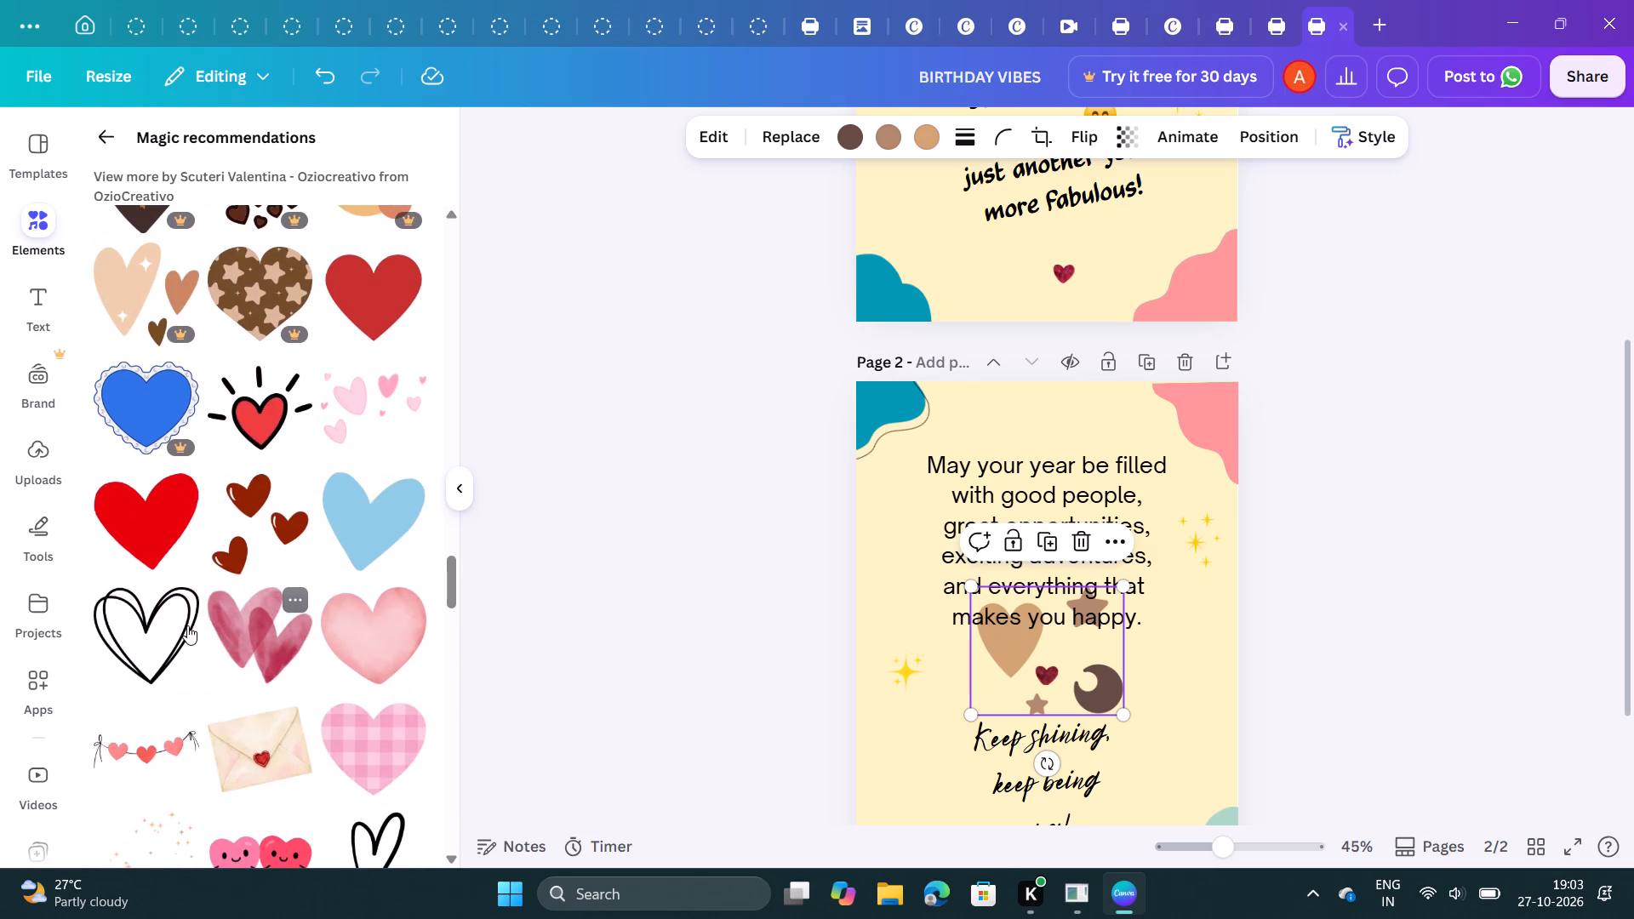
click(155, 632)
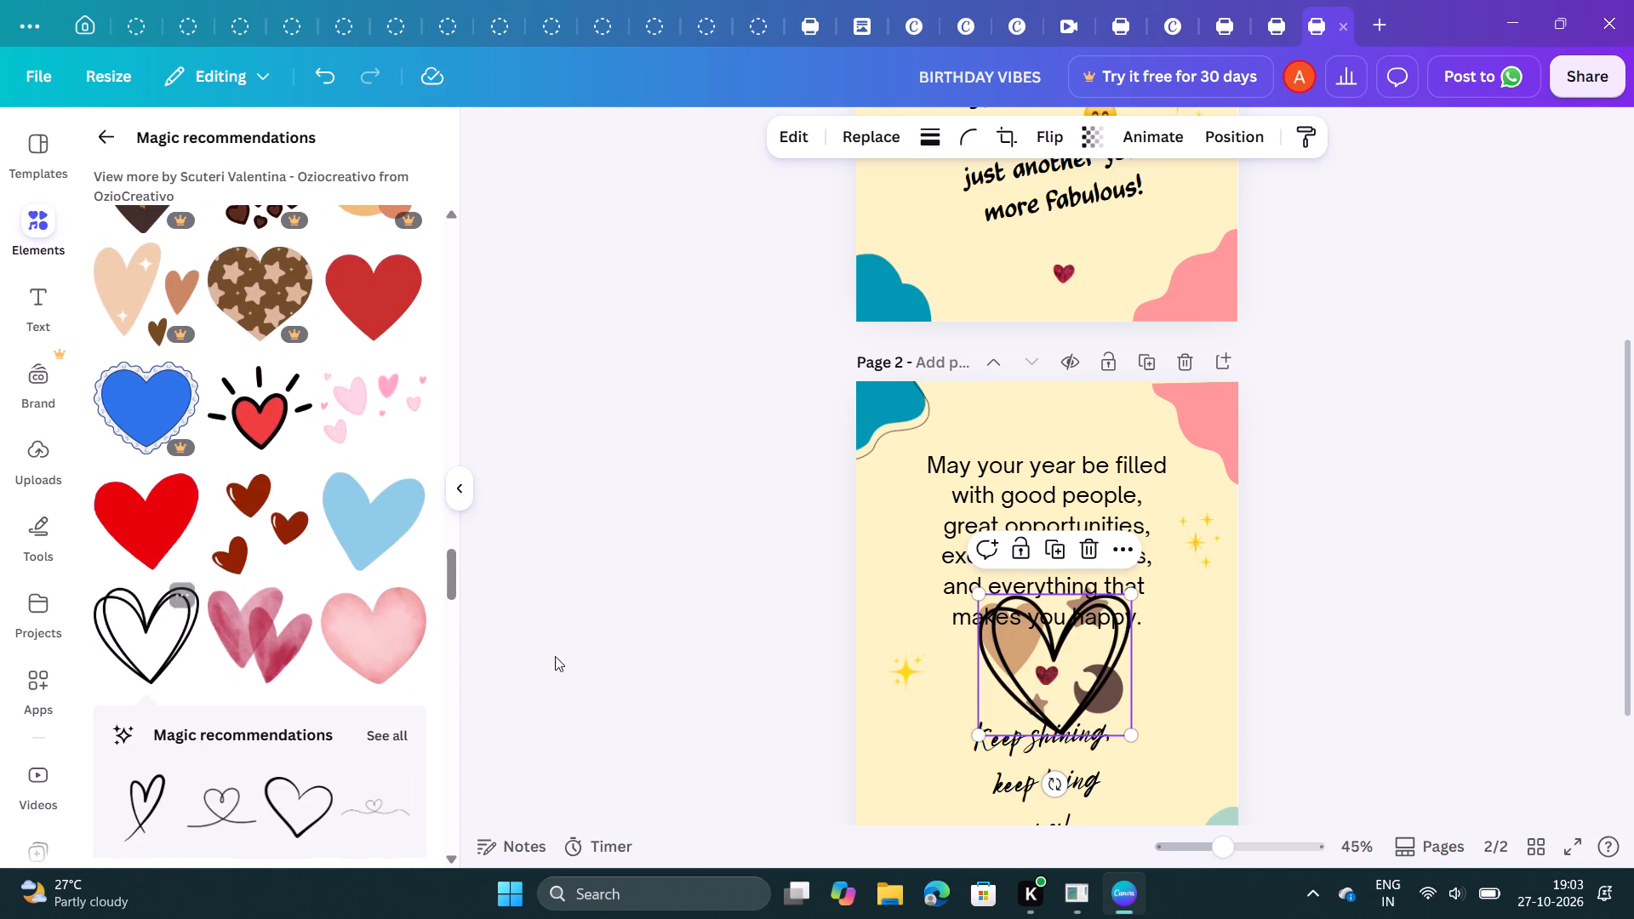
click(995, 703)
click(1035, 648)
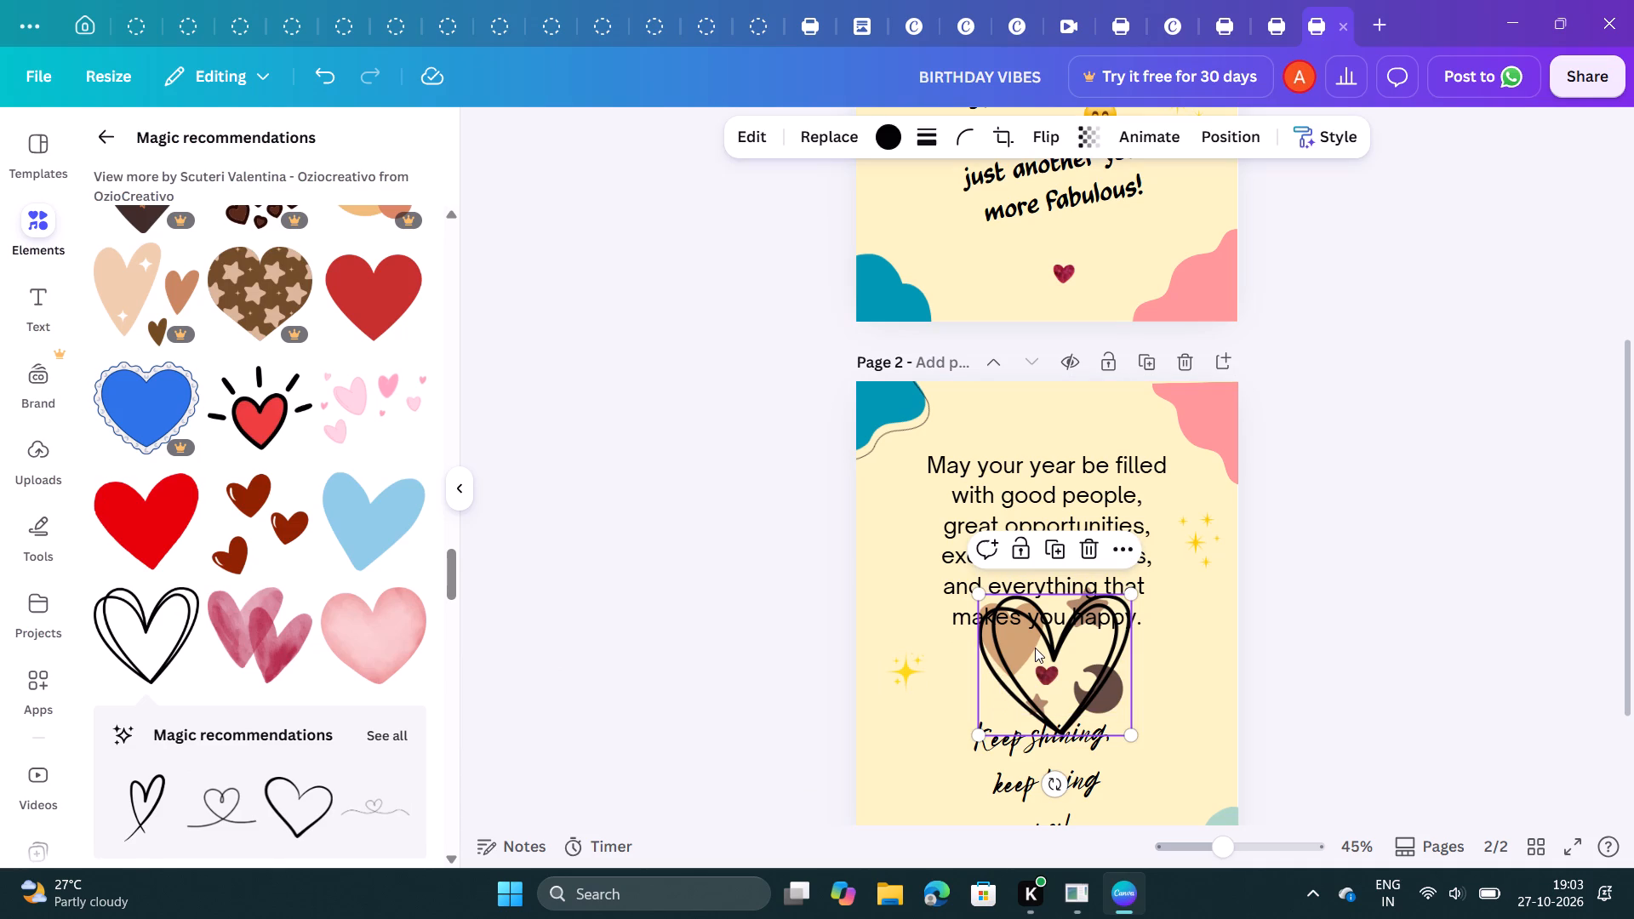
drag(1035, 648, 922, 201)
Delete the brown heart, stars and moon graphic from page 2.
click(1025, 657)
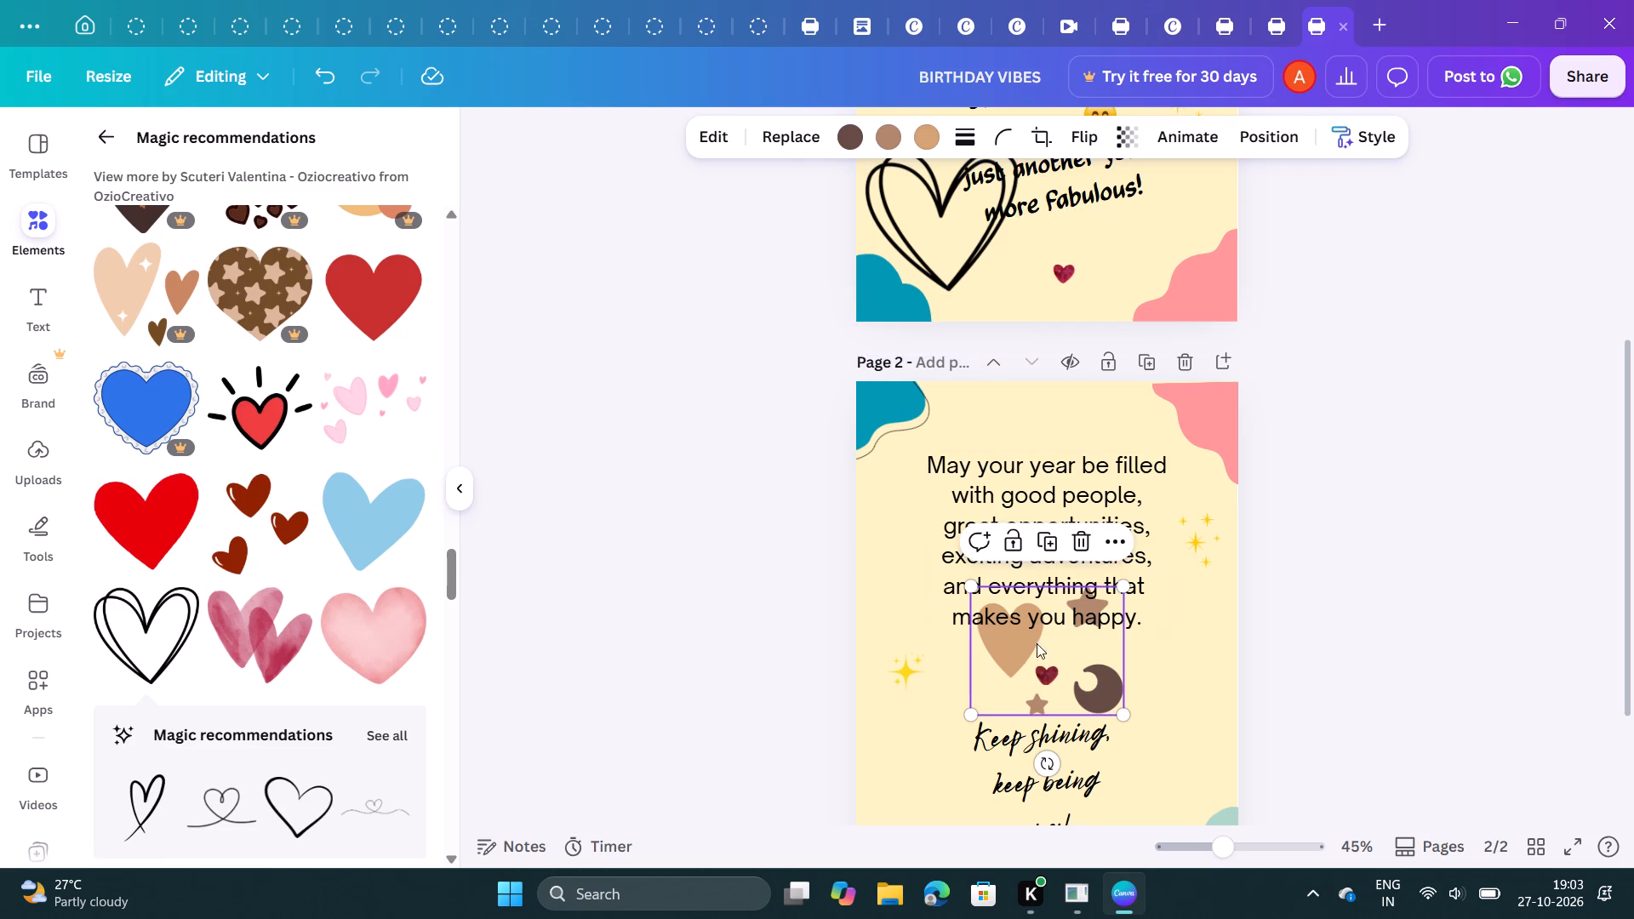
click(1080, 539)
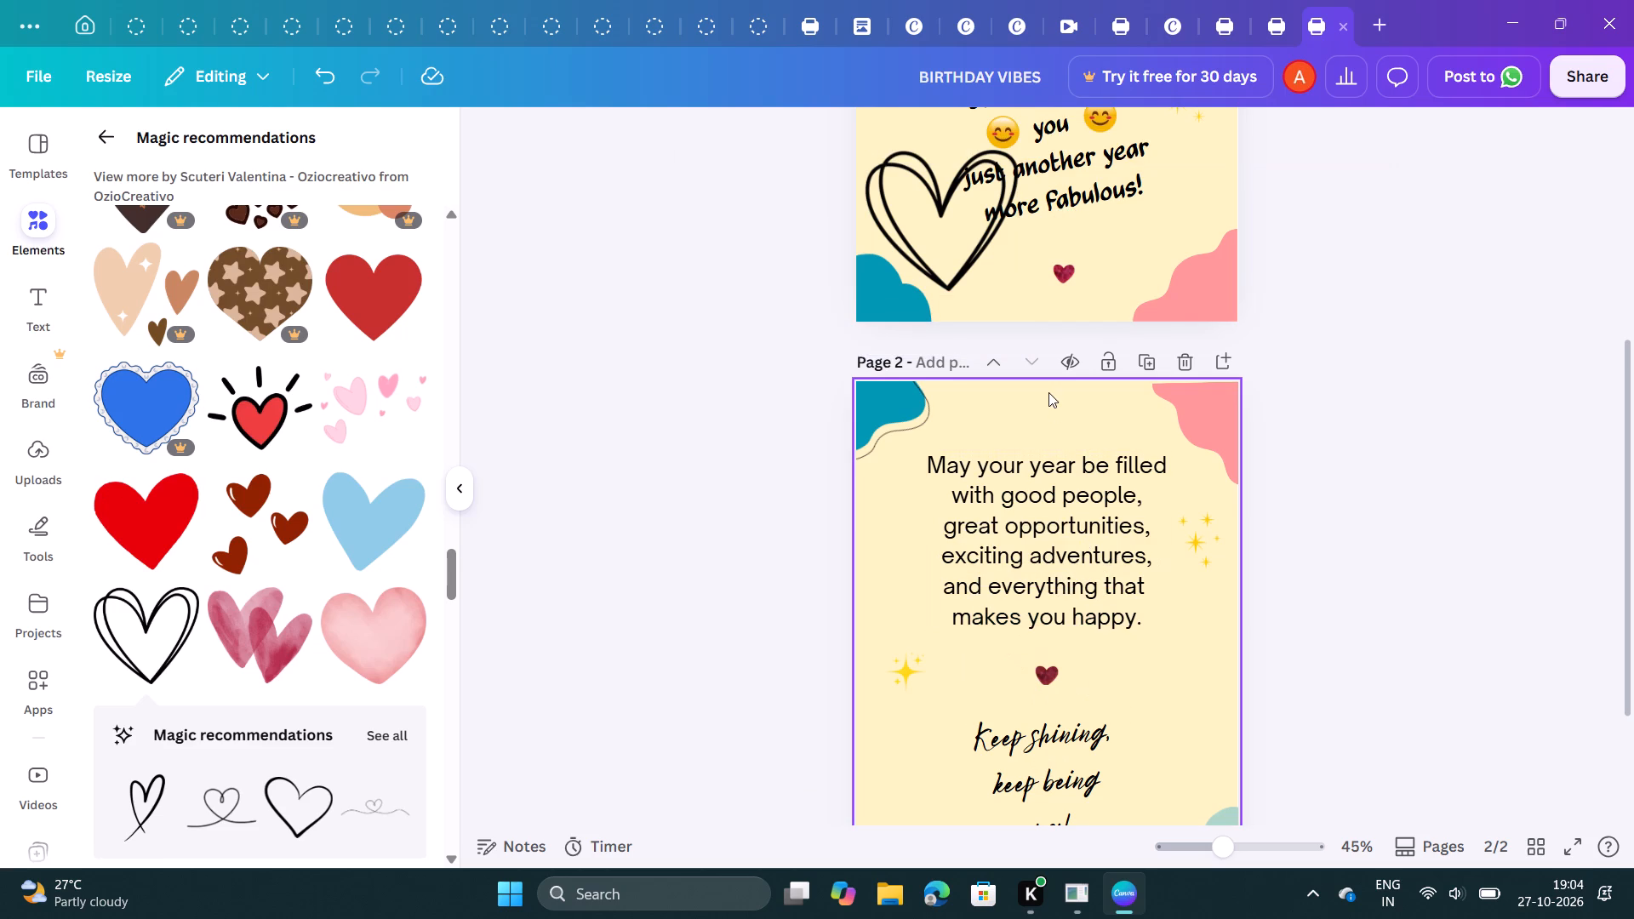
scroll(1048, 392, up, 3)
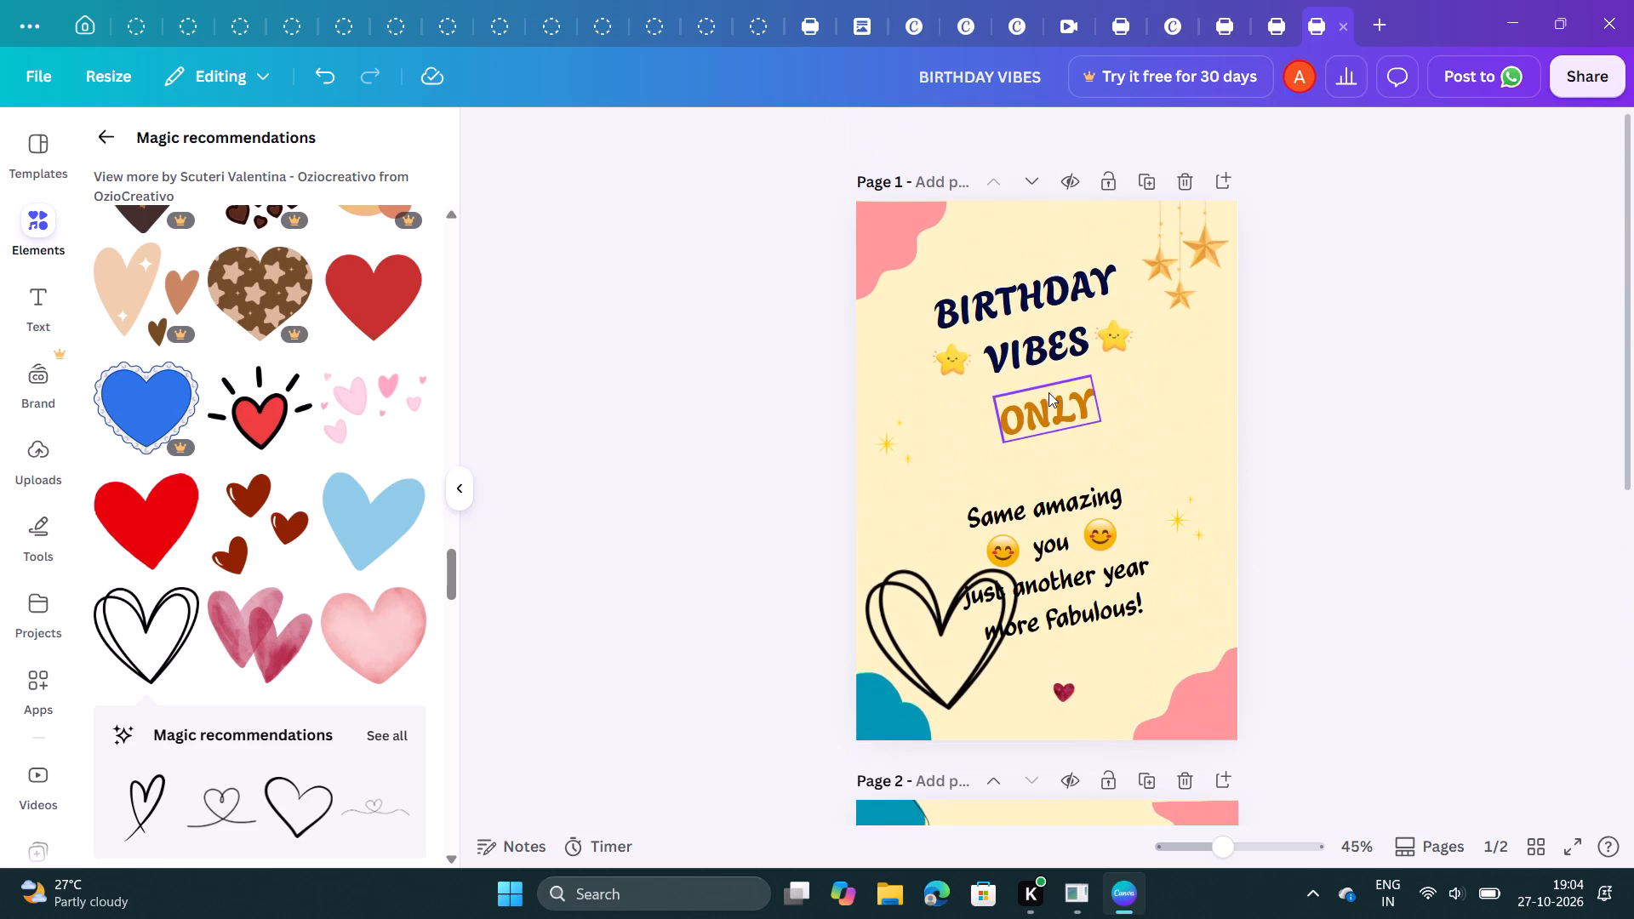
Move the black double-outline heart on page 1 above the start of "BIRTHDAY" and shrink it to a tiny accent.
click(963, 625)
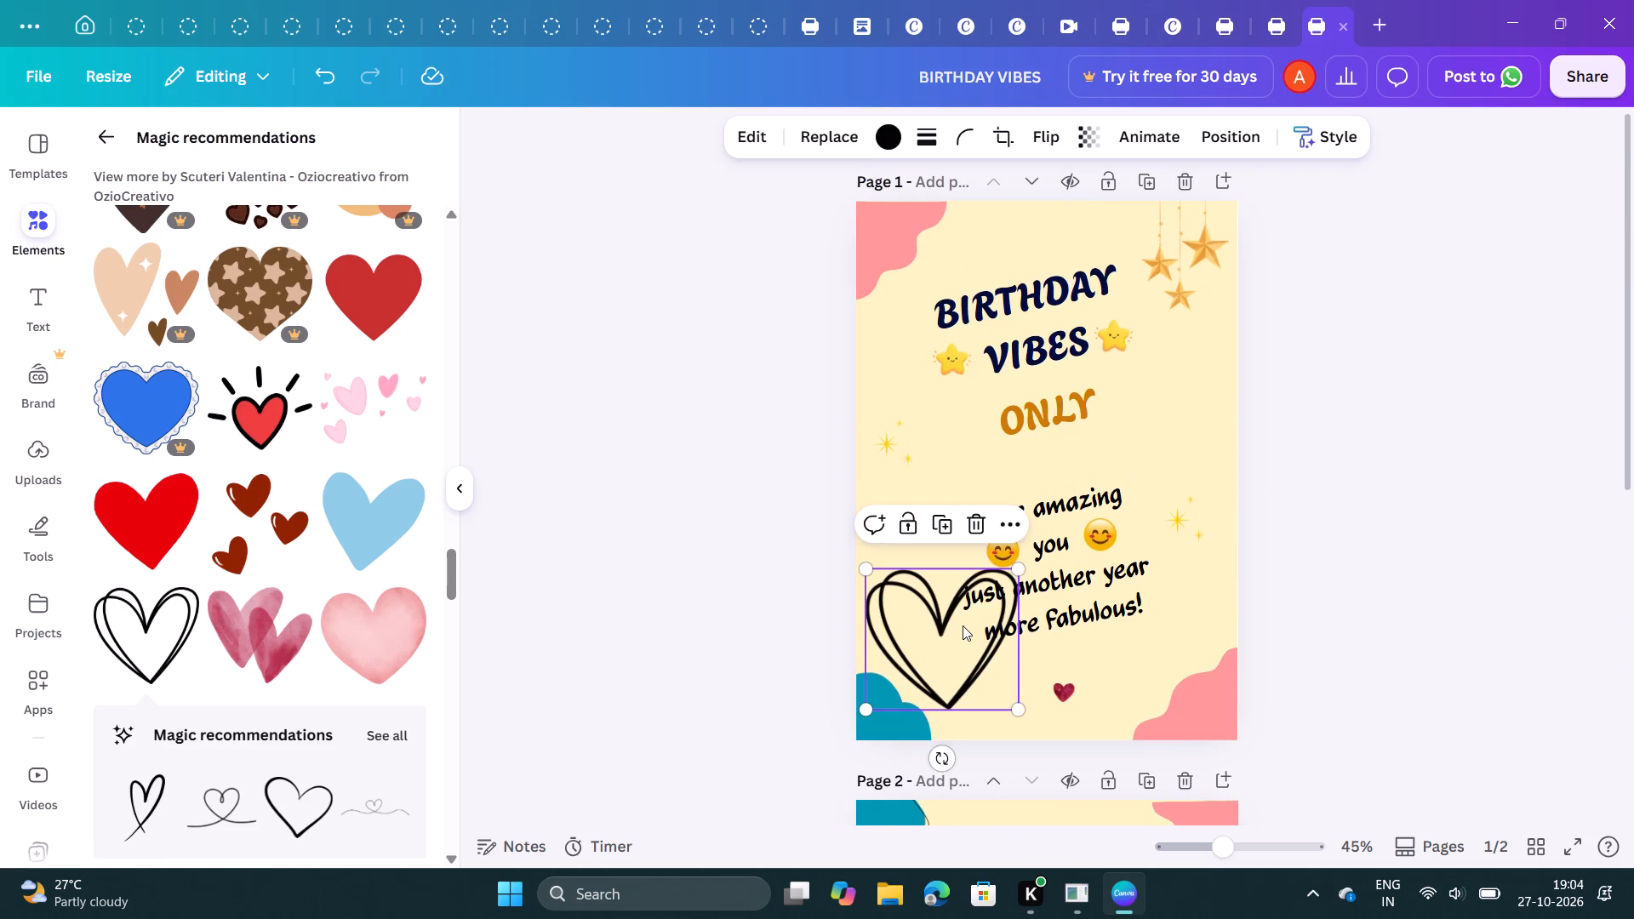
drag(963, 625, 972, 402)
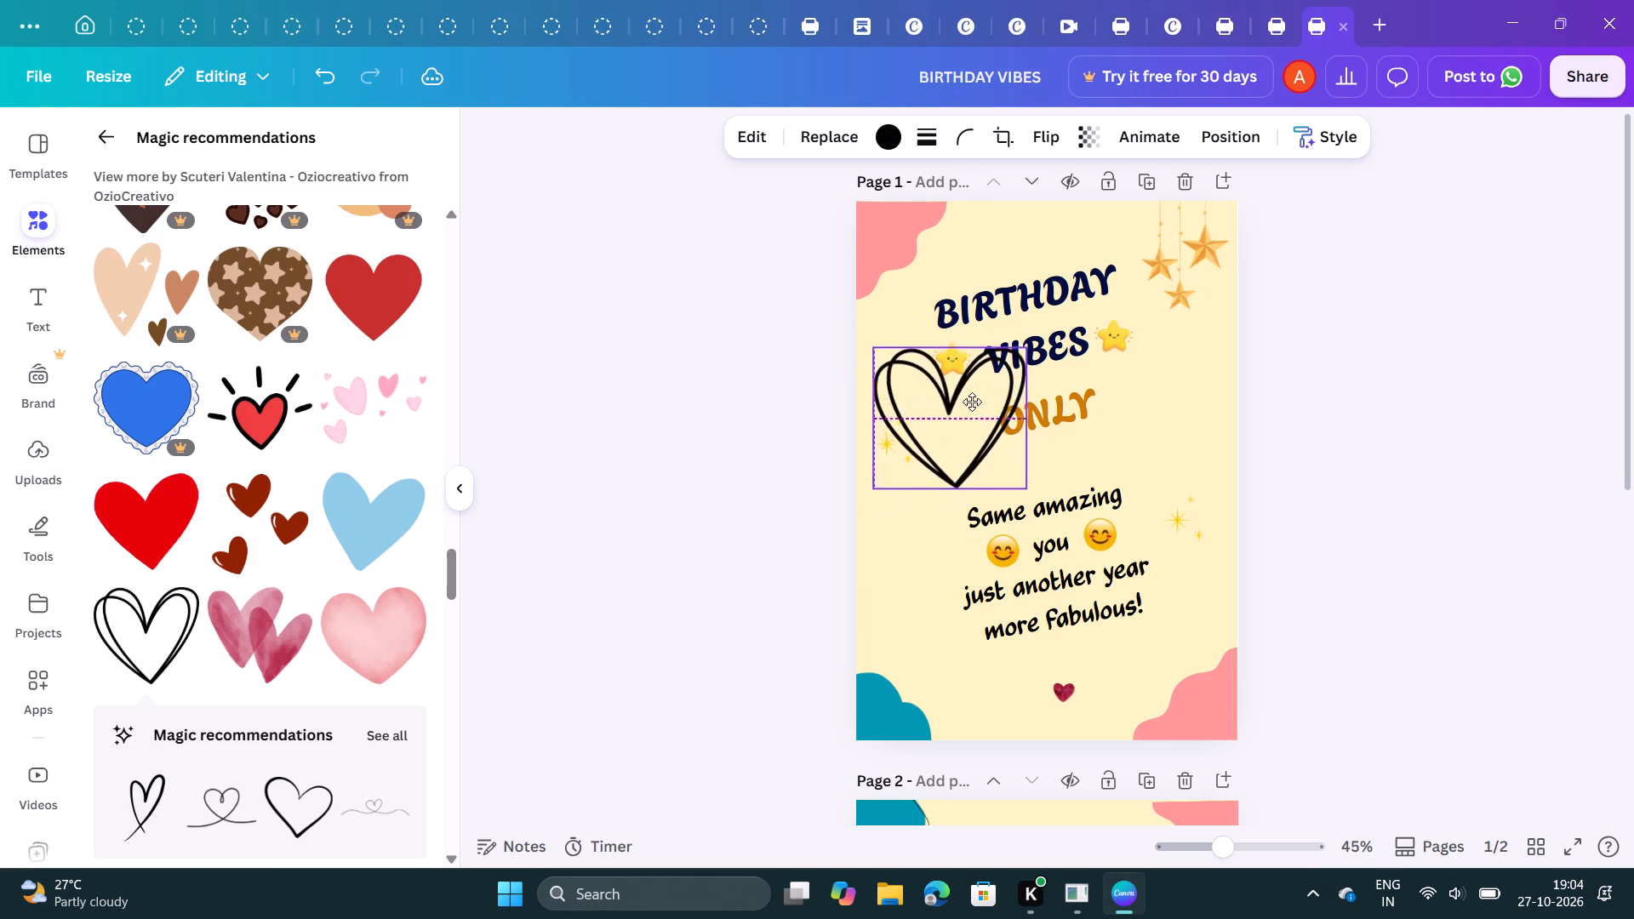
drag(972, 402, 1016, 243)
scroll(1016, 243, up, 1)
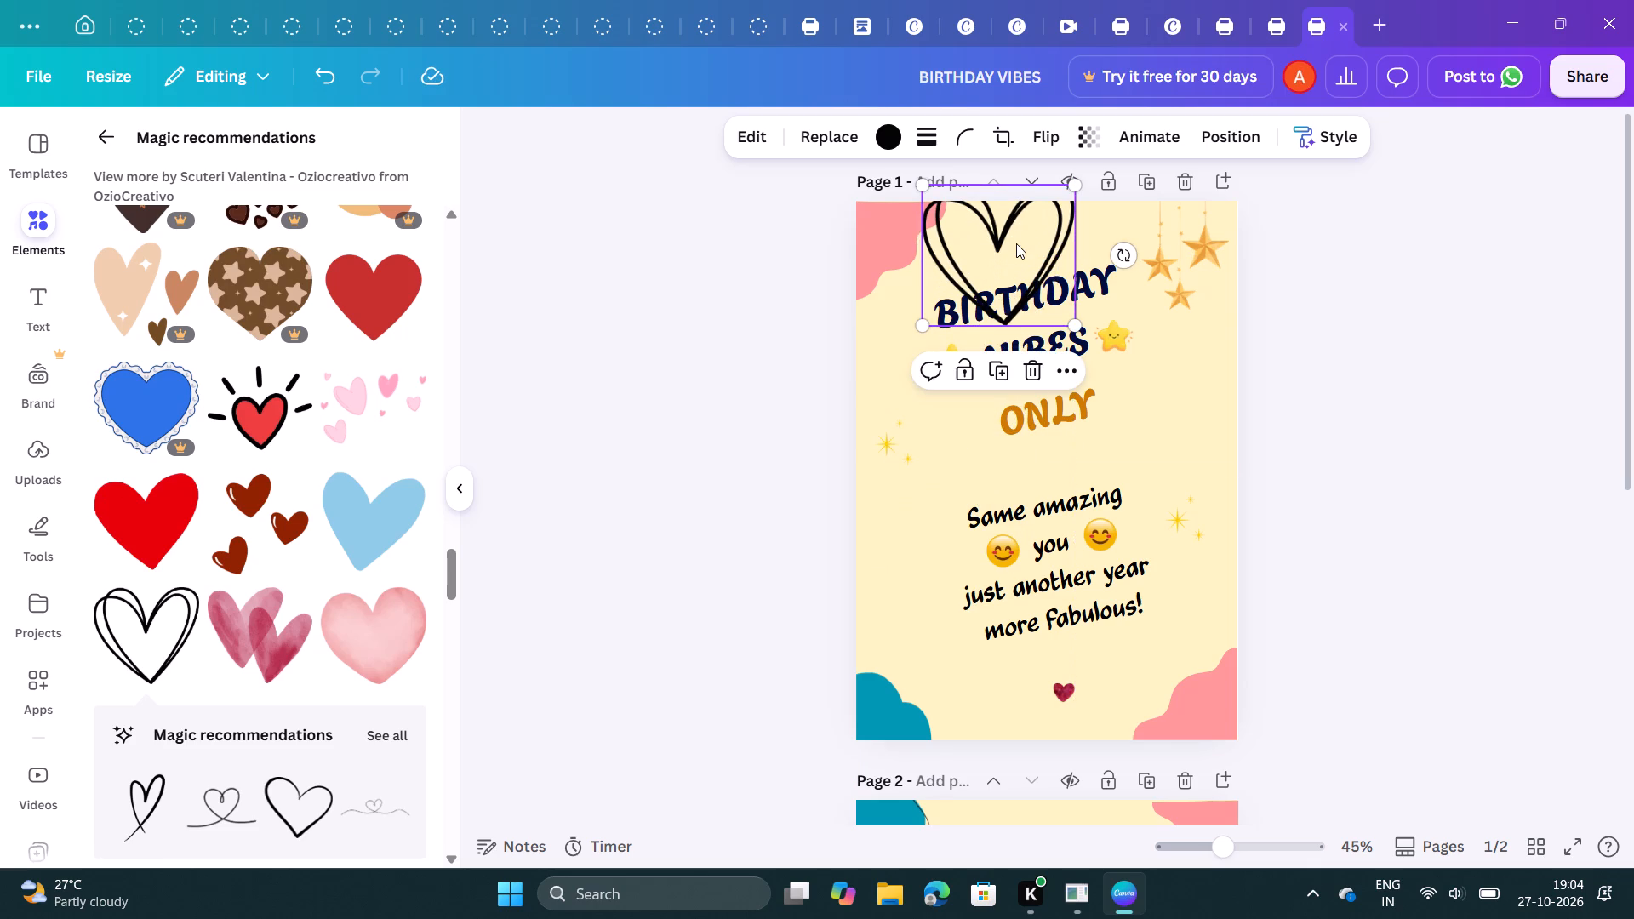
scroll(1016, 243, up, 1)
drag(923, 185, 952, 217)
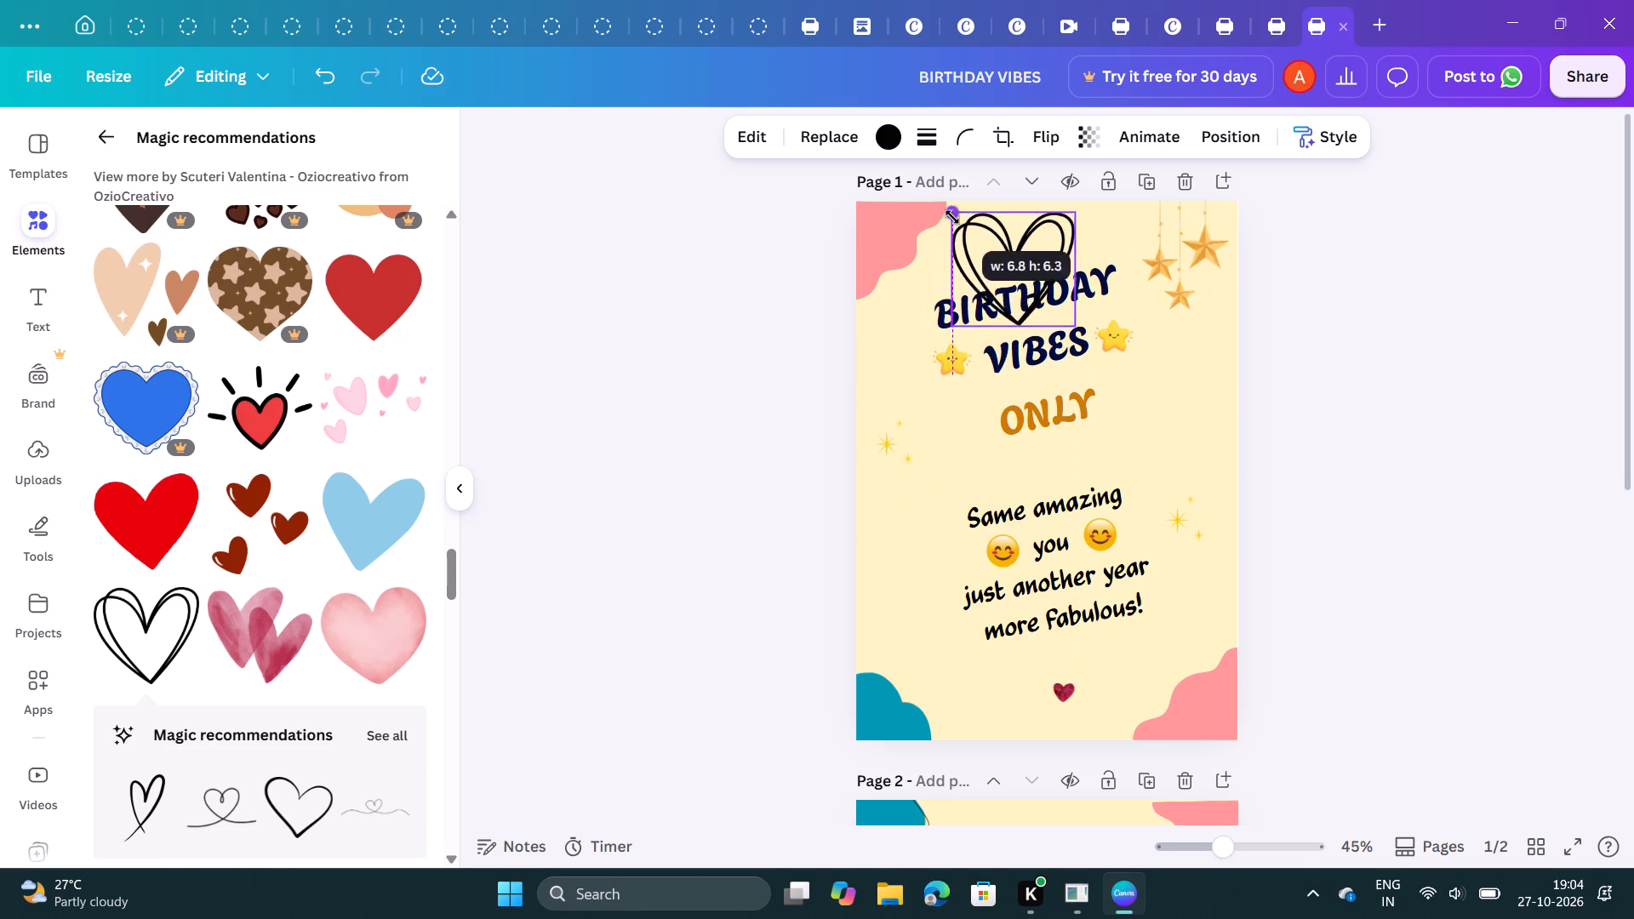
drag(952, 217, 1045, 294)
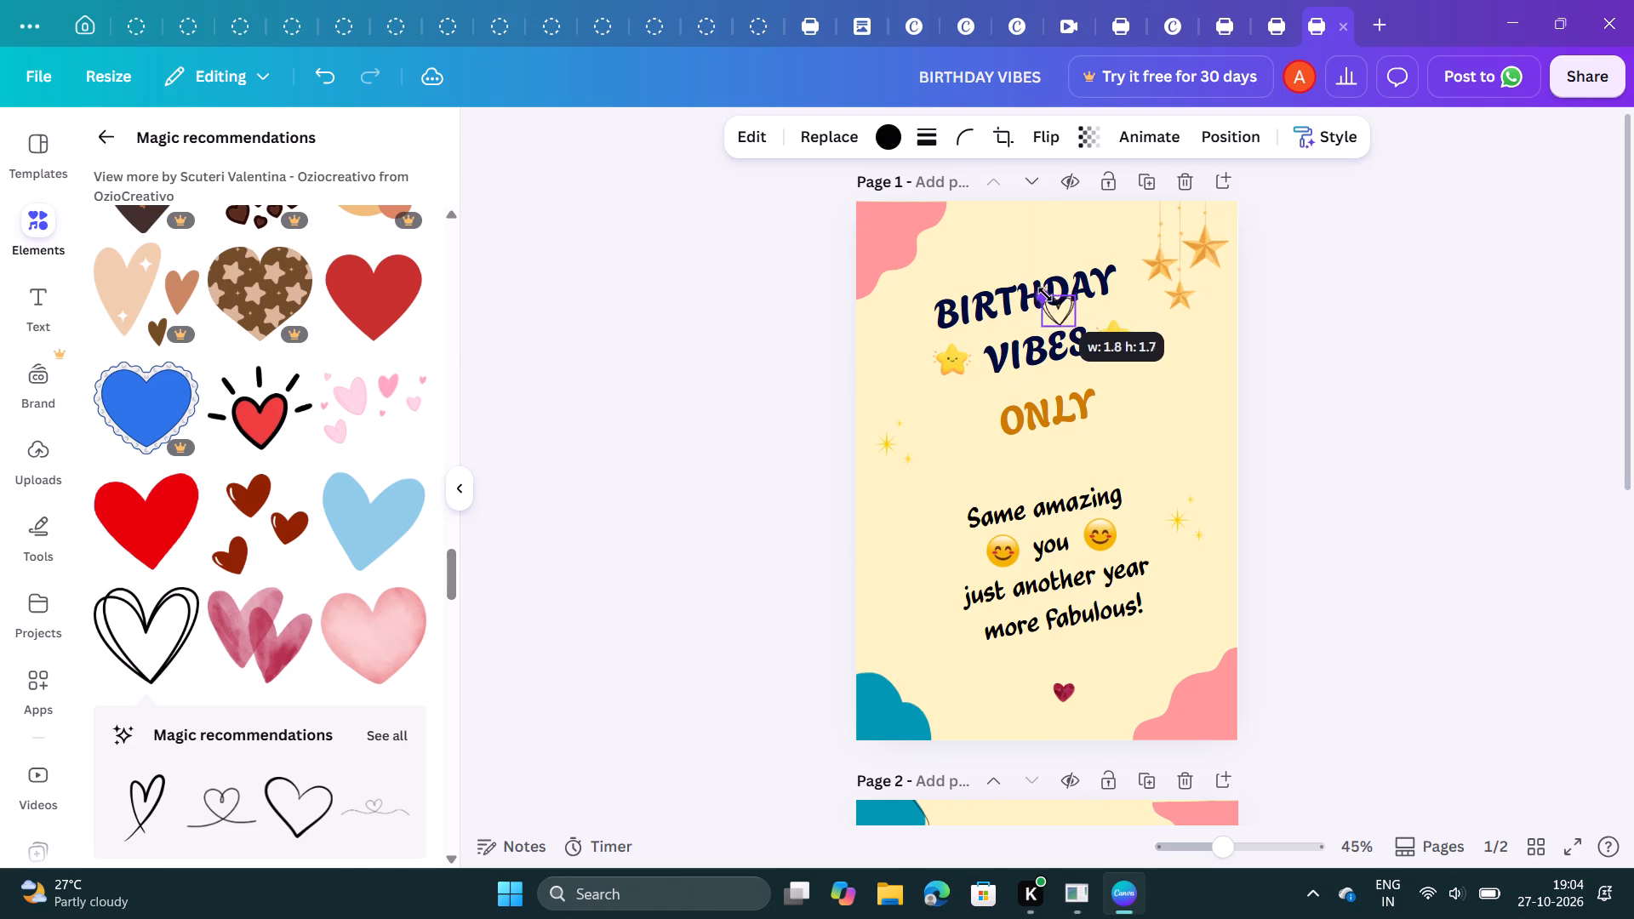
drag(1045, 294, 1049, 299)
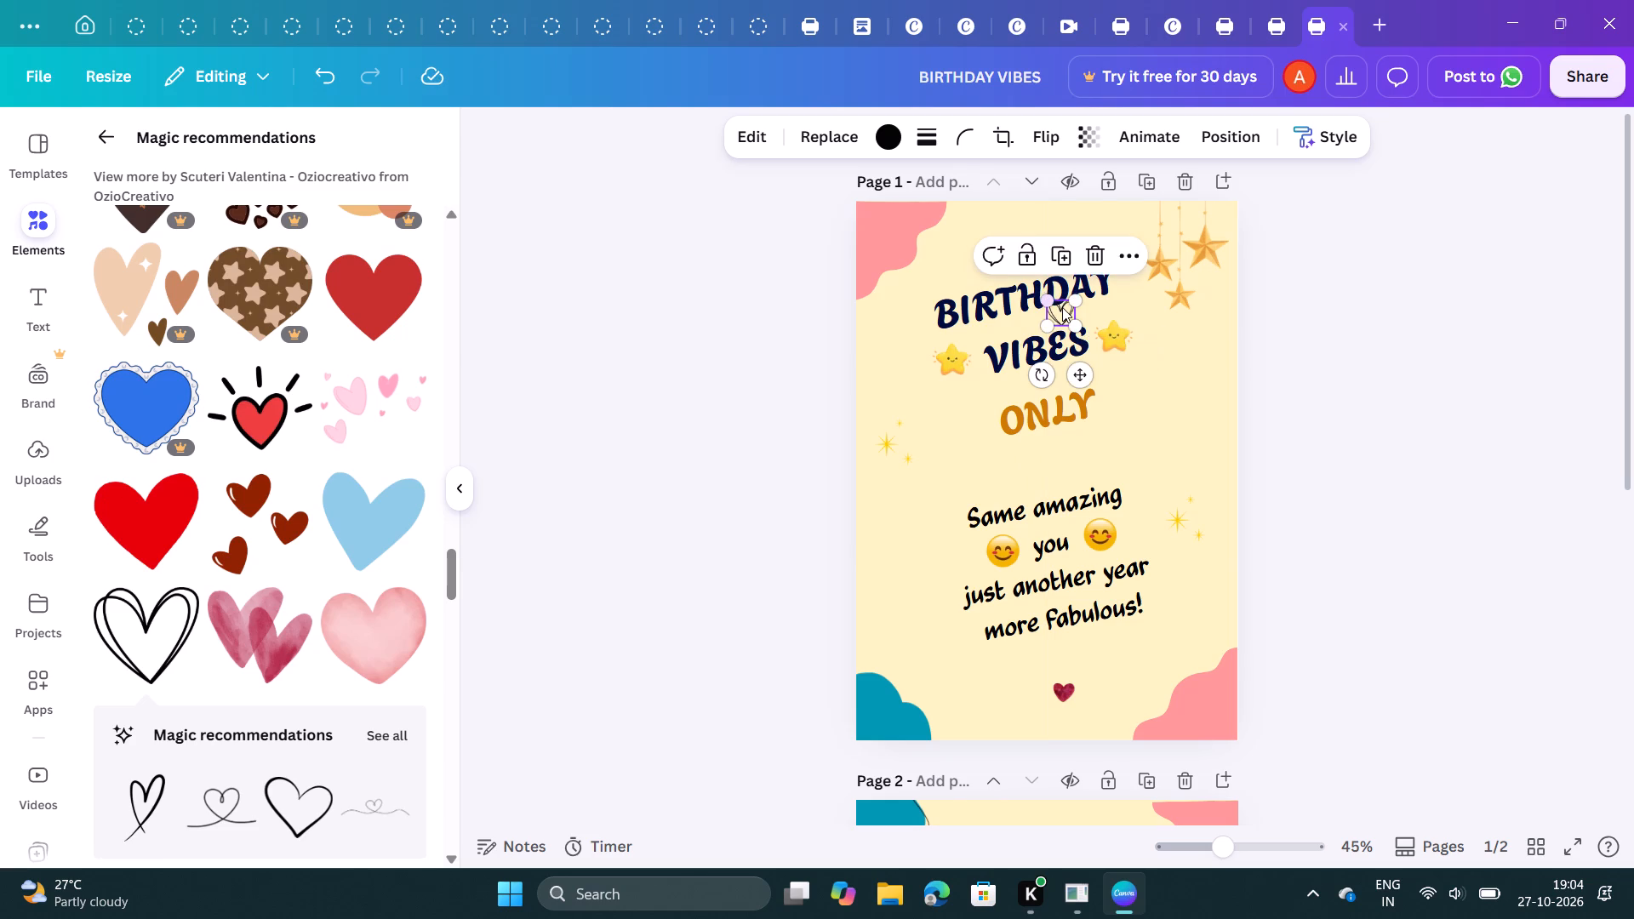
drag(1062, 307, 971, 251)
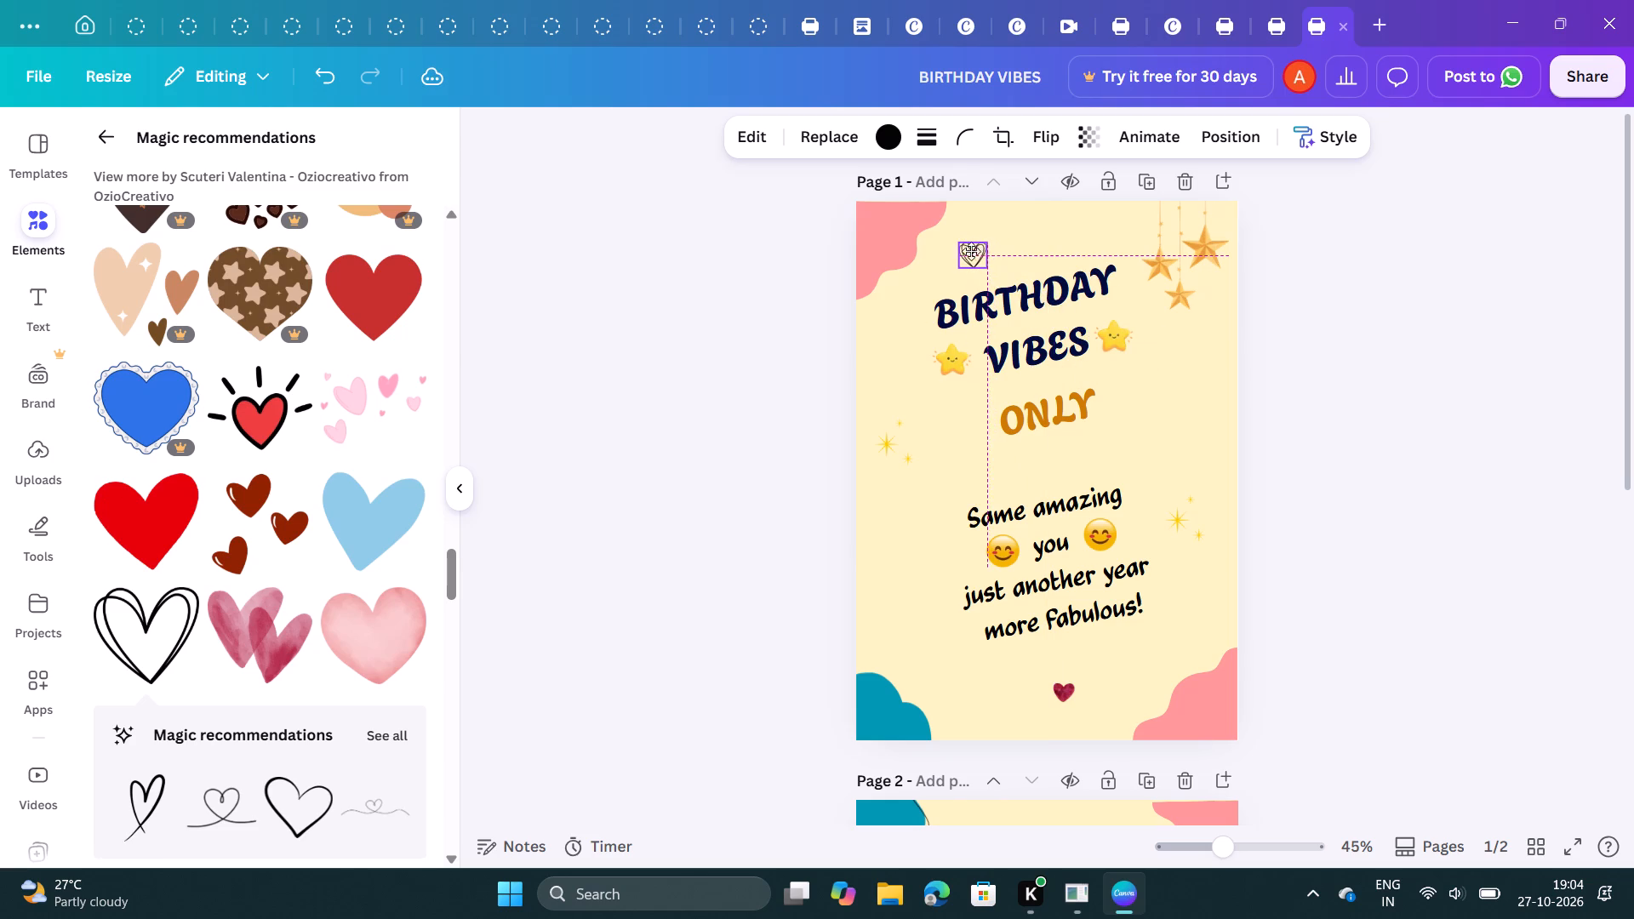
drag(971, 251, 968, 253)
click(779, 363)
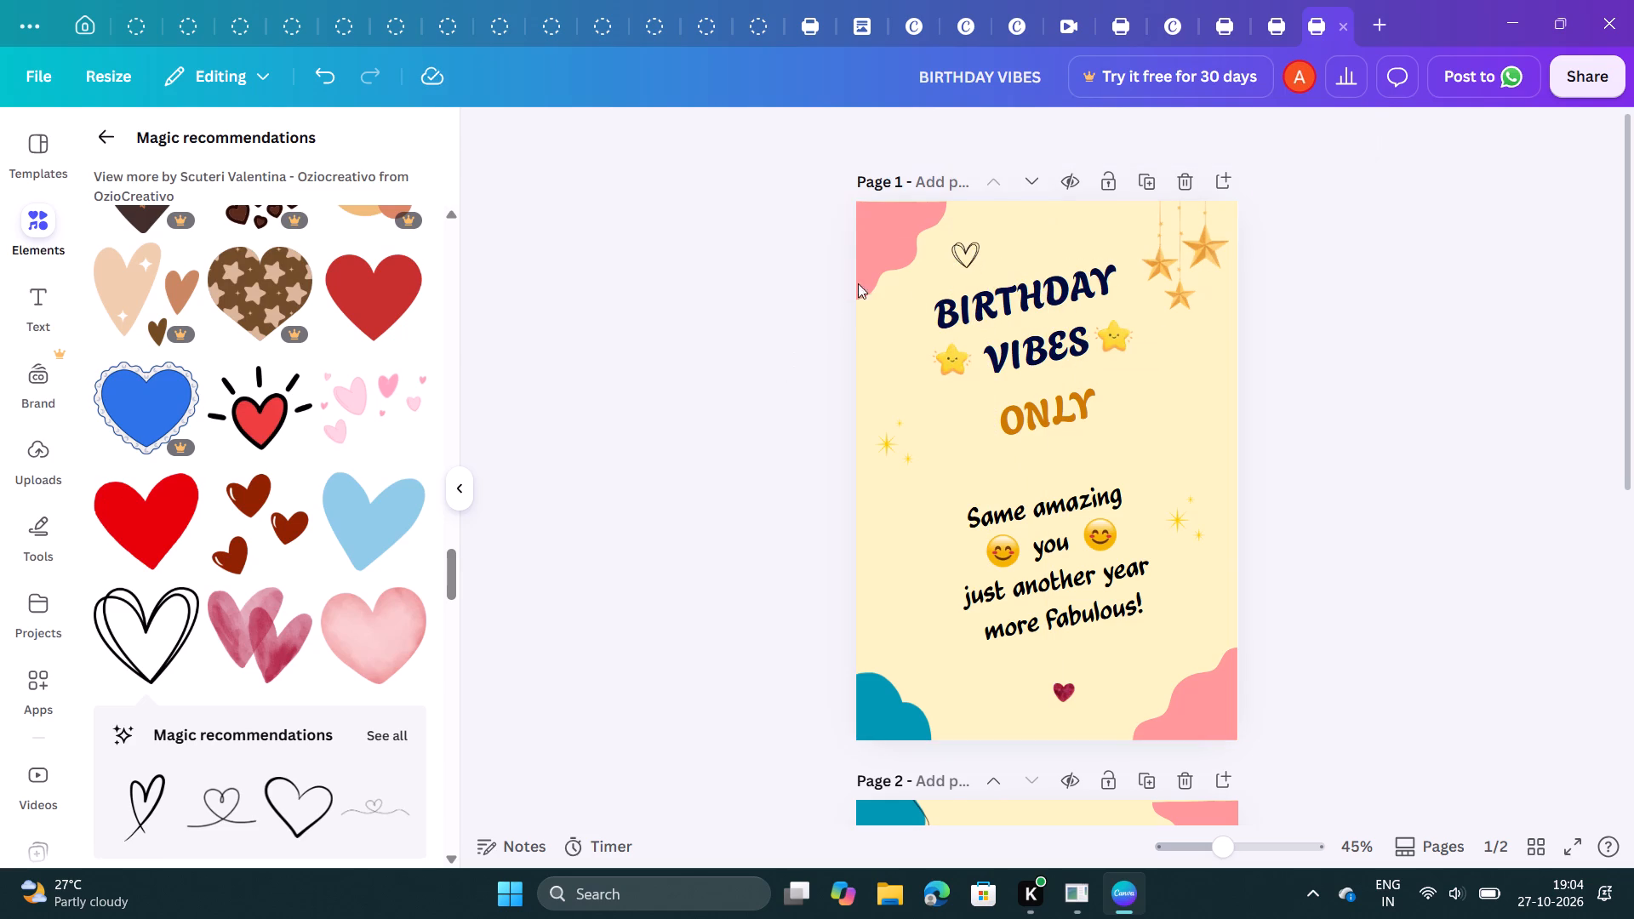
click(960, 248)
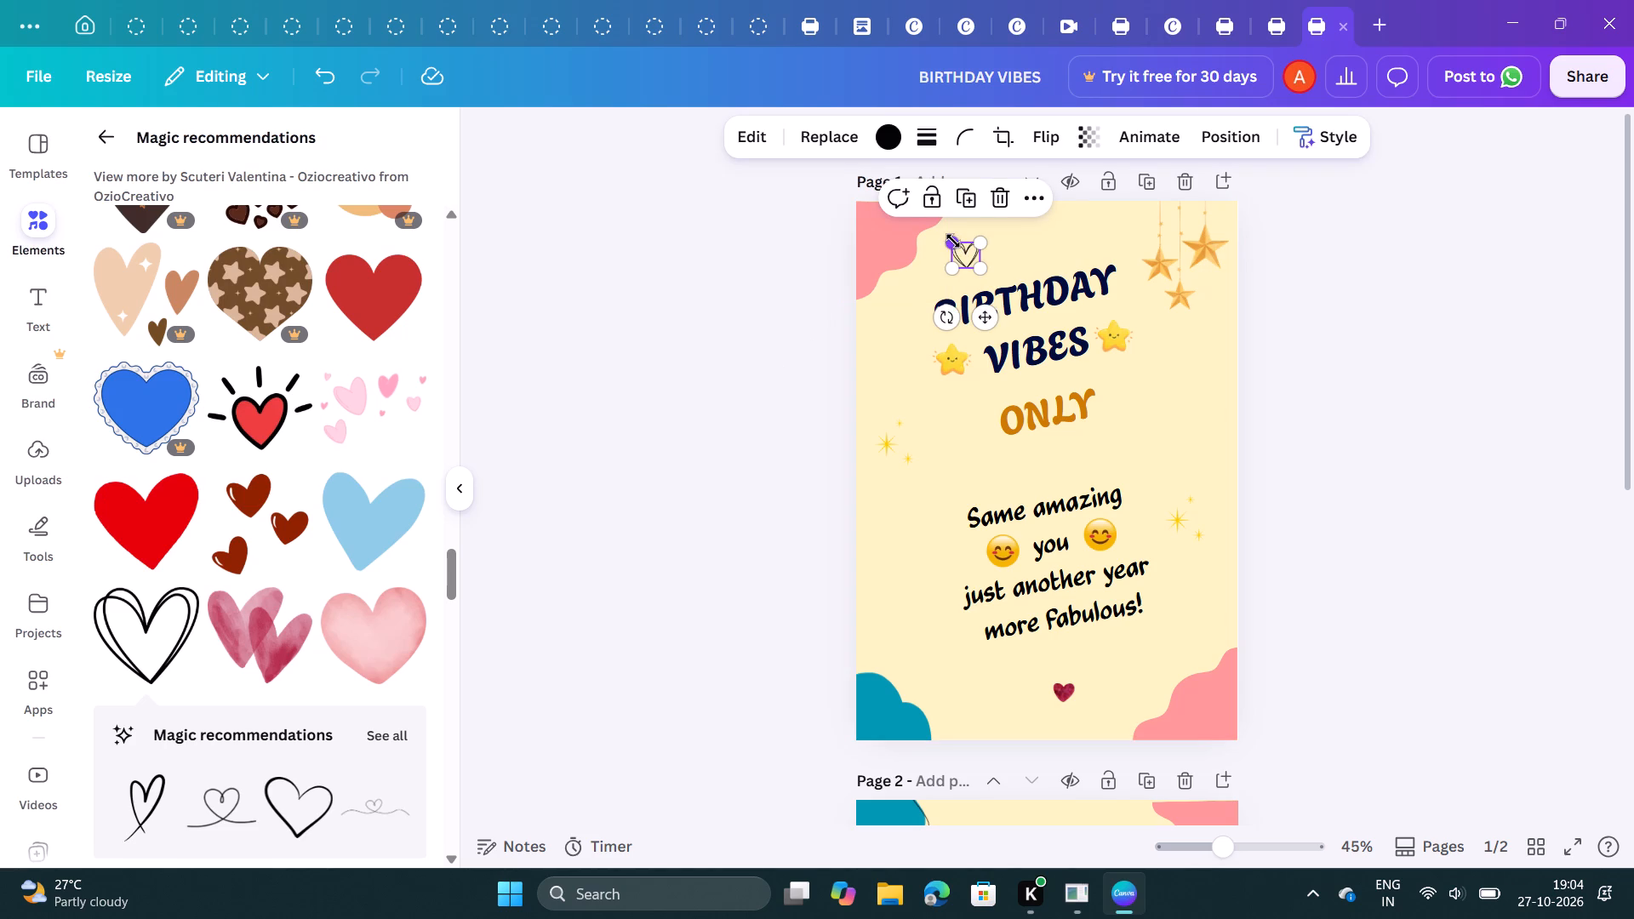
drag(953, 241, 962, 247)
click(904, 332)
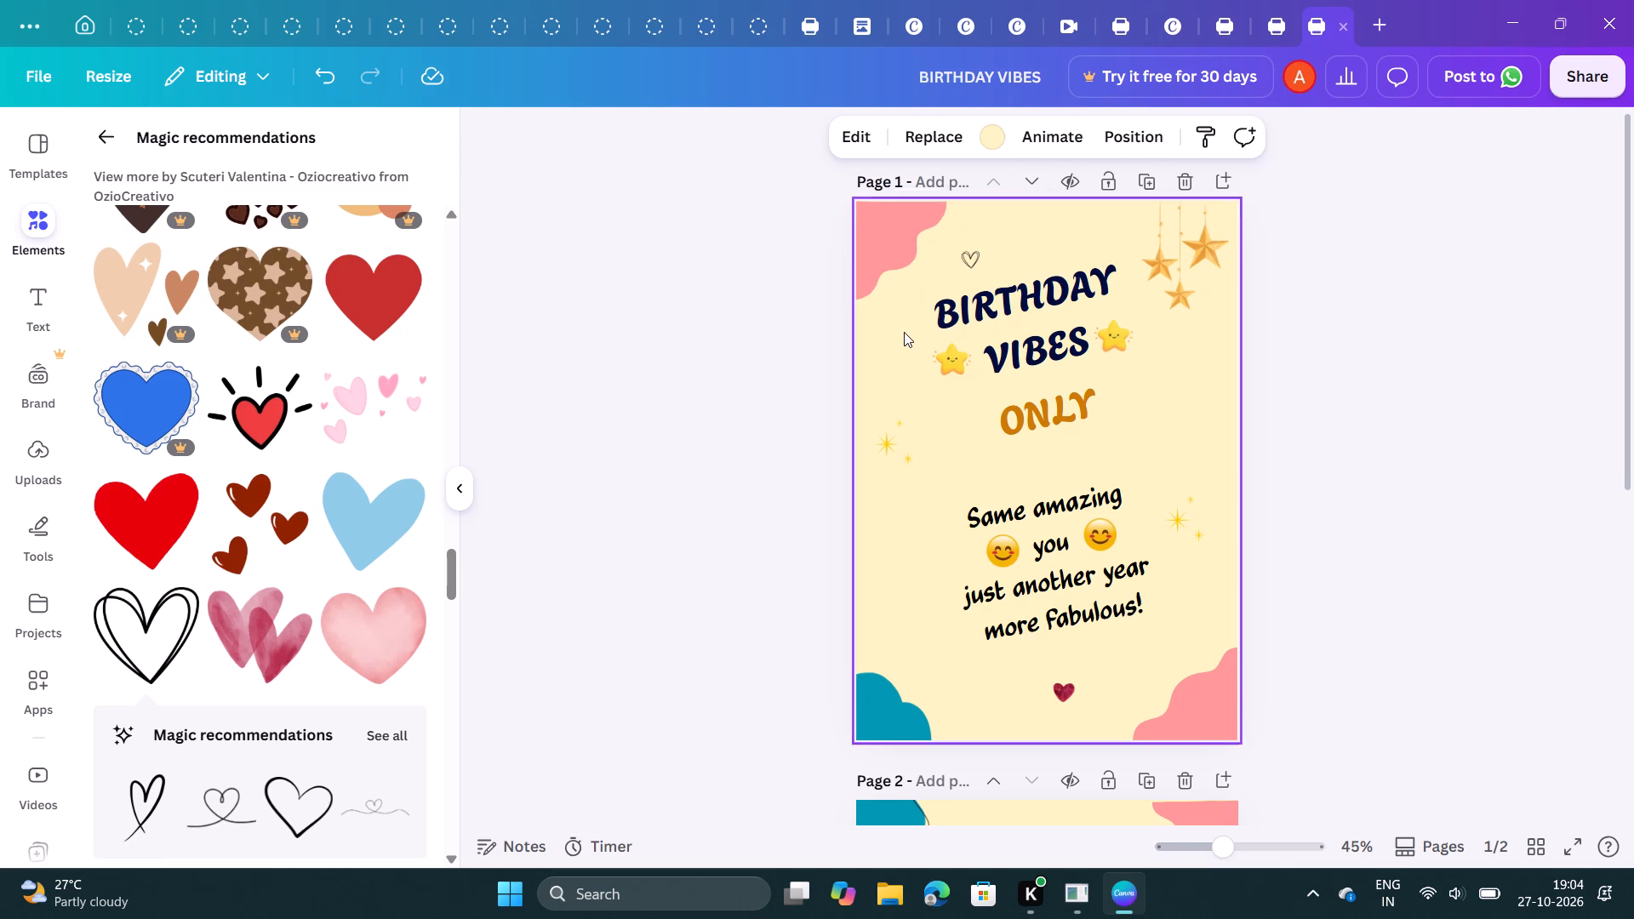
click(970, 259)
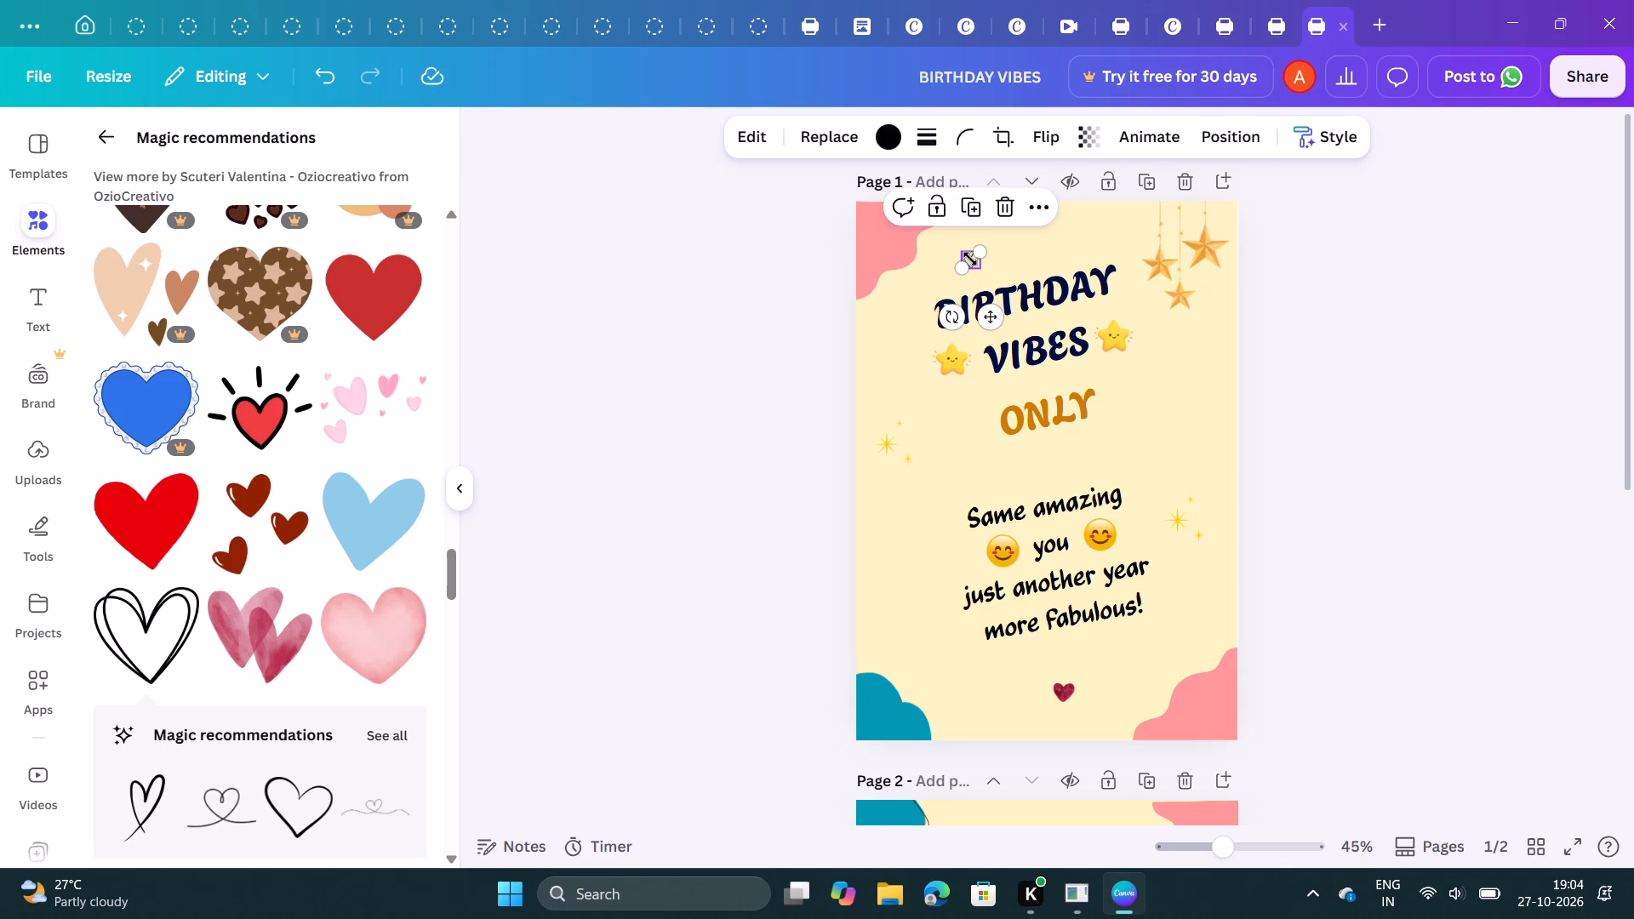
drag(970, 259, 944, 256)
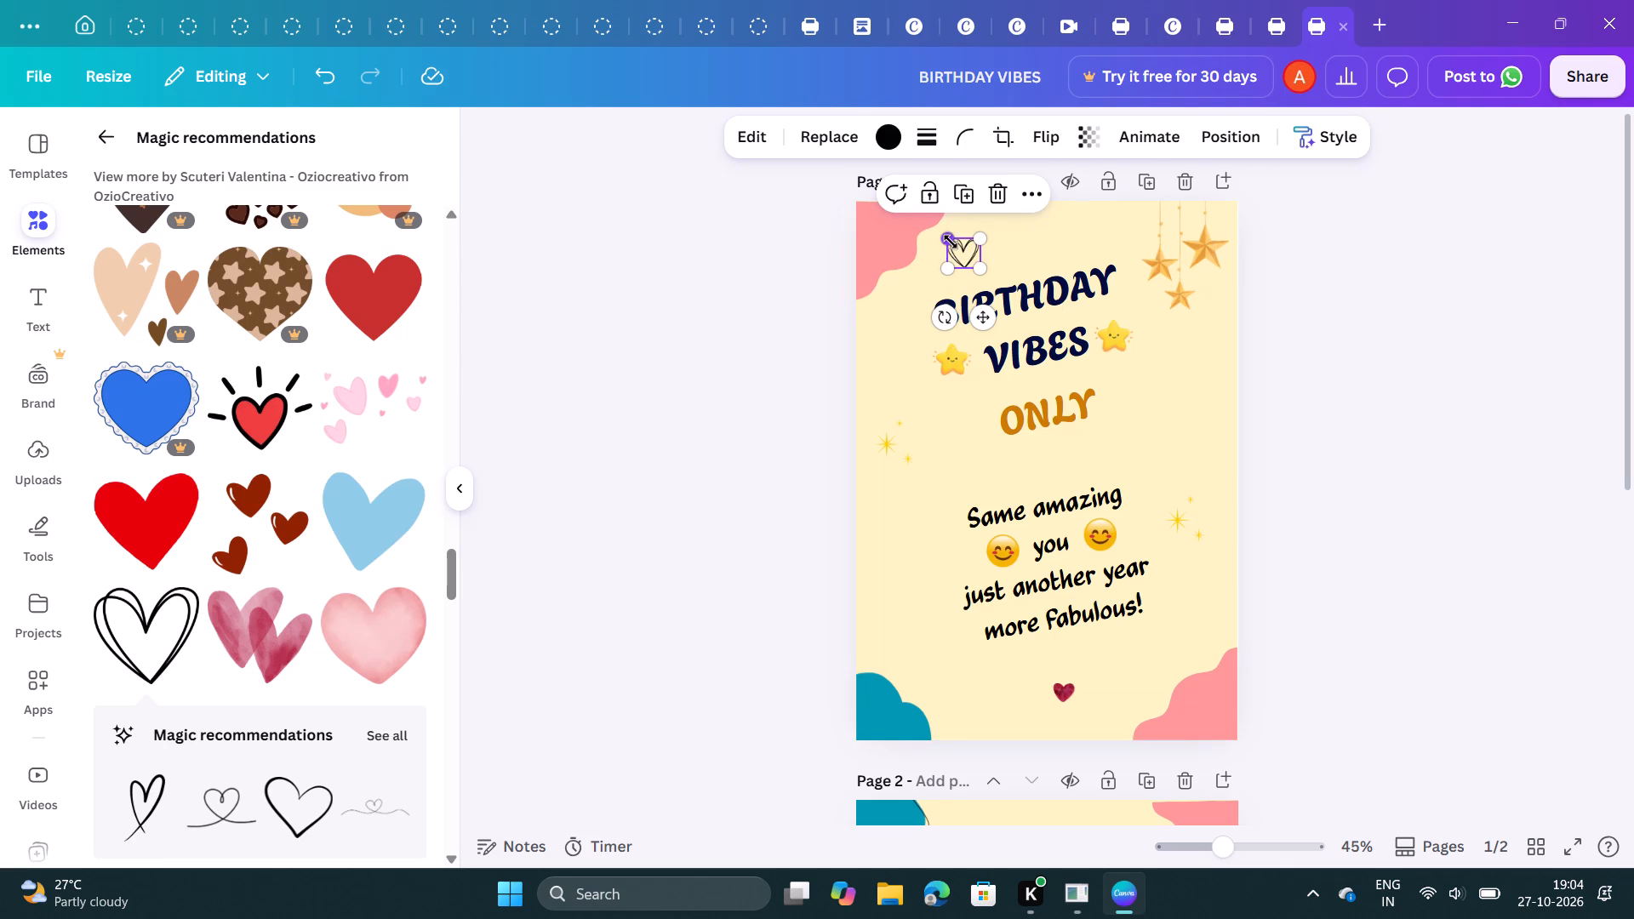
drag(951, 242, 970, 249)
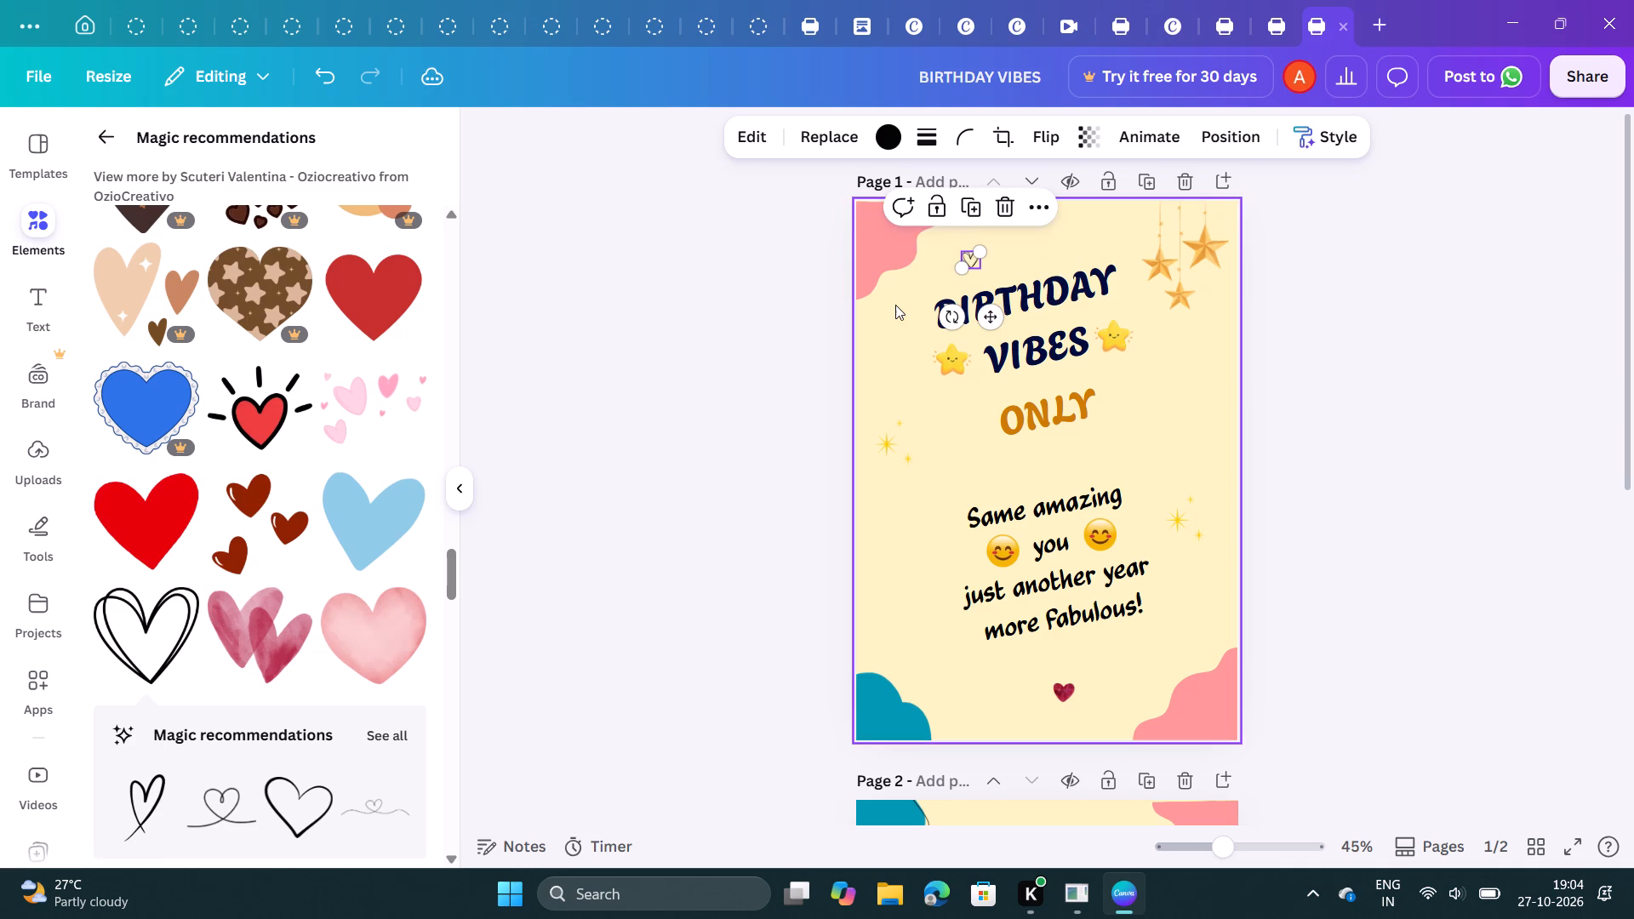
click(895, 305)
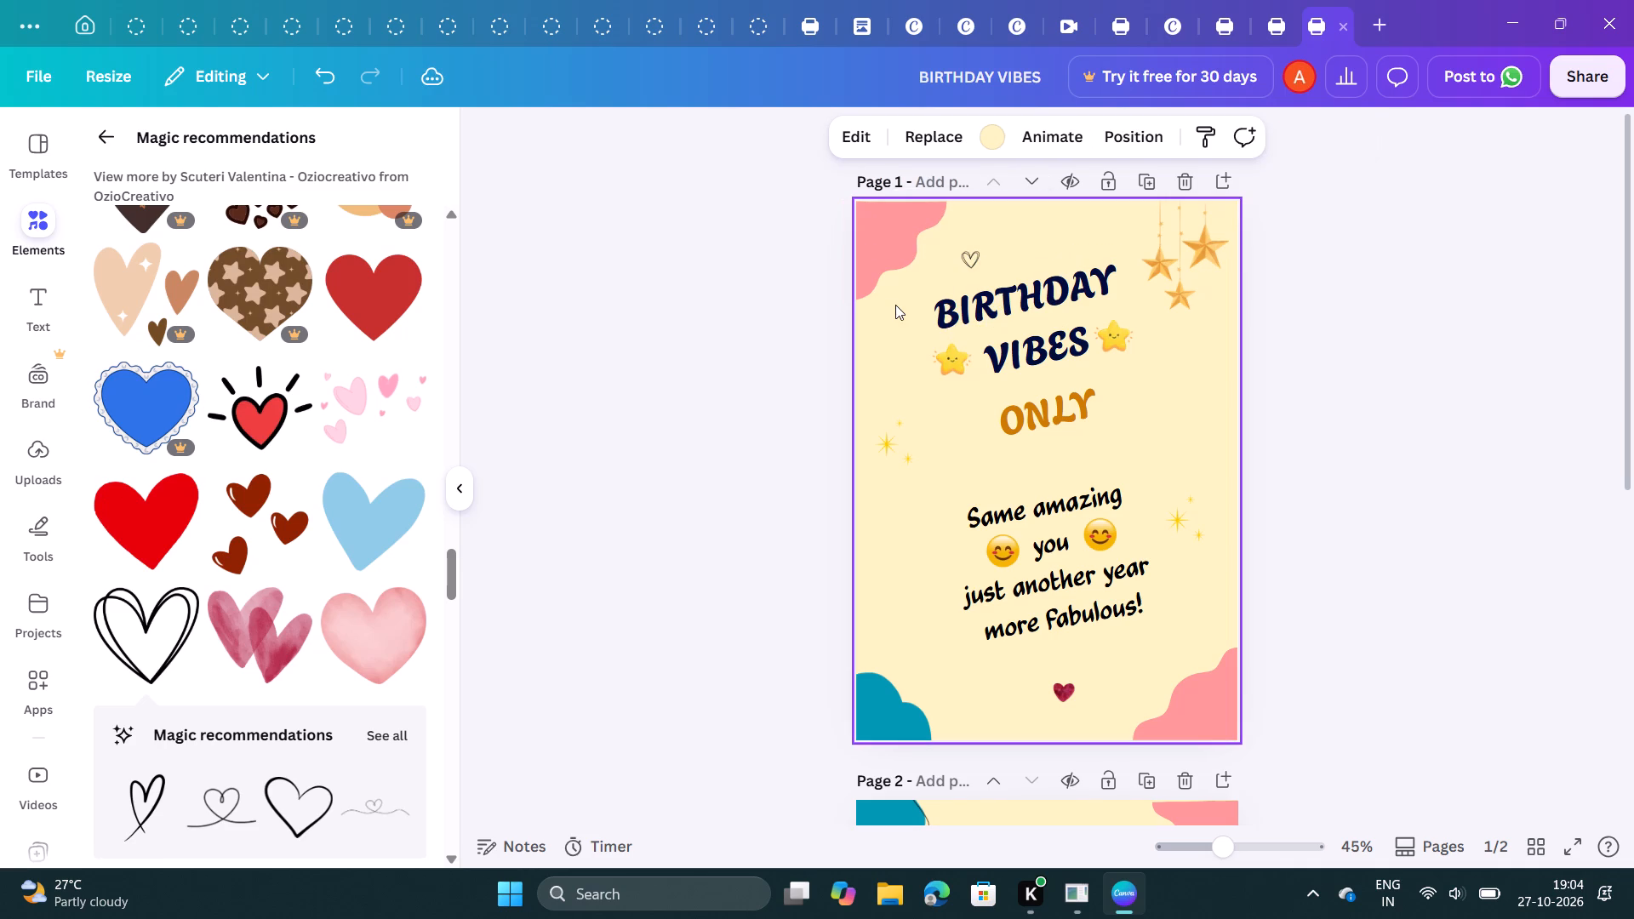
Duplicate the tiny black outline heart, enlarge the copy slightly and place it to the right of "ONLY", above the yellow sparkles.
click(974, 253)
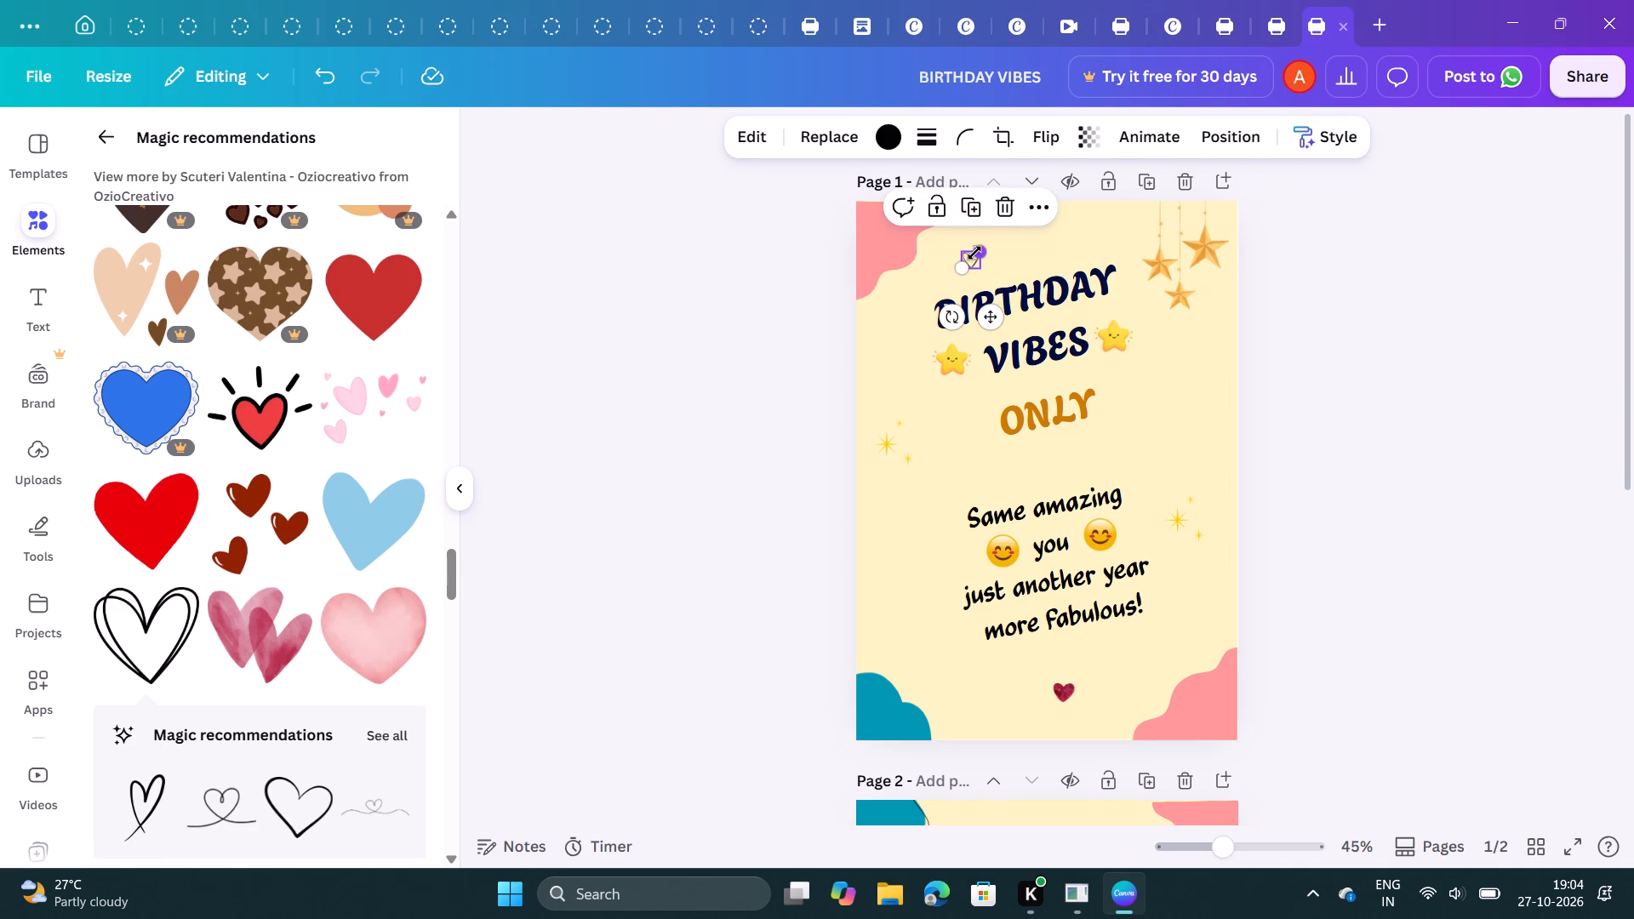
click(969, 213)
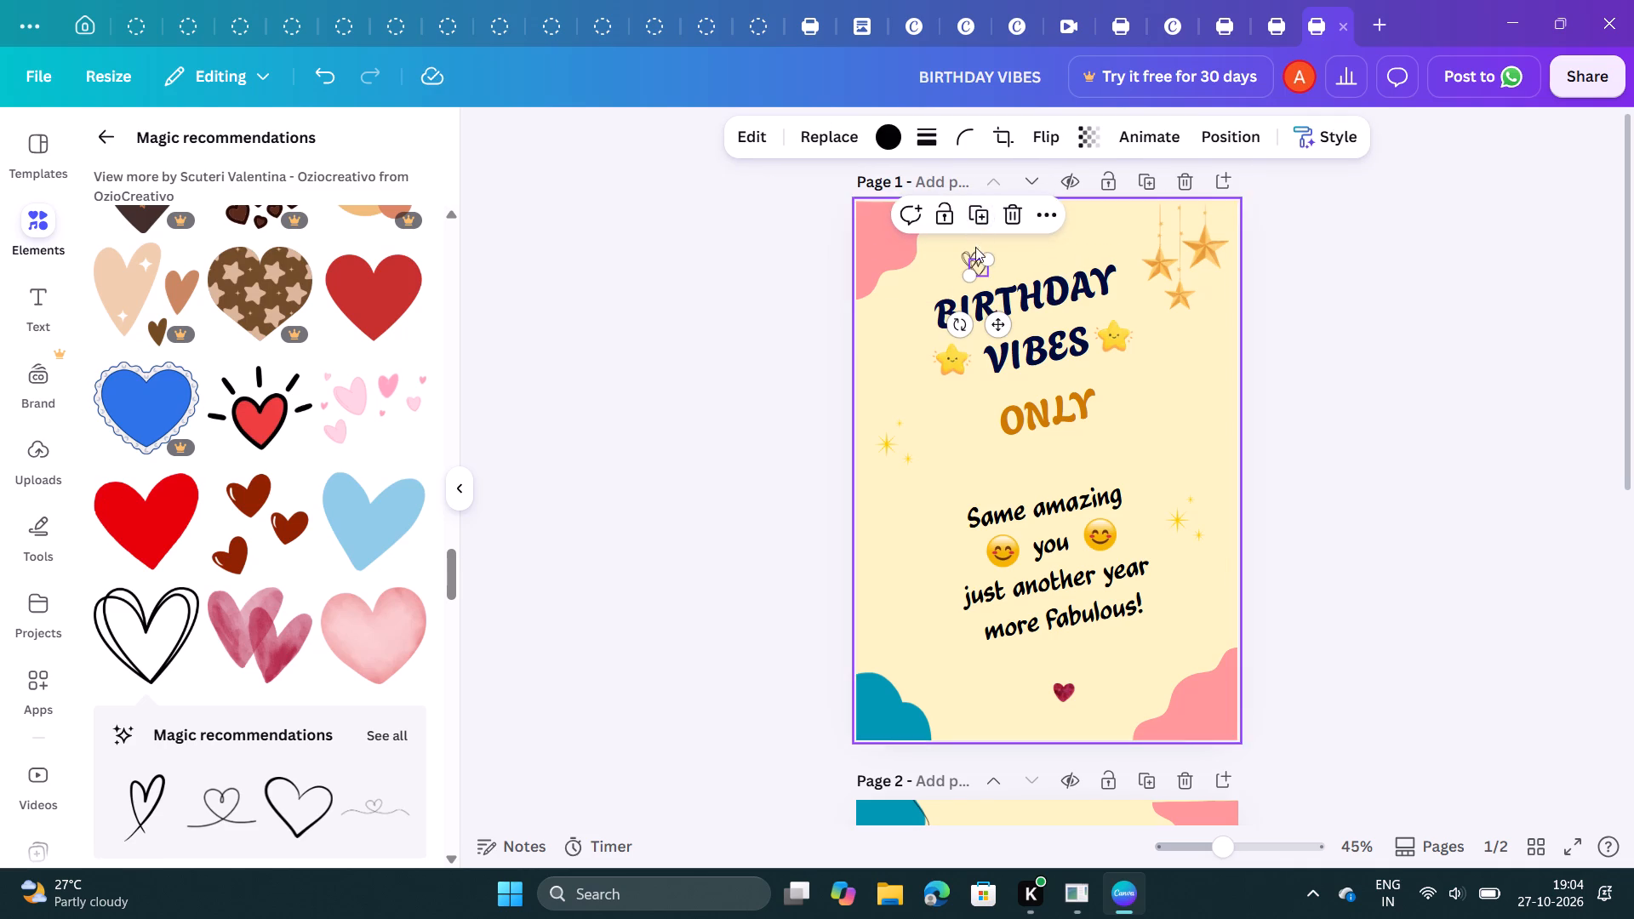
drag(978, 267, 1117, 399)
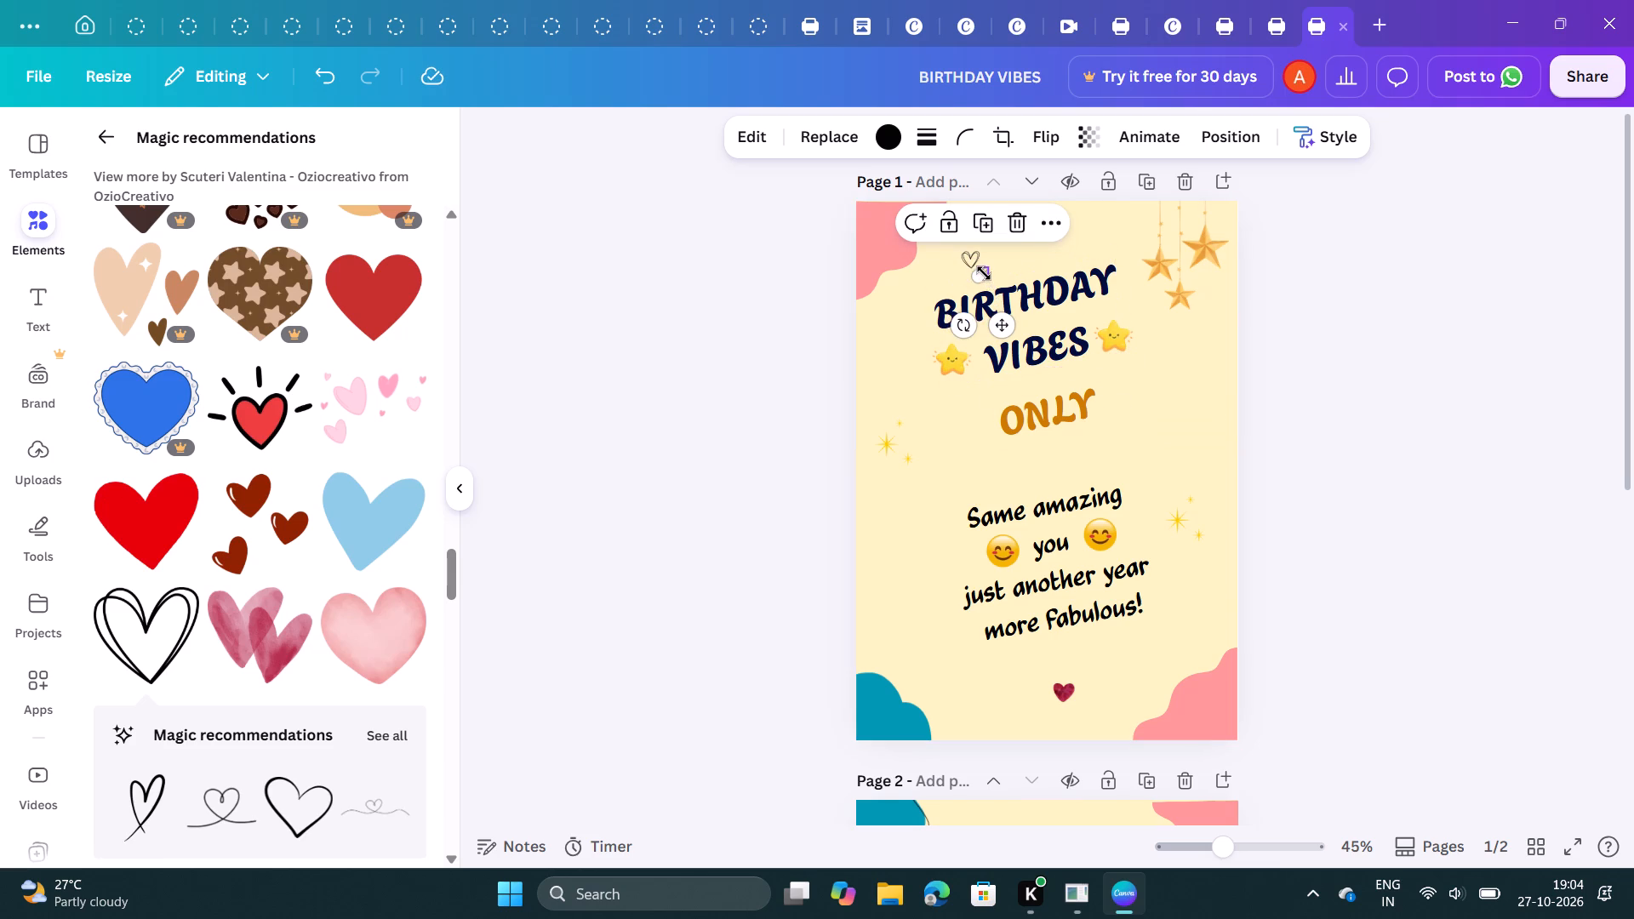
drag(983, 273, 1128, 355)
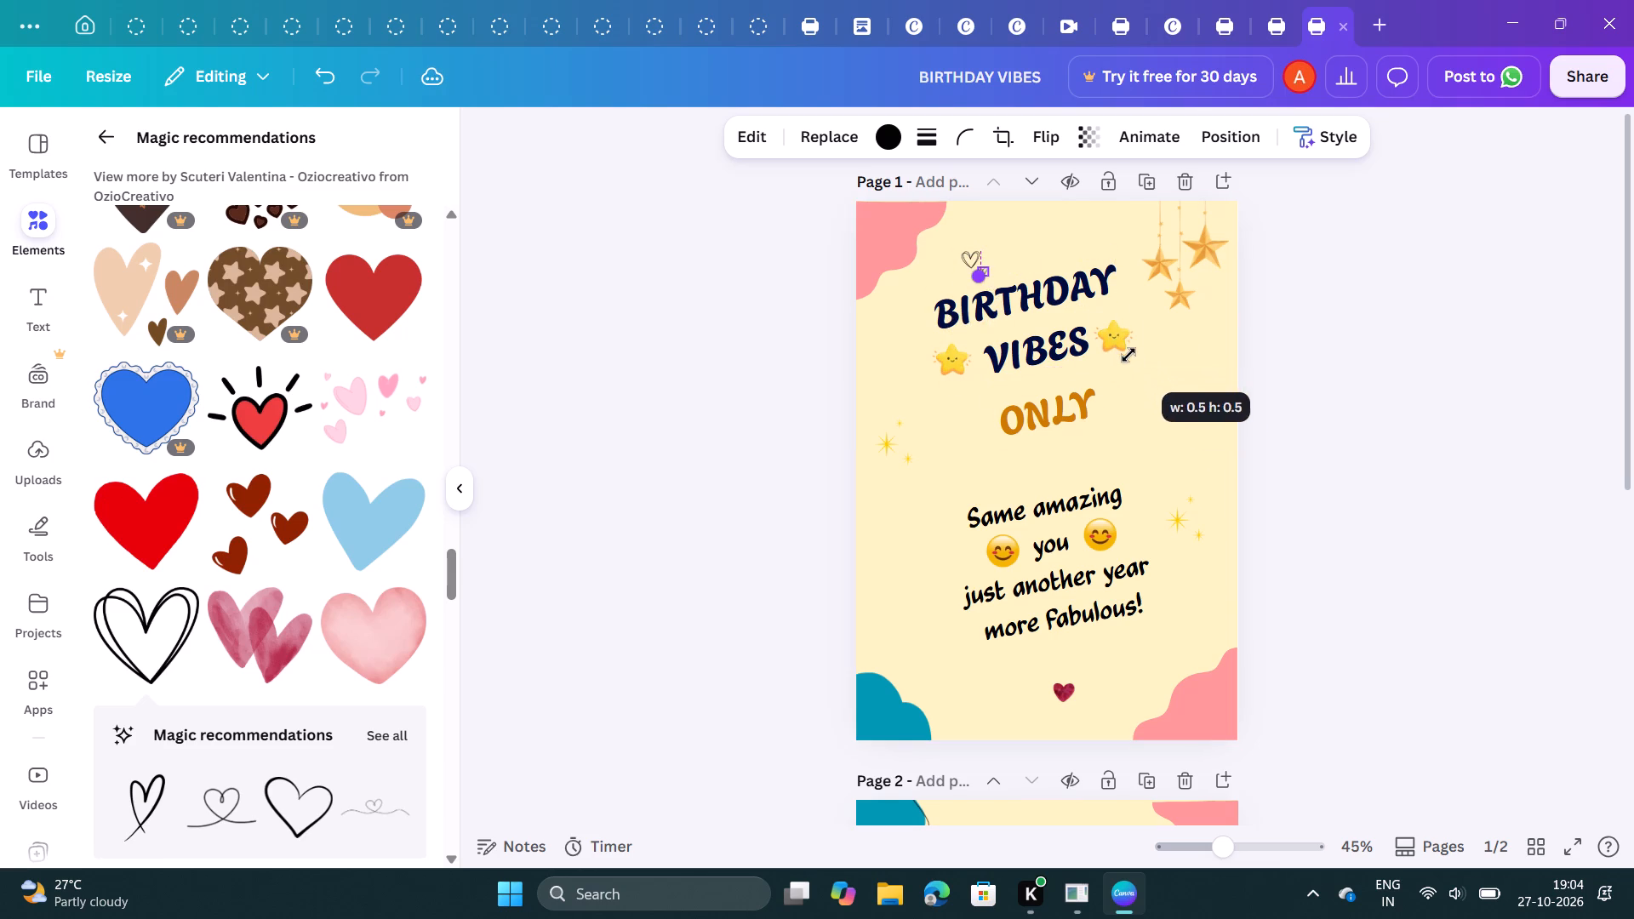
drag(1128, 355, 1163, 401)
click(981, 274)
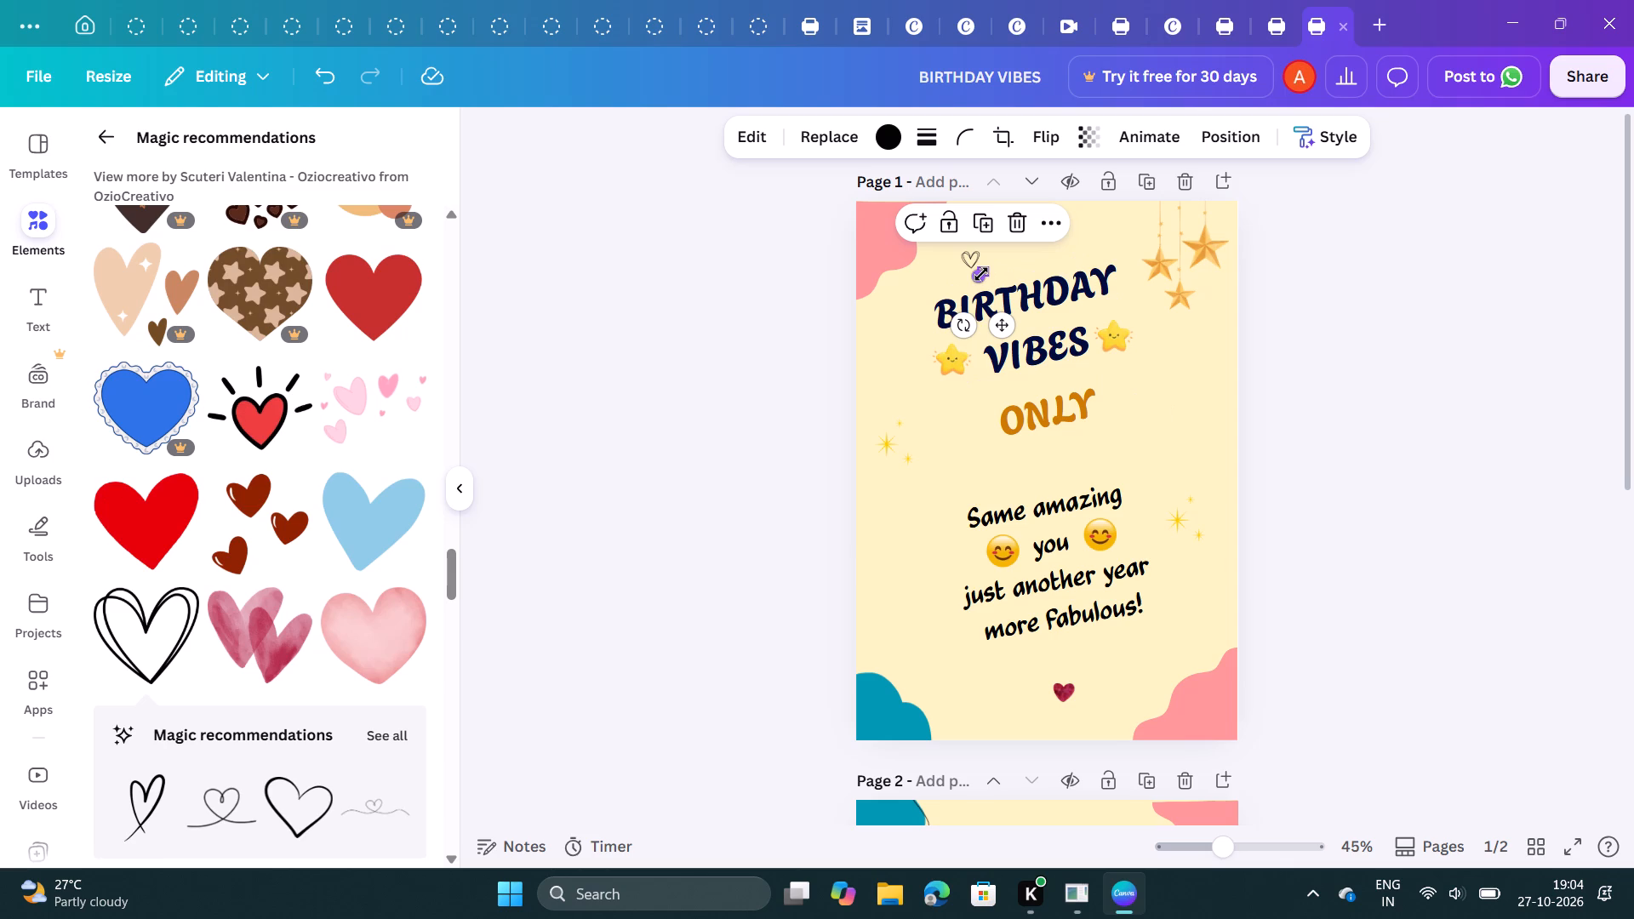
drag(981, 274, 975, 270)
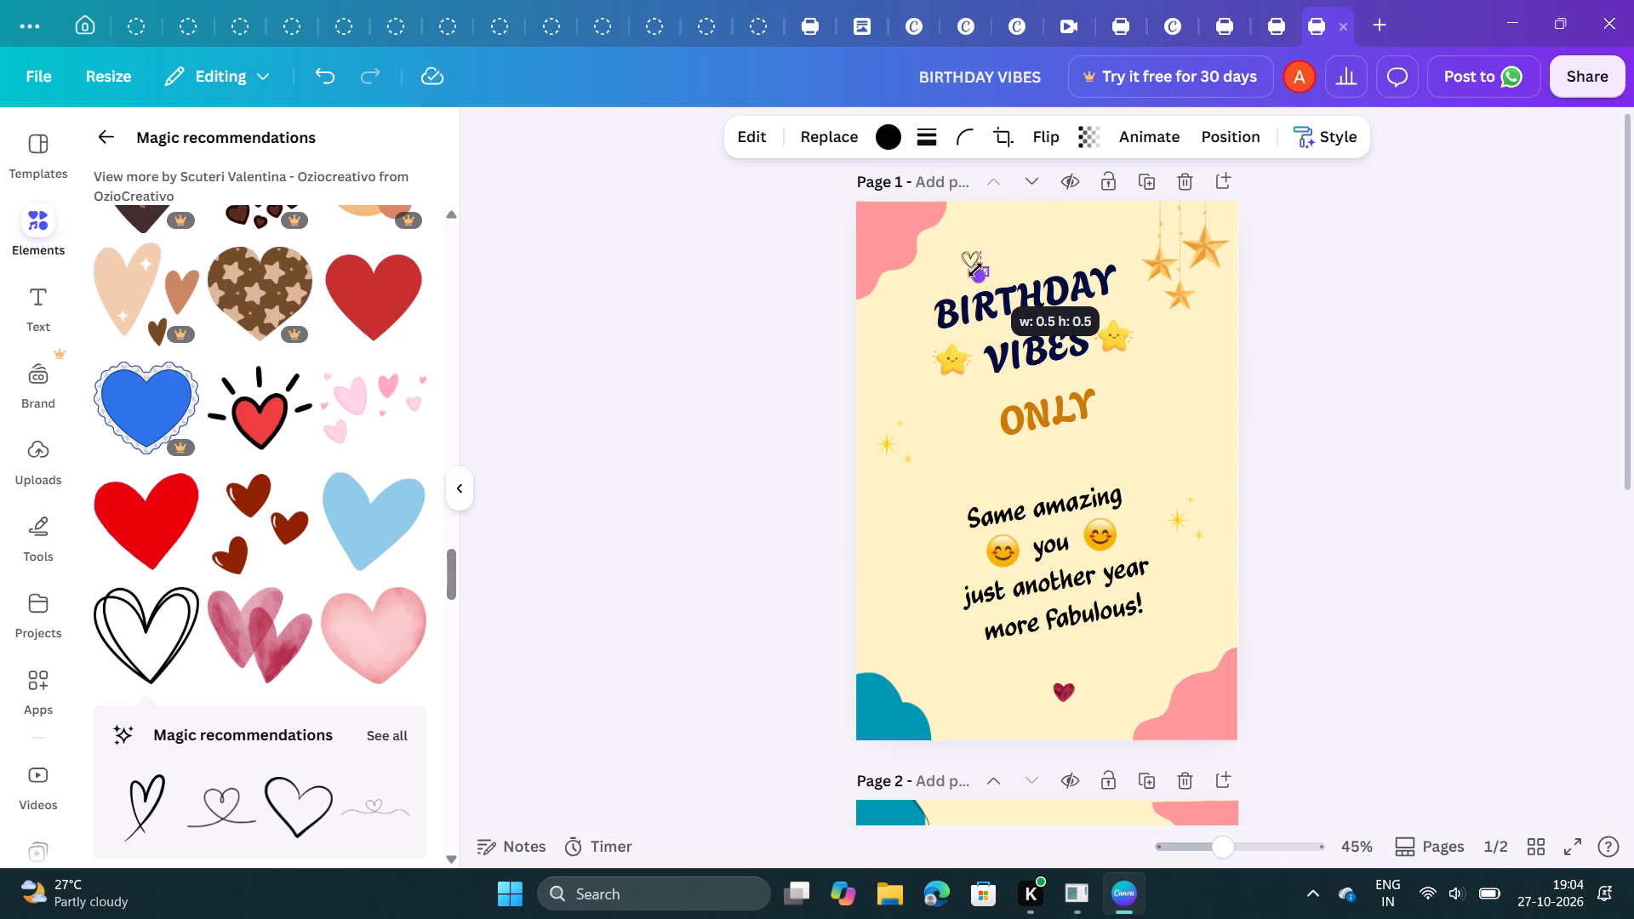
drag(975, 270, 940, 276)
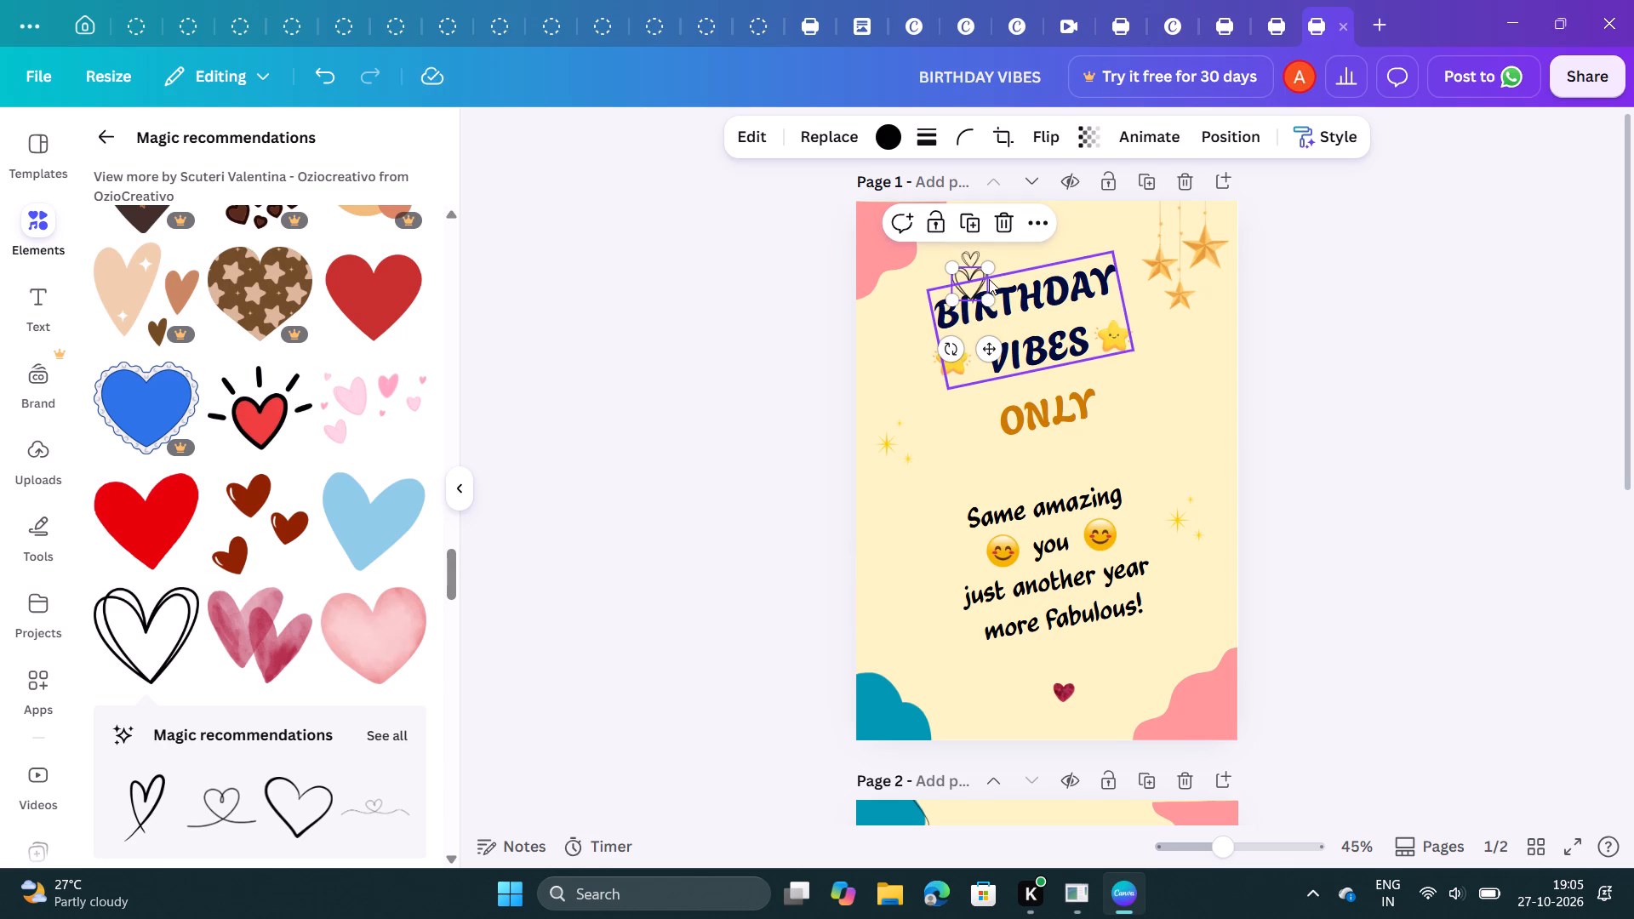
click(970, 279)
drag(970, 279, 1058, 312)
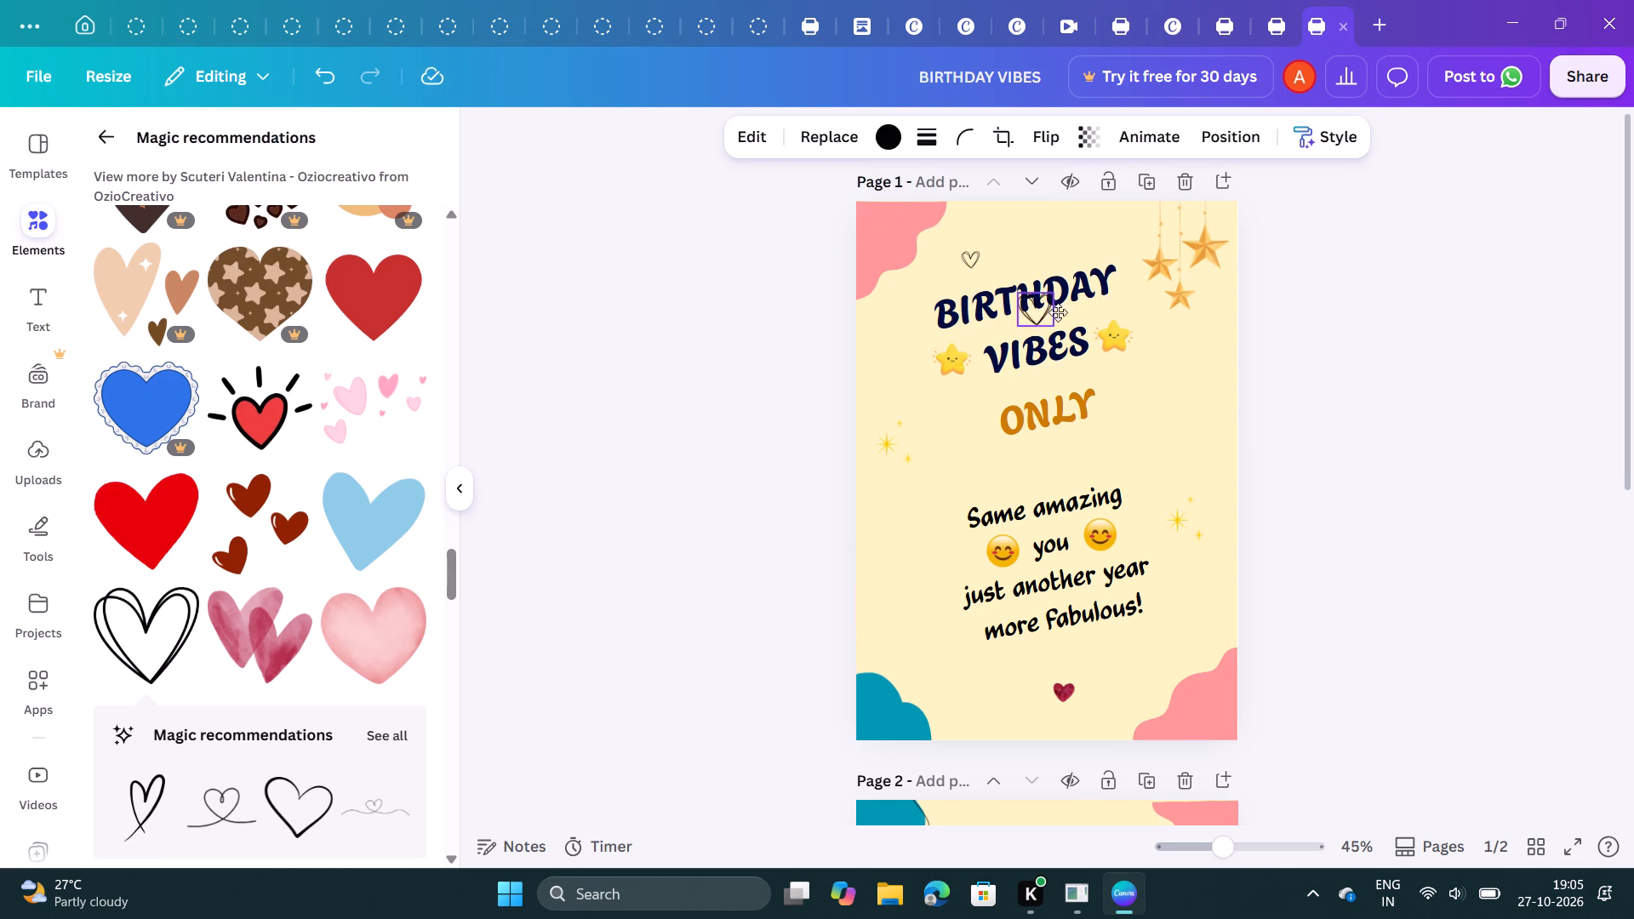
drag(1058, 312, 1183, 428)
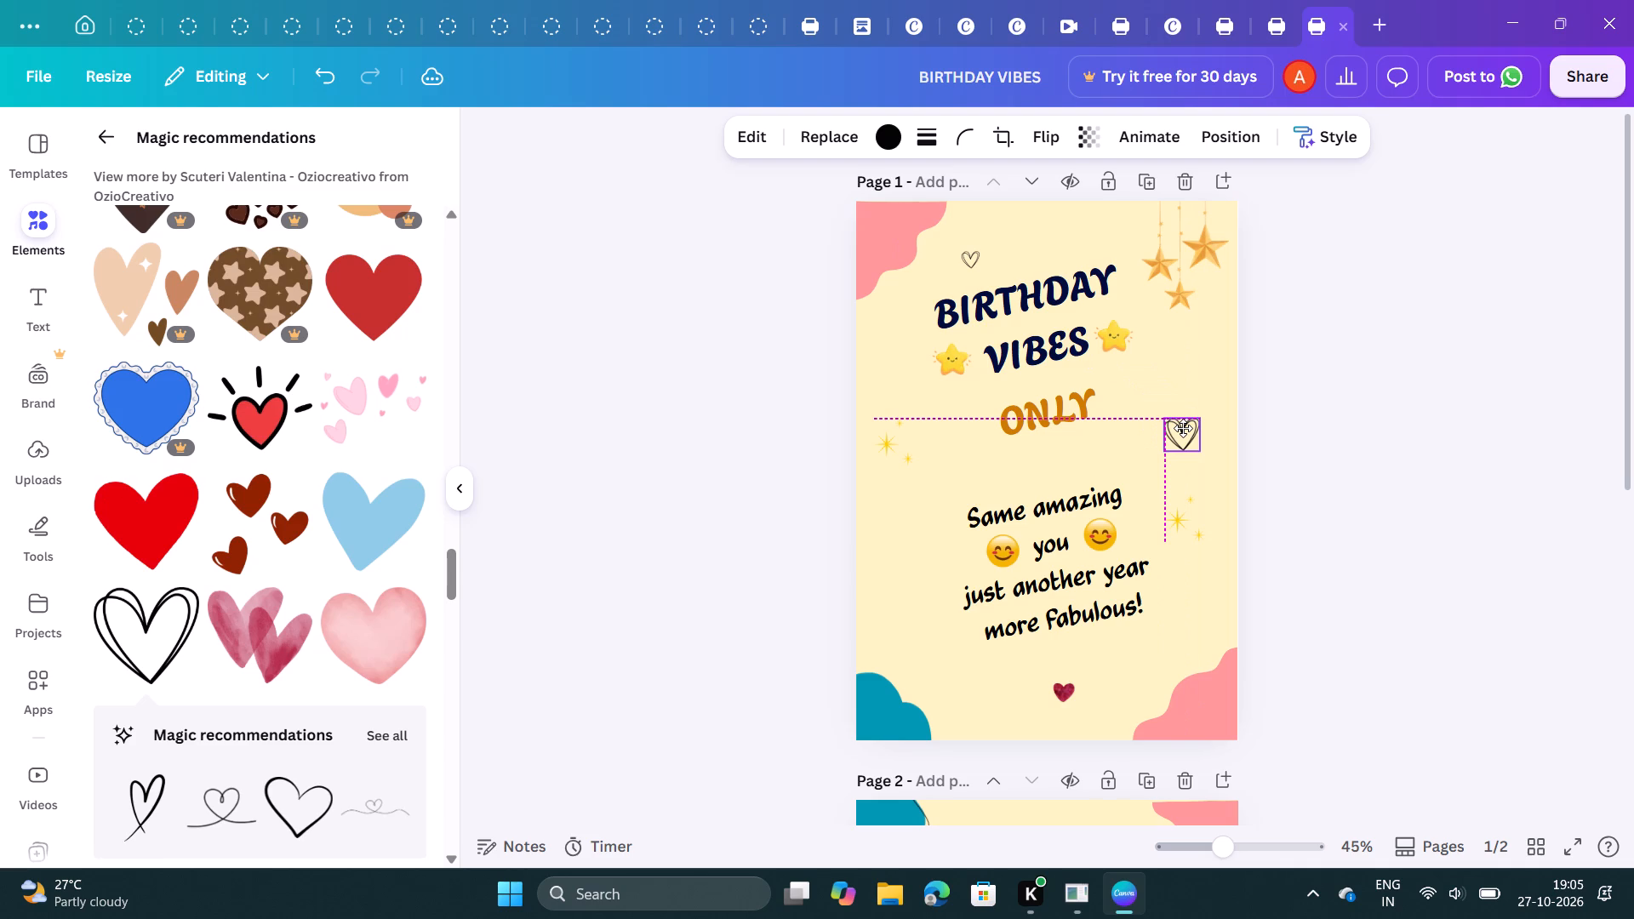
drag(1183, 428, 1185, 422)
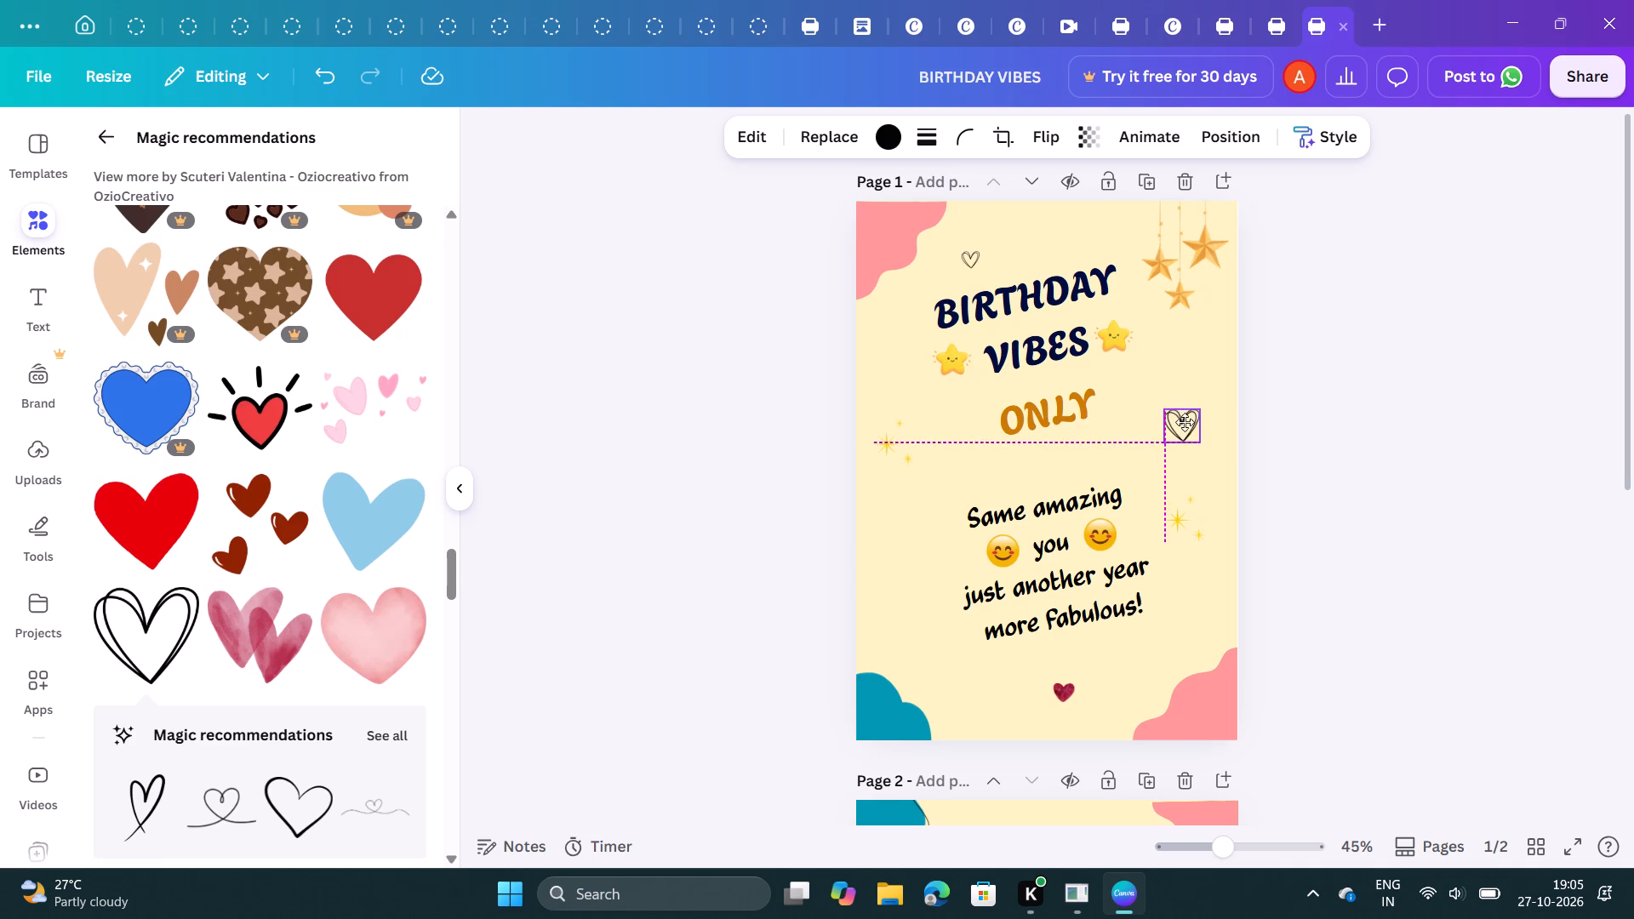
drag(1185, 422, 1185, 420)
click(1237, 421)
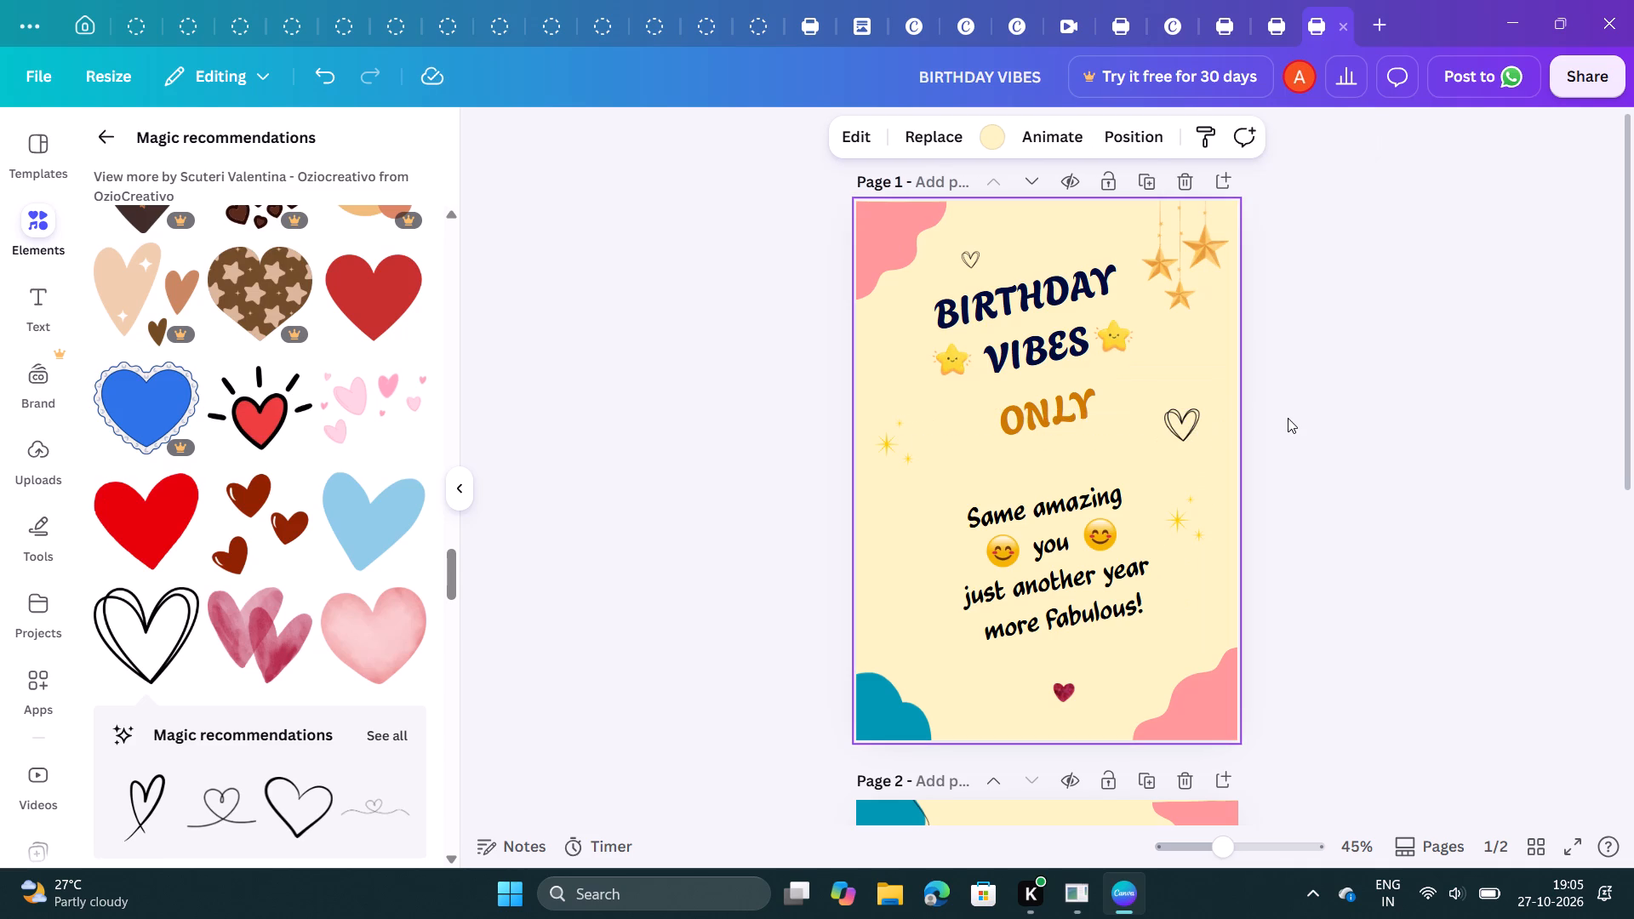
Shrink the heart beside "ONLY" to a tiny accent like the one above "BIRTHDAY".
click(1175, 417)
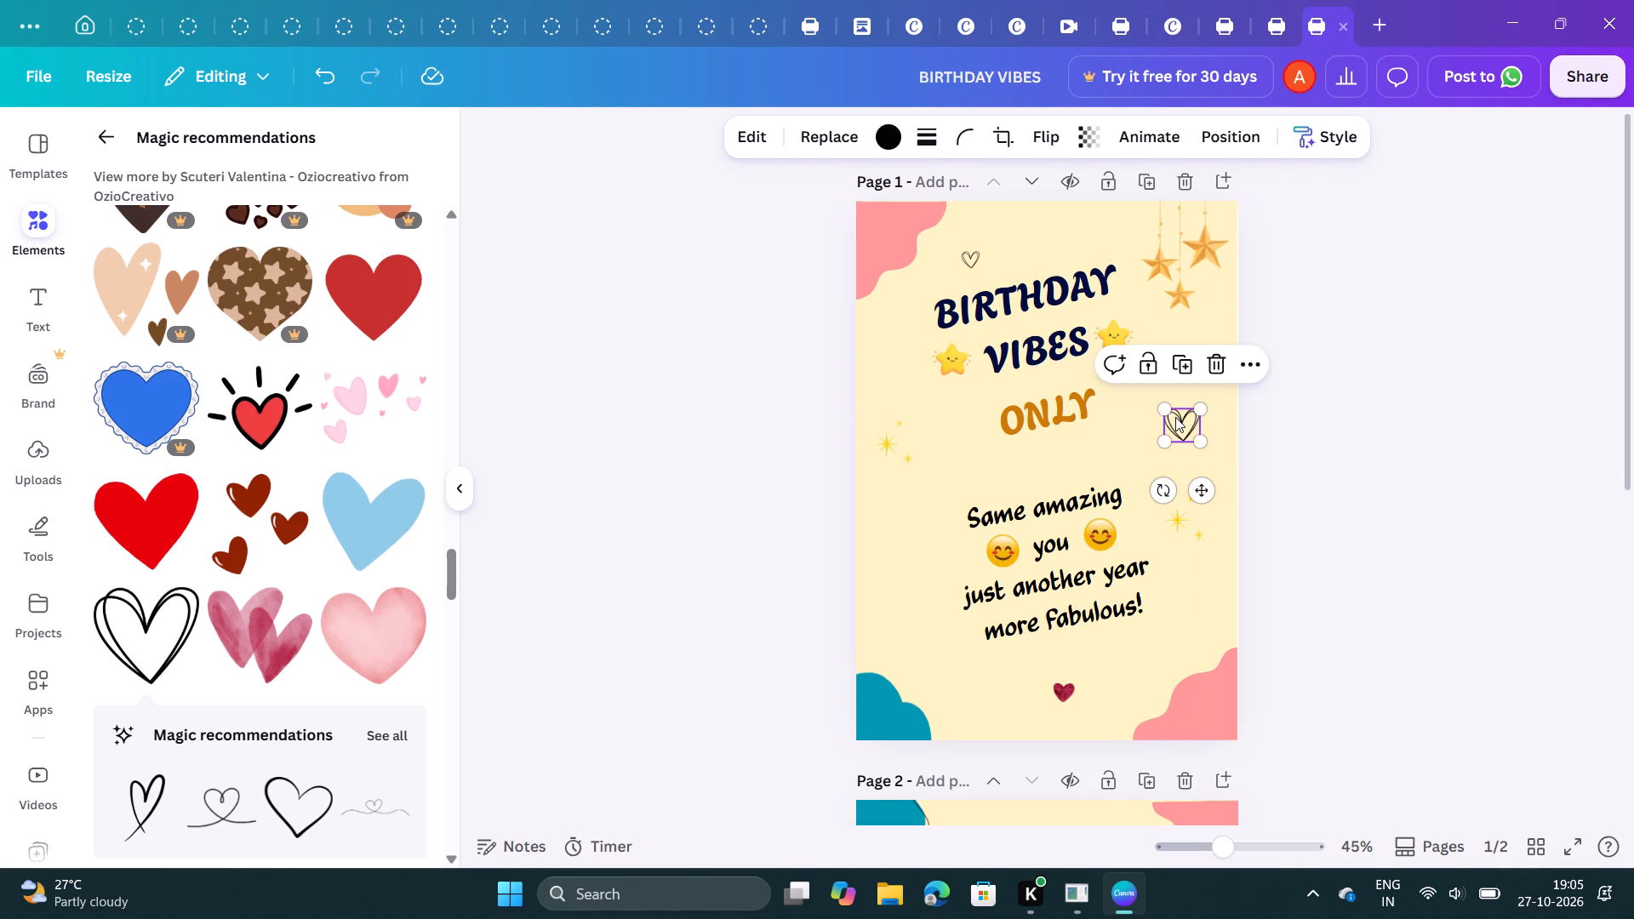
drag(1163, 406, 1182, 421)
click(1307, 448)
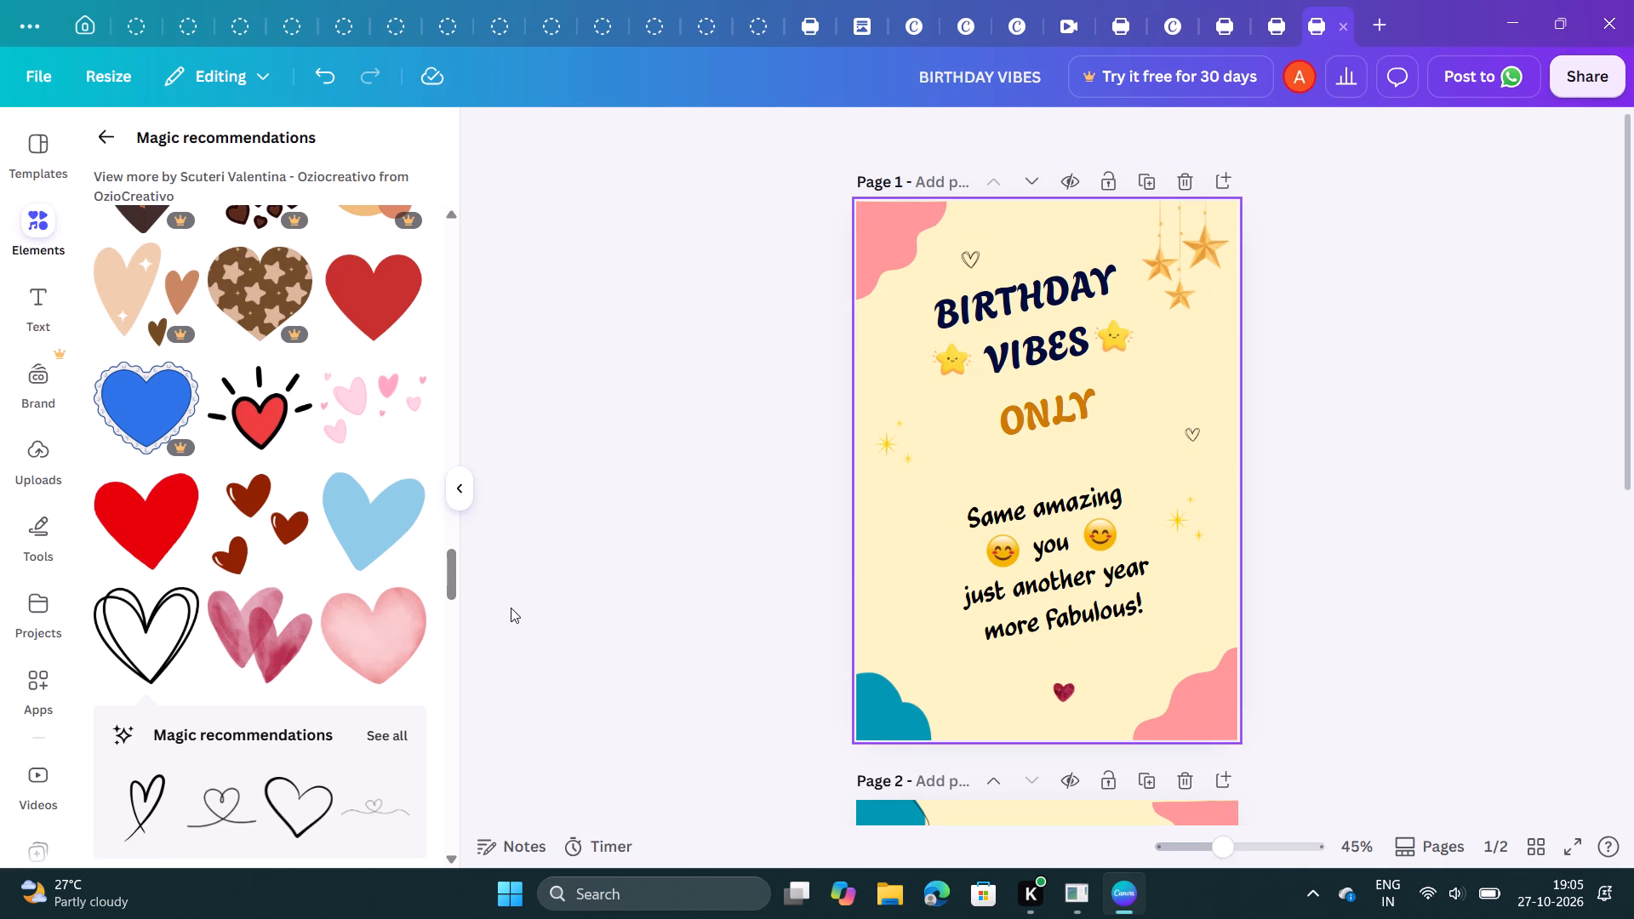
Add the pink hand-drawn outline heart from the recommended graphics to page 1 and shrink it to a tiny accent.
scroll(318, 596, down, 8)
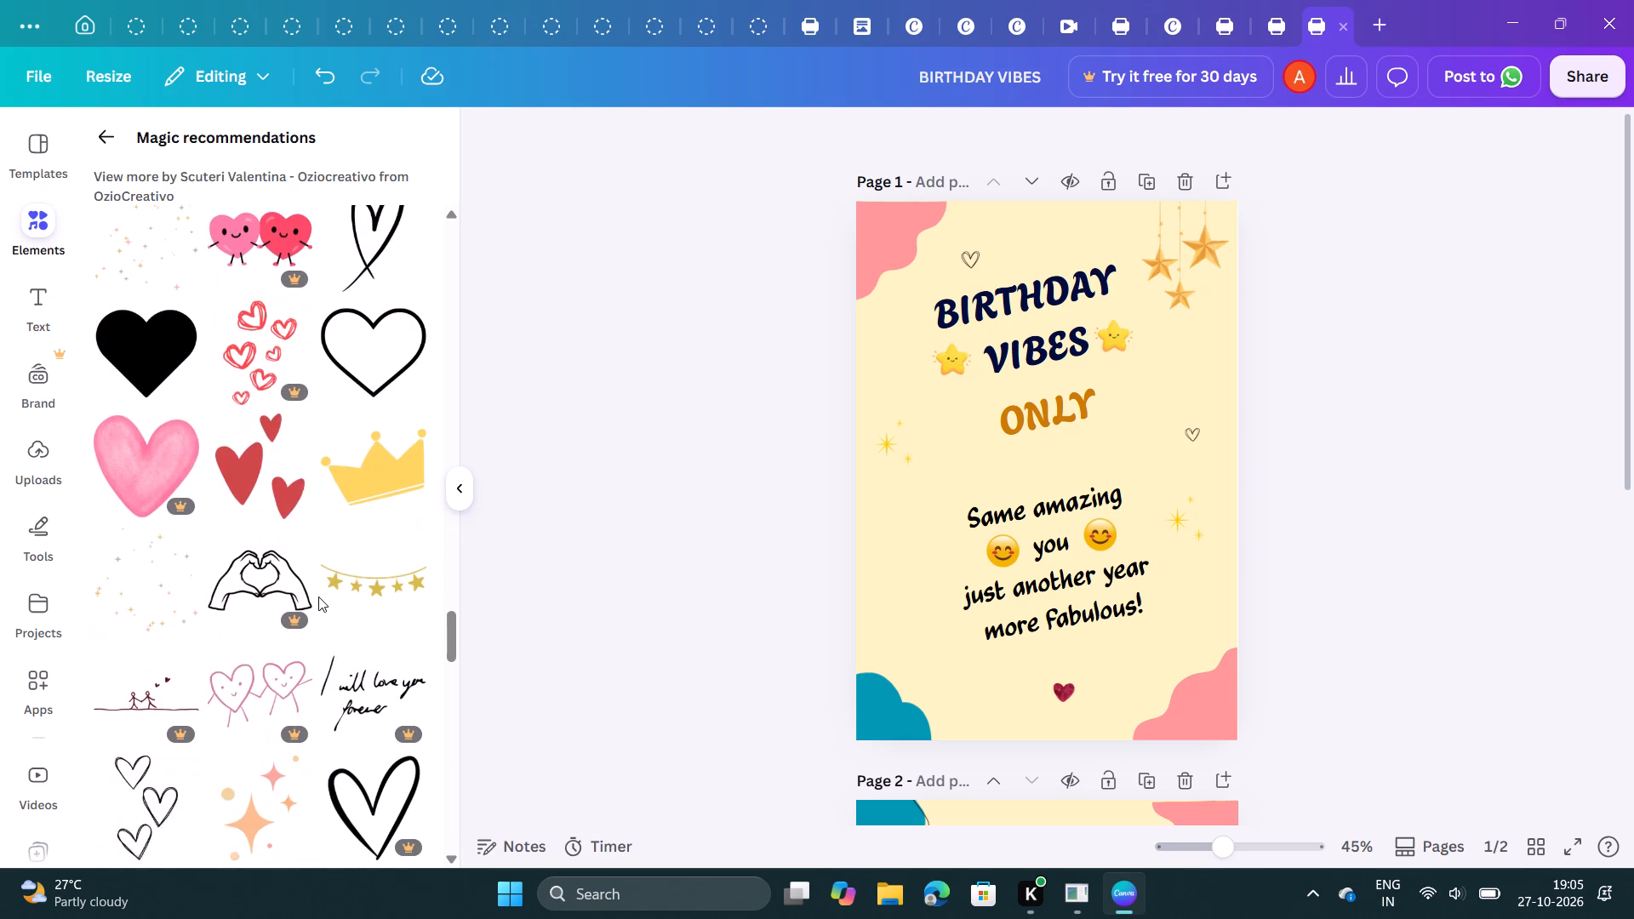
scroll(318, 596, down, 2)
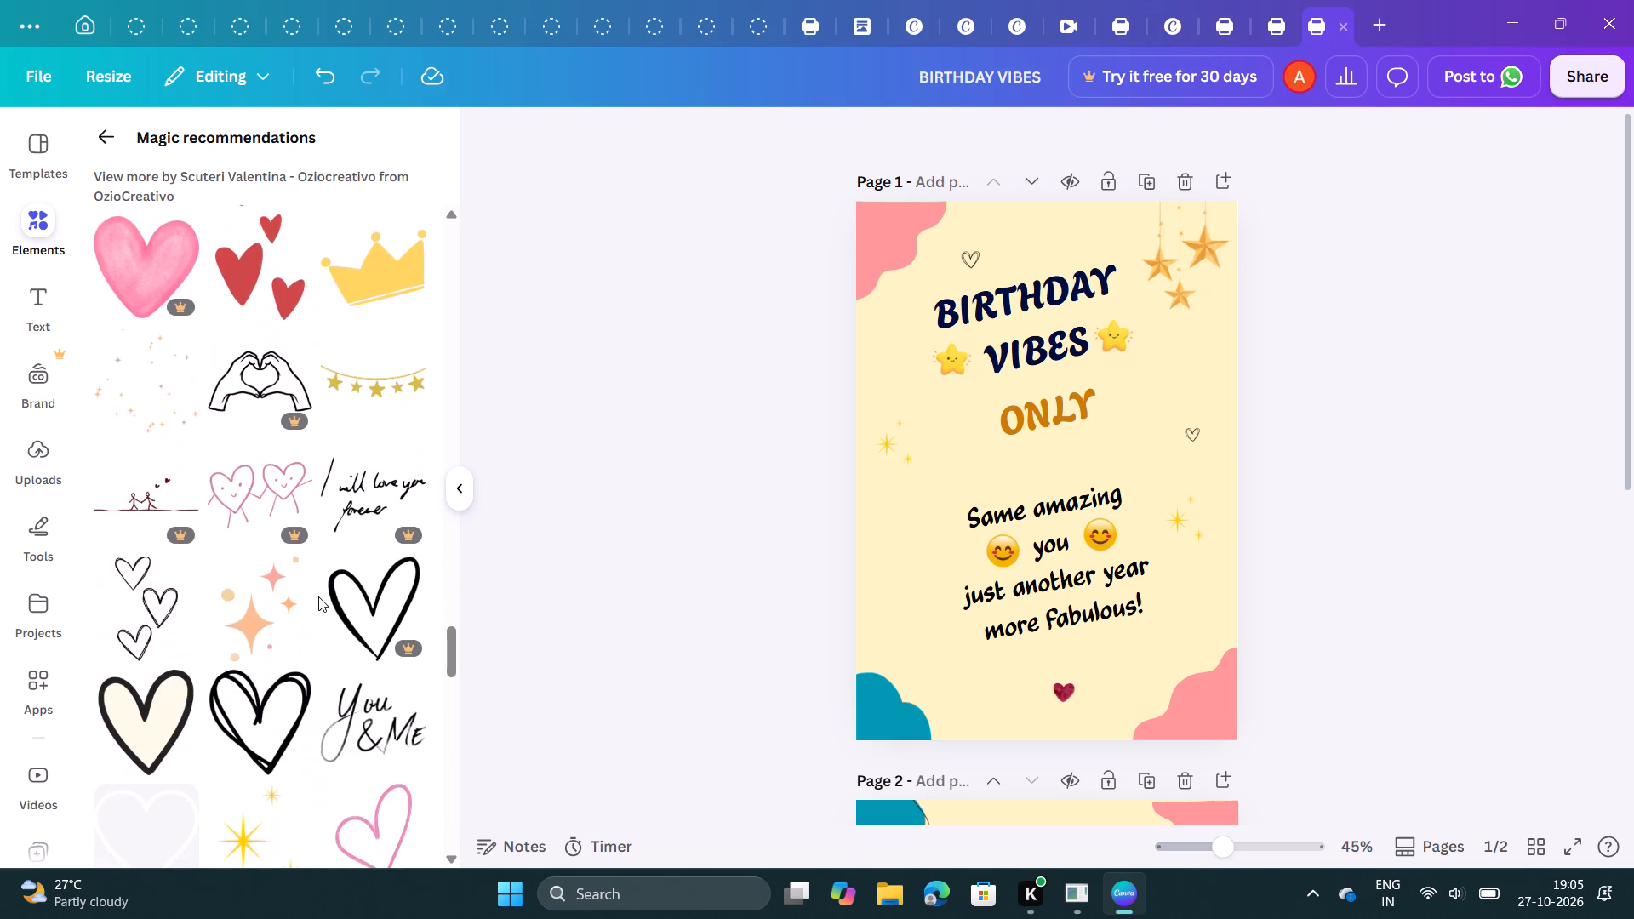
scroll(318, 596, down, 2)
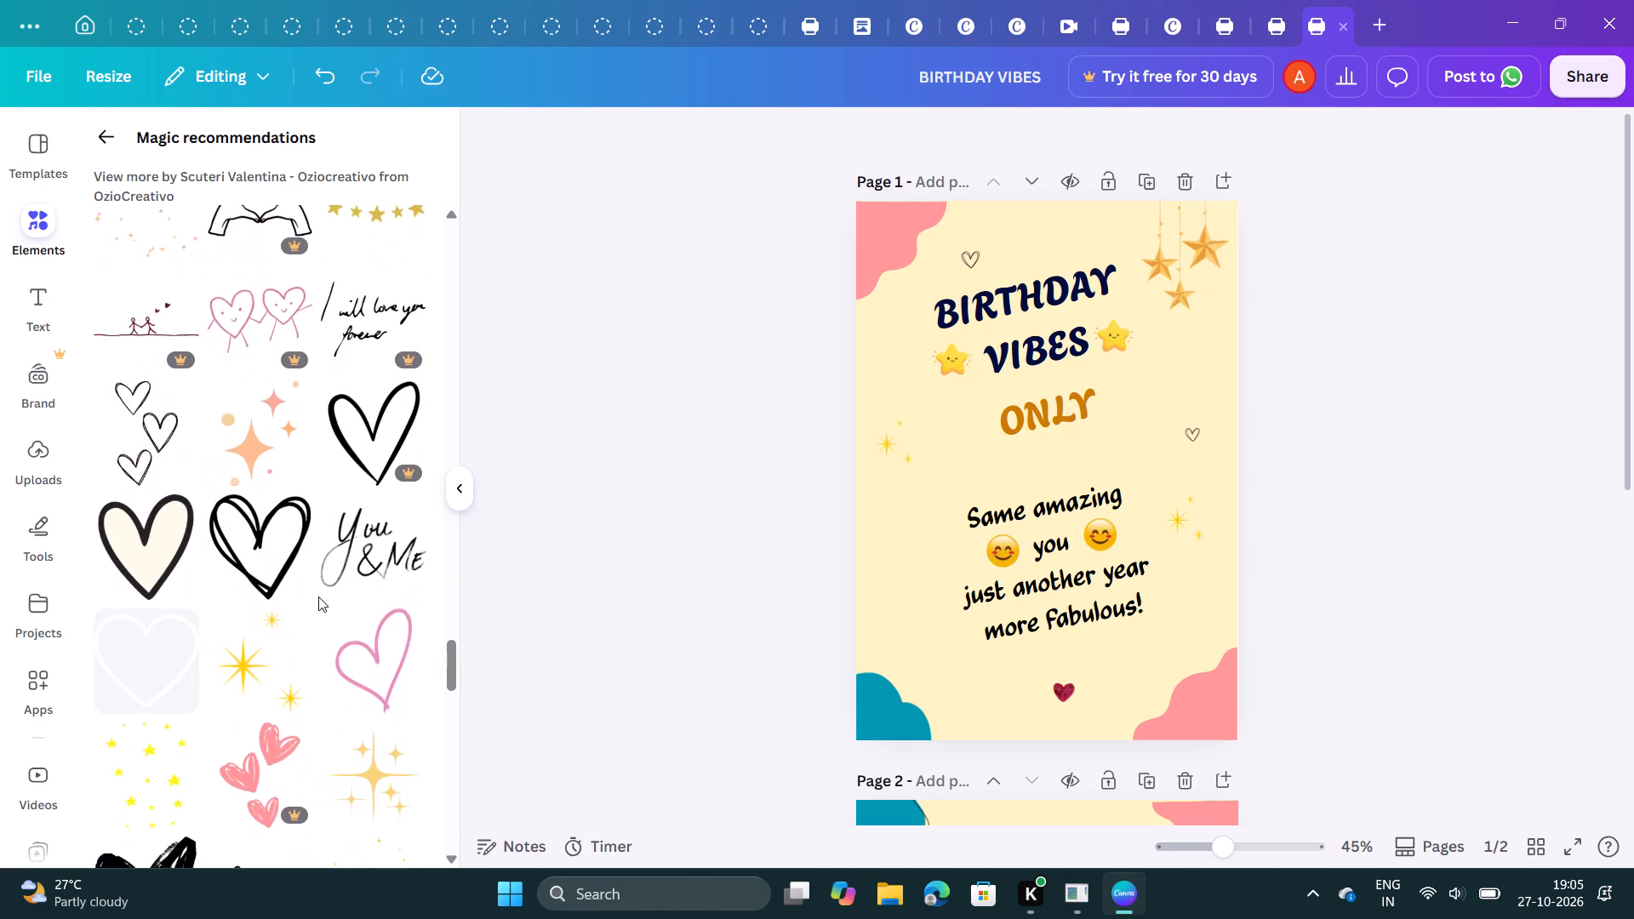
scroll(318, 596, down, 1)
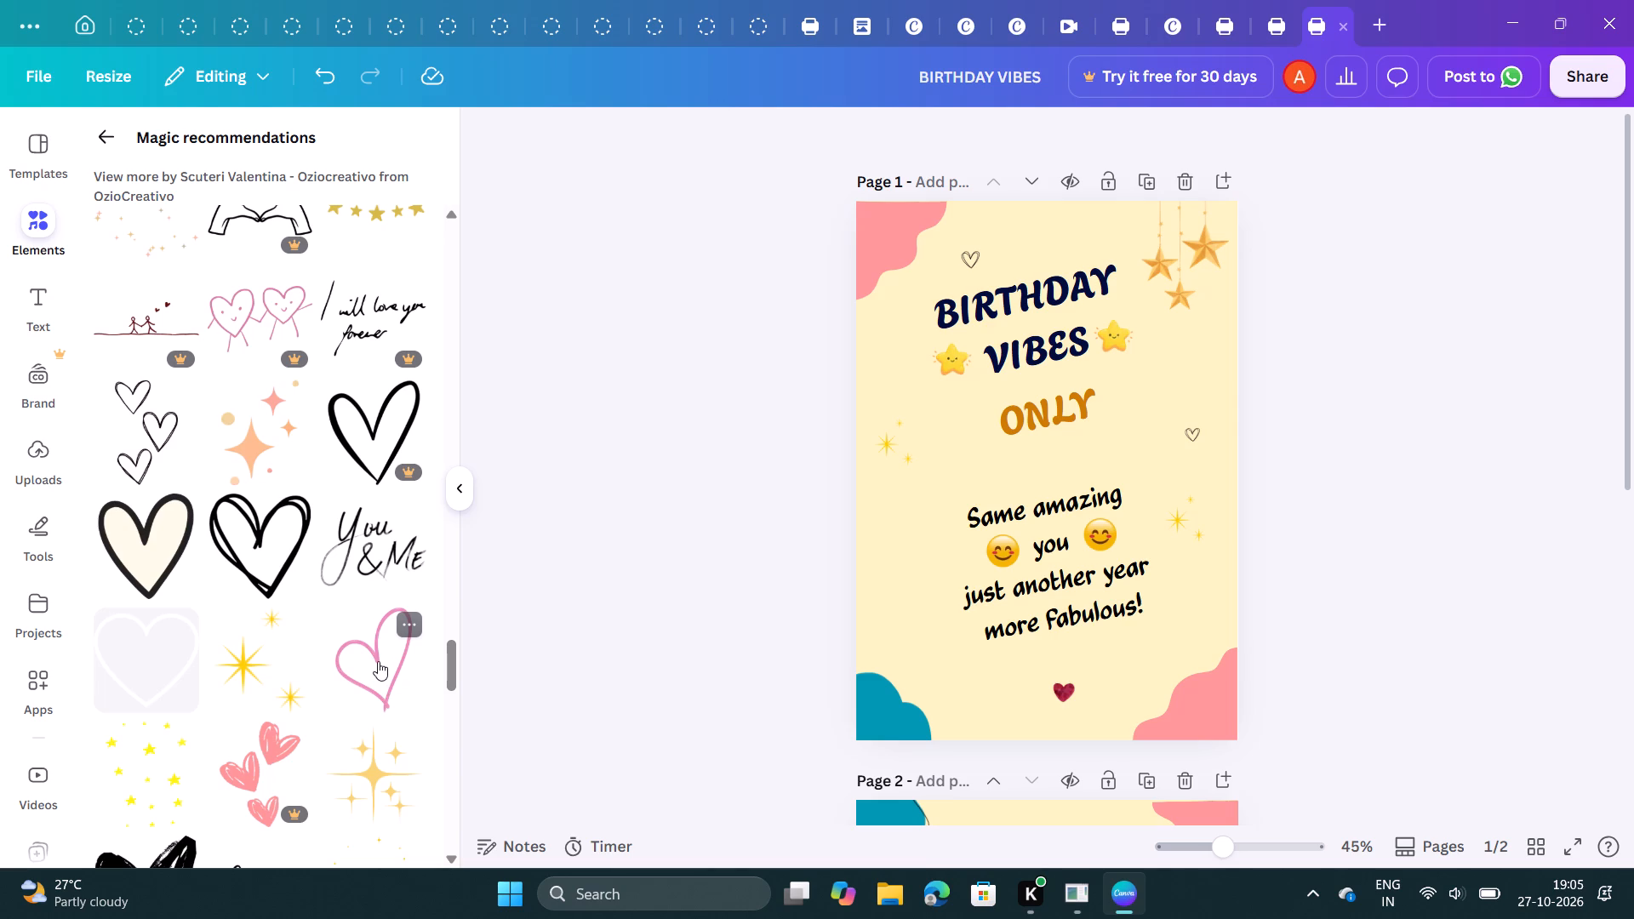
click(378, 661)
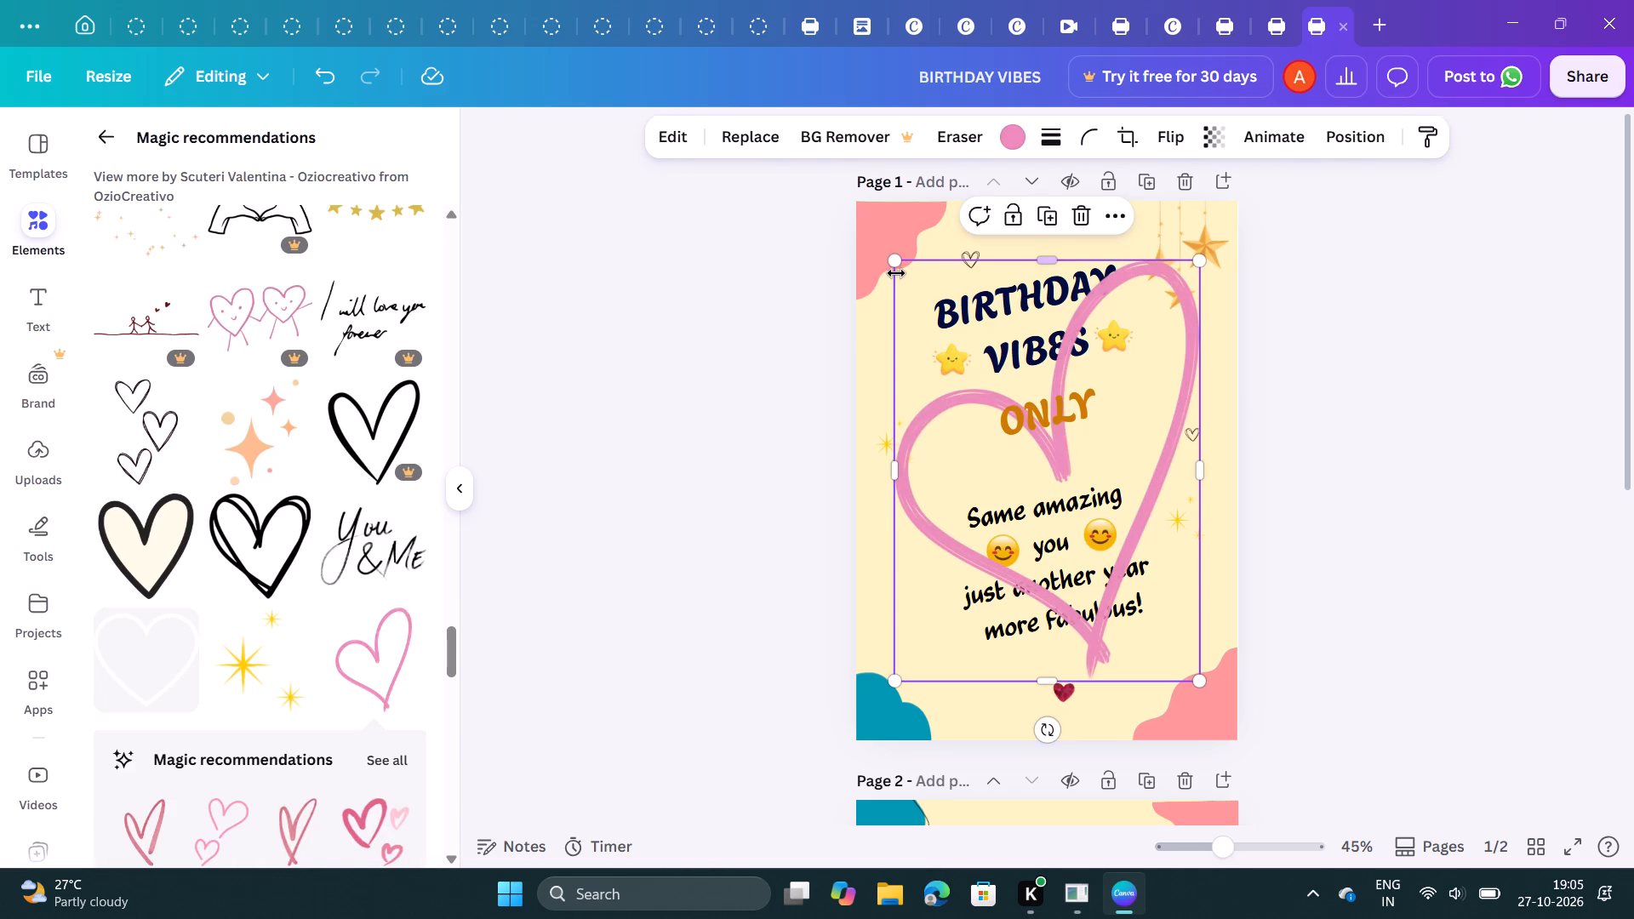
drag(892, 261, 998, 307)
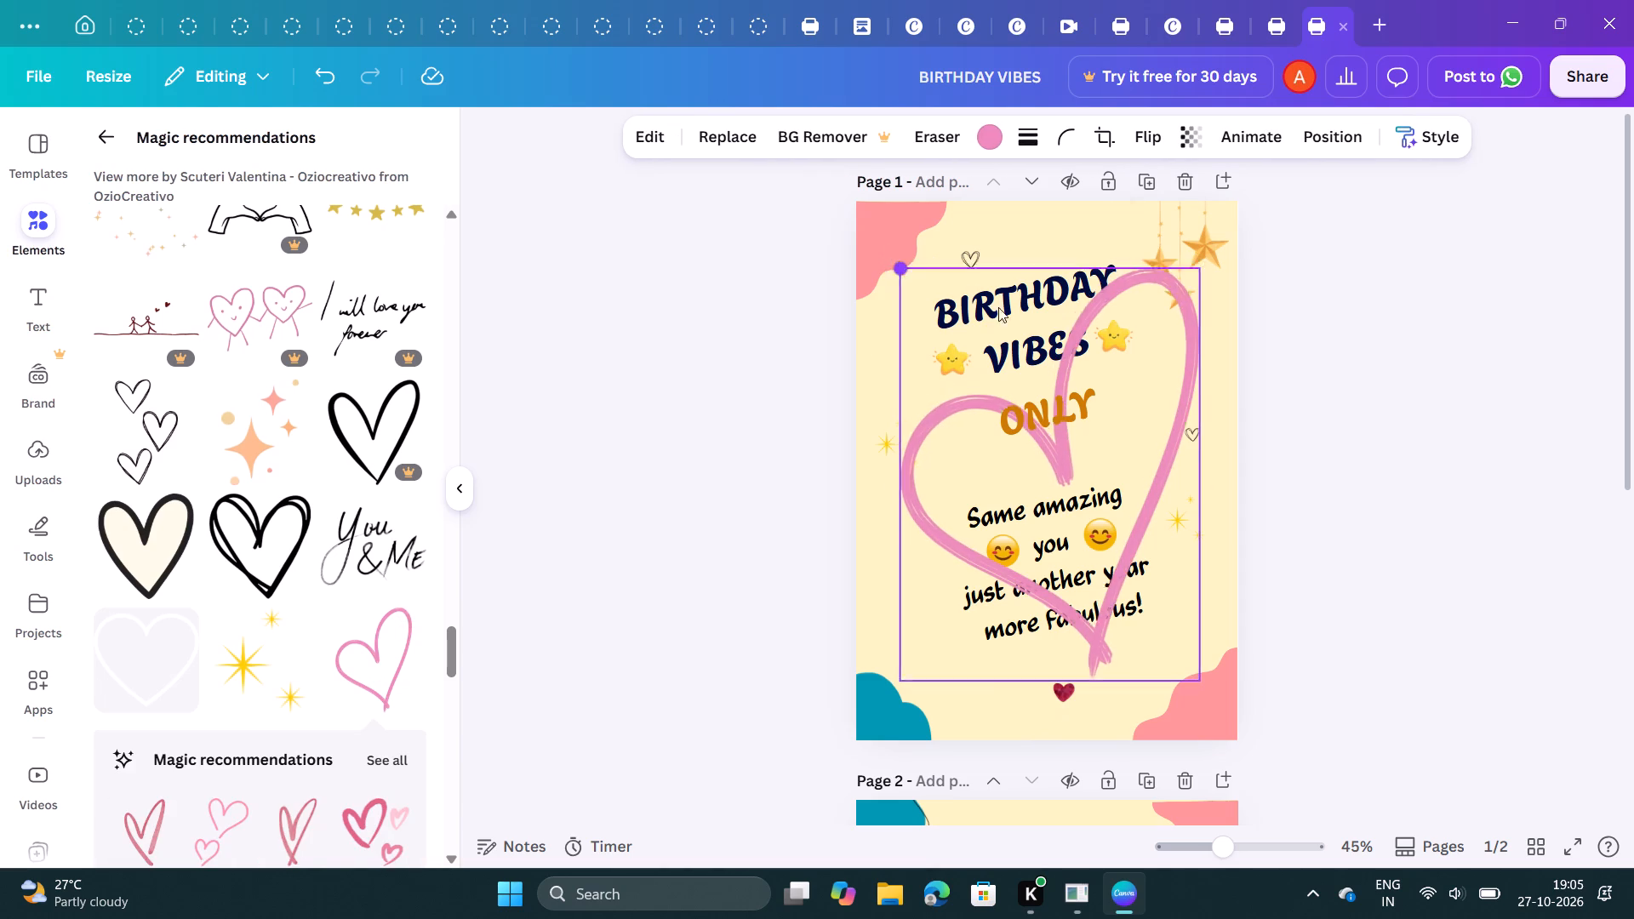
drag(998, 307, 1260, 579)
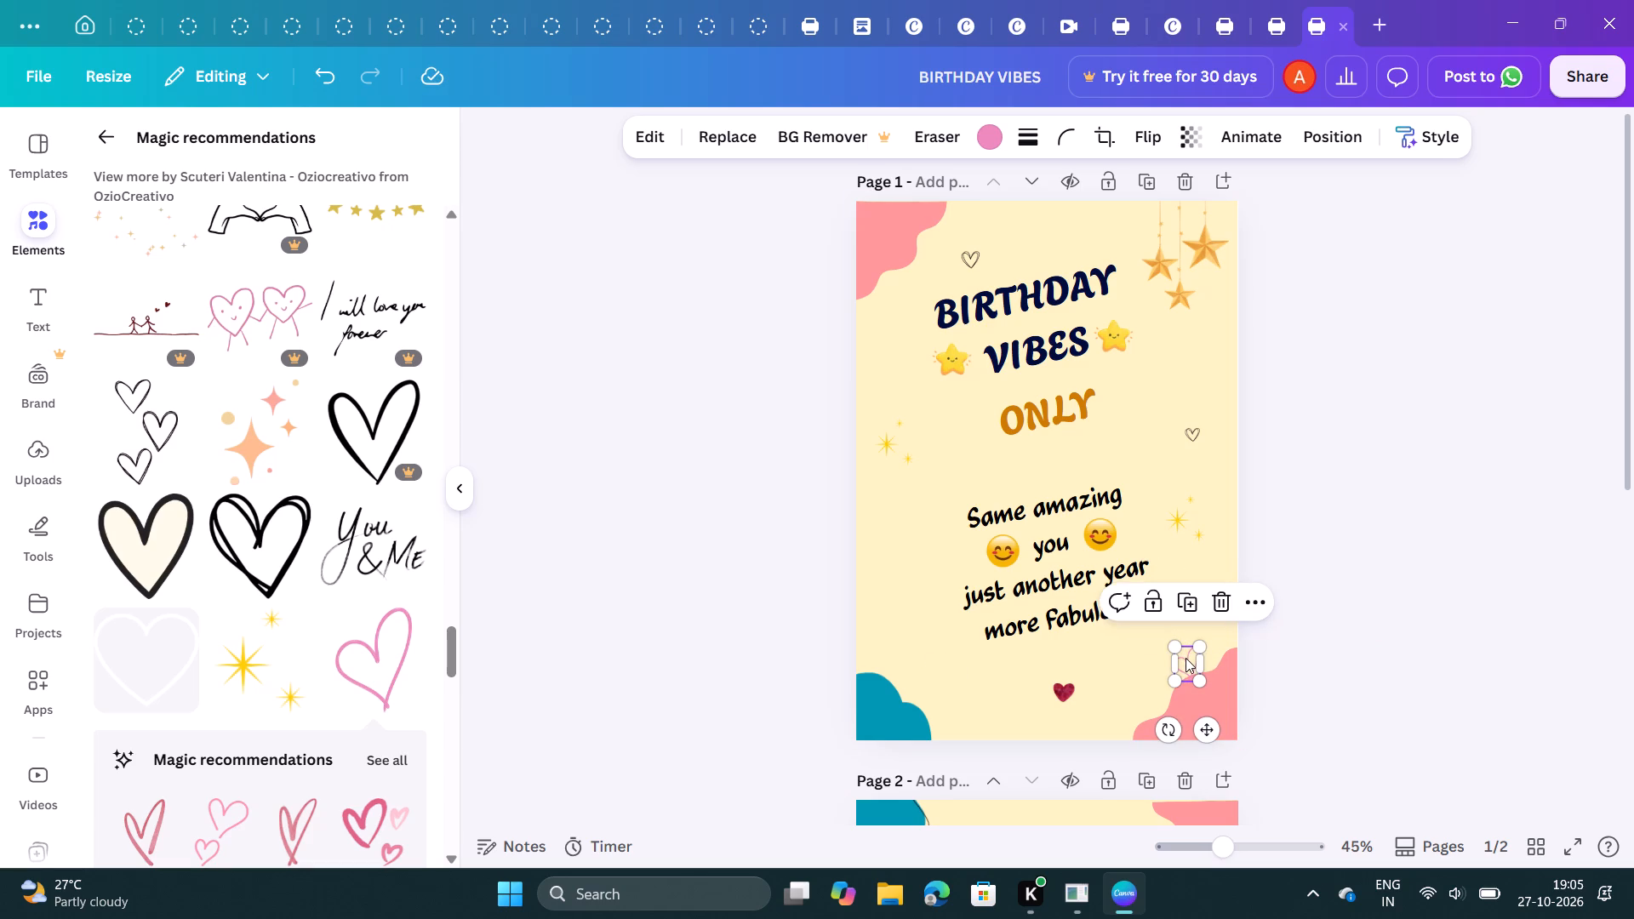
Place the tiny pink heart on page 1 to the left of "more fabulous!", above the teal corner shape.
drag(1186, 659, 1169, 613)
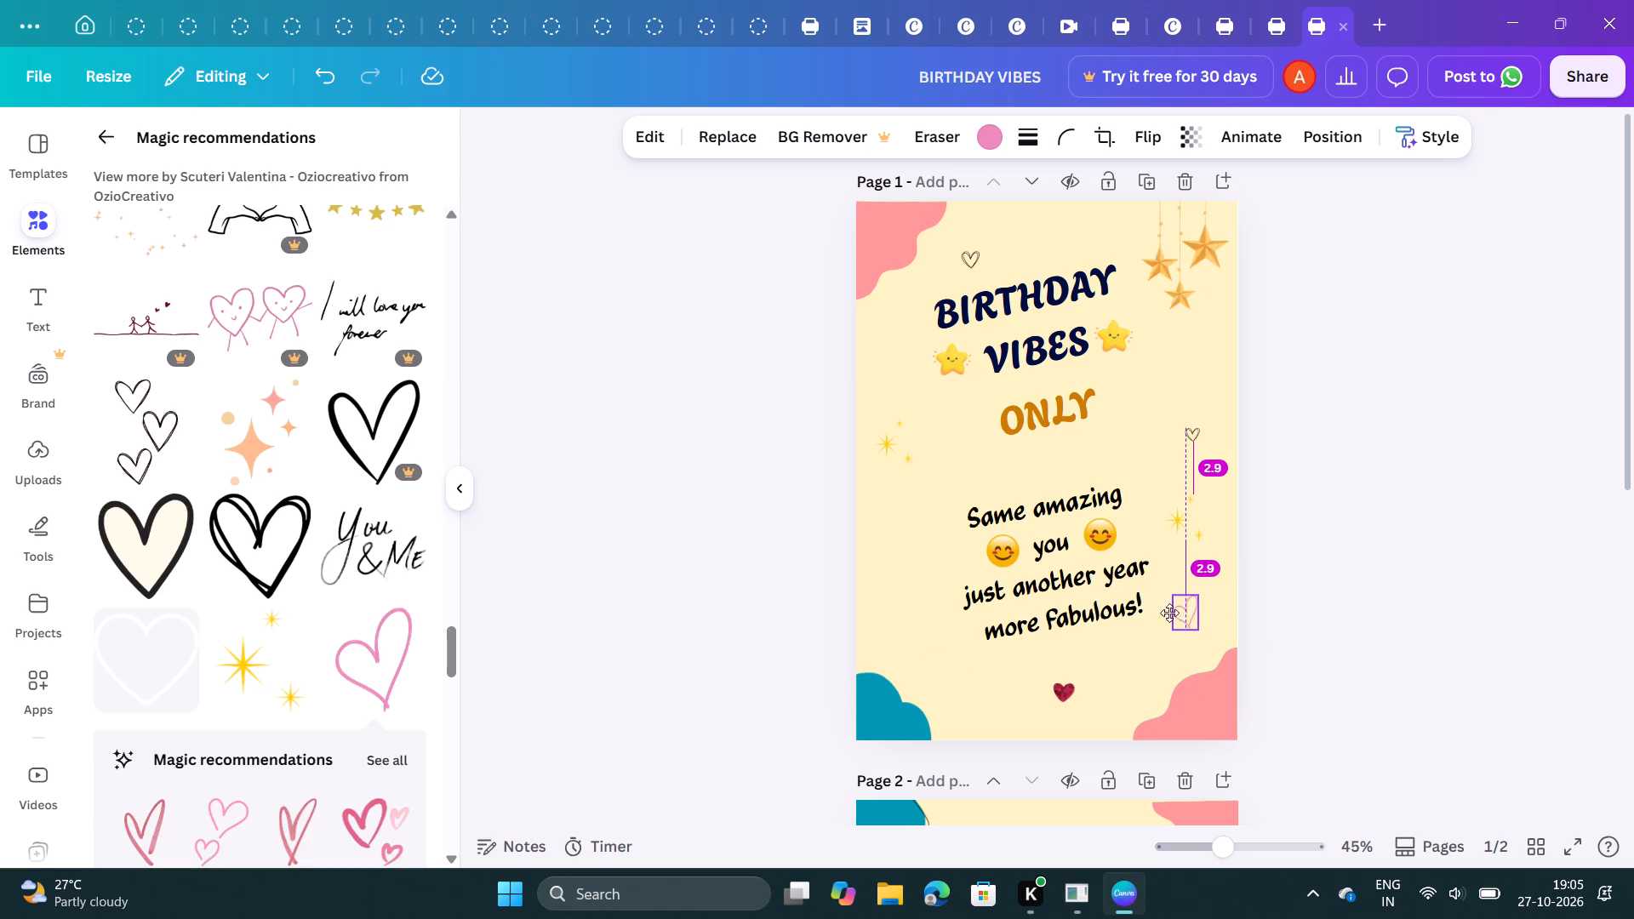
drag(1169, 613, 916, 608)
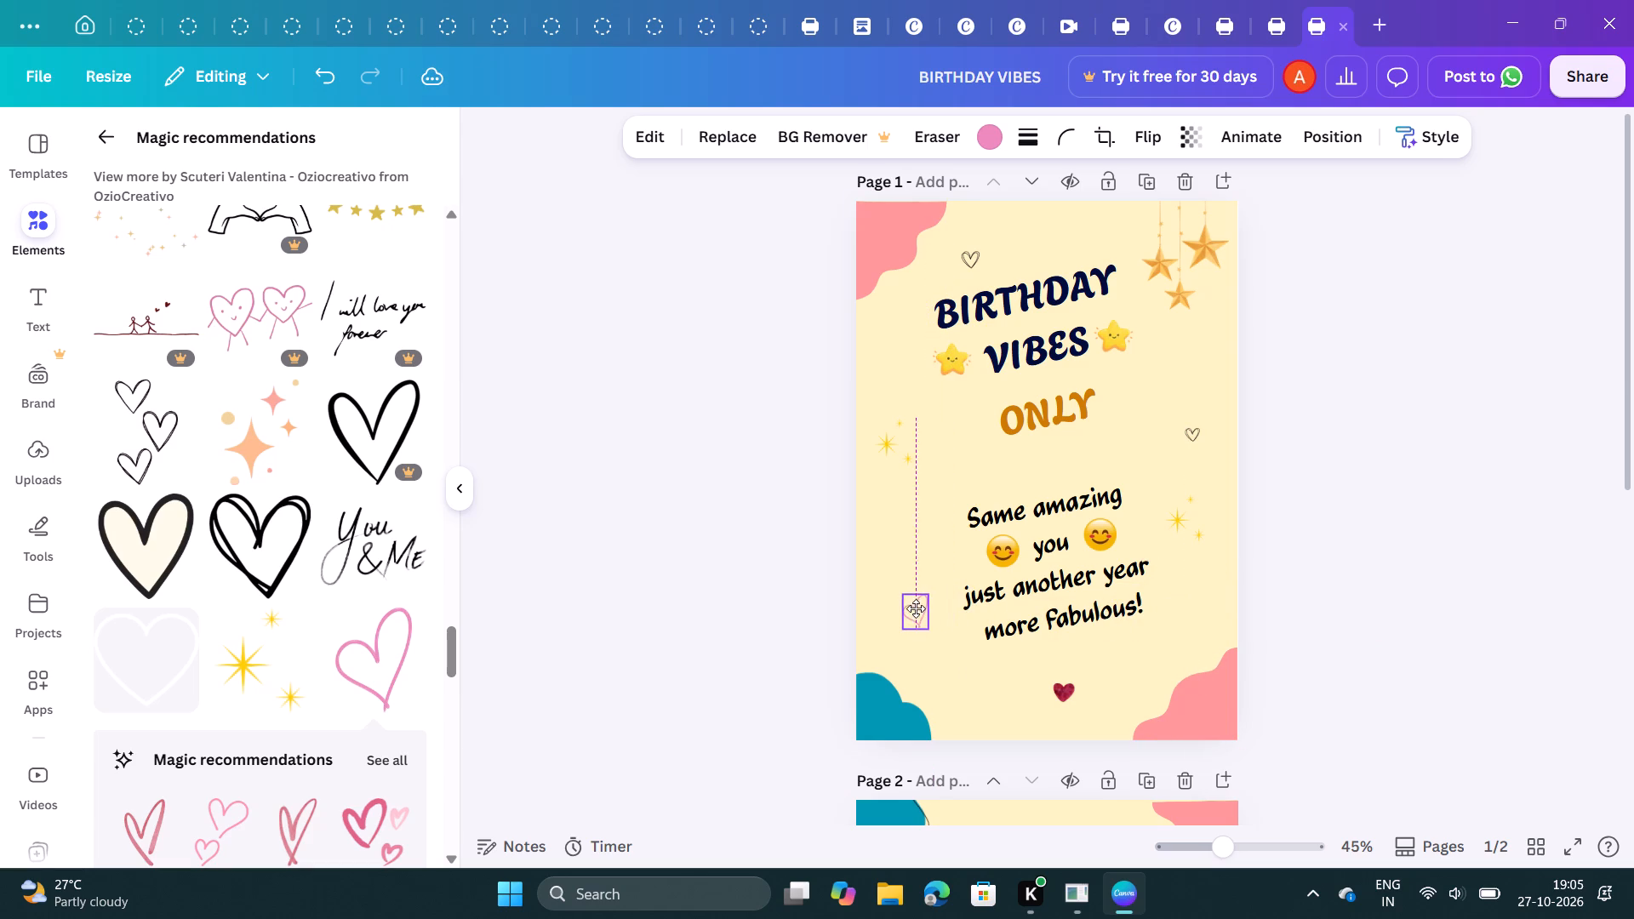
drag(916, 608, 913, 608)
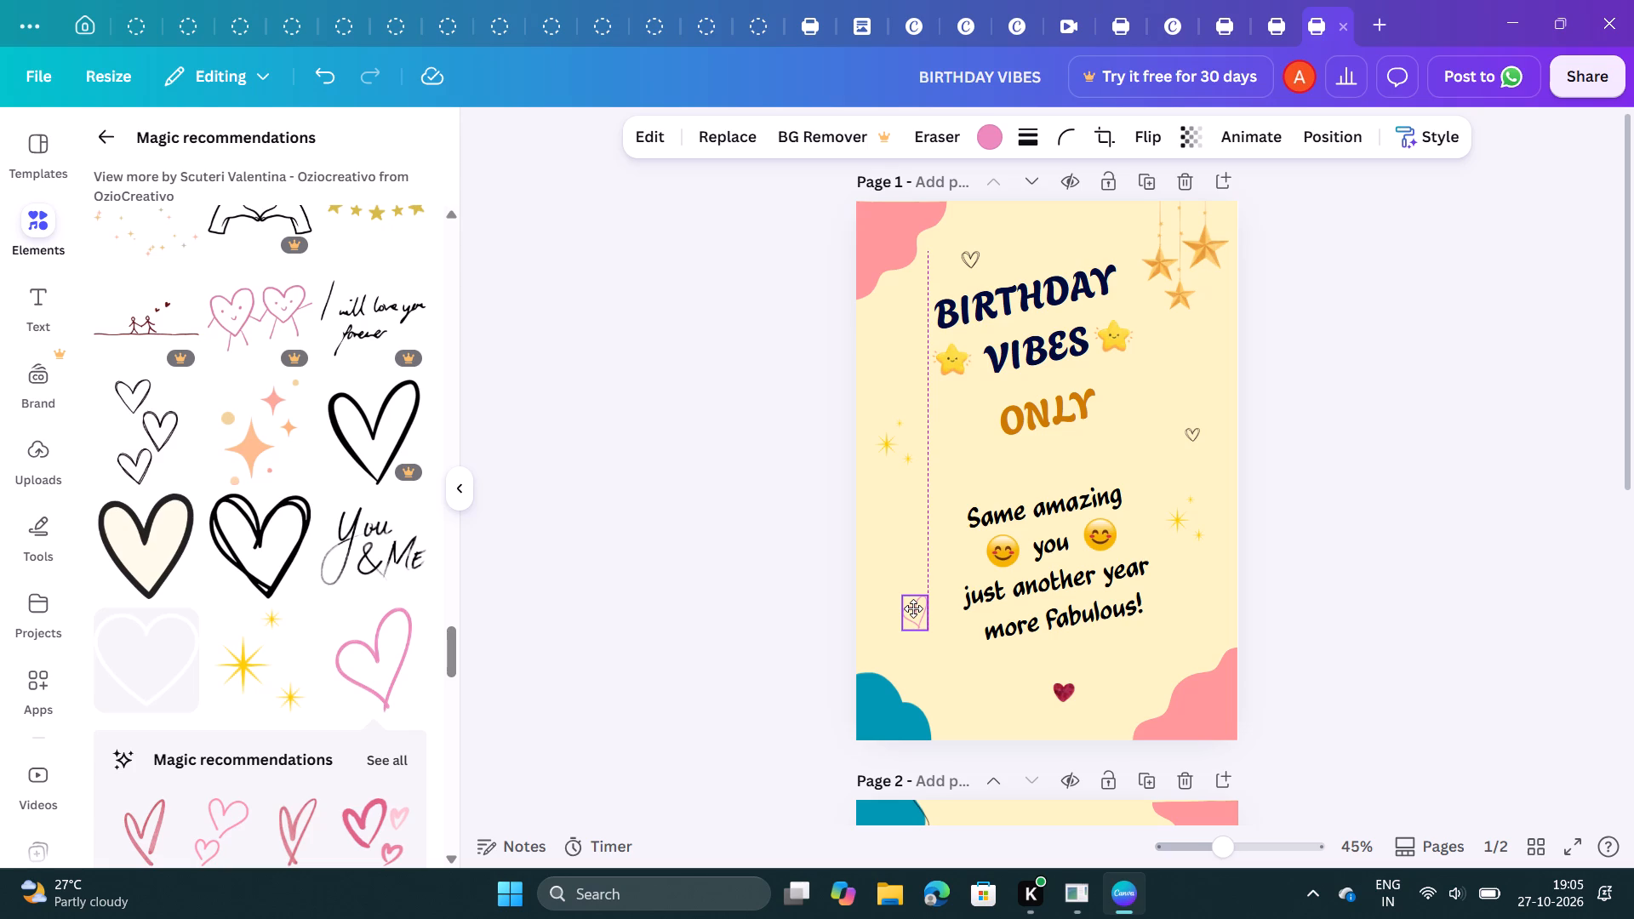
drag(913, 608, 916, 611)
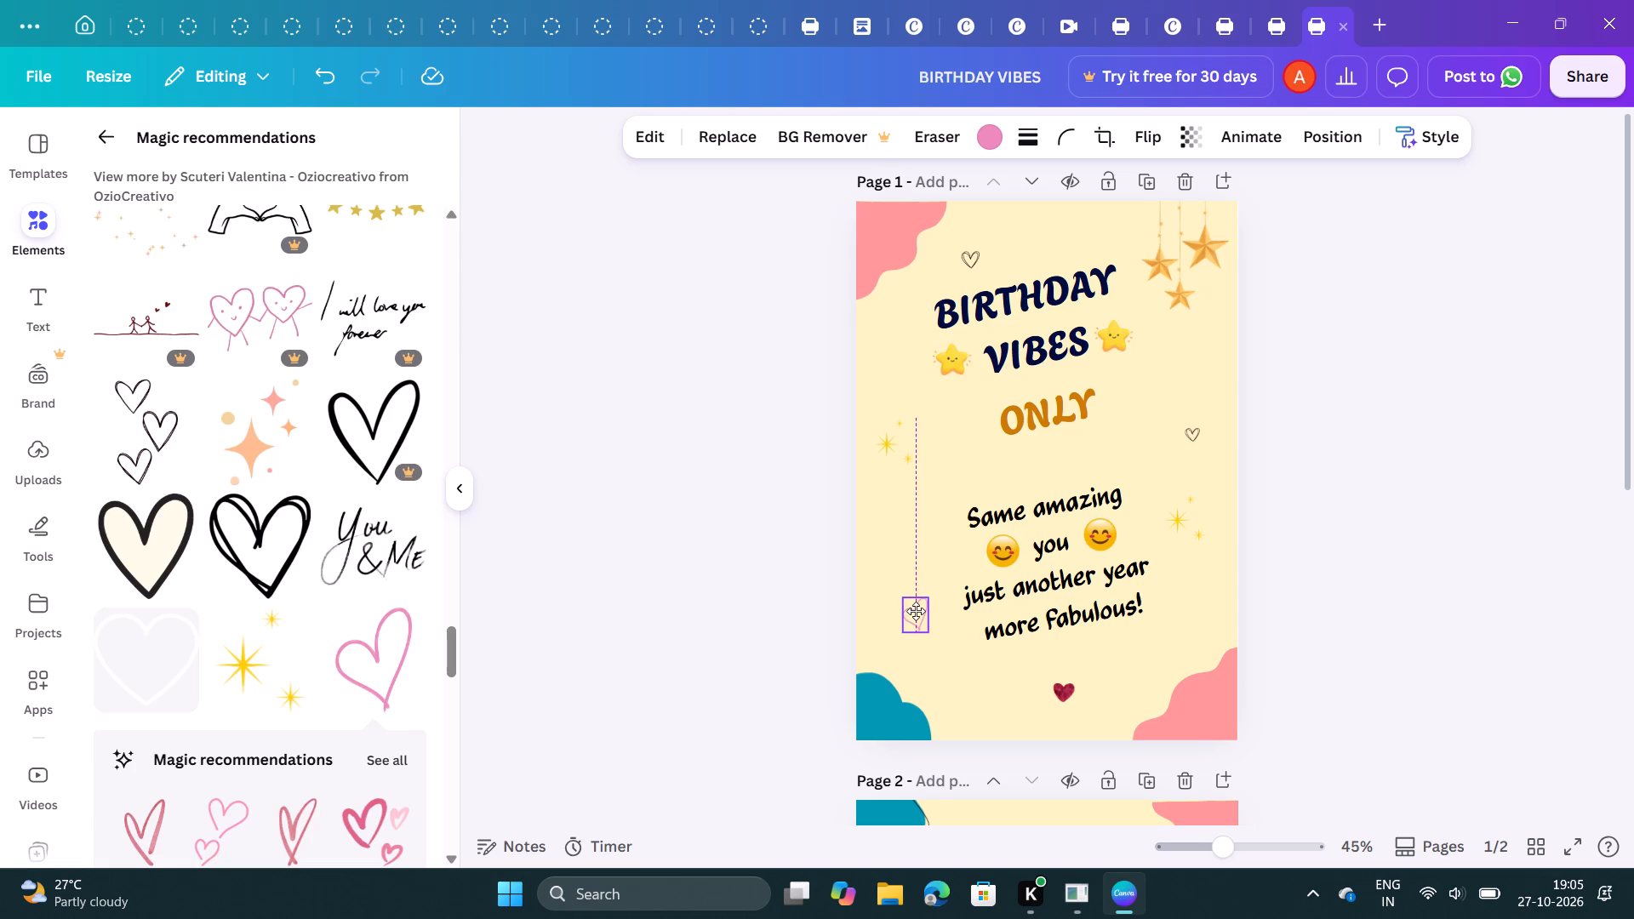
drag(916, 611, 917, 612)
click(814, 623)
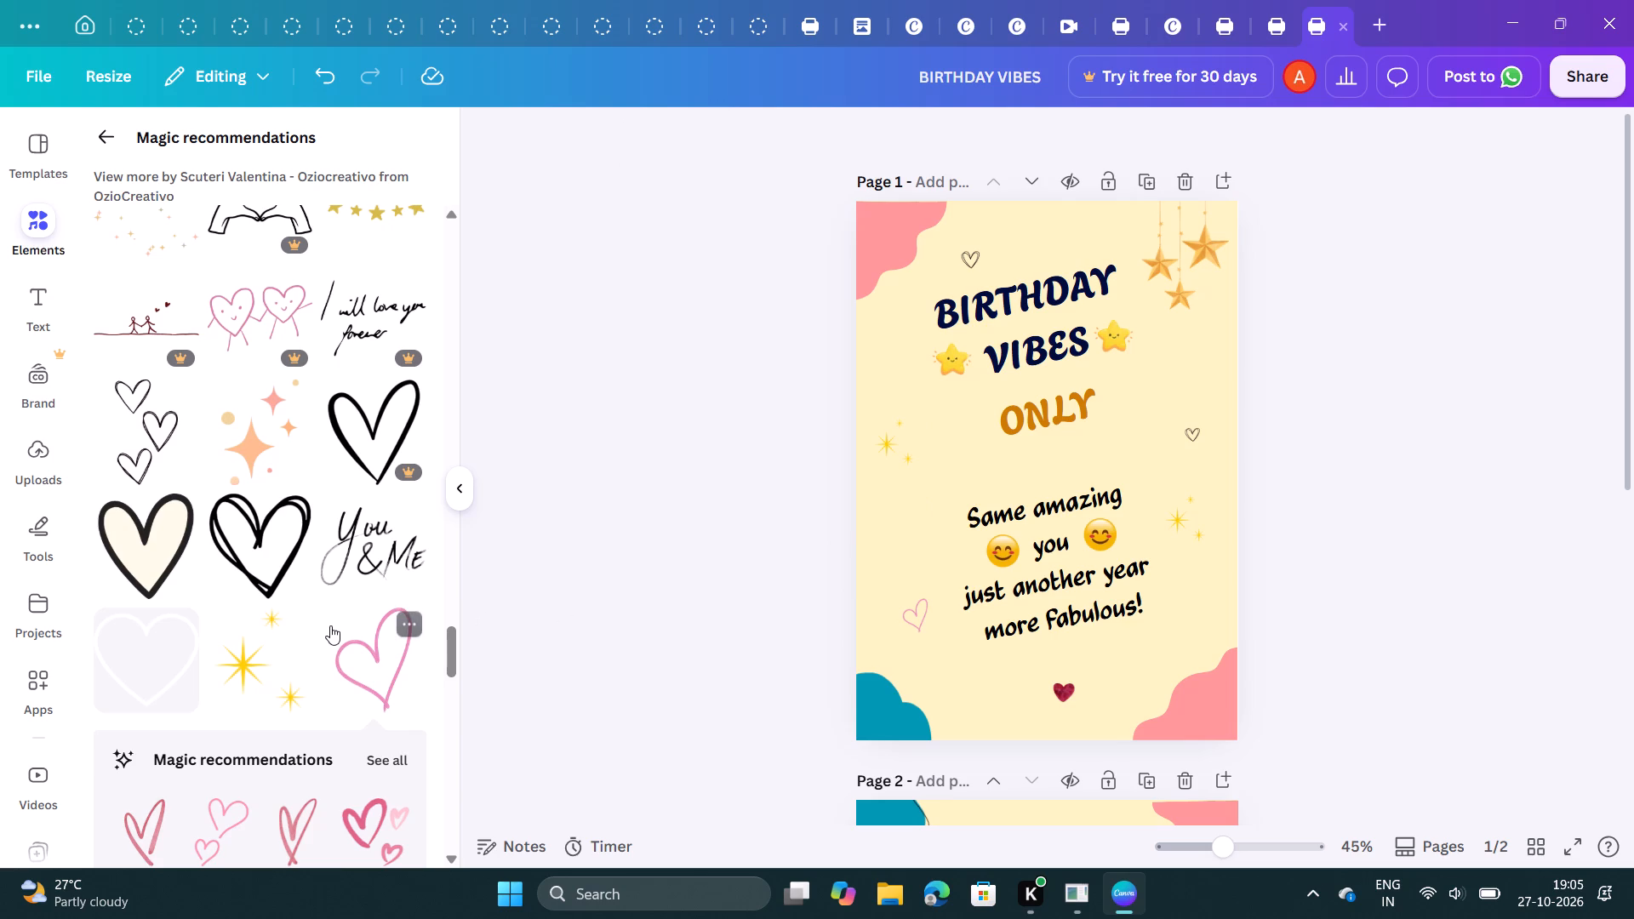
Look through the recommended heart and star graphics for another accent, including the full set similar to the pink outline heart.
scroll(330, 625, down, 5)
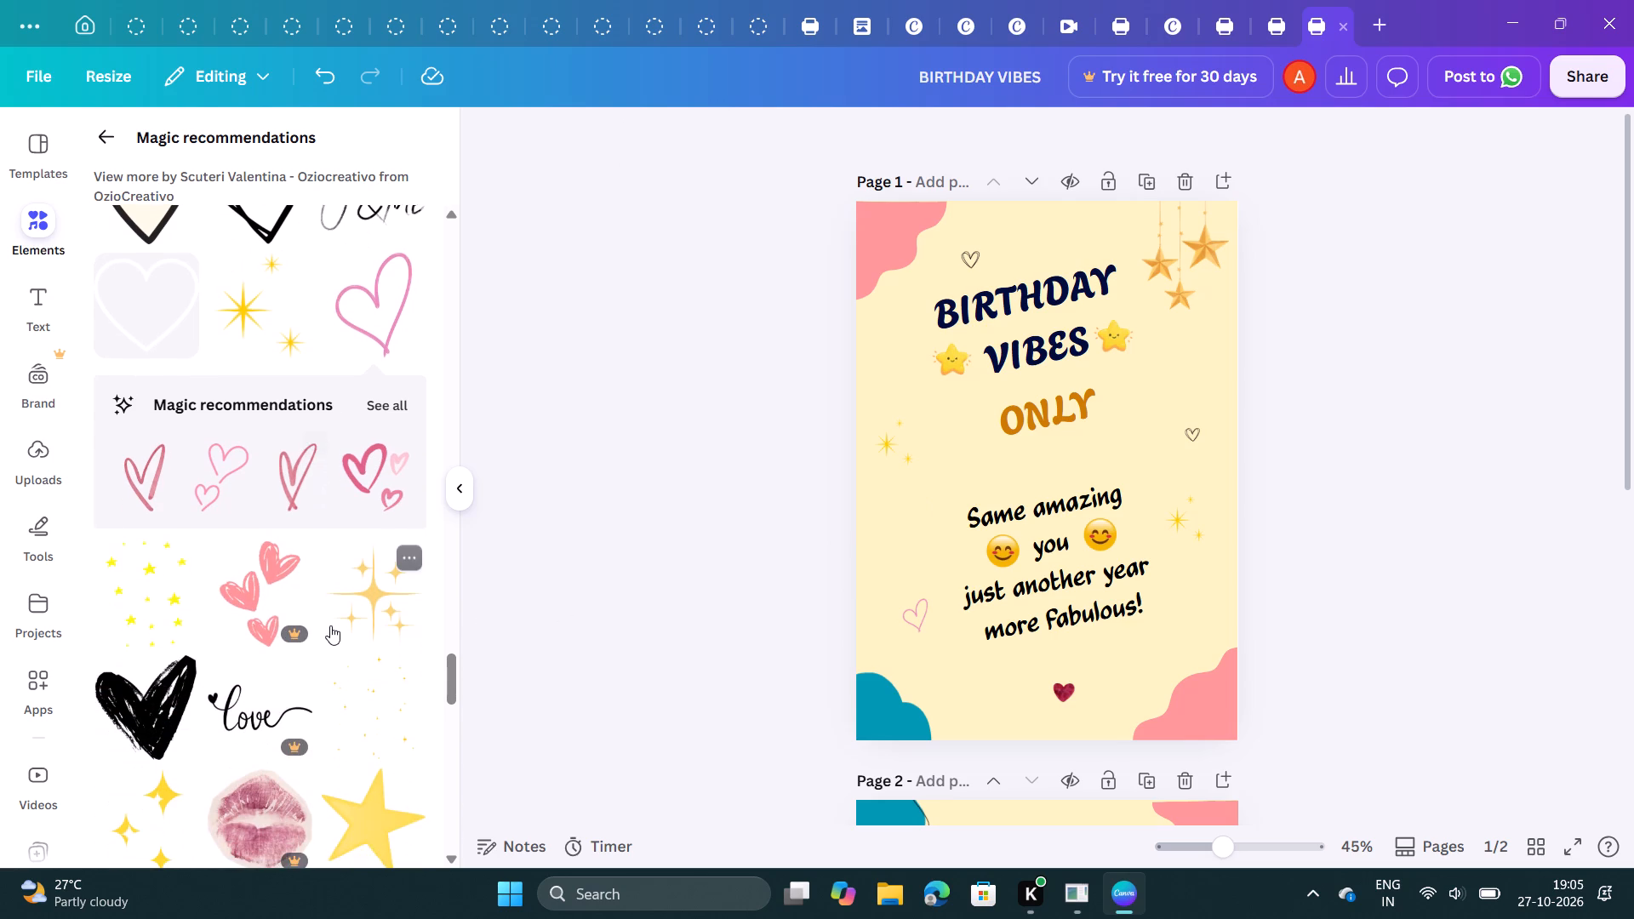
scroll(330, 625, down, 2)
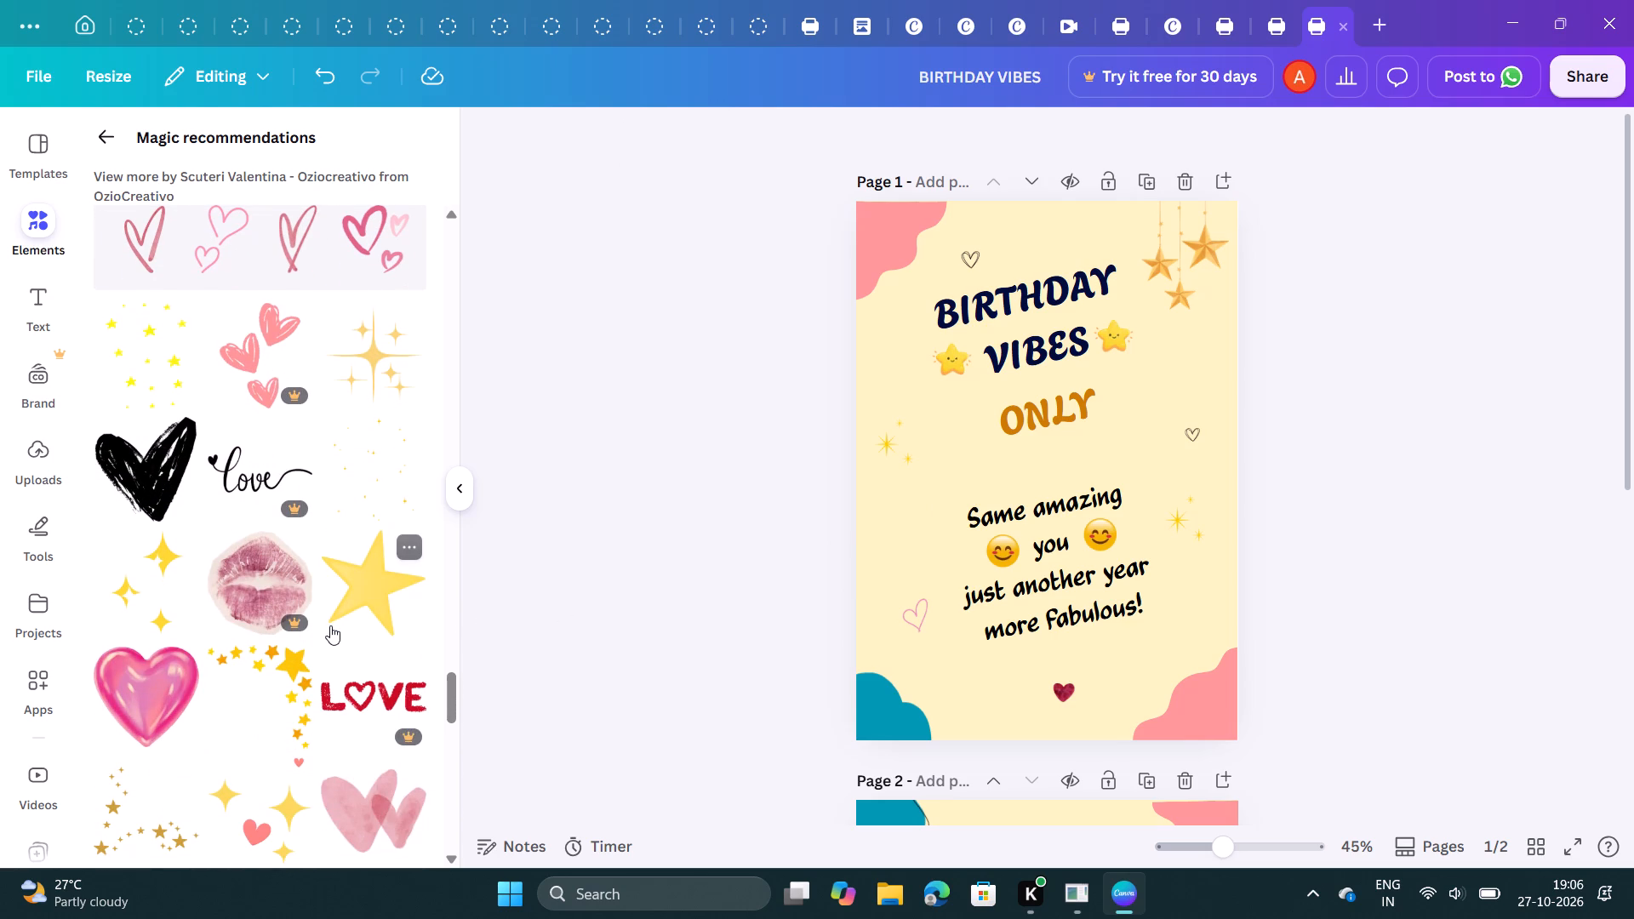
scroll(330, 625, down, 2)
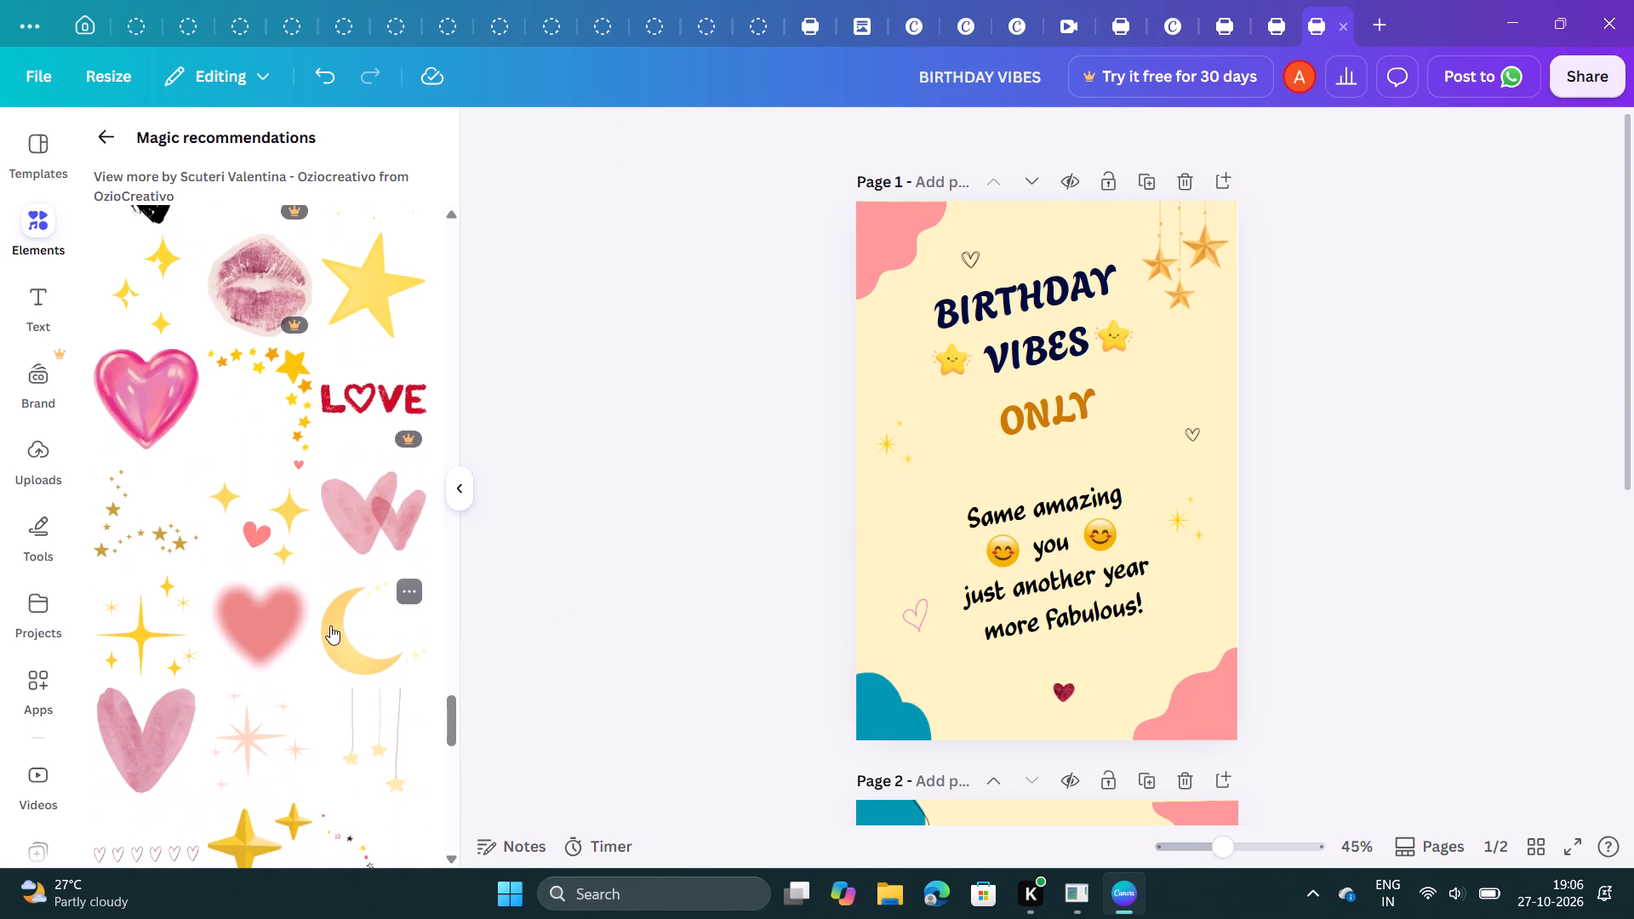
scroll(330, 625, up, 2)
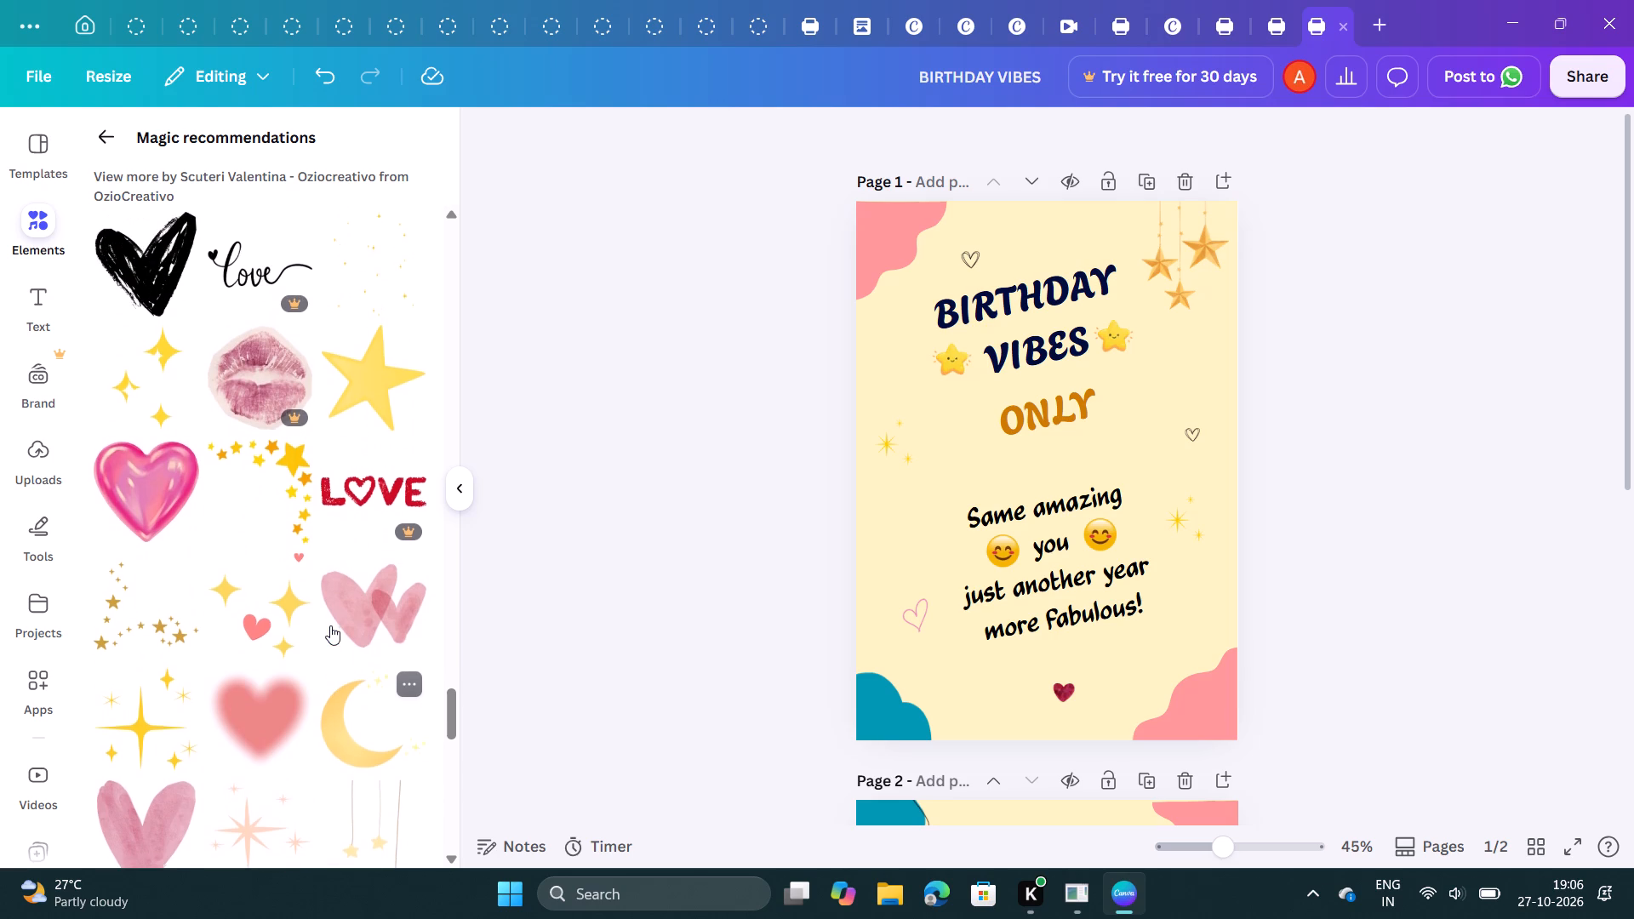
scroll(330, 625, up, 2)
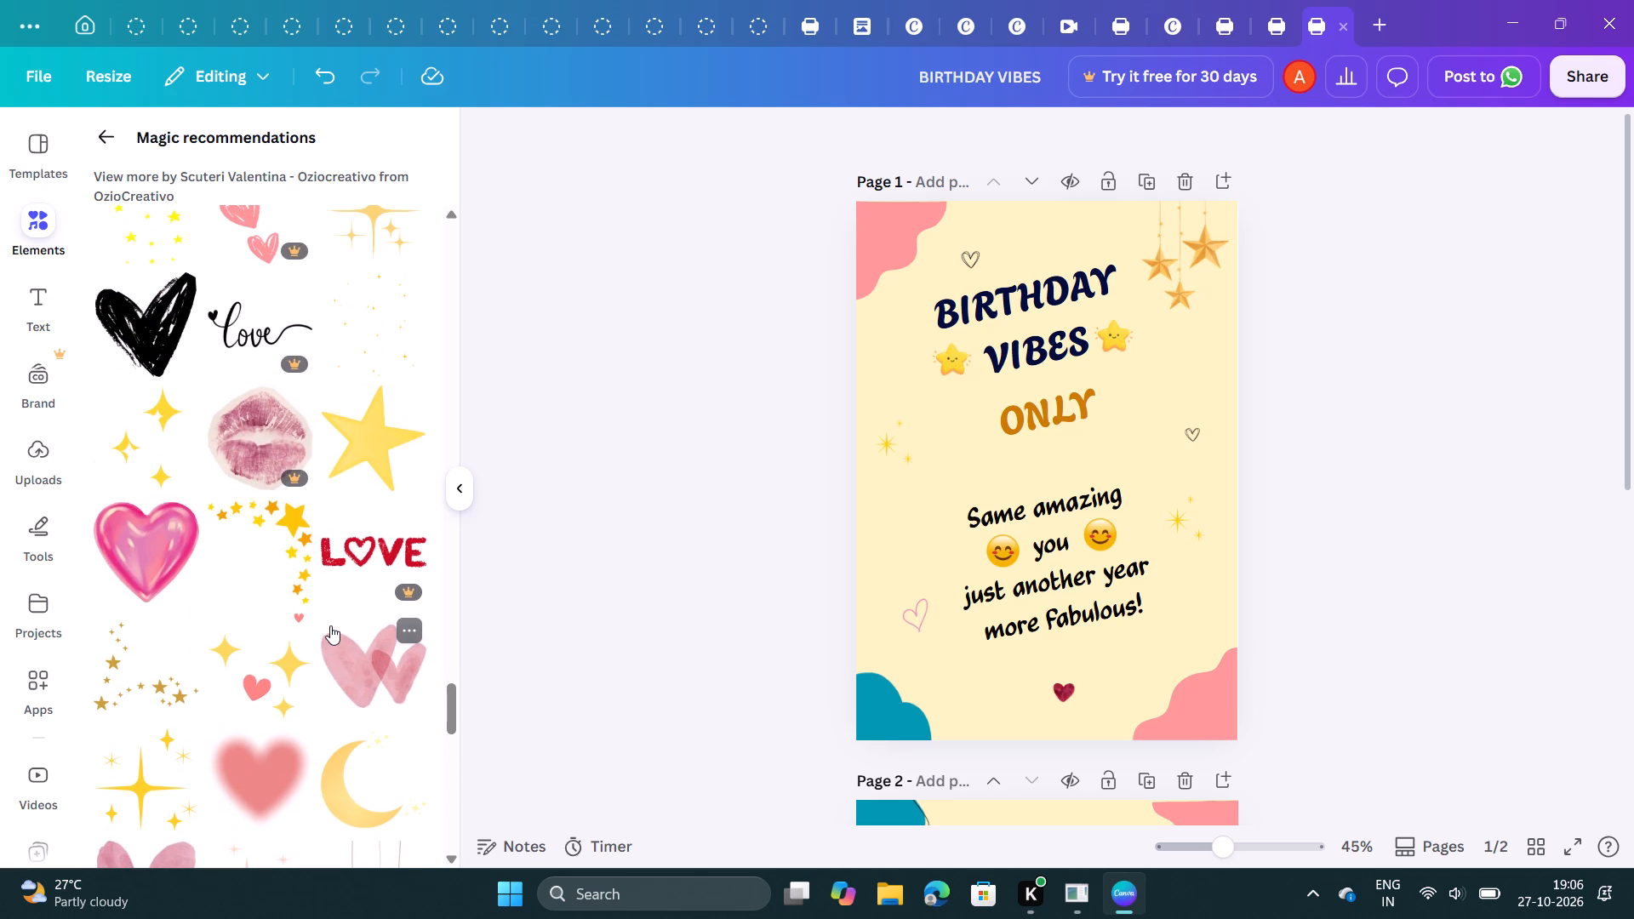
scroll(330, 625, up, 1)
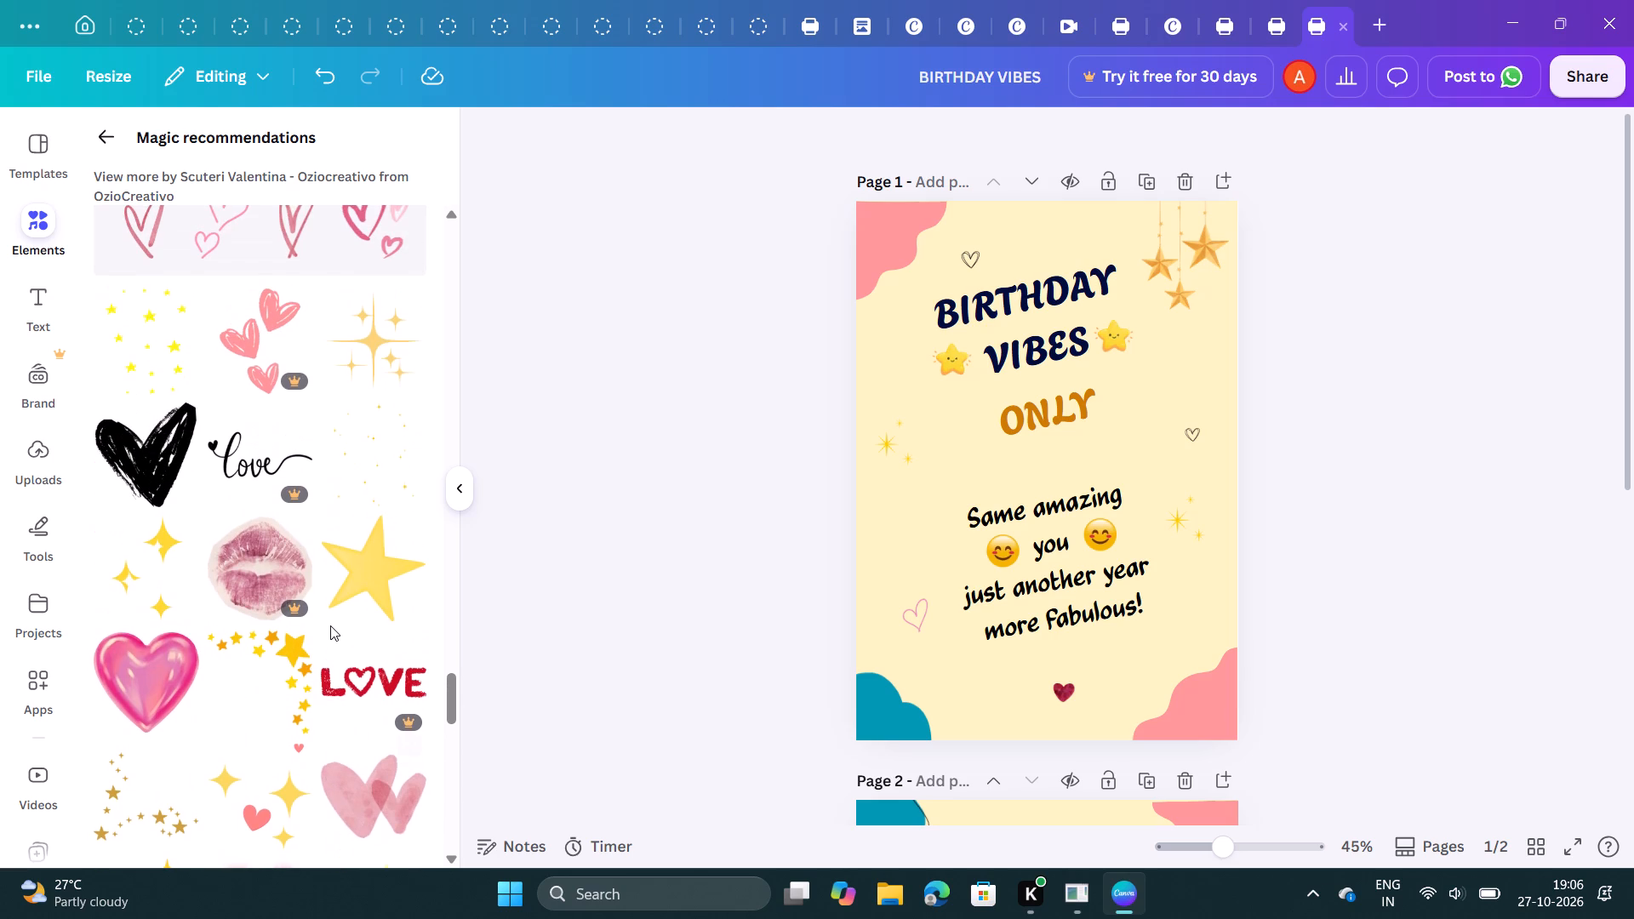
scroll(330, 625, up, 1)
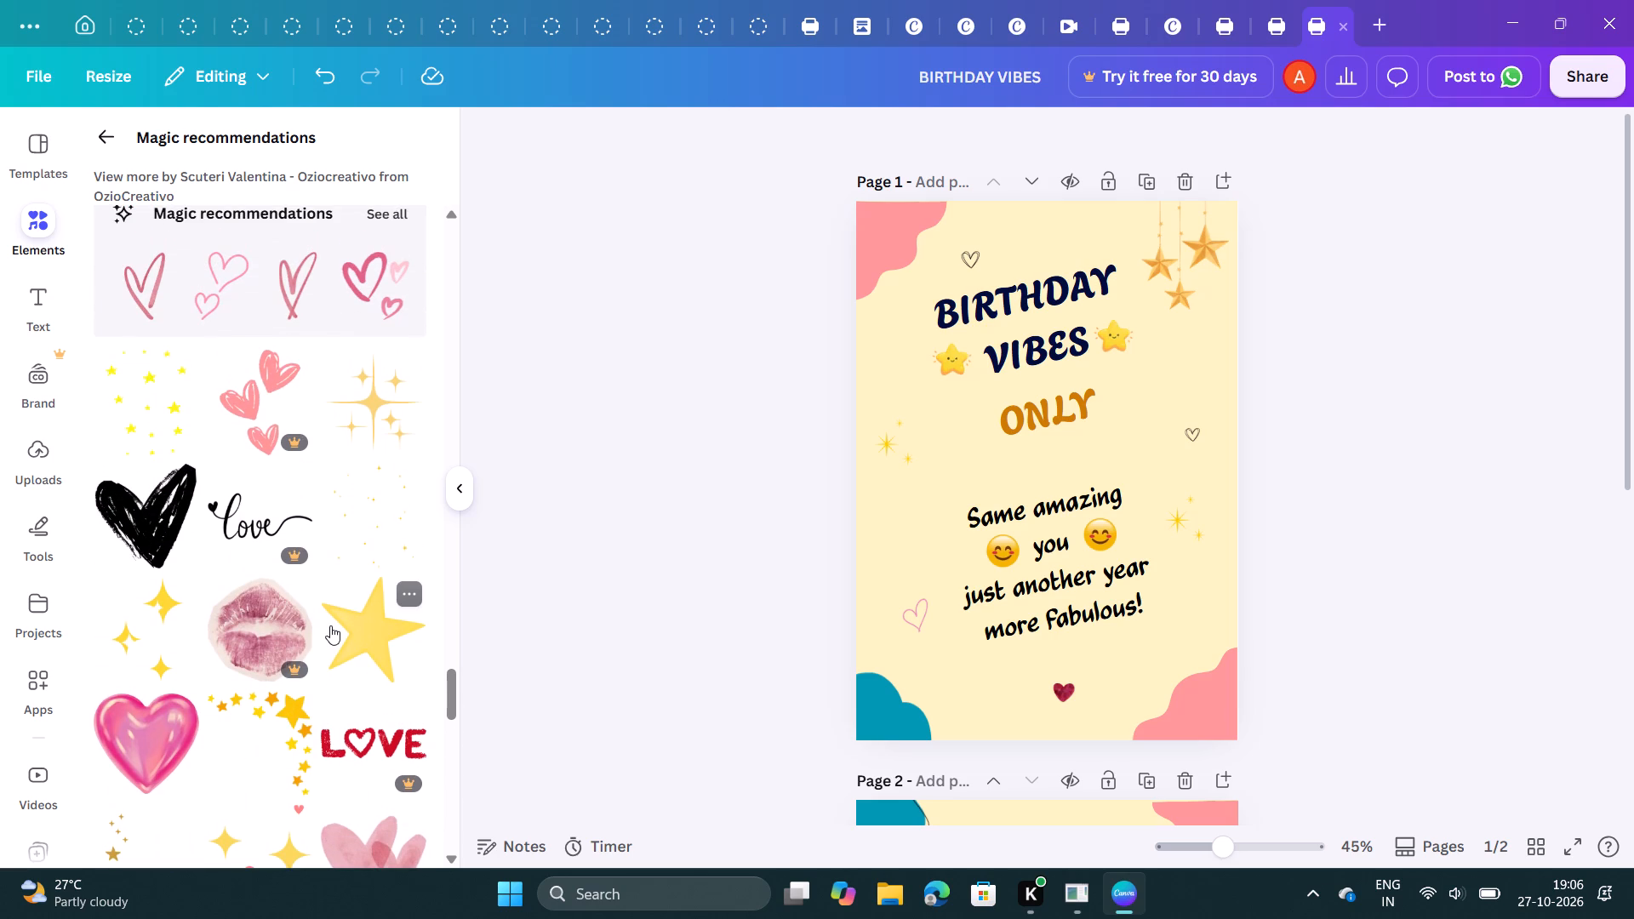
scroll(330, 625, up, 1)
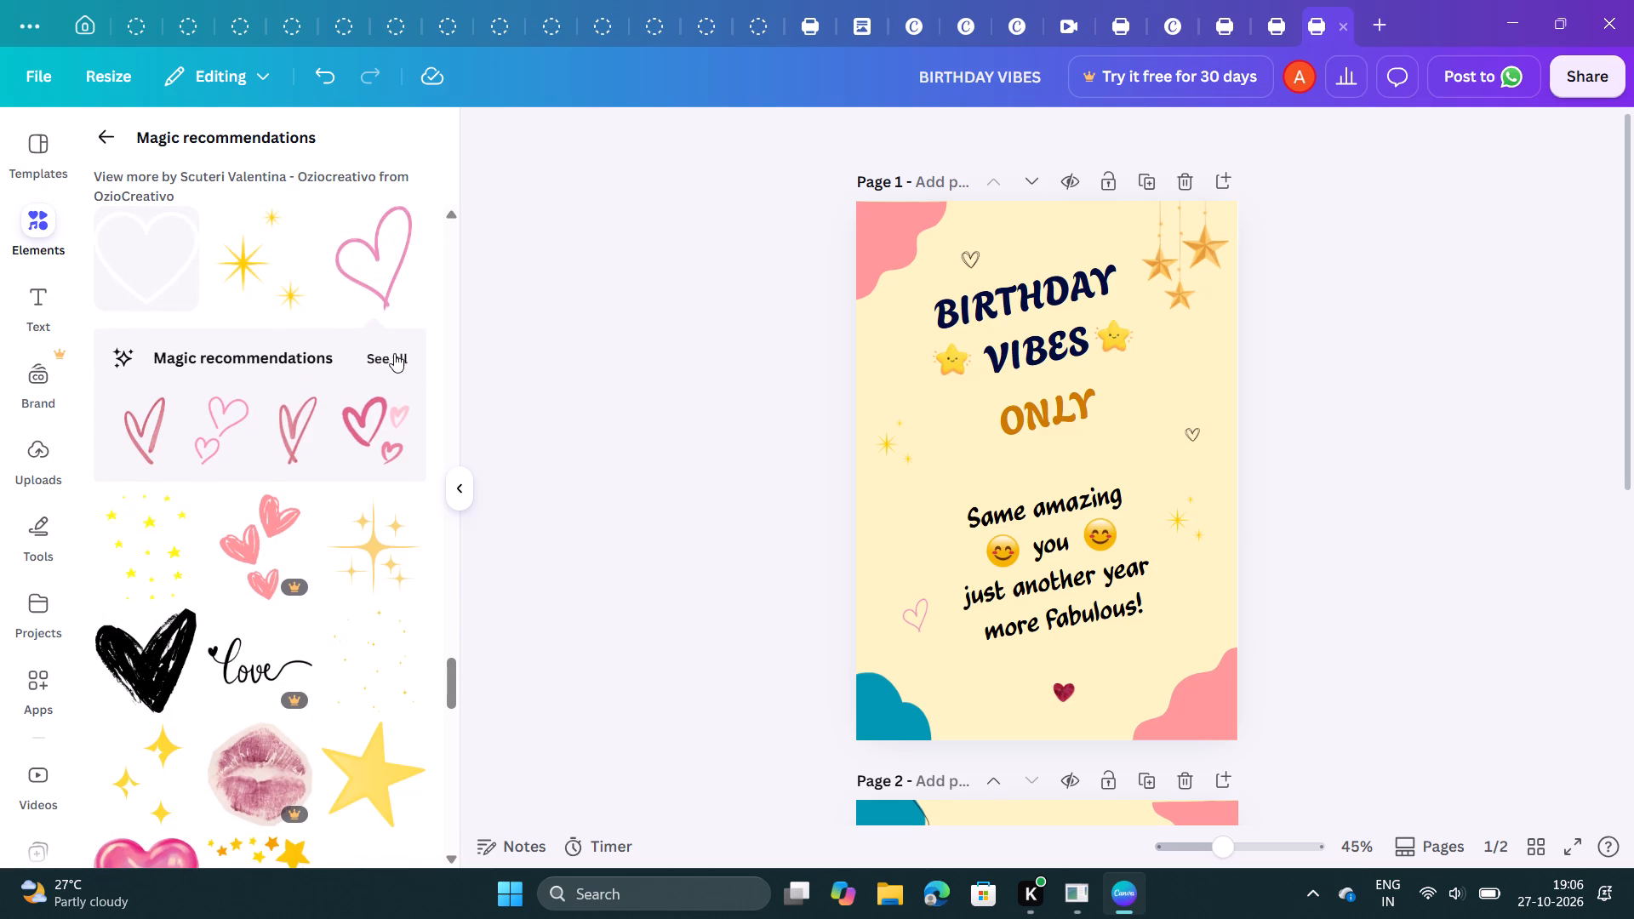
click(392, 354)
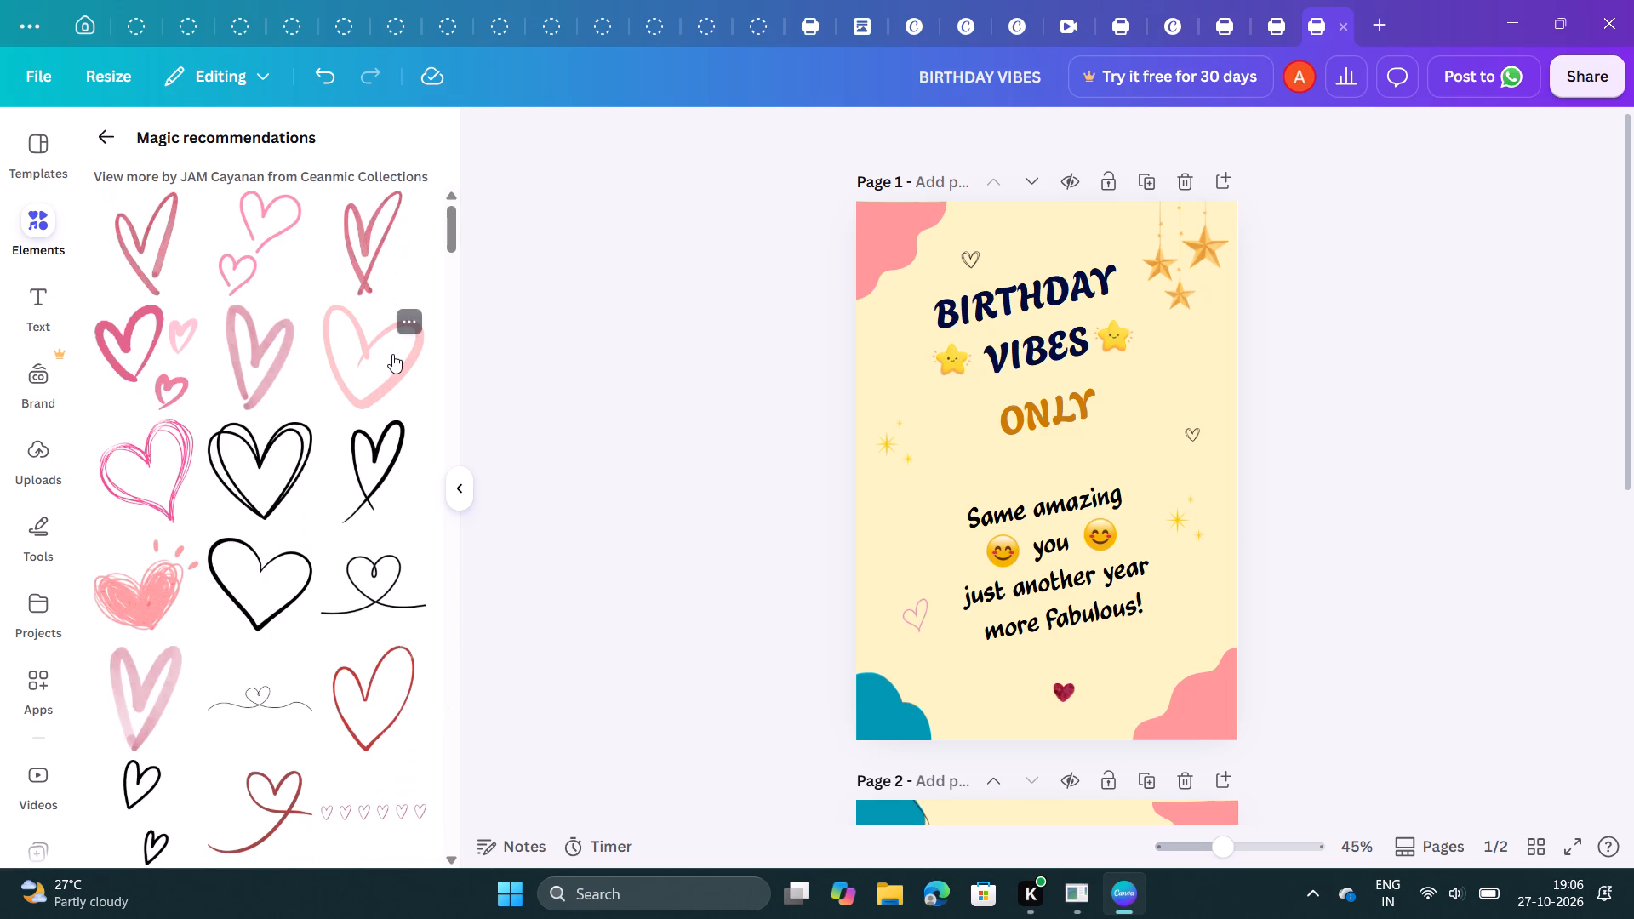
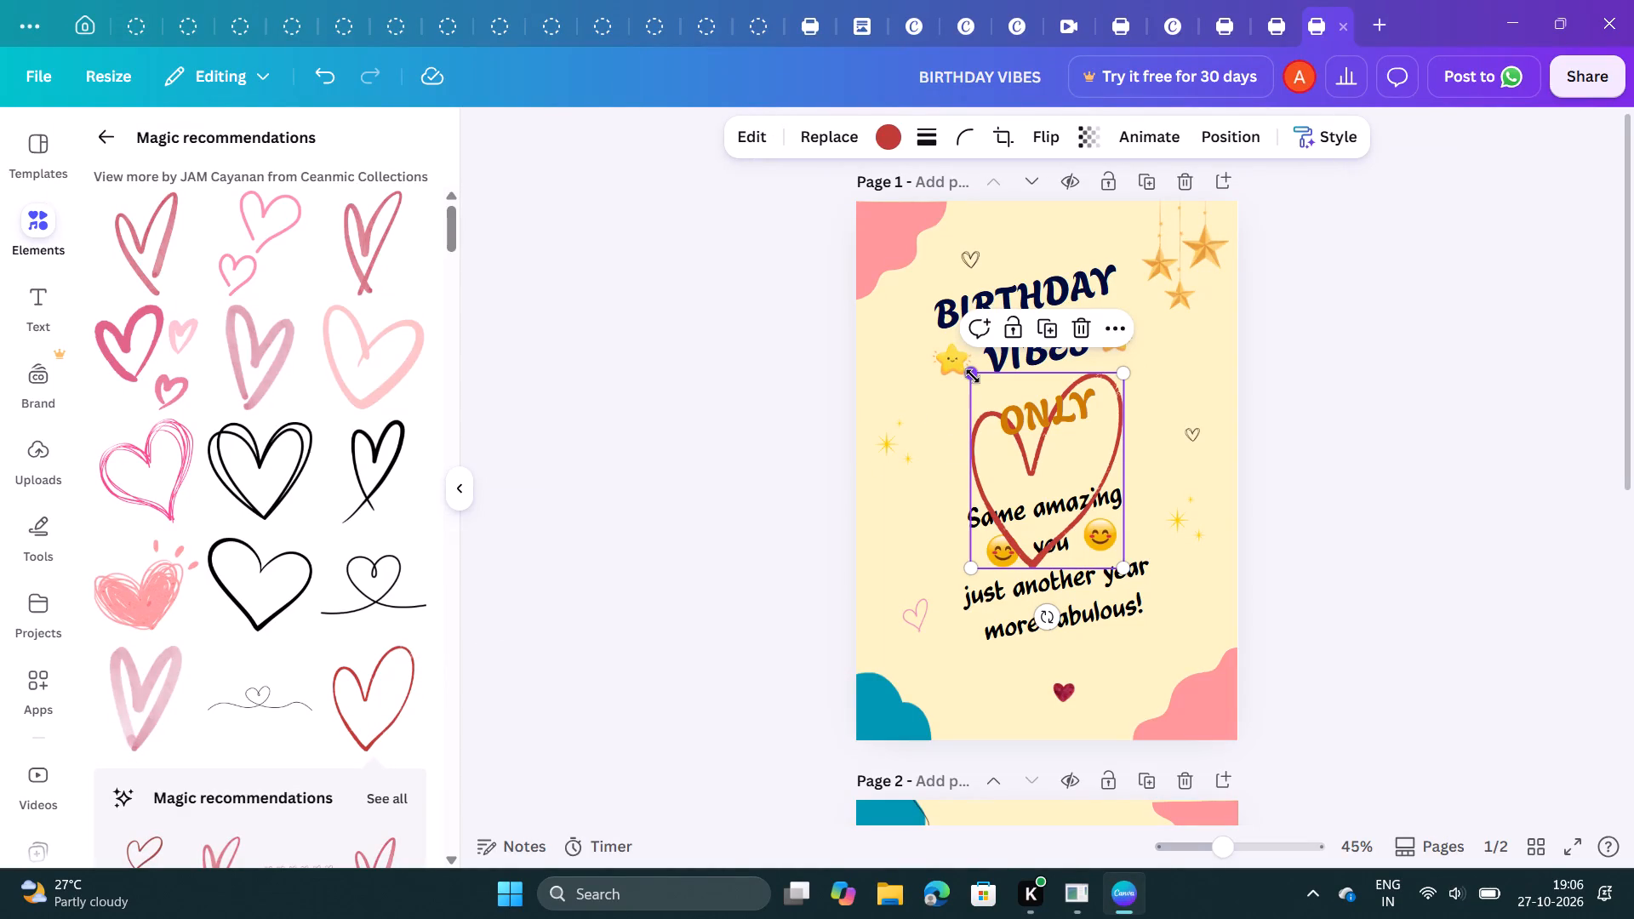
Shrink the red outline heart and place it on page 1 beside "more fabulous!", above the pink corner shape.
drag(973, 376, 1160, 529)
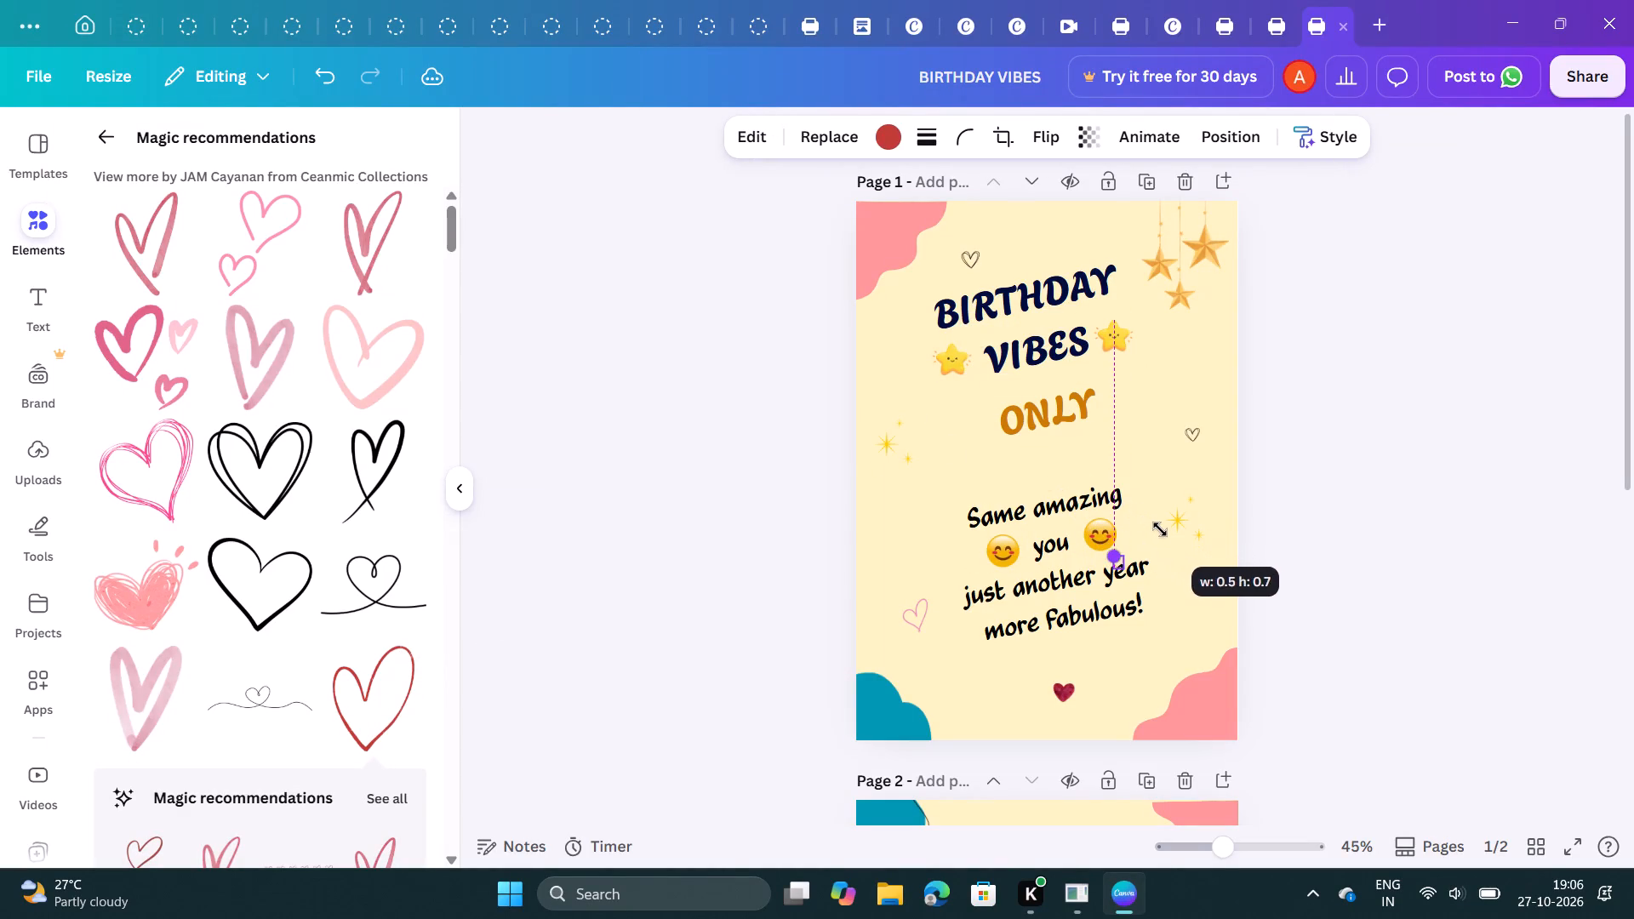
drag(1160, 529, 1079, 493)
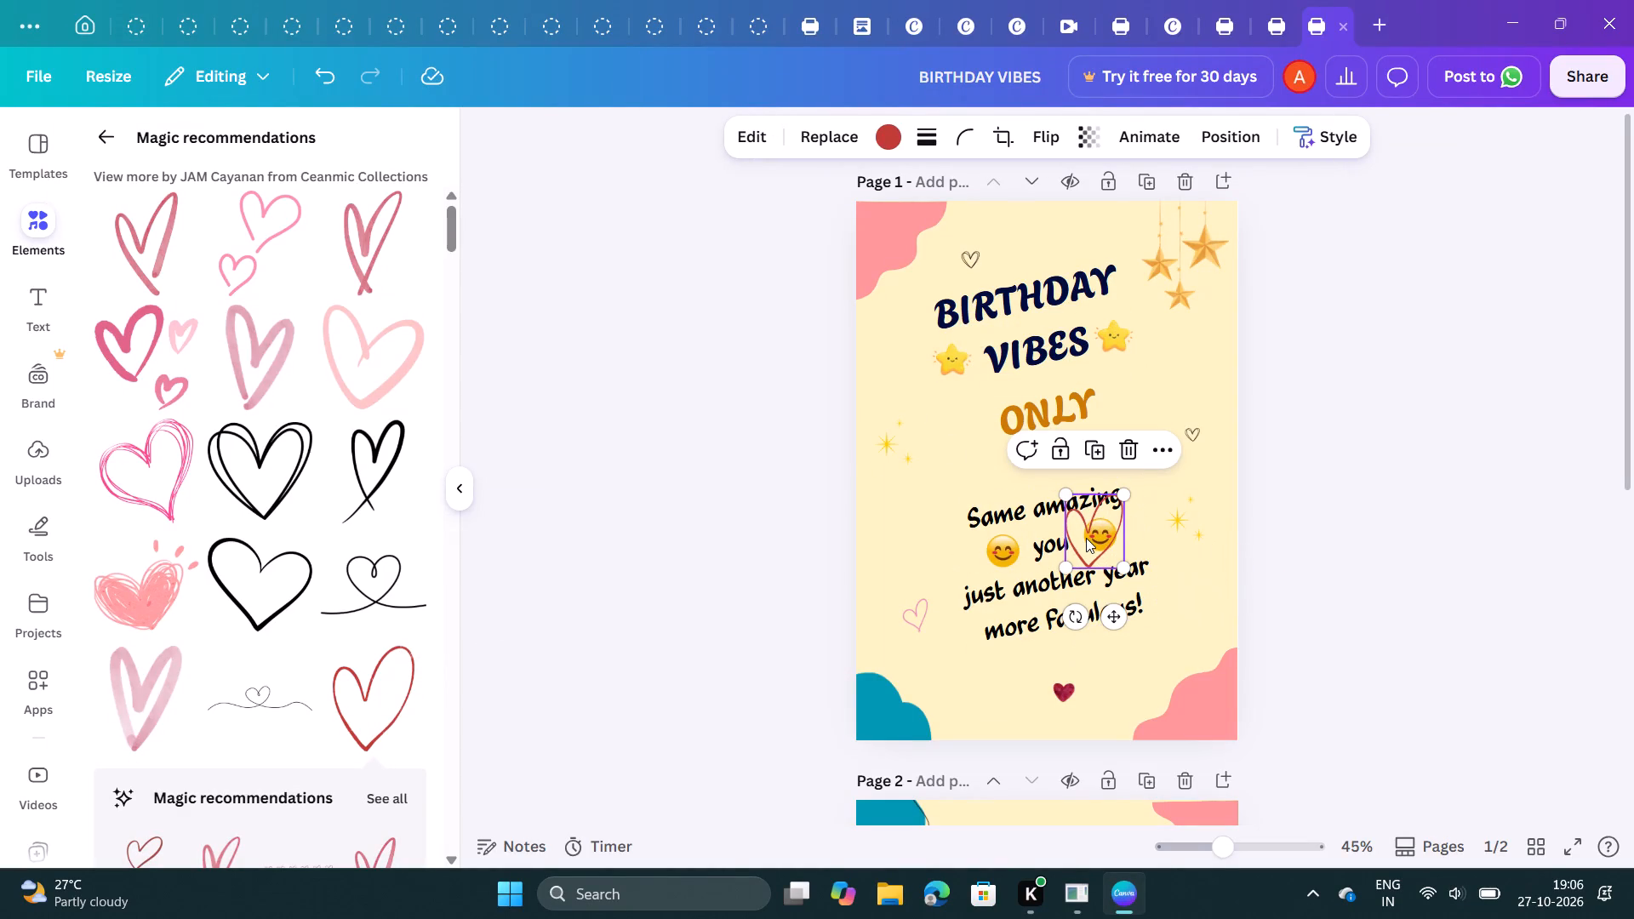
drag(1086, 538, 1156, 534)
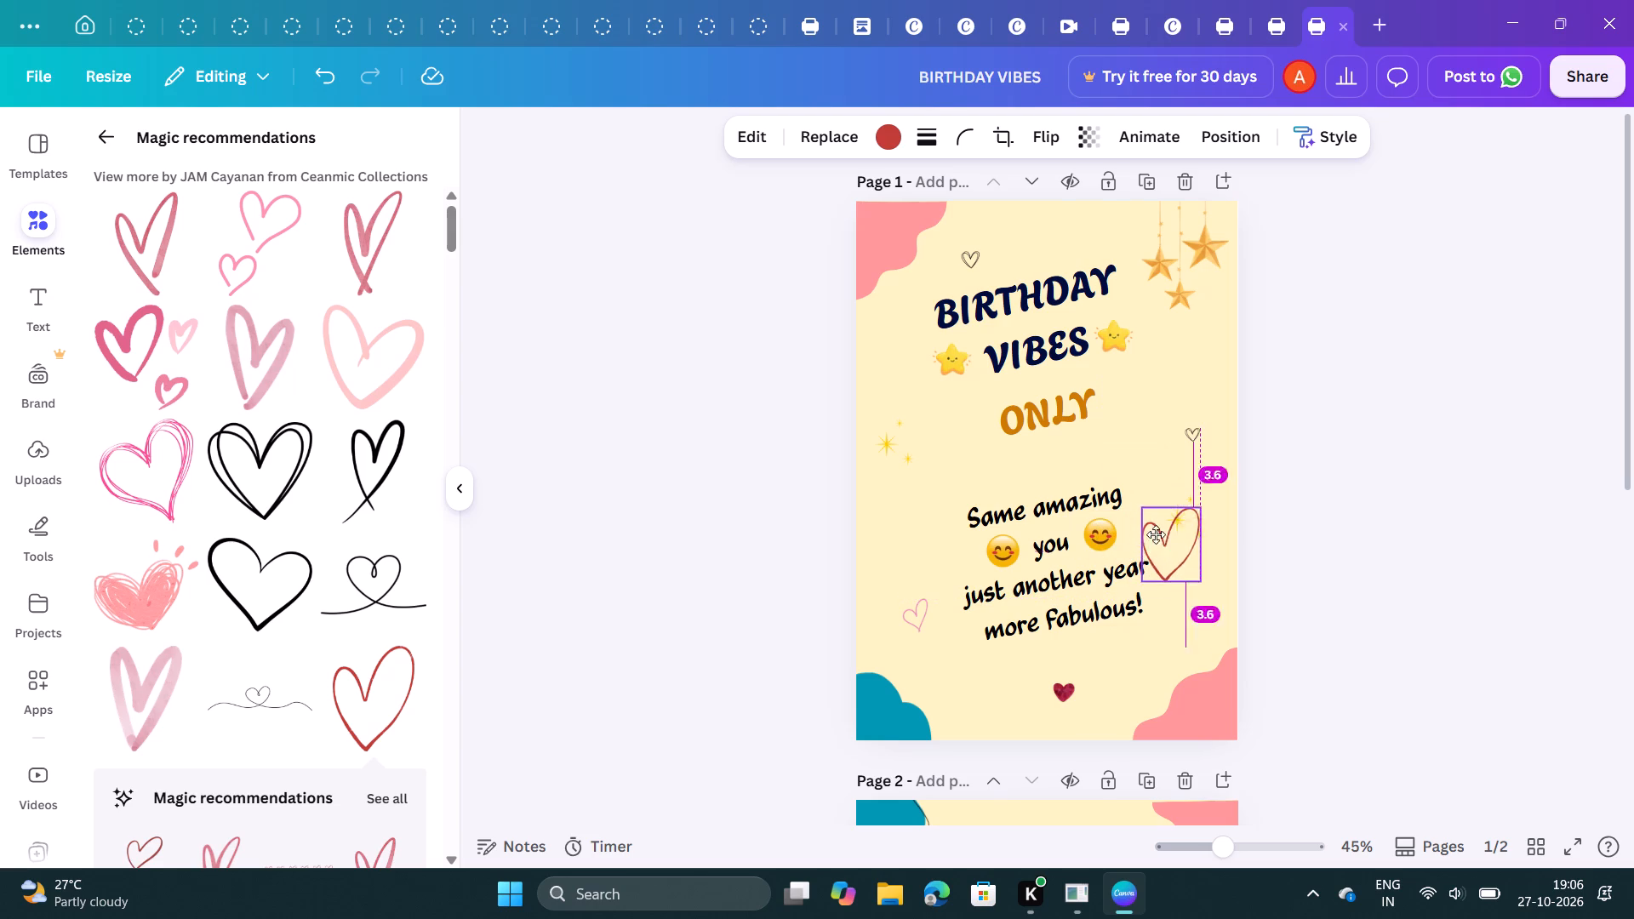
drag(1156, 534, 1185, 621)
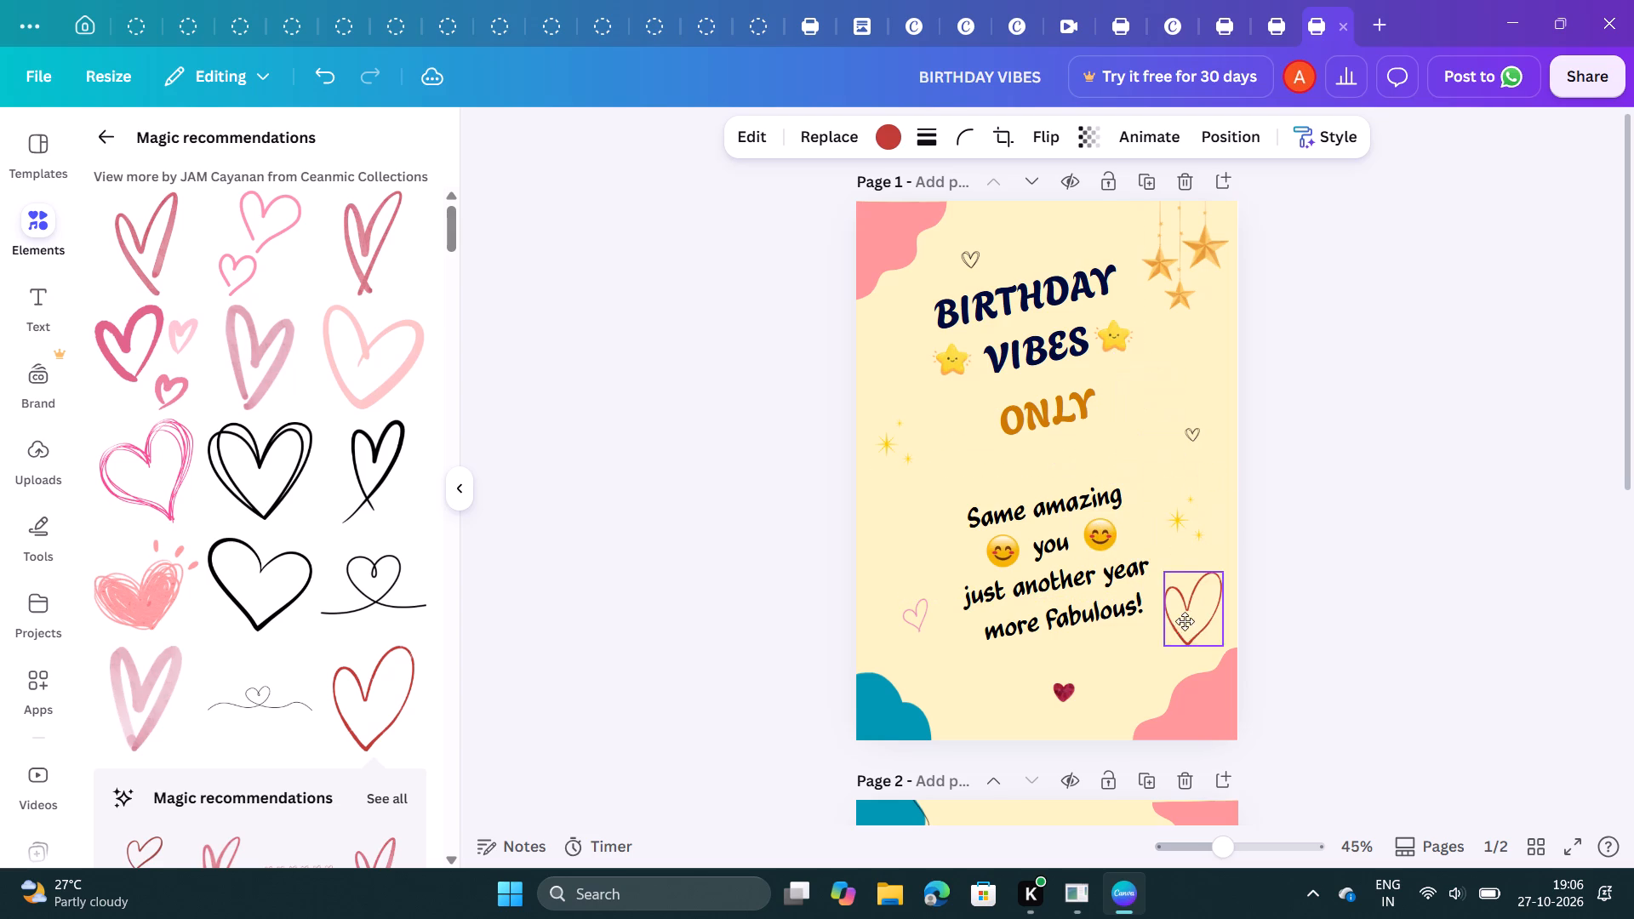
drag(1185, 621, 1183, 631)
Move the red outline heart from page 1 to page 2, beside "keep being you!".
scroll(1183, 631, down, 2)
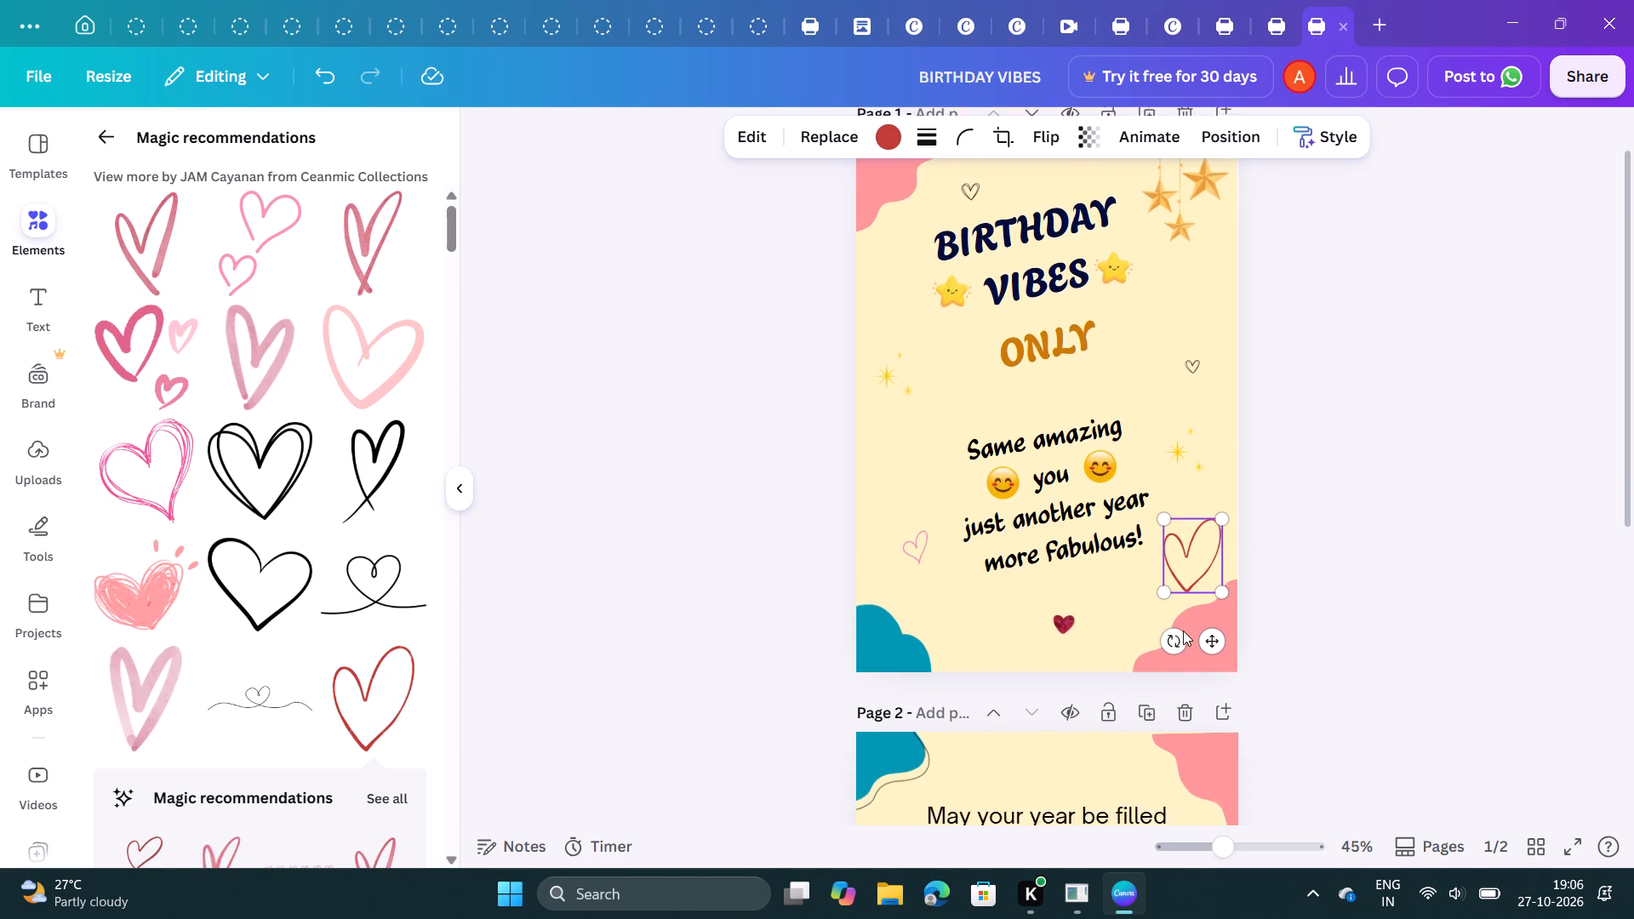
scroll(1183, 631, down, 3)
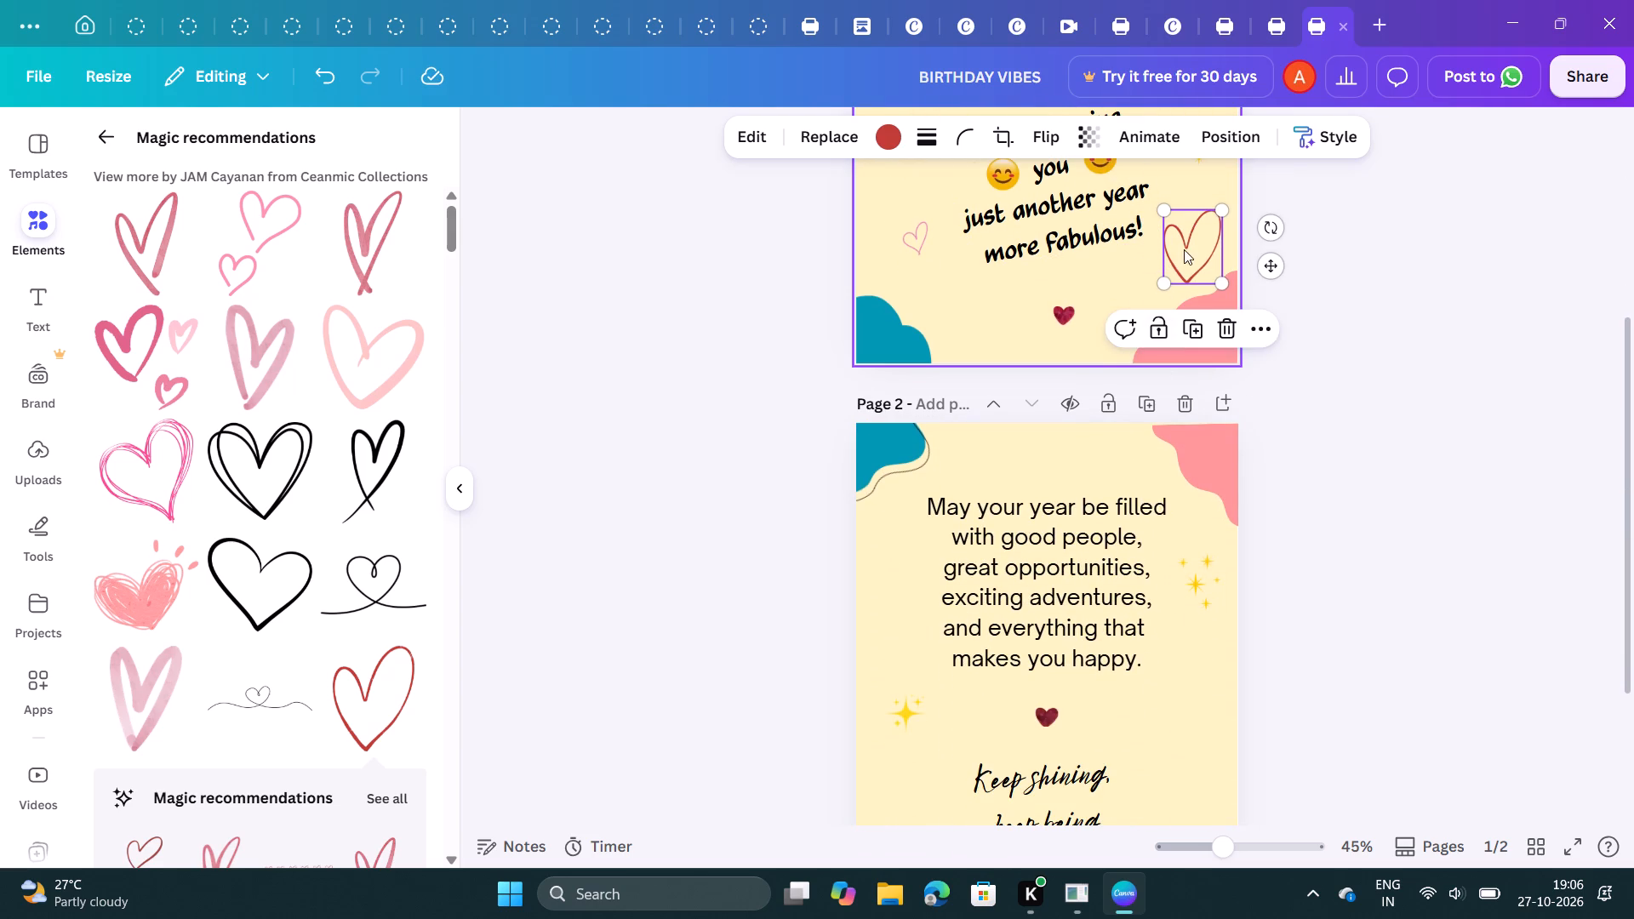
drag(1187, 253, 1171, 725)
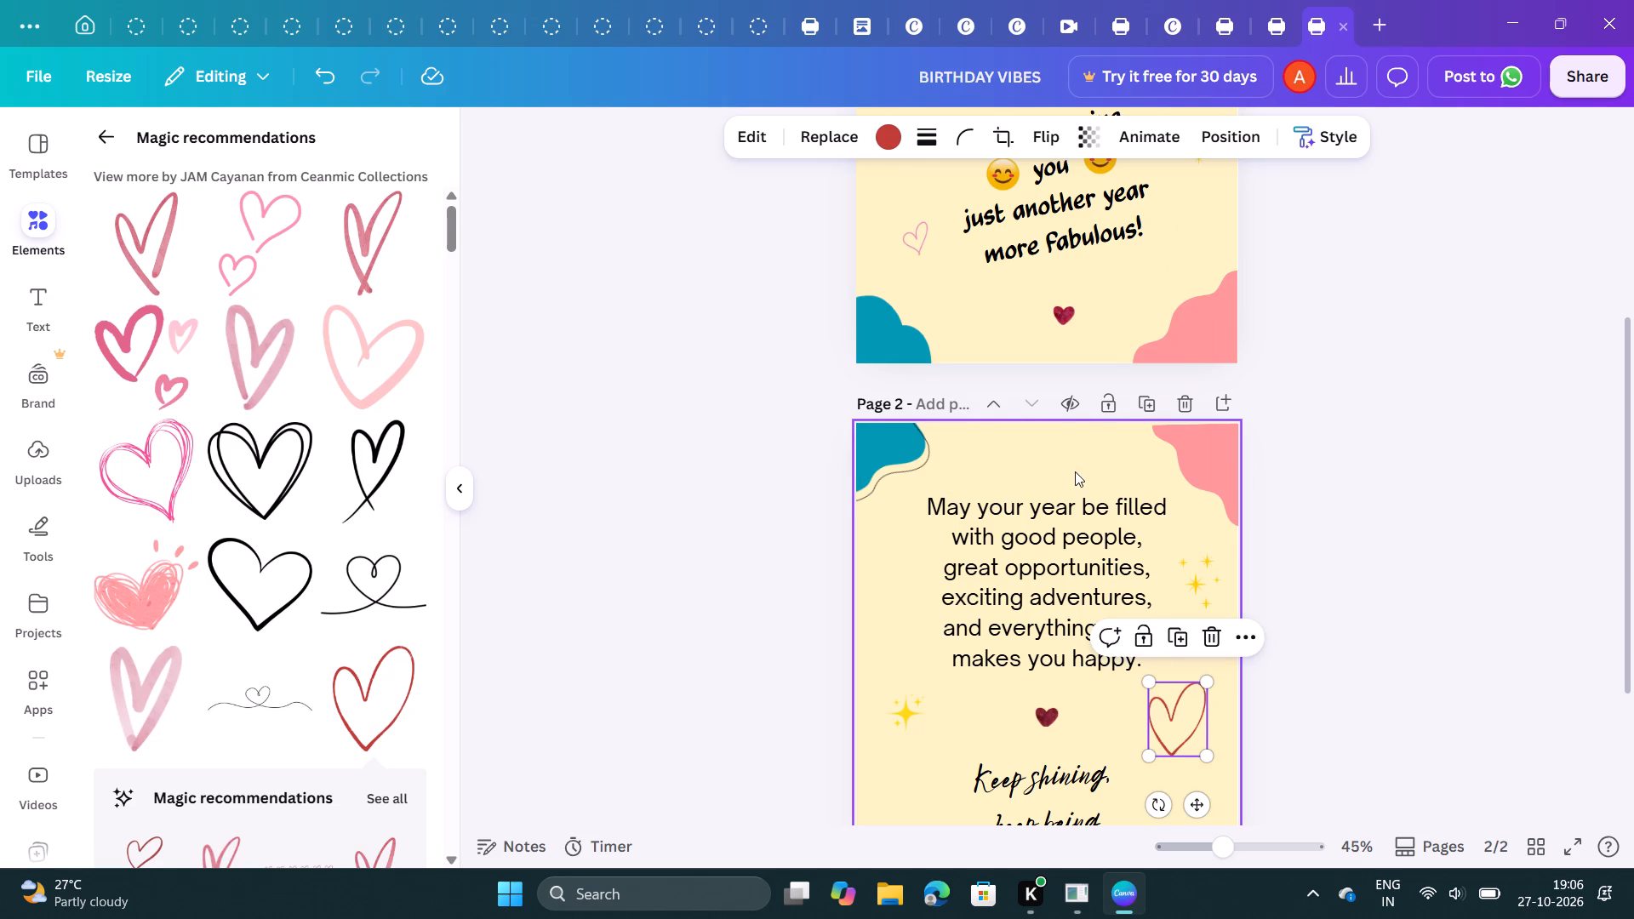
scroll(1075, 471, down, 3)
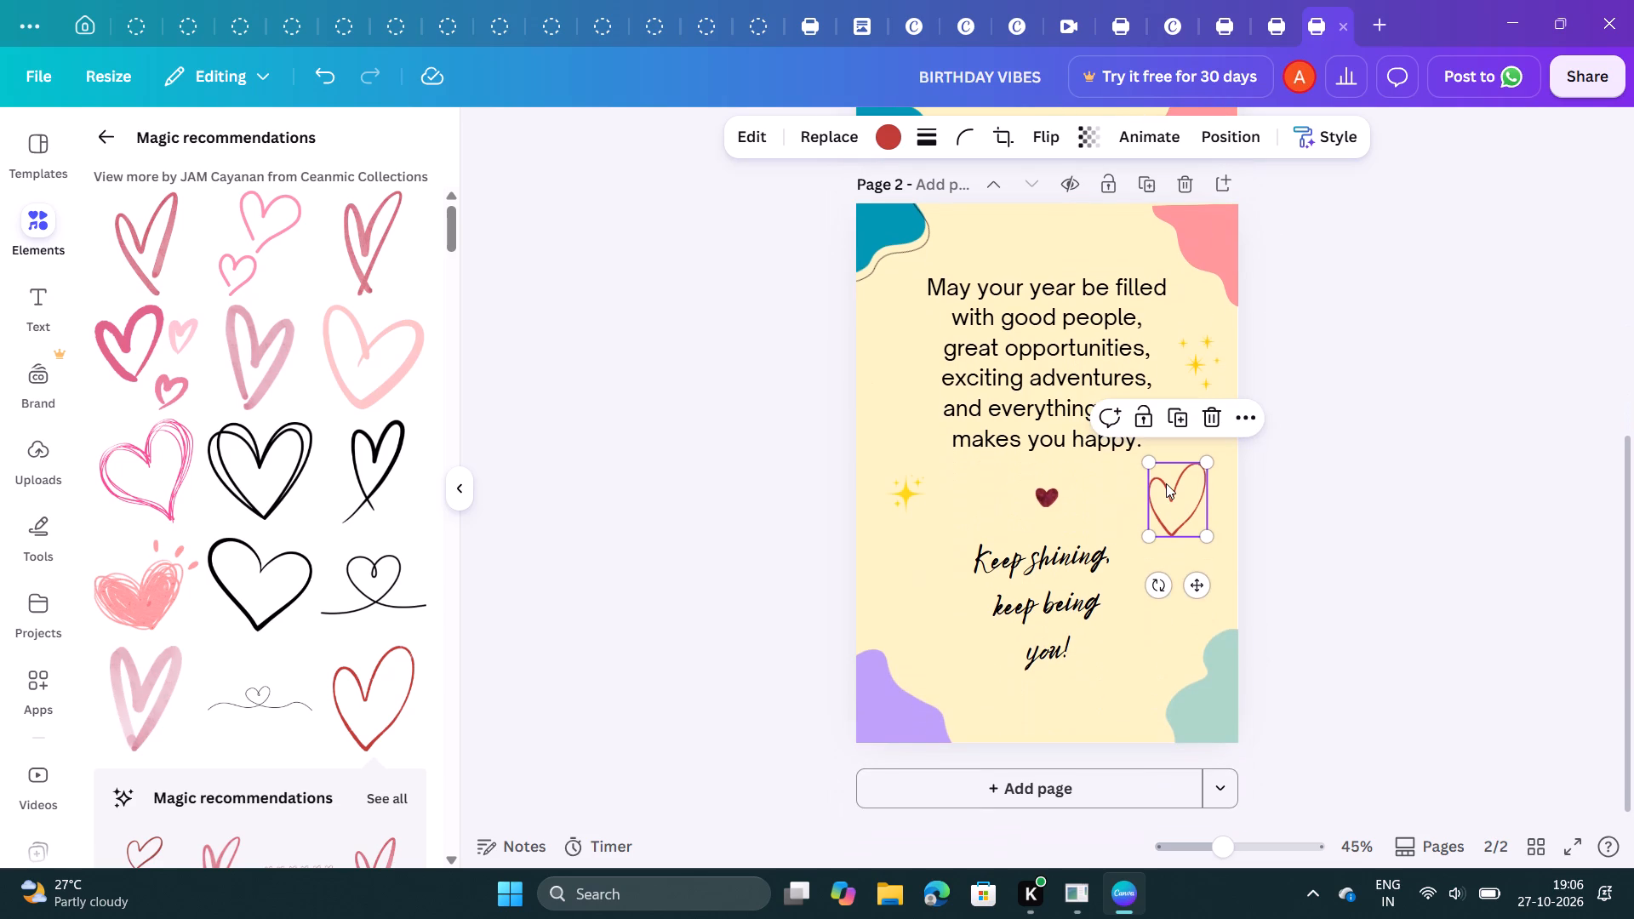
drag(1166, 483, 1134, 623)
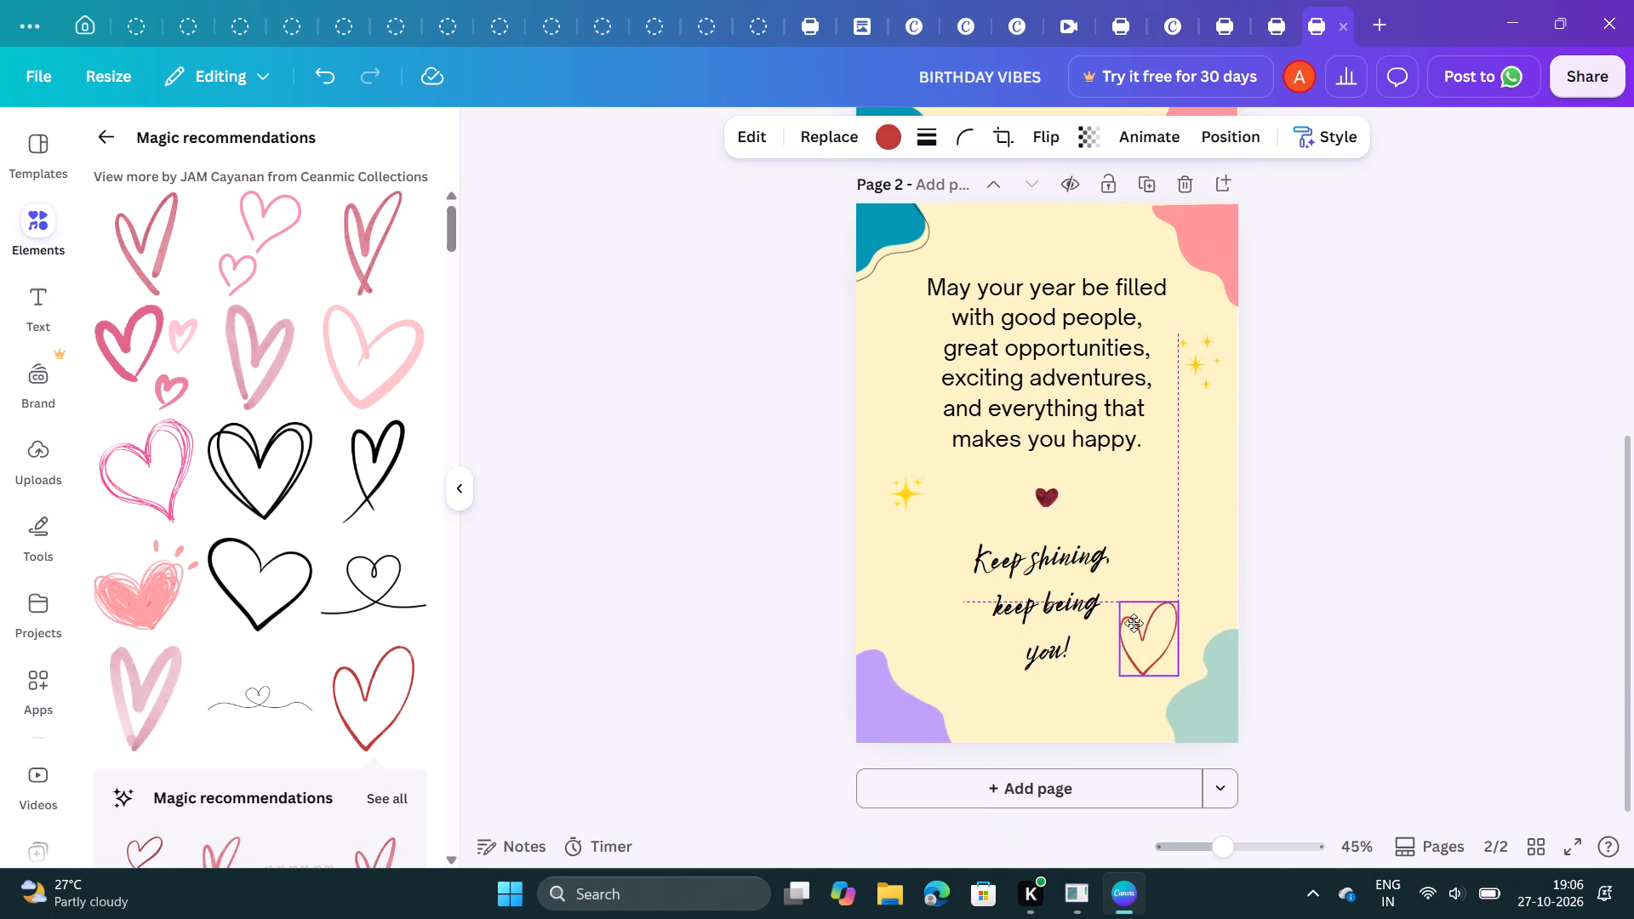
drag(1134, 623, 1134, 625)
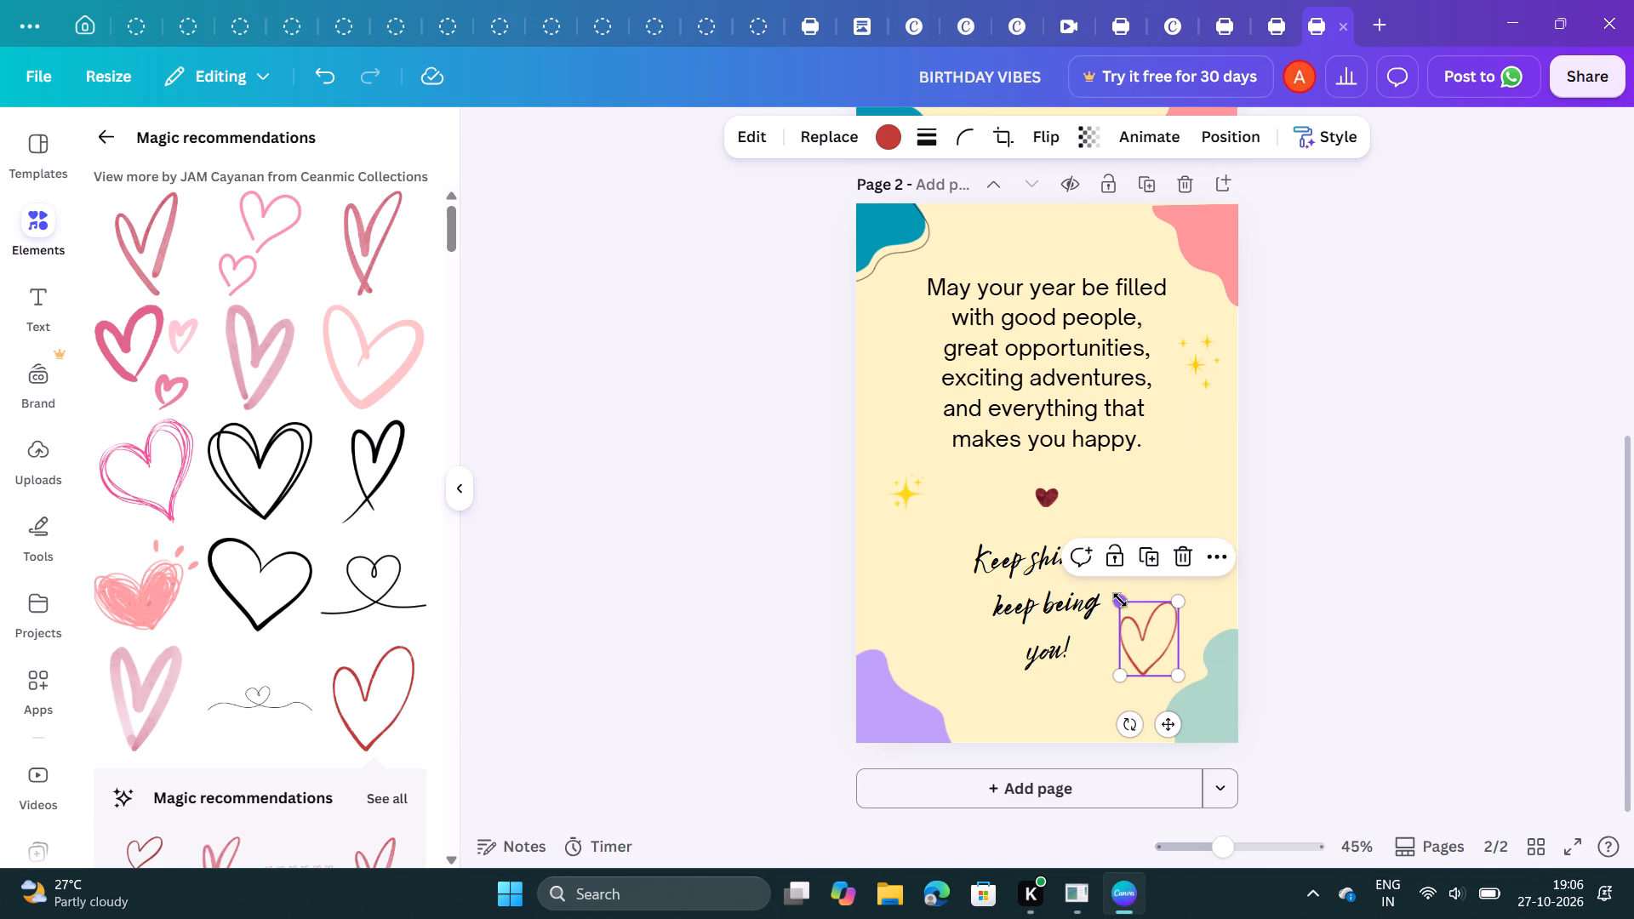
Shrink the red heart on page 2 to a tiny accent and set it between "you!" and the green corner shape.
drag(1120, 600, 1176, 638)
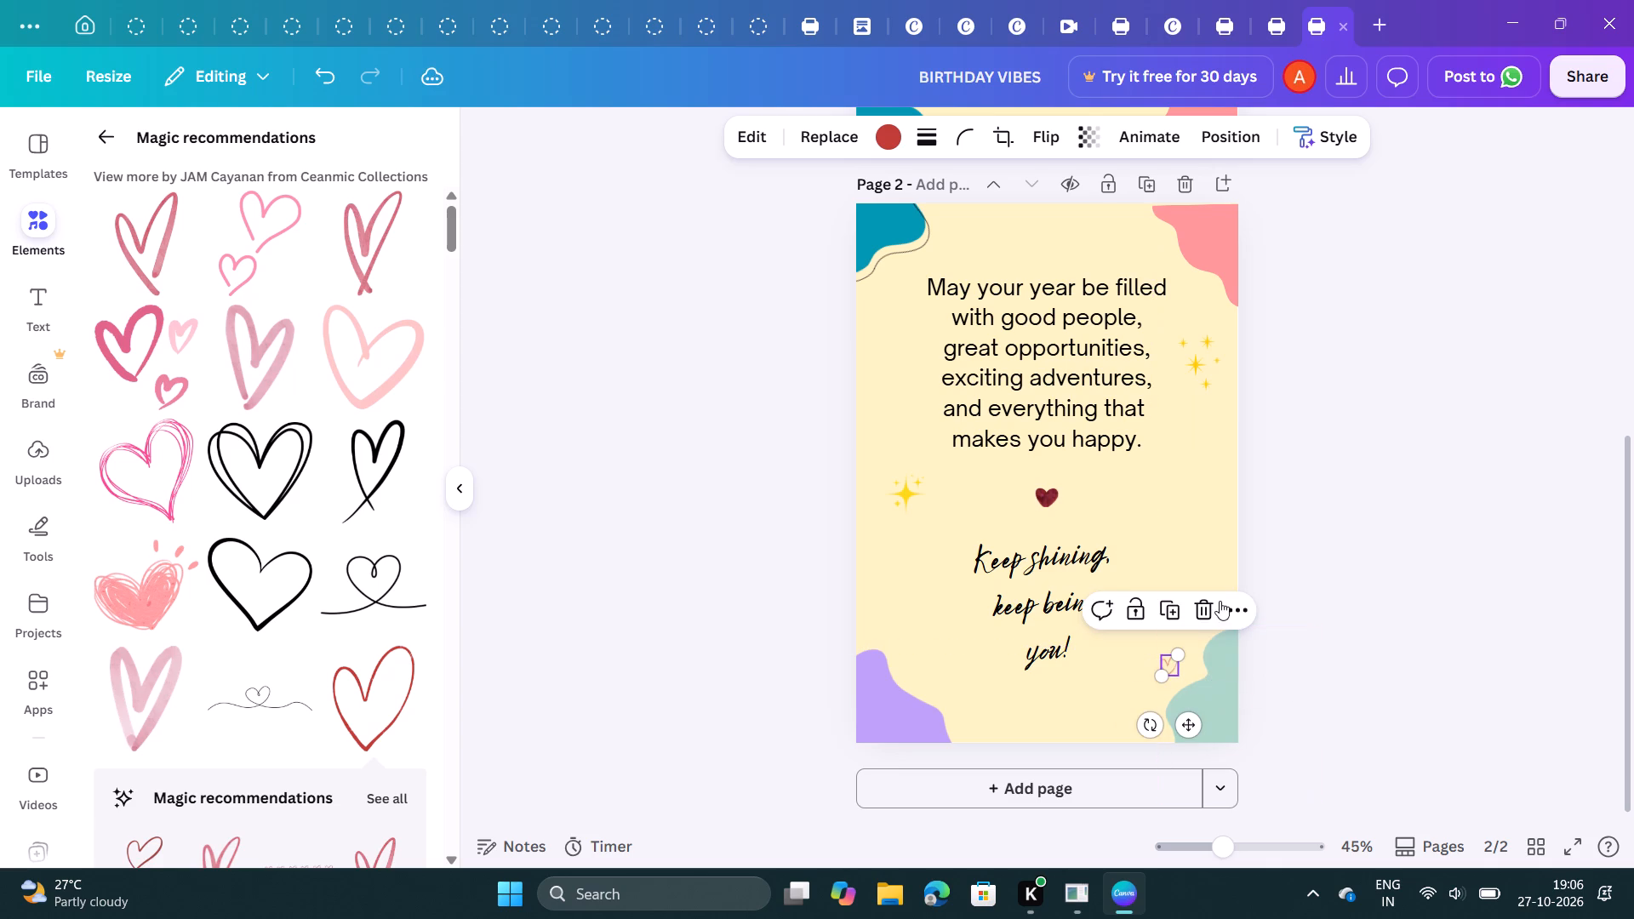
click(1300, 522)
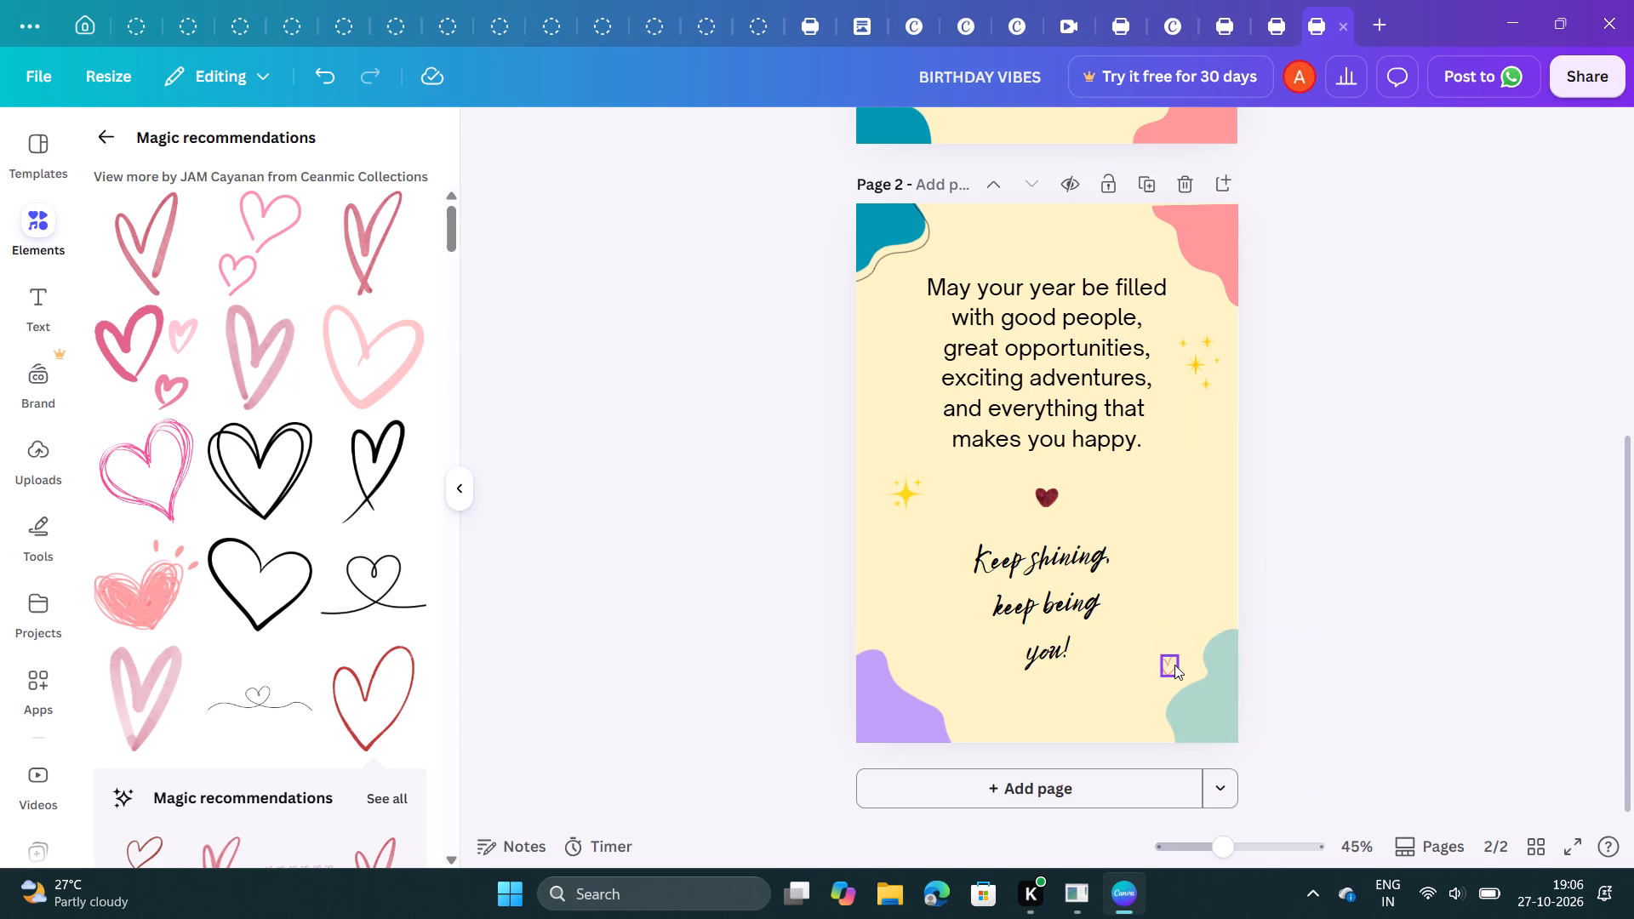
drag(1174, 665, 1149, 659)
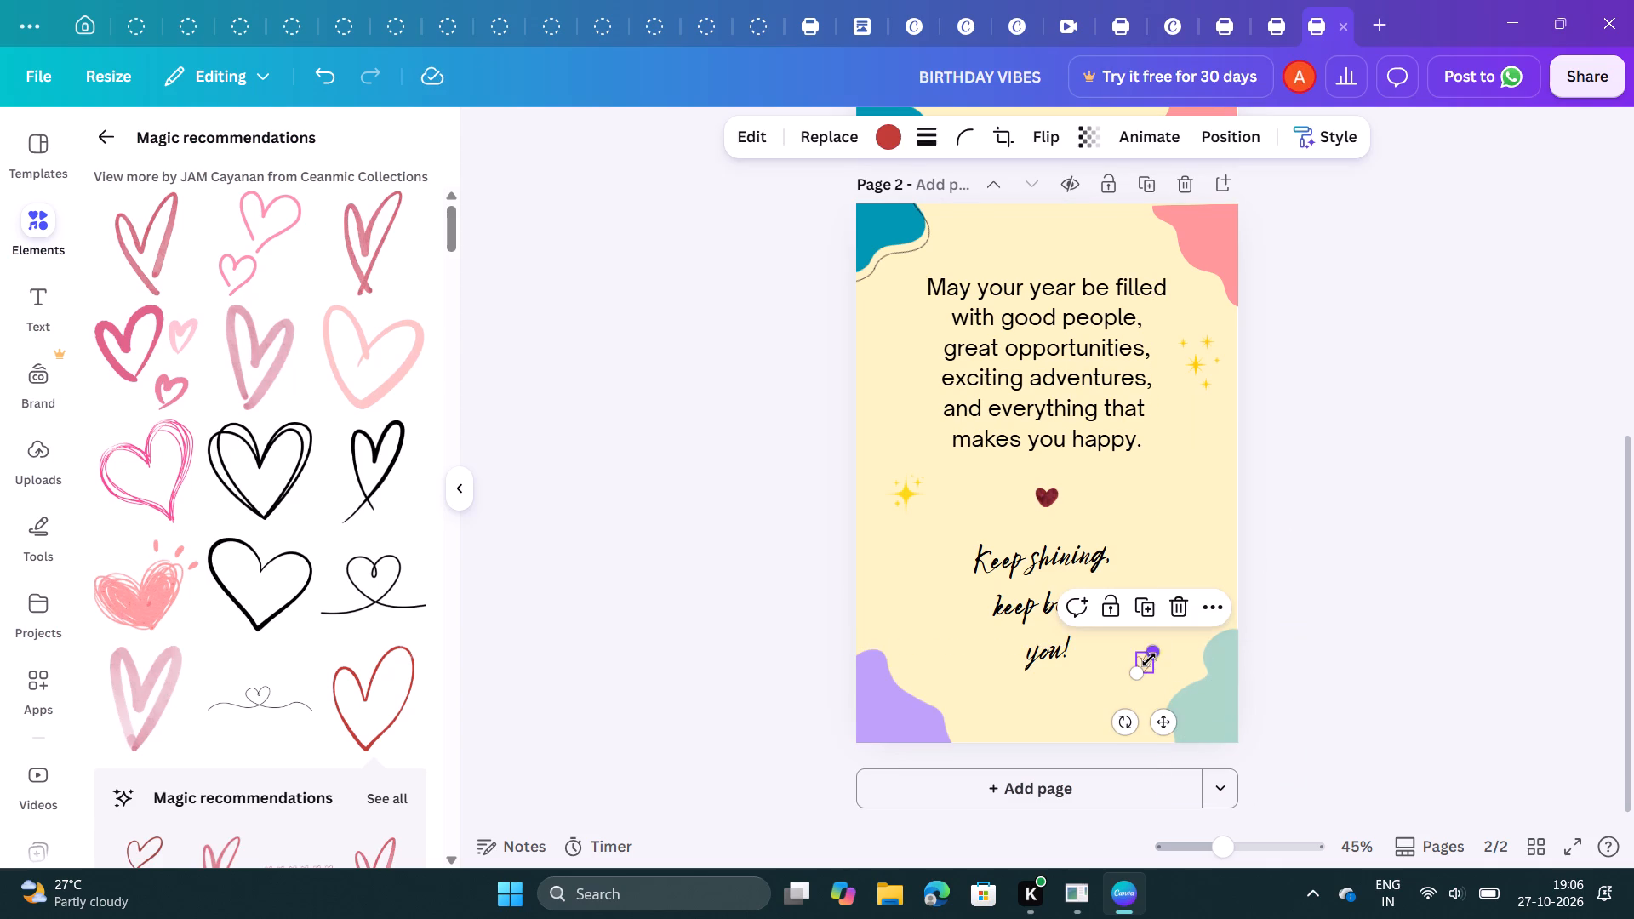
click(1347, 549)
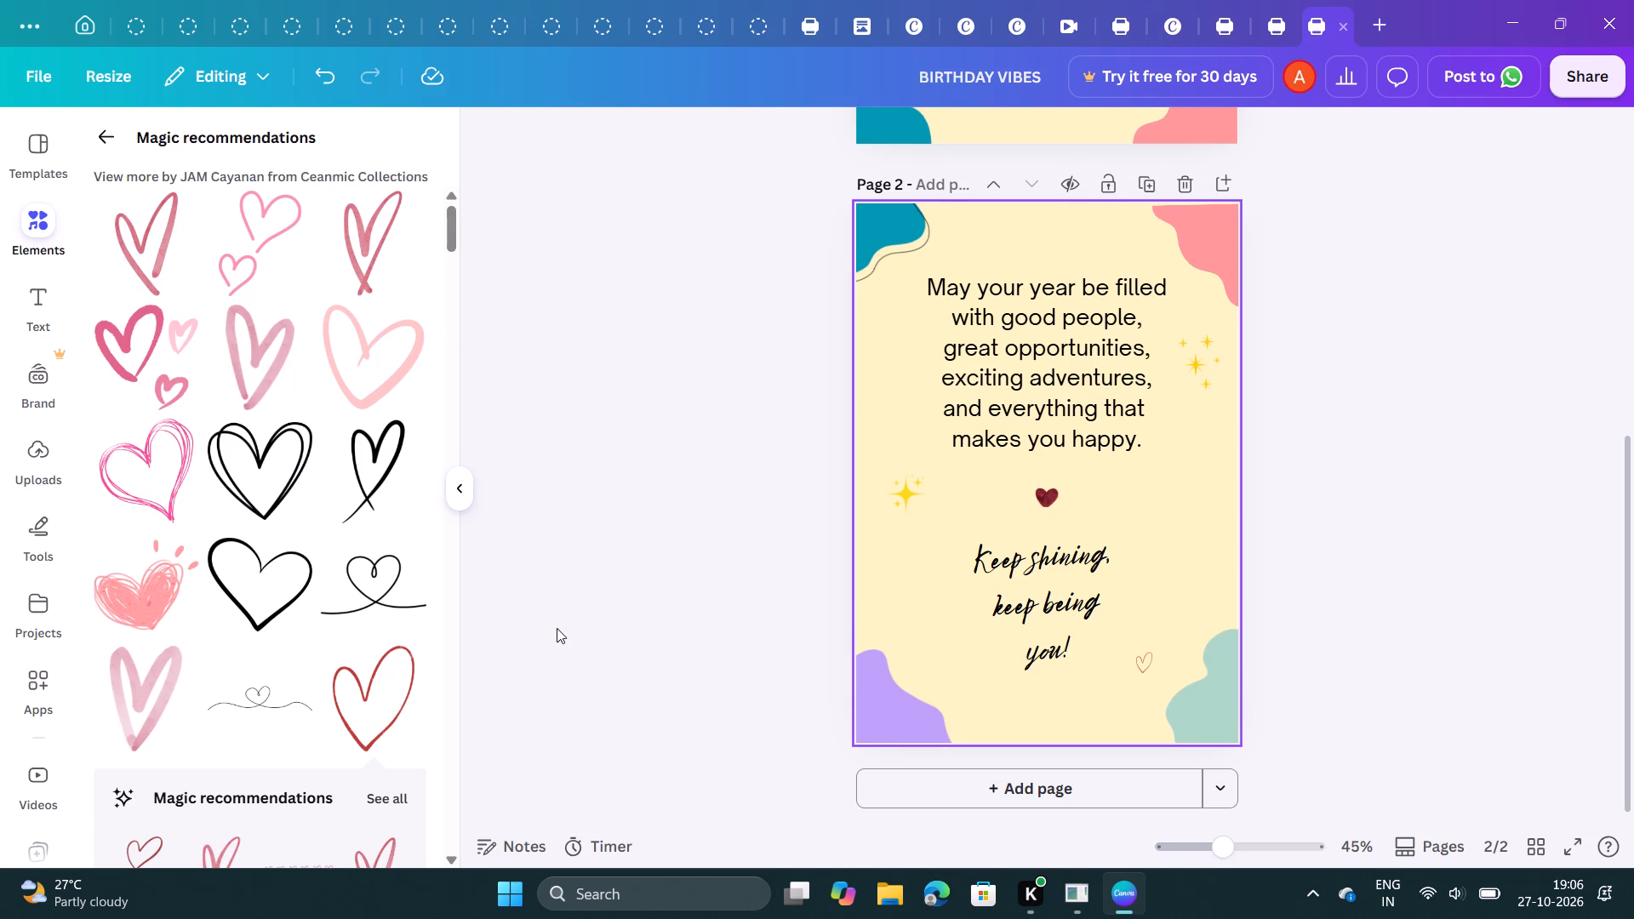
Look through the recommended heart and sparkle graphics for another small accent for page 2.
scroll(358, 574, down, 6)
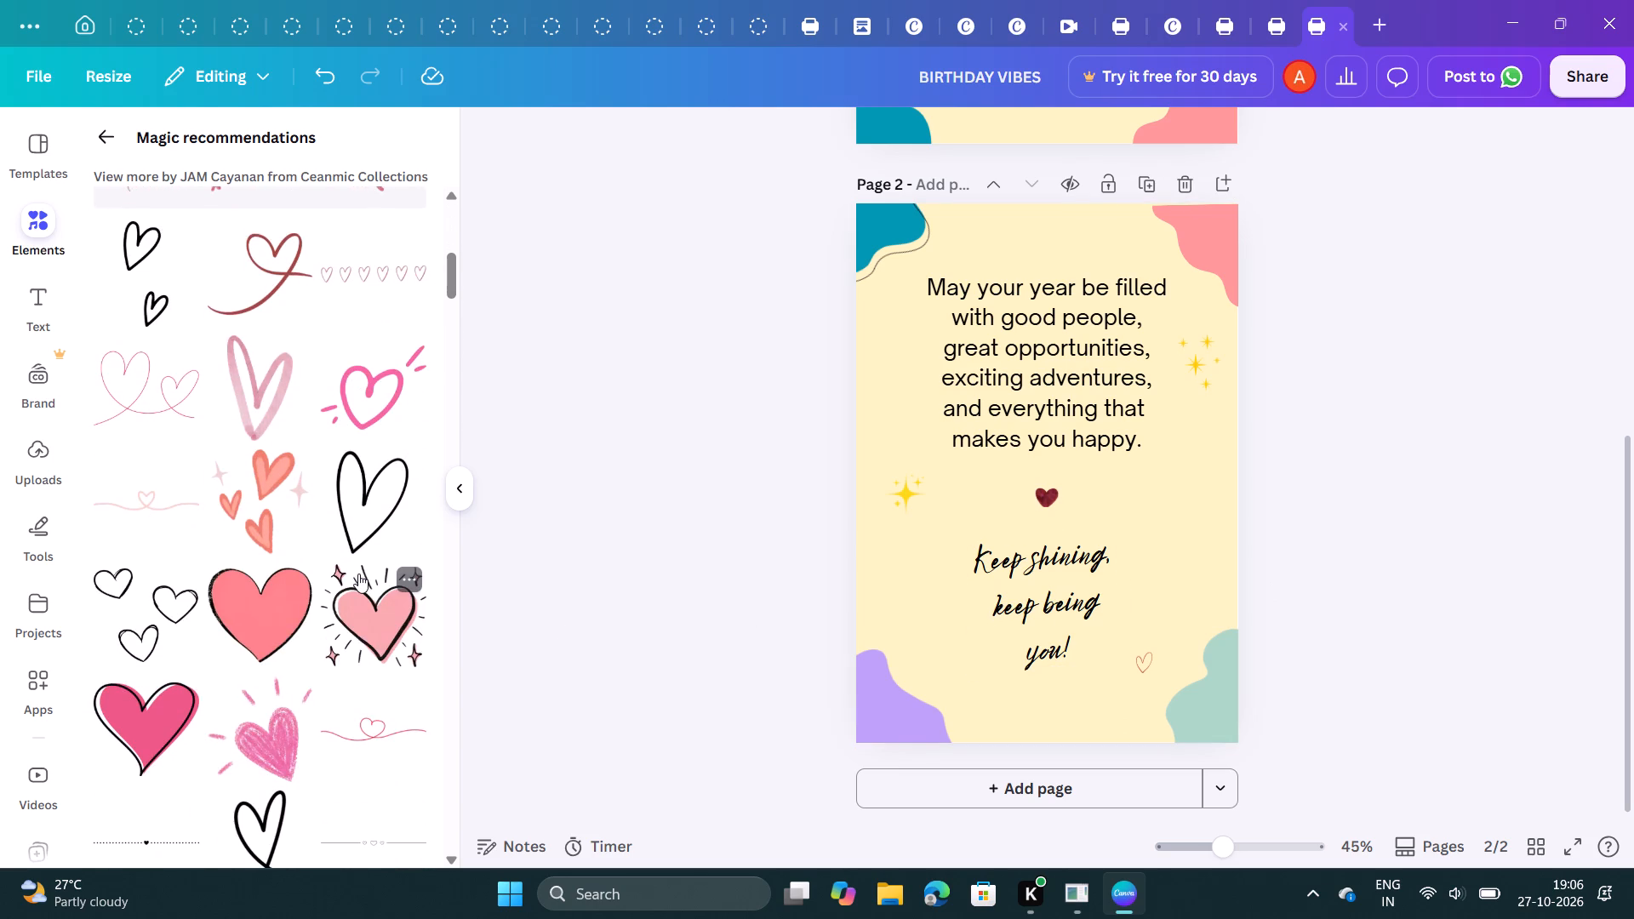
scroll(358, 574, down, 5)
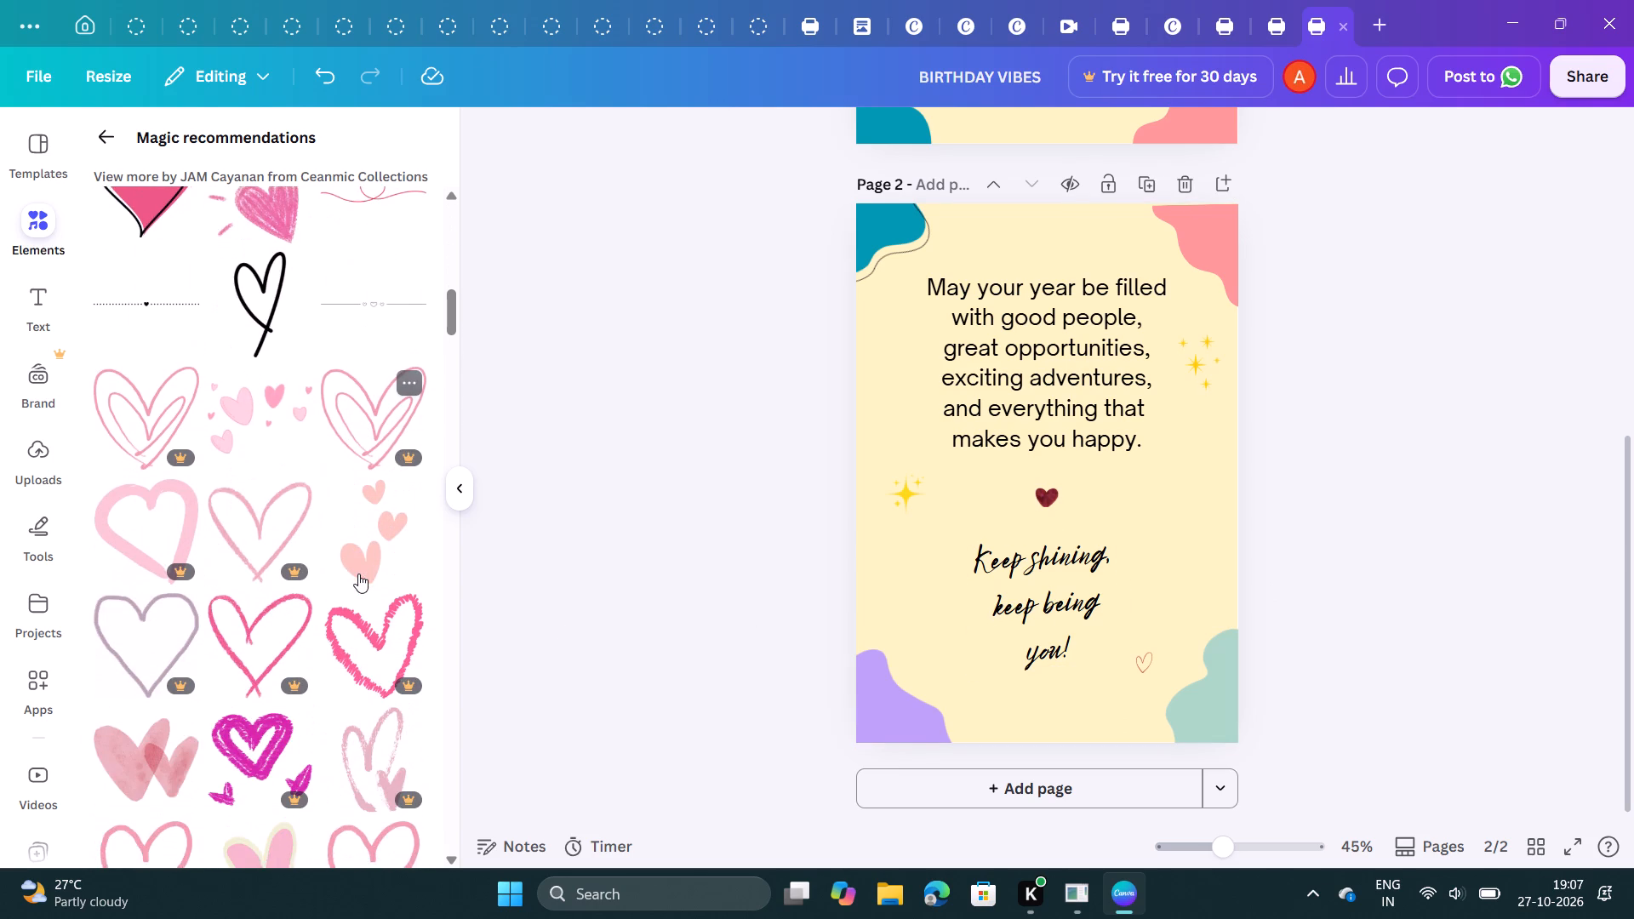
scroll(358, 574, down, 5)
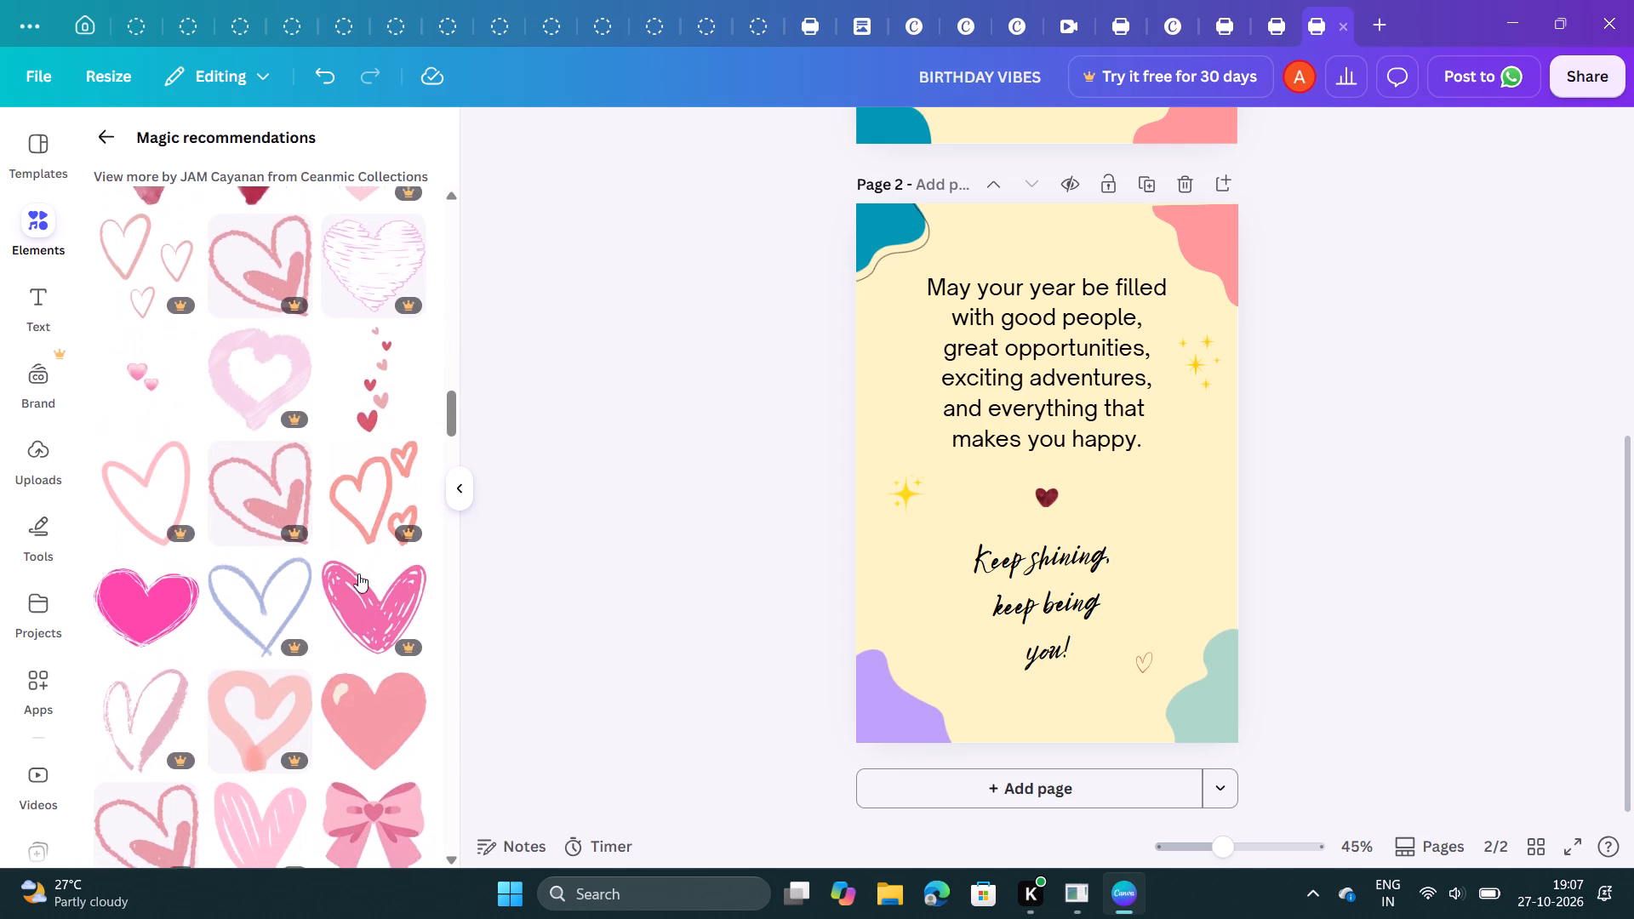
scroll(358, 574, down, 5)
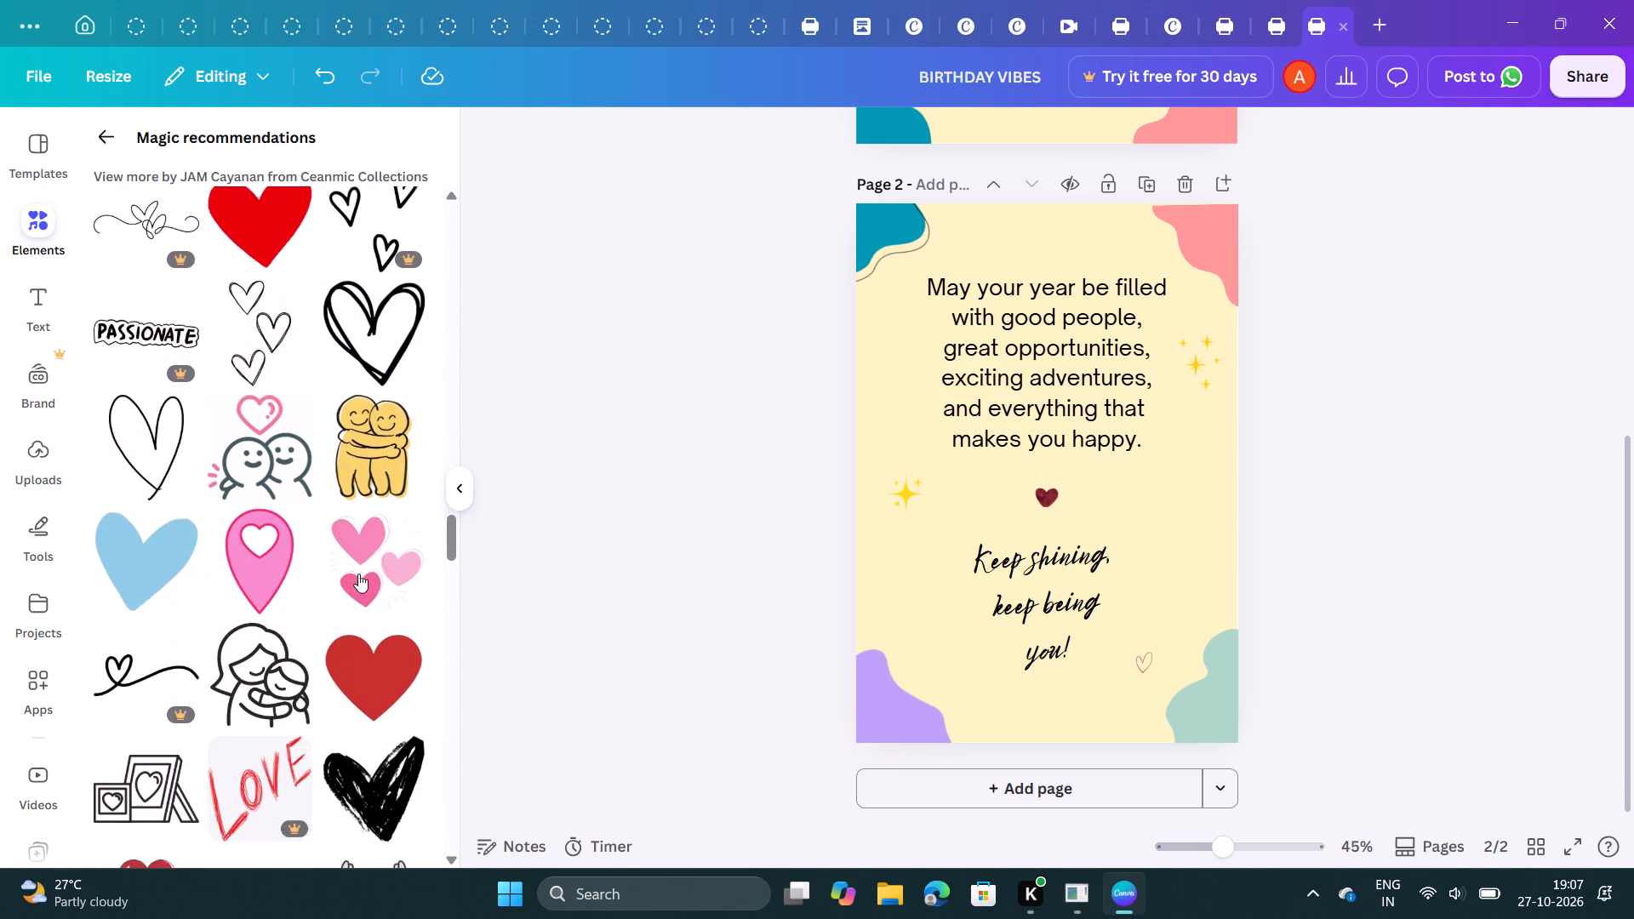
scroll(358, 574, down, 4)
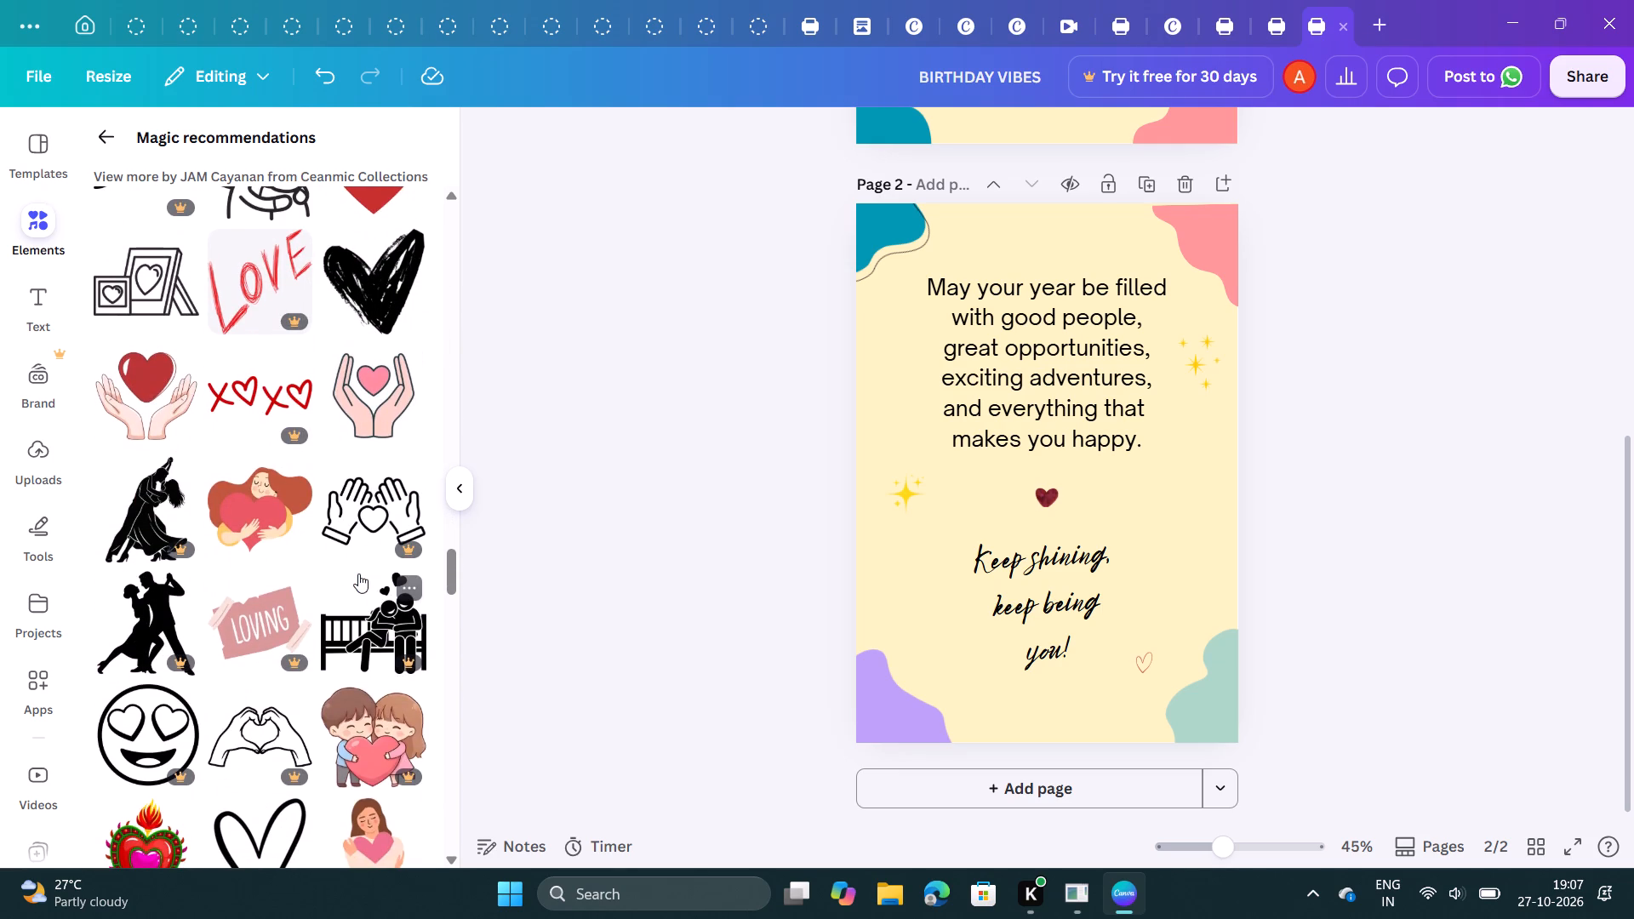
scroll(358, 574, down, 2)
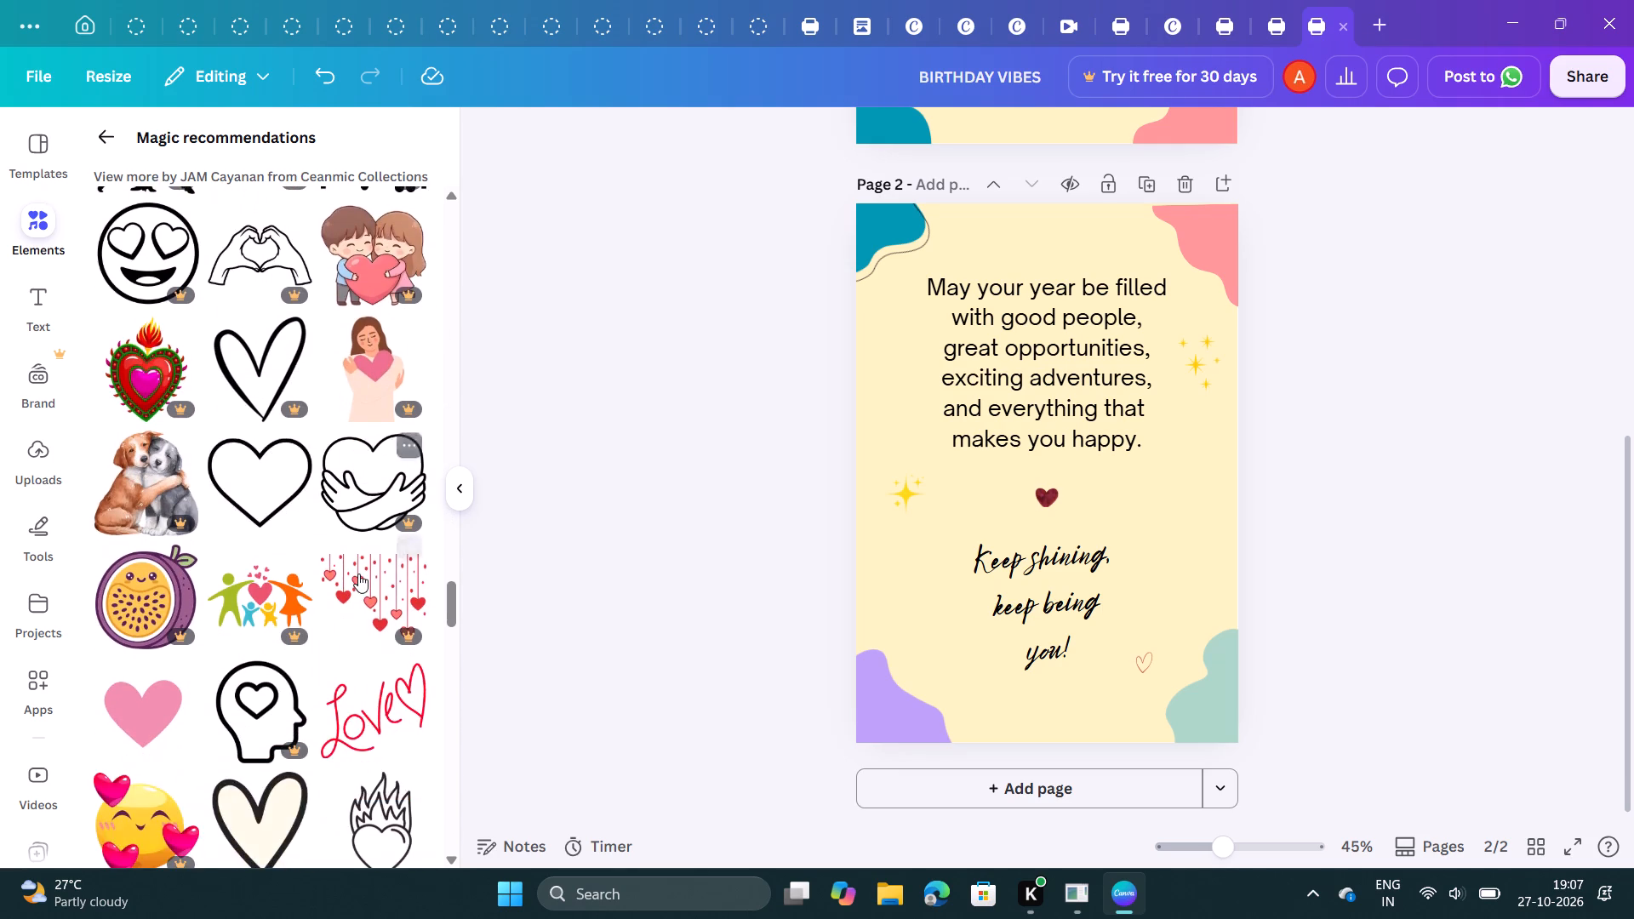
scroll(358, 574, down, 3)
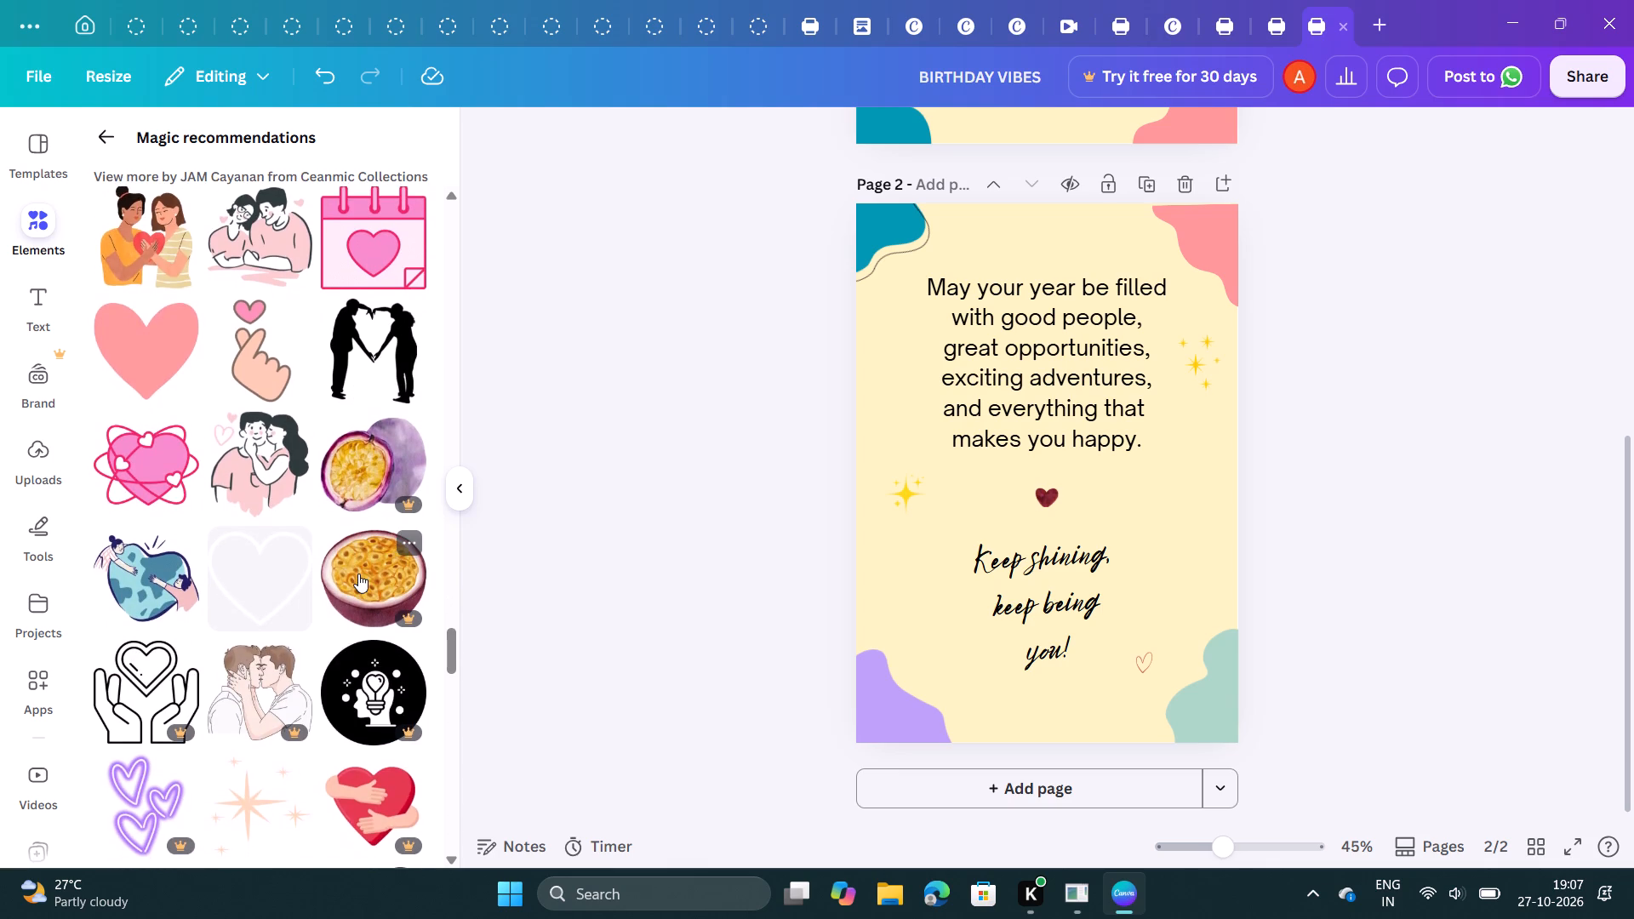
scroll(358, 574, down, 9)
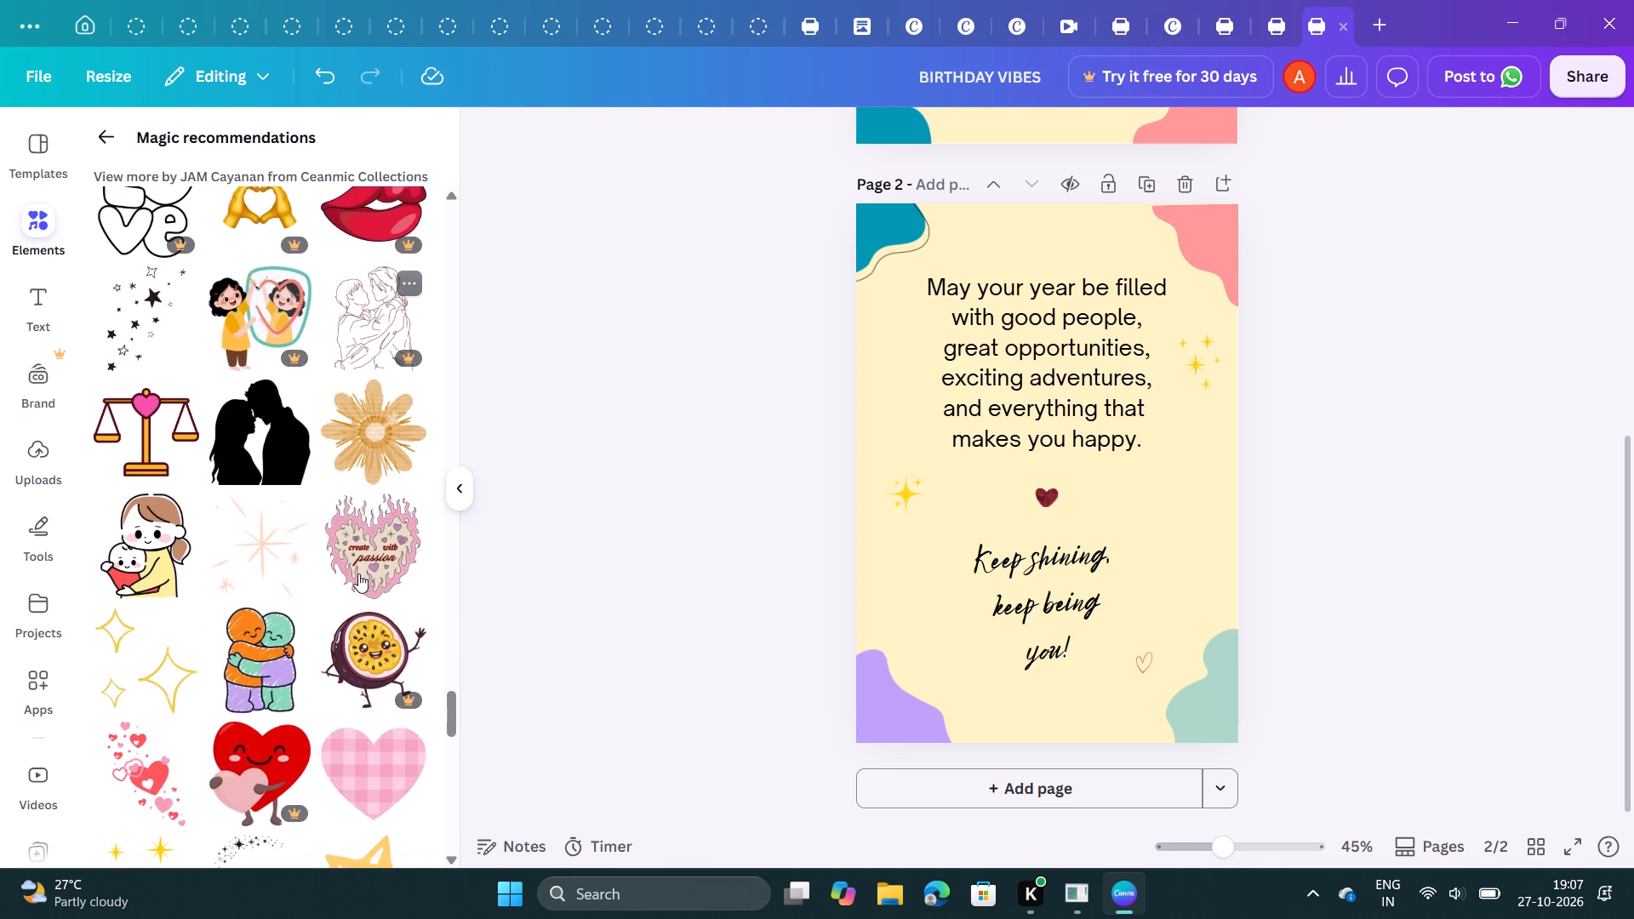
scroll(358, 574, down, 1)
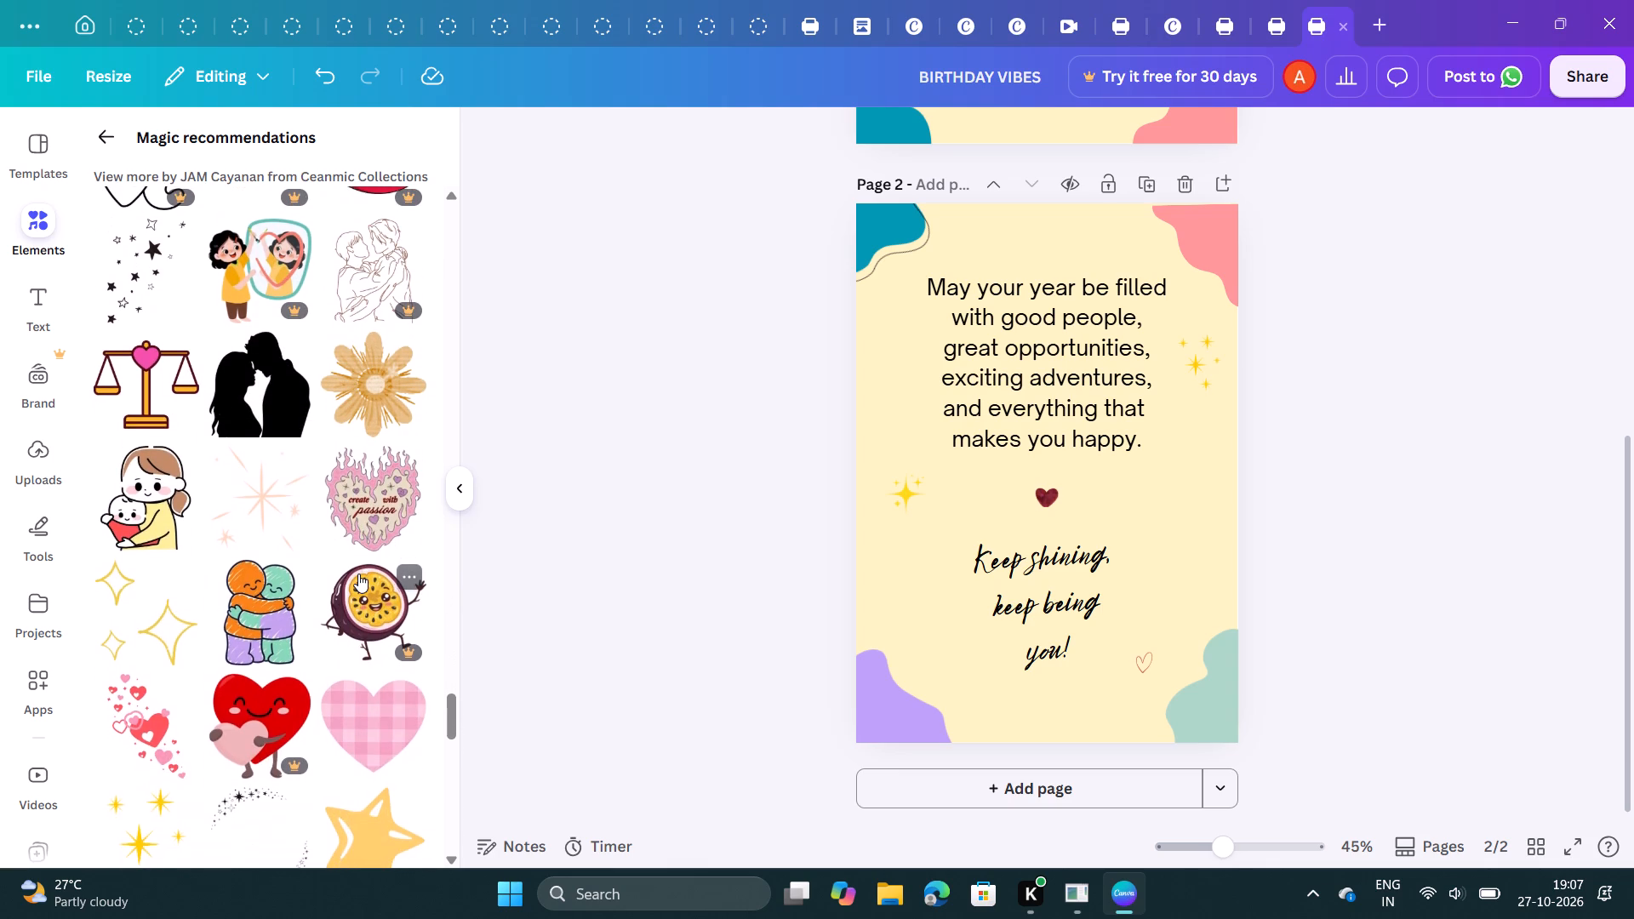
scroll(358, 574, down, 1)
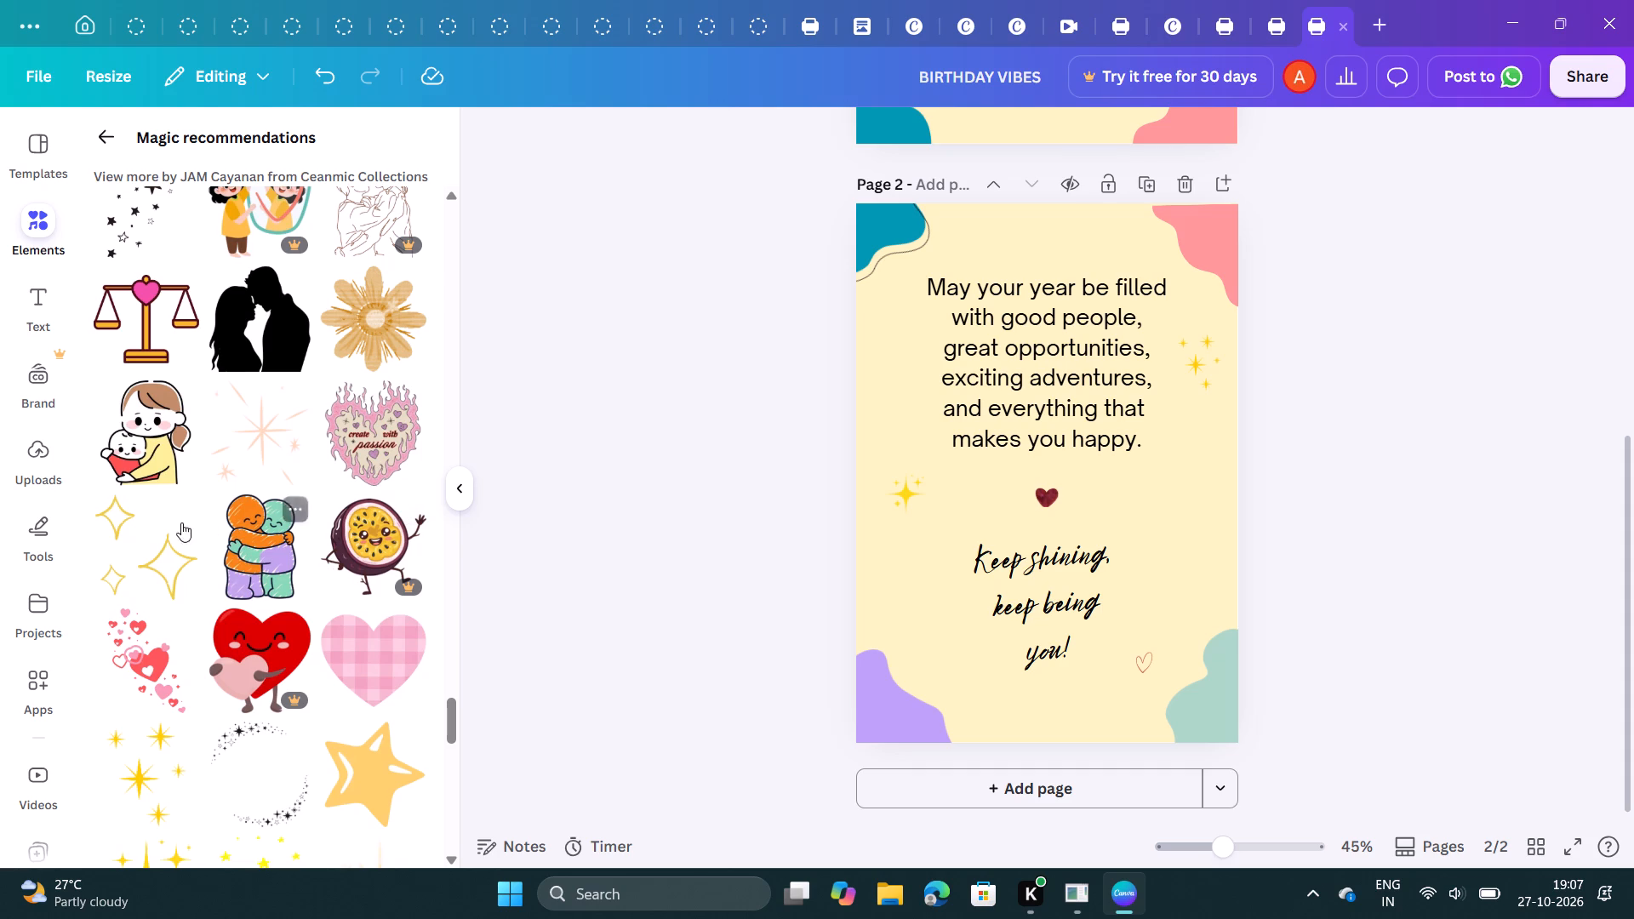
Add the three yellow outline sparkles to page 2, shrunk to a tiny accent between the purple corner shape and "you!".
click(153, 534)
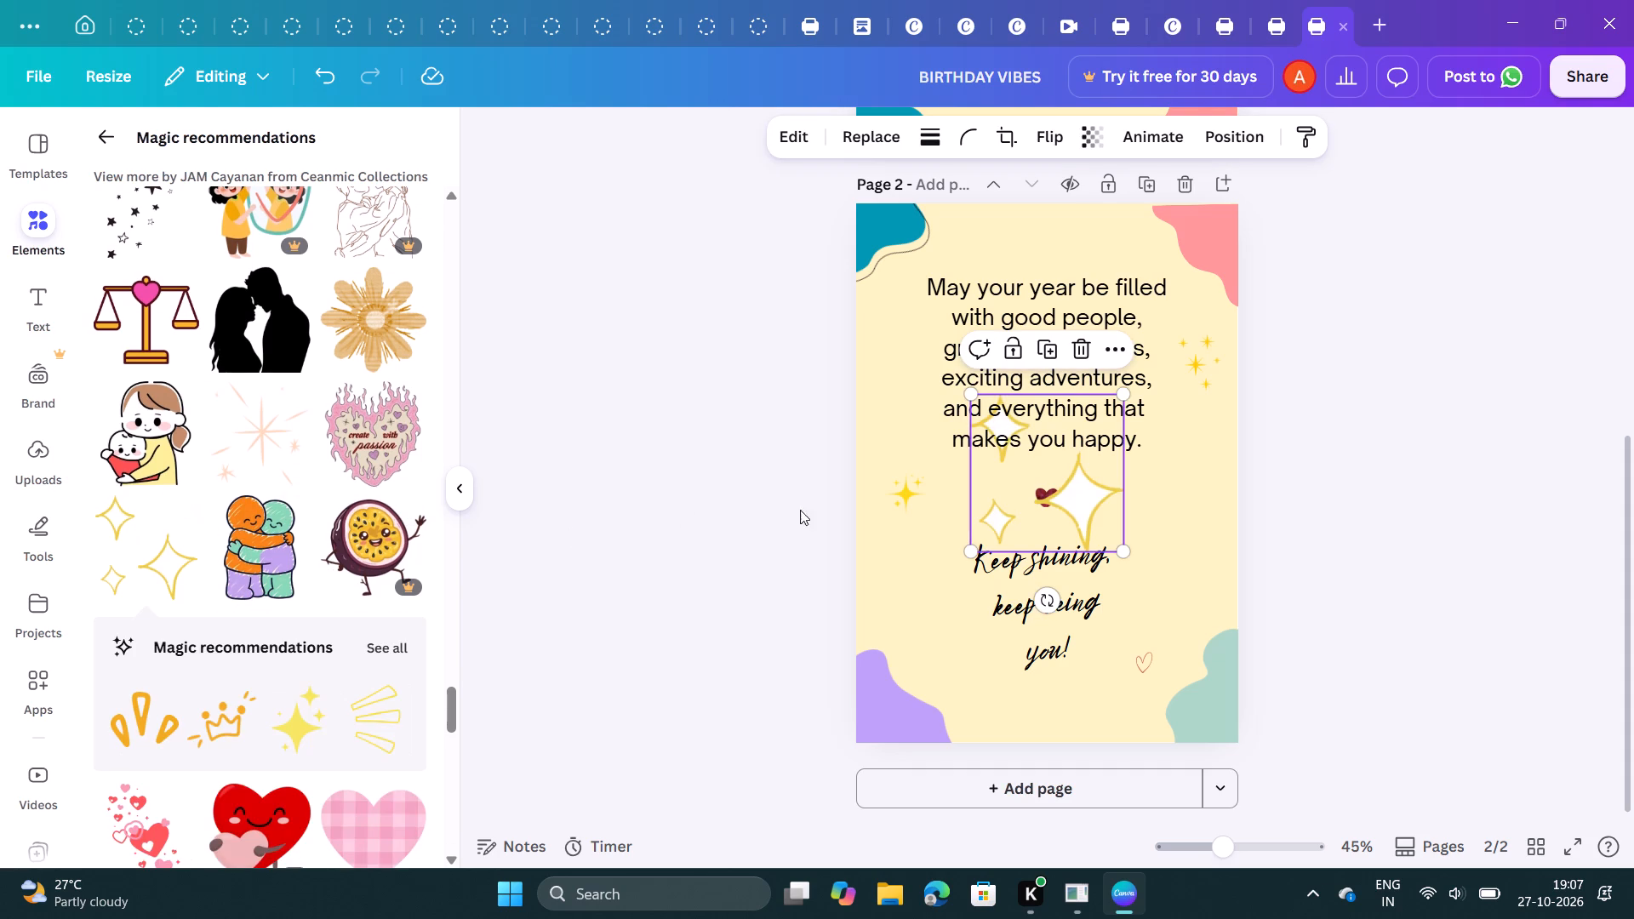
click(1056, 517)
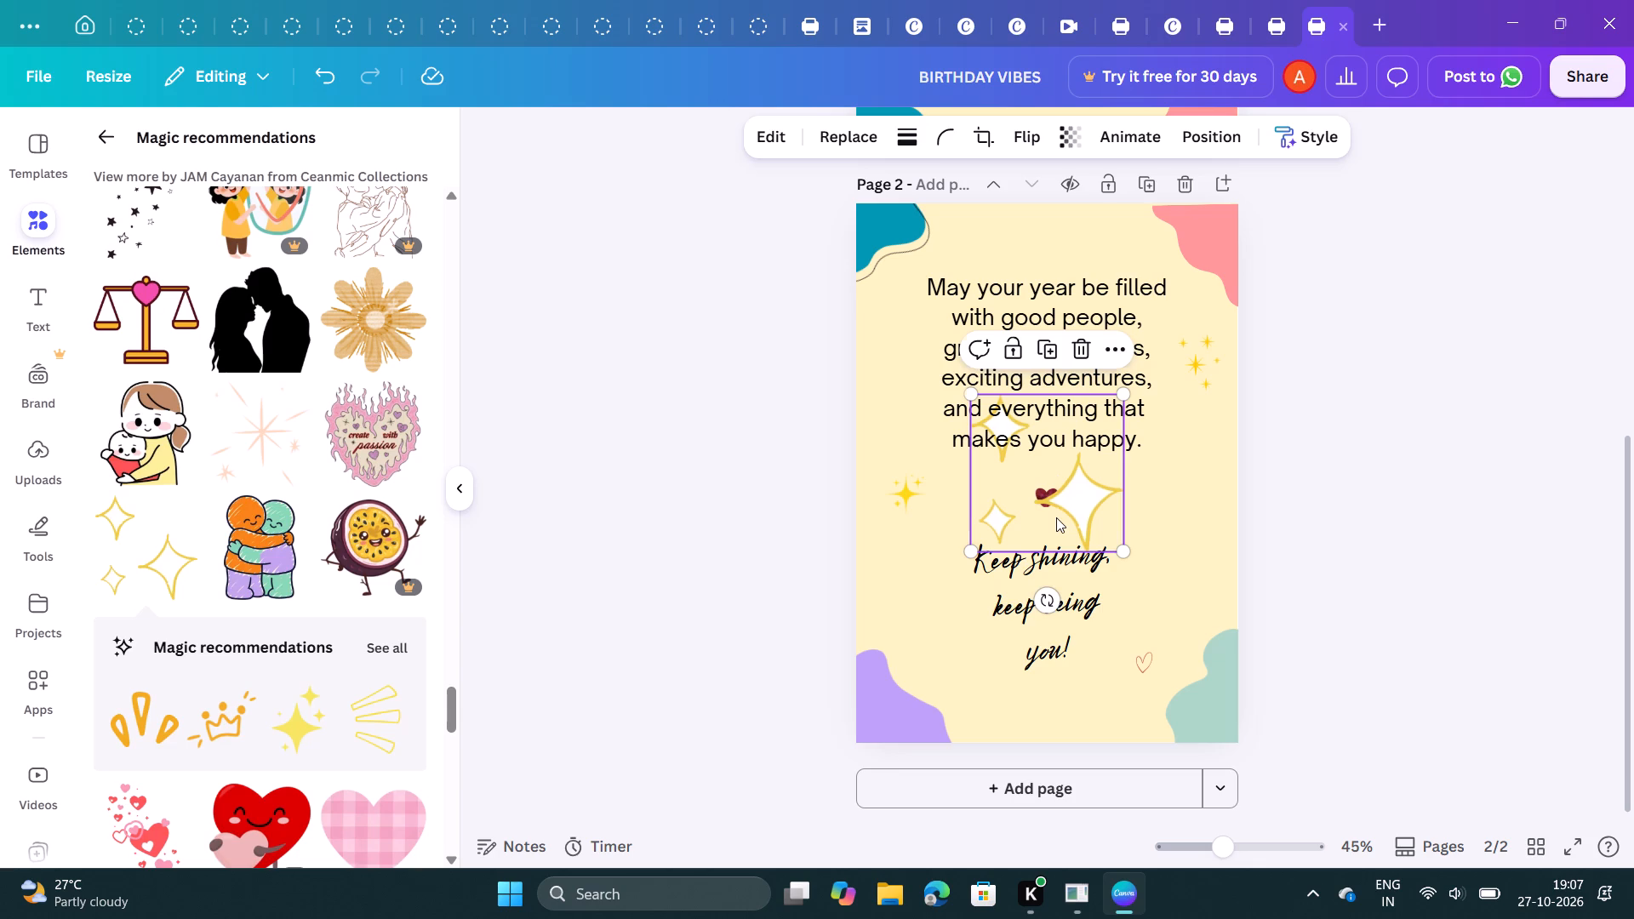
drag(1056, 517, 973, 663)
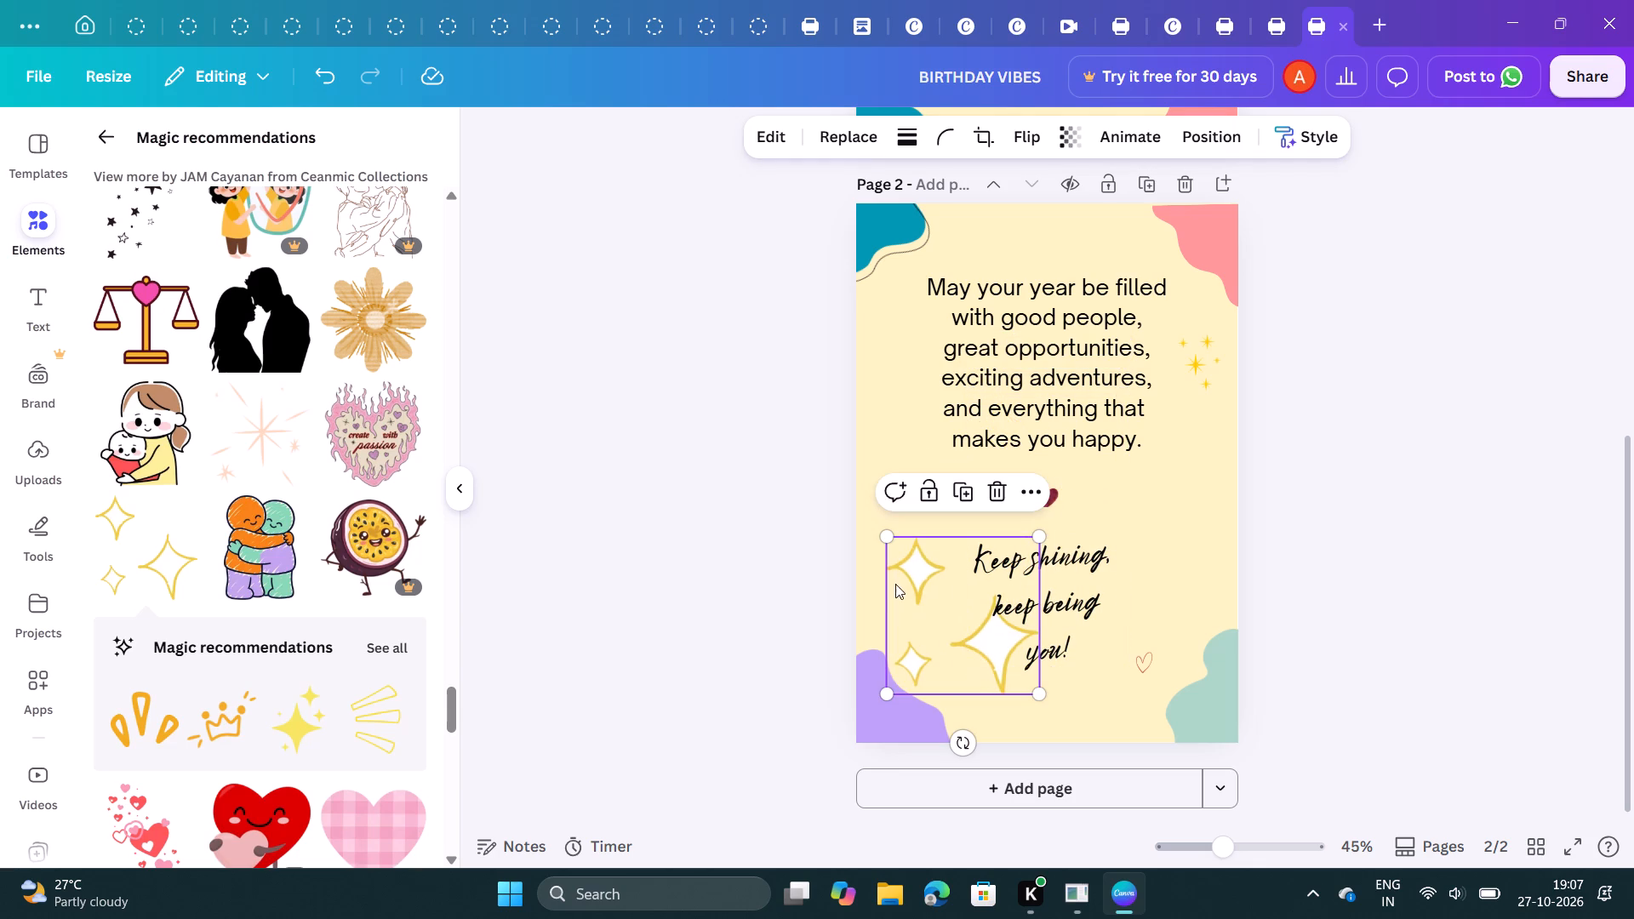
drag(883, 534, 972, 620)
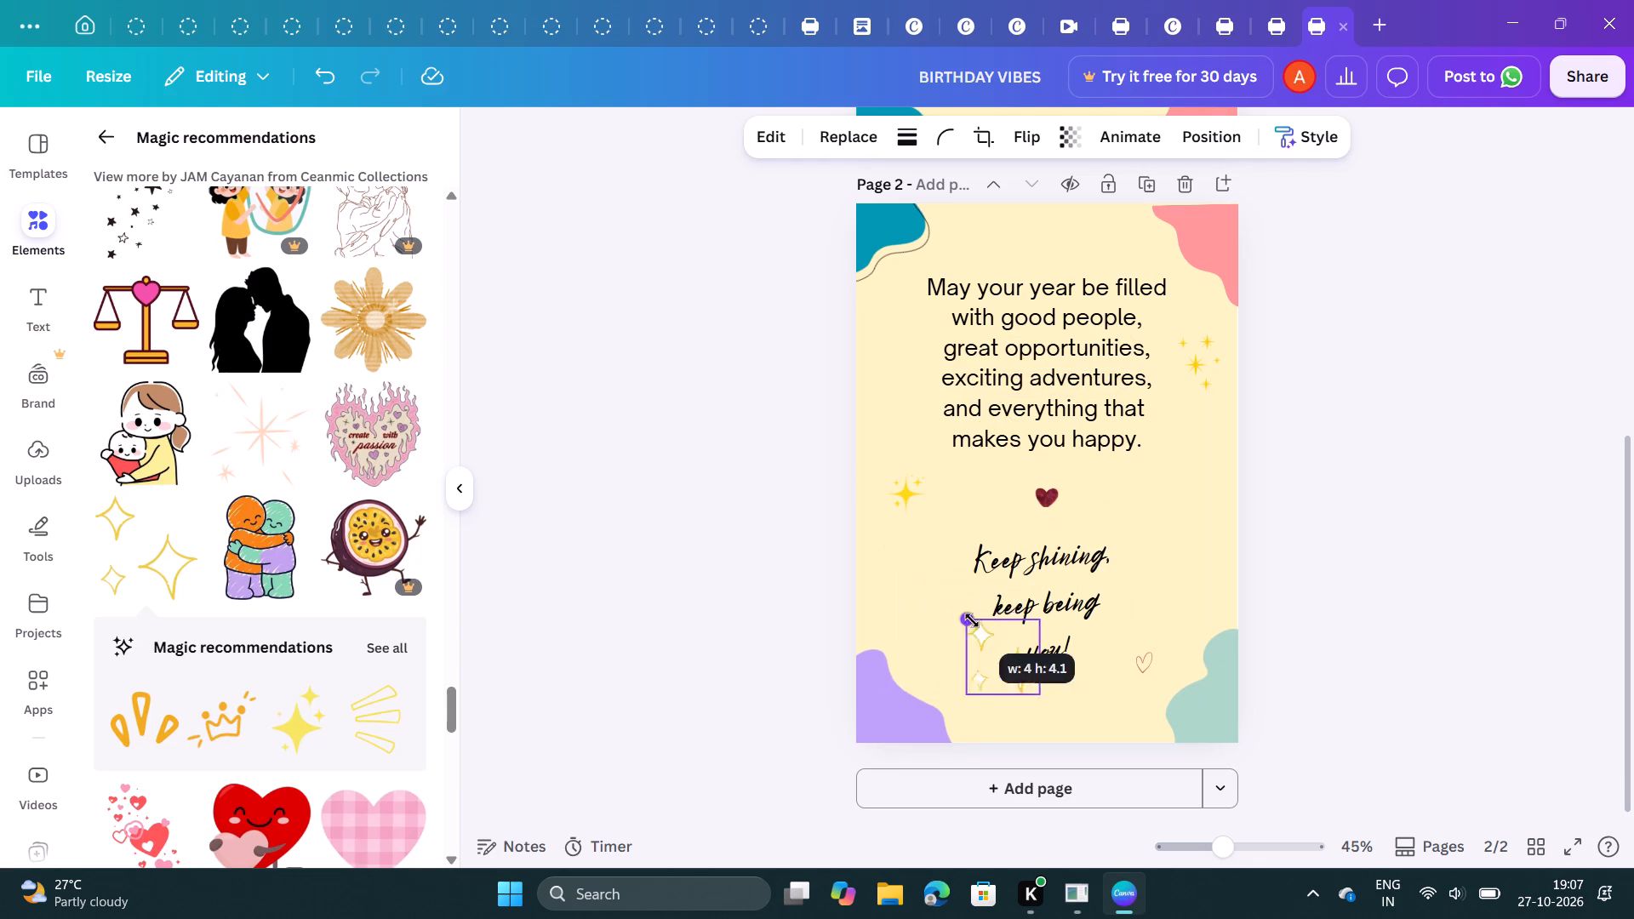
drag(972, 620, 1013, 656)
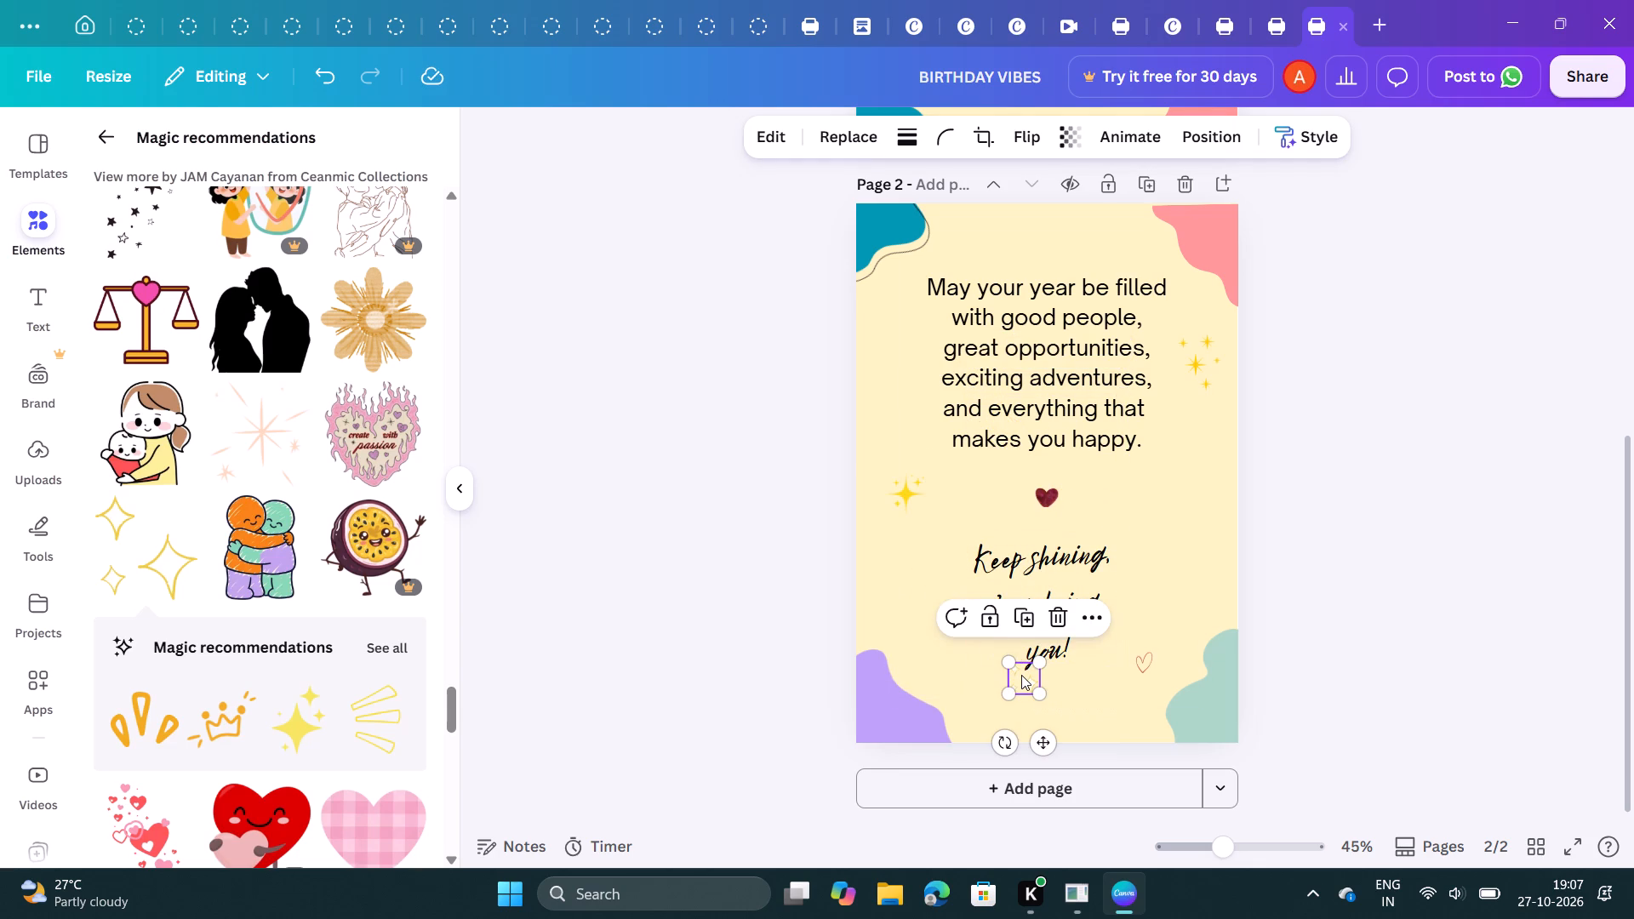
drag(1021, 675, 946, 649)
click(763, 671)
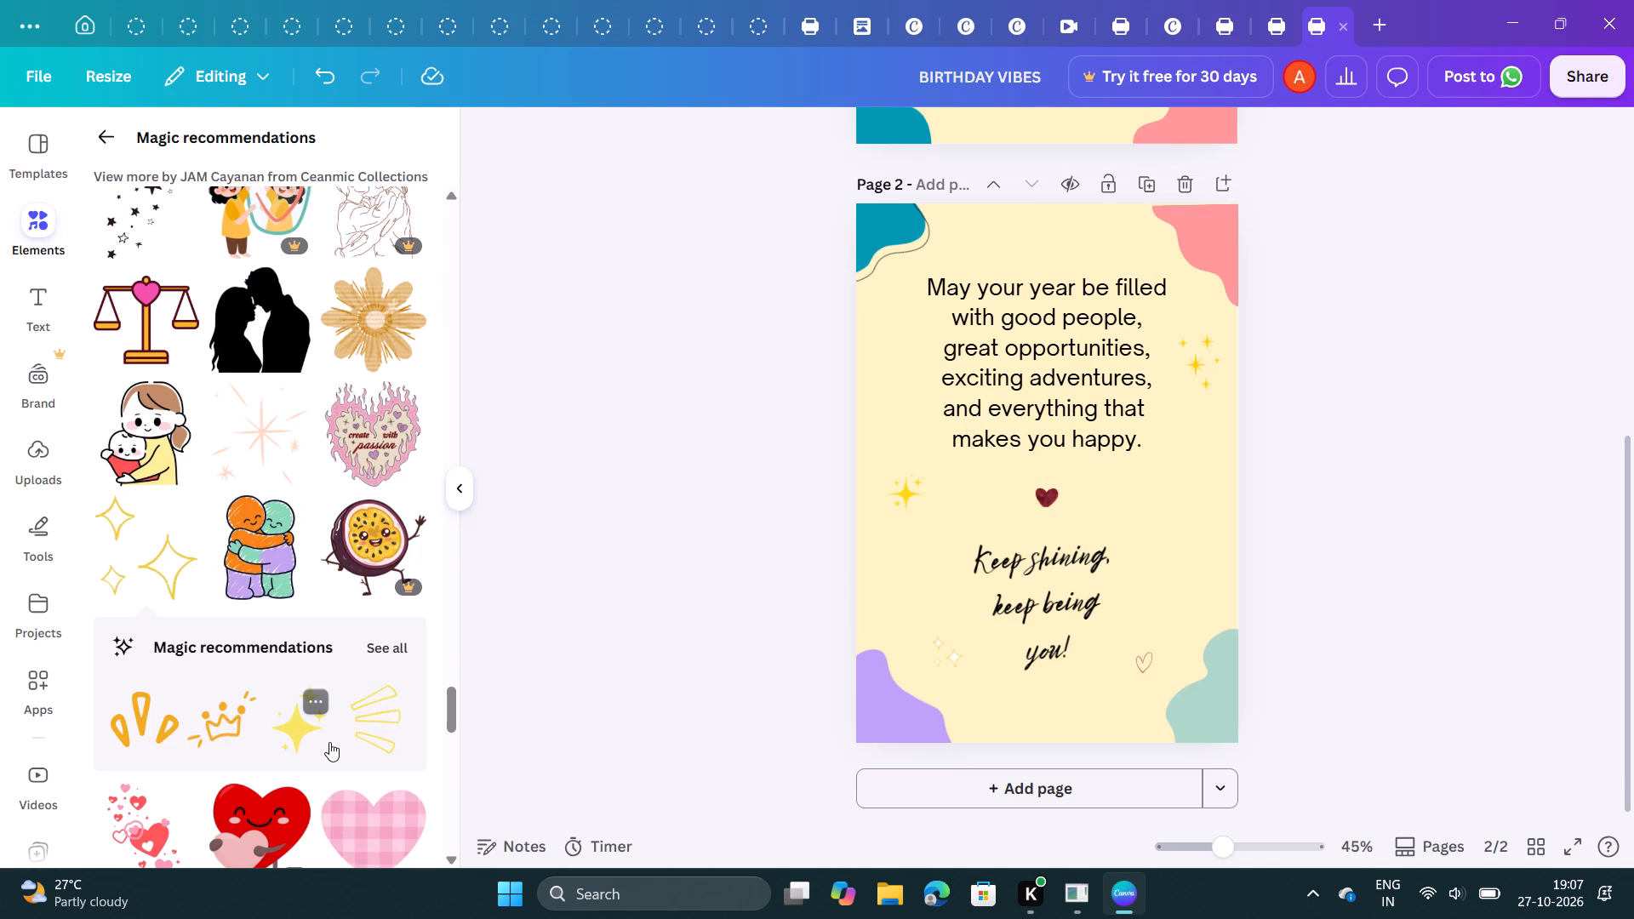
Add the yellow outline burst-lines graphic and move it from page 2 onto page 1, over the area beside "ONLY".
click(366, 720)
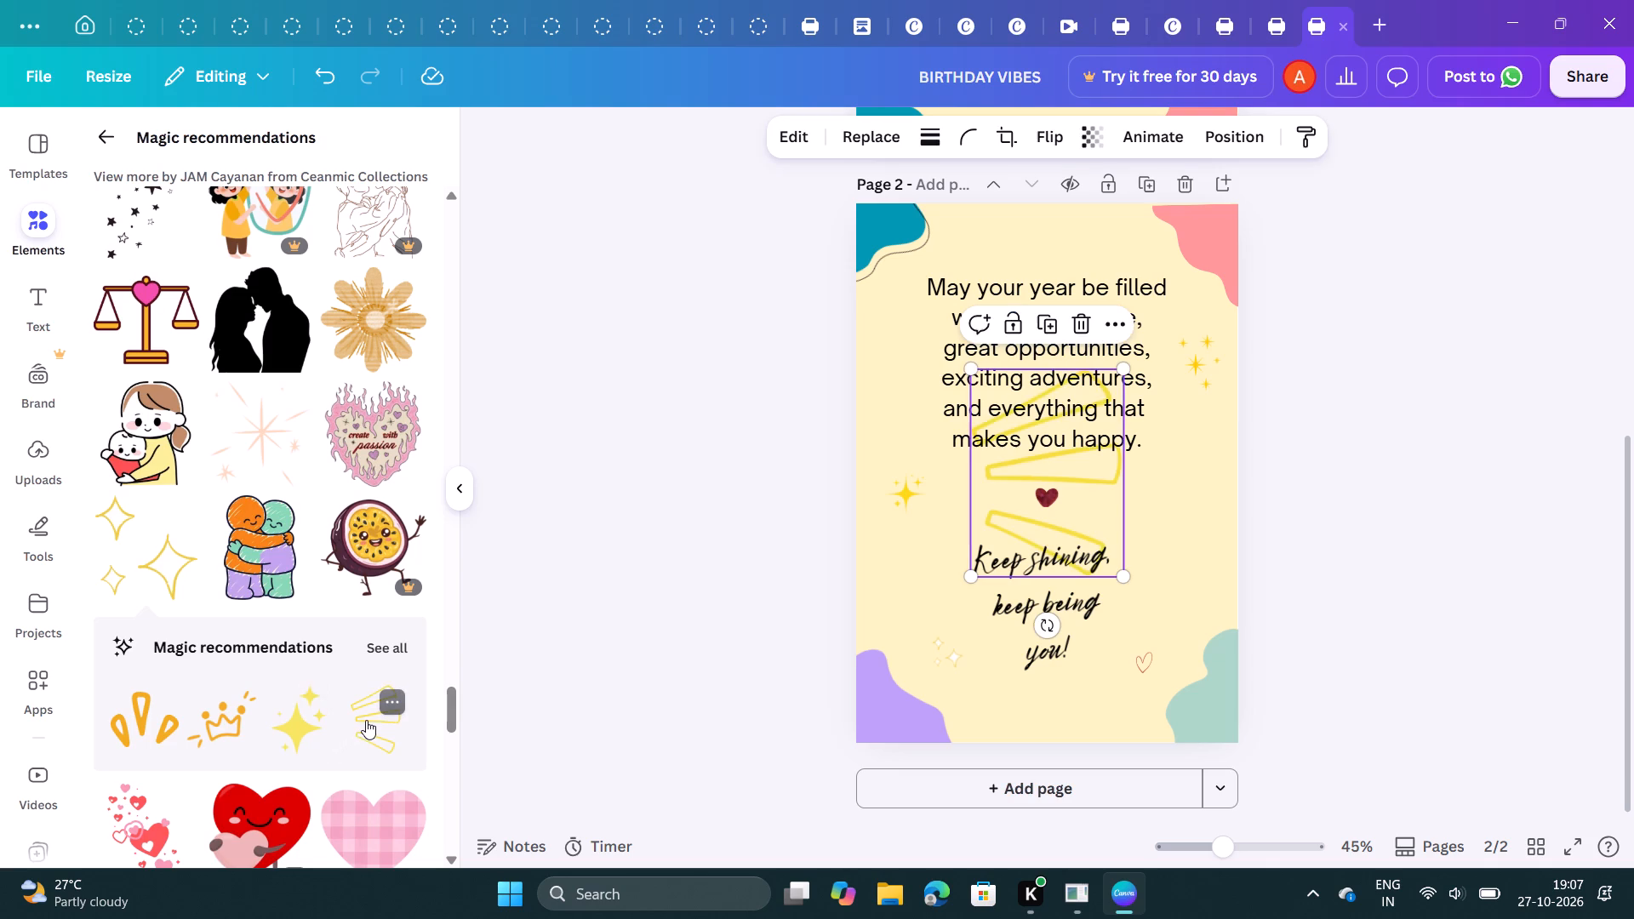
scroll(929, 504, up, 3)
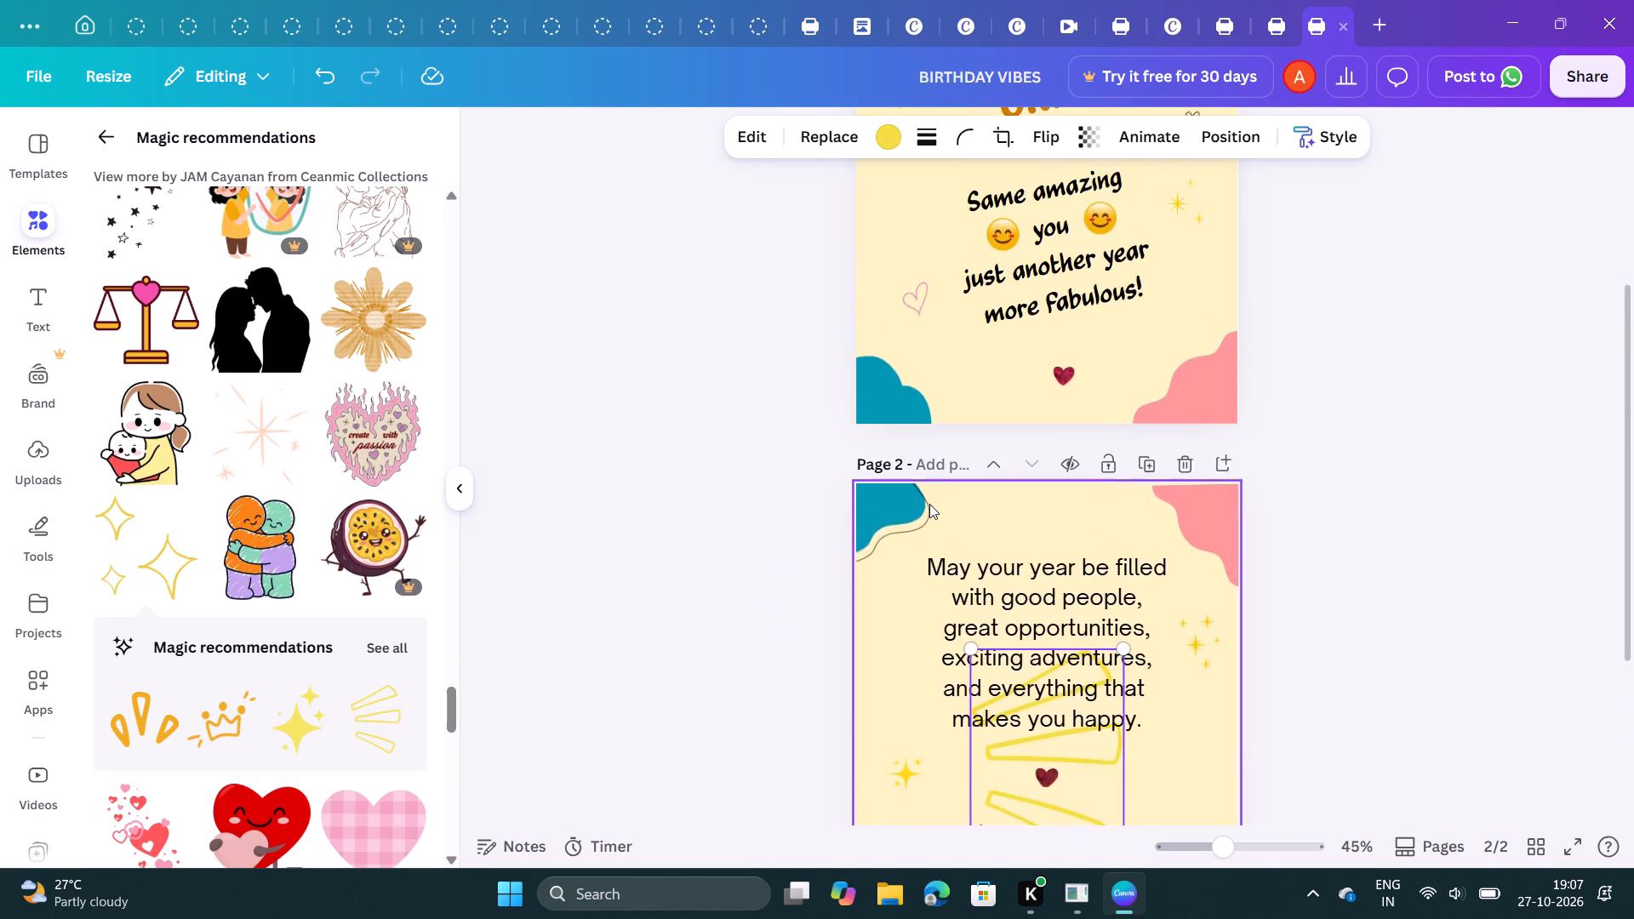
scroll(929, 504, up, 1)
scroll(929, 504, down, 1)
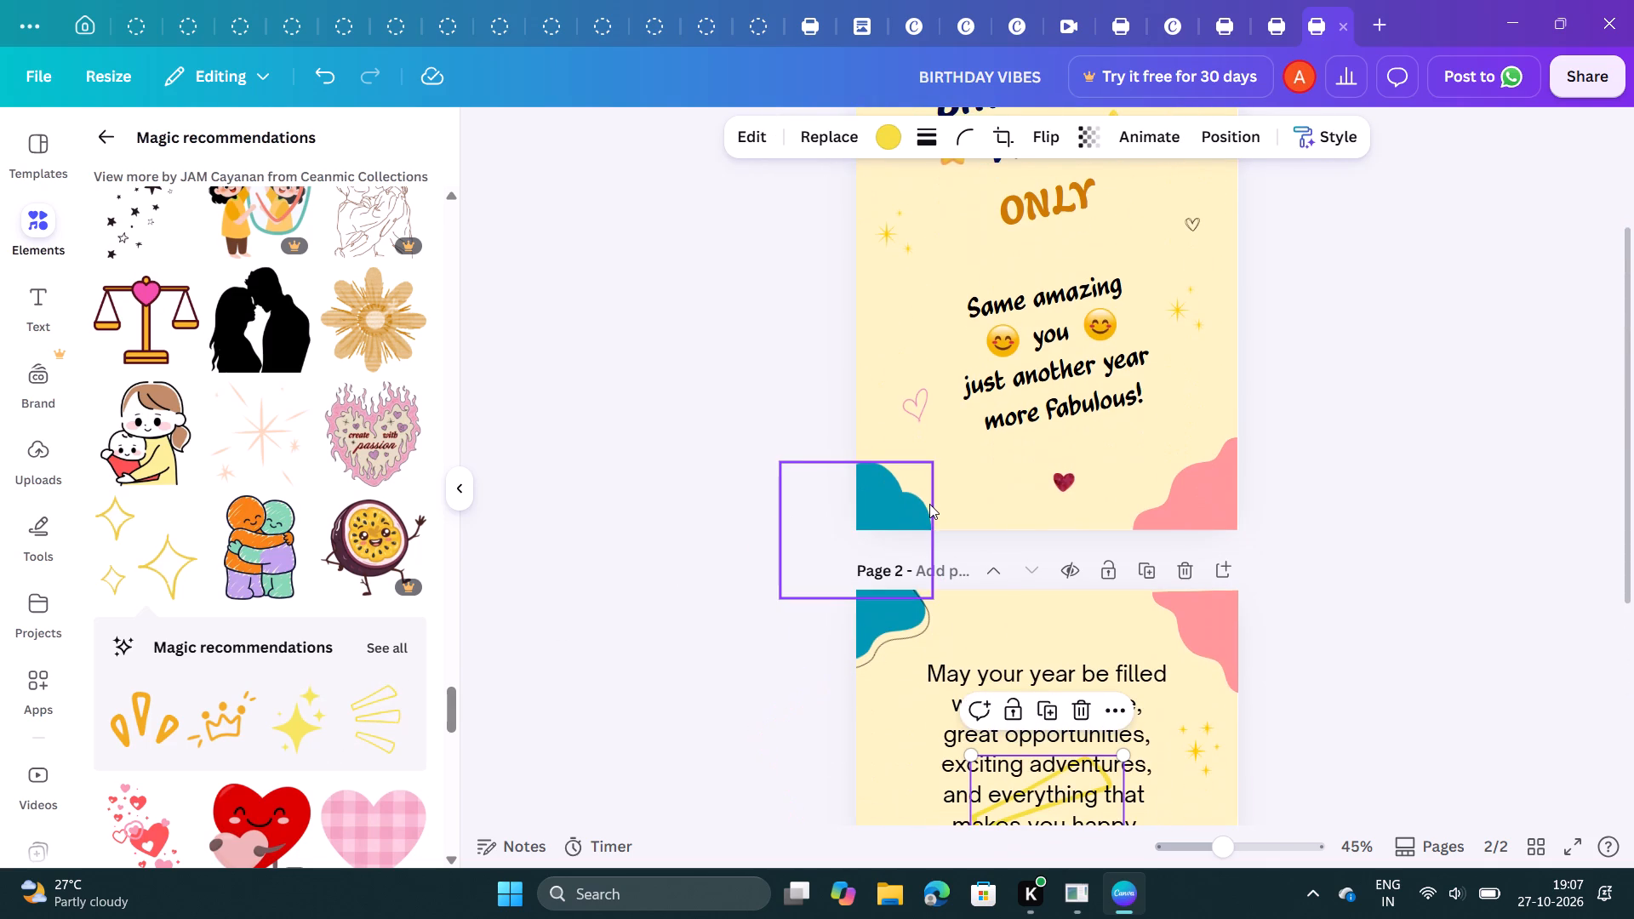
drag(1055, 788, 1055, 786)
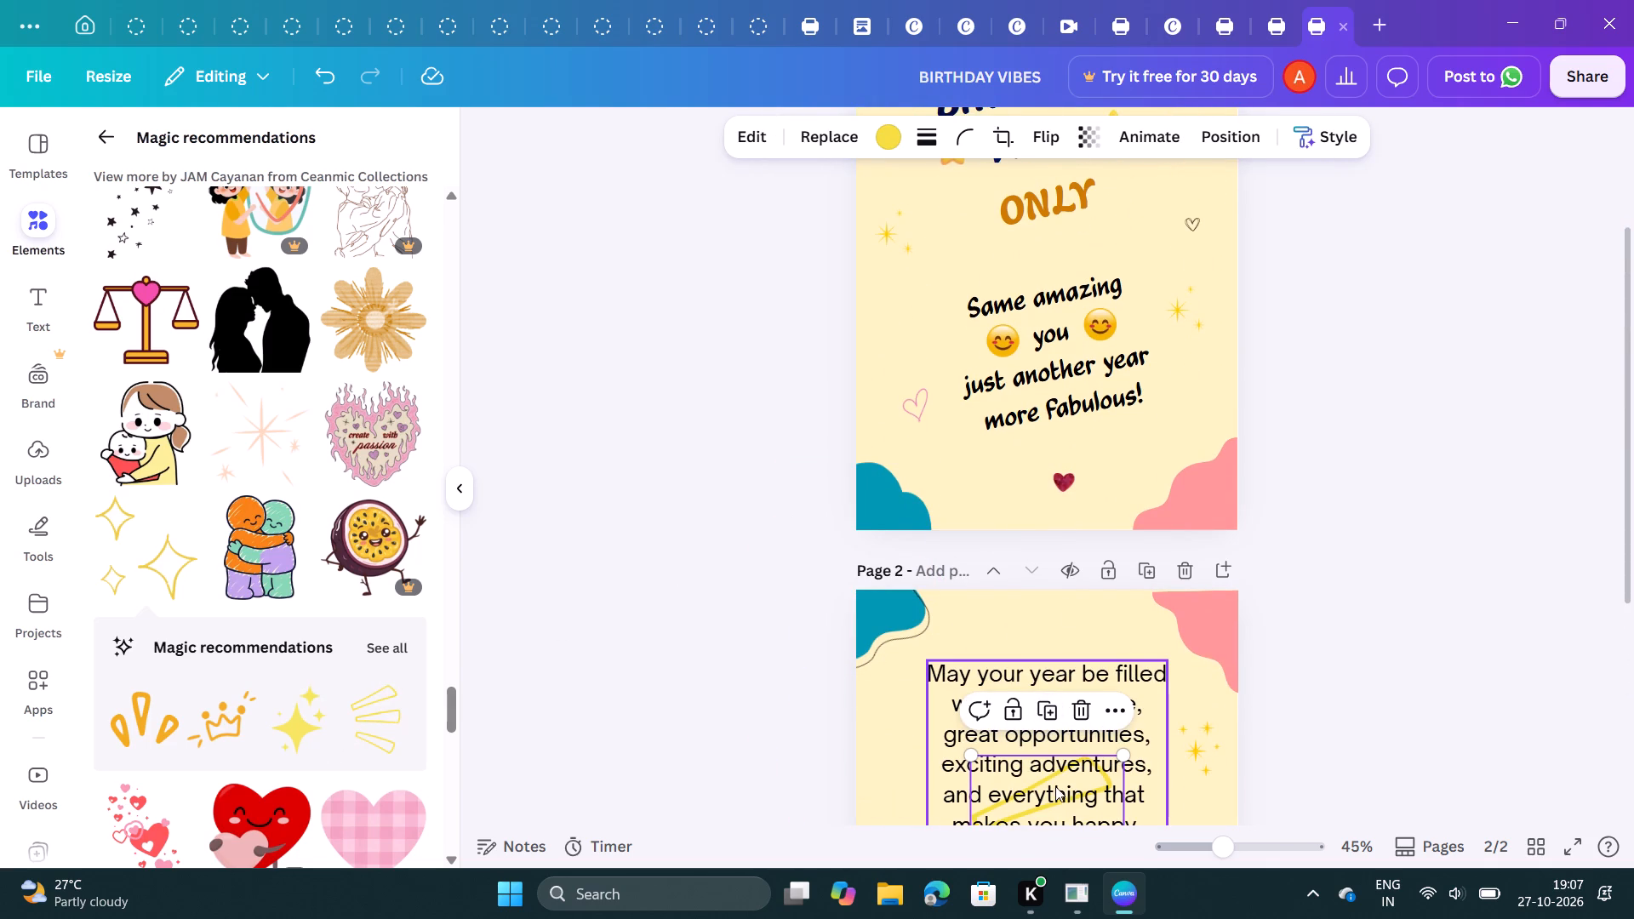
drag(1055, 786, 1107, 186)
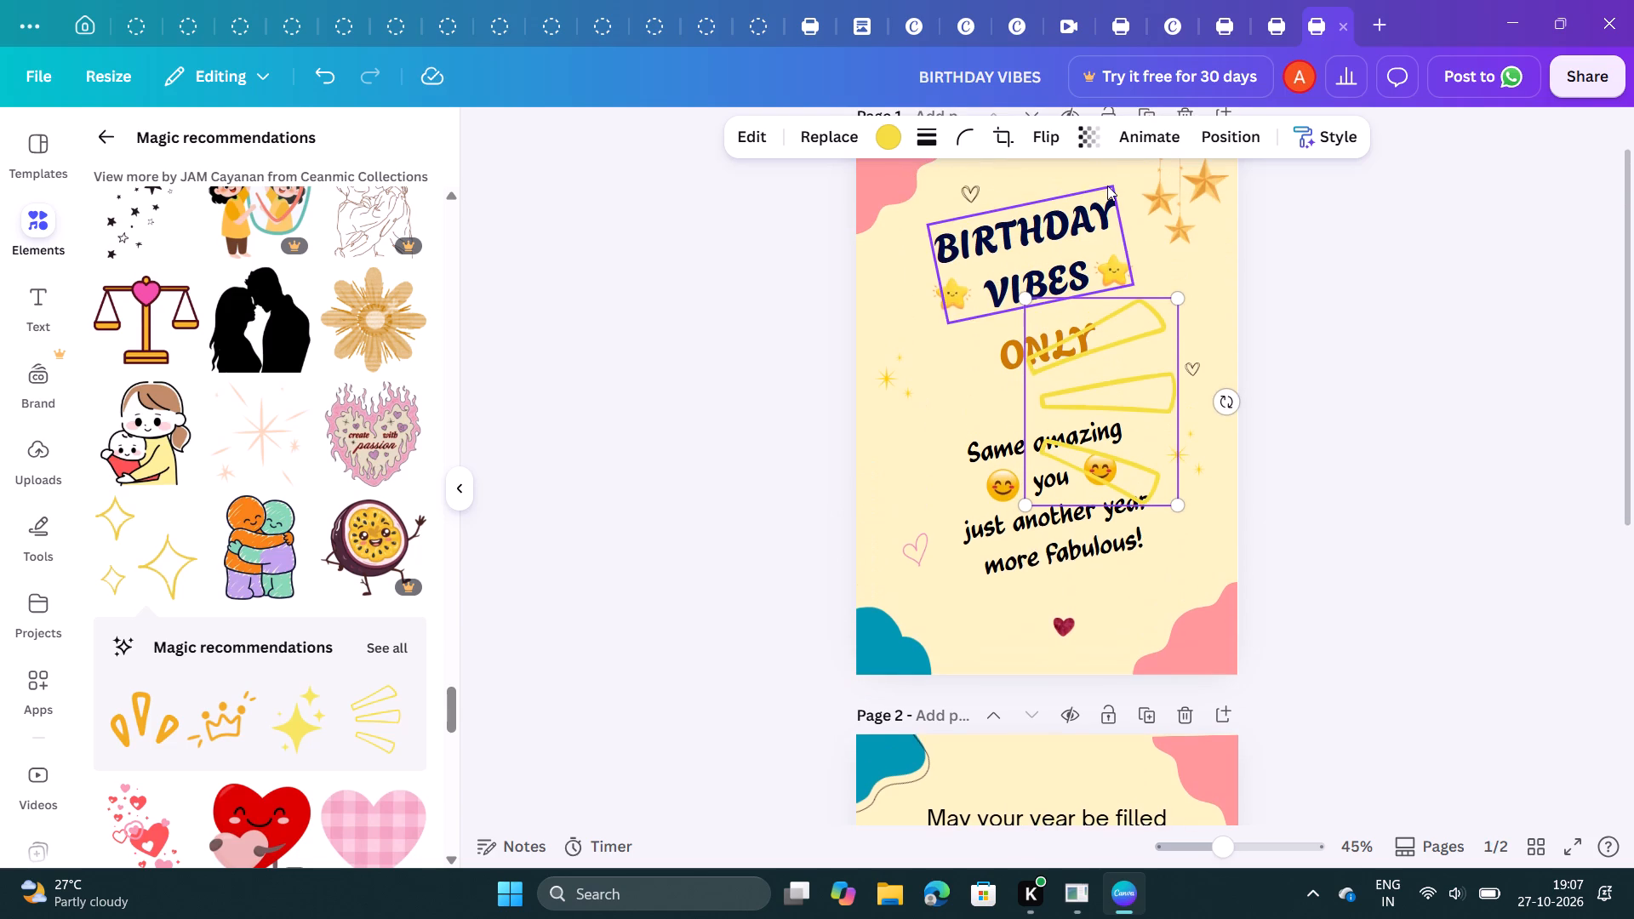
drag(1137, 356, 1161, 311)
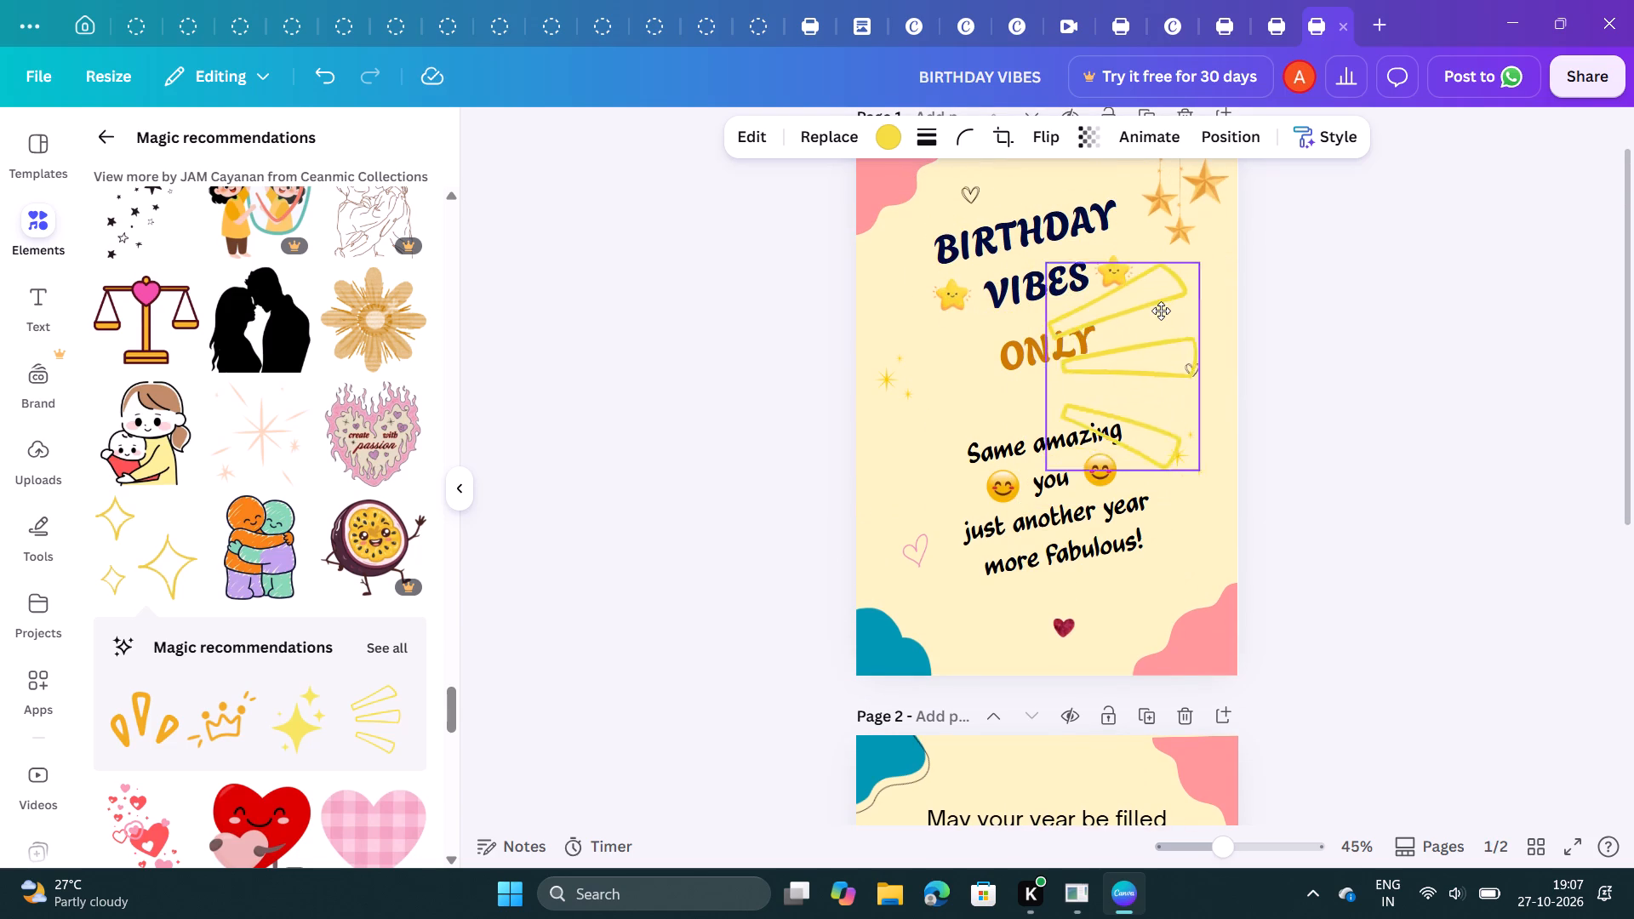
drag(1161, 311, 1195, 287)
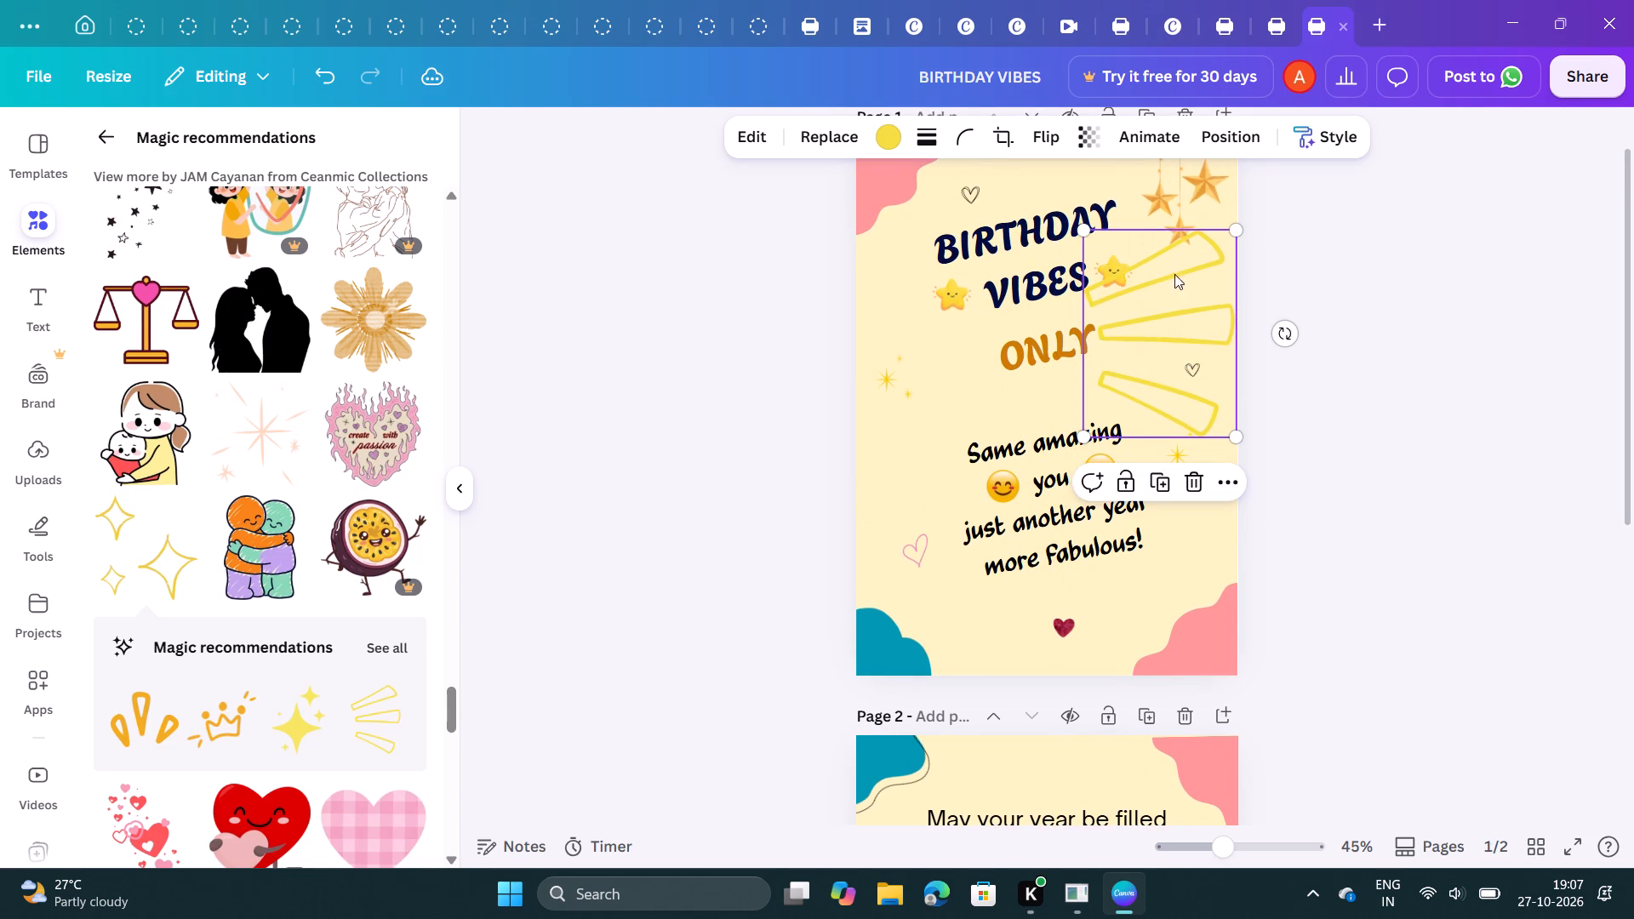
Shrink the burst lines on page 1 to a small accent and set them just after the word "ONLY".
drag(1083, 230, 1129, 267)
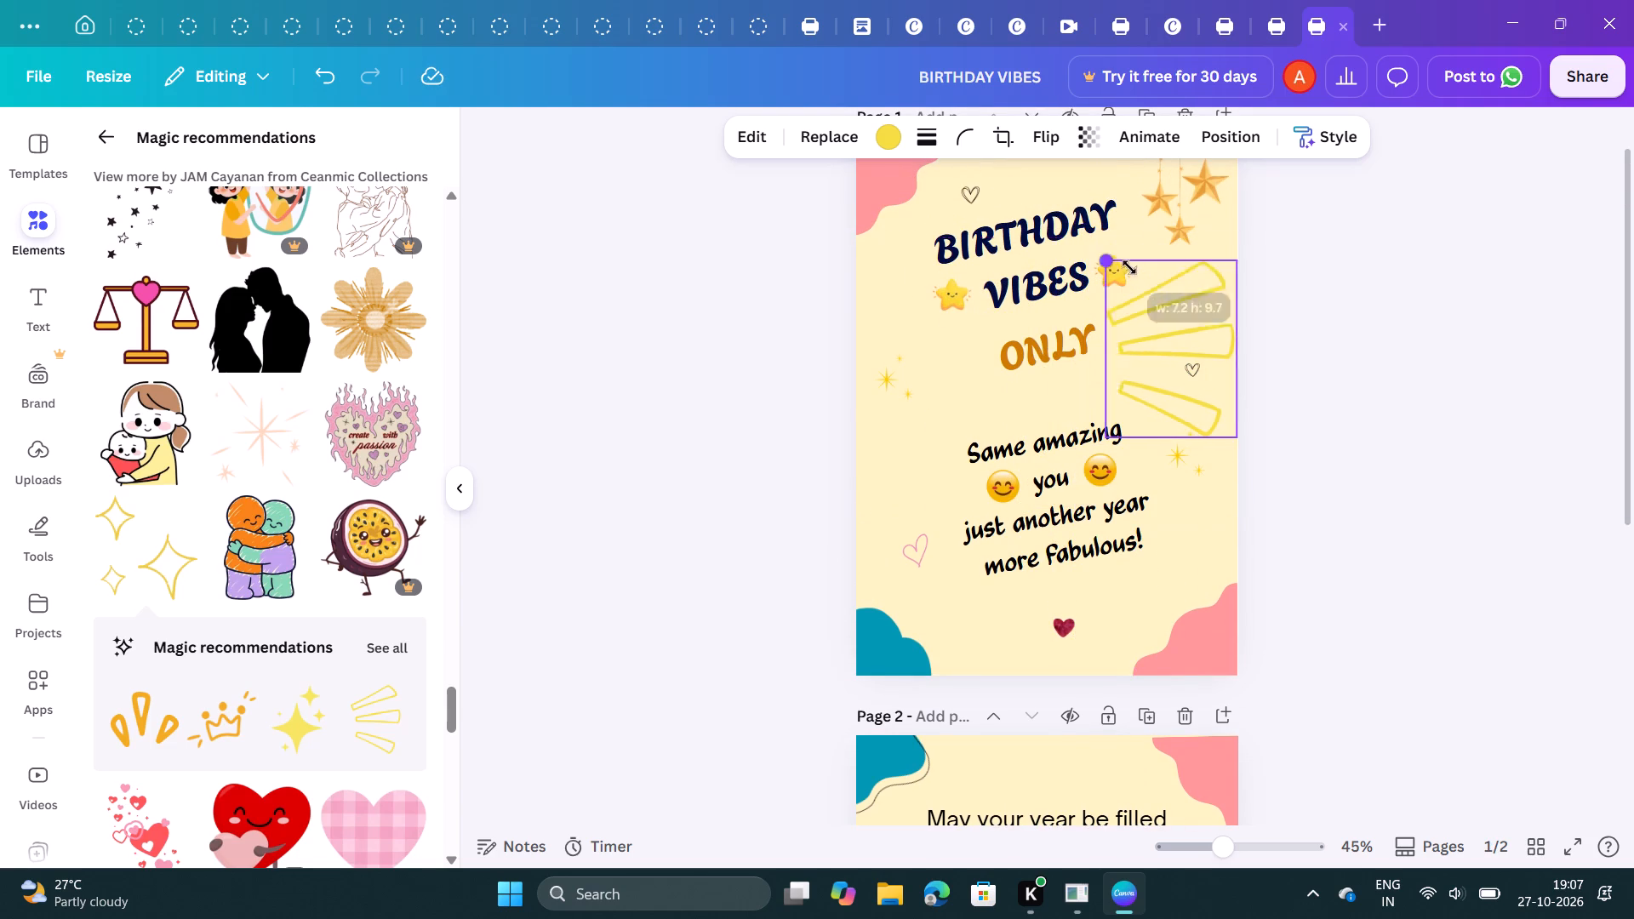
drag(1129, 267, 1216, 340)
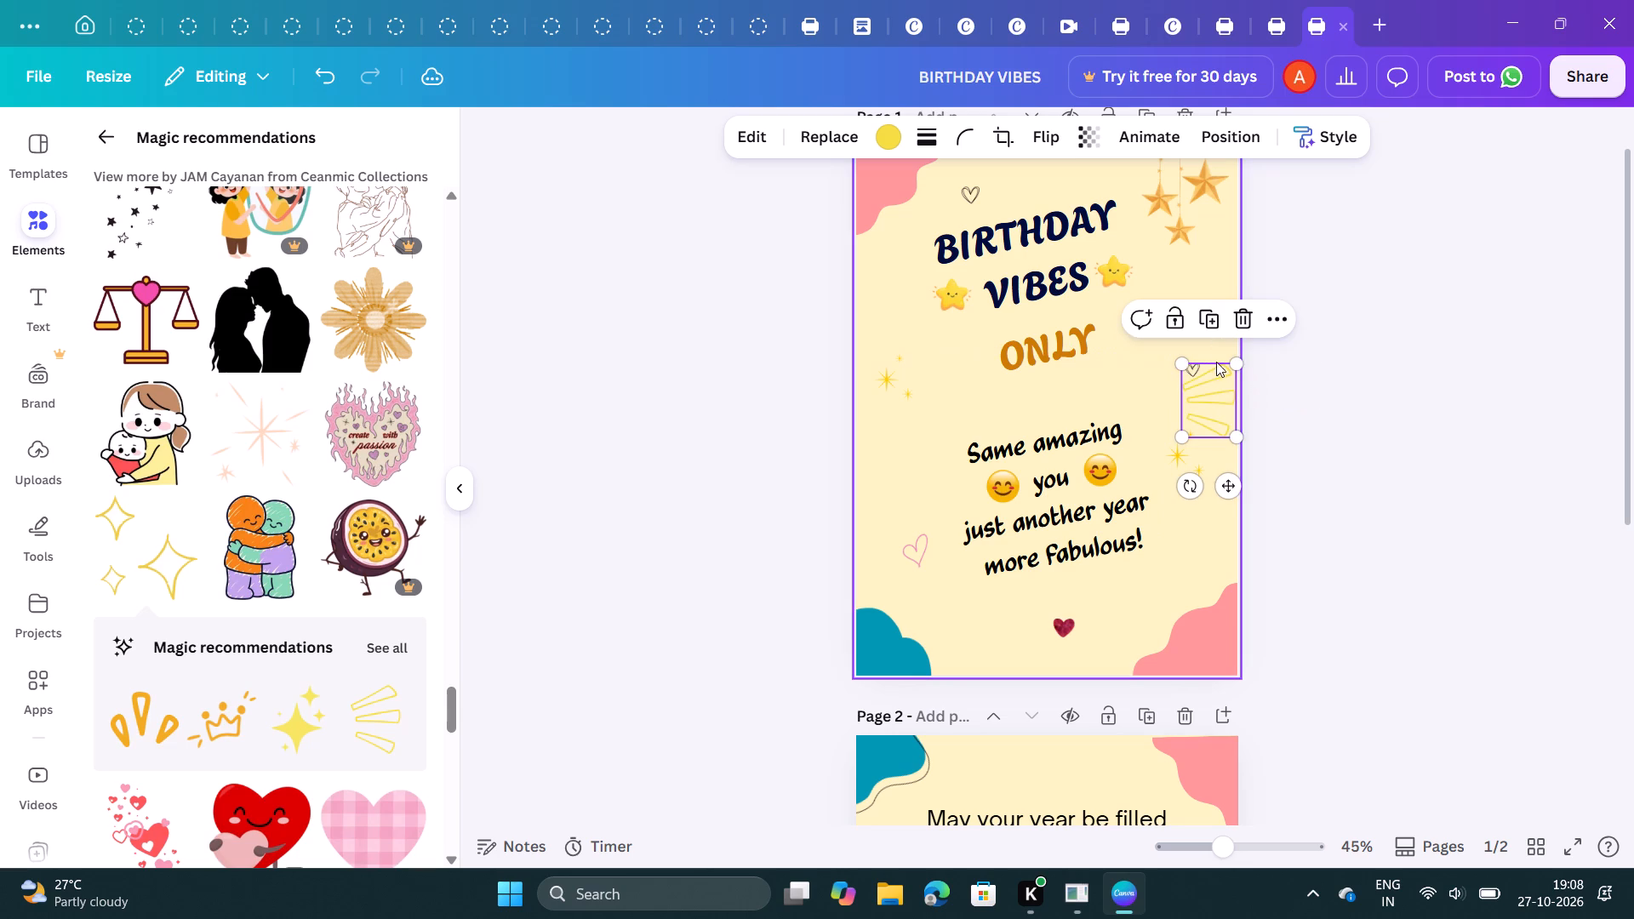
drag(1216, 394, 1151, 328)
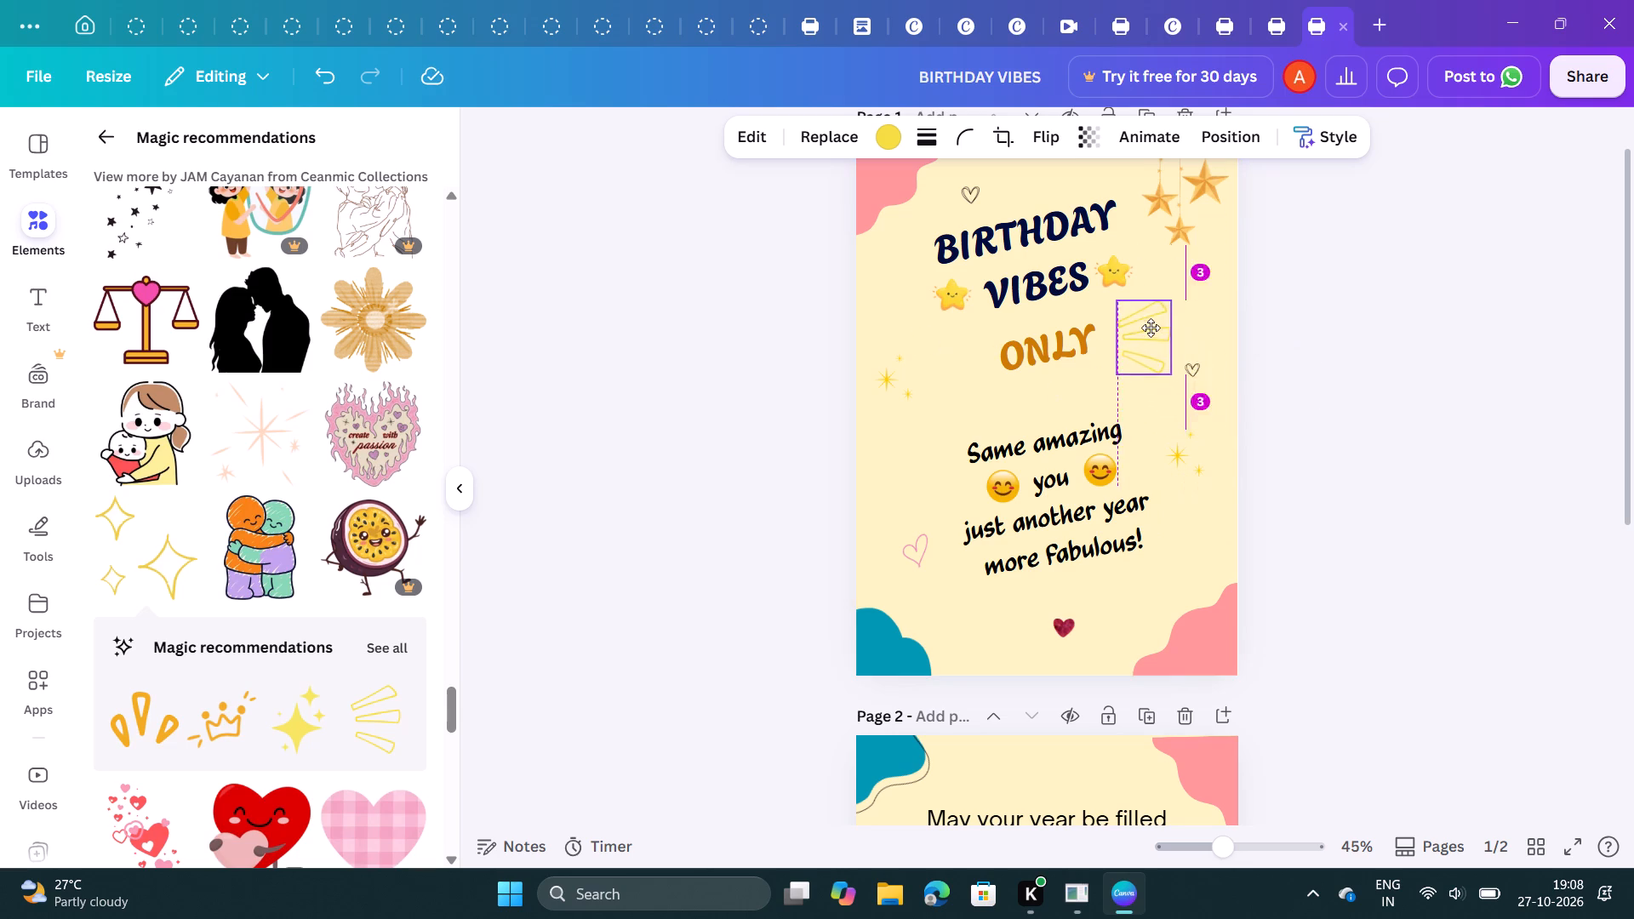
drag(1151, 328, 1138, 325)
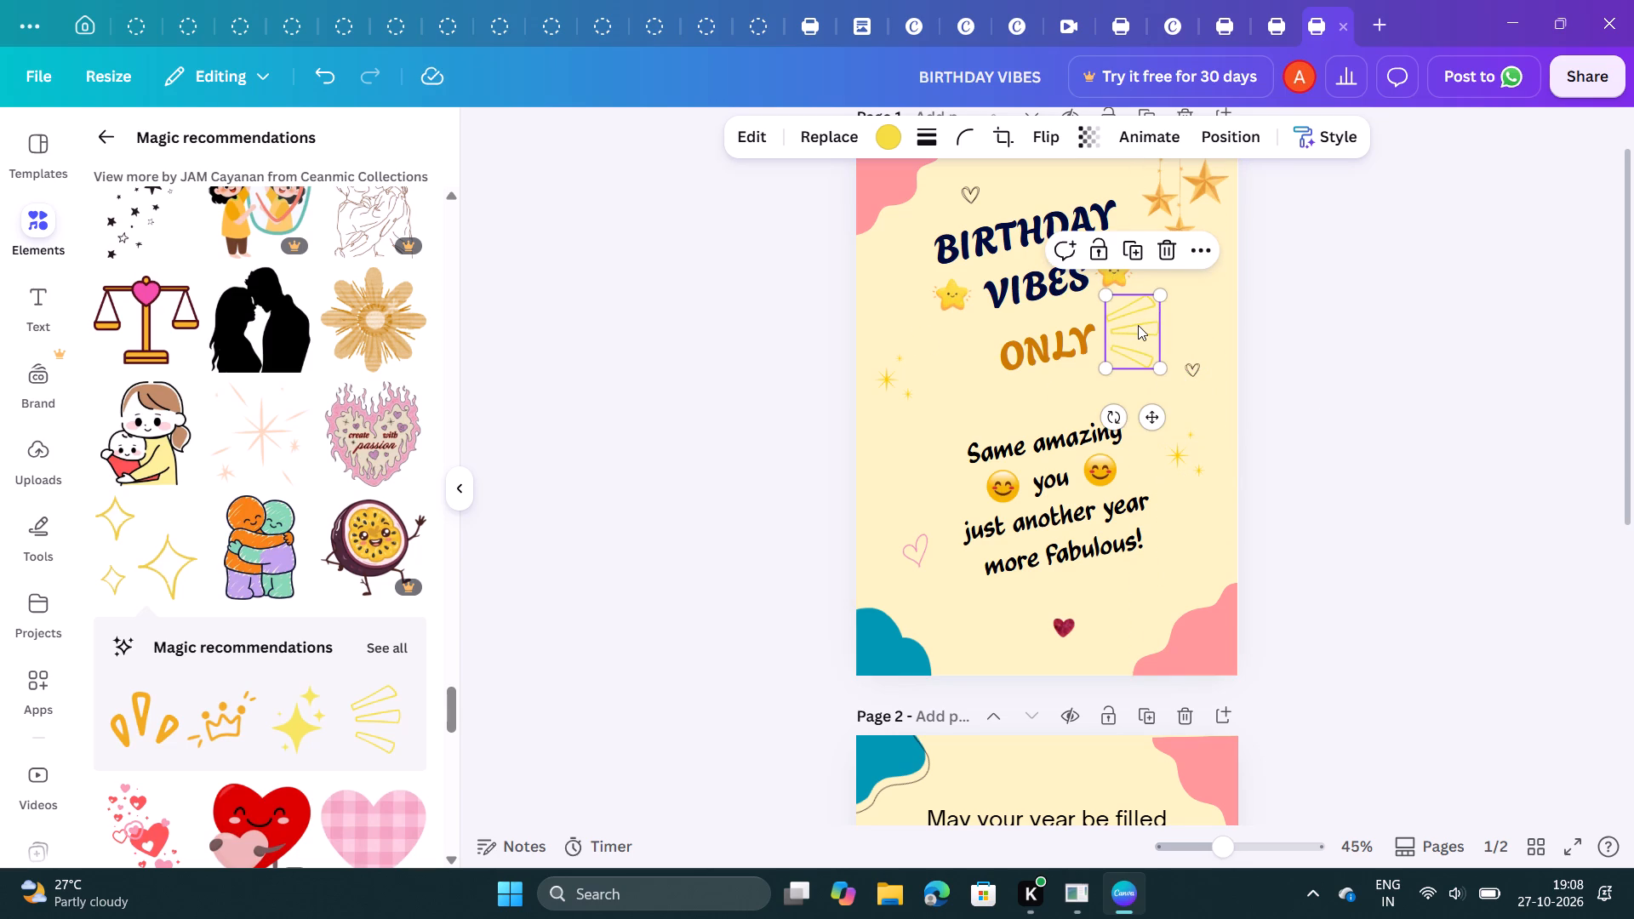
click(1291, 320)
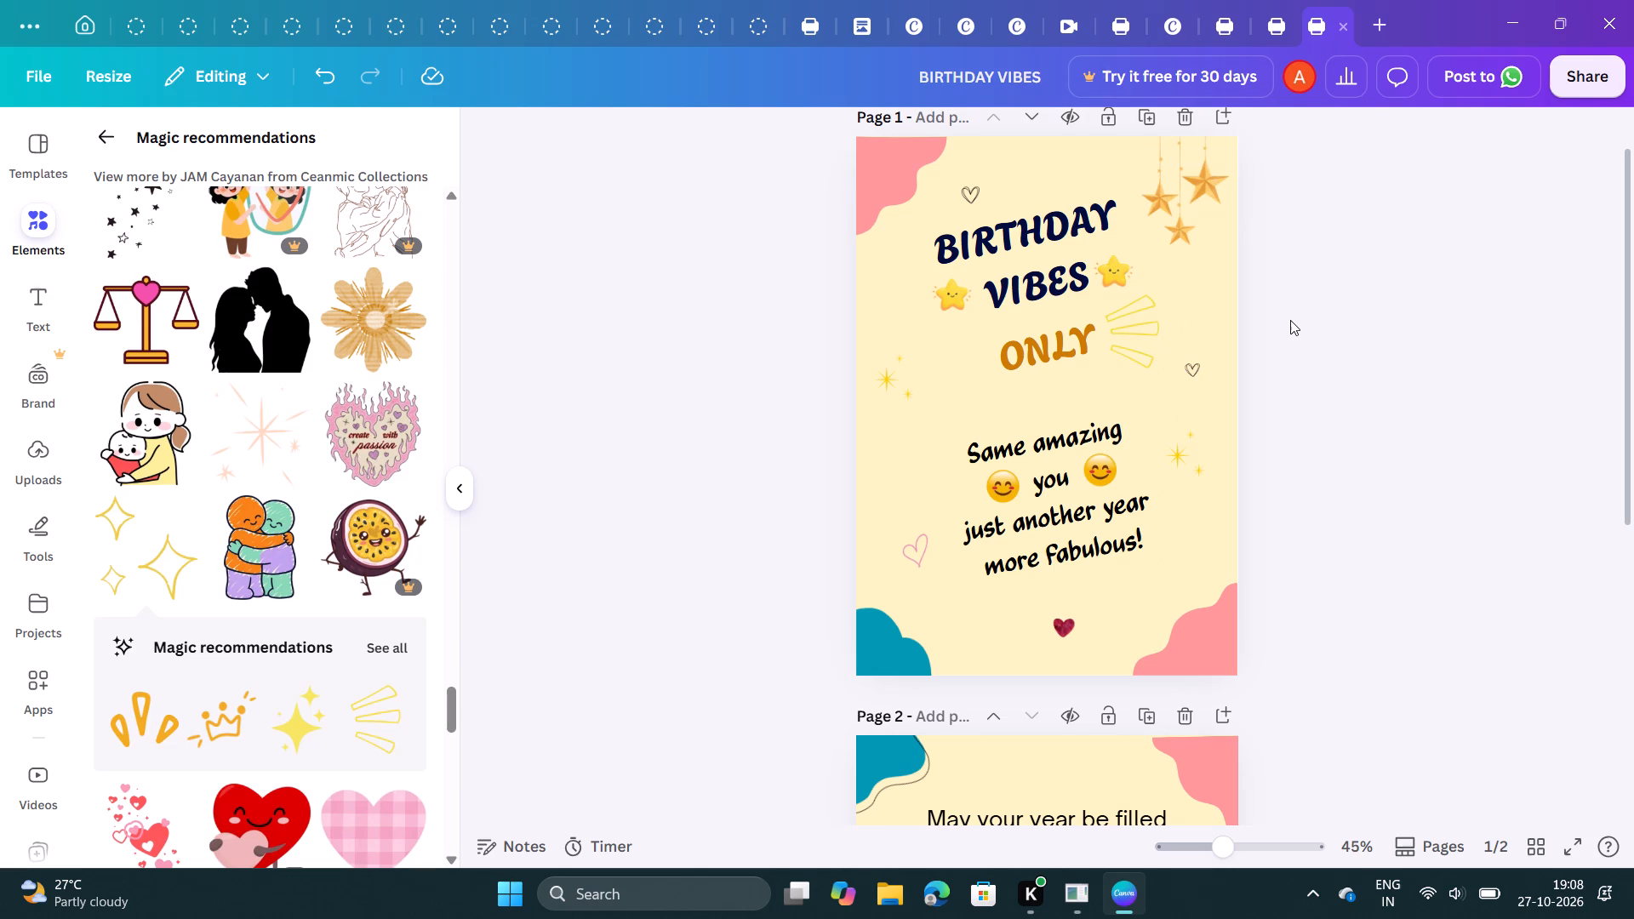
Duplicate the small burst lines and move the copy to the start of the word "ONLY".
click(1143, 335)
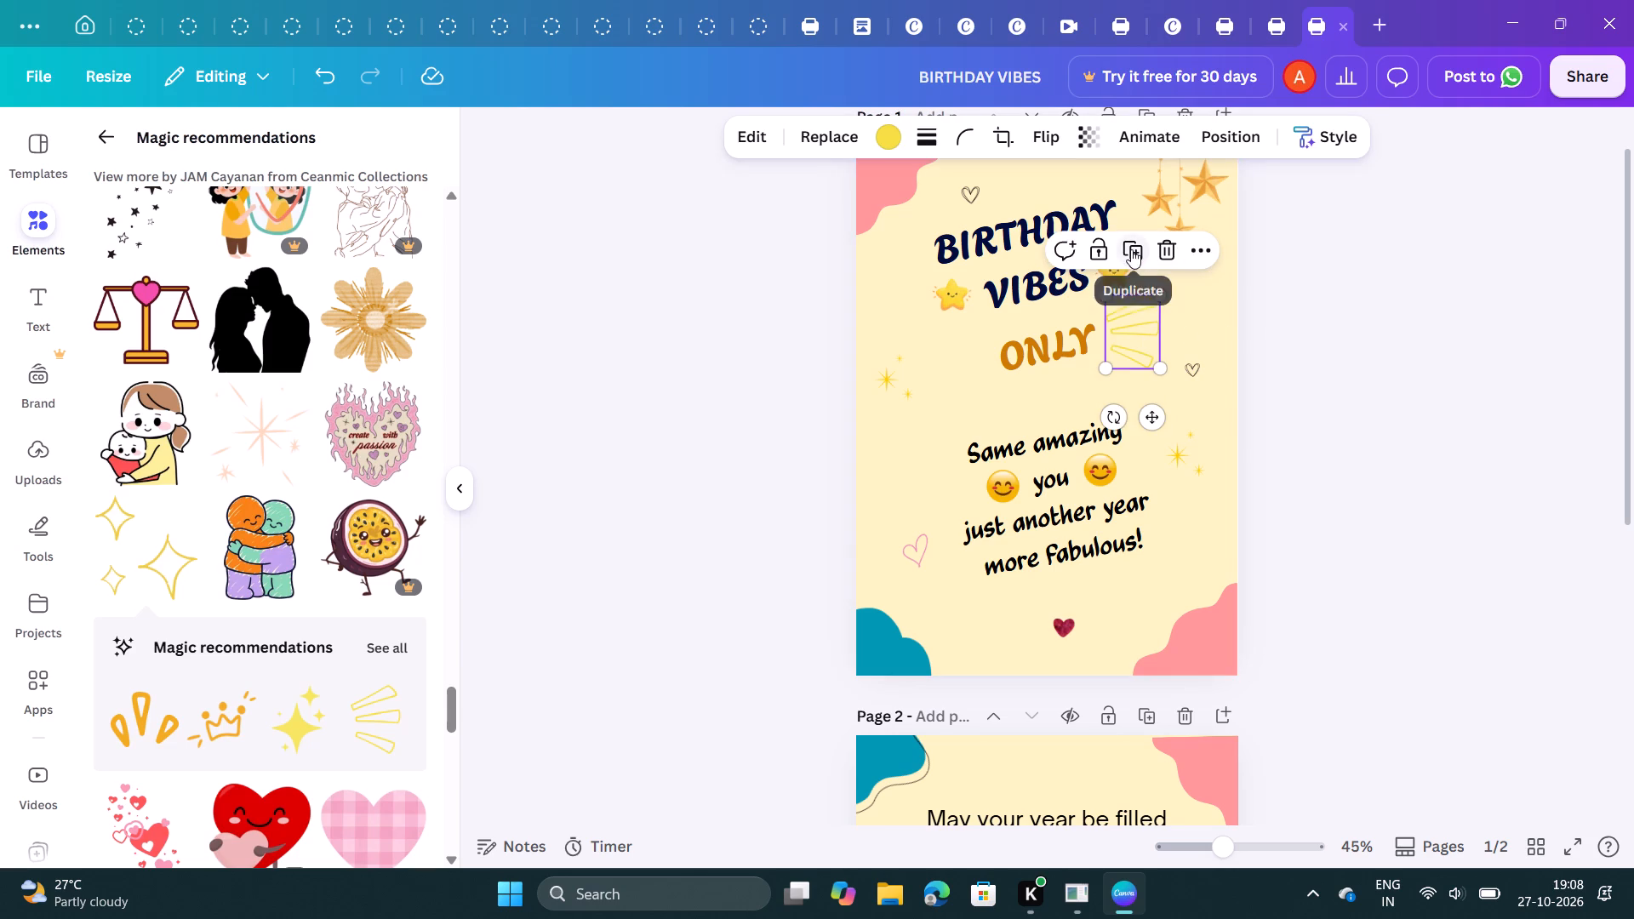
click(1131, 249)
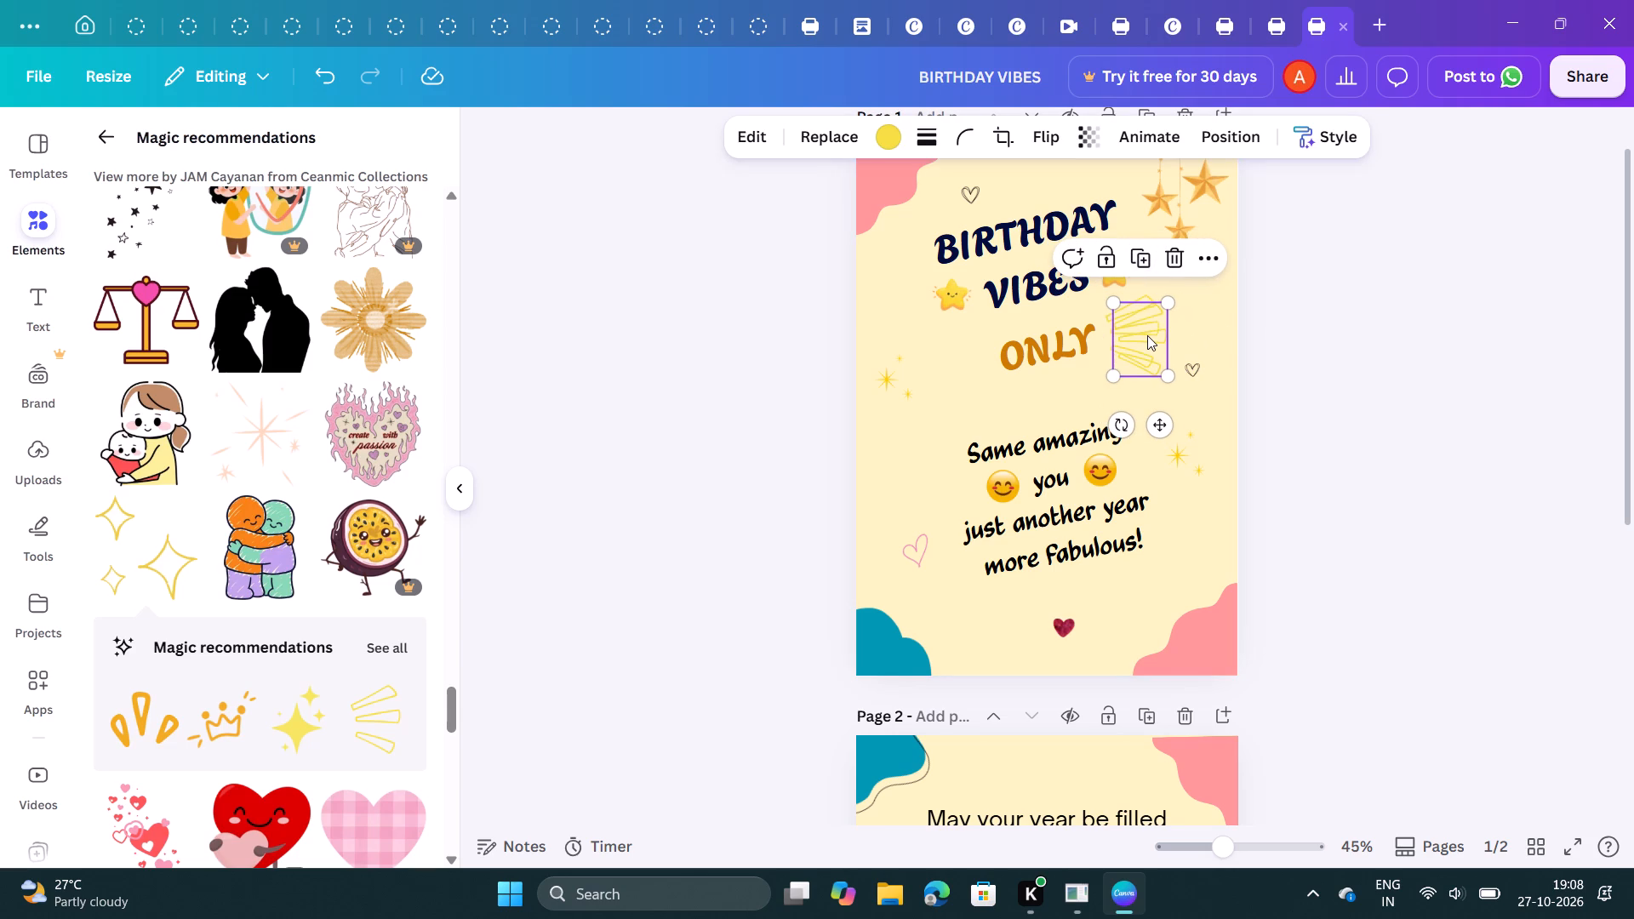
drag(1147, 335, 1009, 340)
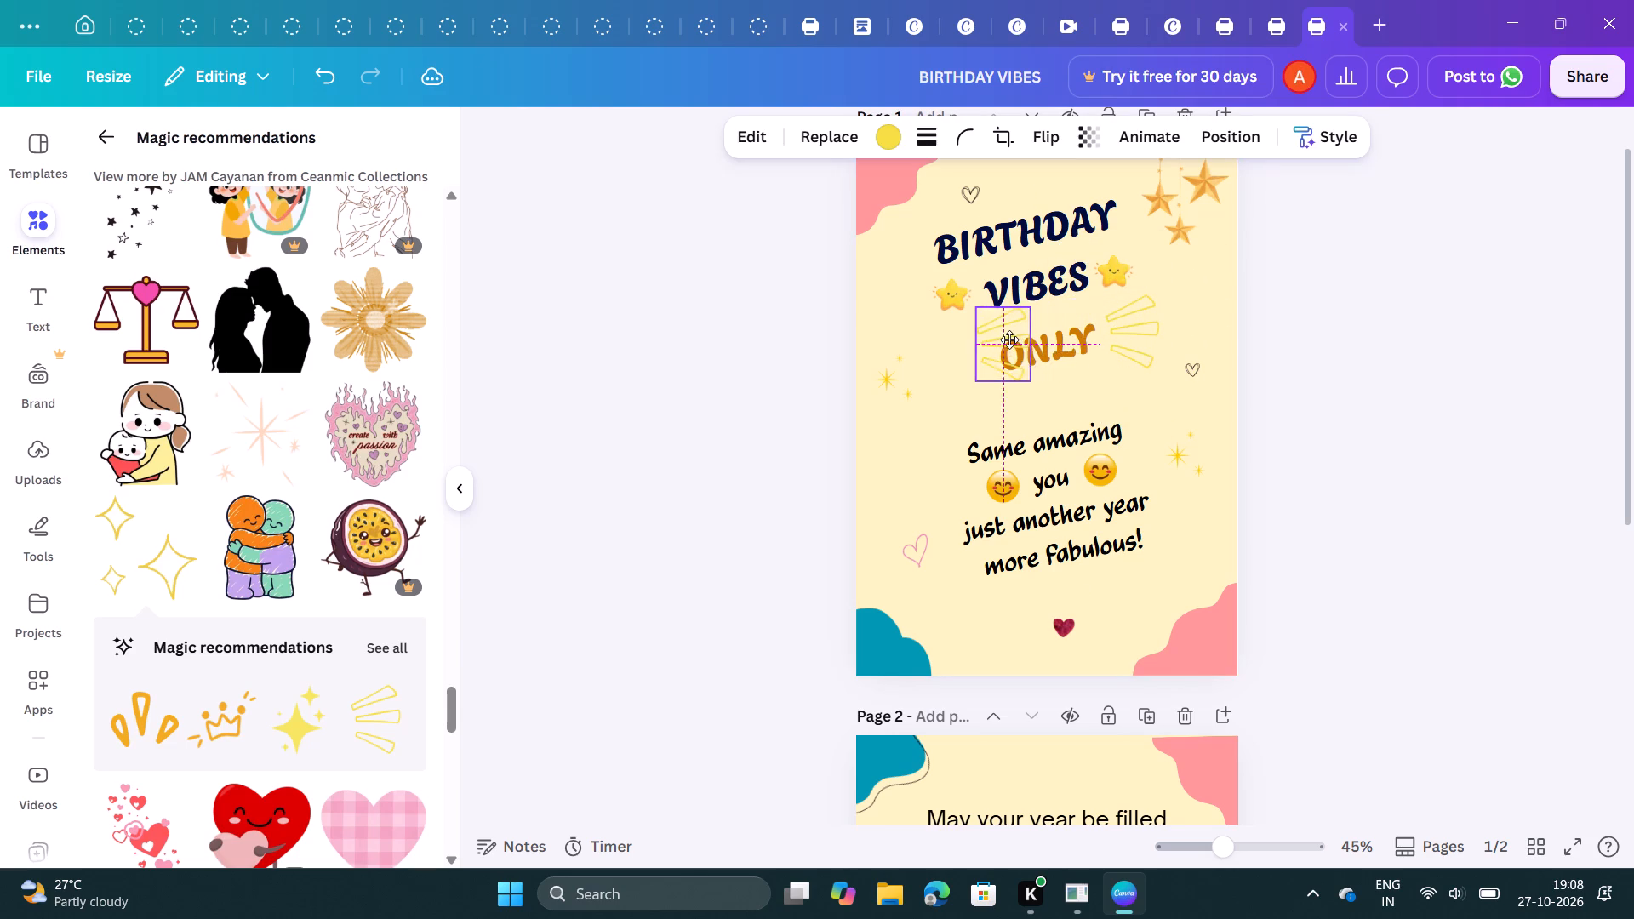
drag(1009, 340, 993, 350)
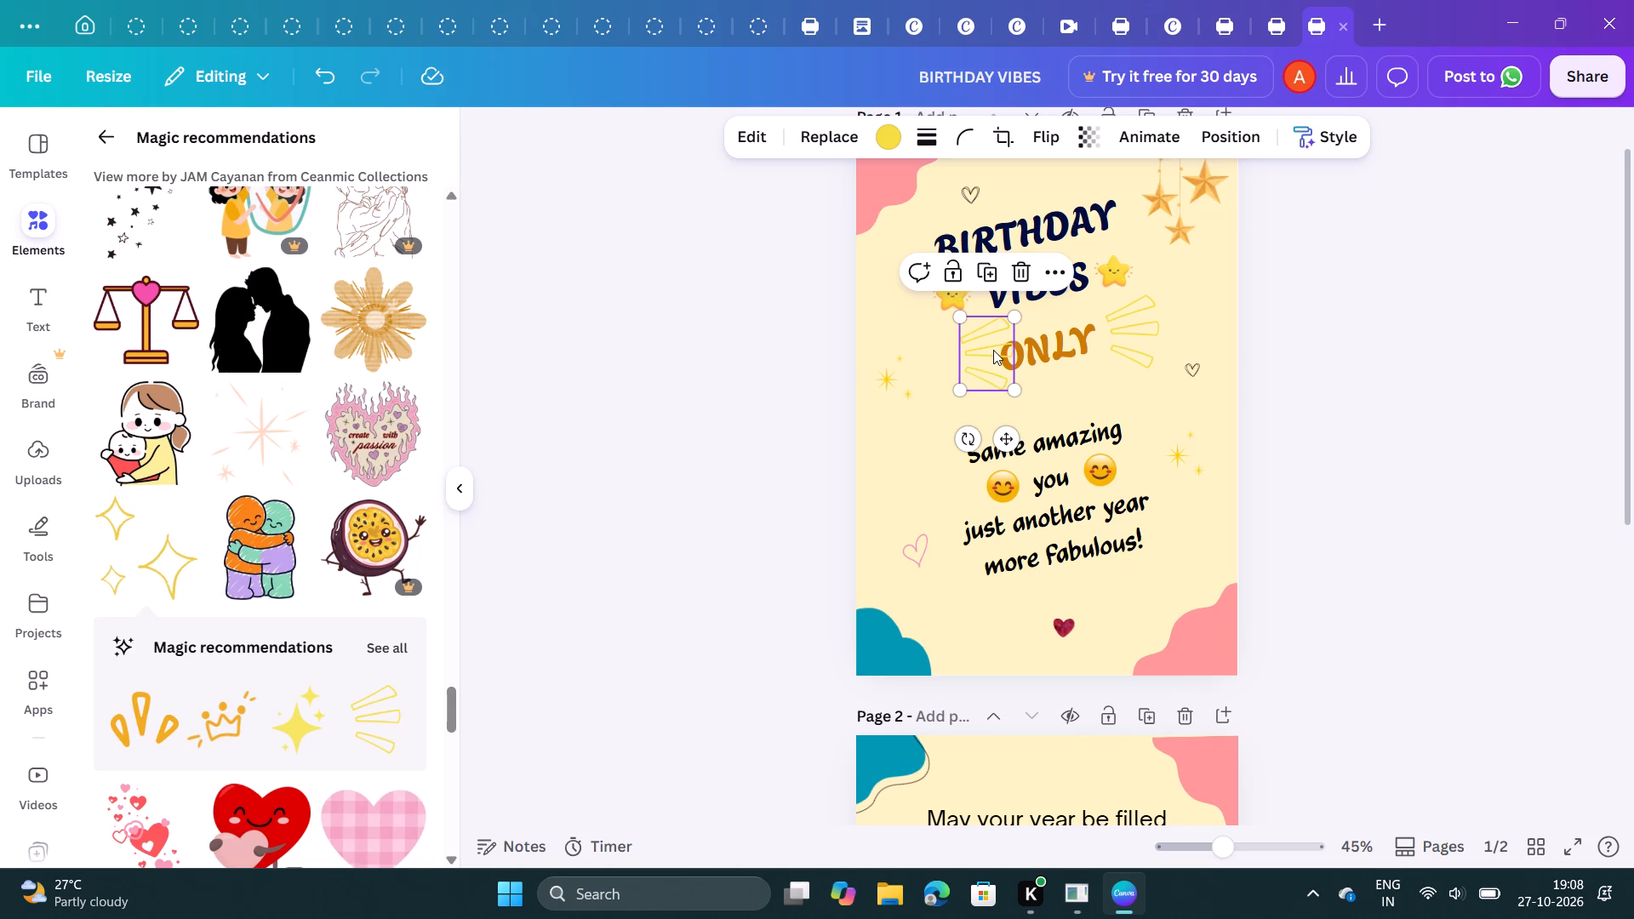
Rotate the copied burst lines by half a turn so they fan outward, and set them just clear of the "O" in "ONLY".
click(967, 438)
drag(967, 438, 828, 342)
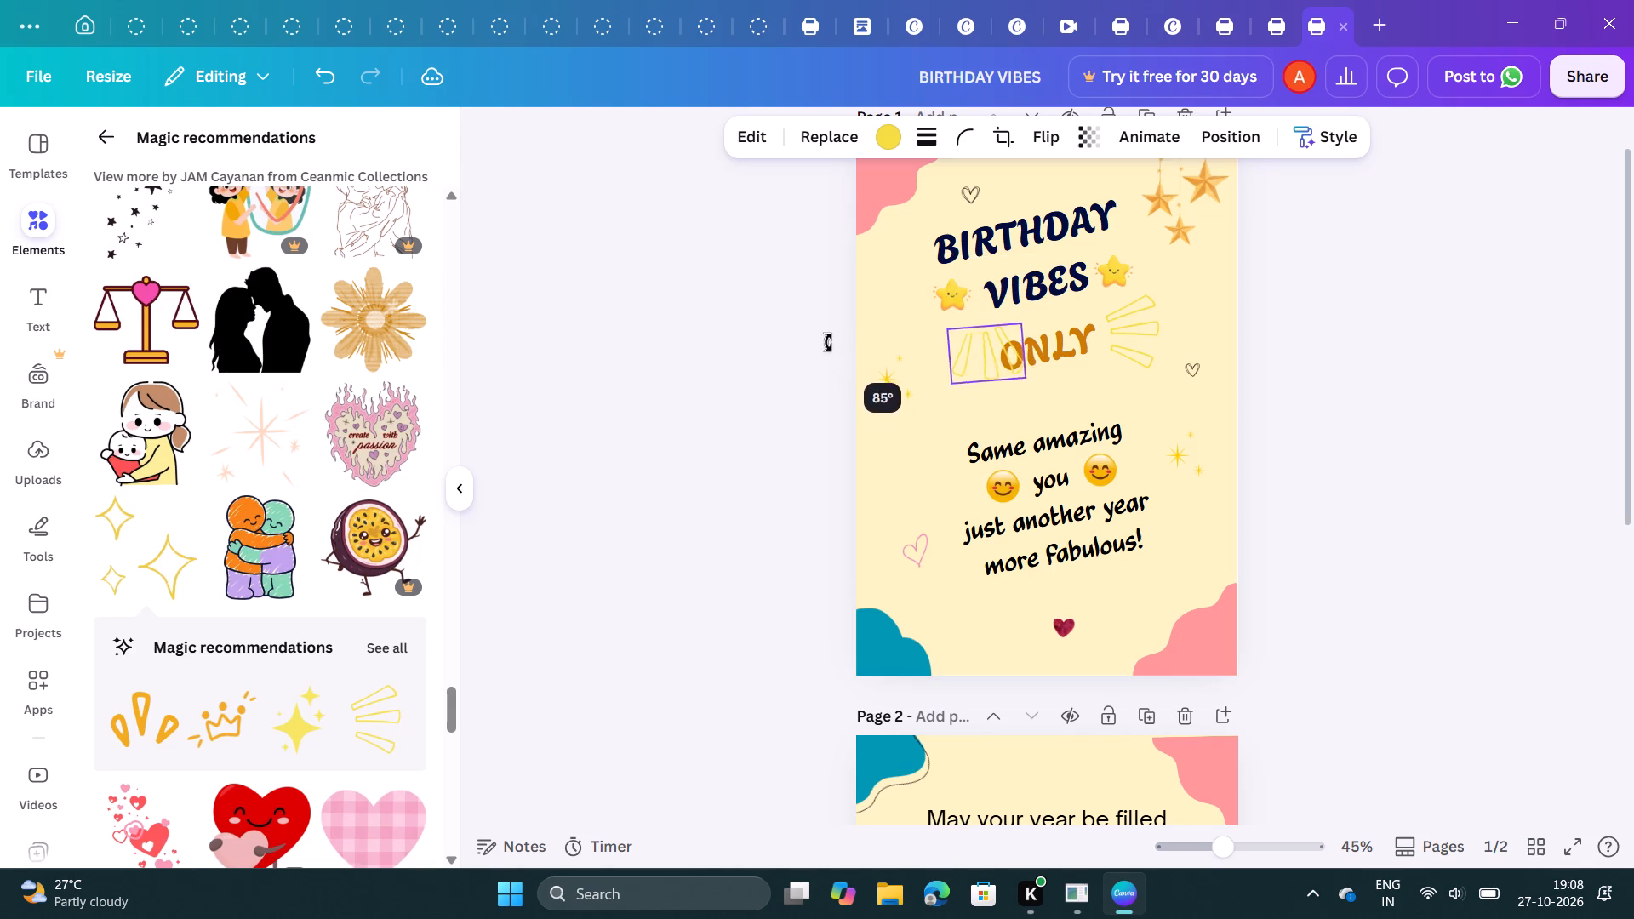
drag(828, 342, 974, 238)
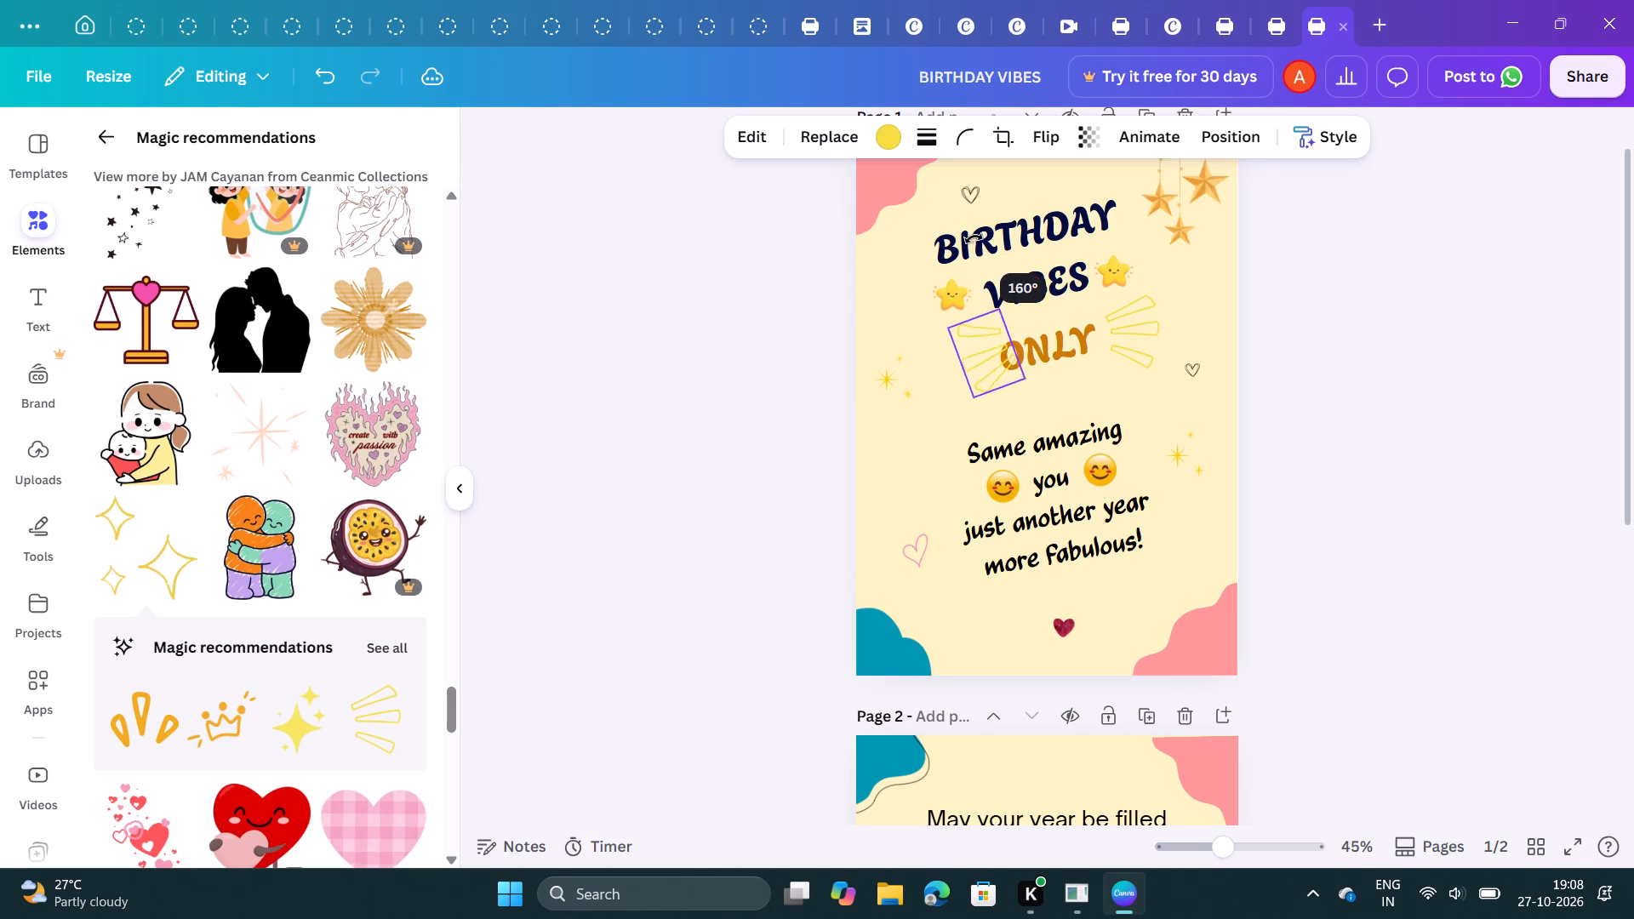
drag(974, 238, 1015, 256)
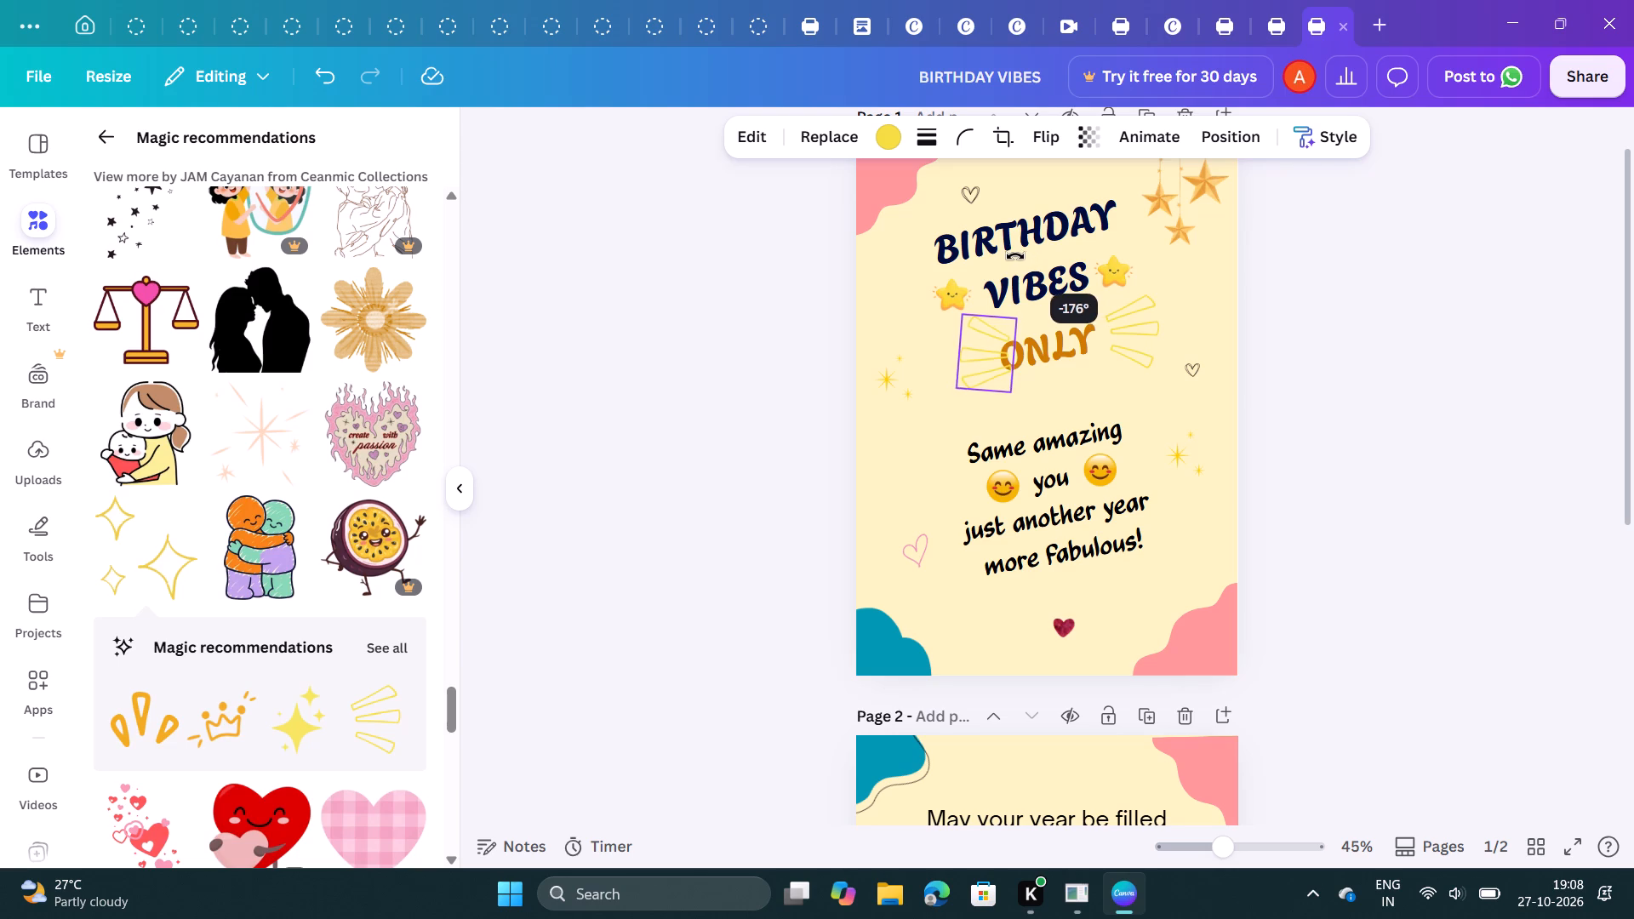
drag(1015, 256, 1008, 255)
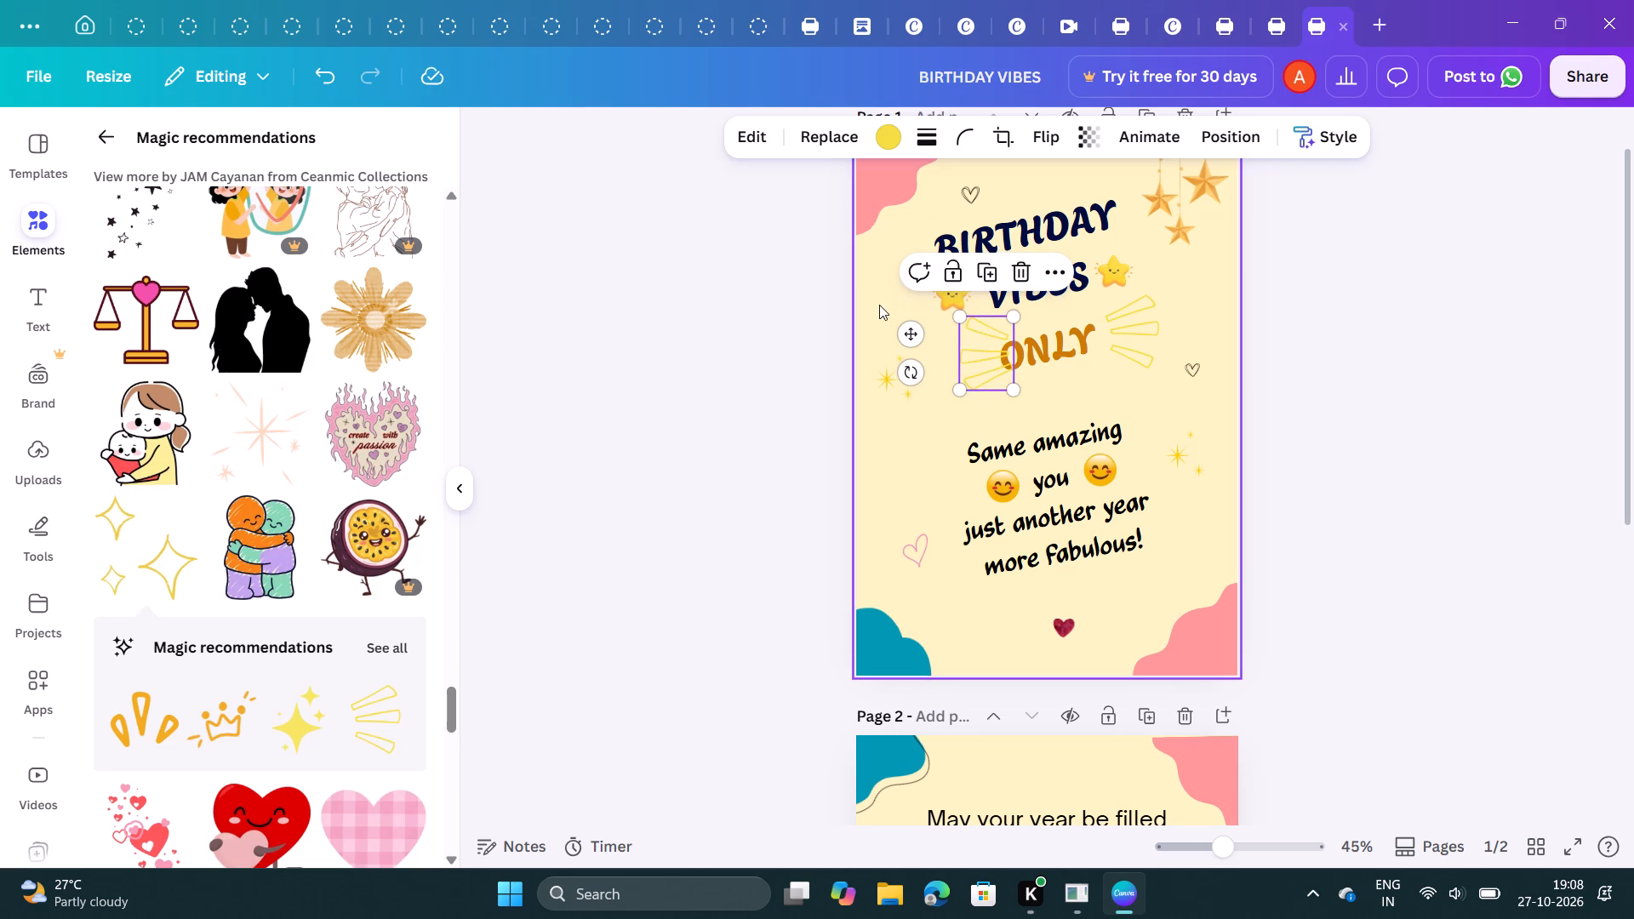
click(879, 305)
click(964, 342)
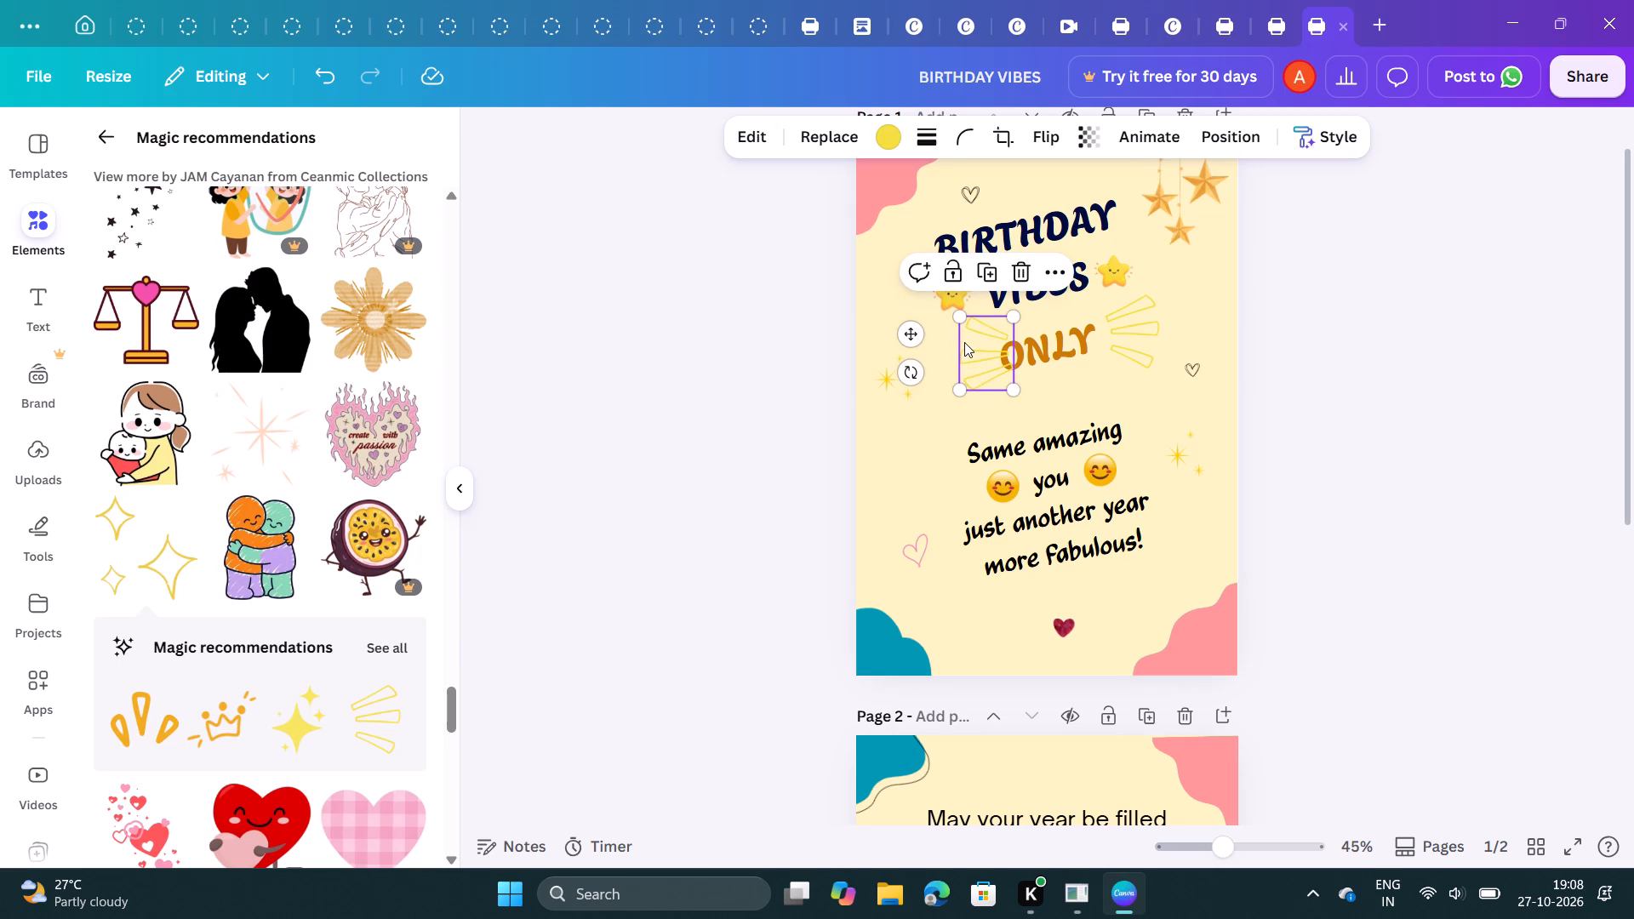
drag(964, 342, 946, 345)
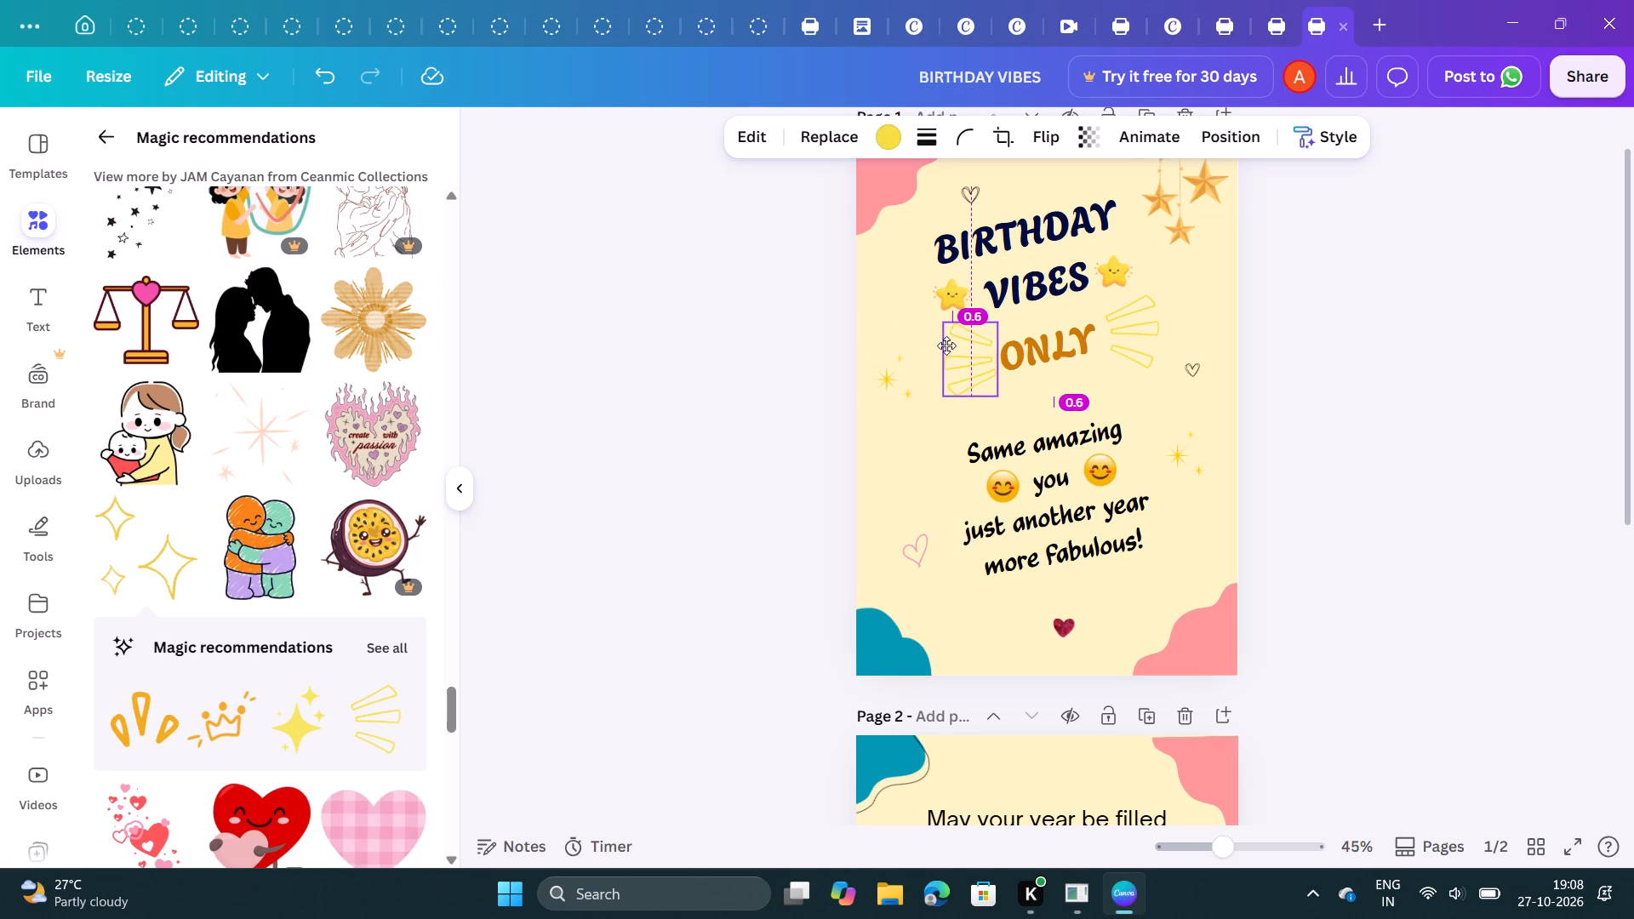
drag(946, 345, 943, 345)
click(778, 376)
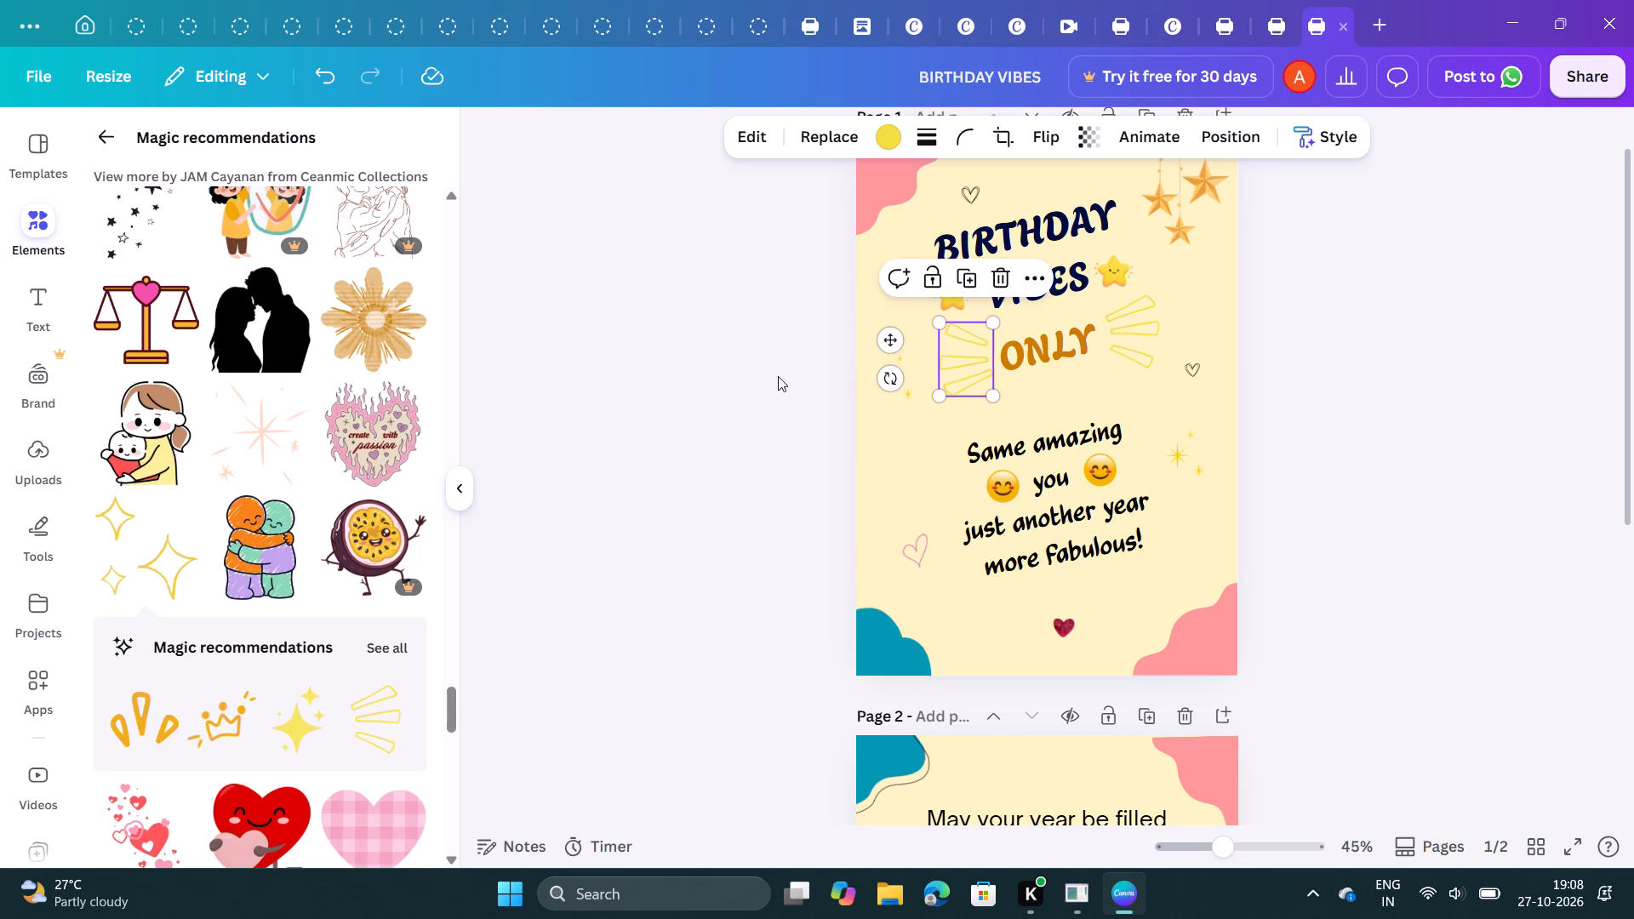
Nudge the burst lines after "ONLY" slightly lower.
click(1113, 324)
click(1113, 324)
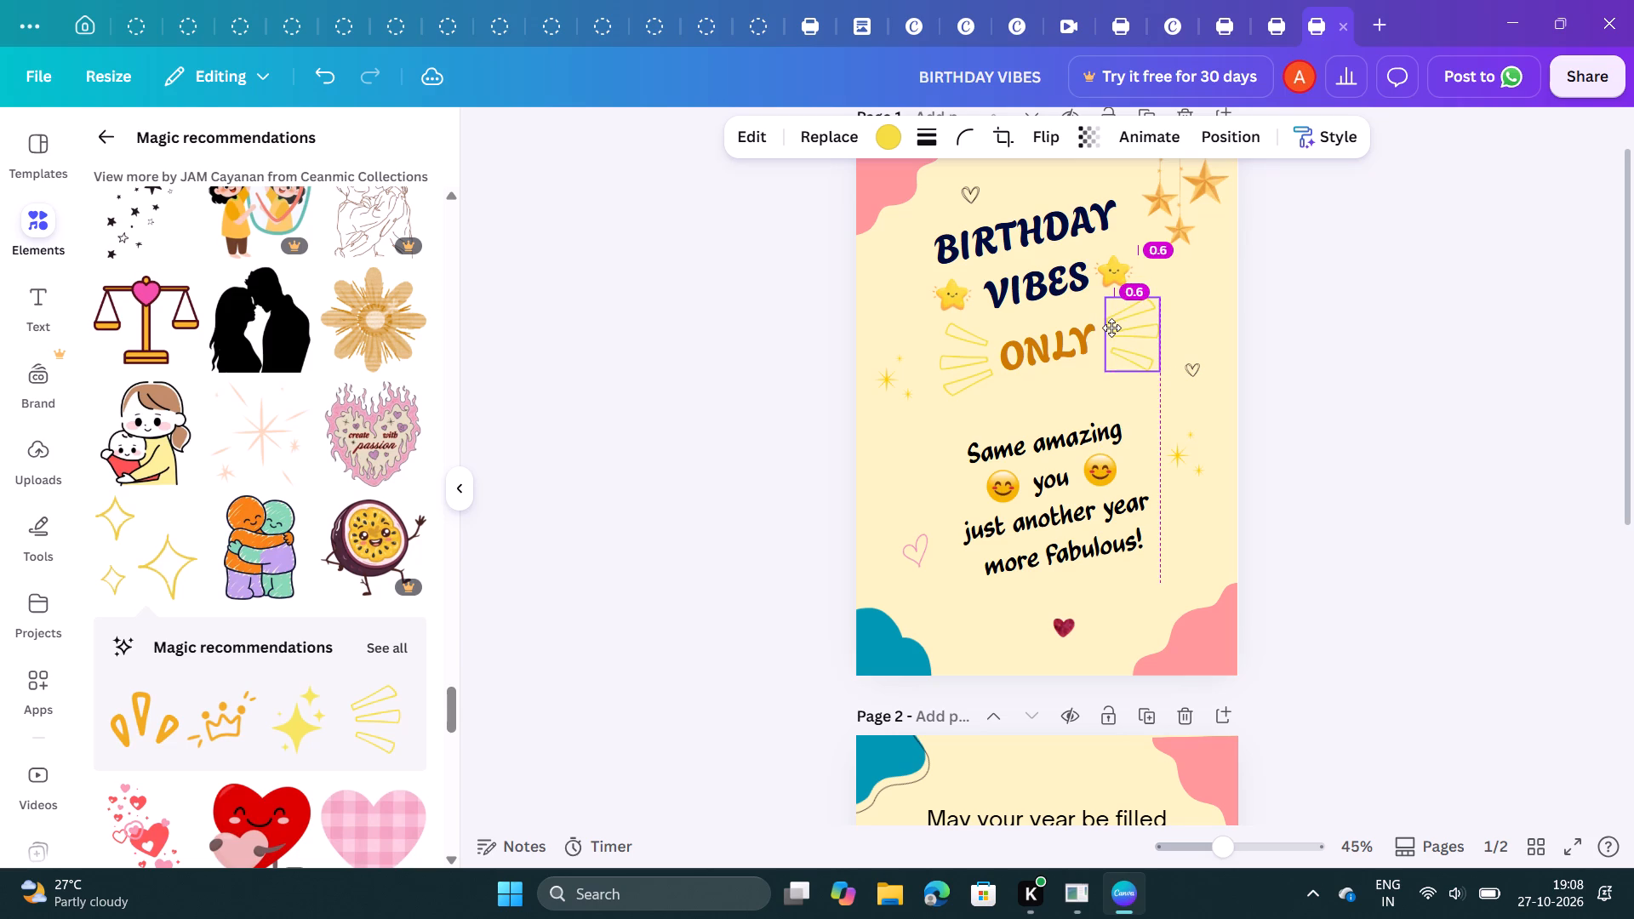
click(1288, 317)
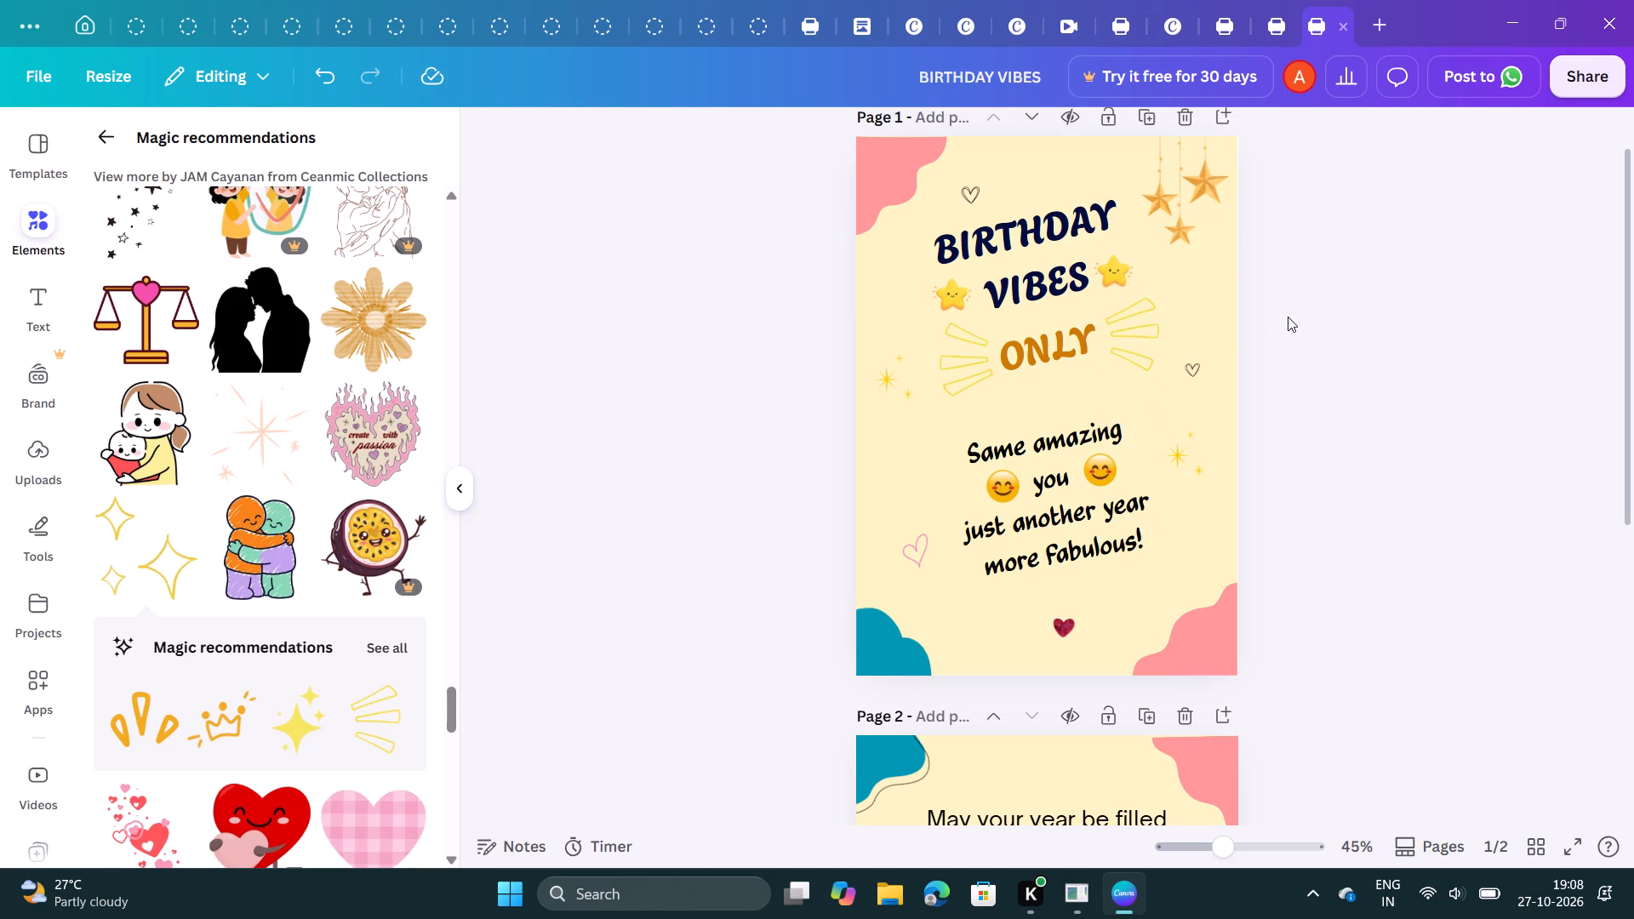
Recolour both burst-line graphics around "ONLY" to orange #f4b400.
click(1151, 345)
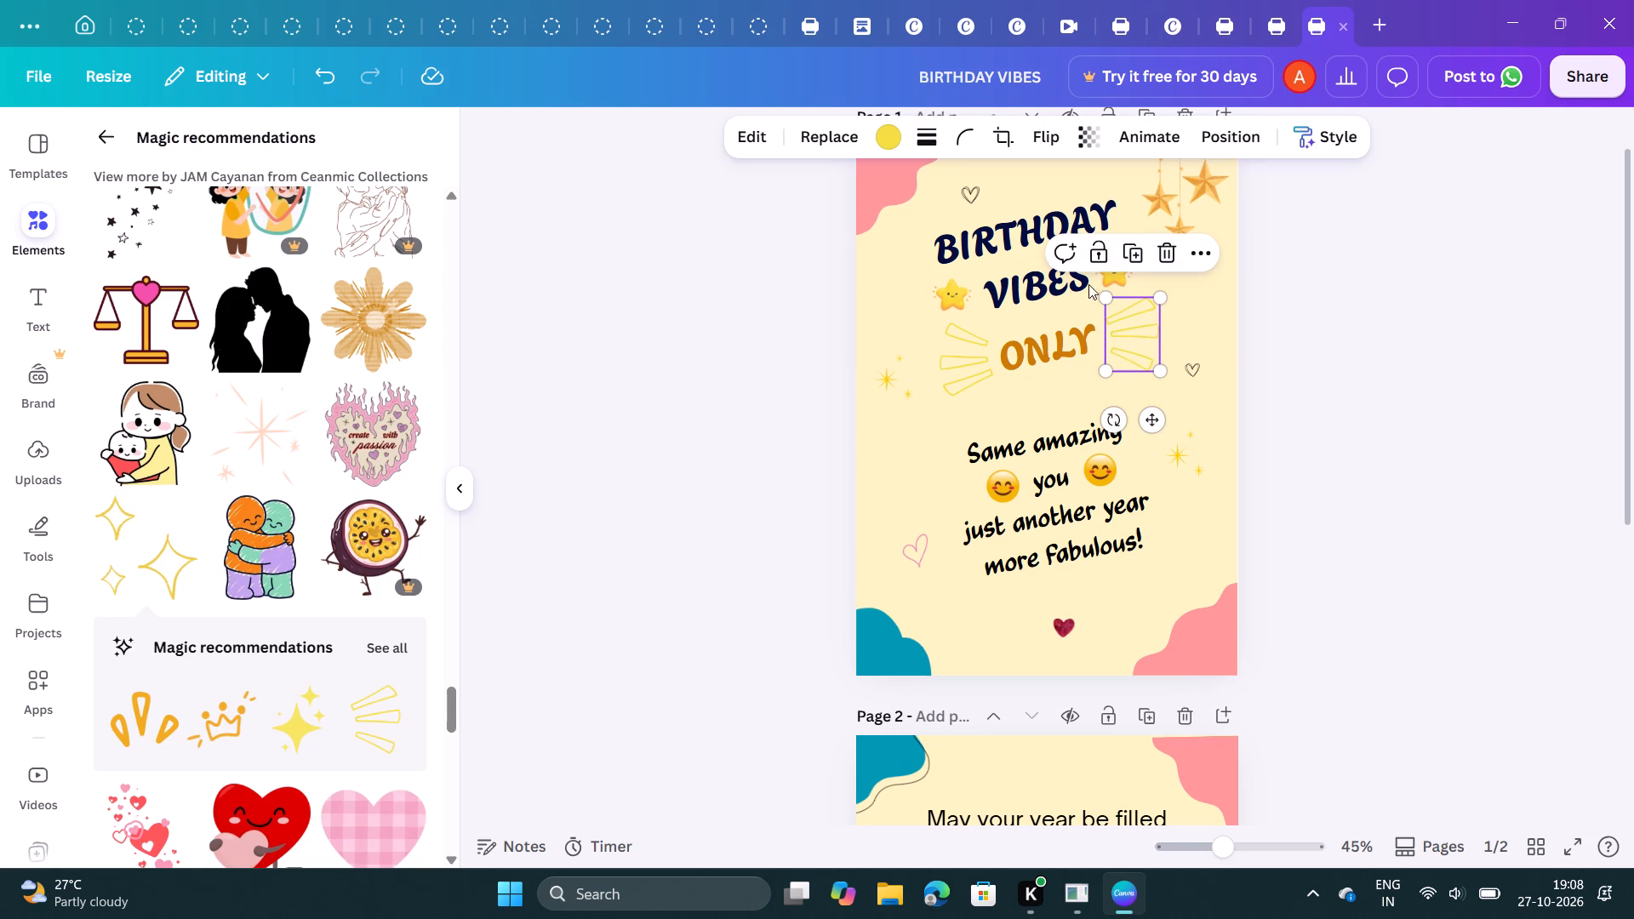
click(897, 128)
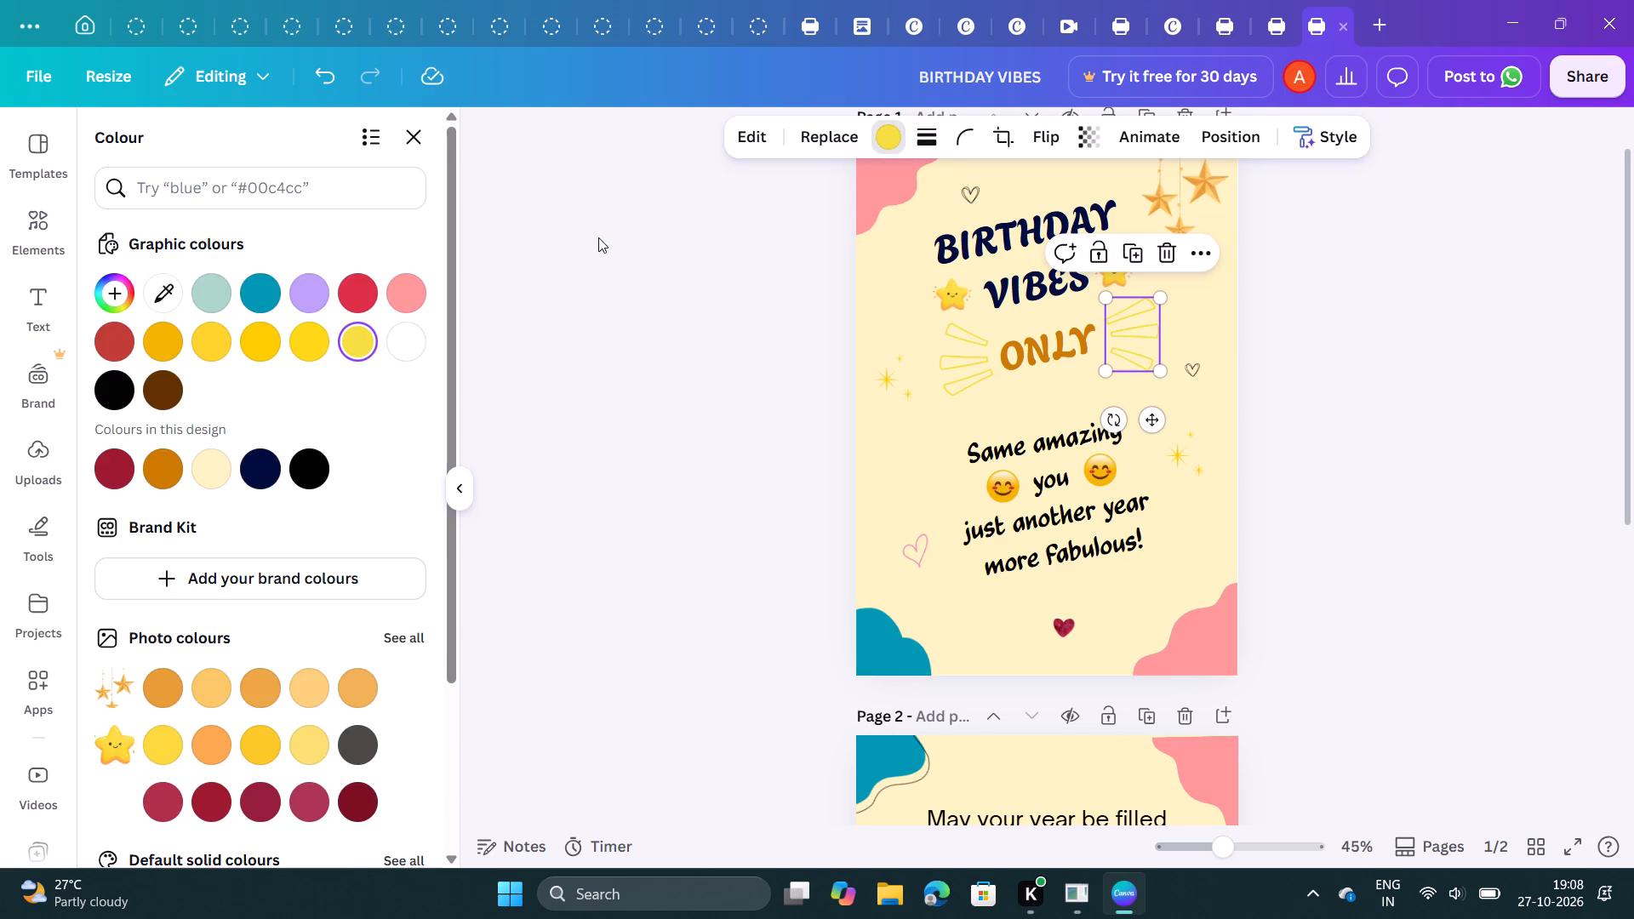
click(168, 340)
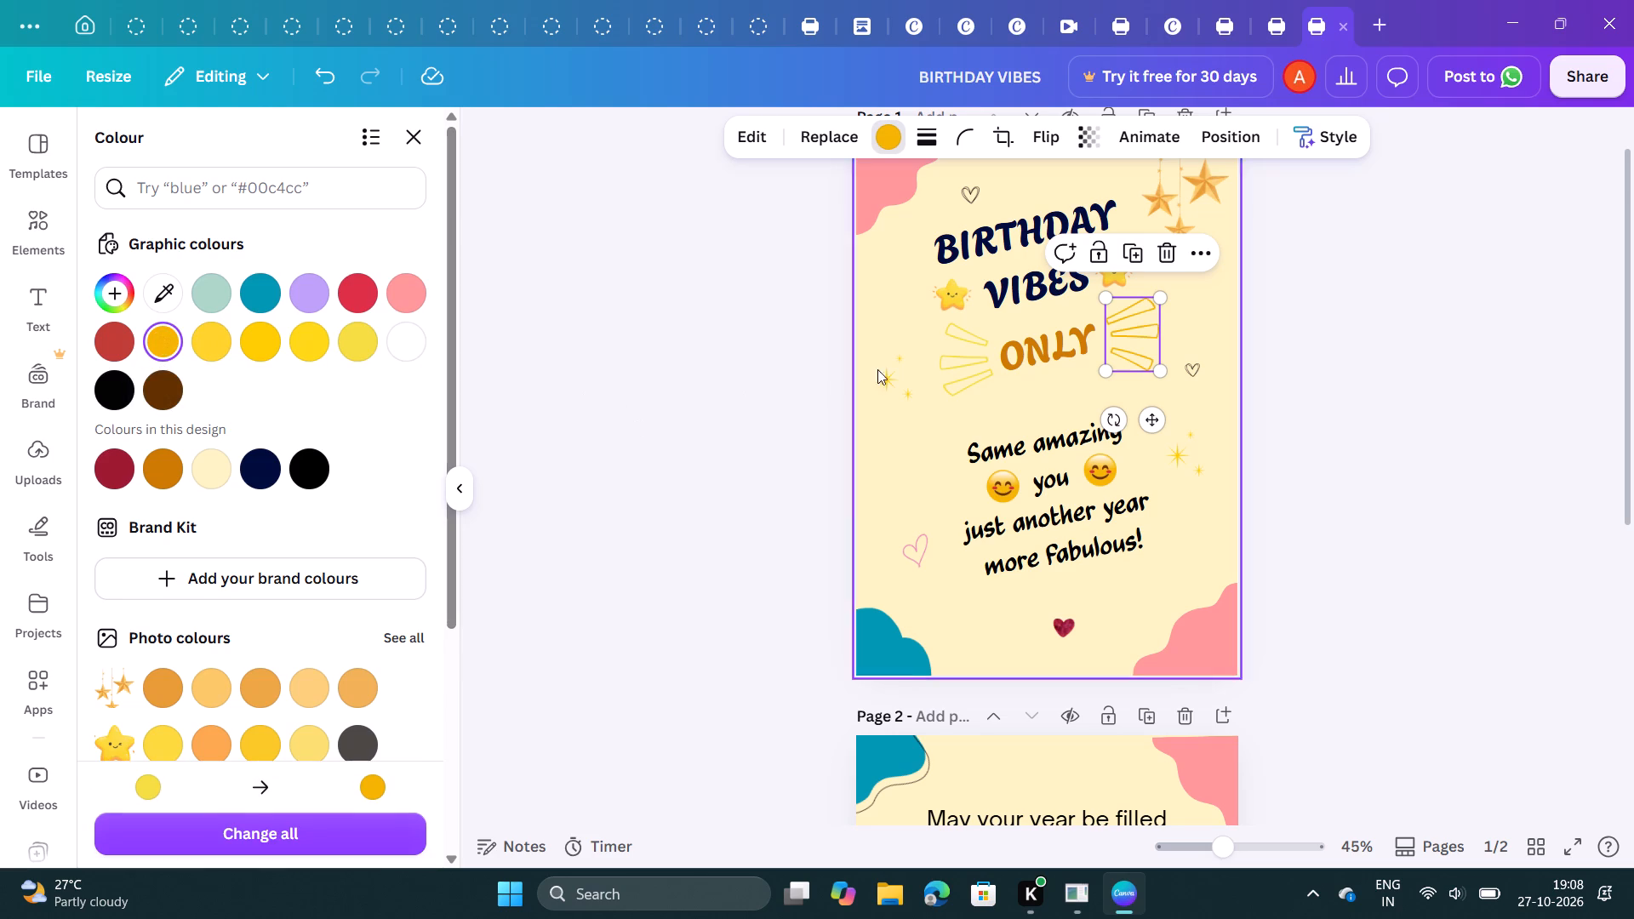
click(951, 351)
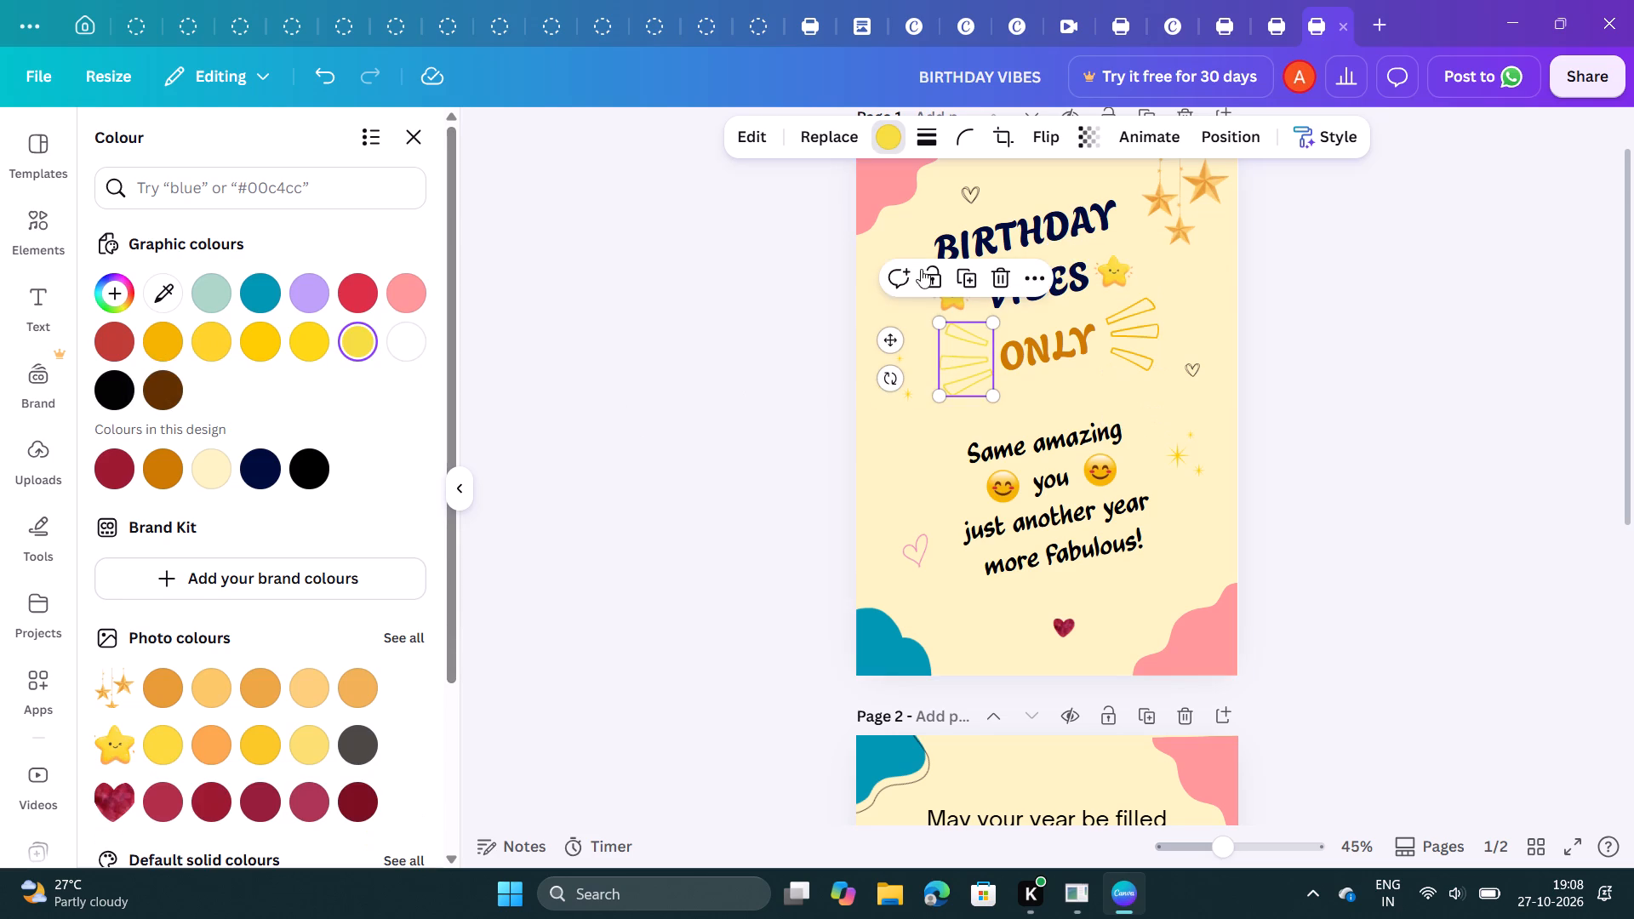
click(169, 340)
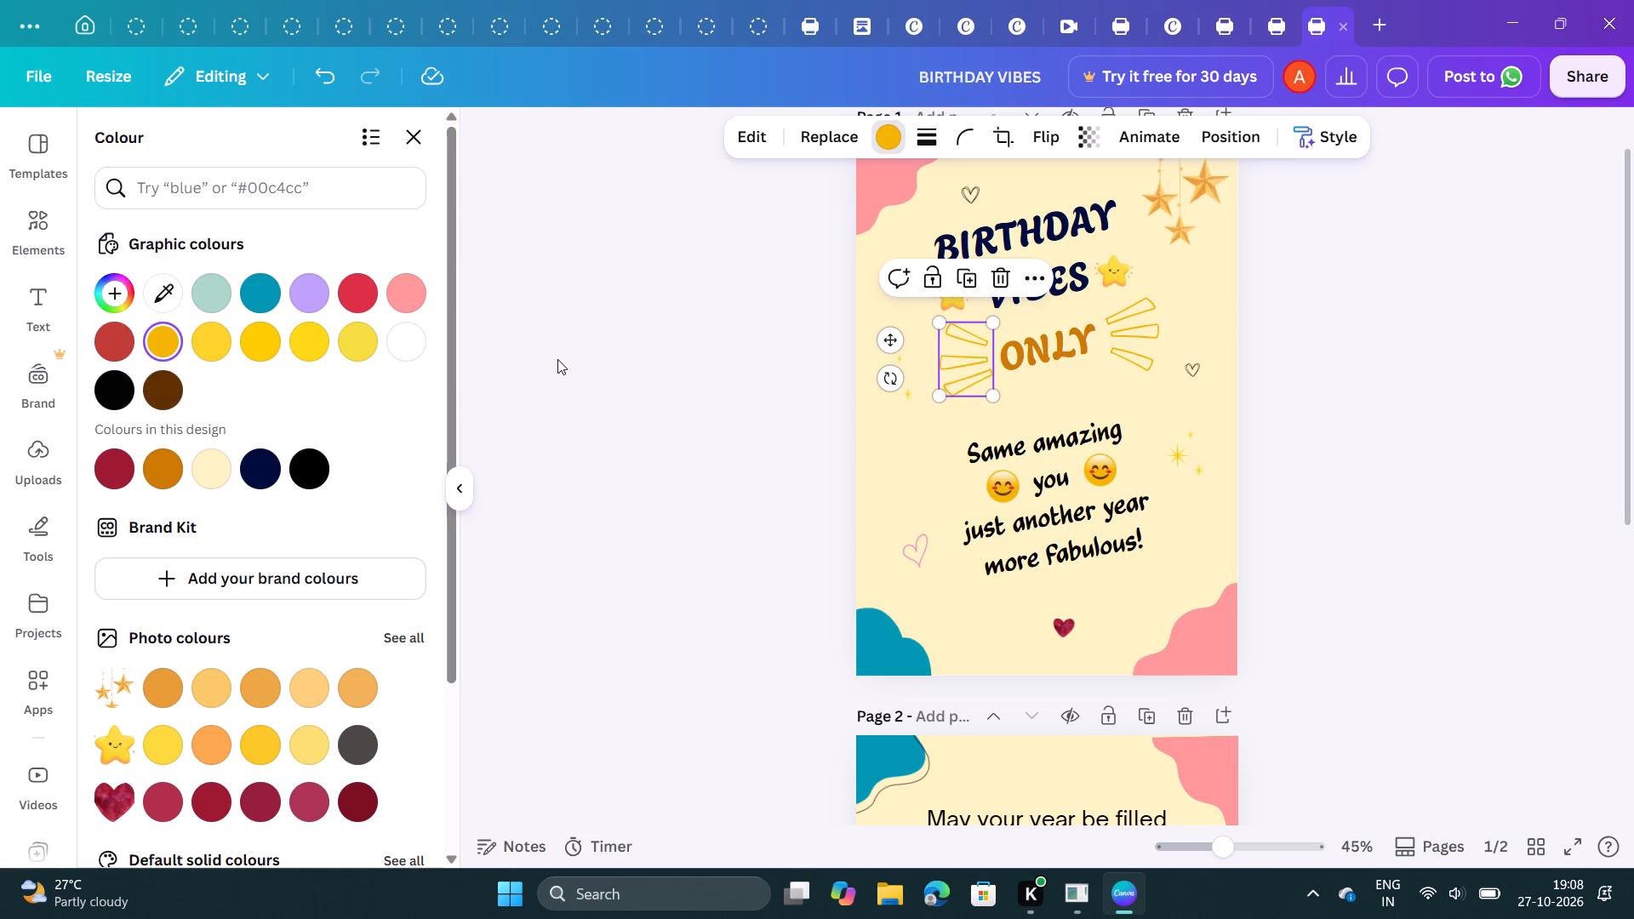
click(557, 359)
click(557, 359)
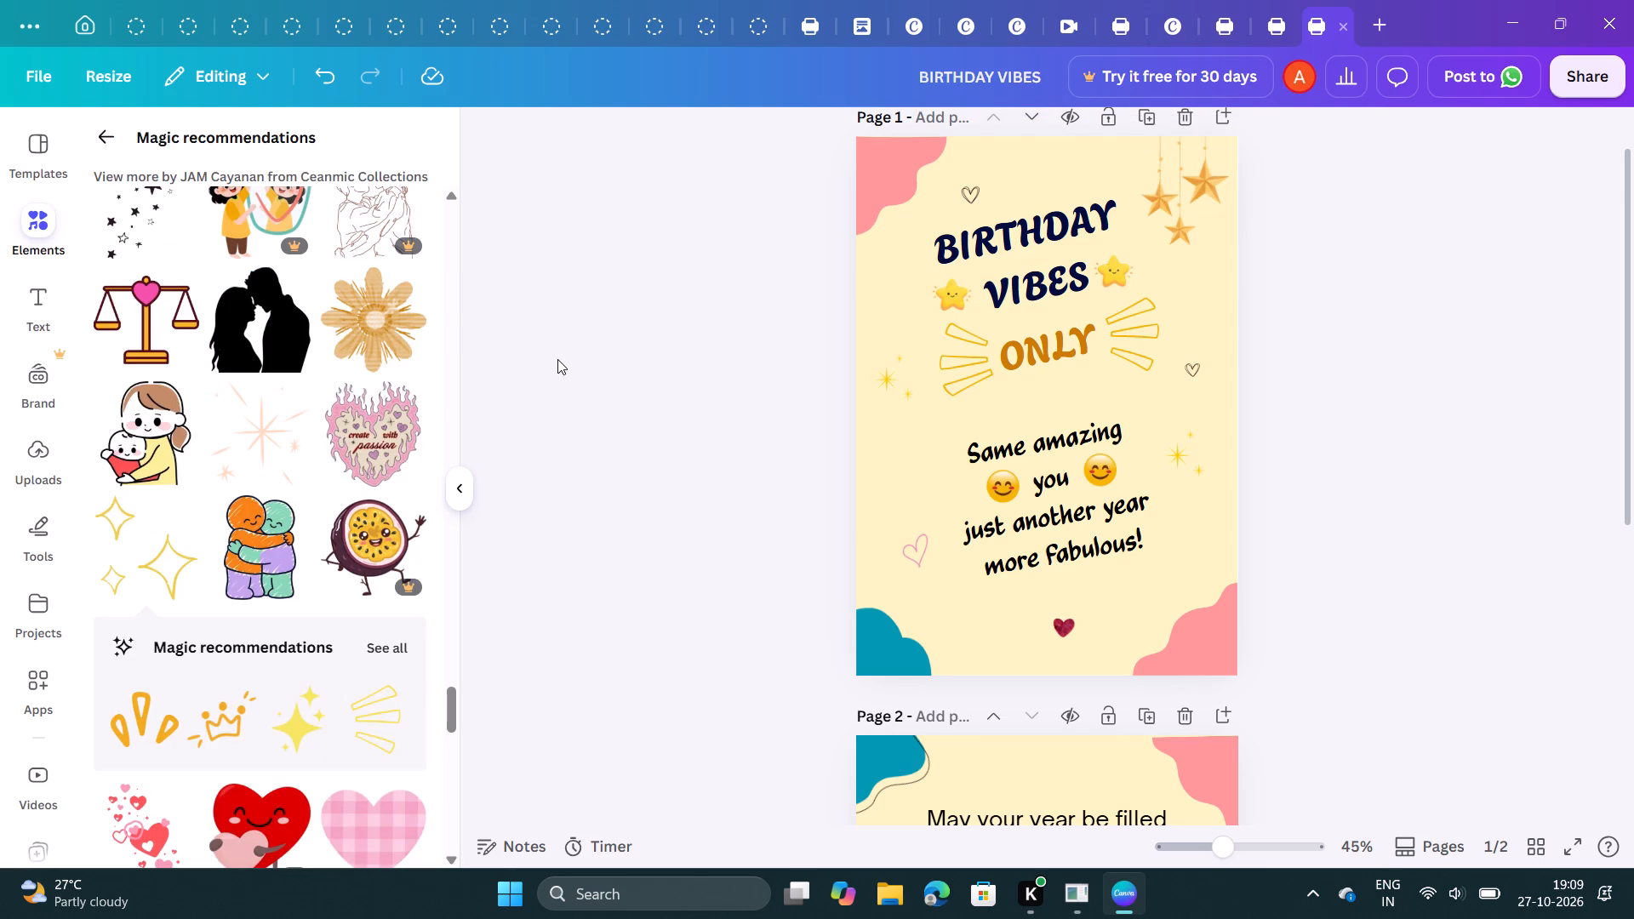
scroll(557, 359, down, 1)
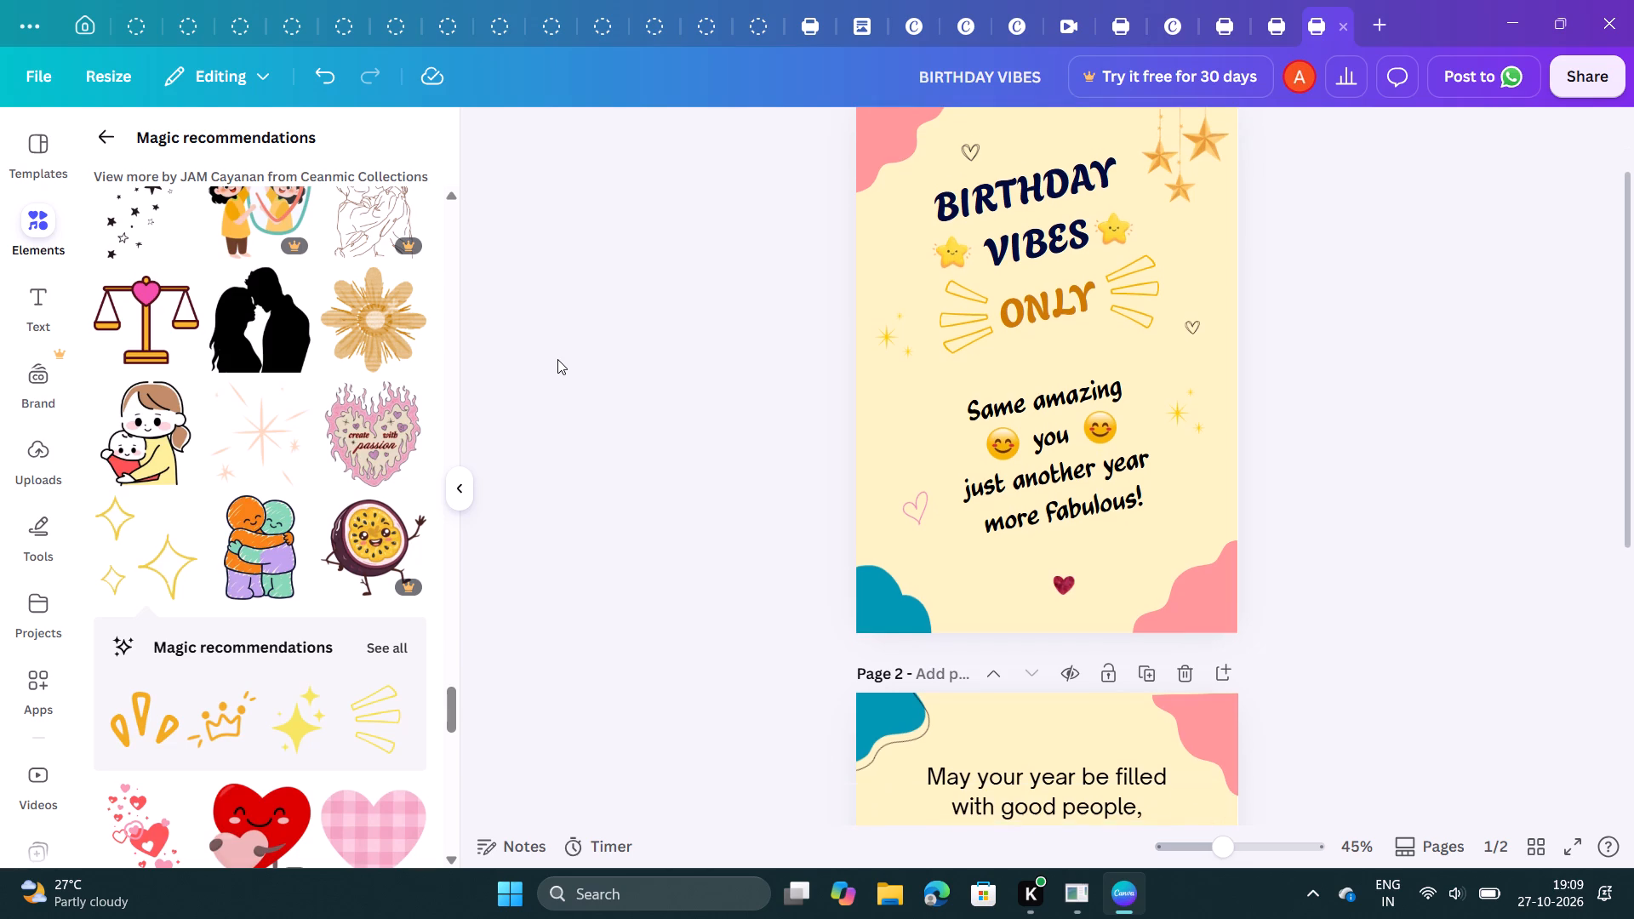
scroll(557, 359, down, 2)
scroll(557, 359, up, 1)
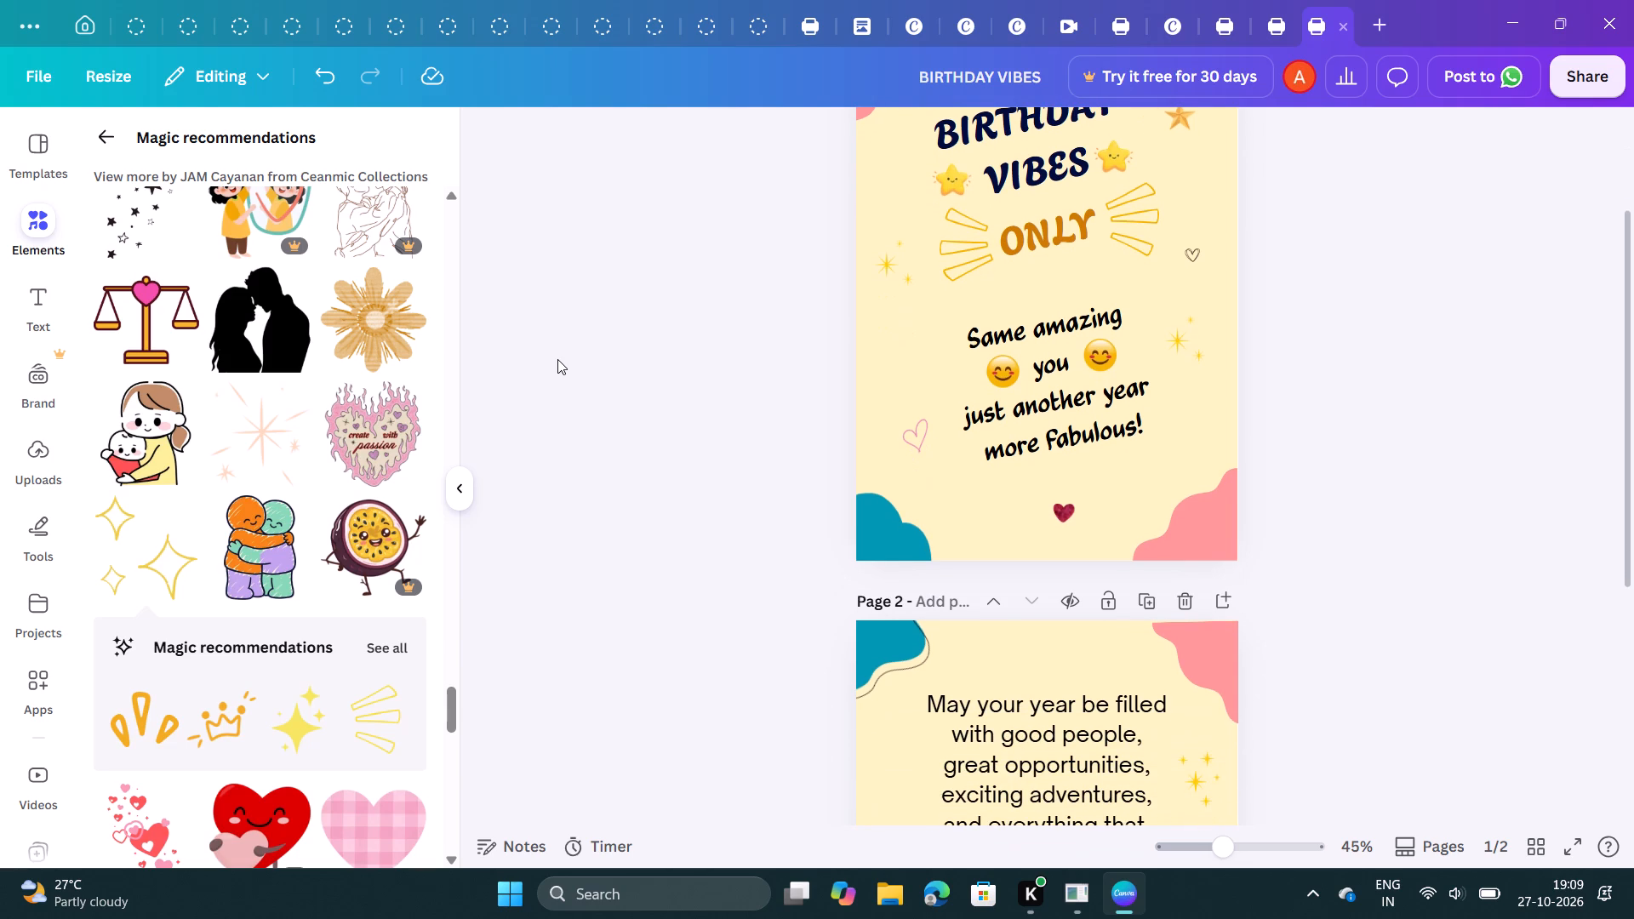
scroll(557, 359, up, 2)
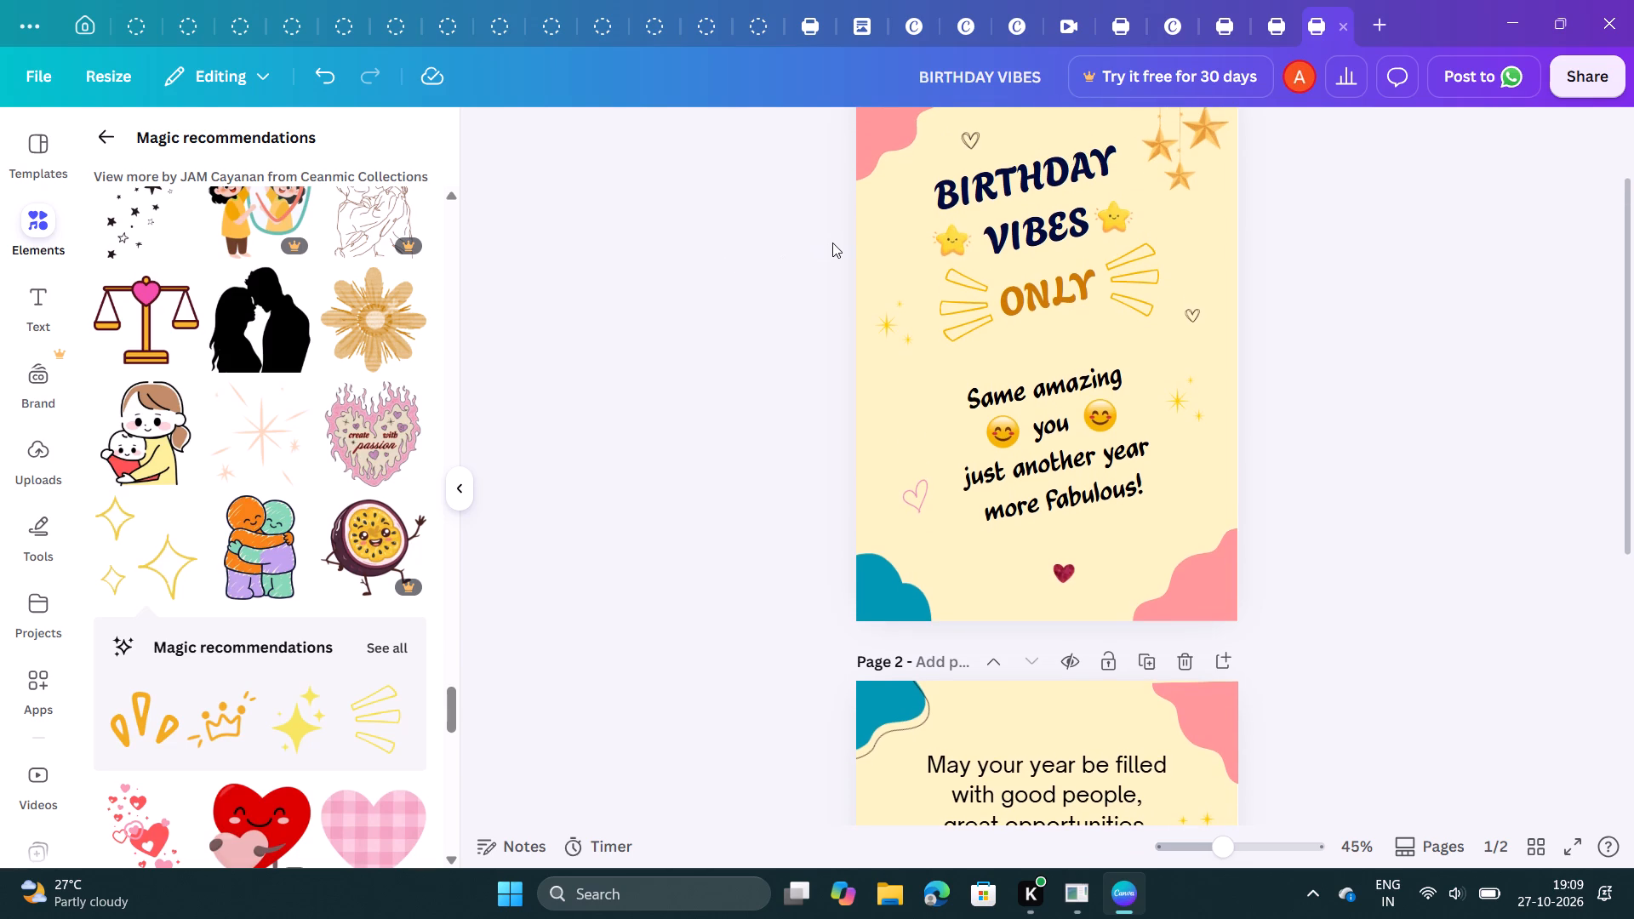
Move the smiling star before "VIBES" from page 1 onto page 2, beside the line "great opportunities".
scroll(832, 243, down, 2)
scroll(832, 243, up, 1)
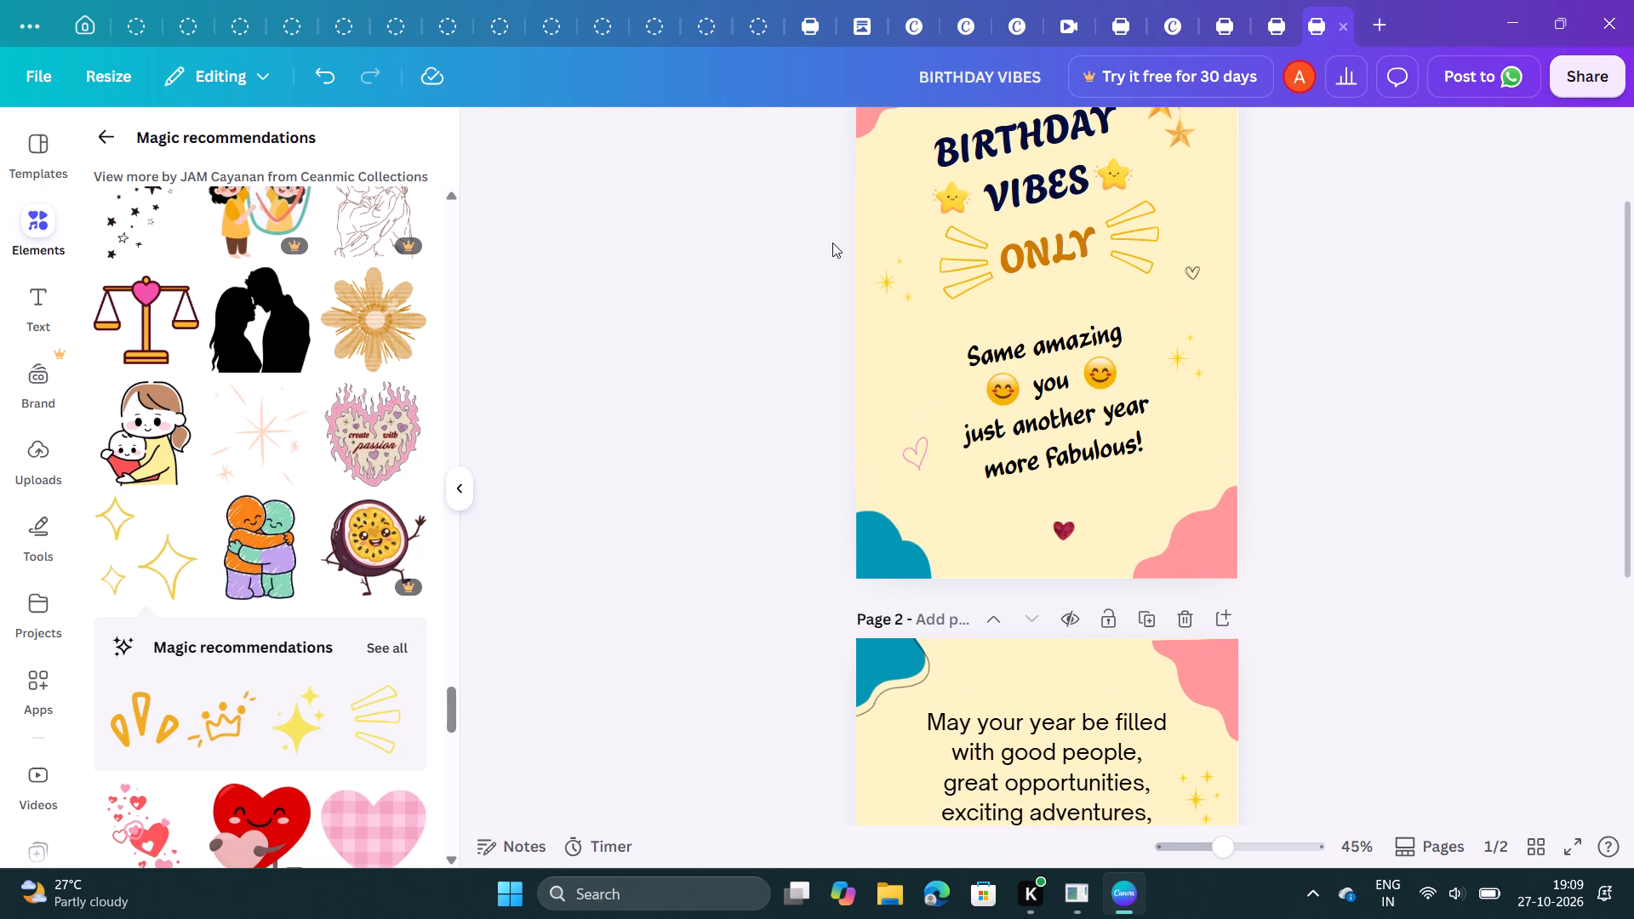
click(952, 194)
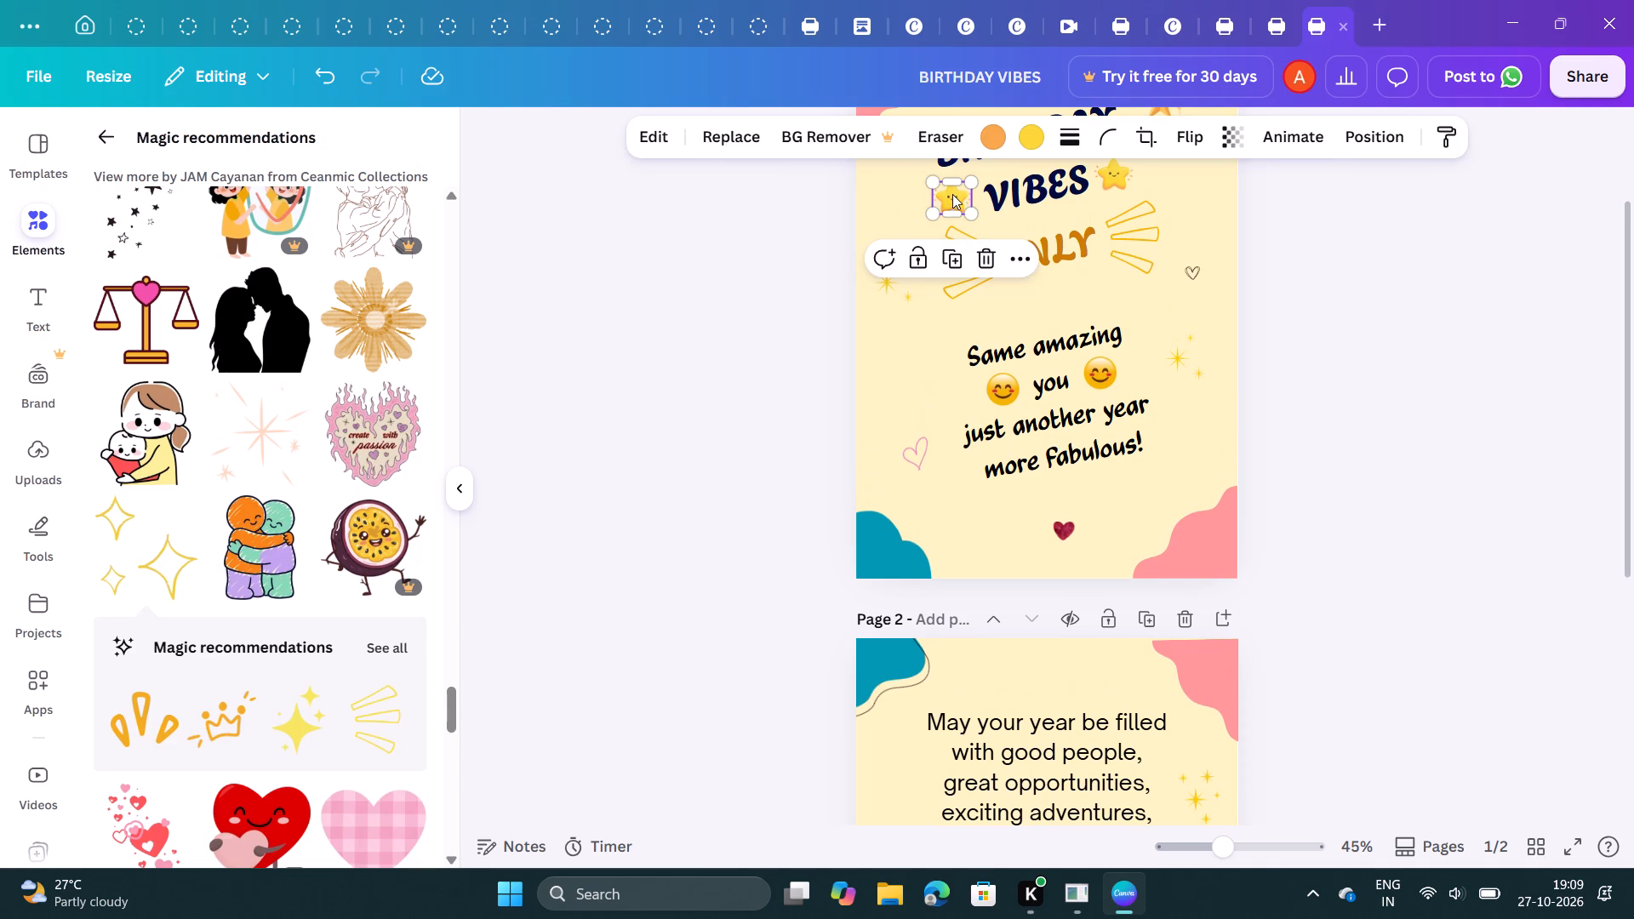
drag(952, 194, 946, 254)
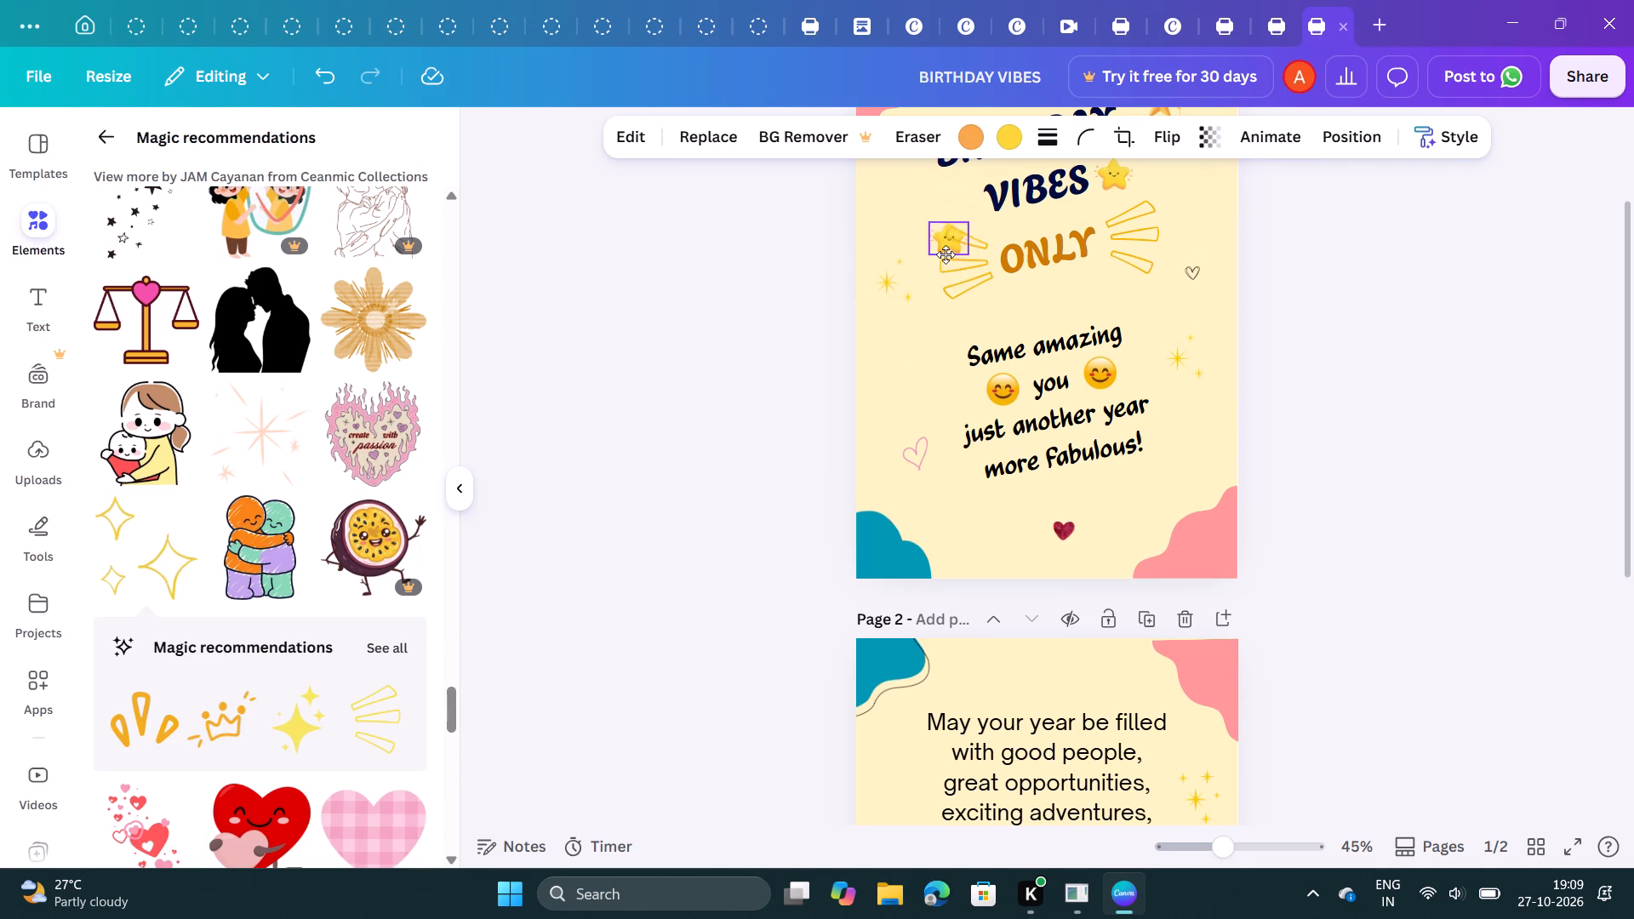
drag(946, 254, 901, 786)
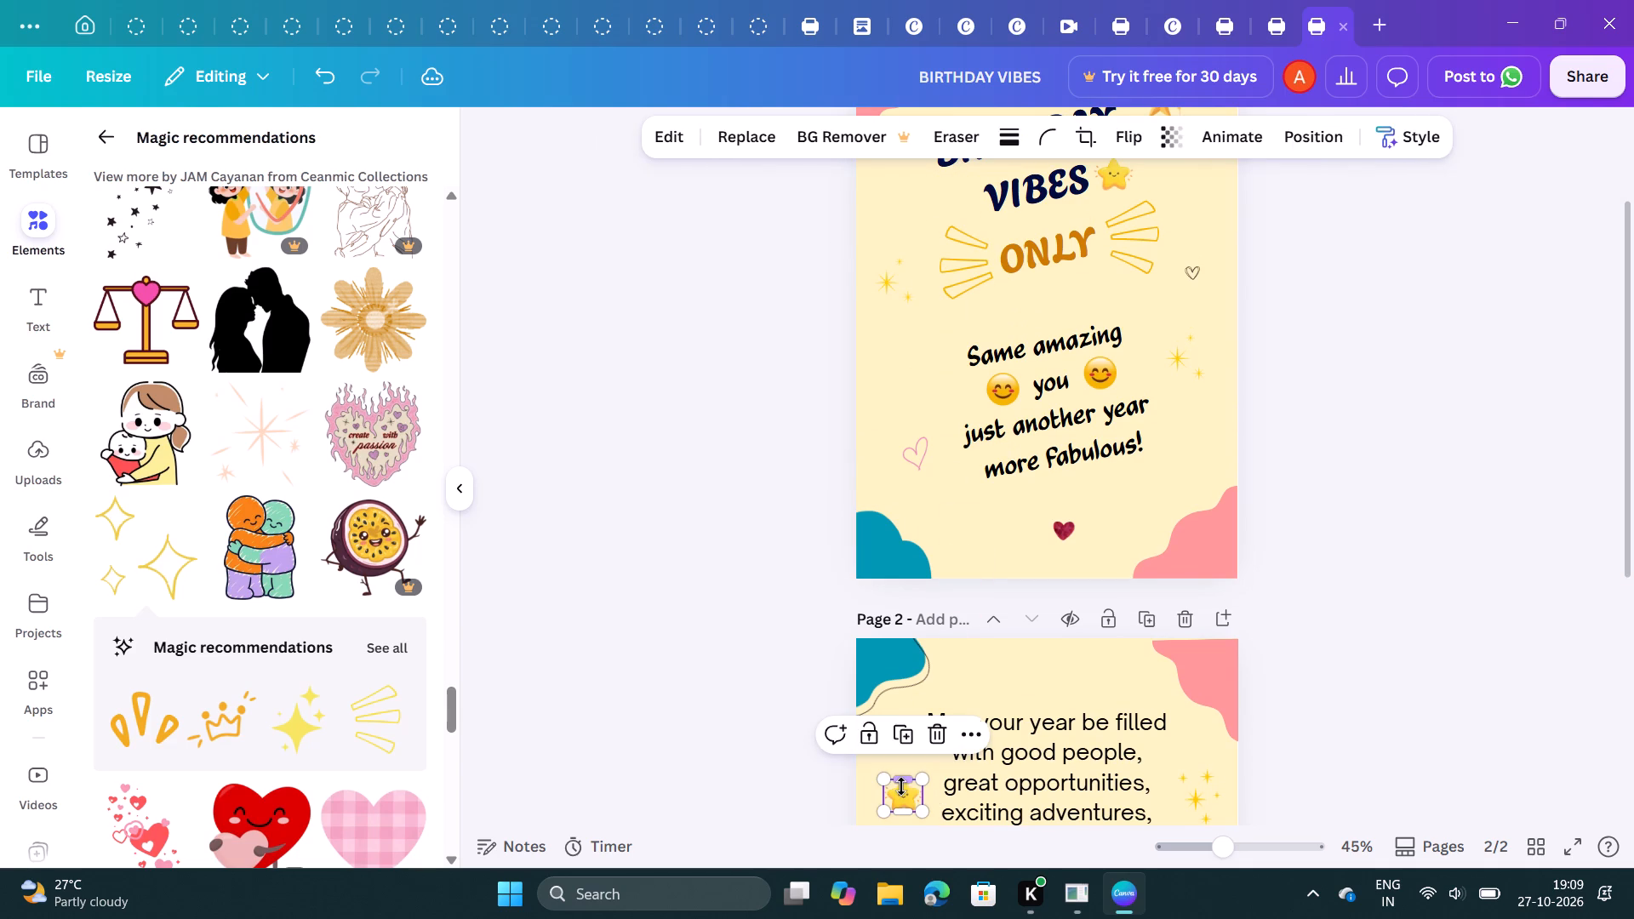
scroll(728, 644, down, 3)
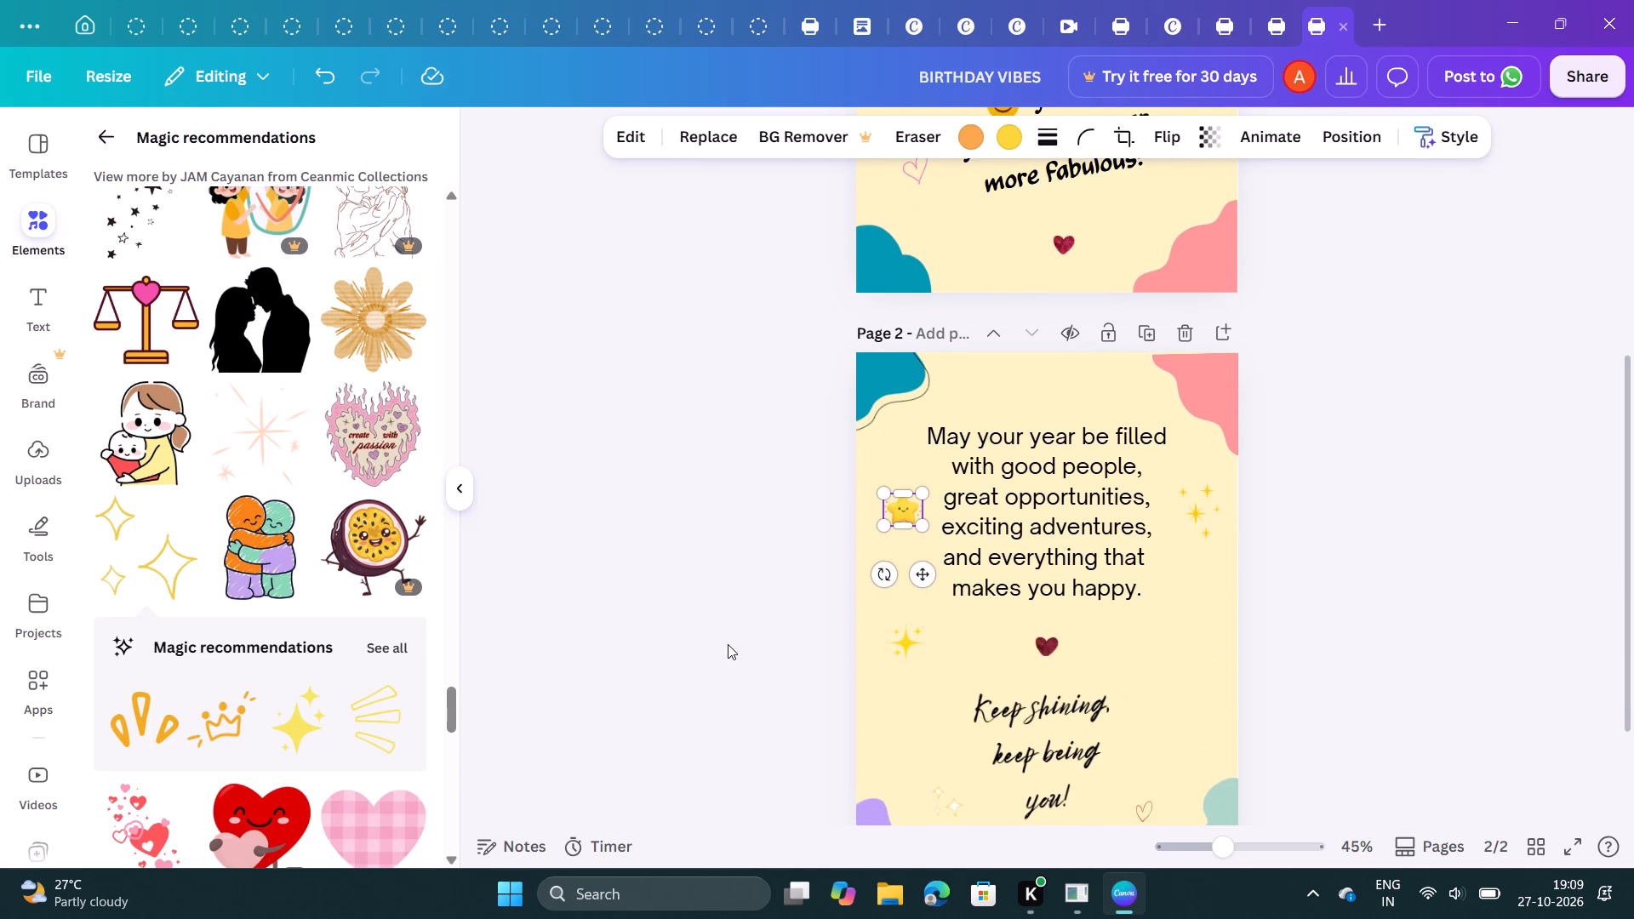
click(740, 581)
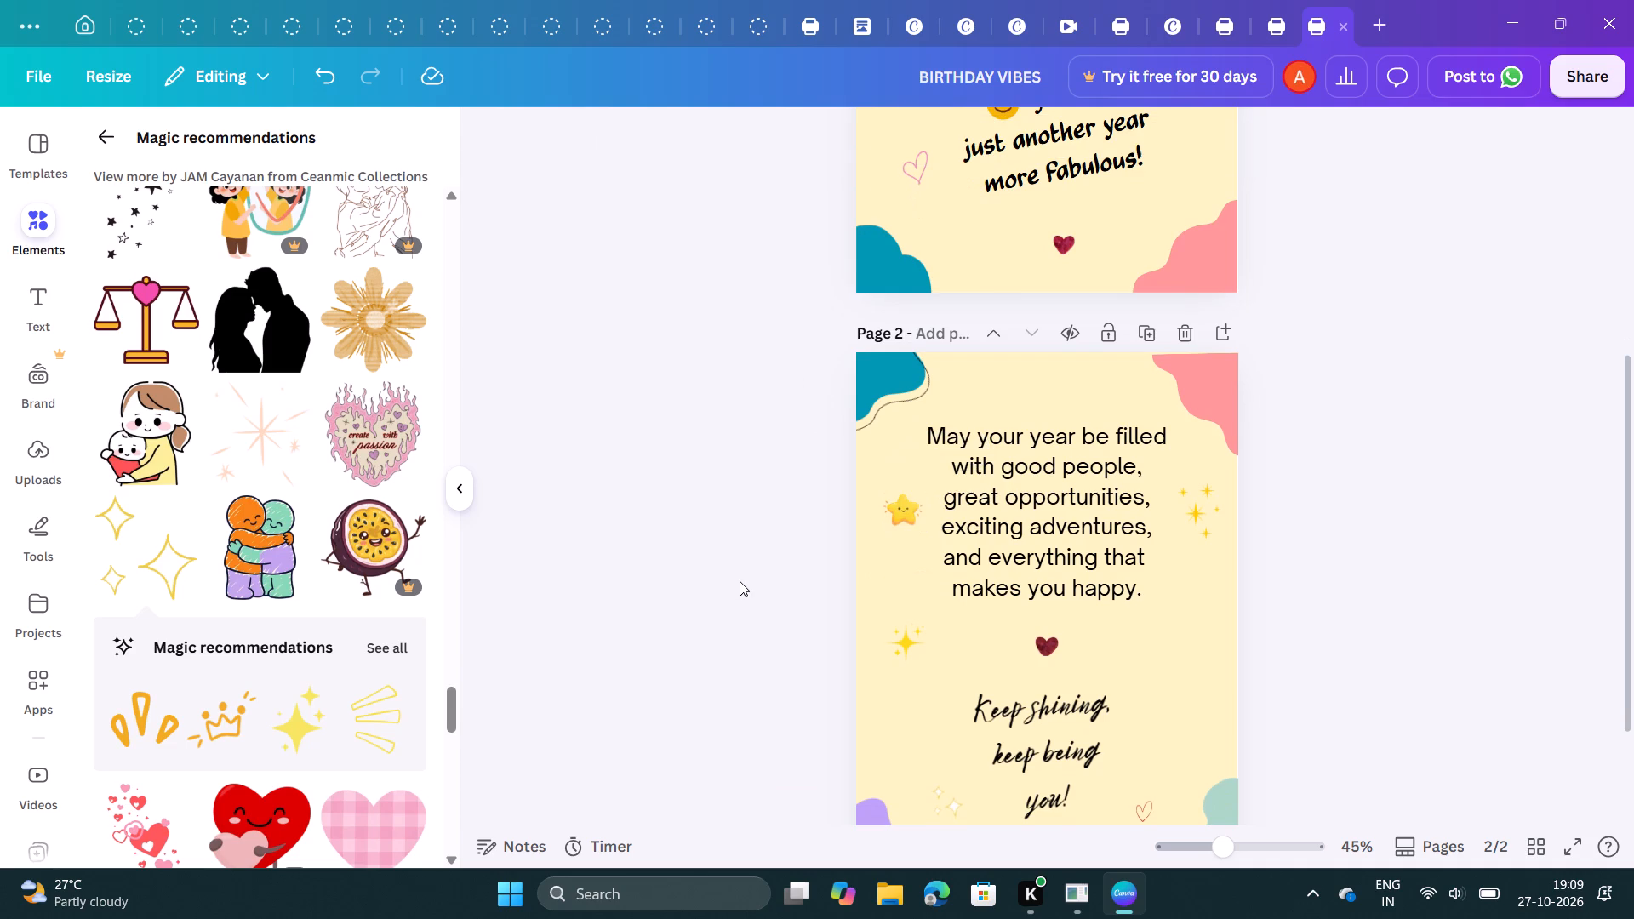
Reposition the smiling star on page 2 above the message, over the word "year", and tilt it 28°.
drag(906, 510, 946, 442)
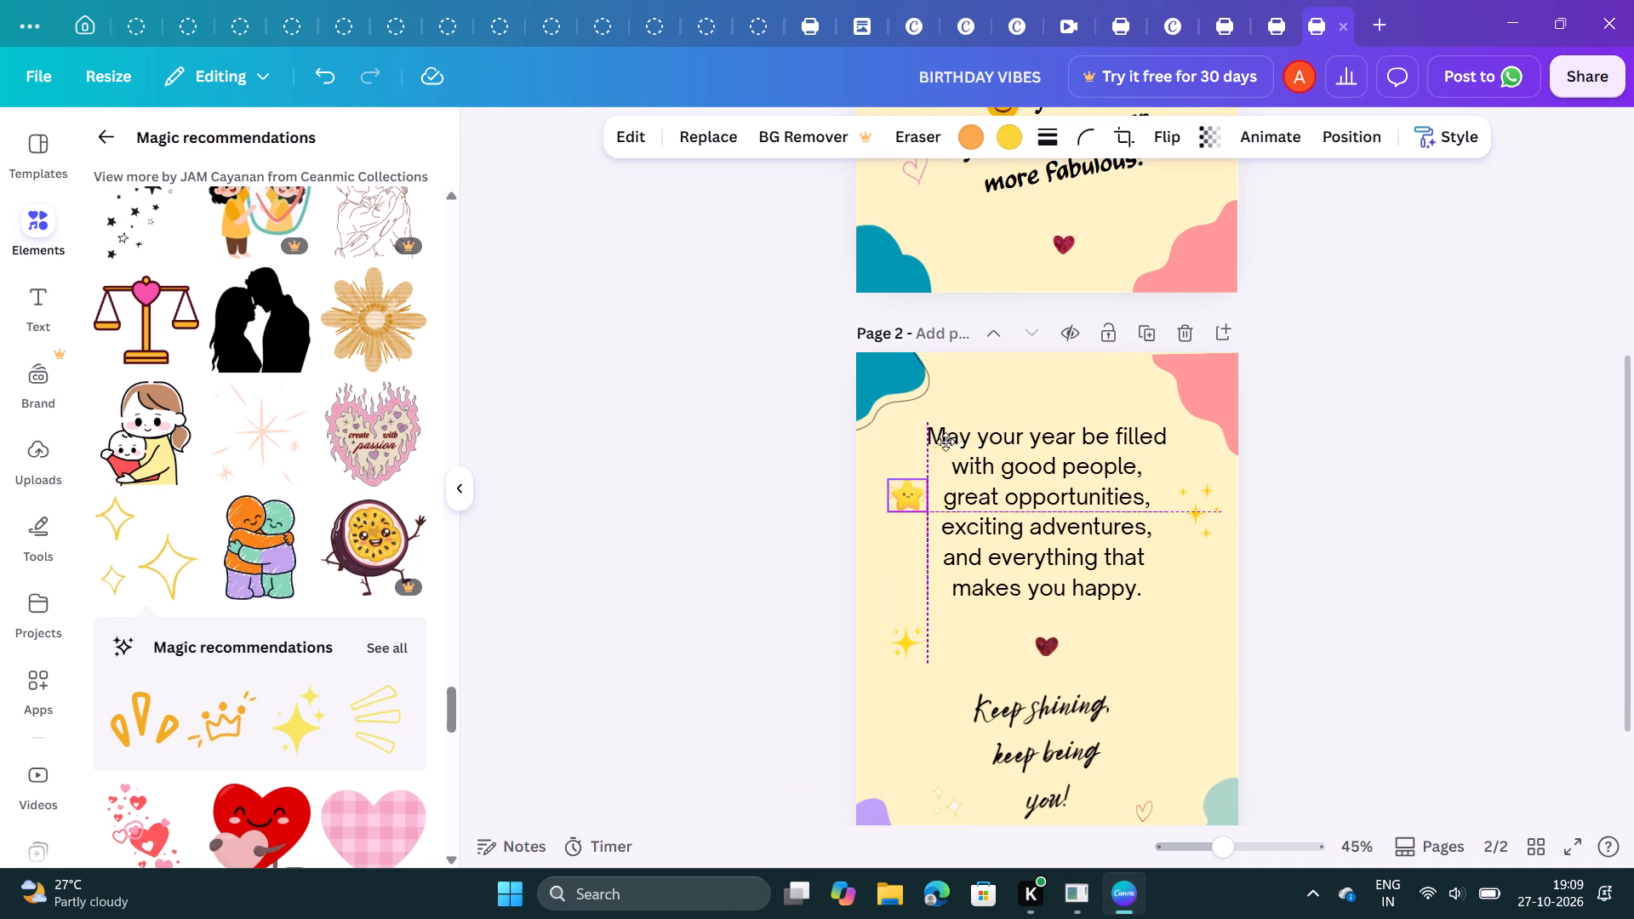
drag(946, 442, 1080, 393)
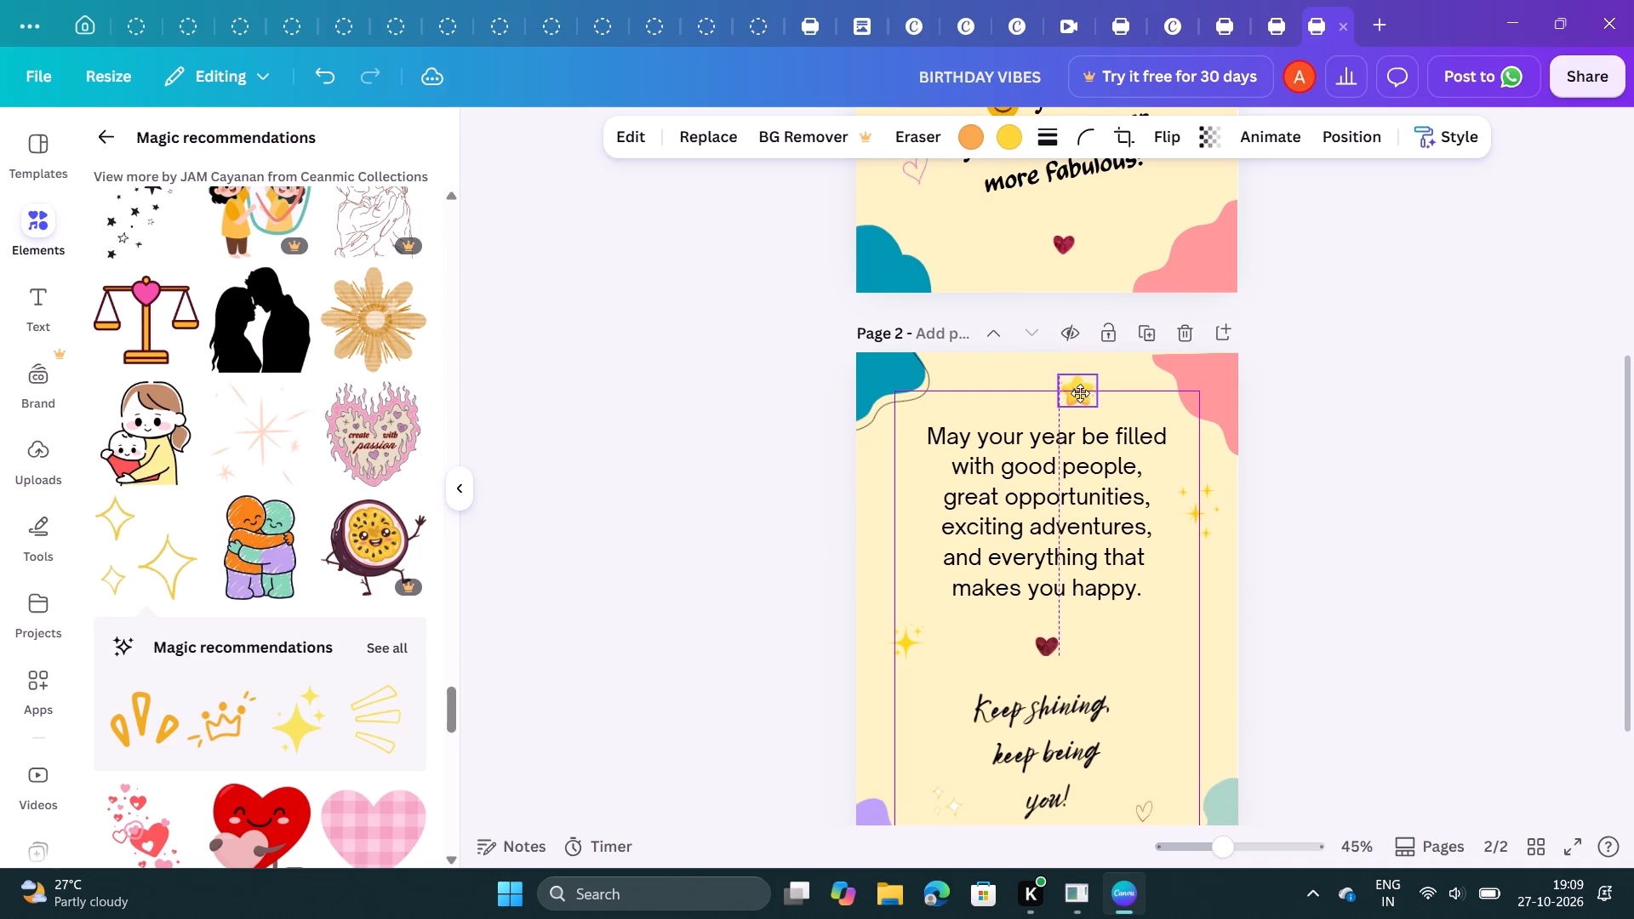
drag(1080, 393, 1076, 393)
click(1064, 458)
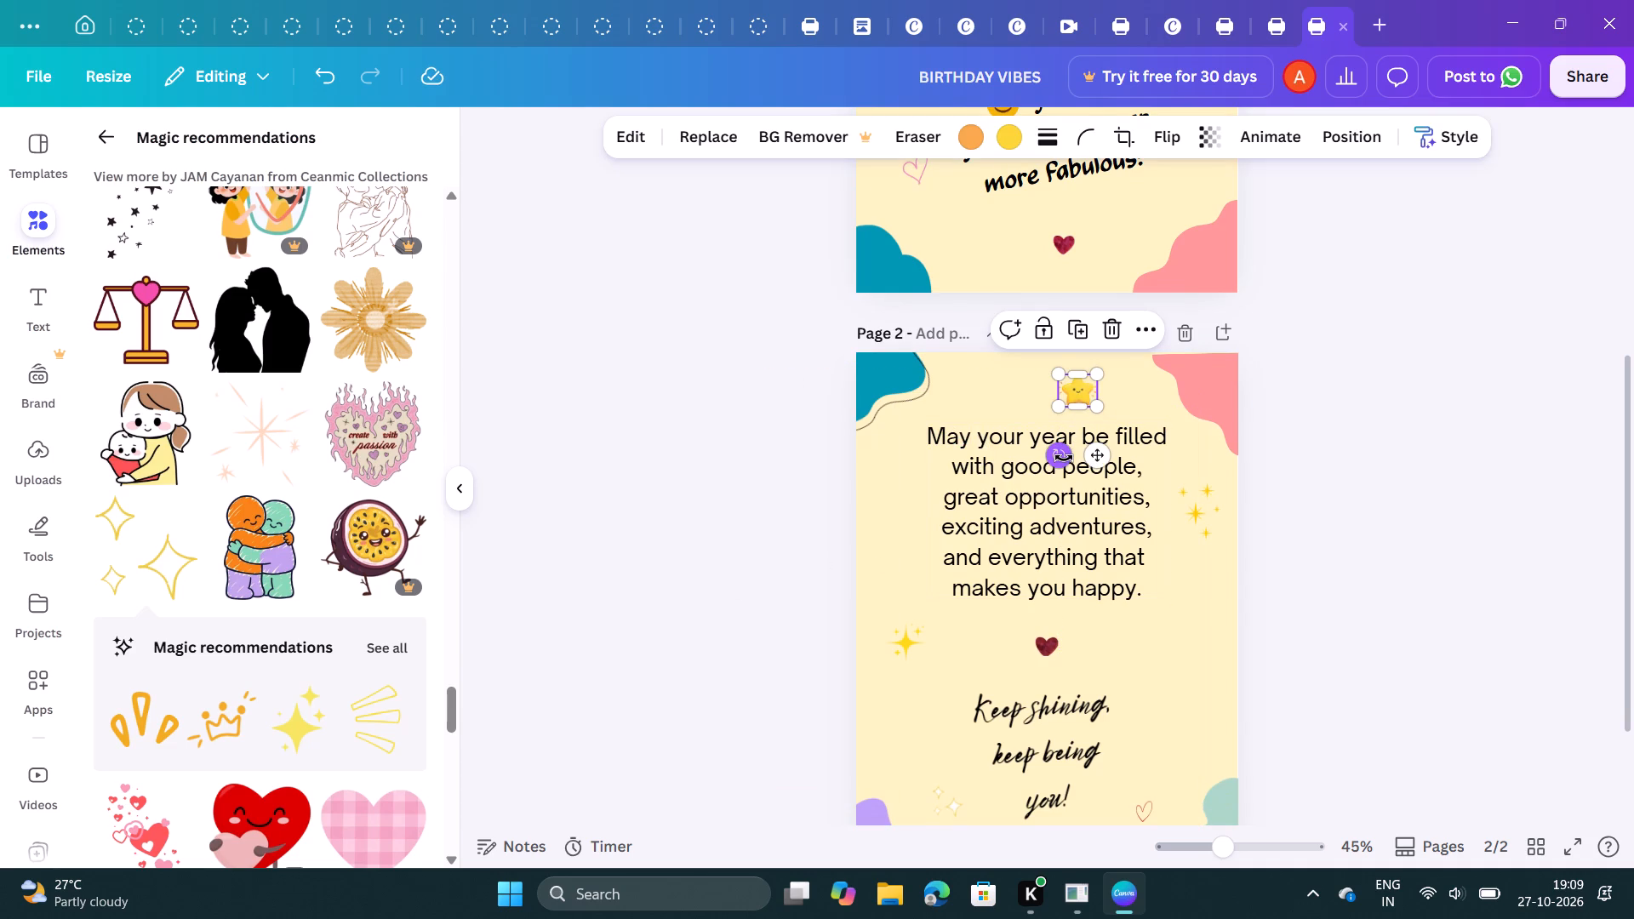
drag(1064, 458, 1030, 453)
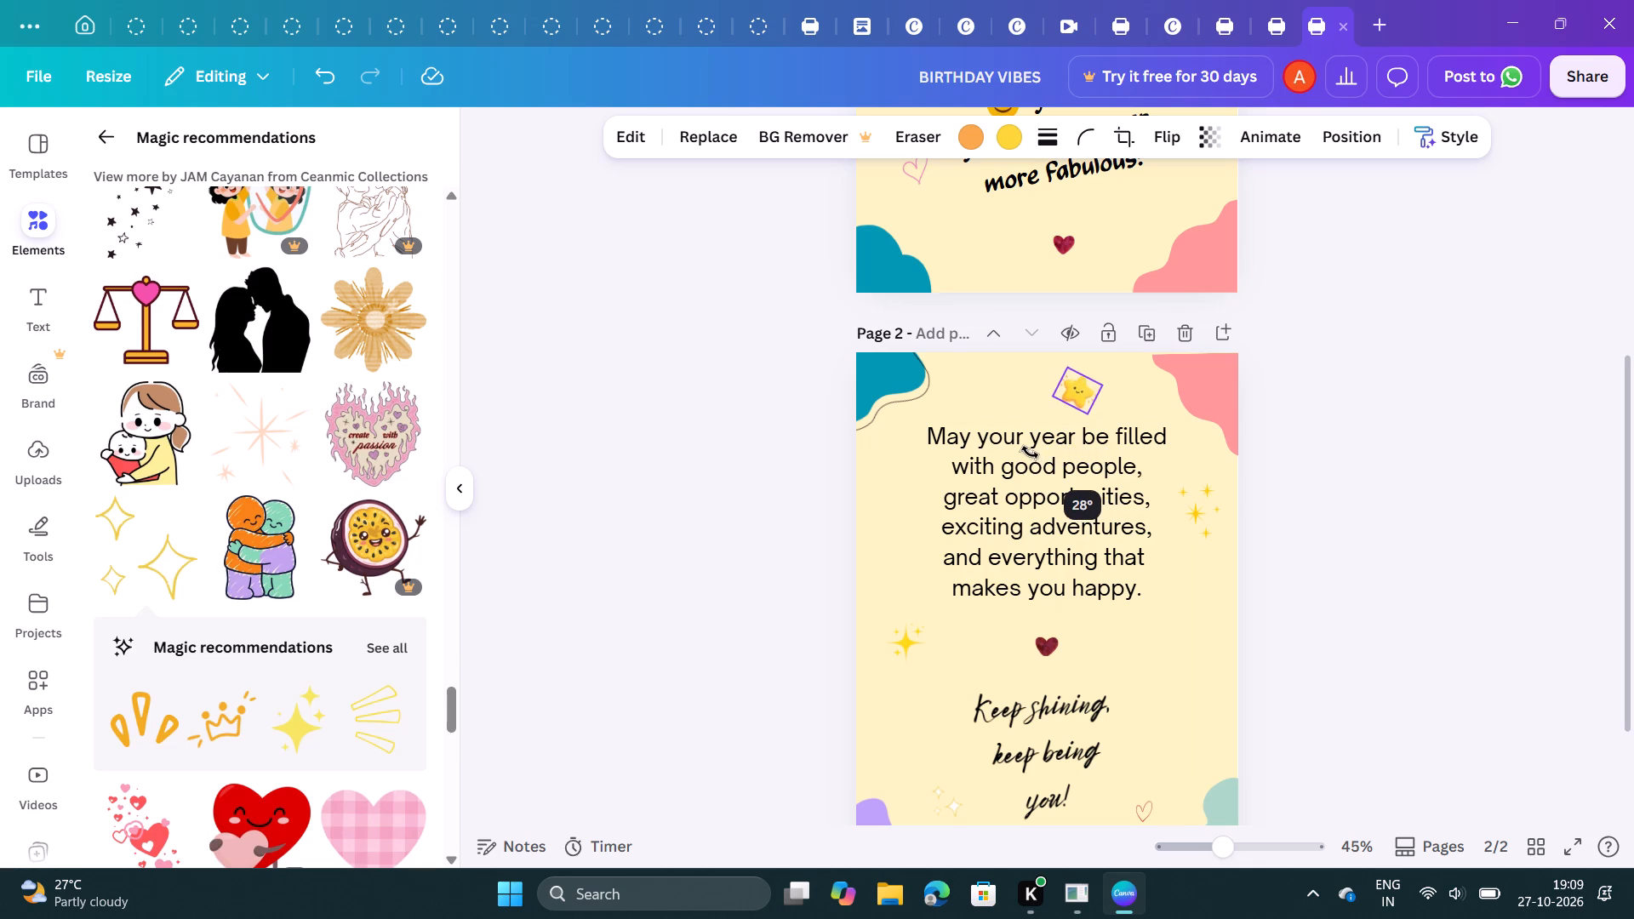
drag(1030, 453, 1029, 453)
click(800, 533)
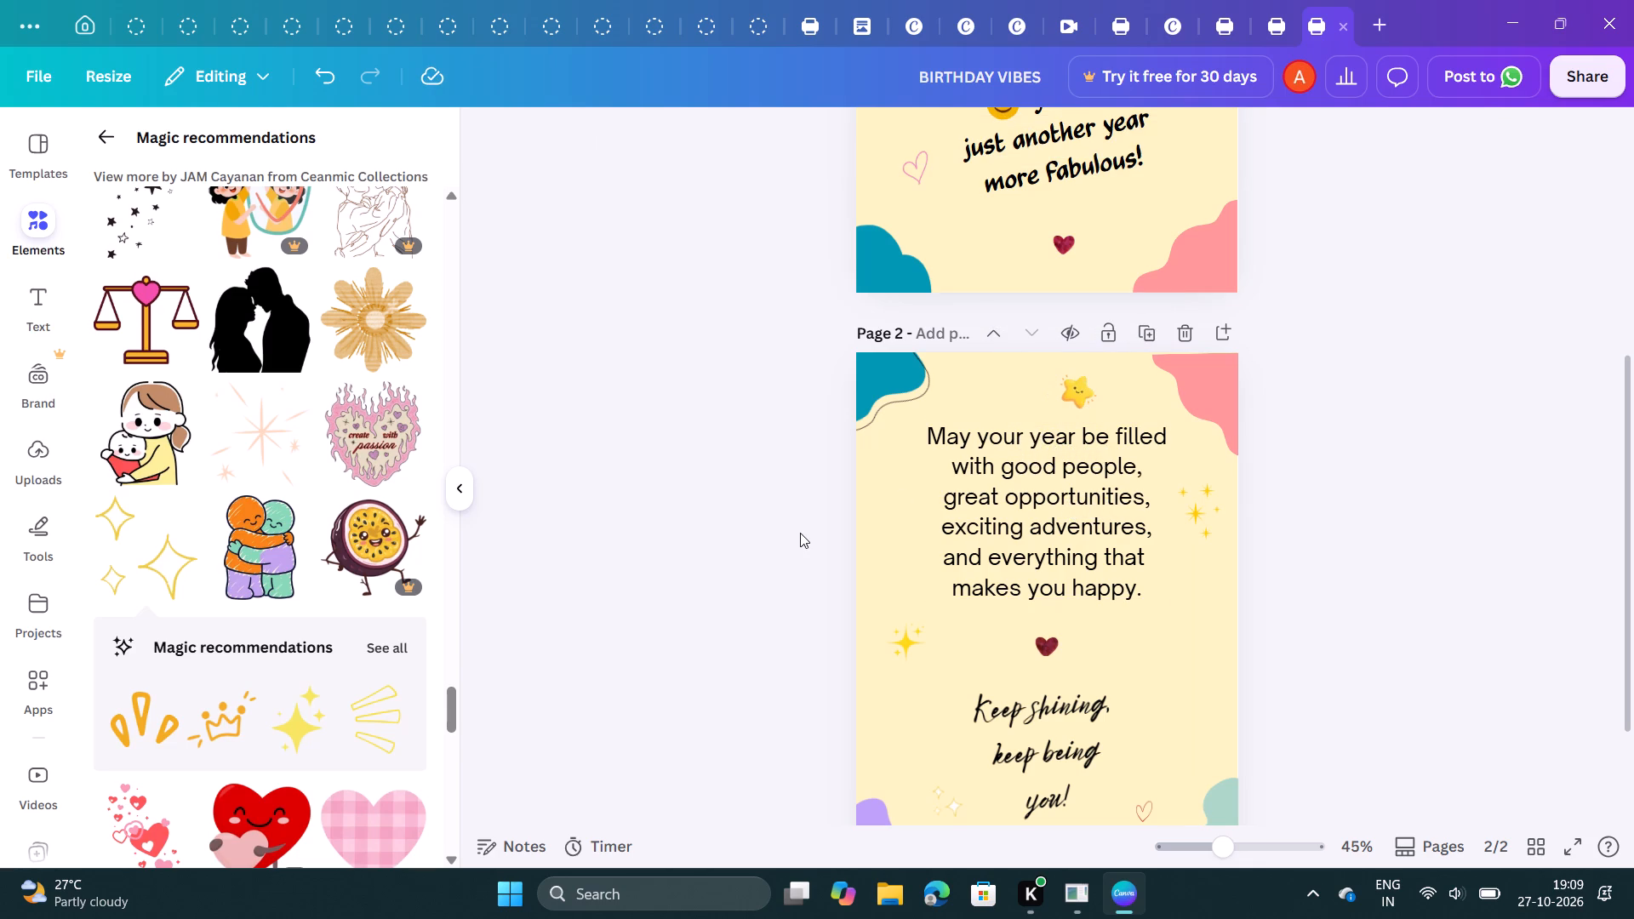
Delete the remaining smiling star after "VIBES" on page 1.
scroll(800, 533, down, 2)
scroll(800, 533, up, 3)
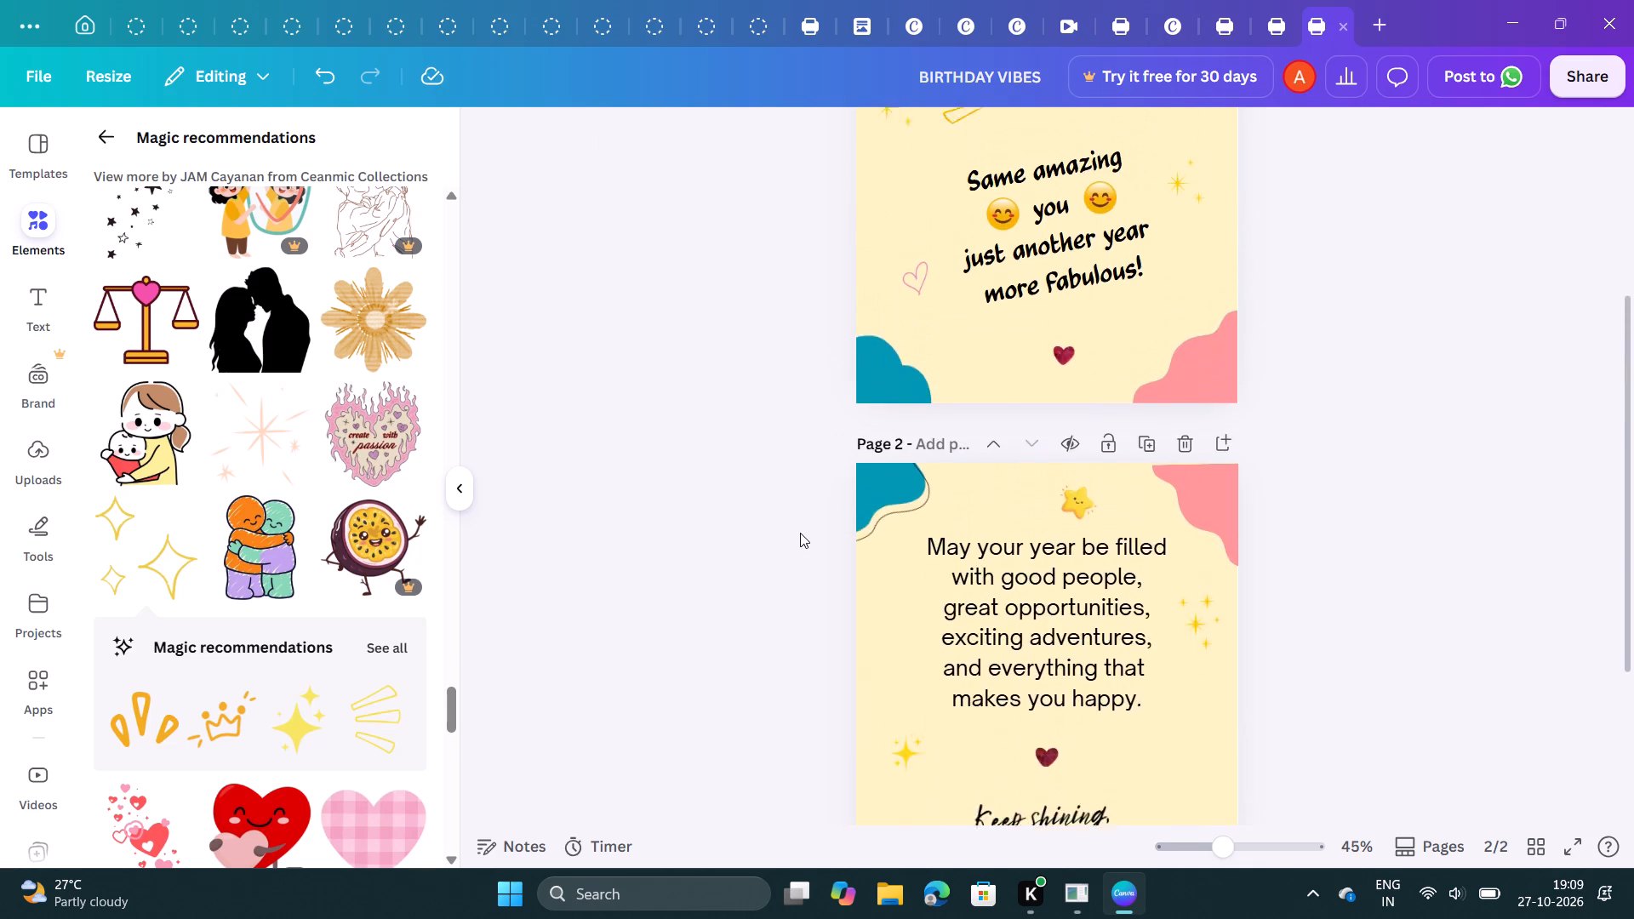
scroll(800, 533, up, 2)
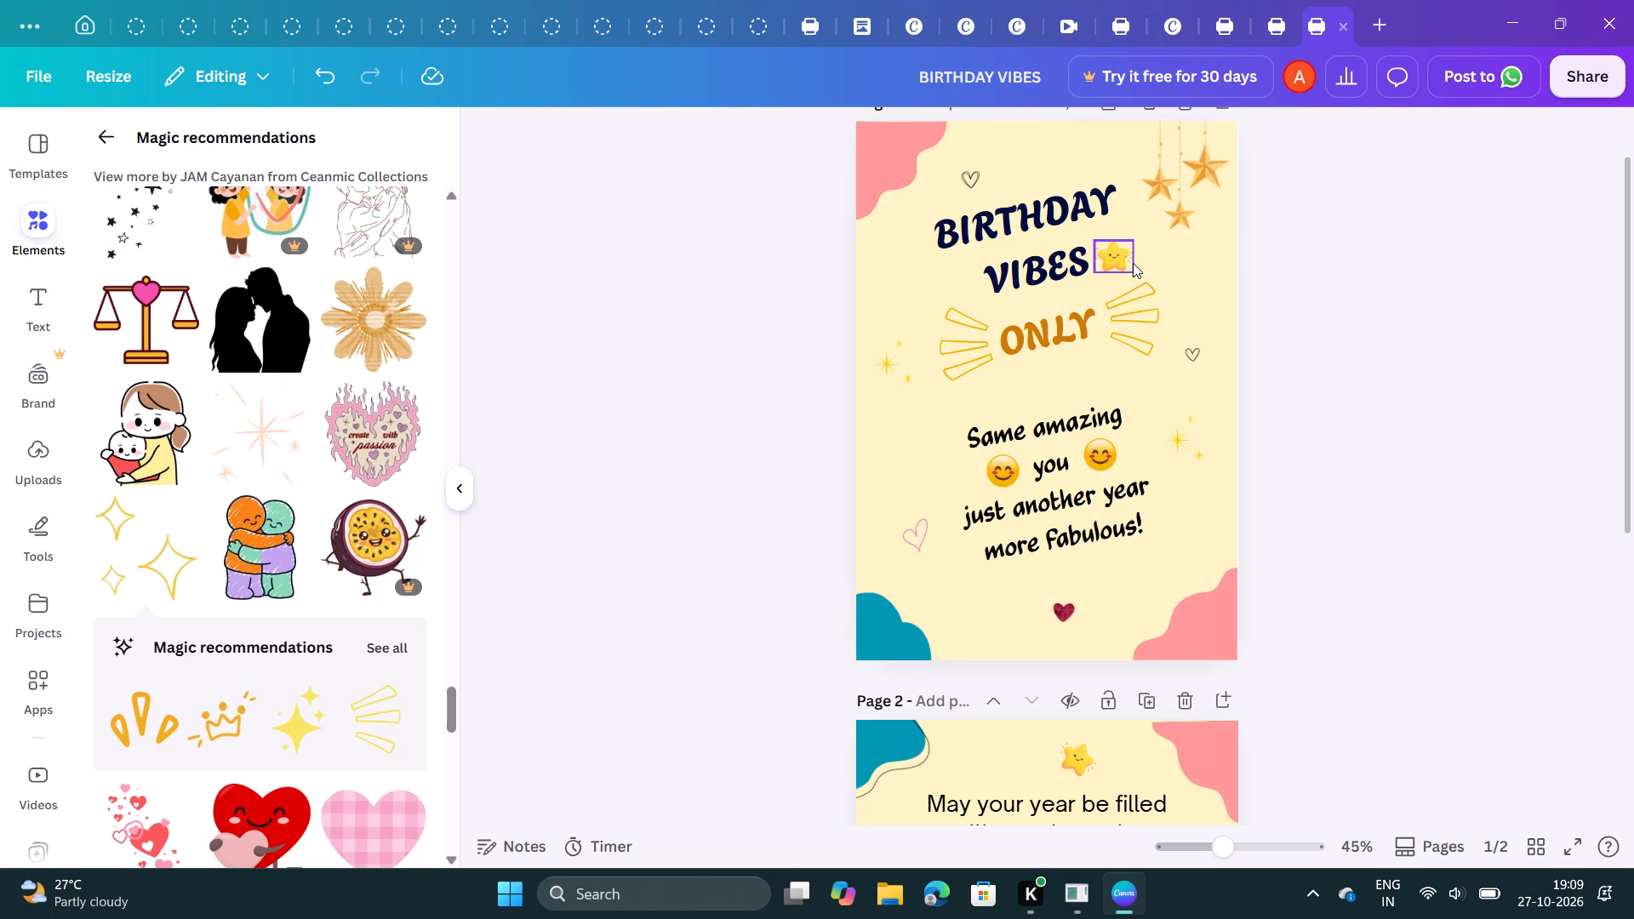
click(1133, 263)
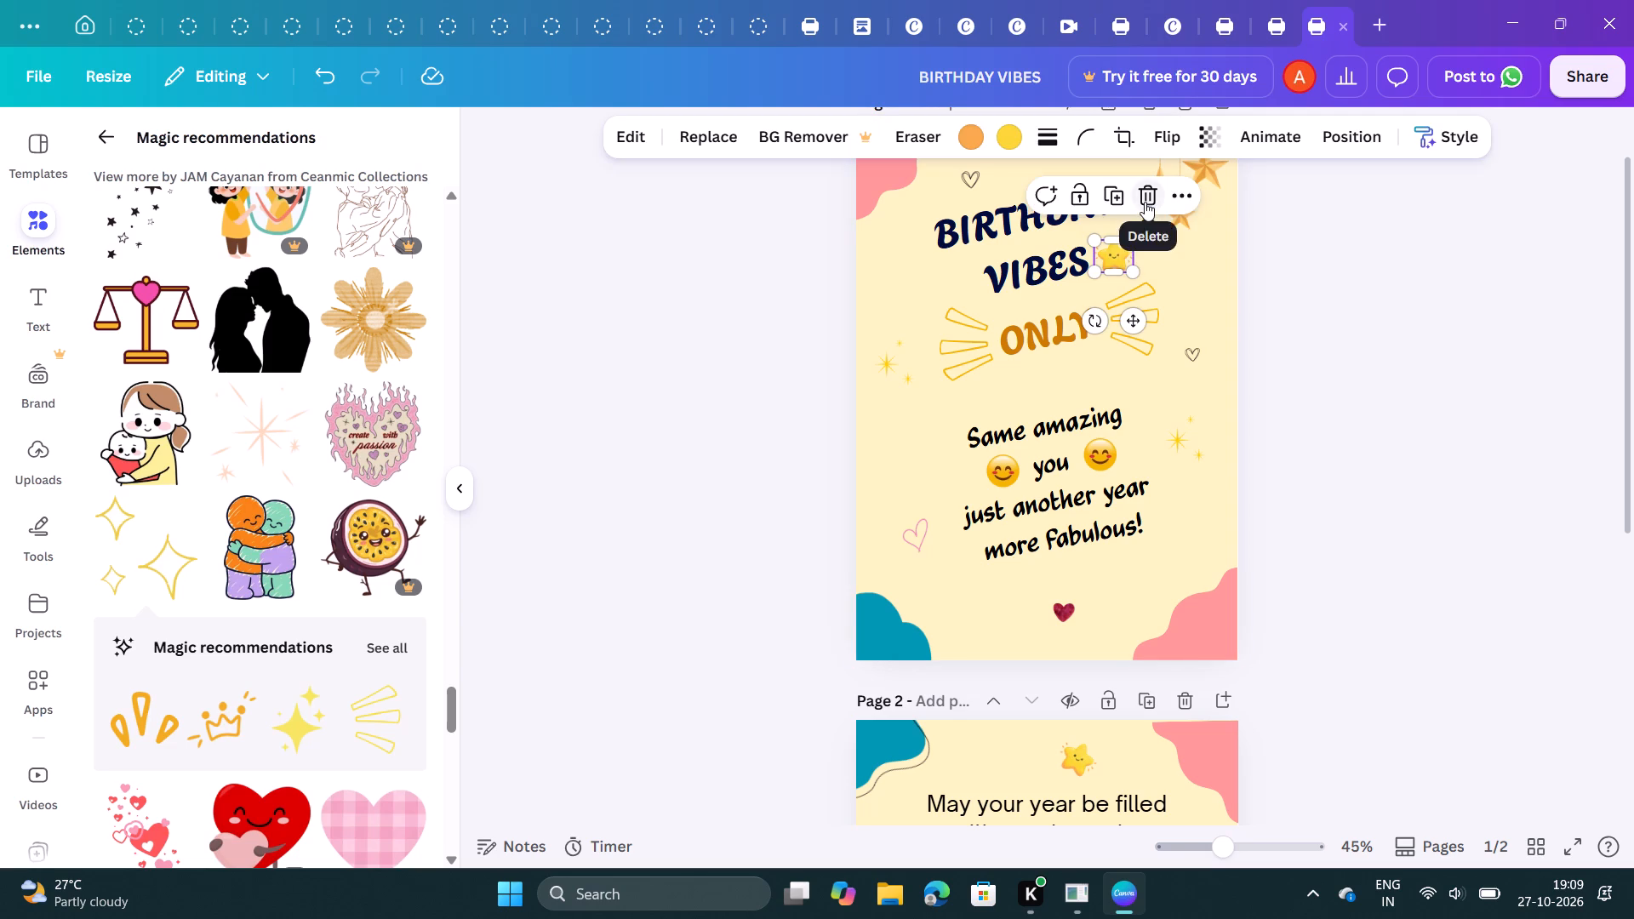
click(1145, 202)
click(1319, 320)
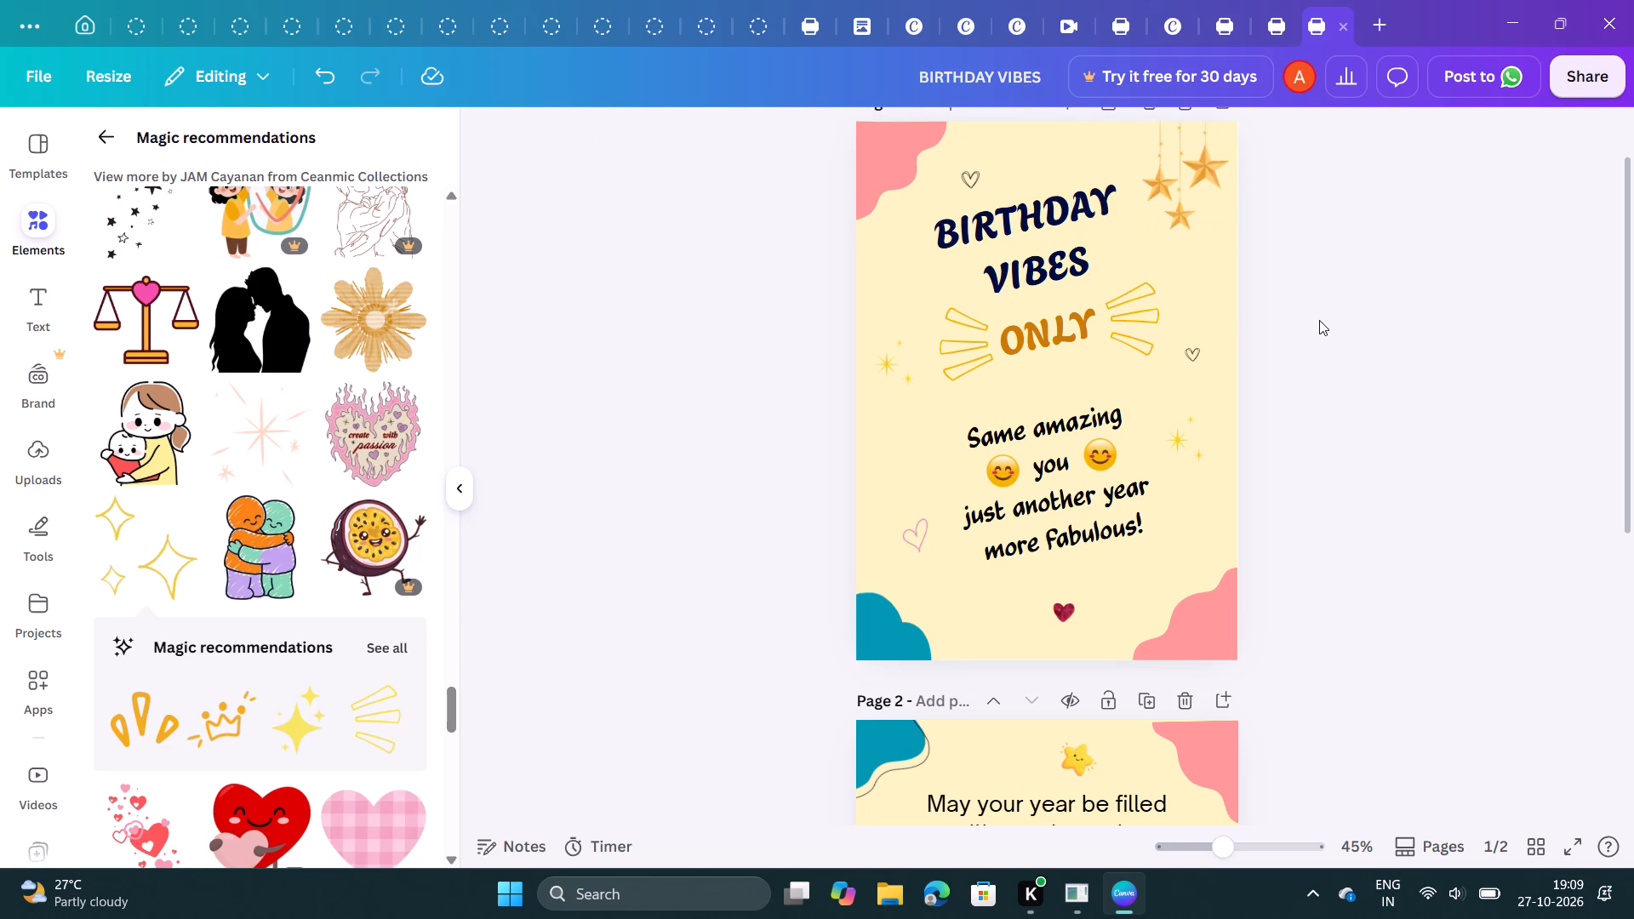
Nudge the dark red heart below the page 1 message slightly left, closer to the page's centre line.
scroll(1297, 405, down, 1)
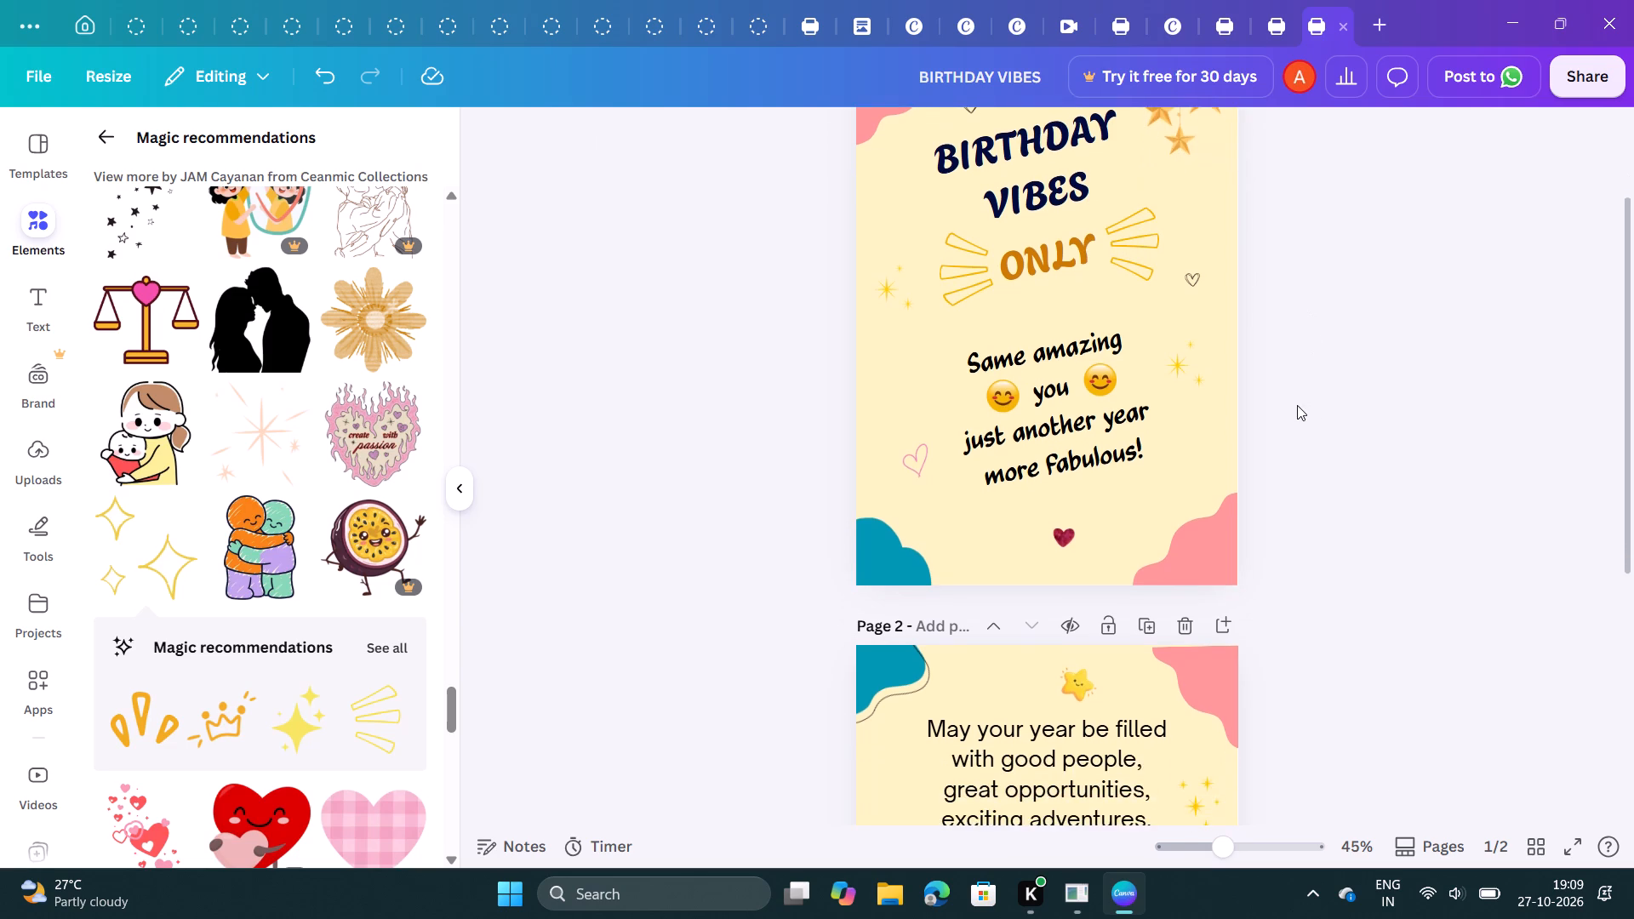
scroll(1297, 405, down, 1)
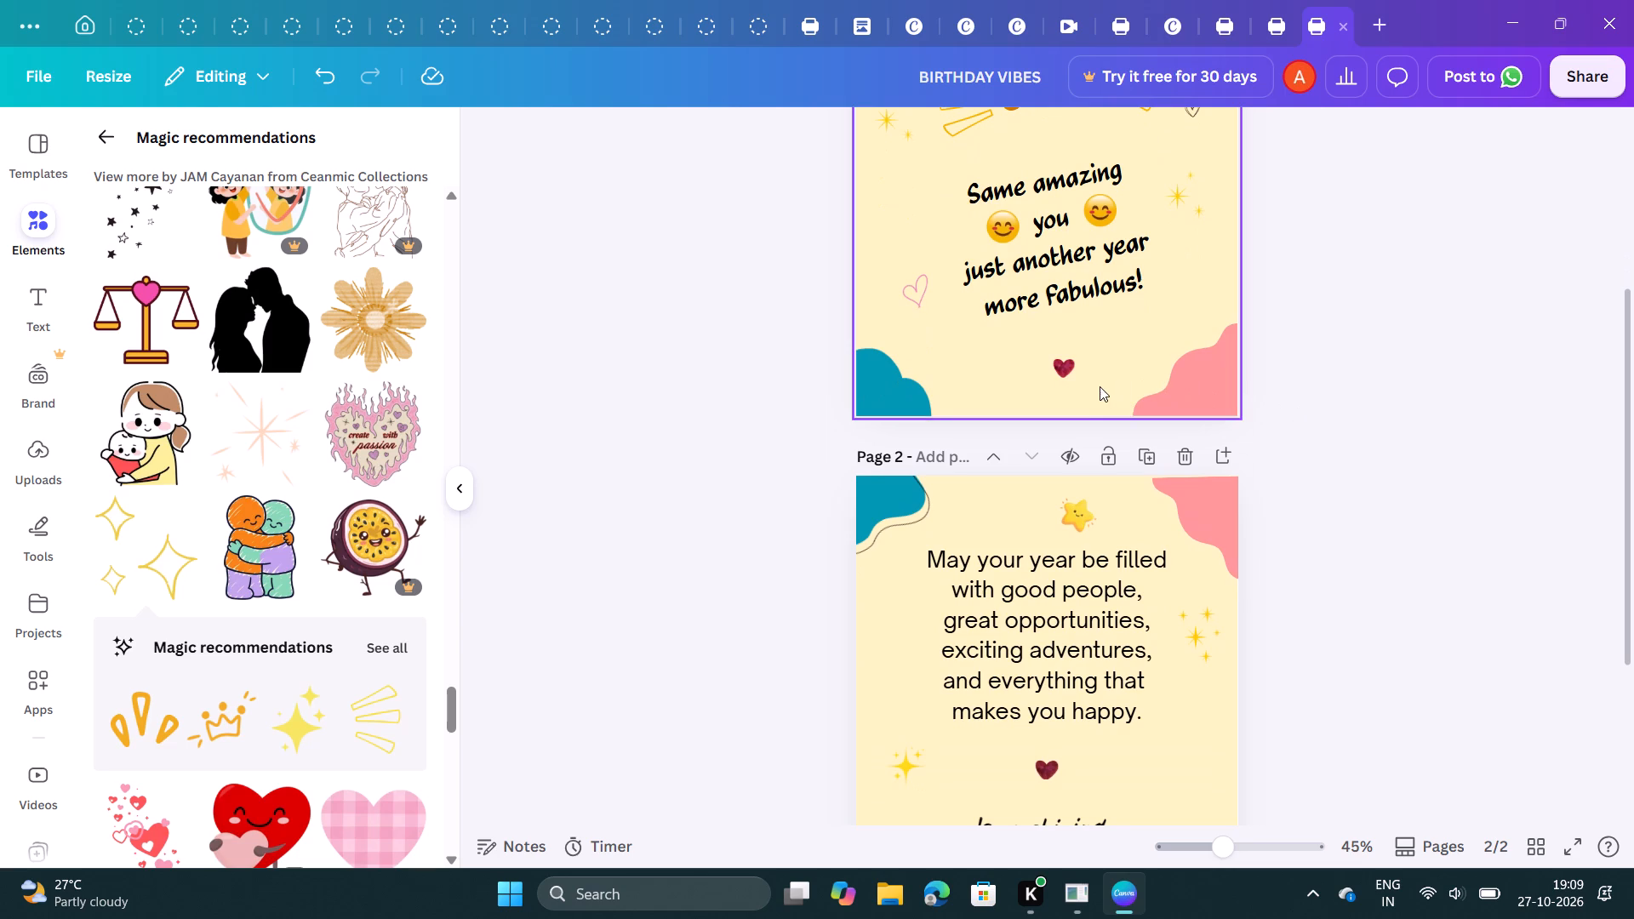
drag(1066, 368, 1054, 368)
click(1327, 397)
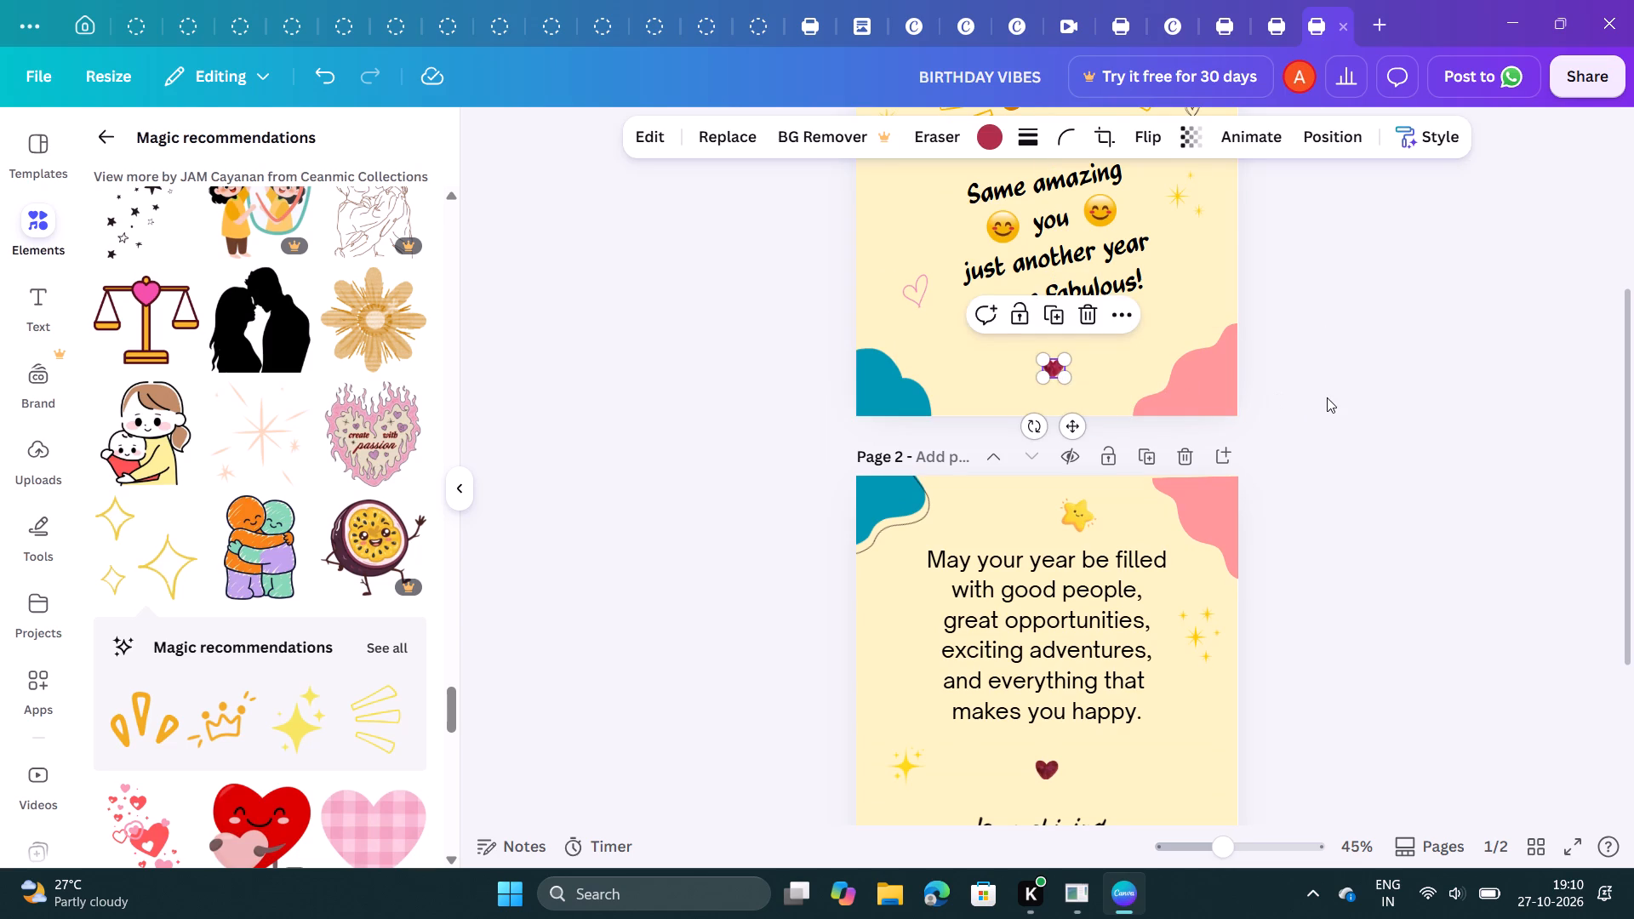
Apply the Outrun filter from Colour Pop to the faint small sparkles beside "you!" on page 2.
scroll(1327, 397, down, 3)
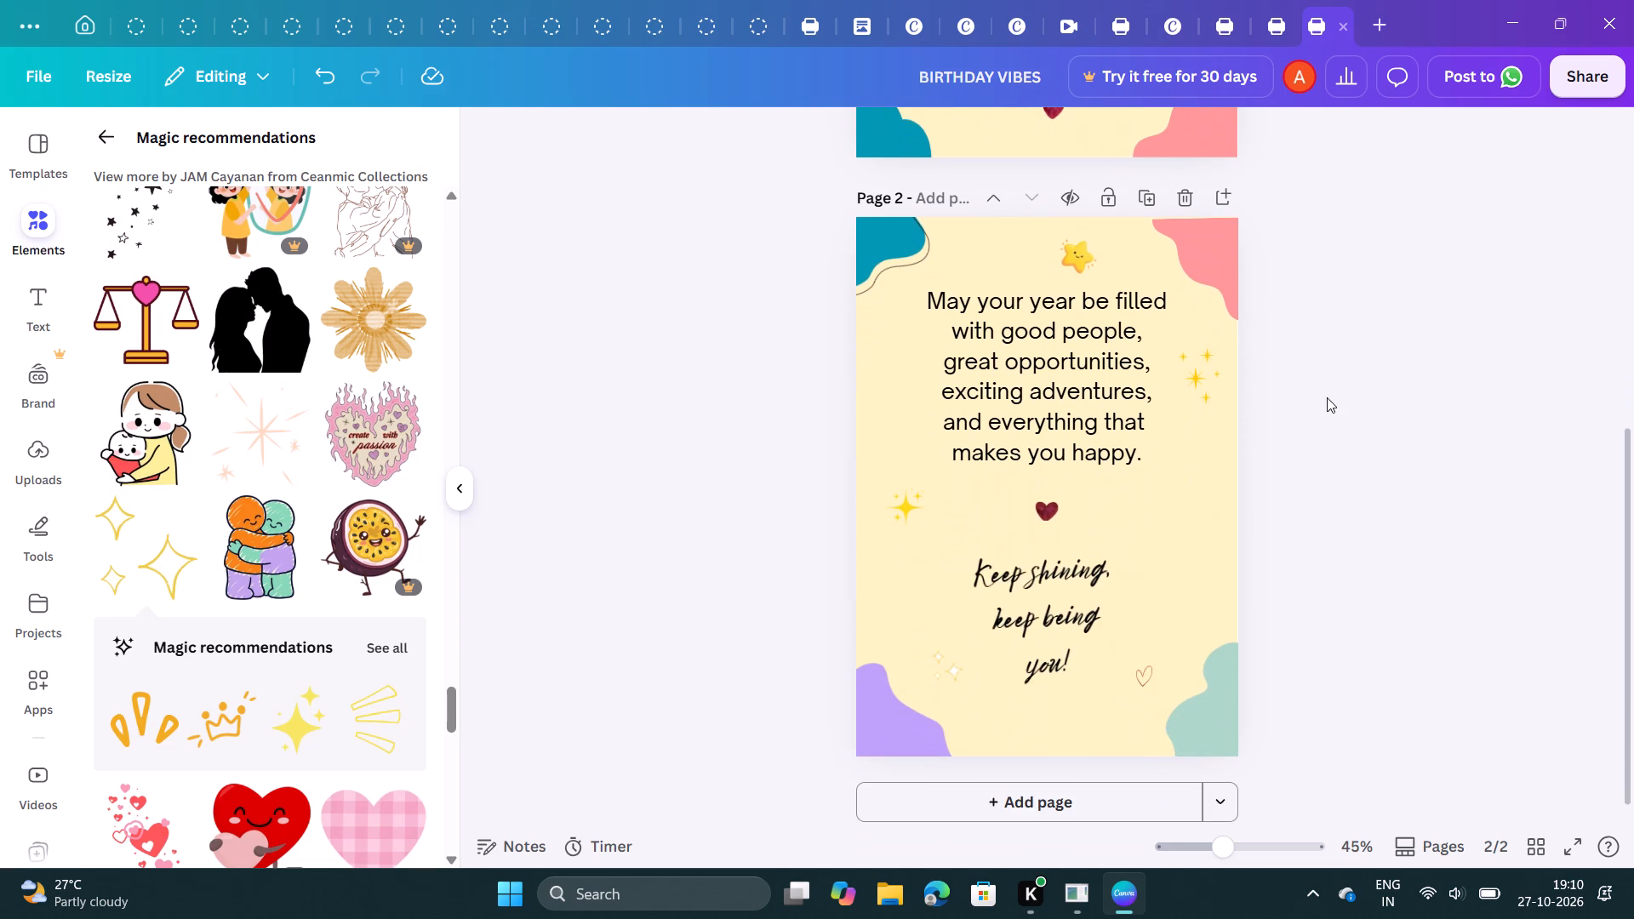
scroll(1327, 397, down, 2)
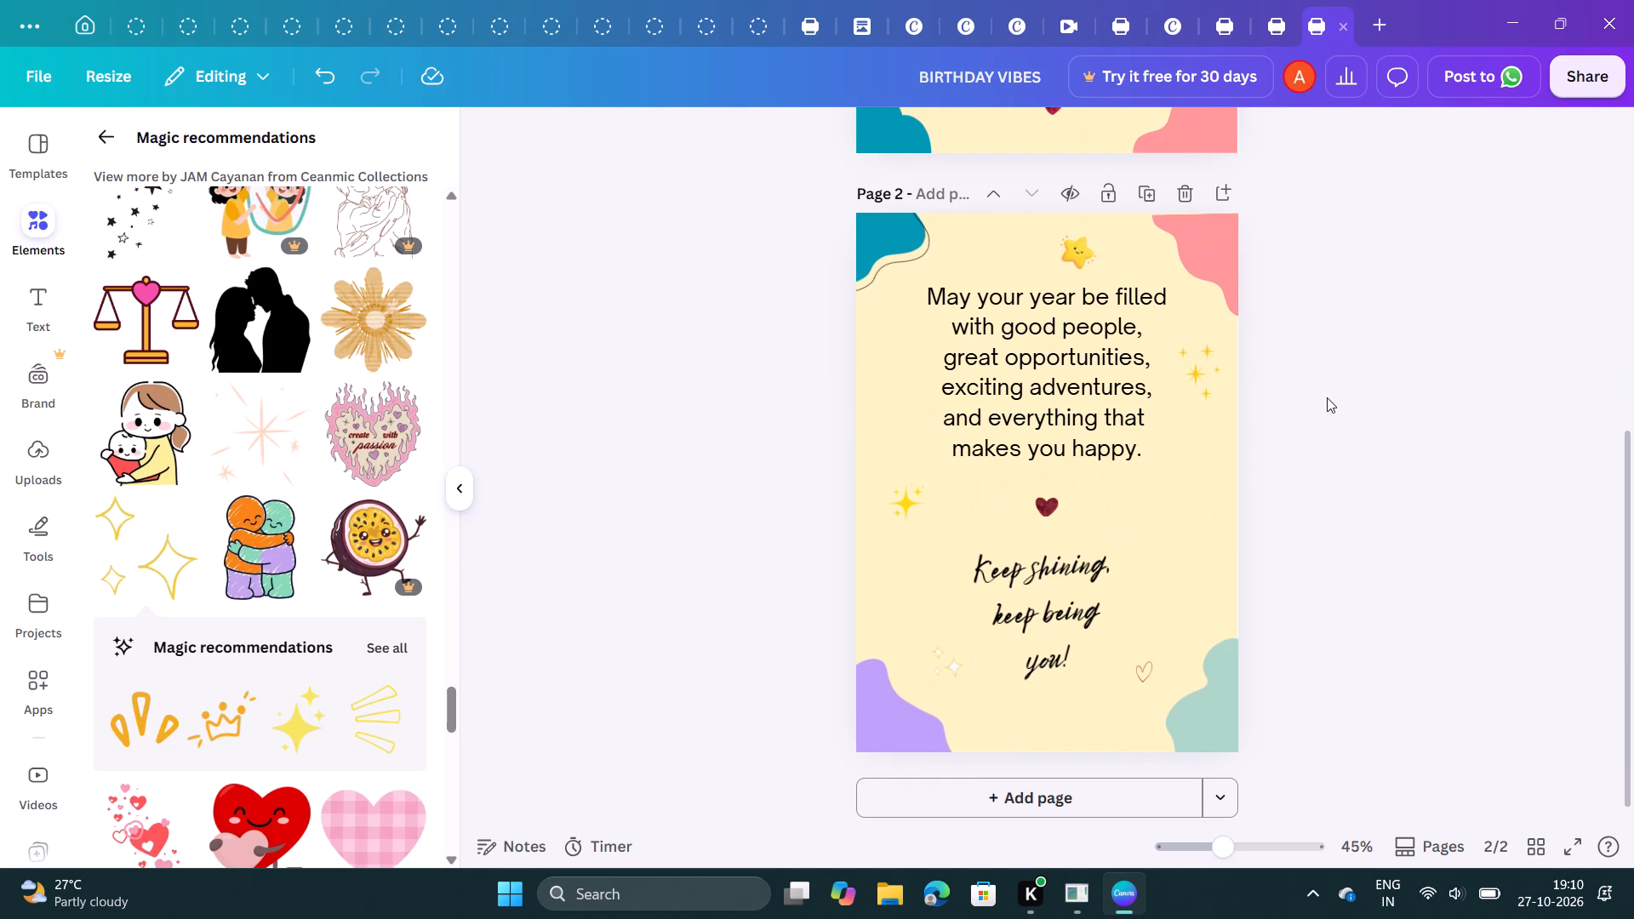
click(952, 655)
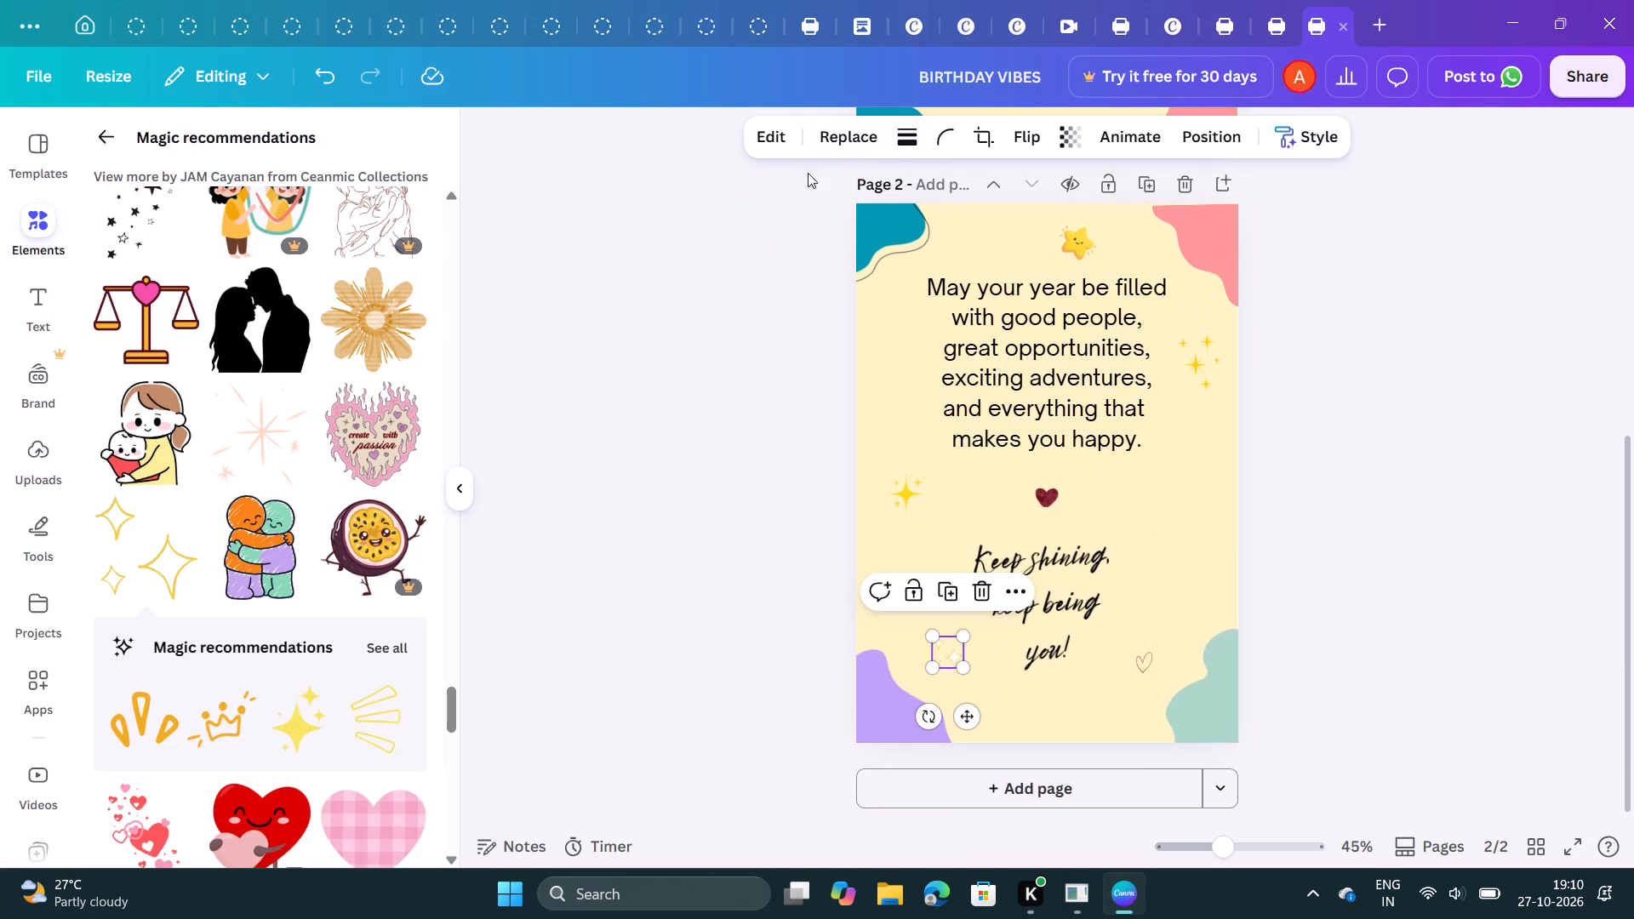
click(776, 134)
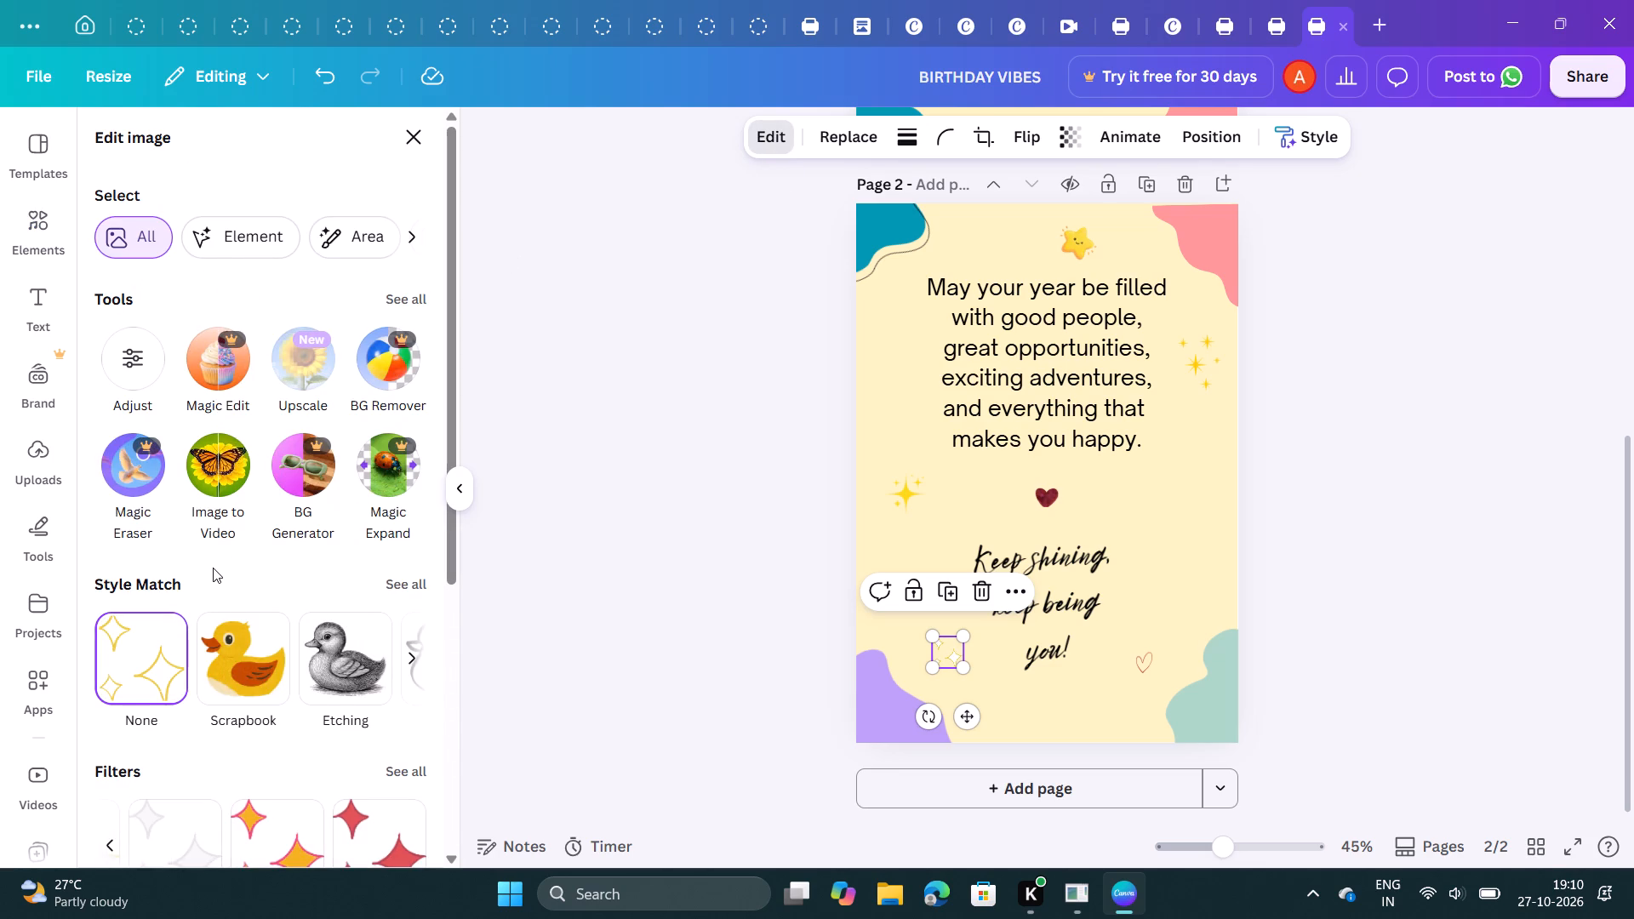
click(158, 659)
scroll(158, 659, down, 2)
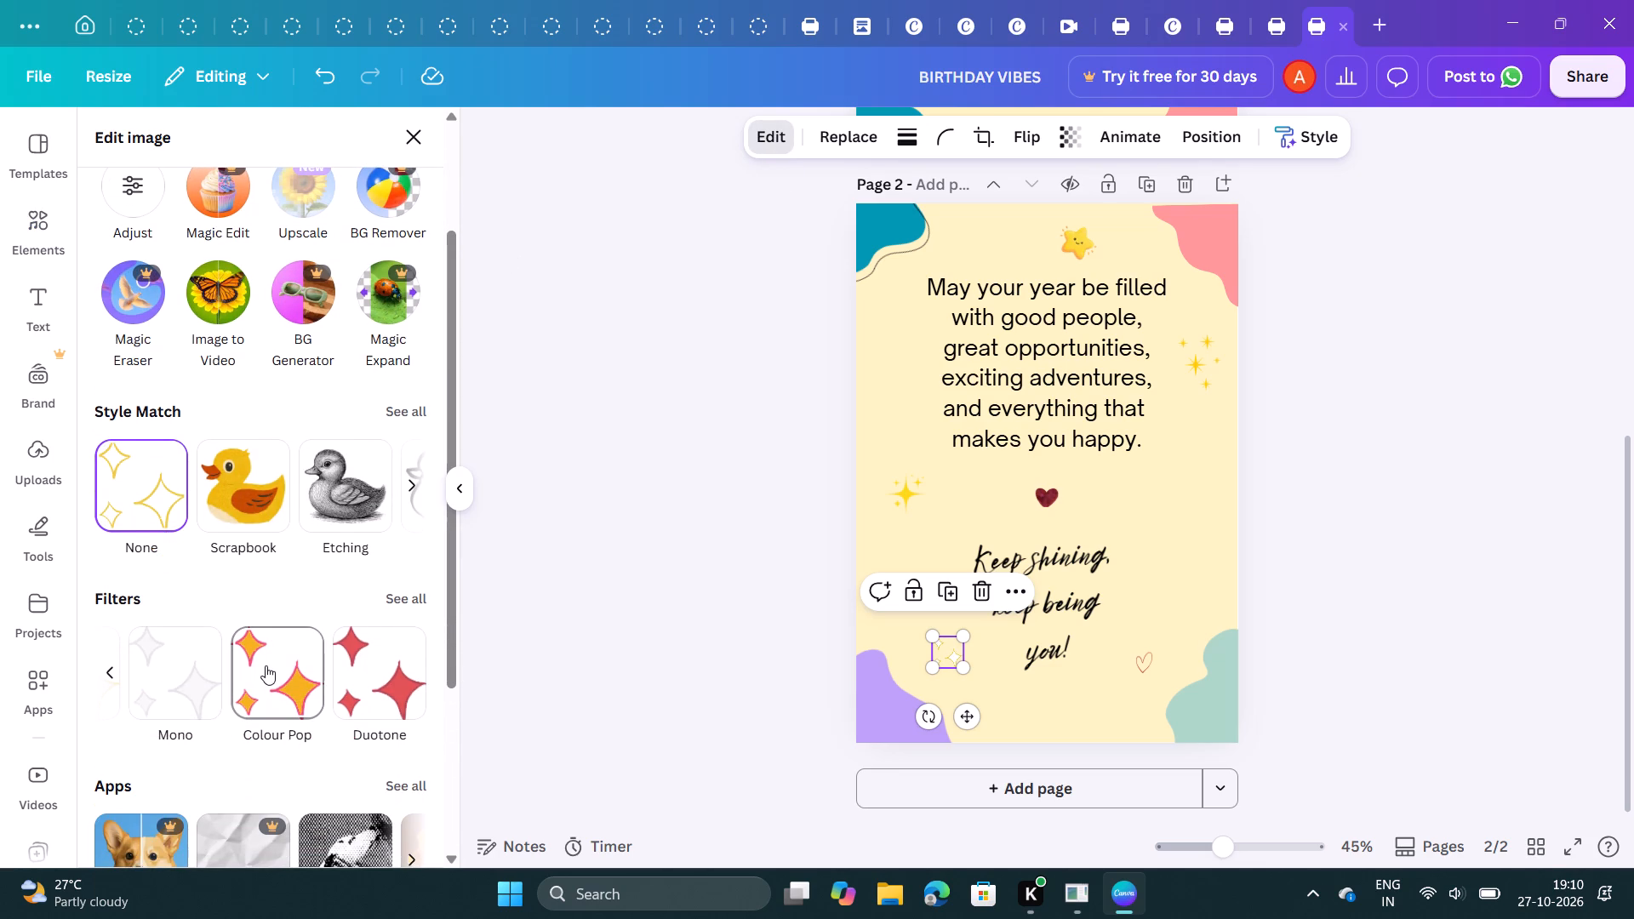
click(266, 665)
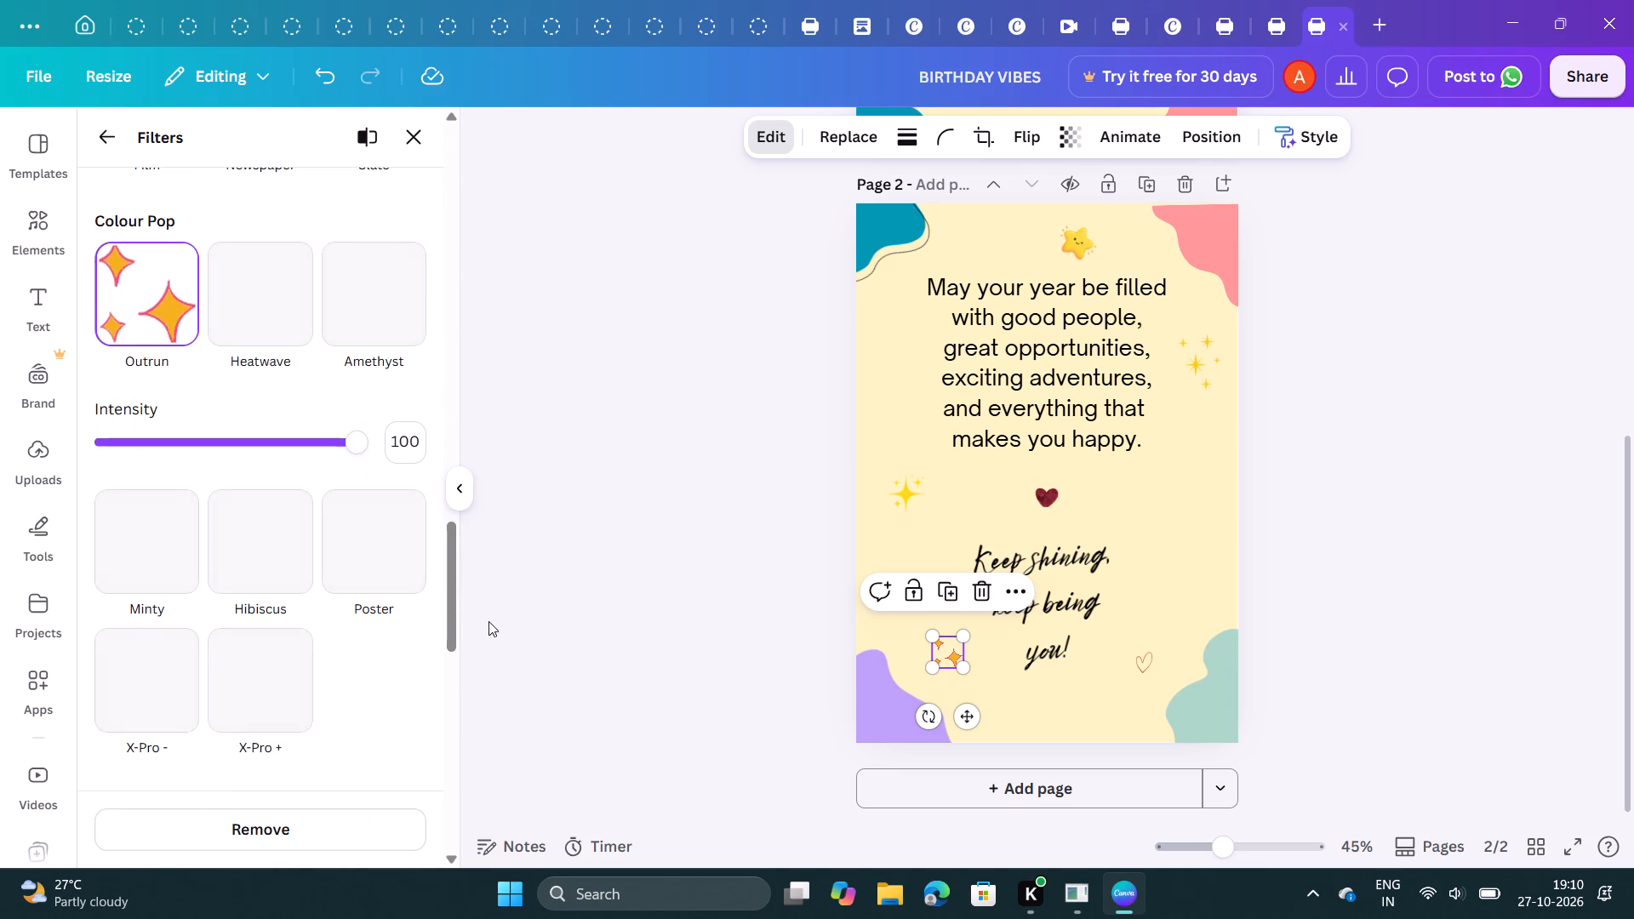
click(594, 566)
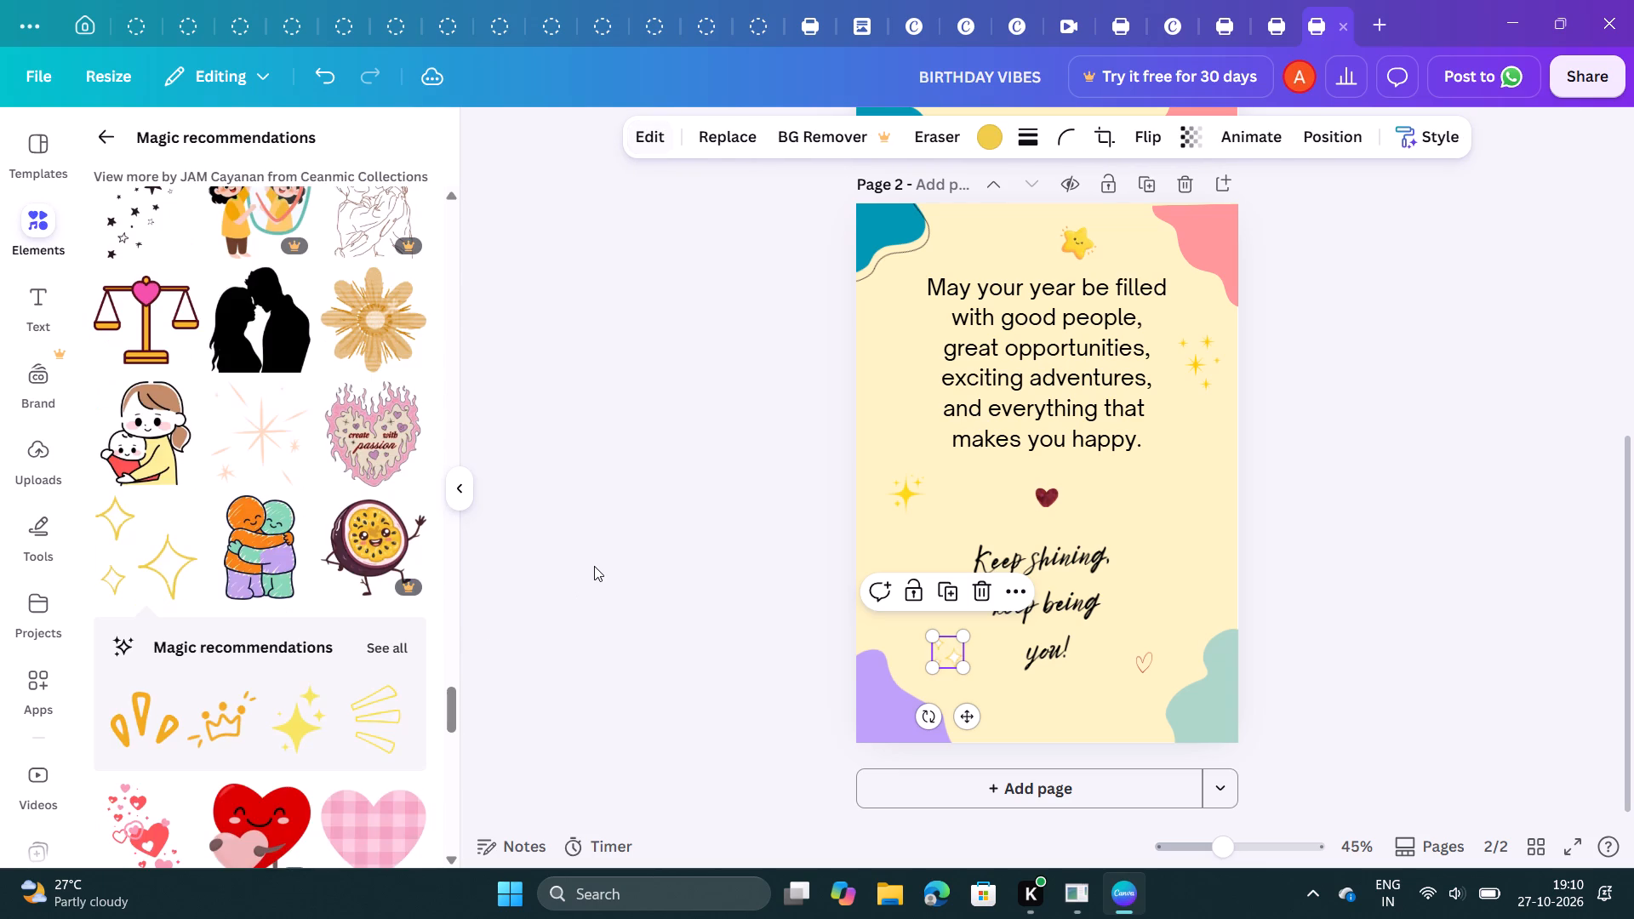
click(594, 566)
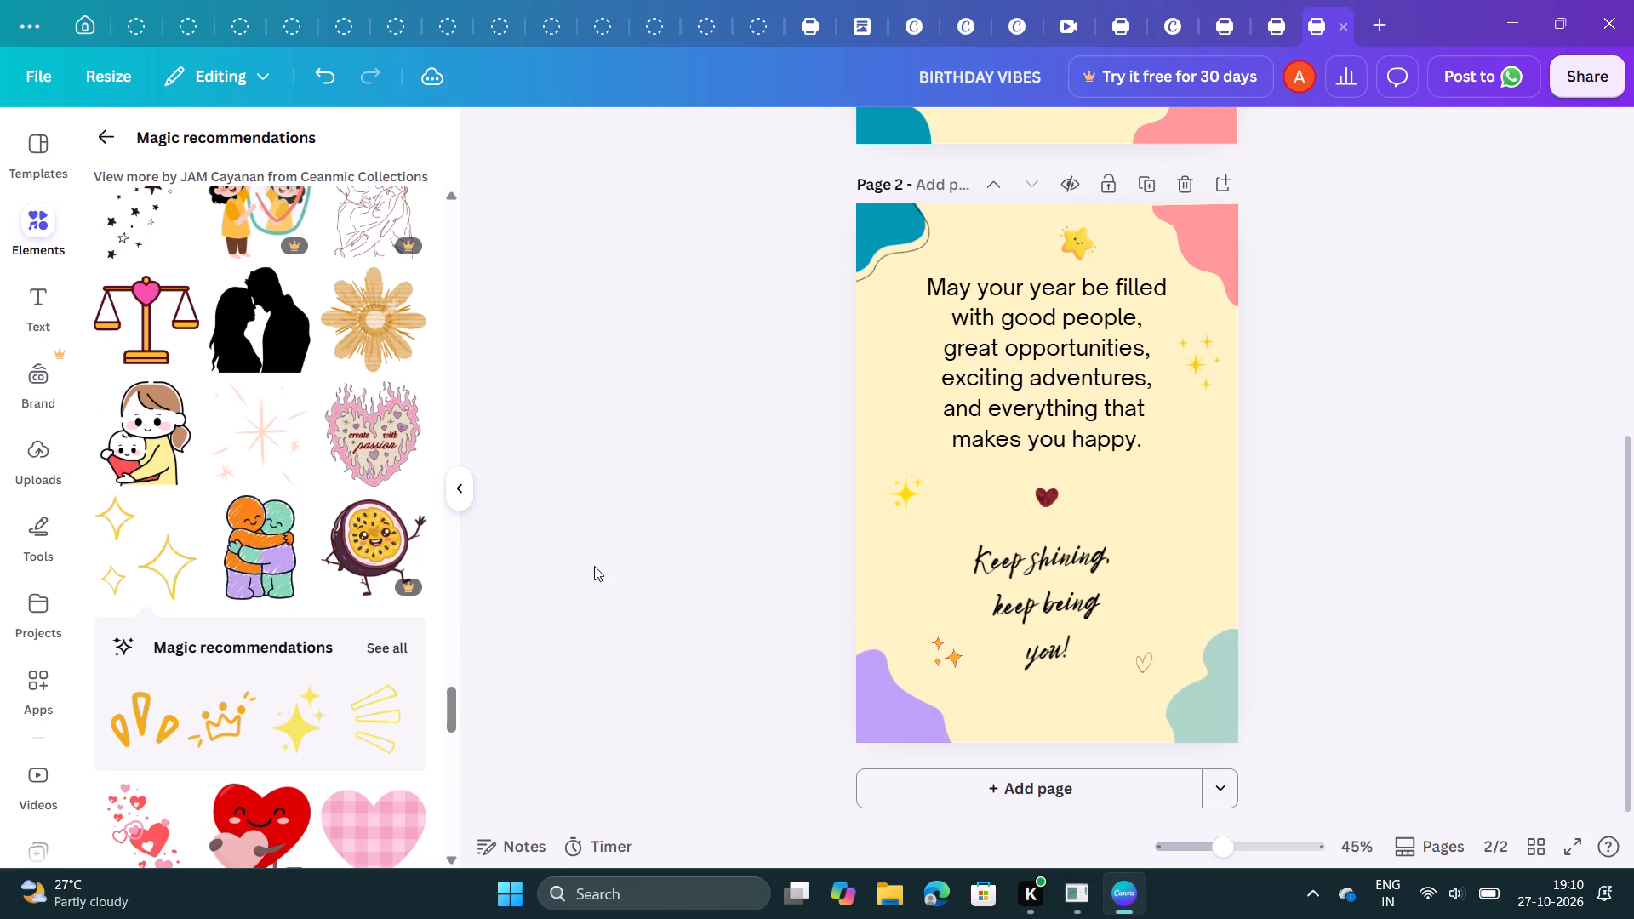
Find the solid yellow crown among the recommended graphics and add it to page 2.
scroll(324, 688, down, 2)
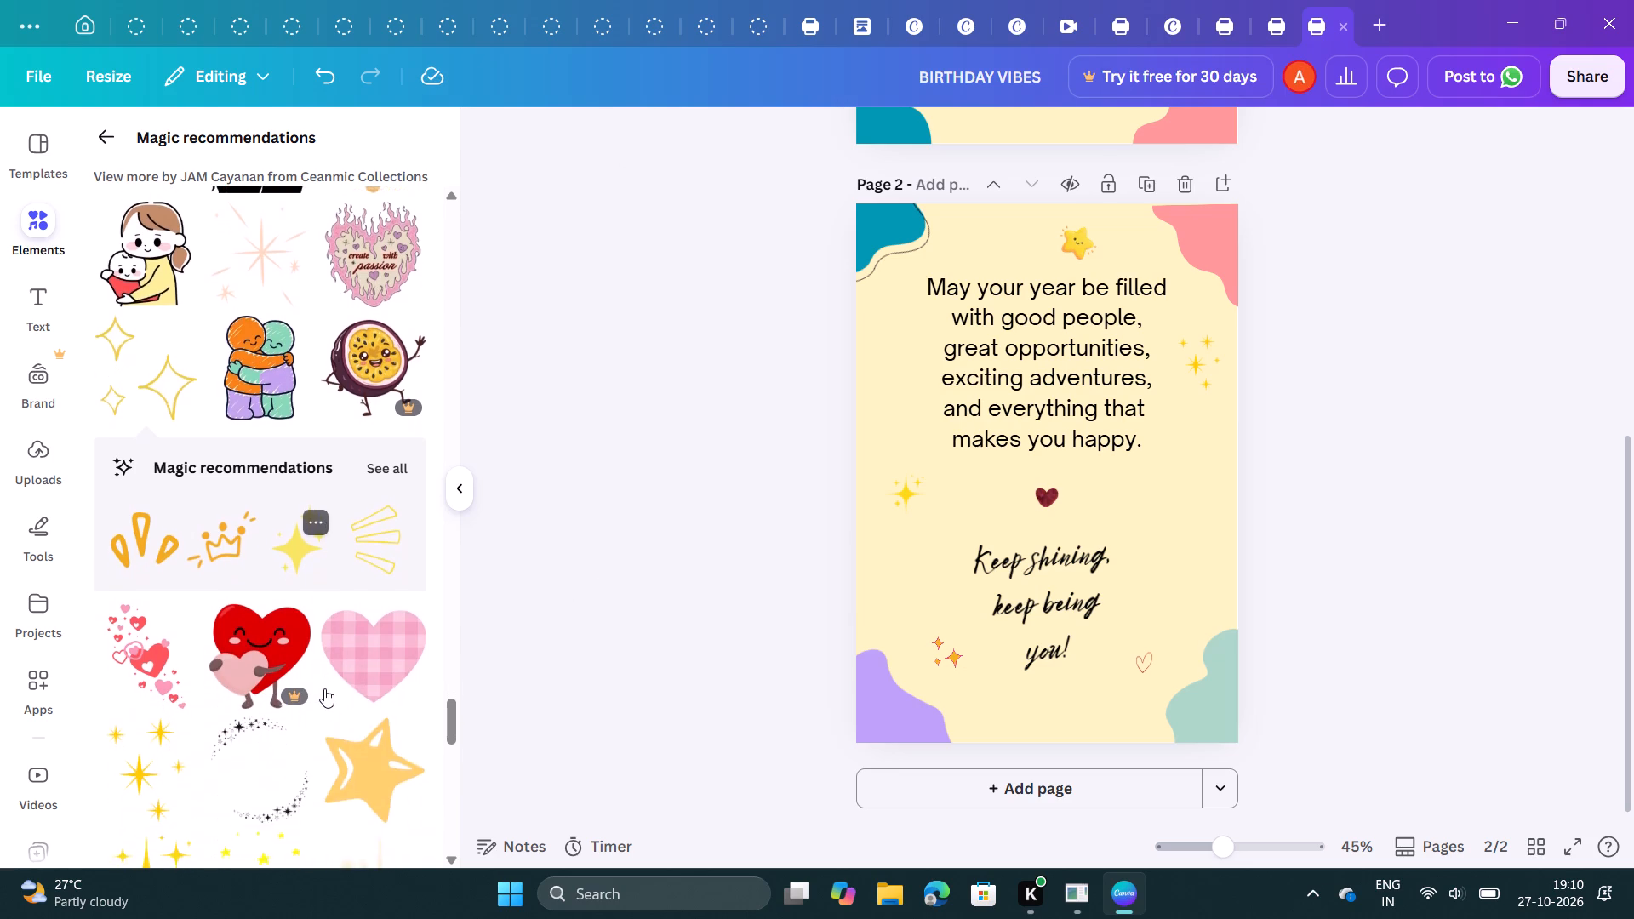
scroll(324, 688, down, 4)
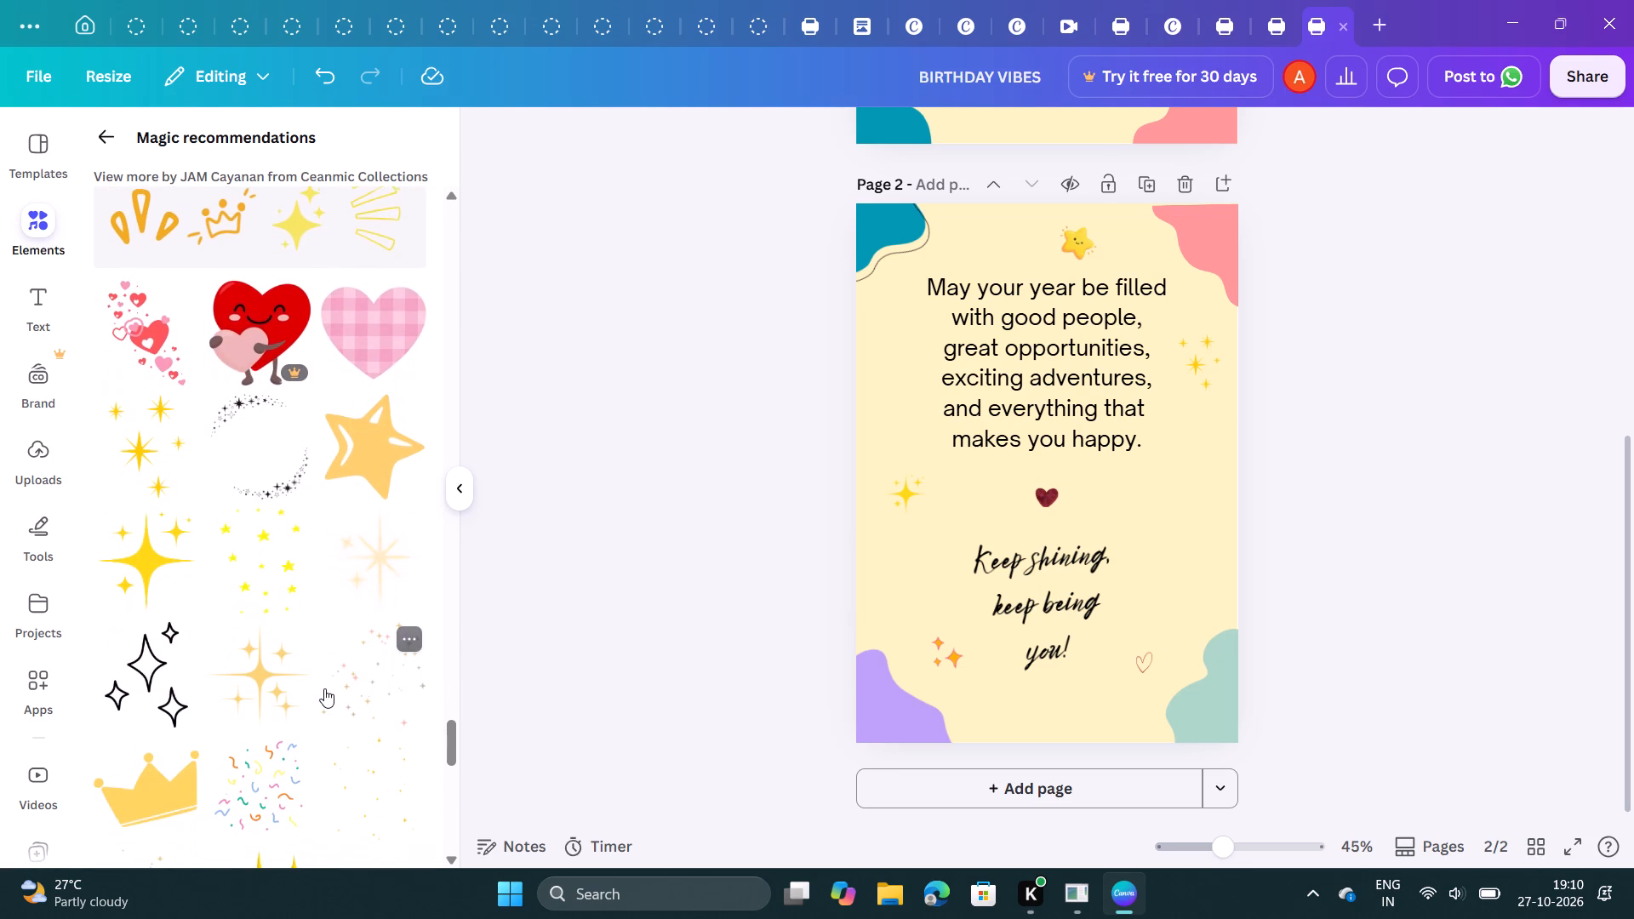
scroll(324, 688, down, 3)
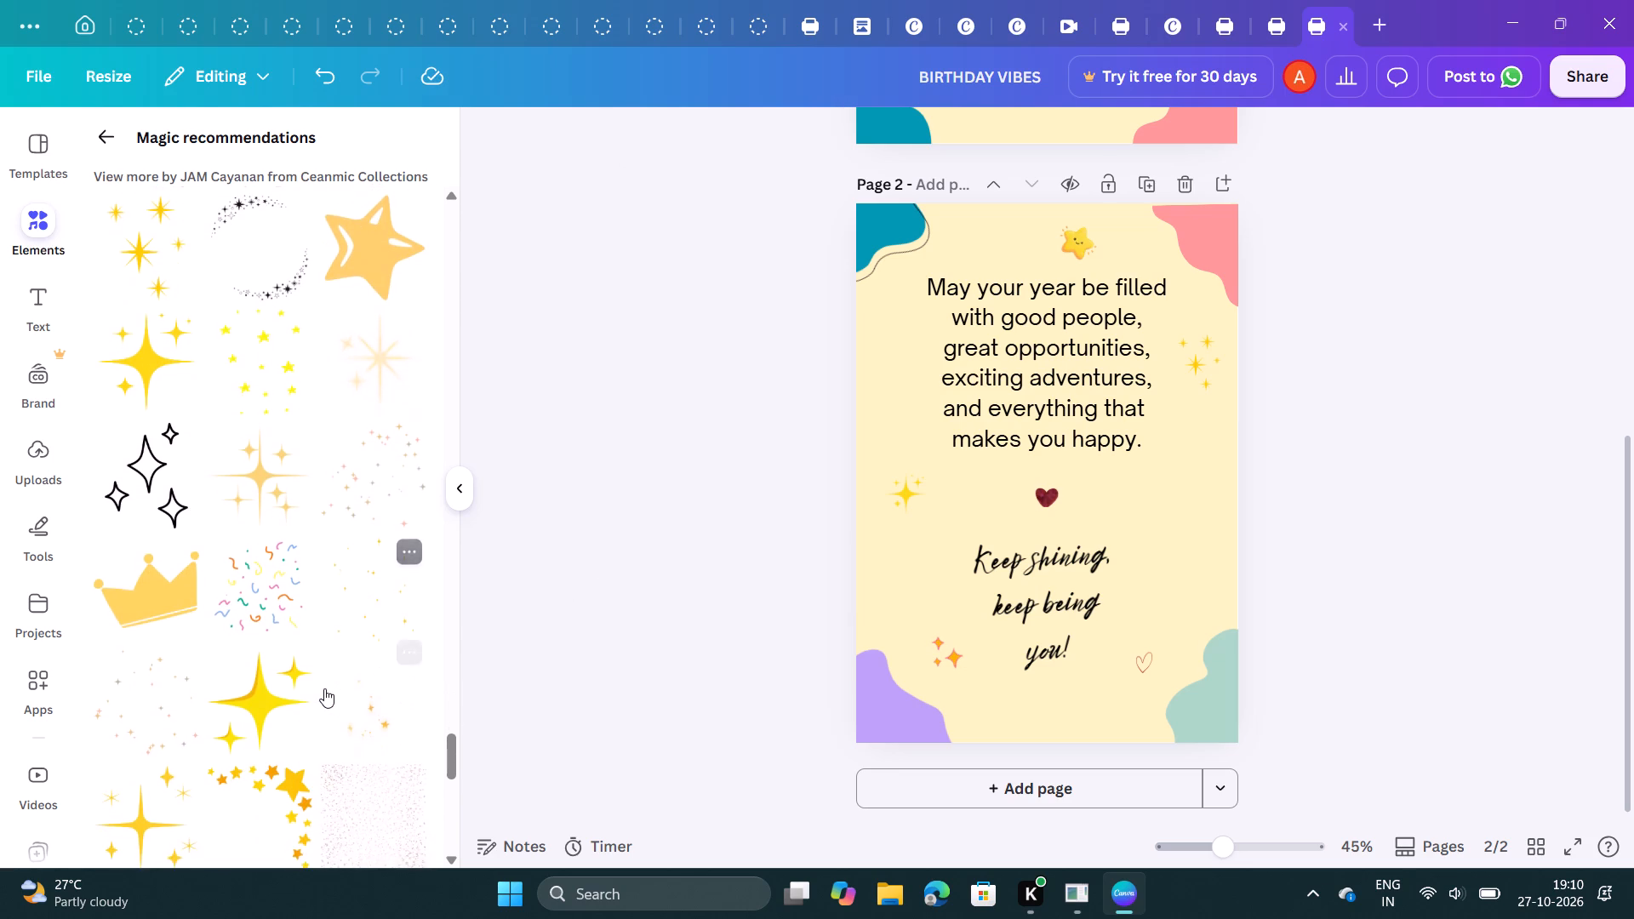
scroll(324, 688, down, 1)
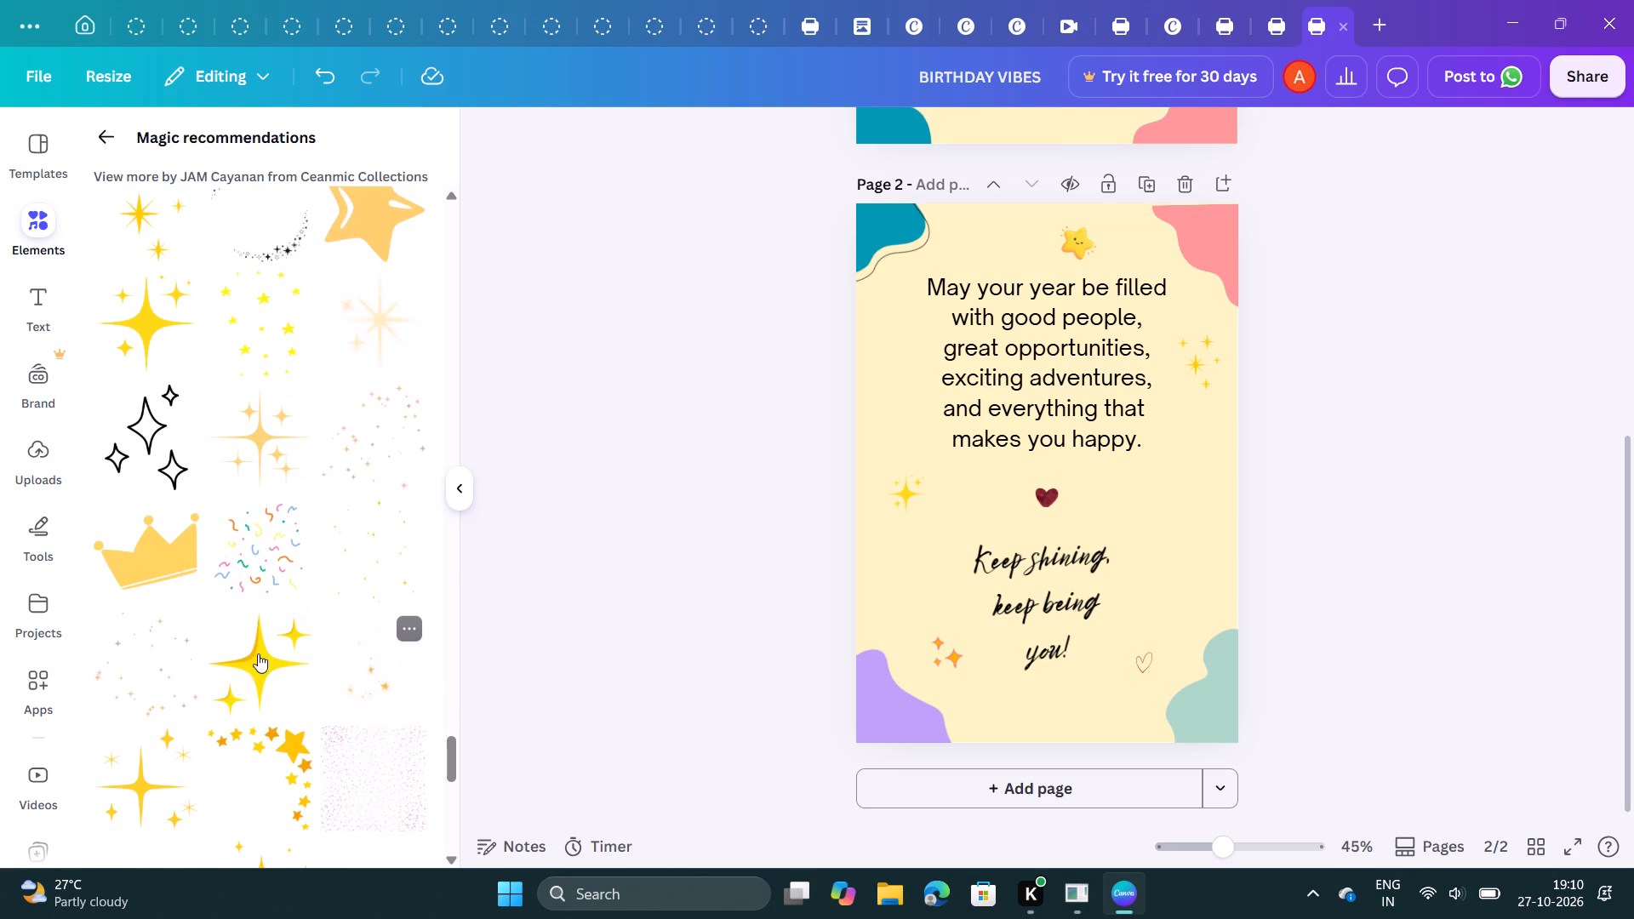
click(176, 555)
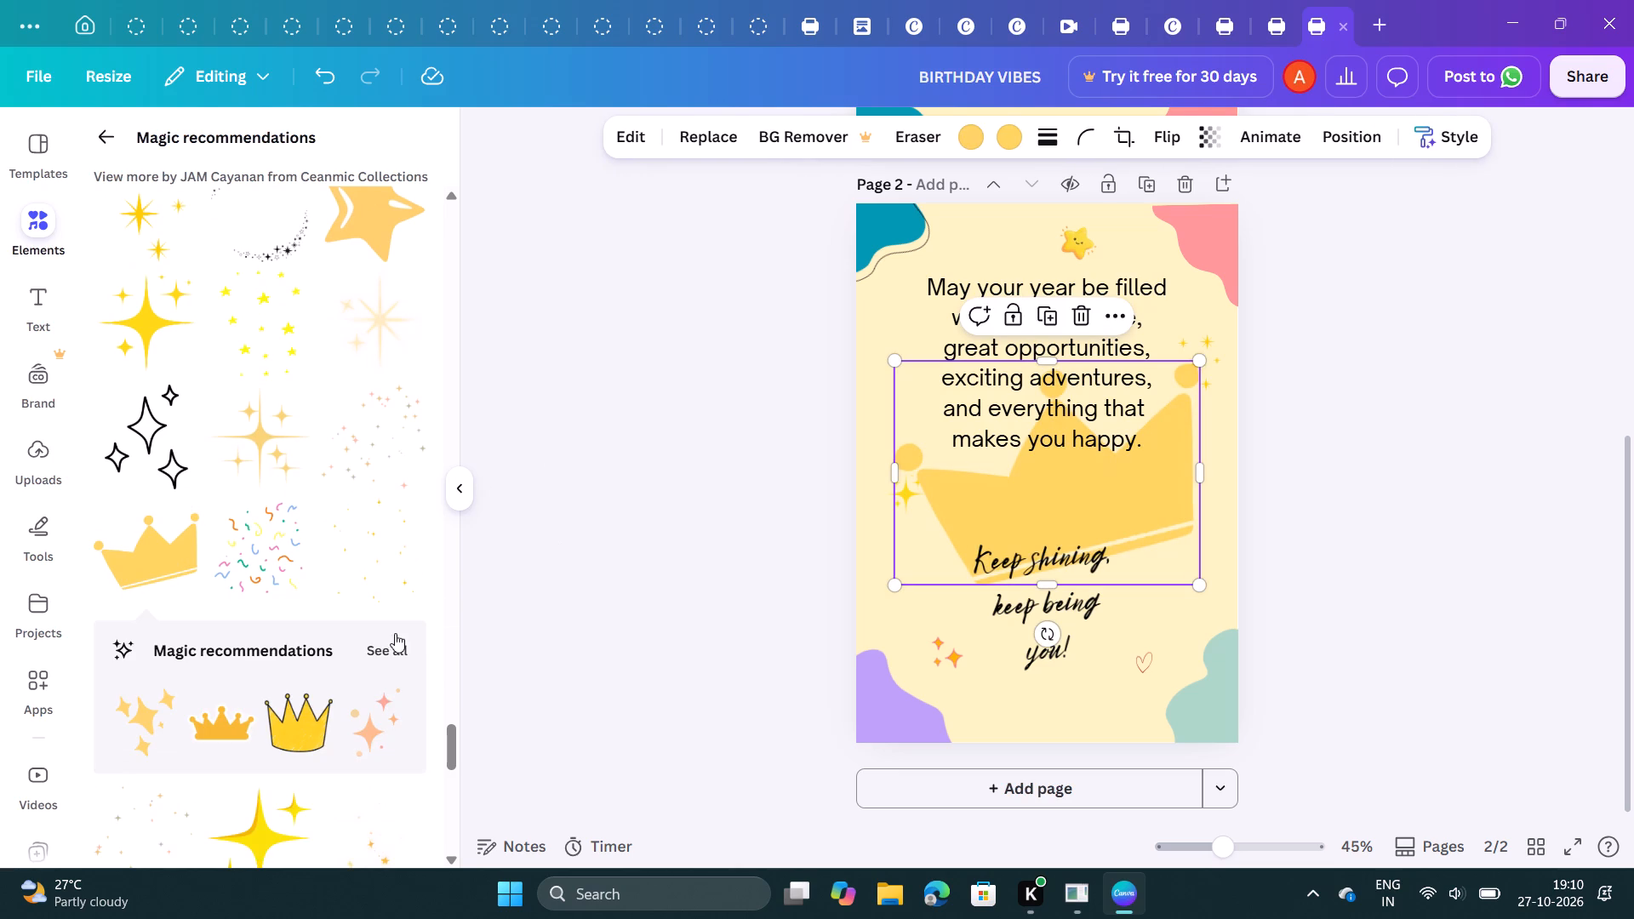
Browse the full set of recommended graphics related to the crown for other crown and celebration accents.
click(387, 643)
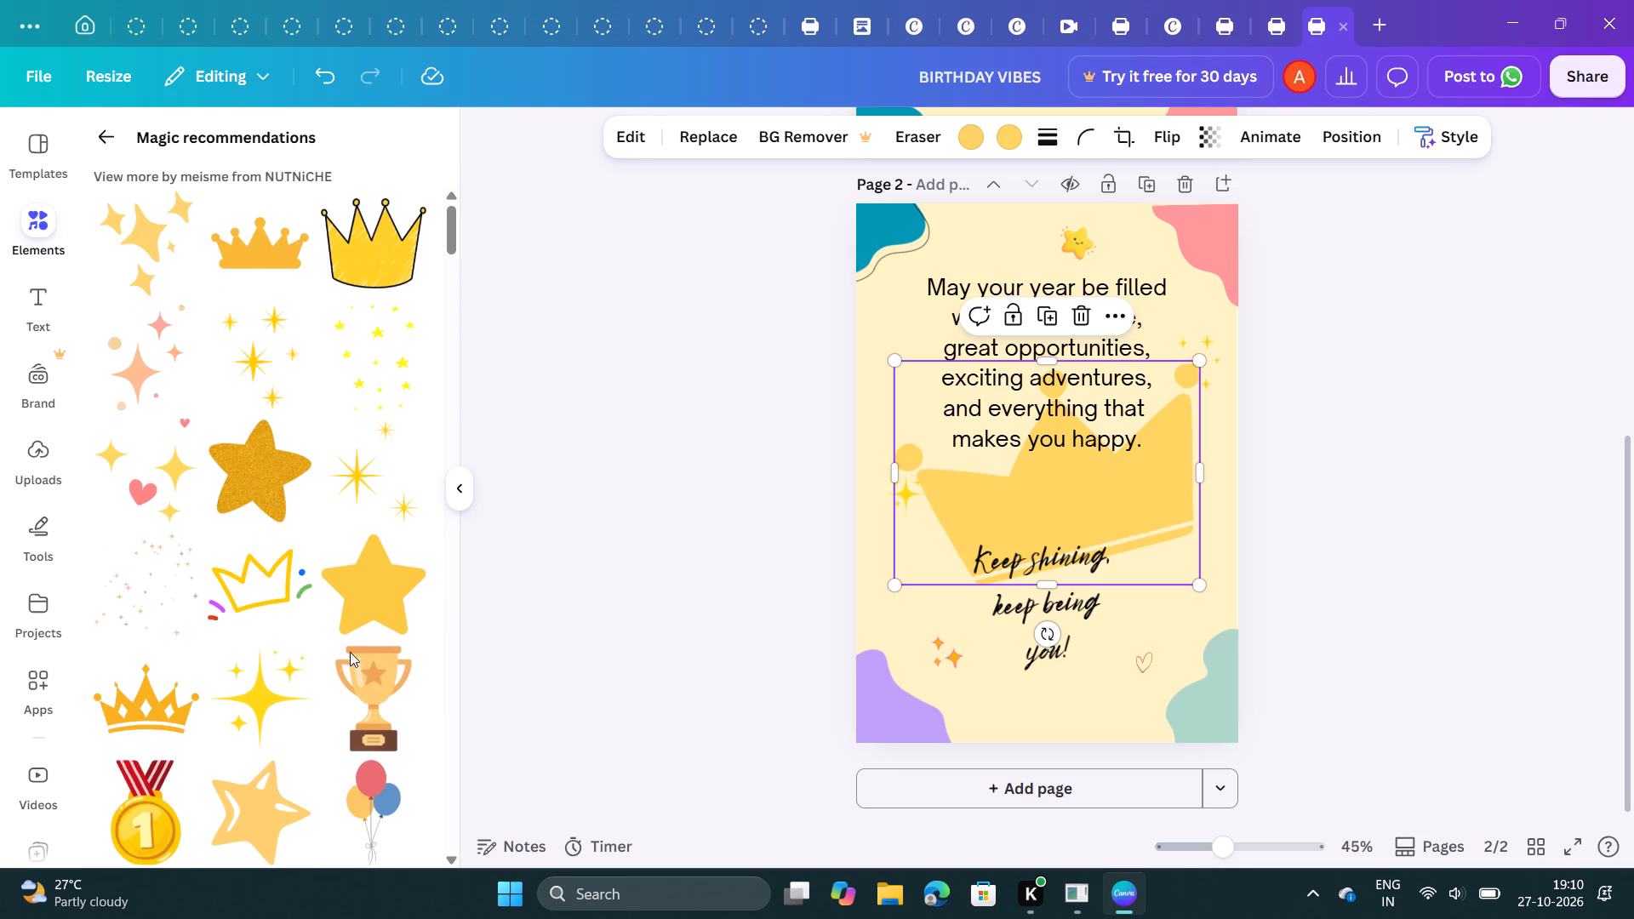
scroll(306, 666, down, 2)
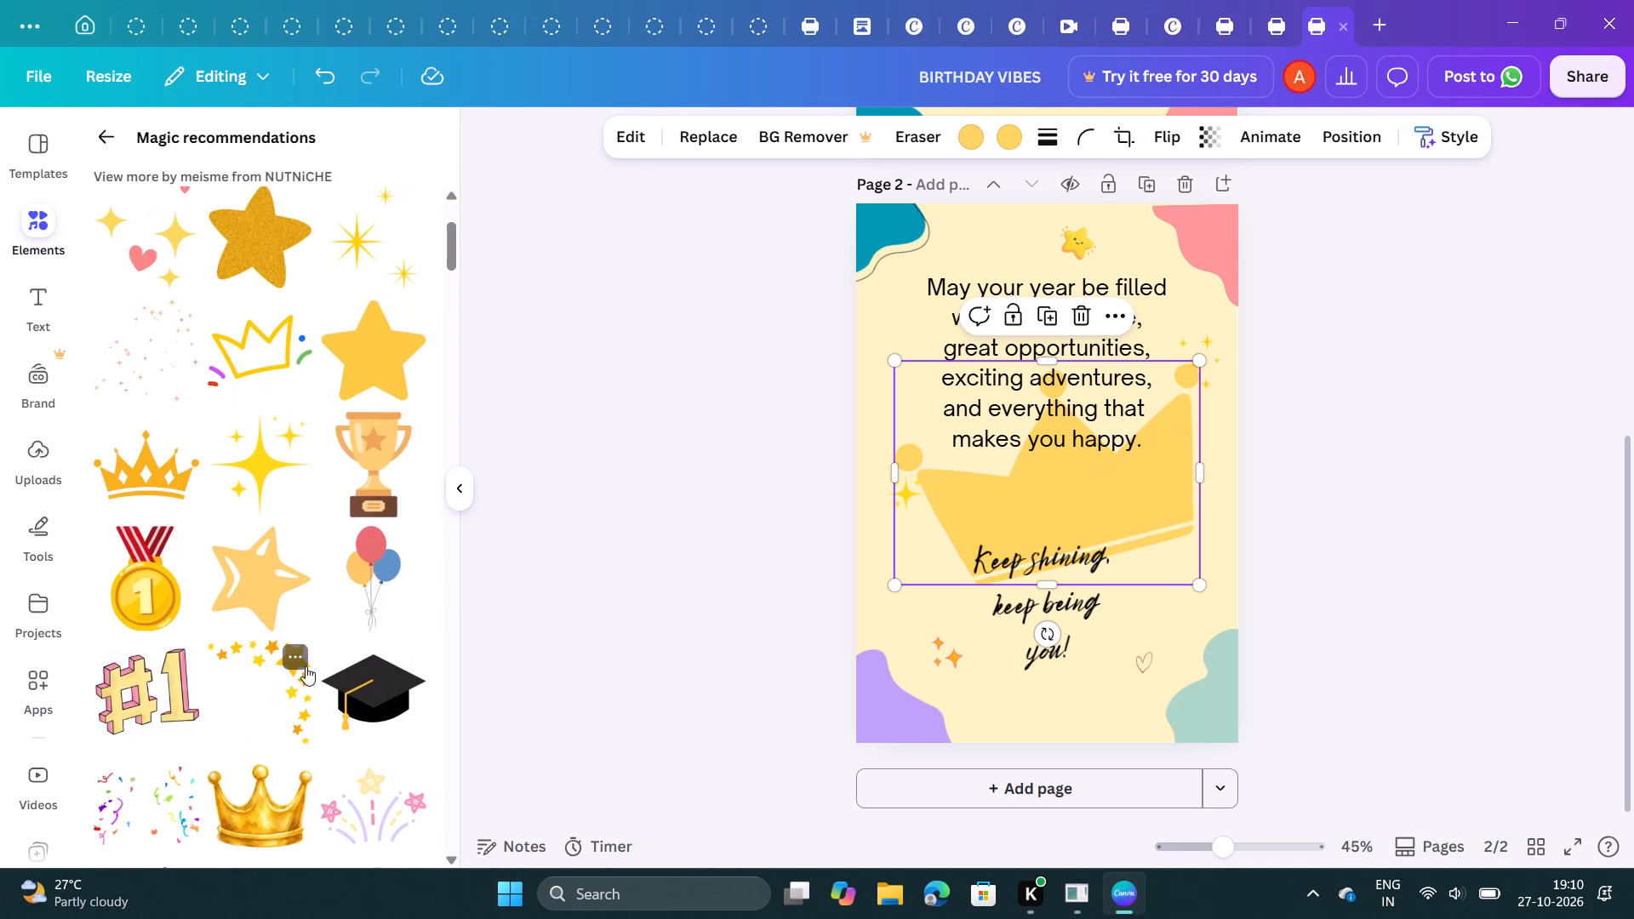
scroll(306, 666, down, 4)
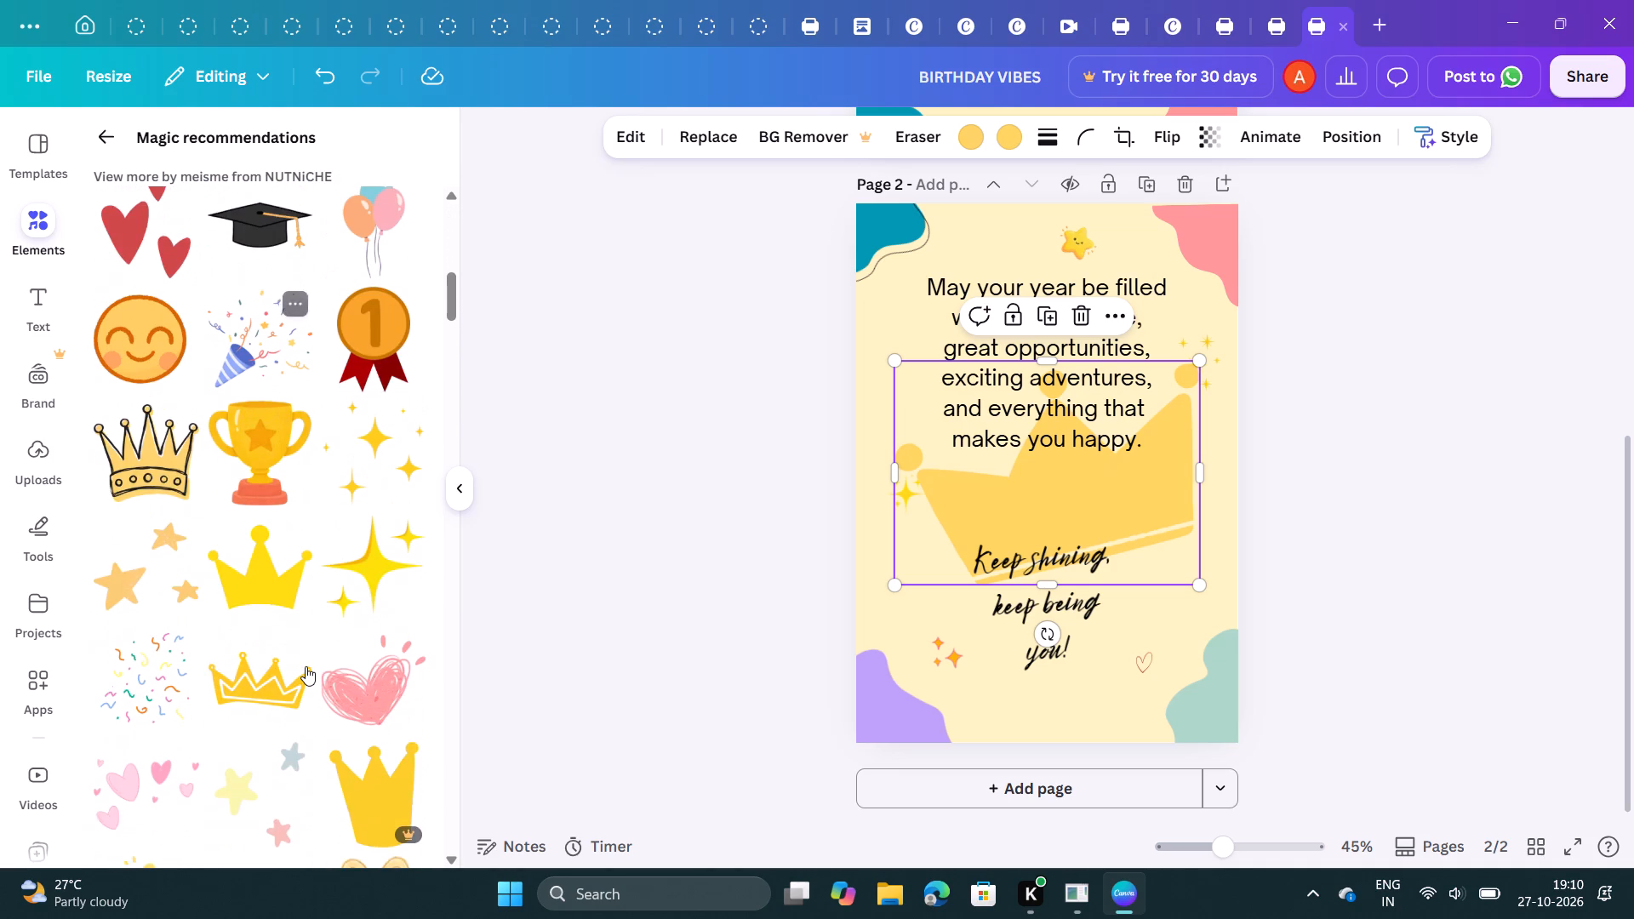
scroll(306, 666, down, 3)
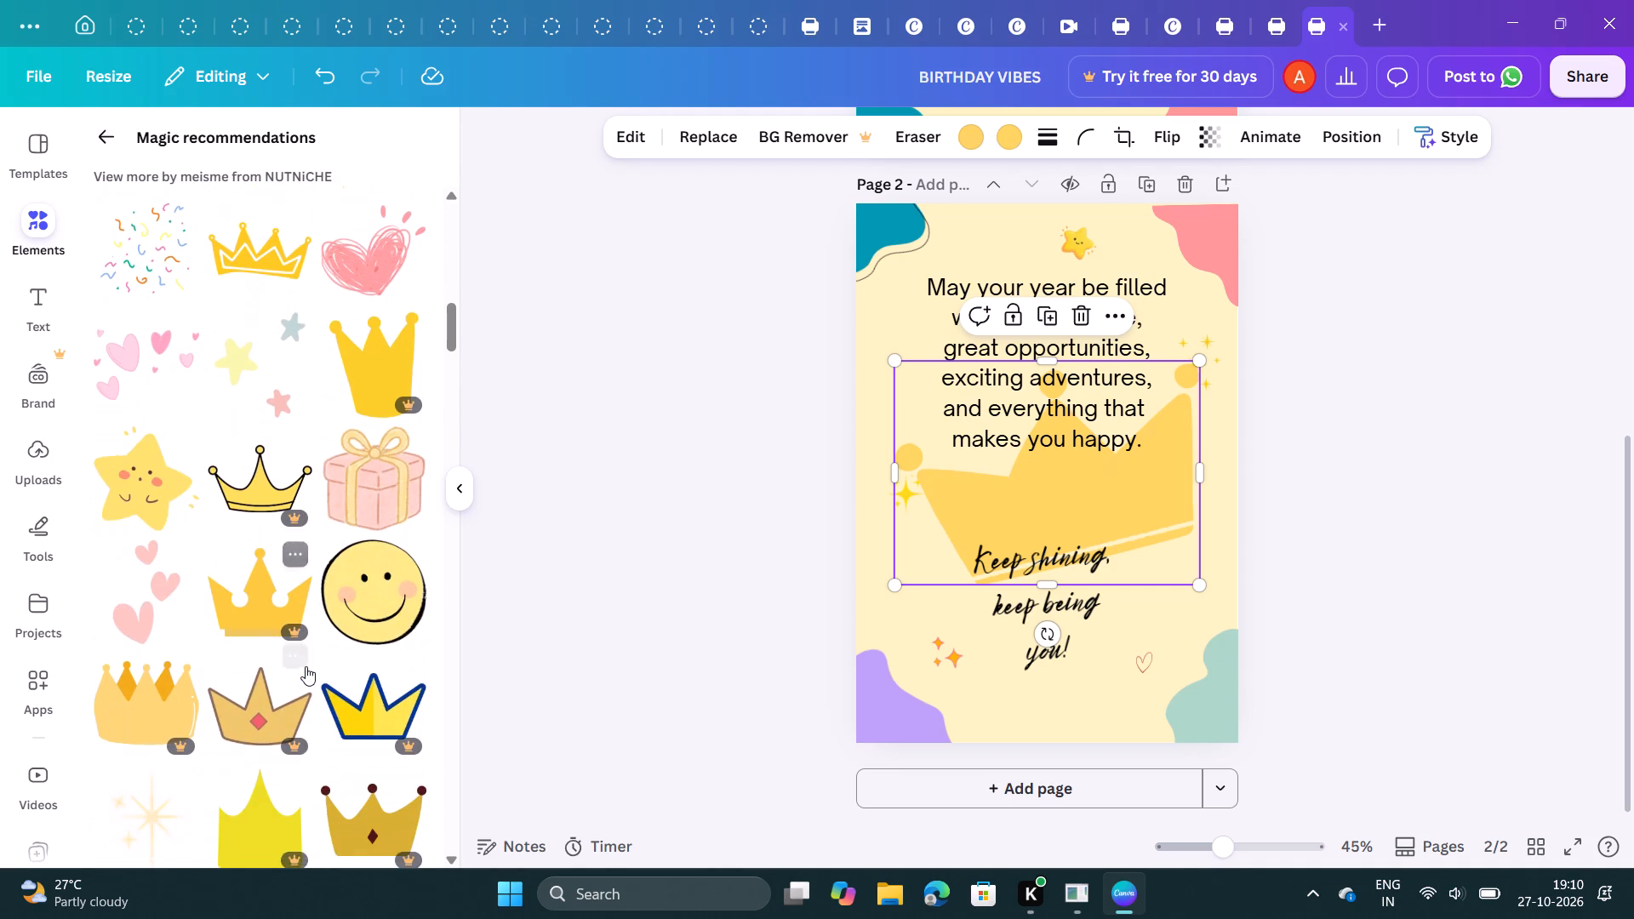
scroll(306, 666, down, 3)
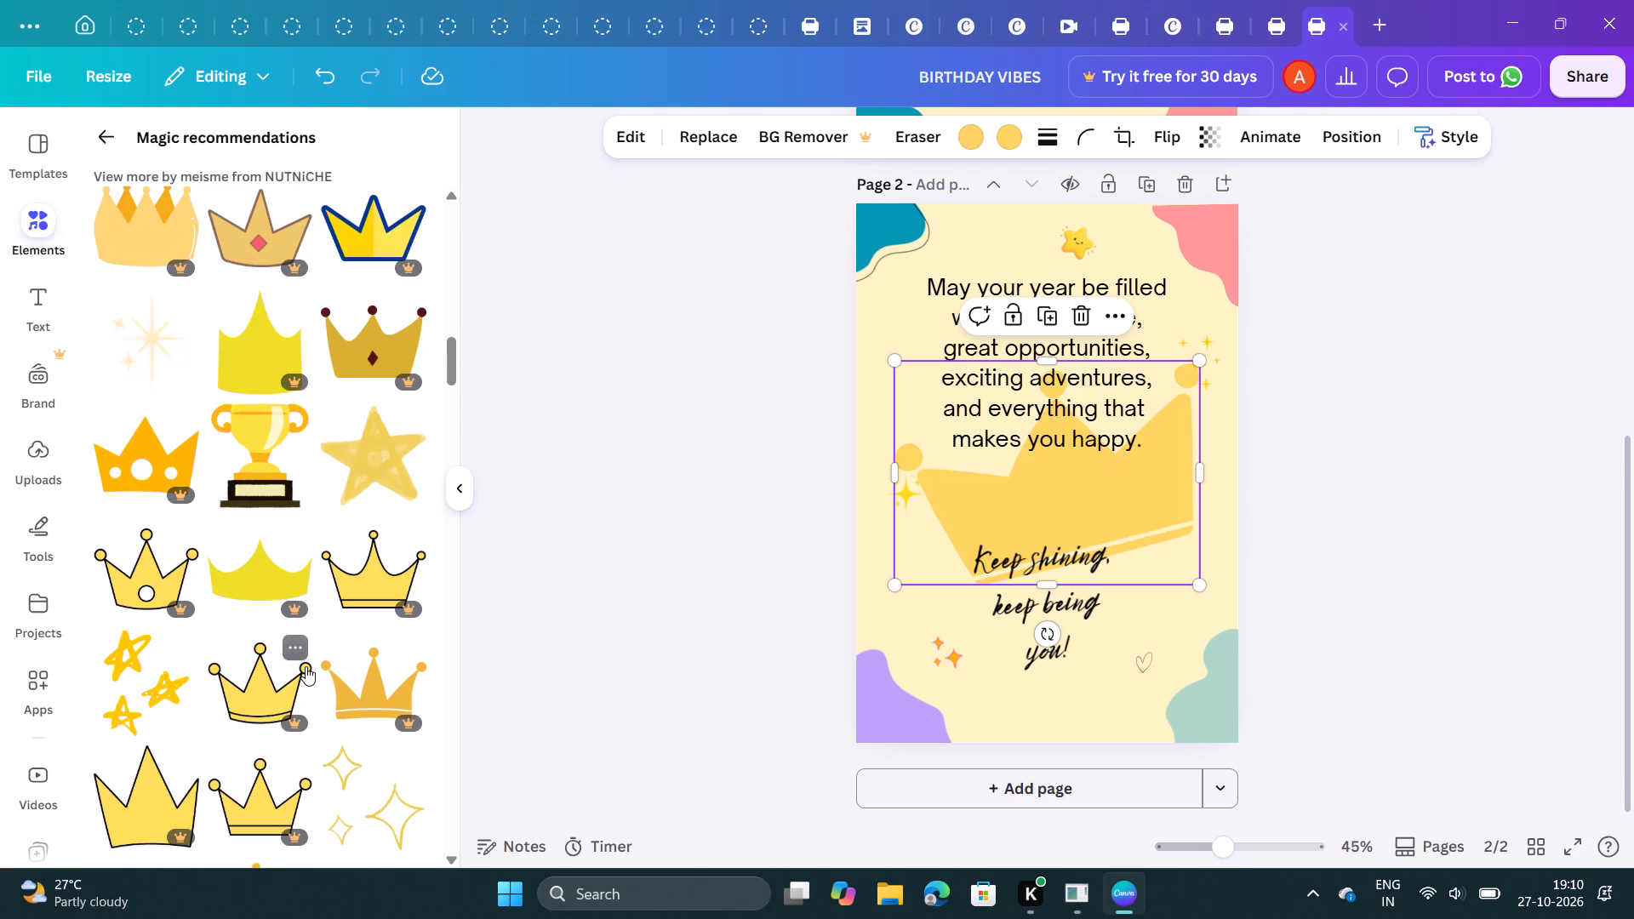
scroll(306, 666, down, 4)
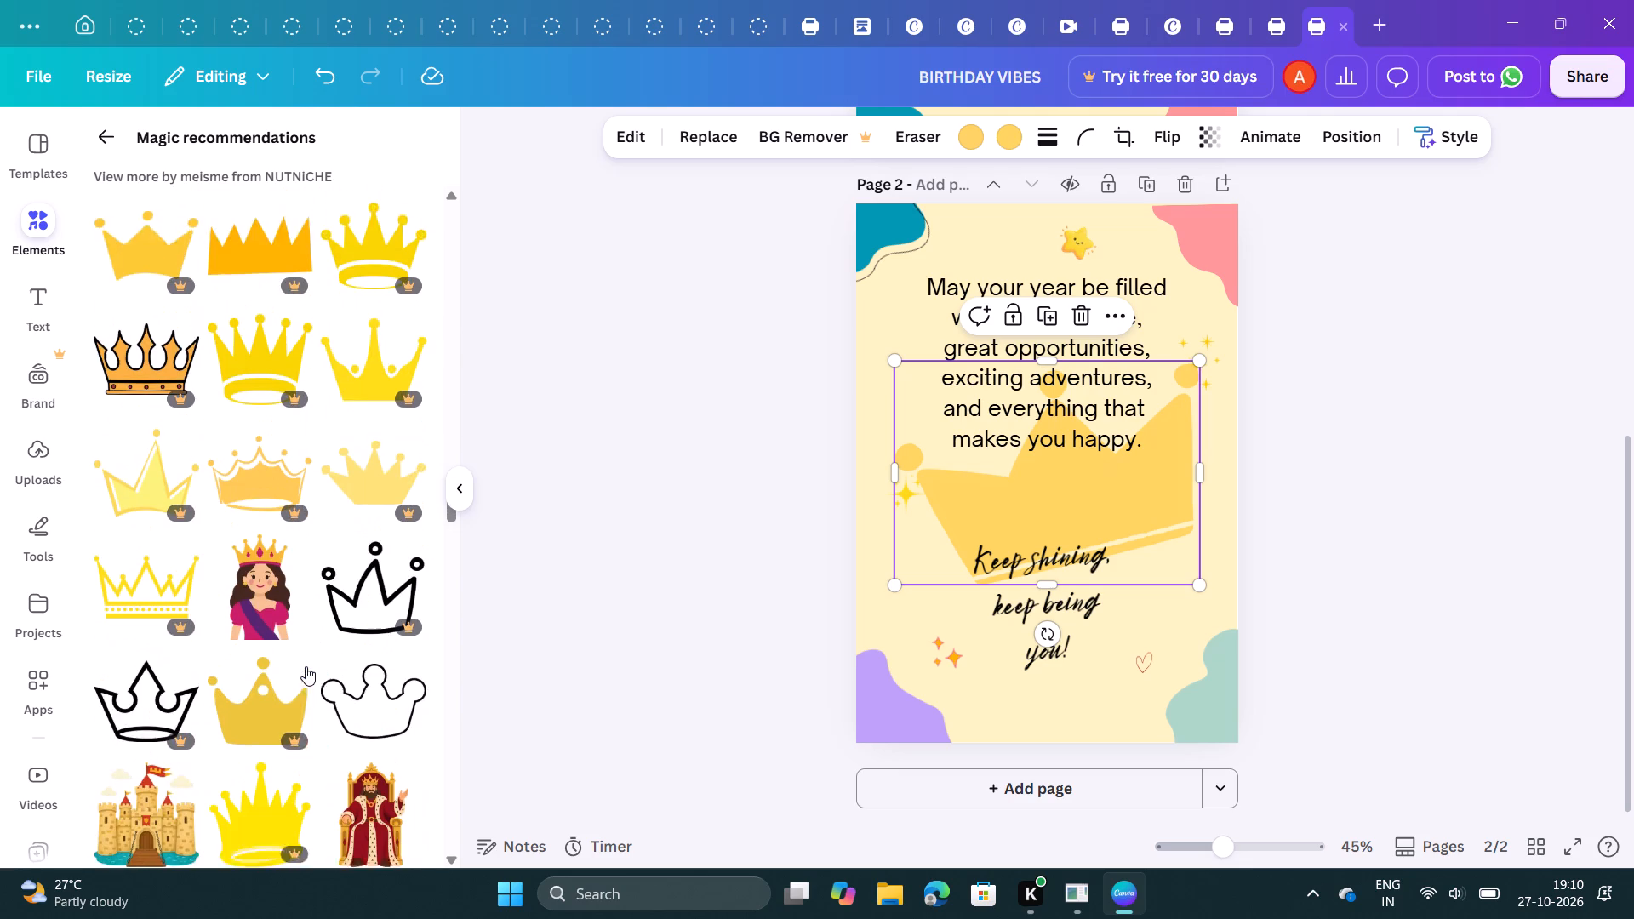
scroll(306, 666, down, 2)
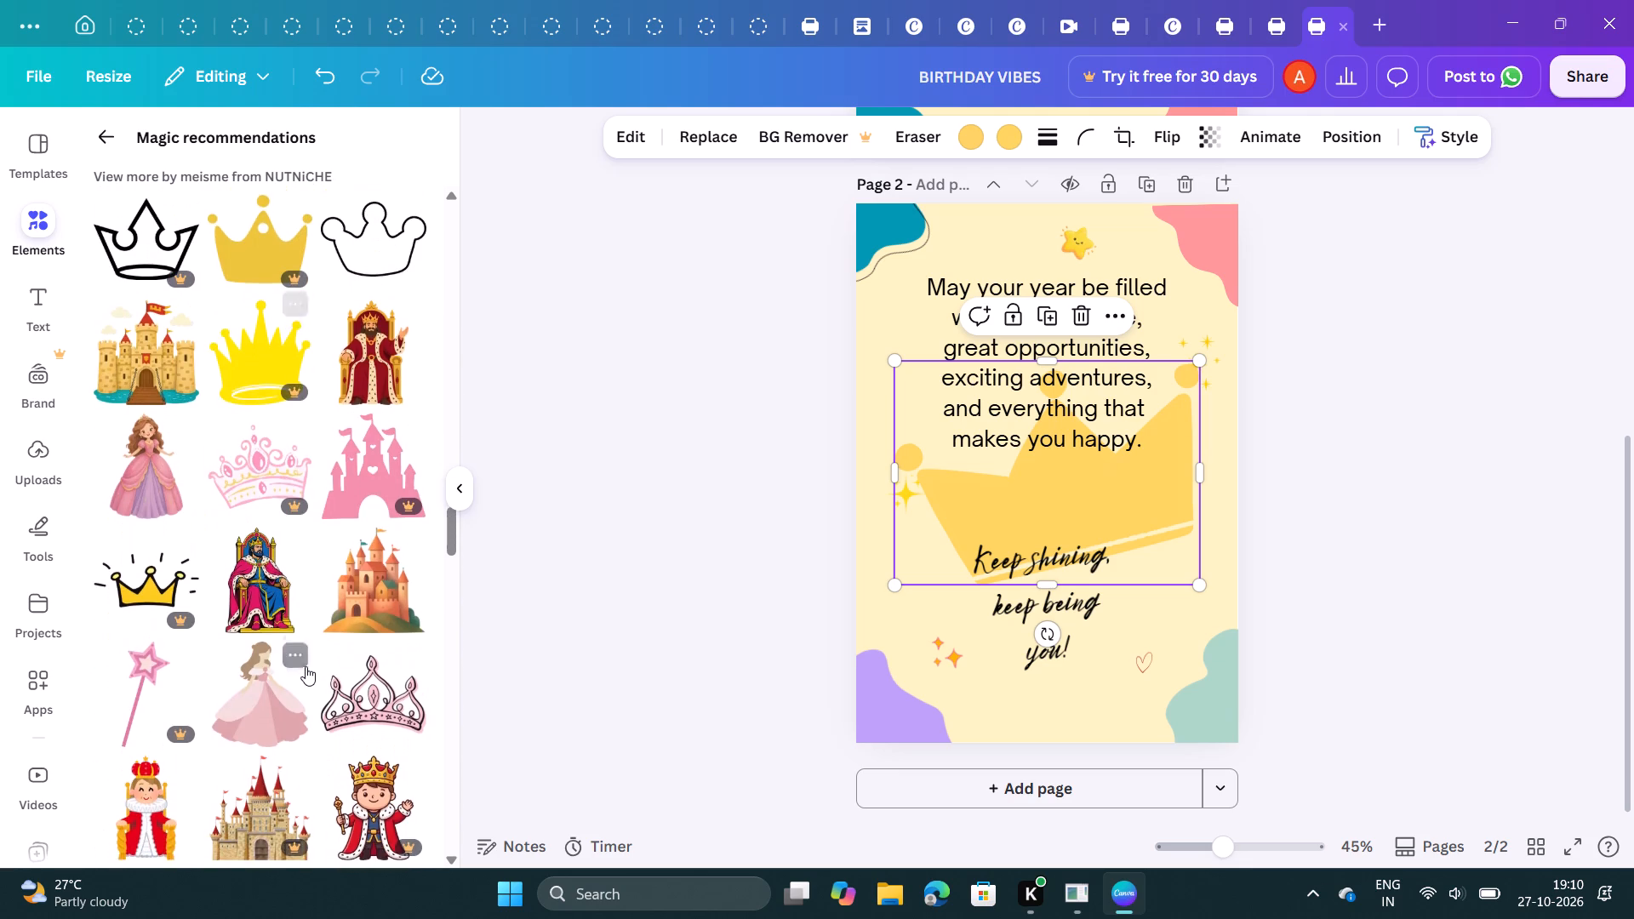
scroll(306, 666, down, 3)
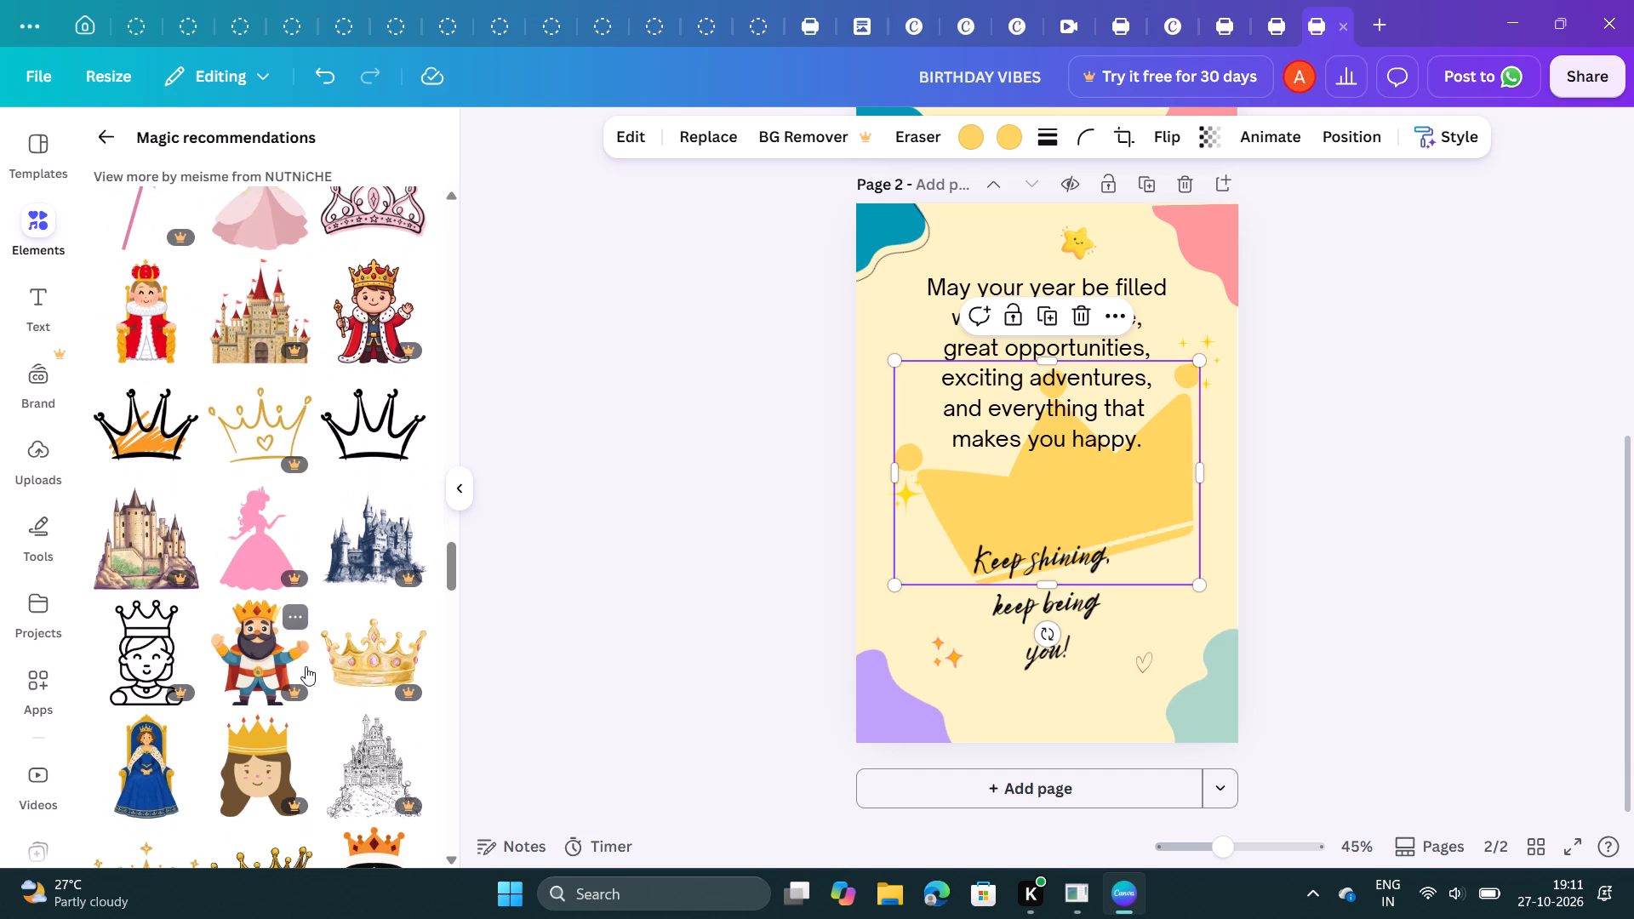
scroll(306, 666, up, 1)
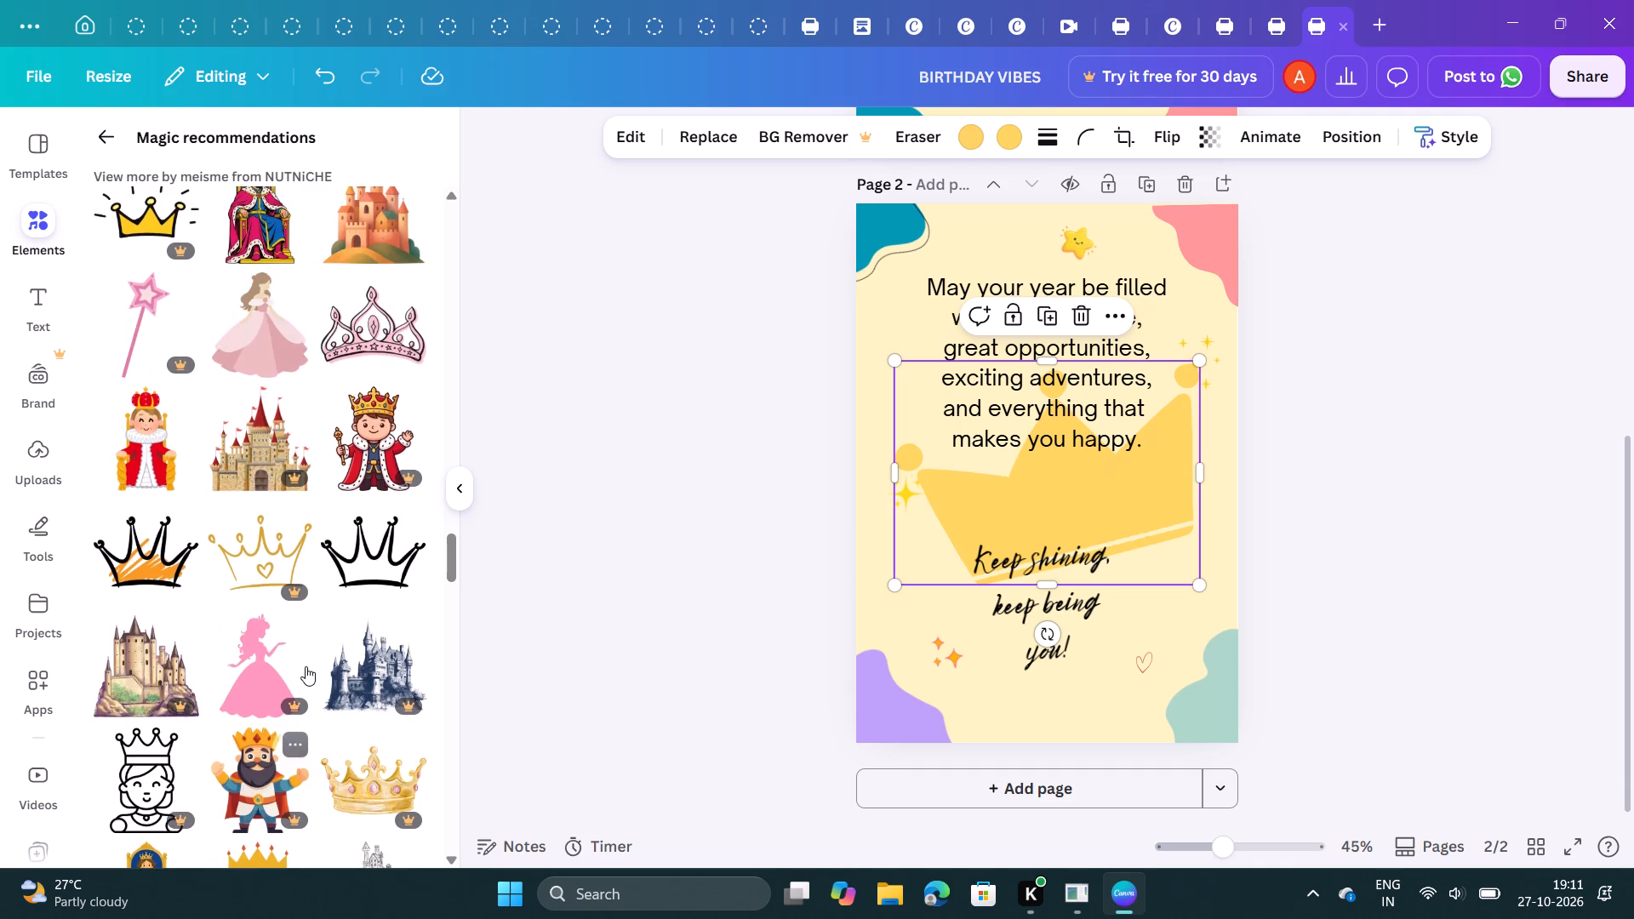
scroll(306, 666, up, 1)
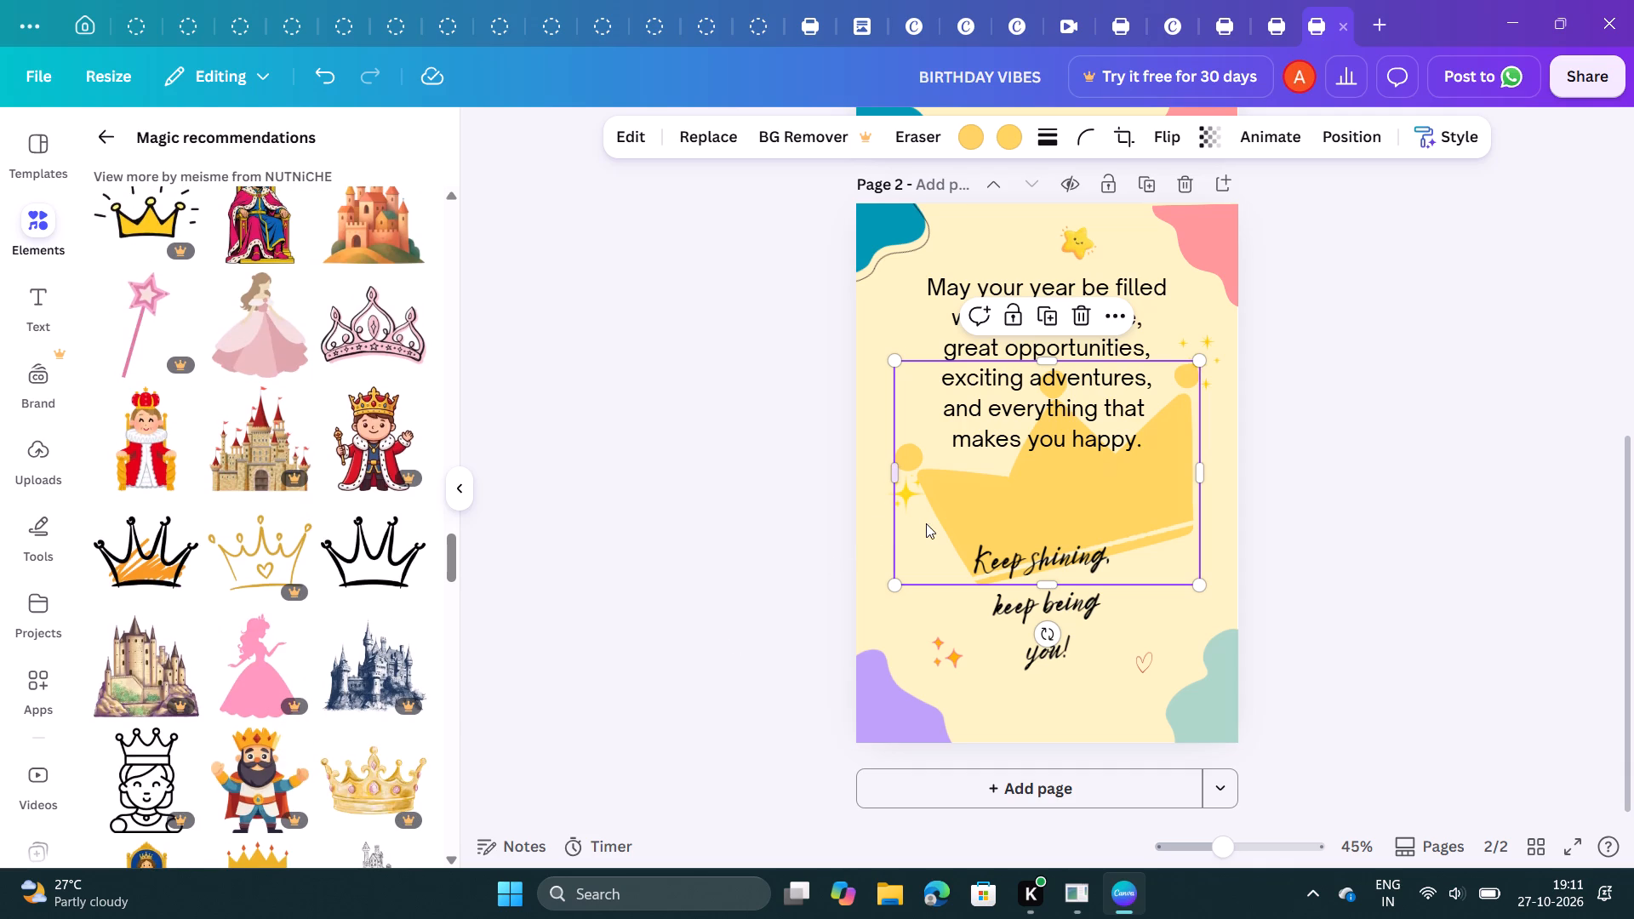
Move the large yellow crown from page 2 to page 1, over the "BIRTHDAY VIBES" title.
scroll(926, 523, up, 1)
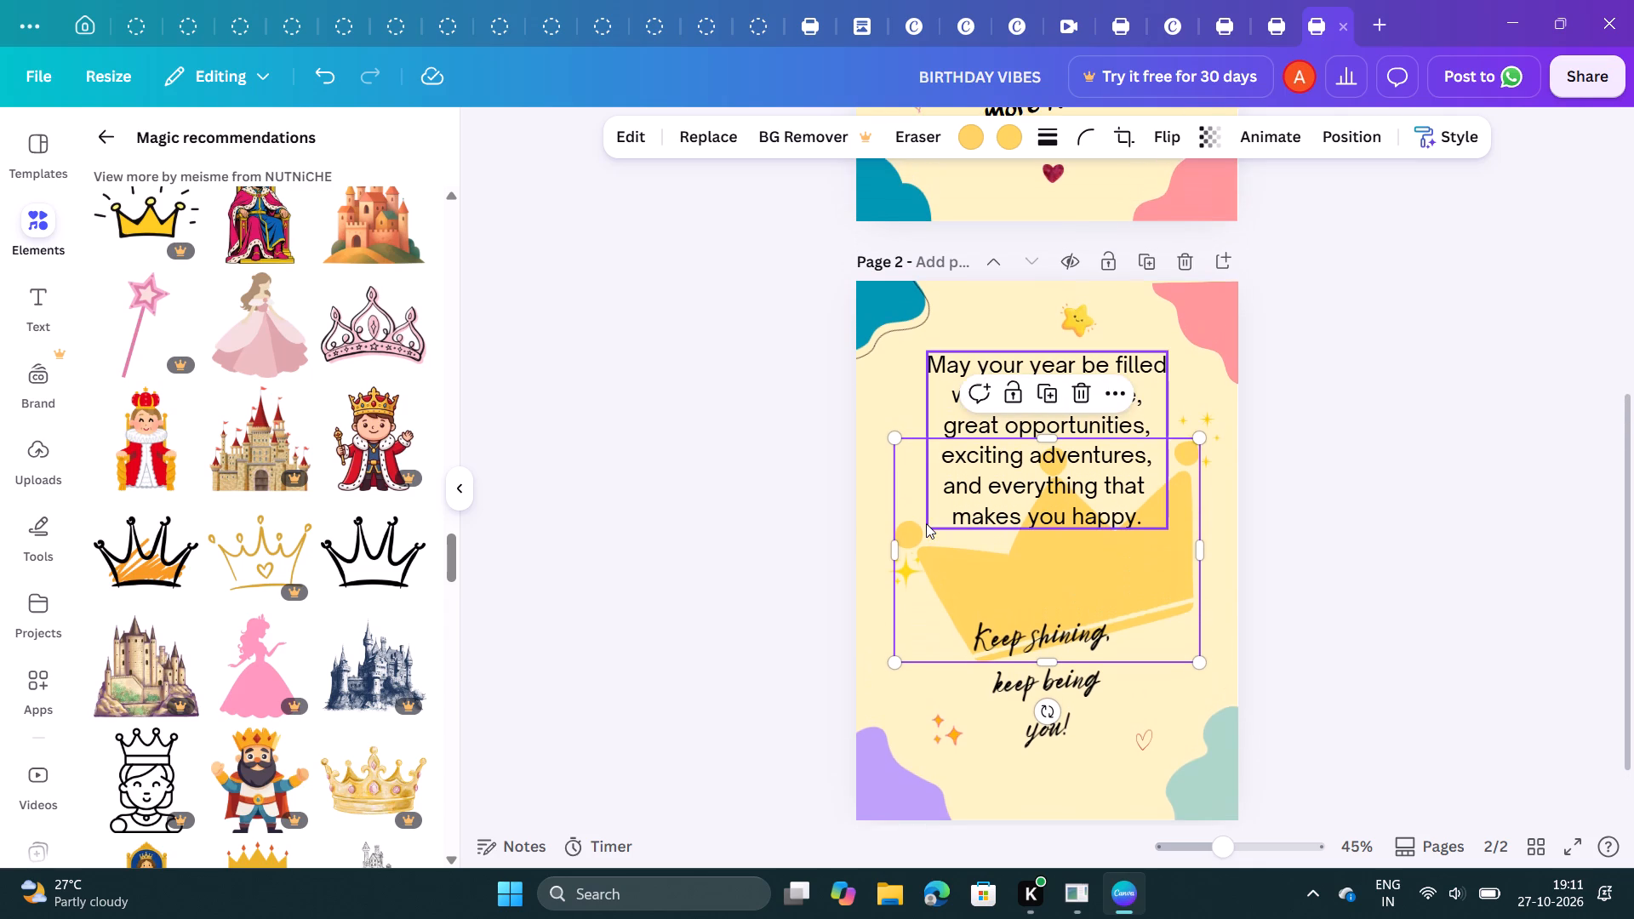
drag(923, 599, 889, 269)
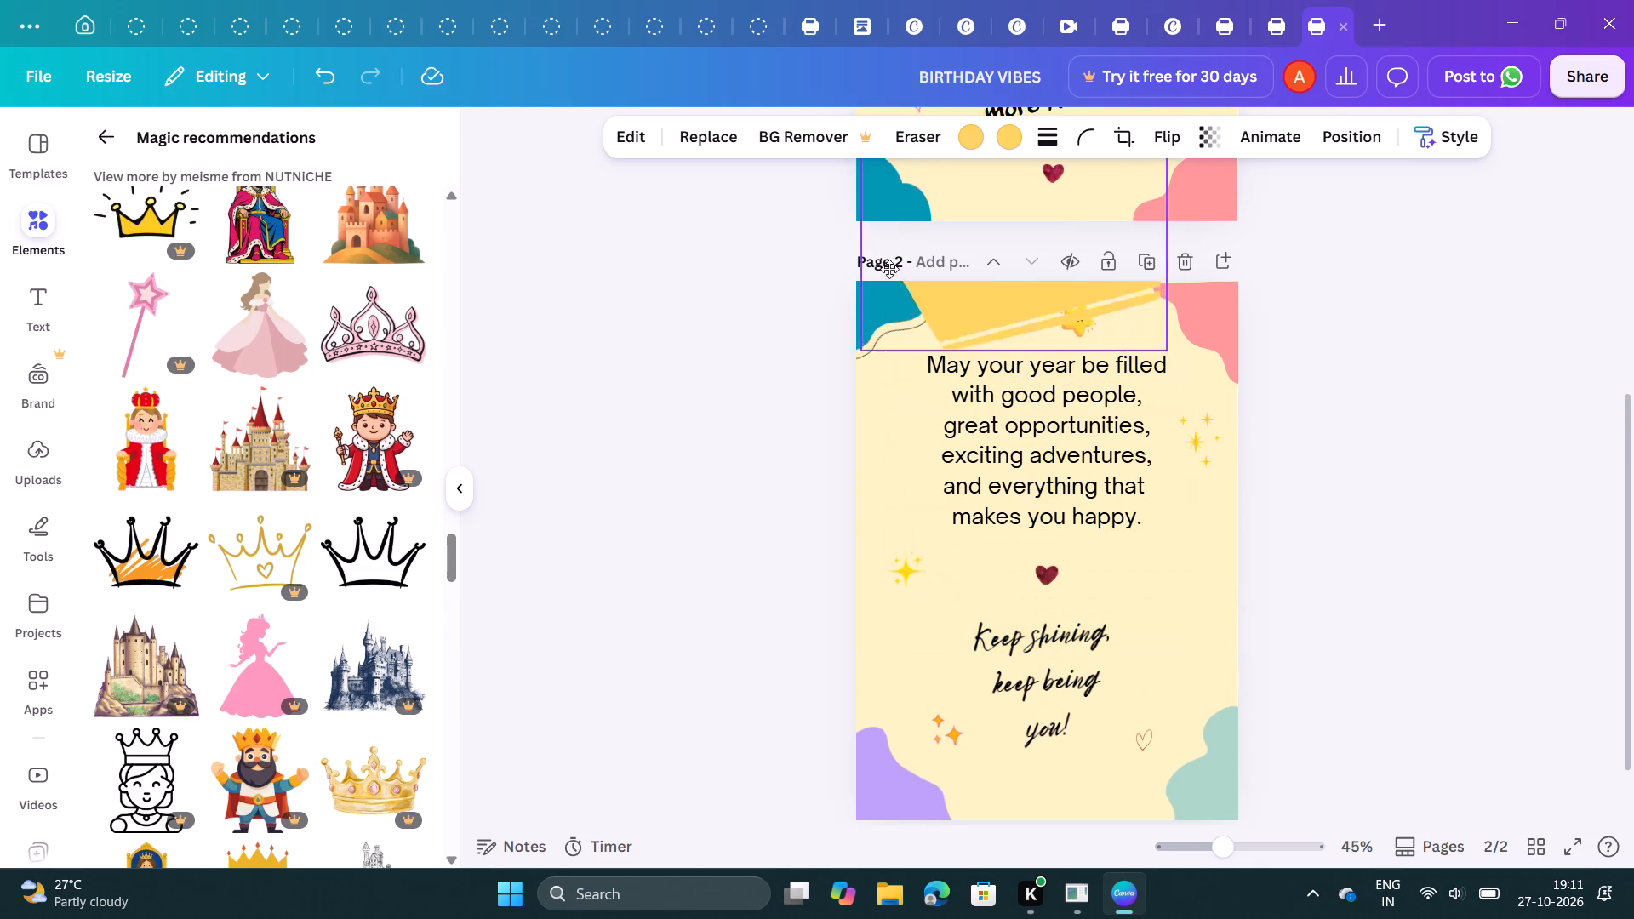
drag(889, 269, 888, 208)
scroll(774, 260, up, 3)
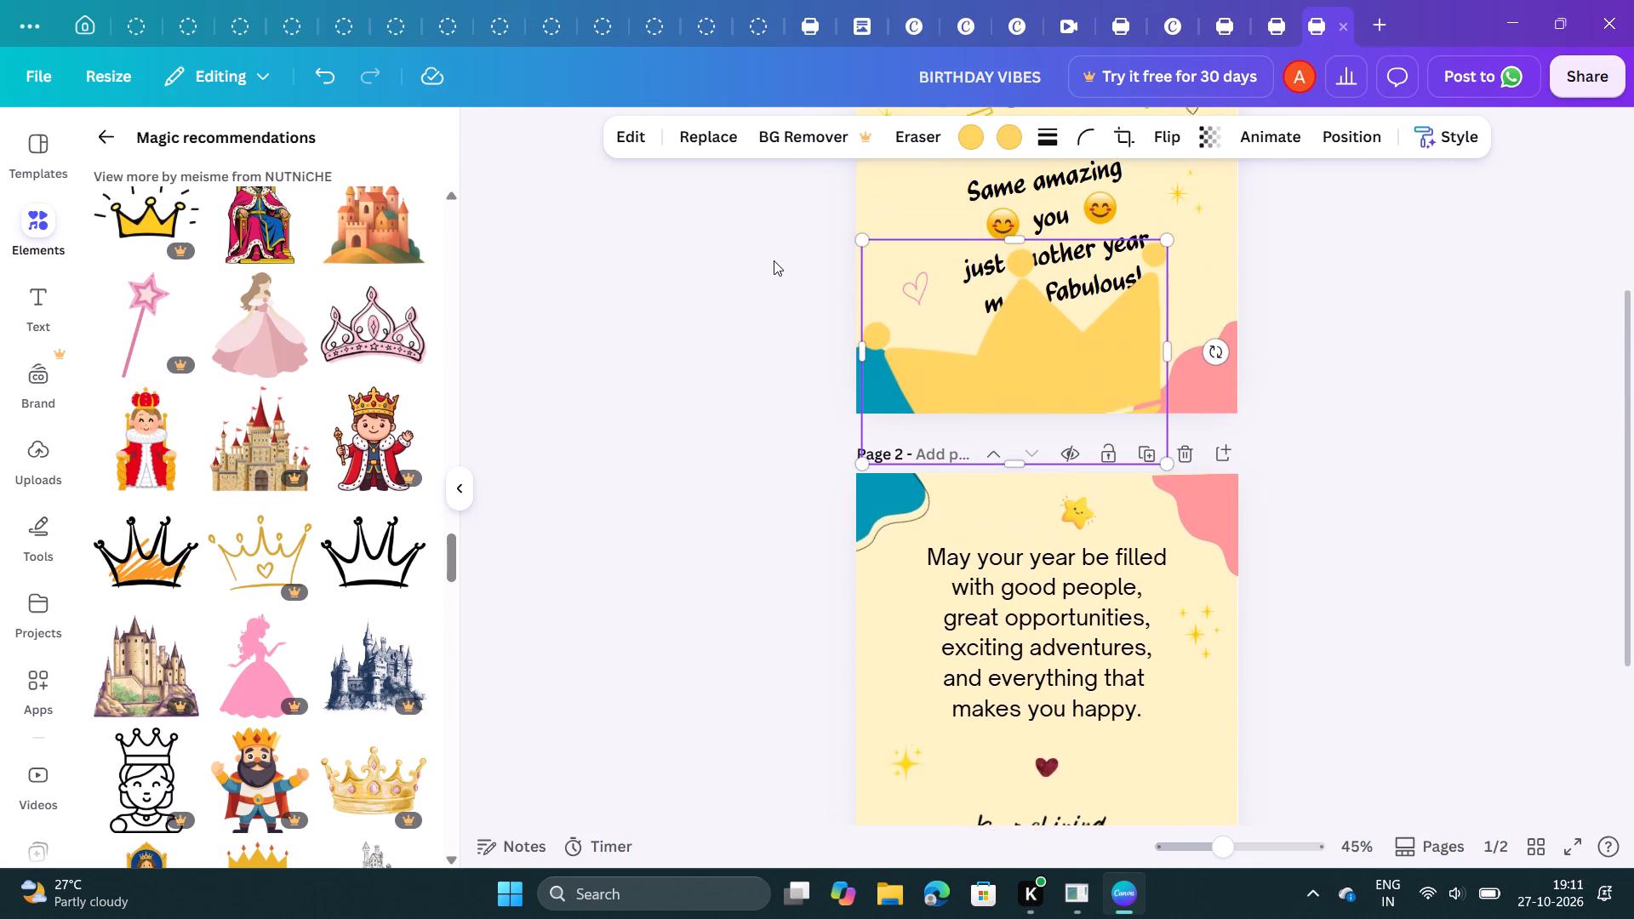
scroll(774, 260, up, 2)
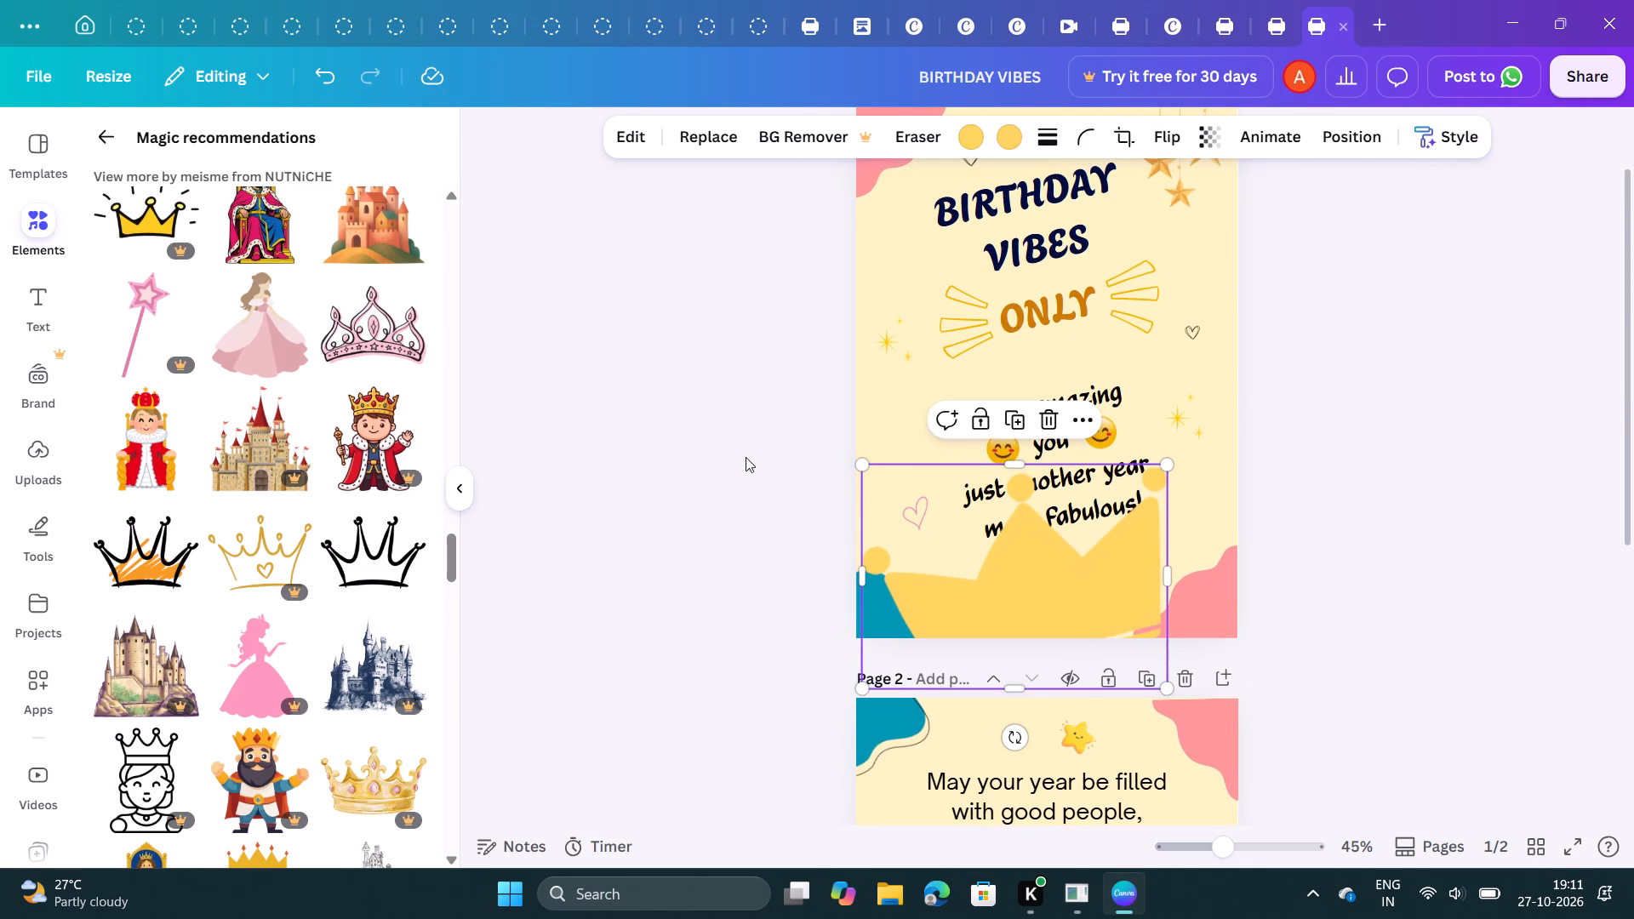
scroll(725, 442, up, 1)
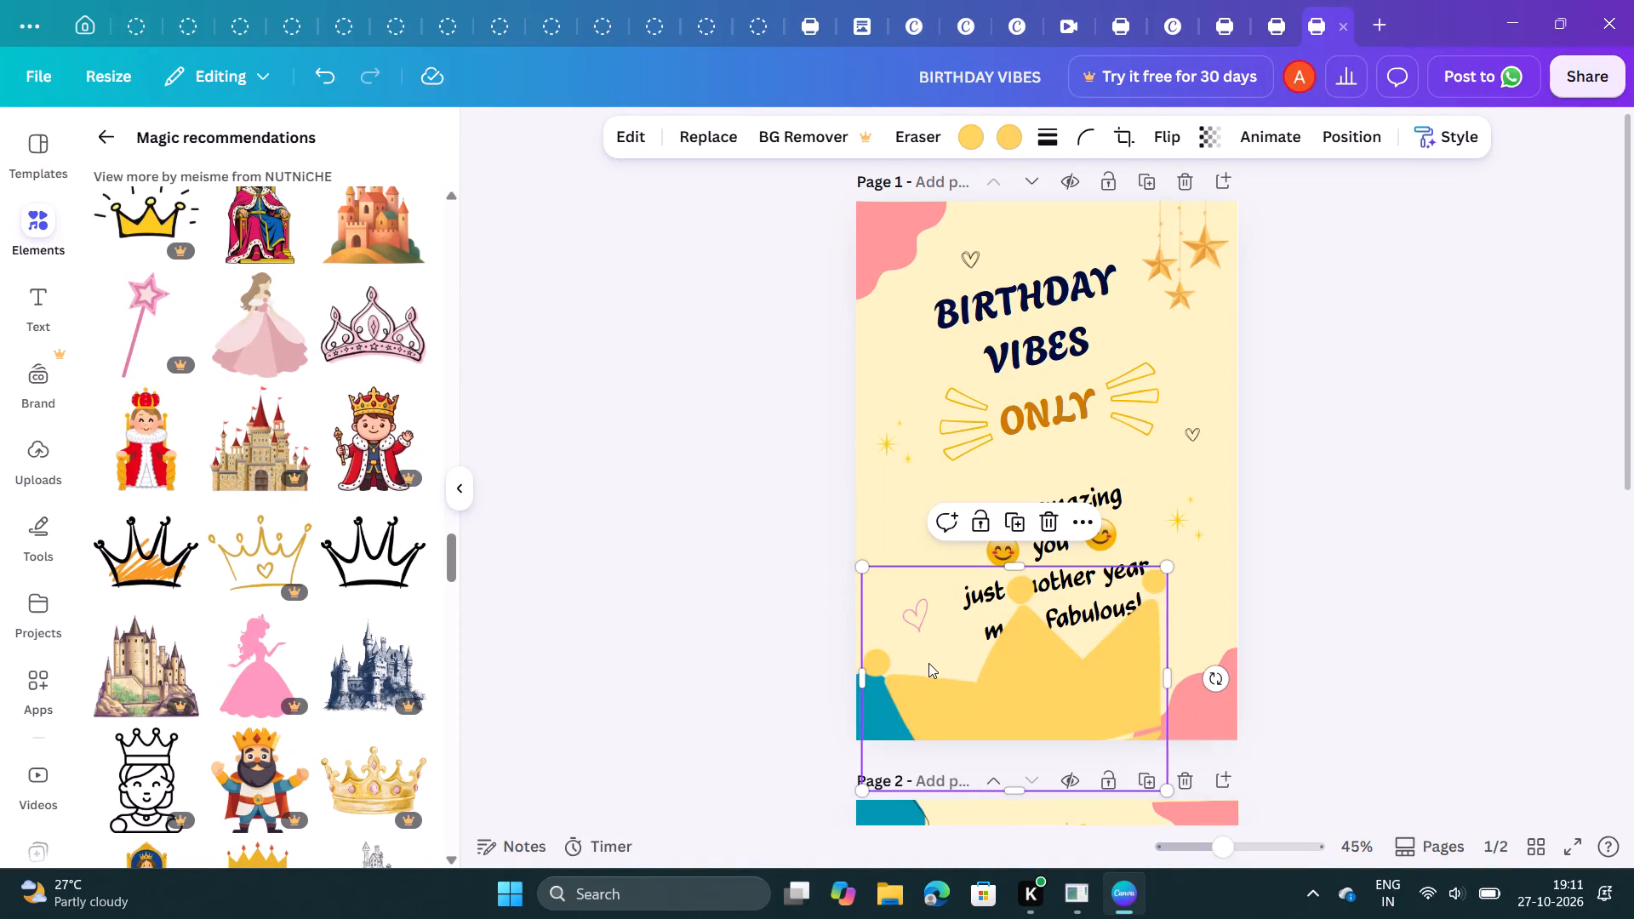
drag(928, 663, 933, 271)
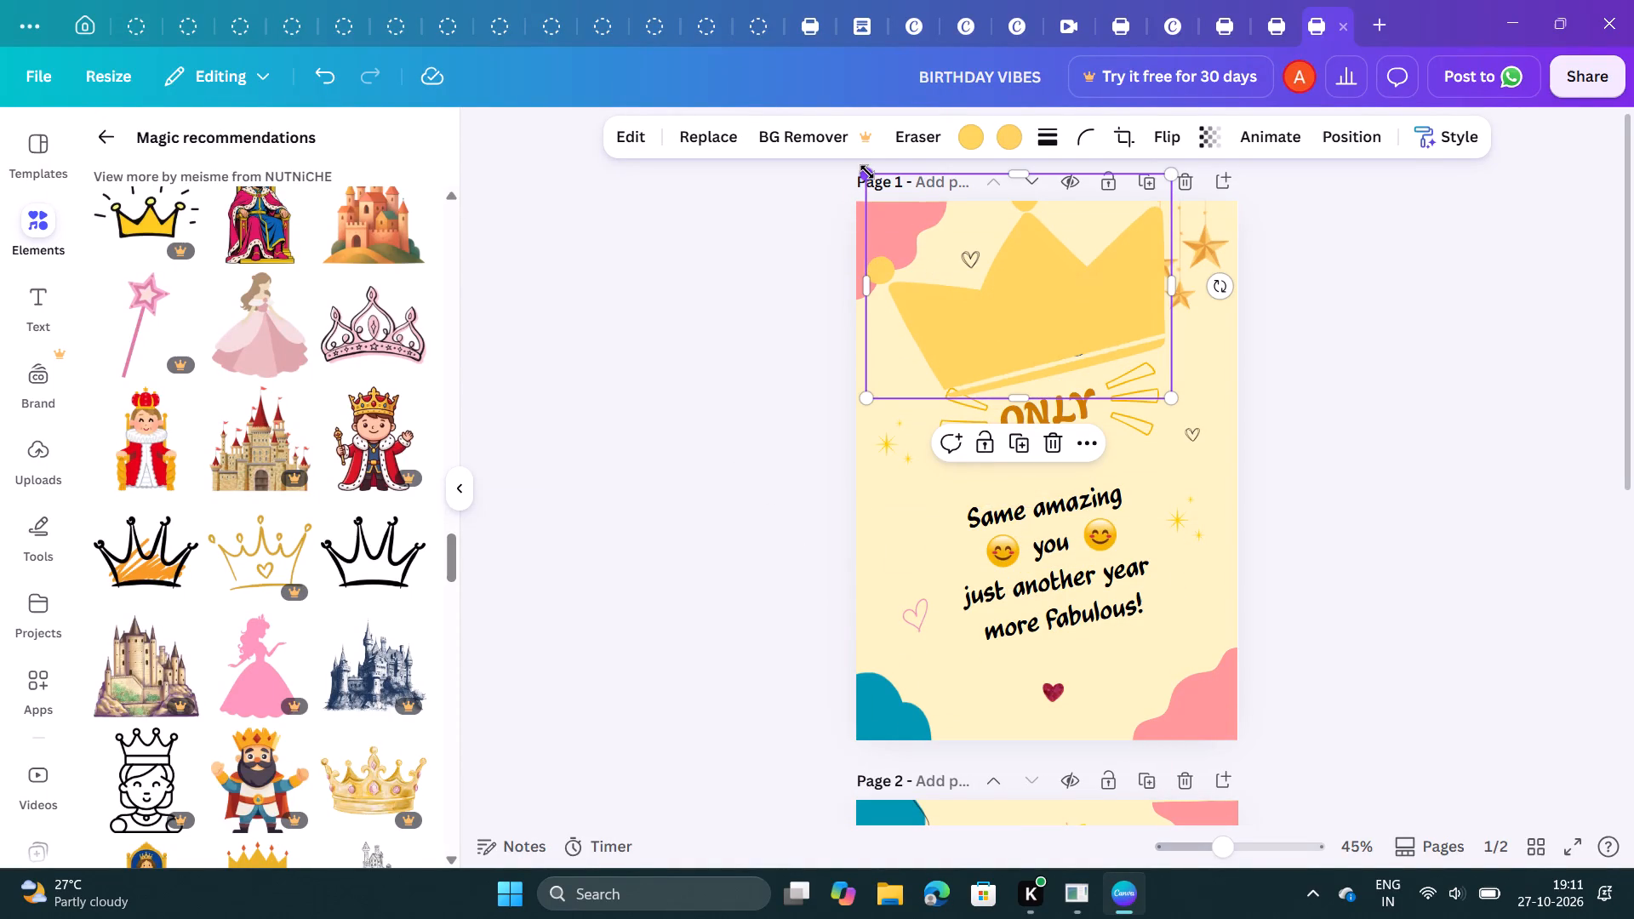
Shrink the crown to a small accent and place it just above the word "BIRTHDAY" on page 1.
drag(867, 172, 1011, 271)
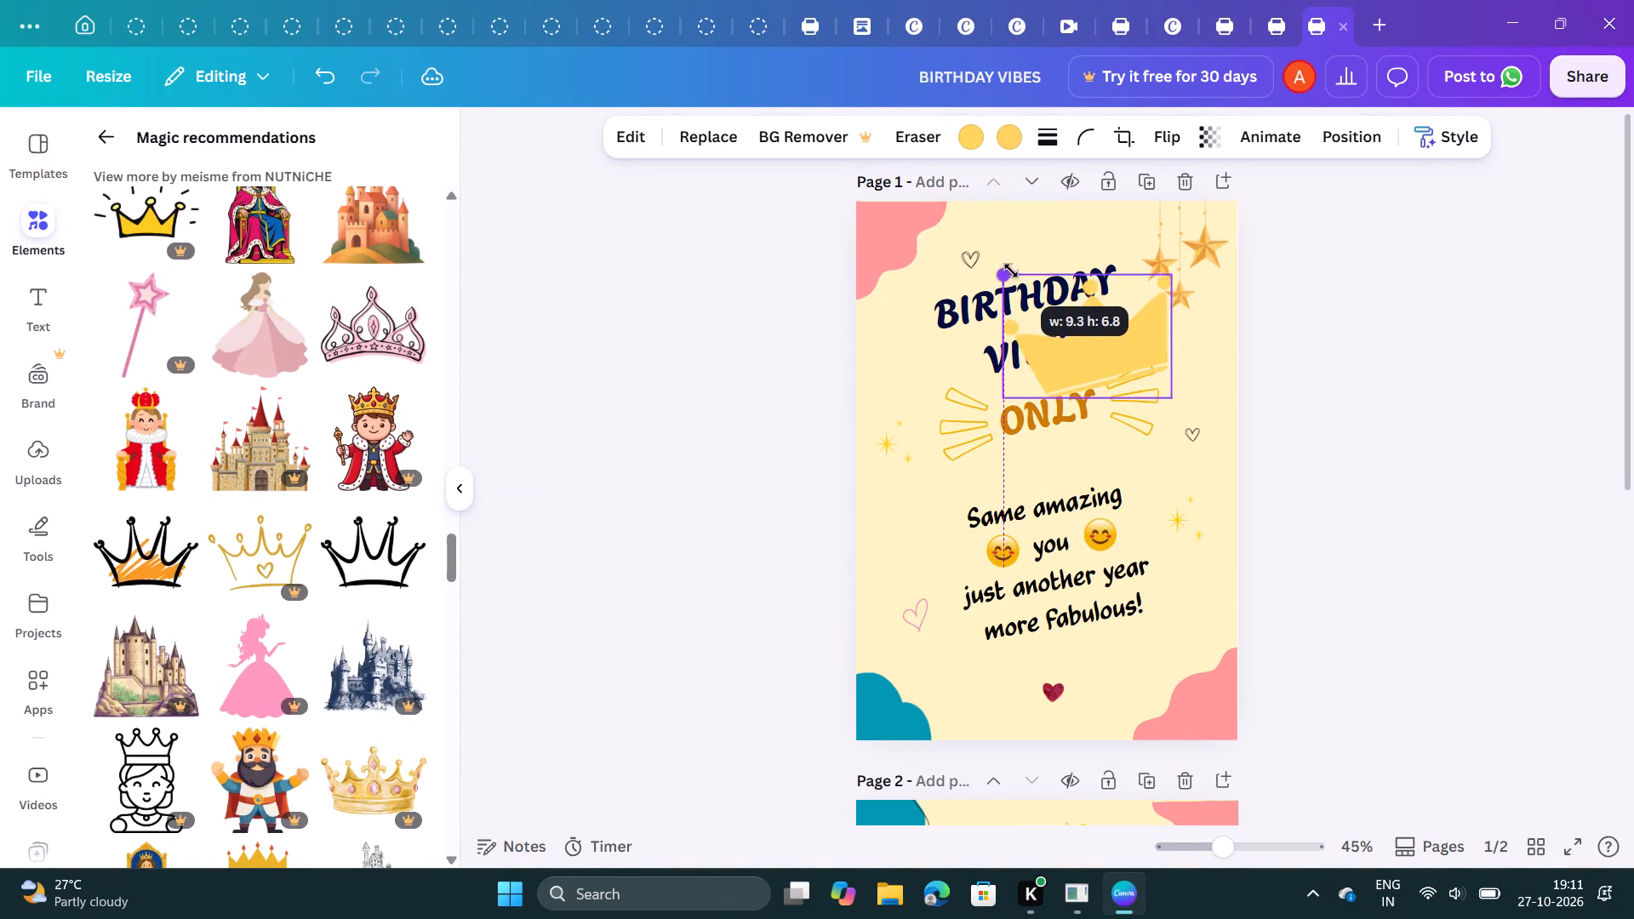
drag(1011, 271, 1071, 302)
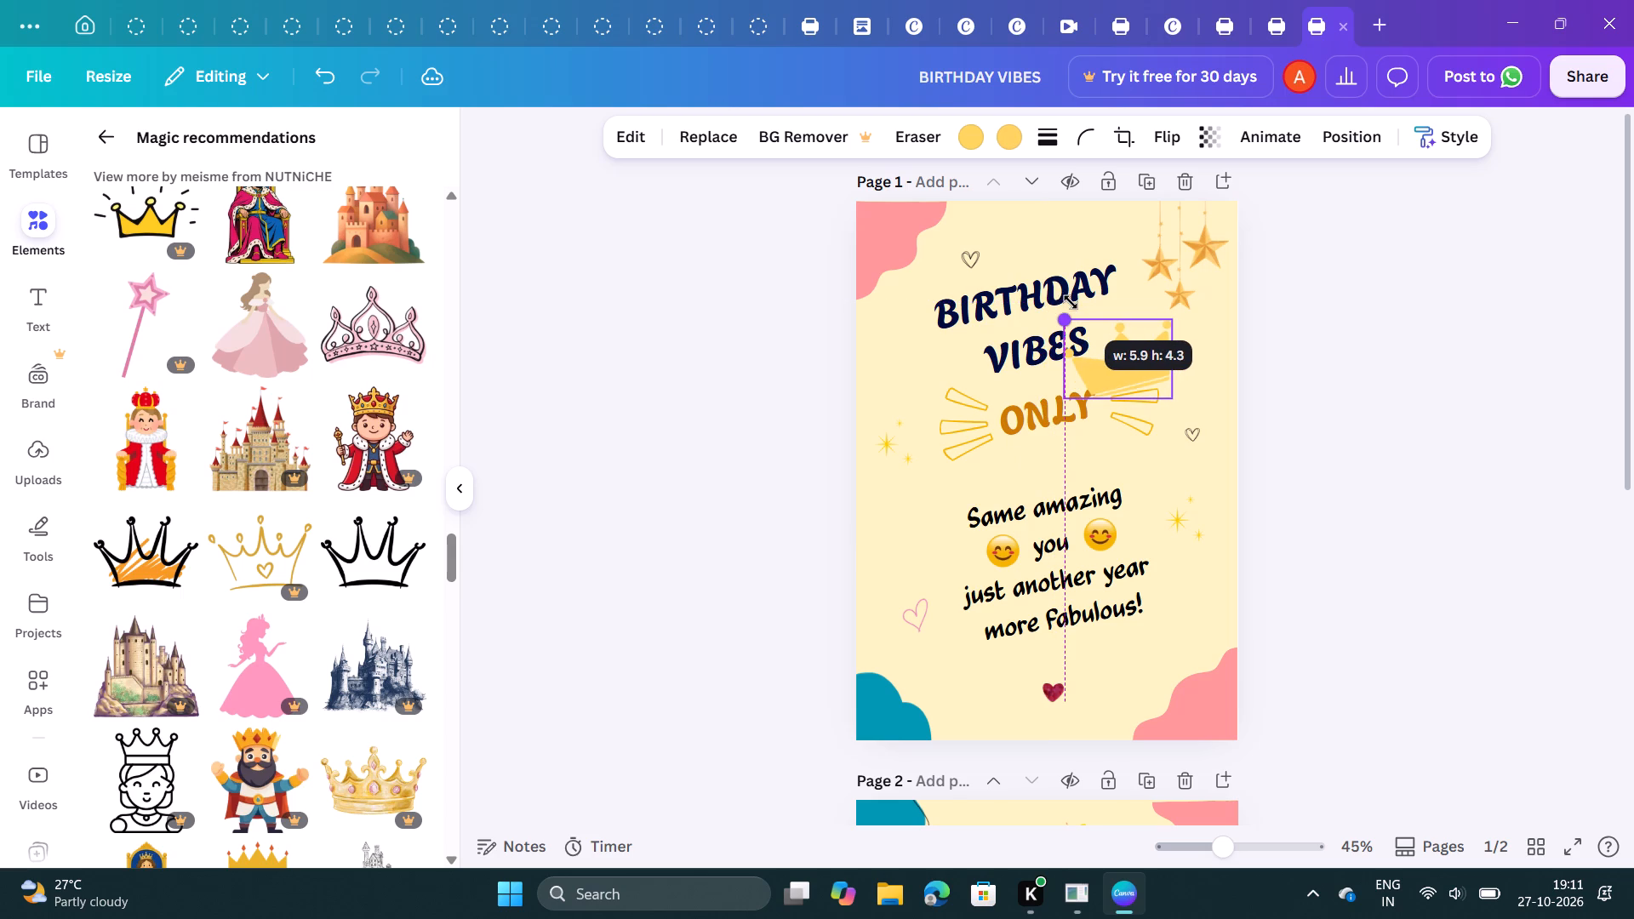
drag(1071, 302, 1089, 316)
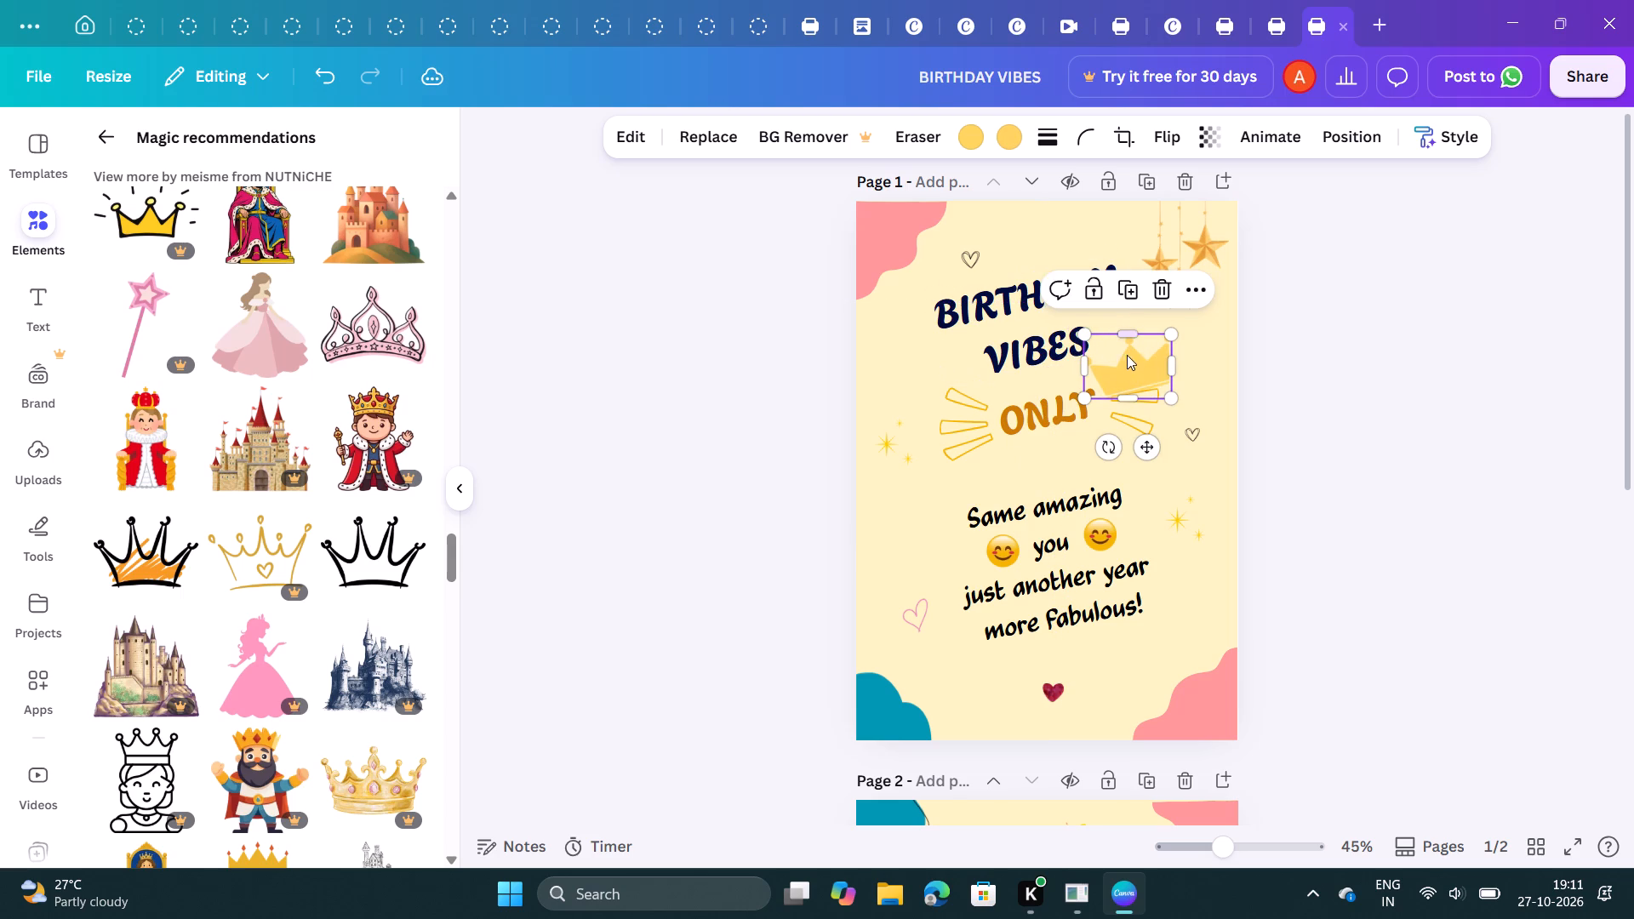
drag(1132, 372, 1043, 263)
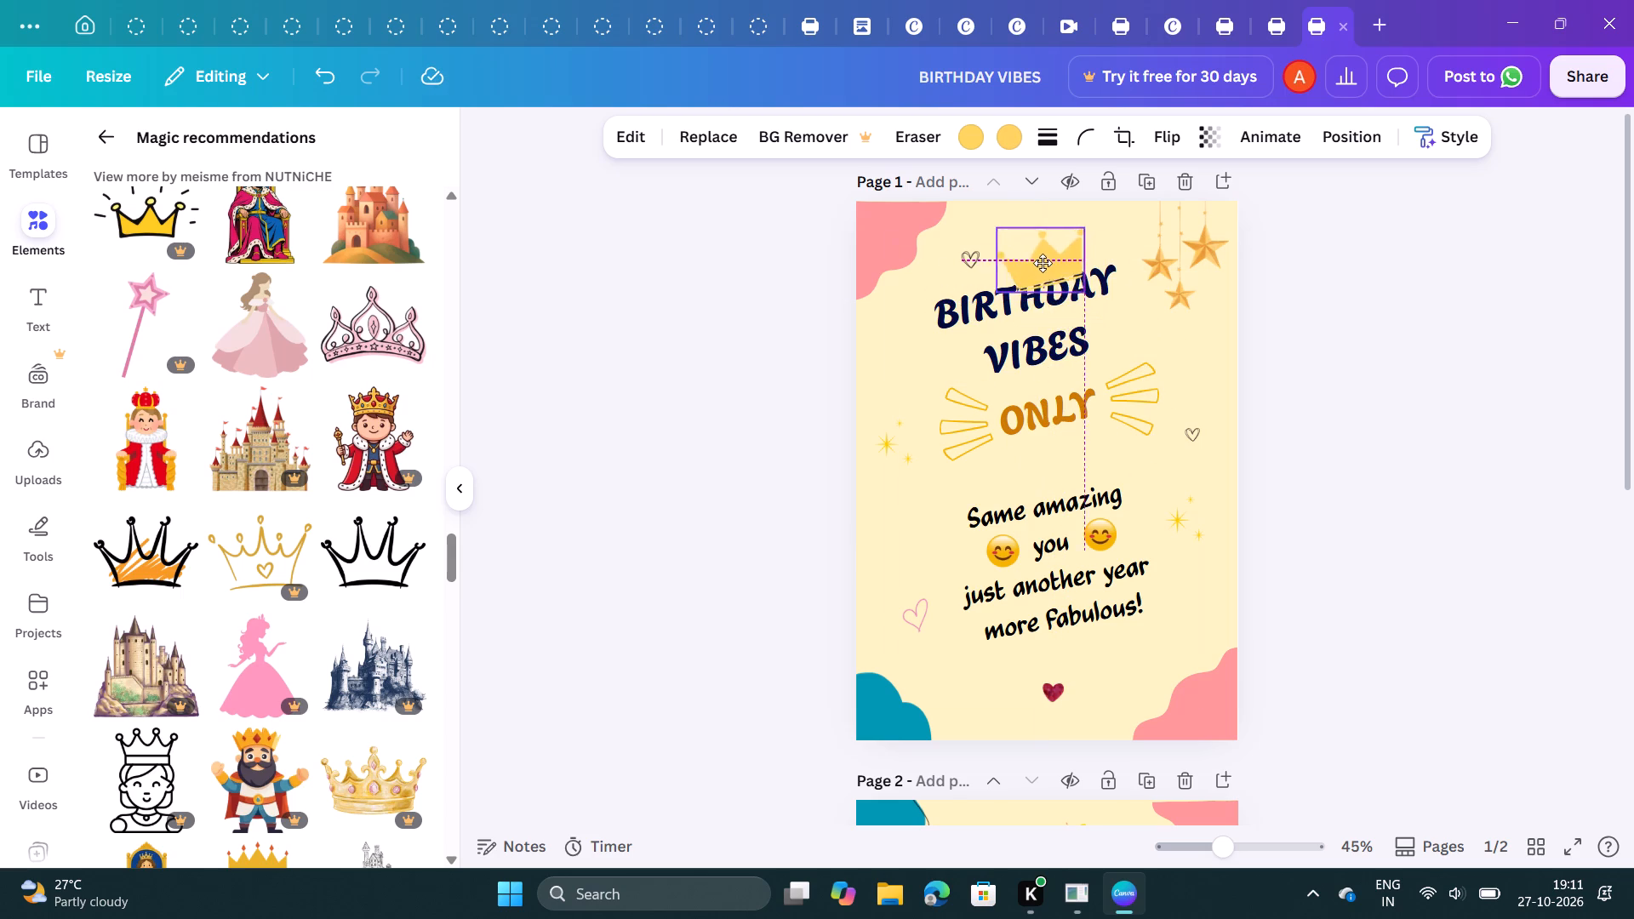
drag(1043, 263, 1025, 246)
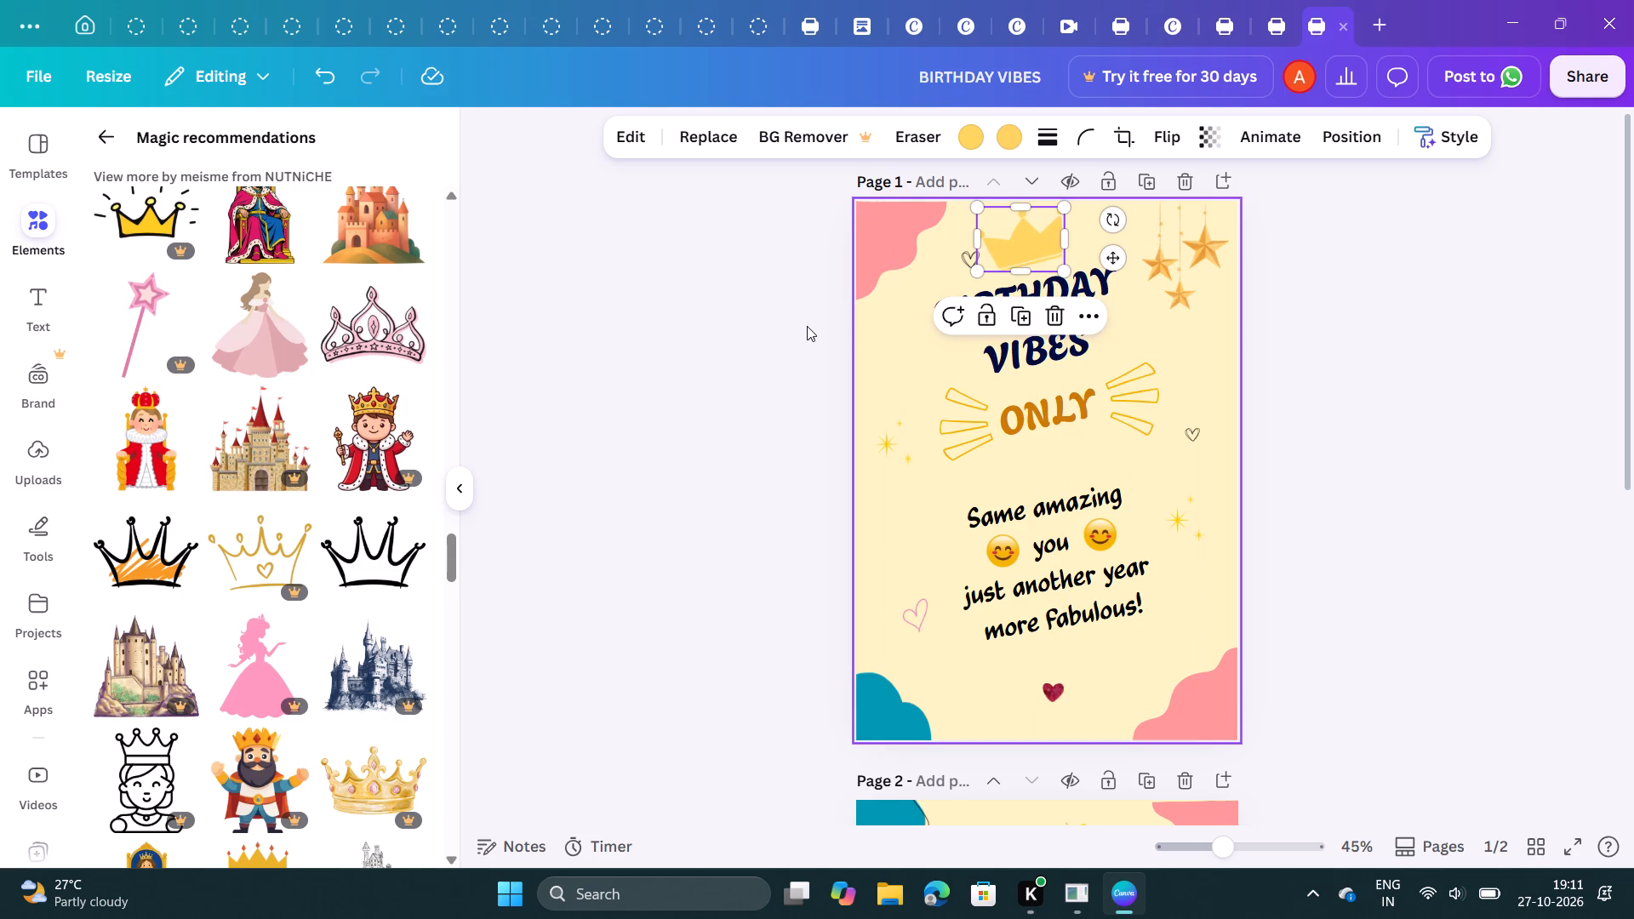
click(807, 326)
click(807, 326)
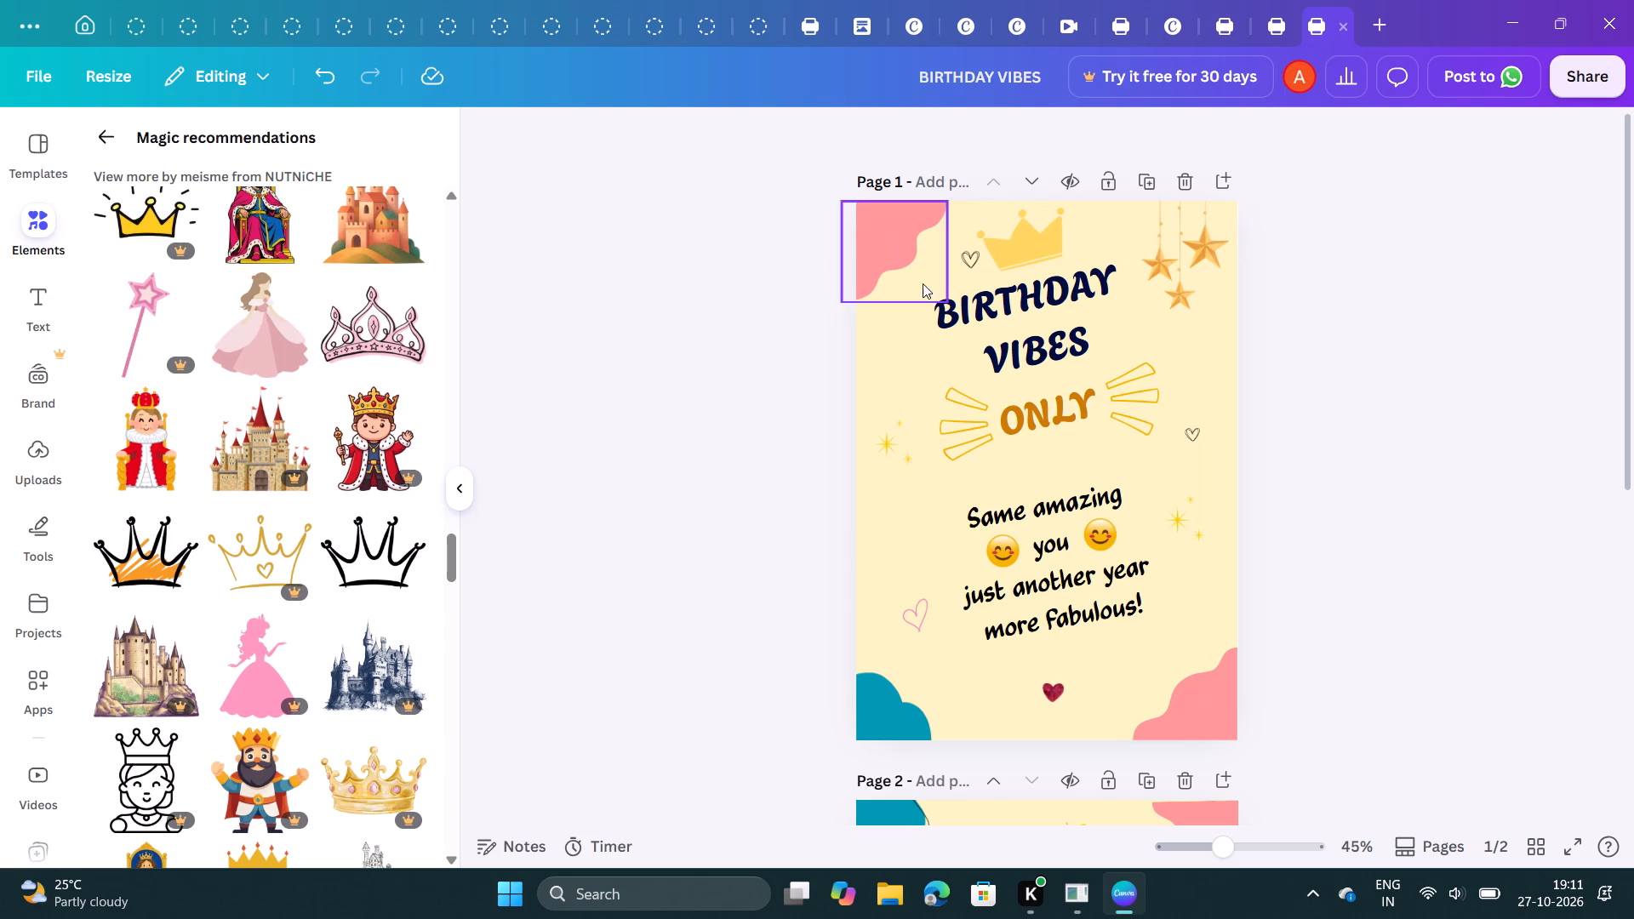
Move the small outlined heart beside the crown down to the open space left of "VIBES" on page 1.
drag(971, 259, 953, 273)
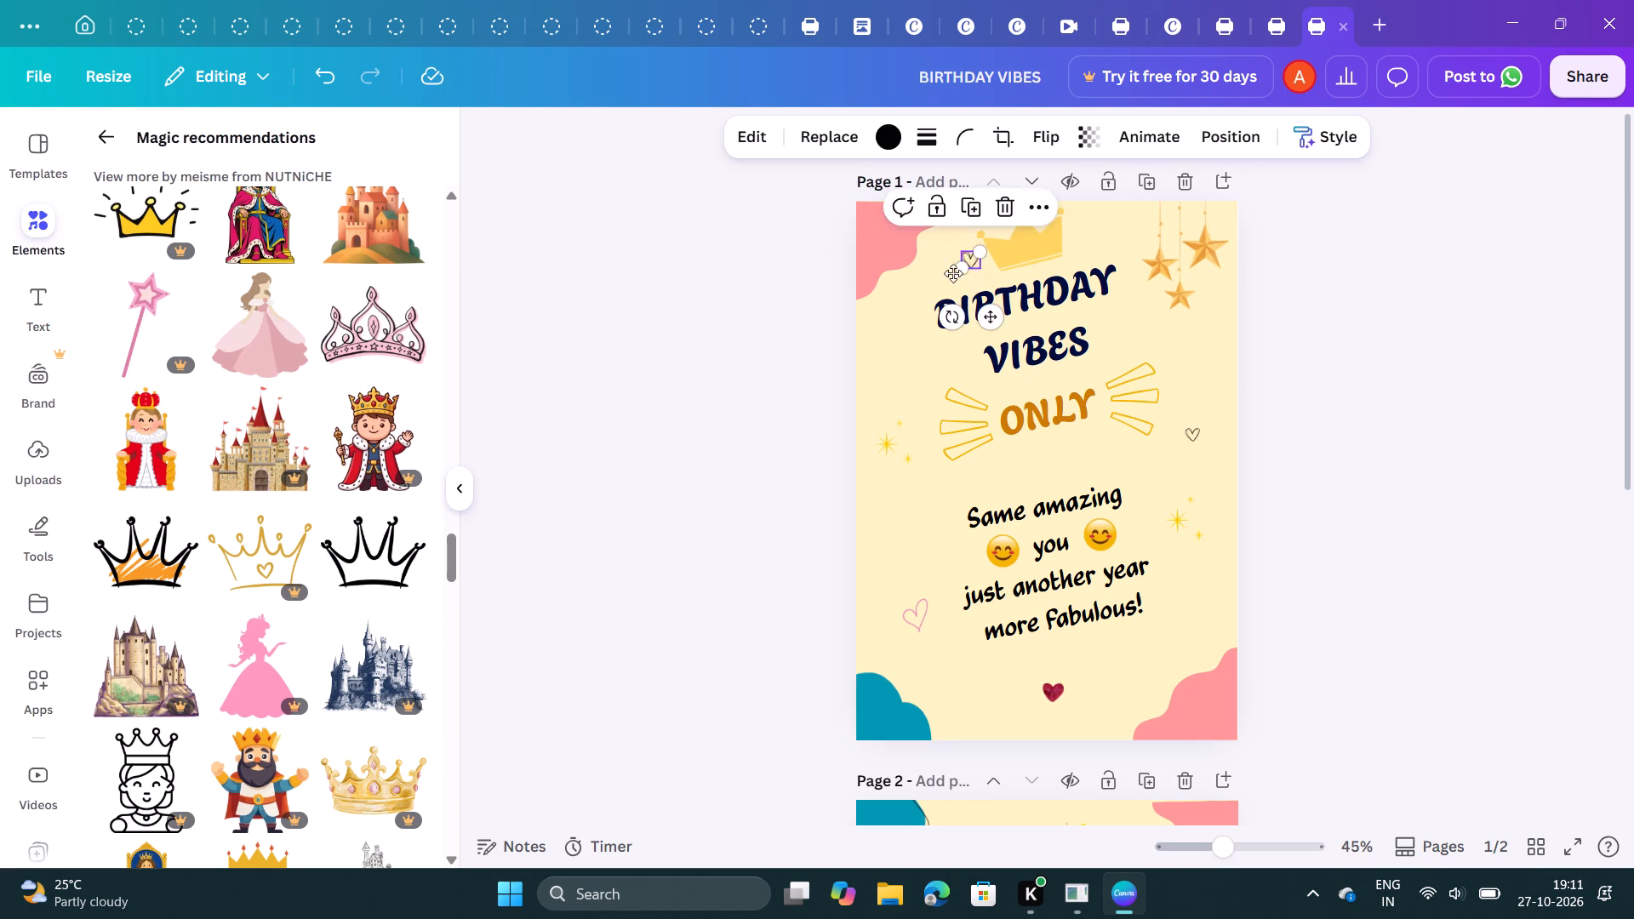
drag(953, 273, 899, 341)
click(769, 372)
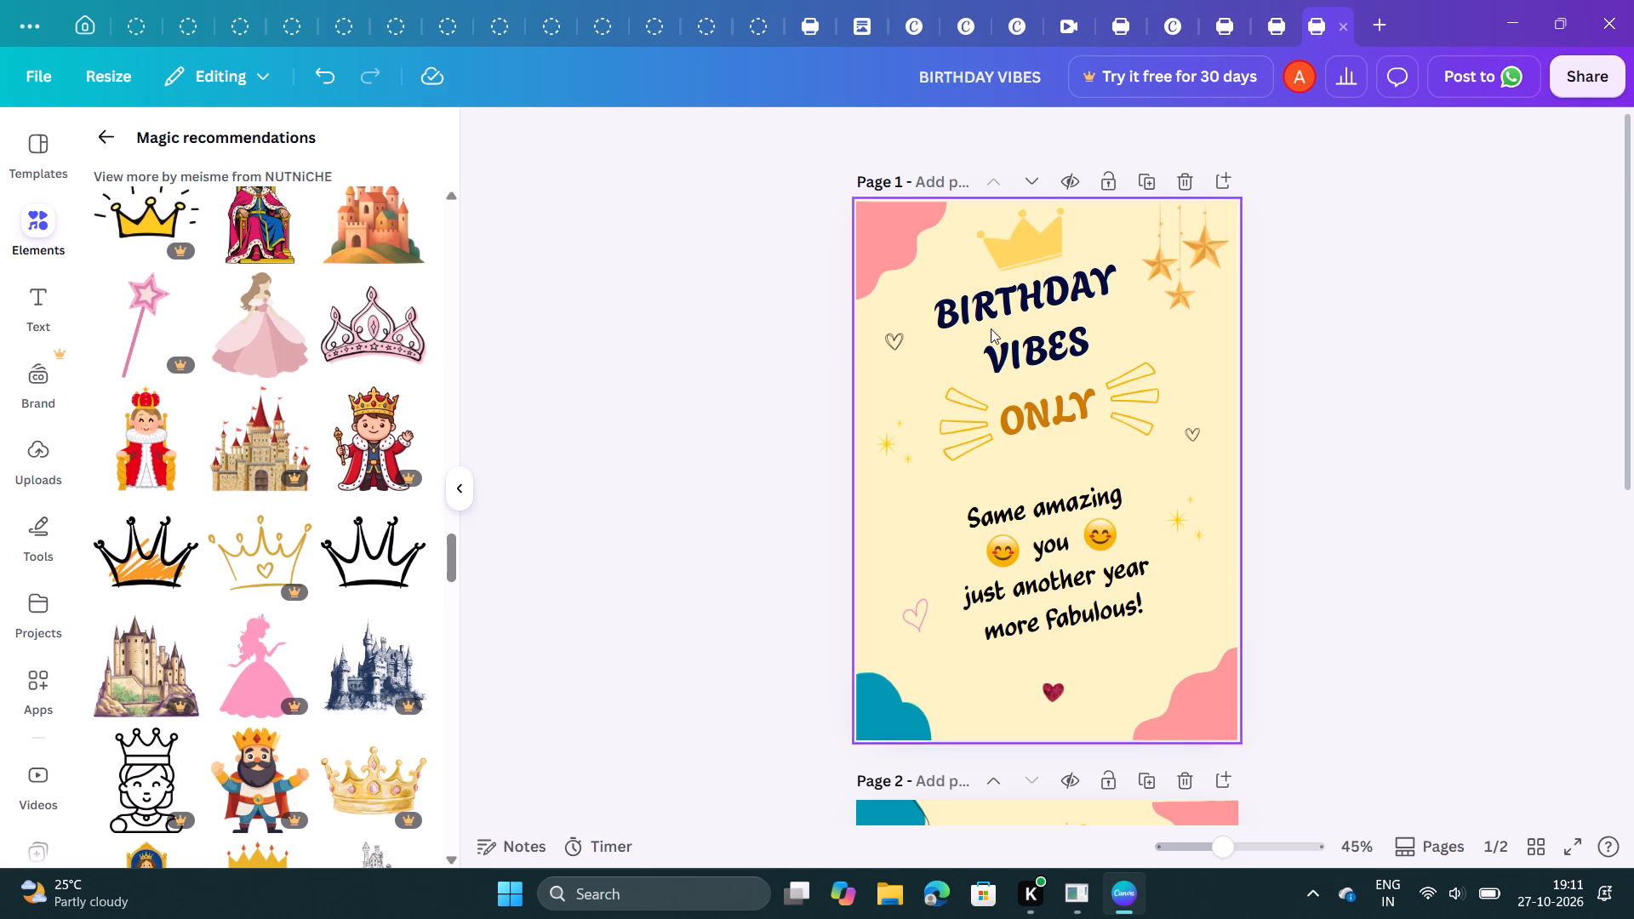
Reduce the crown to about 3.3 wide by 2.4 high and settle it close above the middle of "BIRTHDAY".
drag(1046, 209, 1020, 219)
click(757, 318)
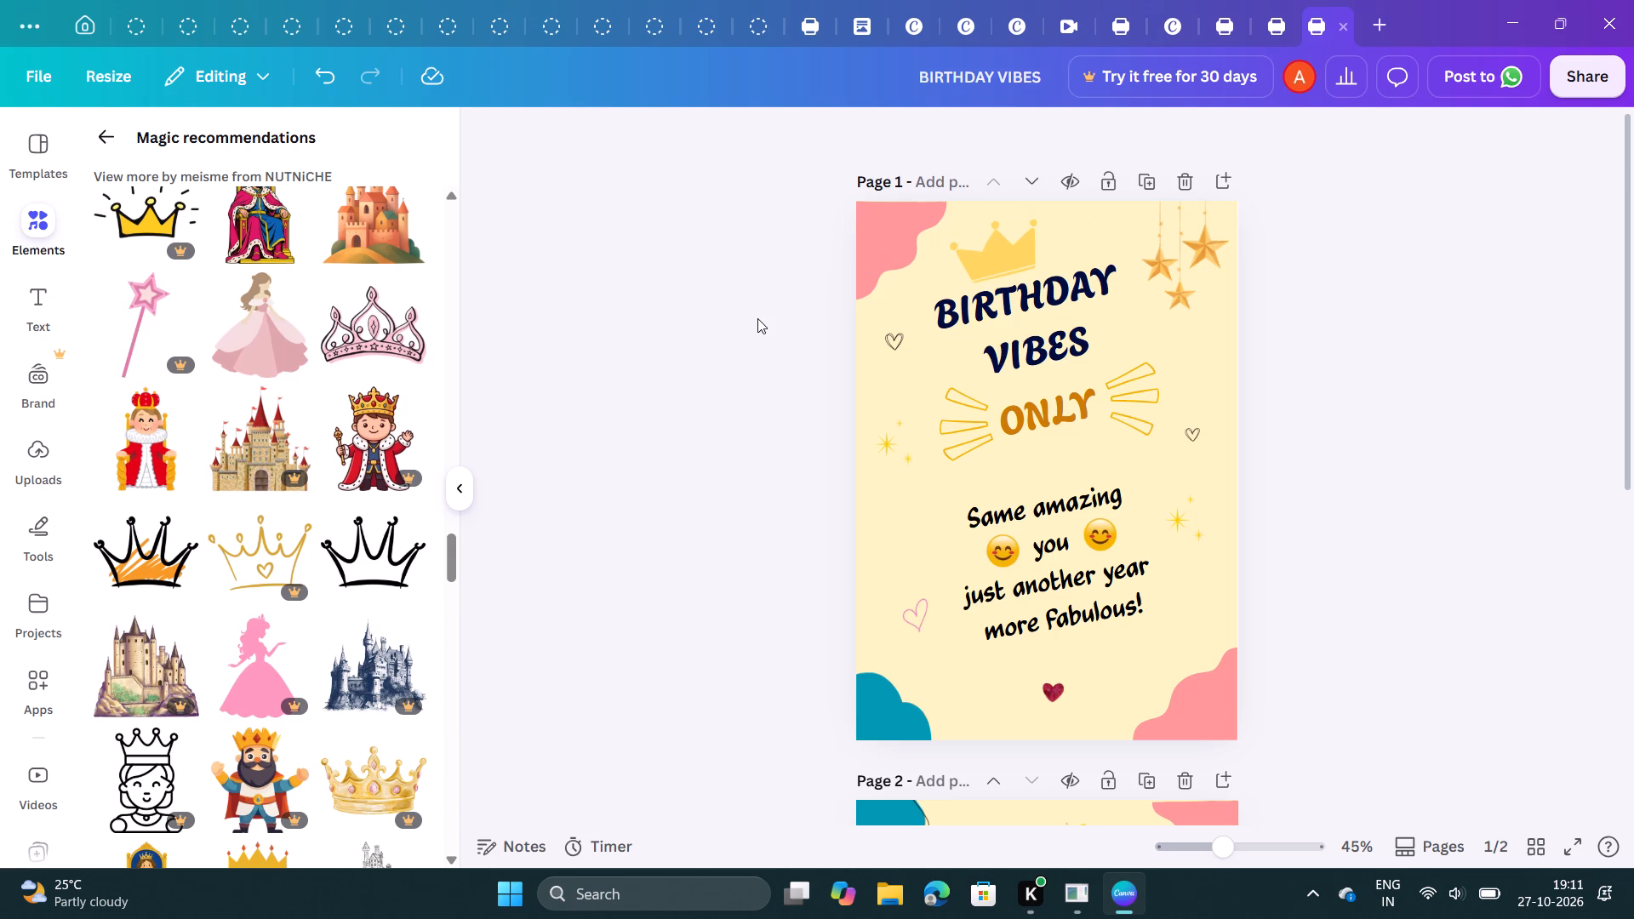
click(997, 239)
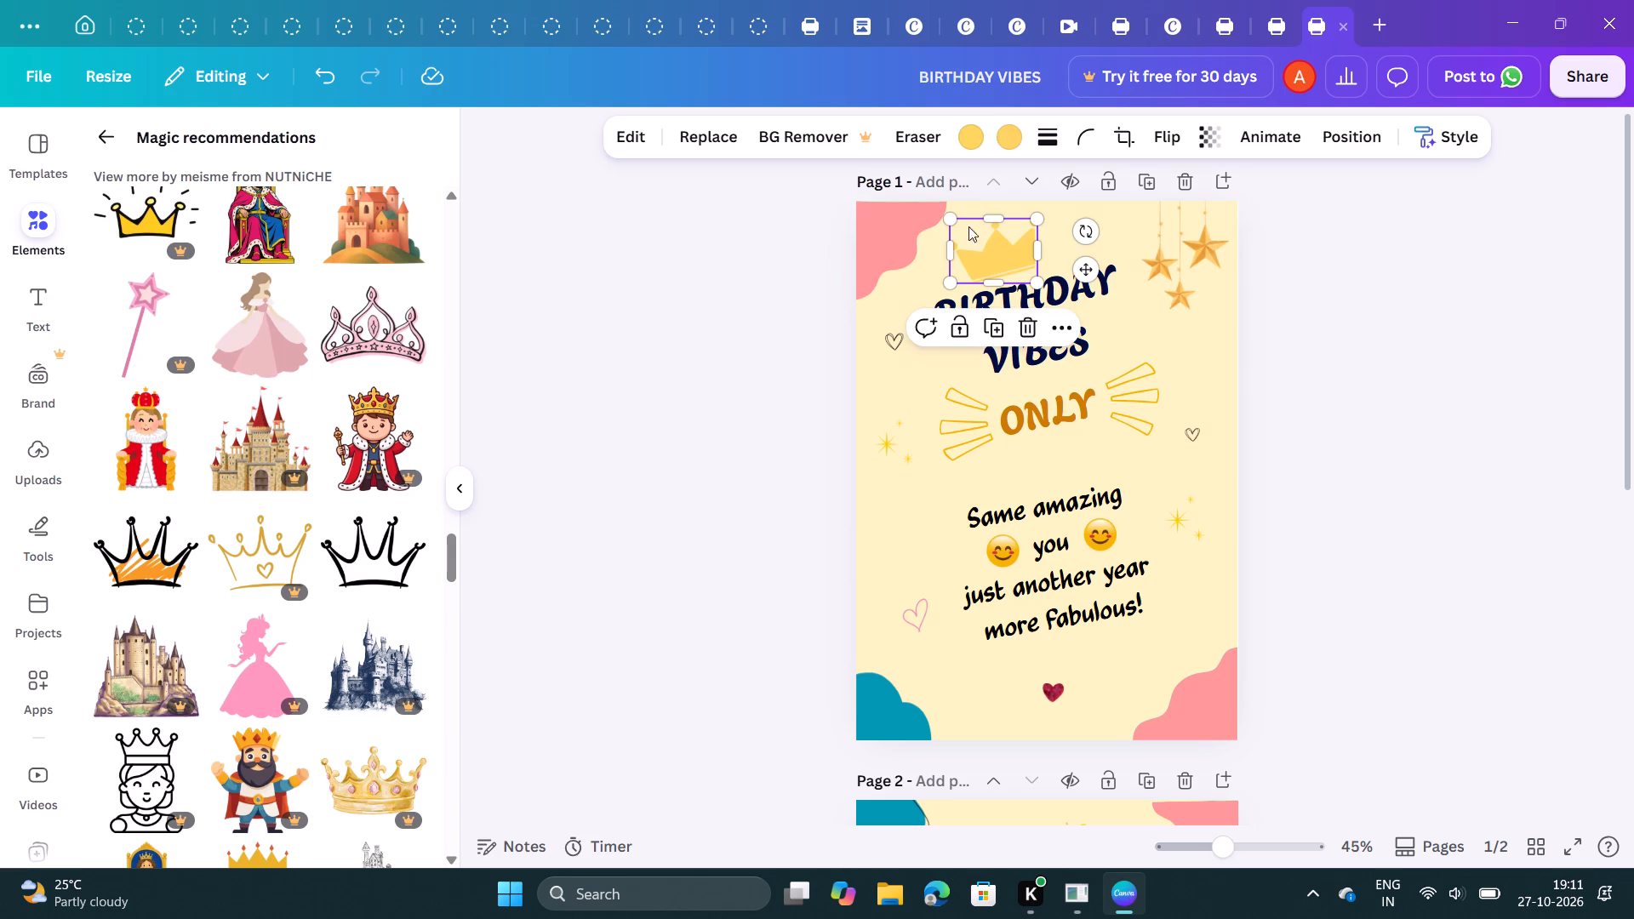
drag(957, 220, 983, 227)
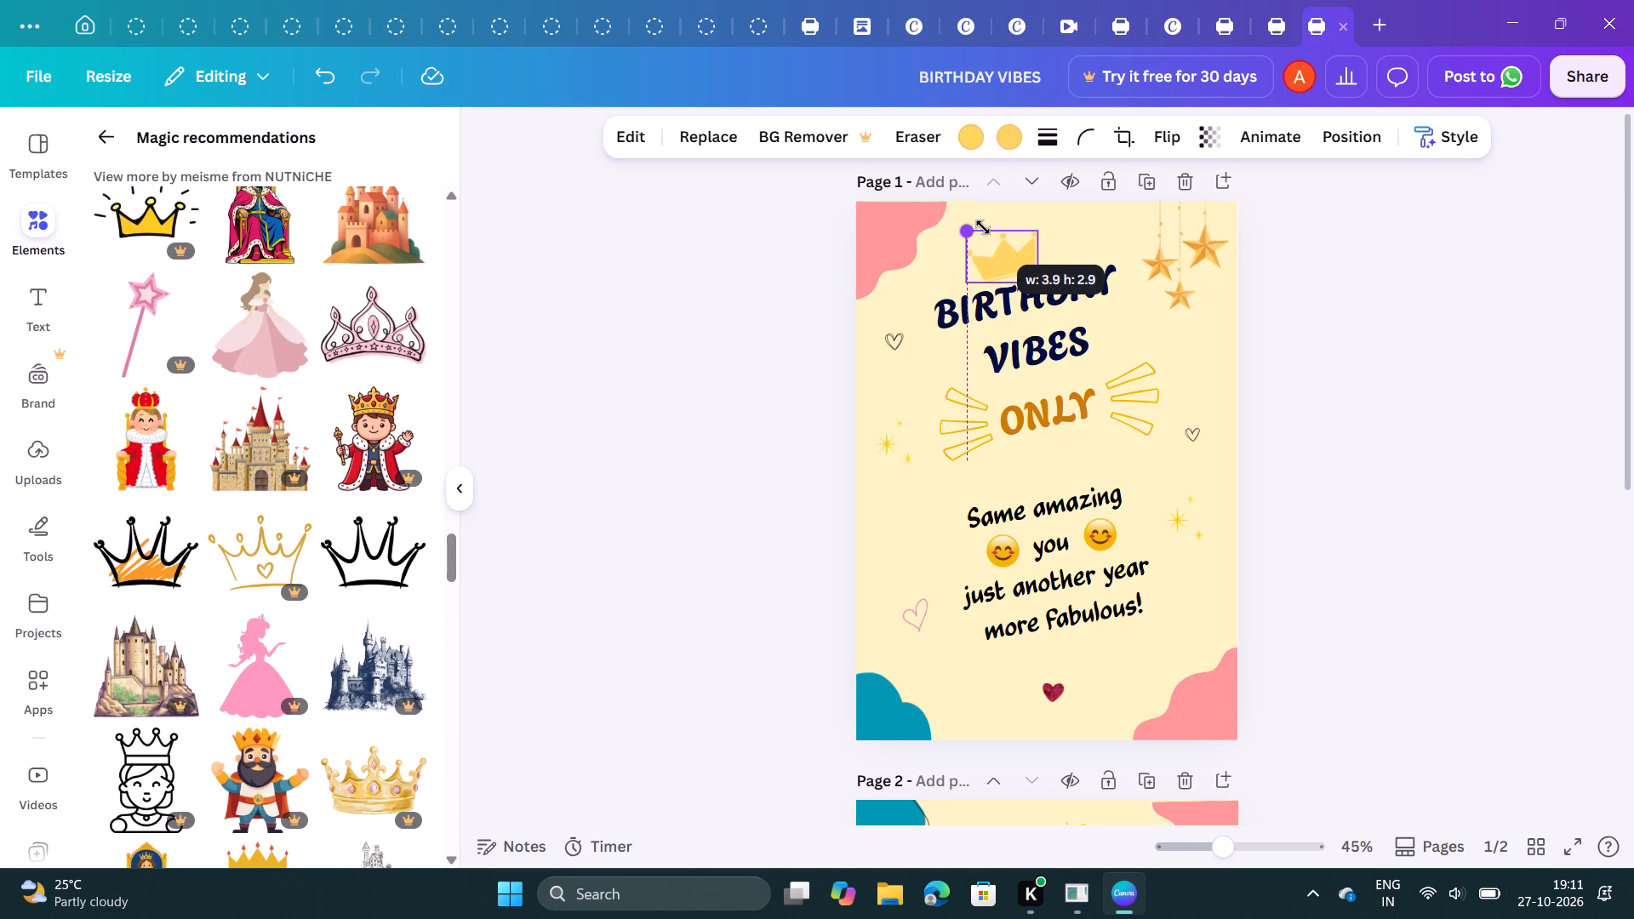
drag(983, 227, 991, 231)
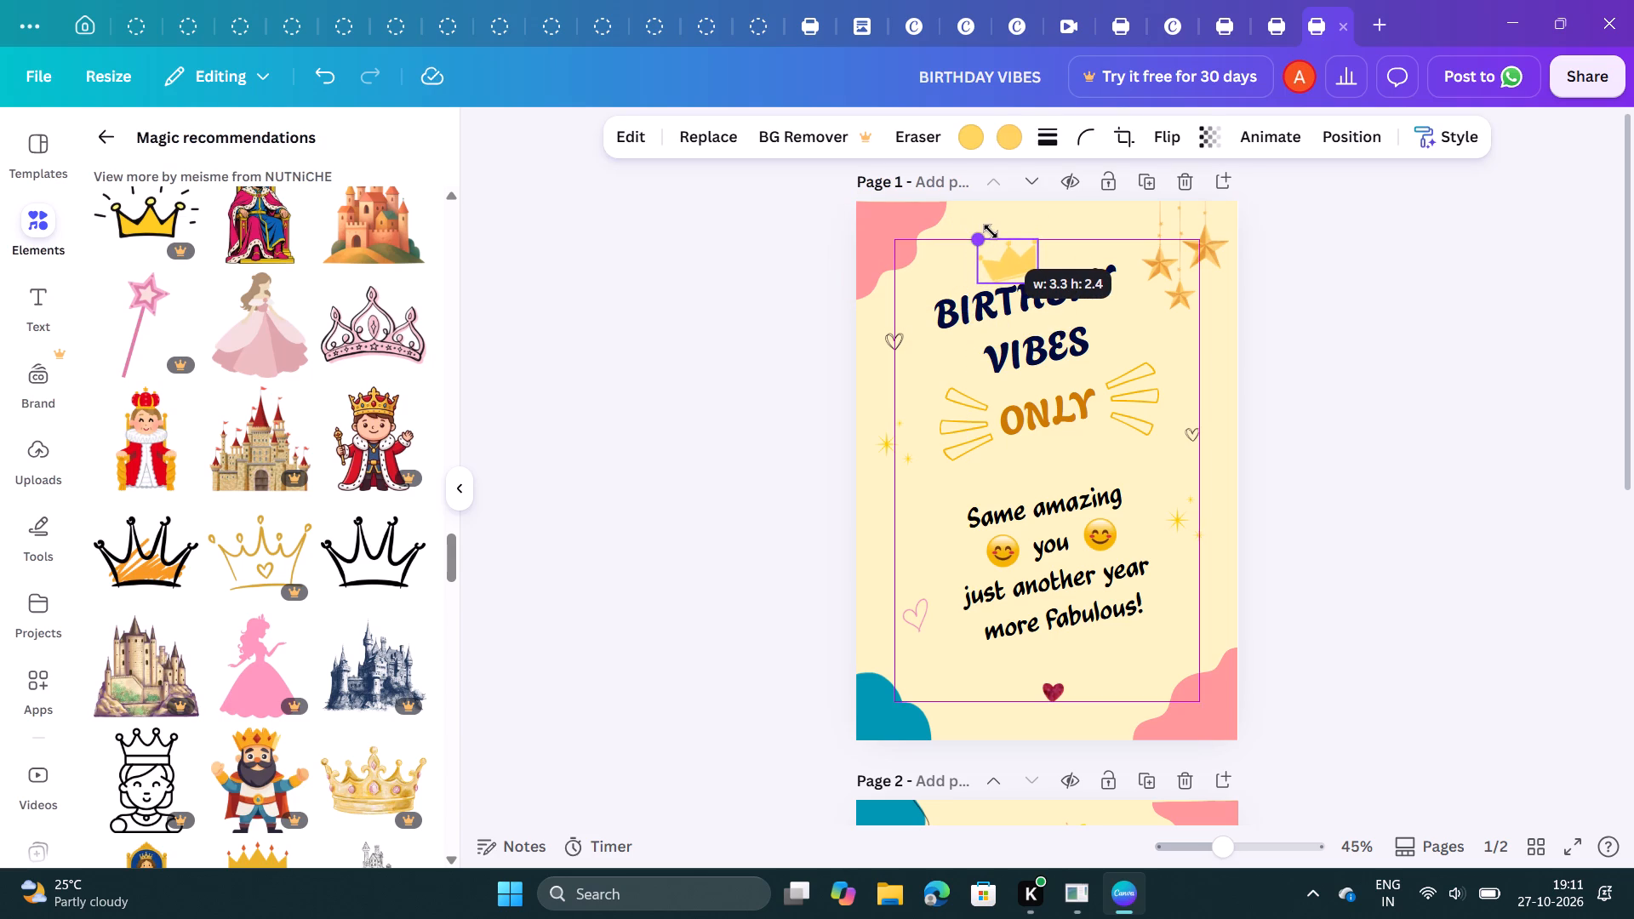
drag(991, 231, 994, 233)
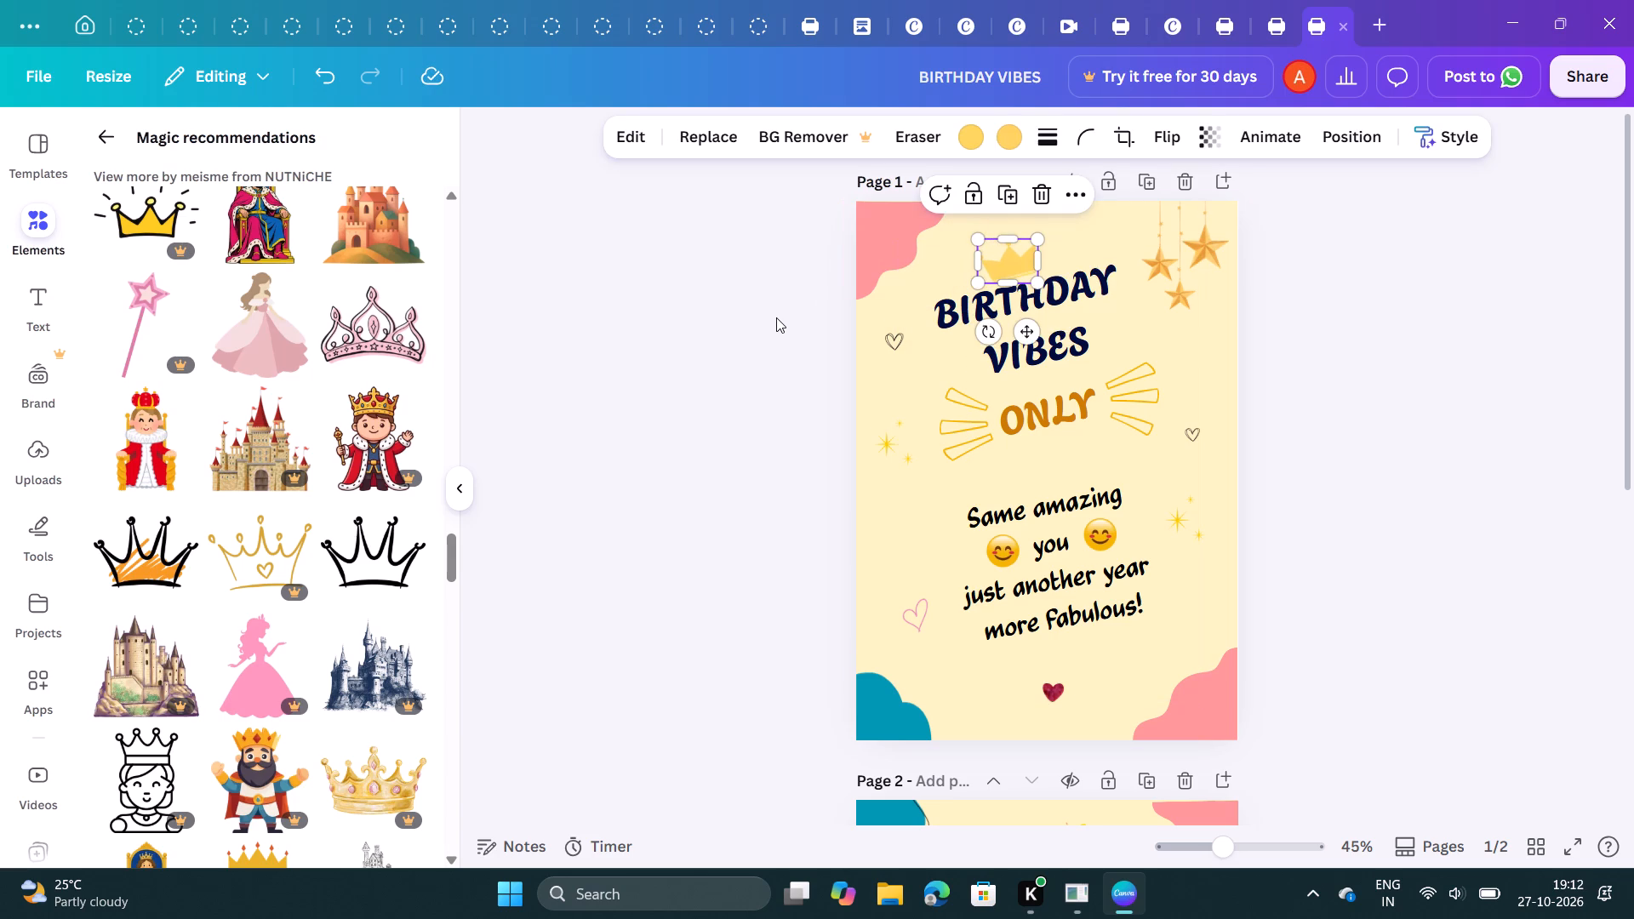
click(774, 319)
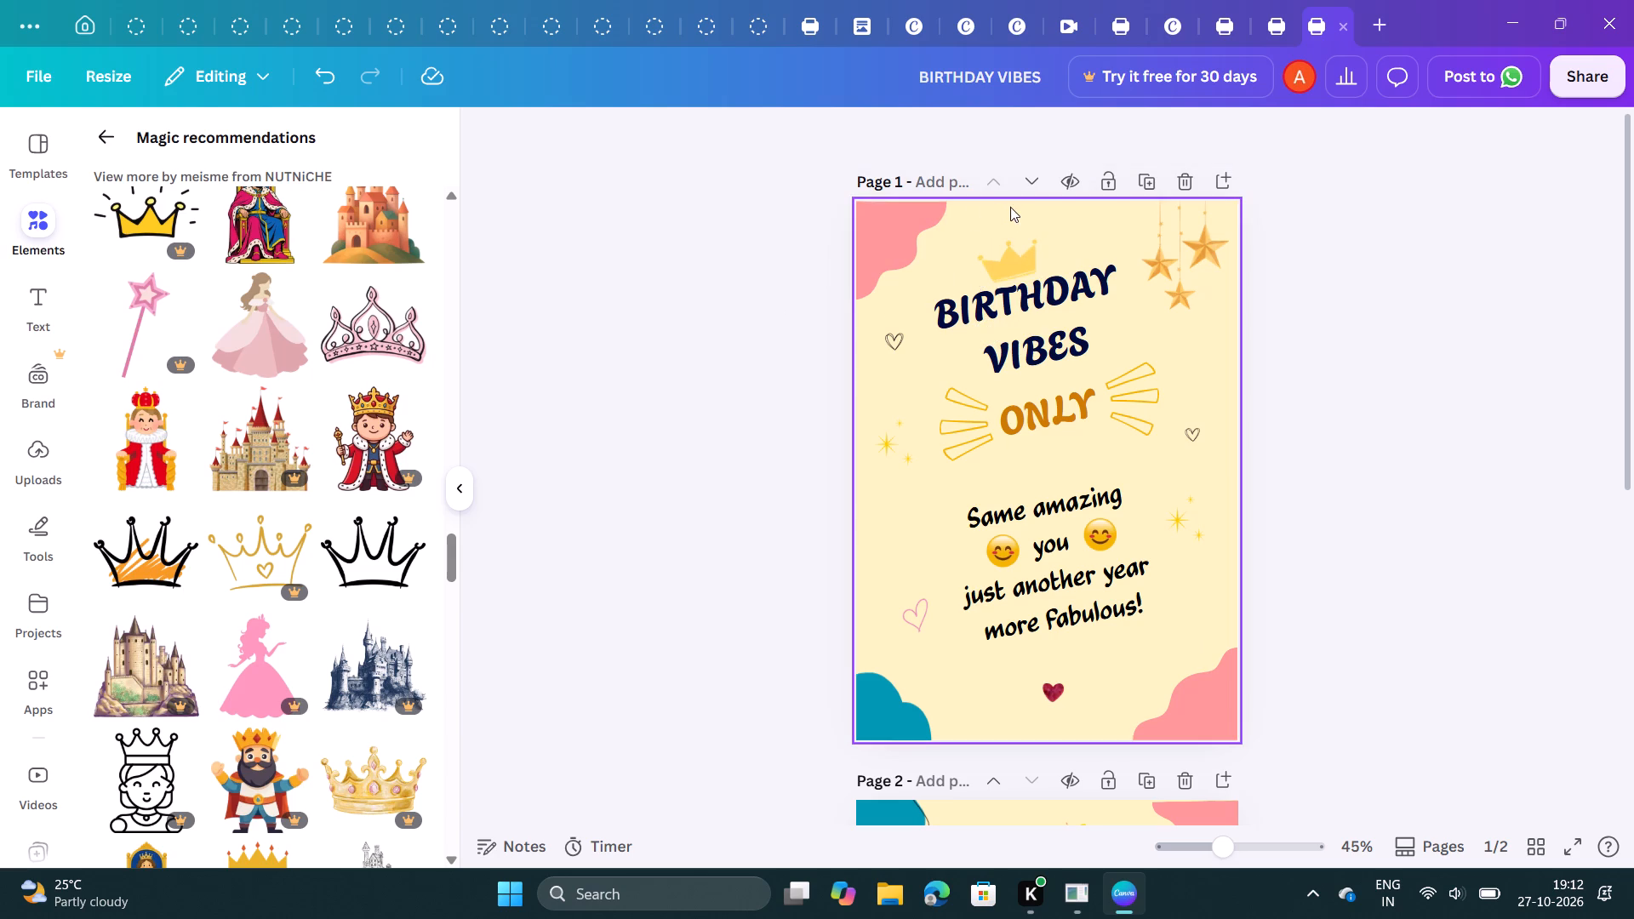
click(1020, 250)
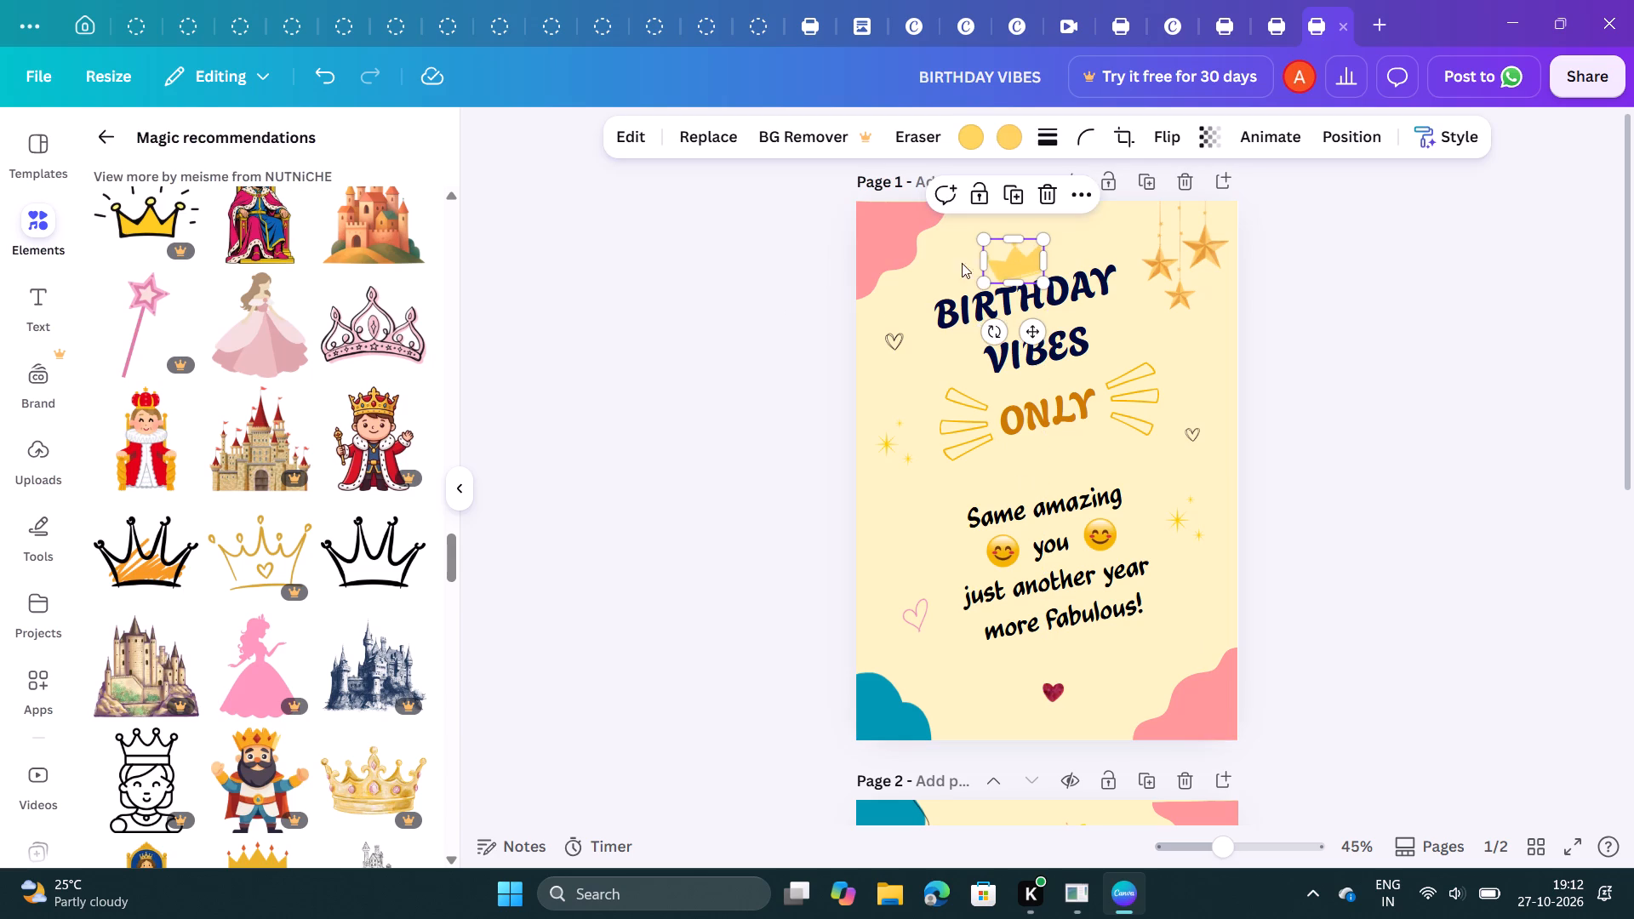
click(746, 328)
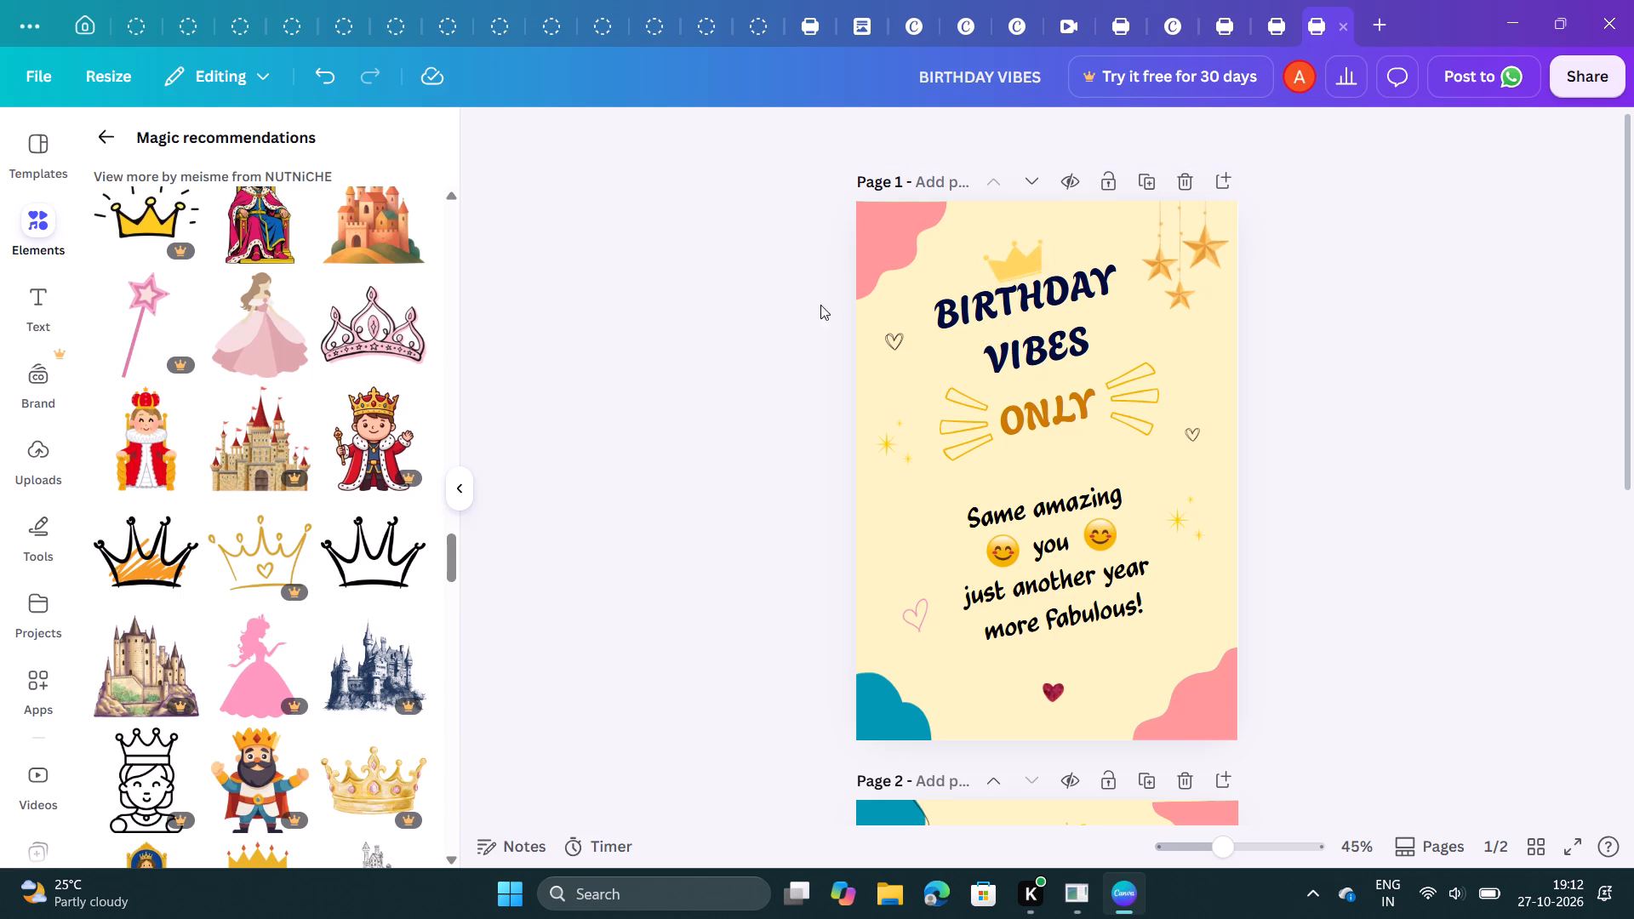
Recolour both colour areas of the crown above "BIRTHDAY" on page 1 to orange #f4b400.
click(1014, 255)
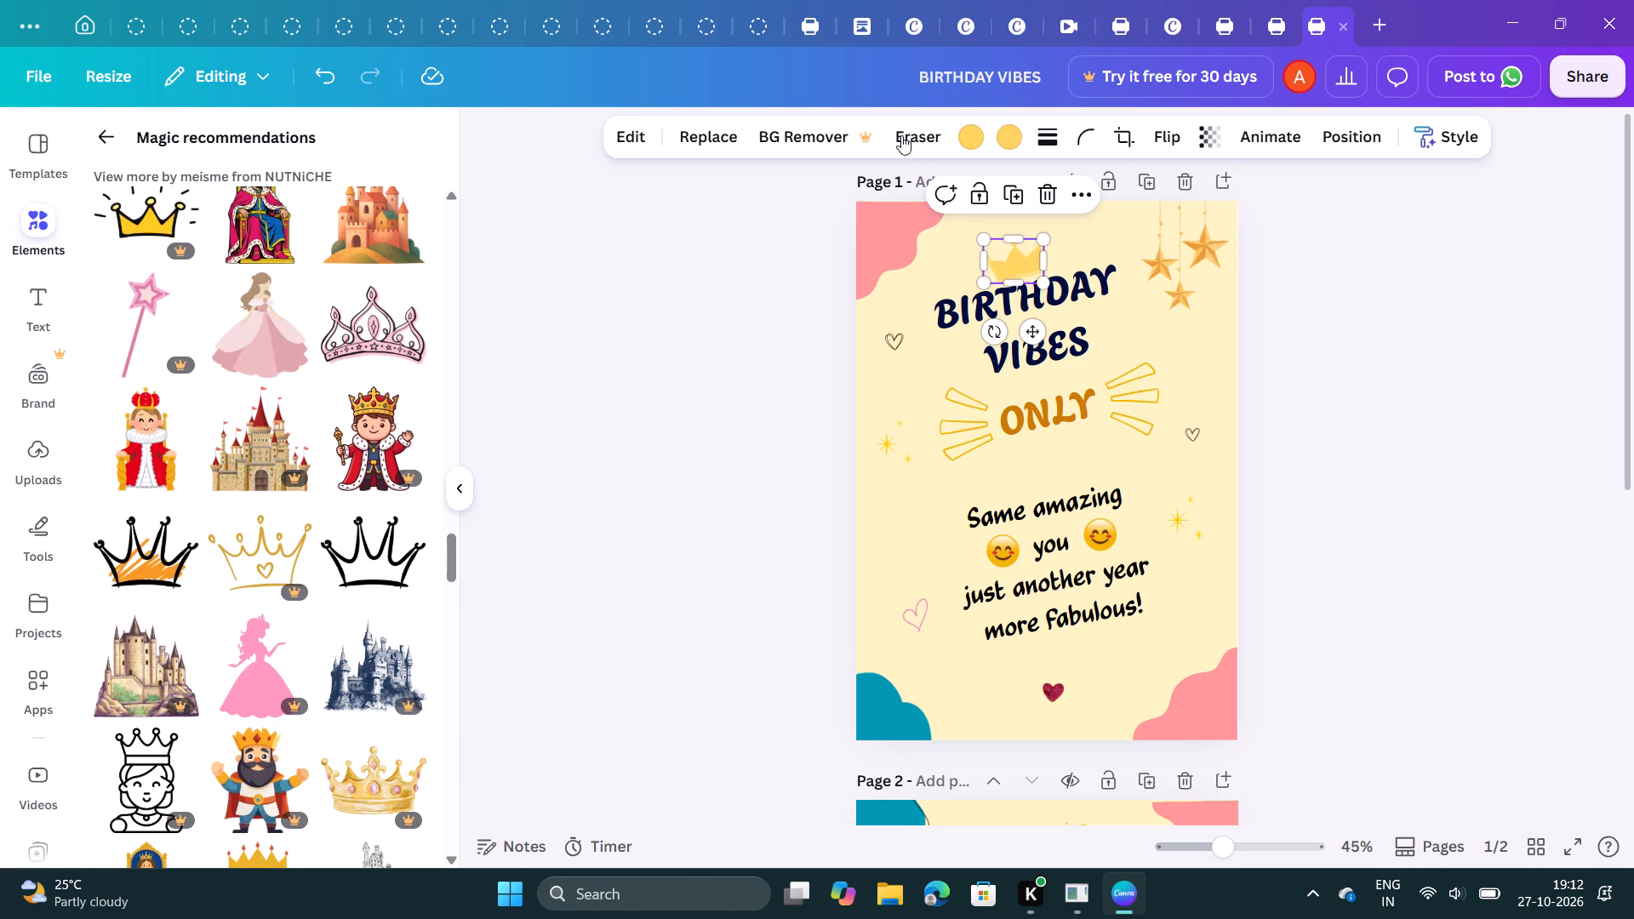
click(1009, 146)
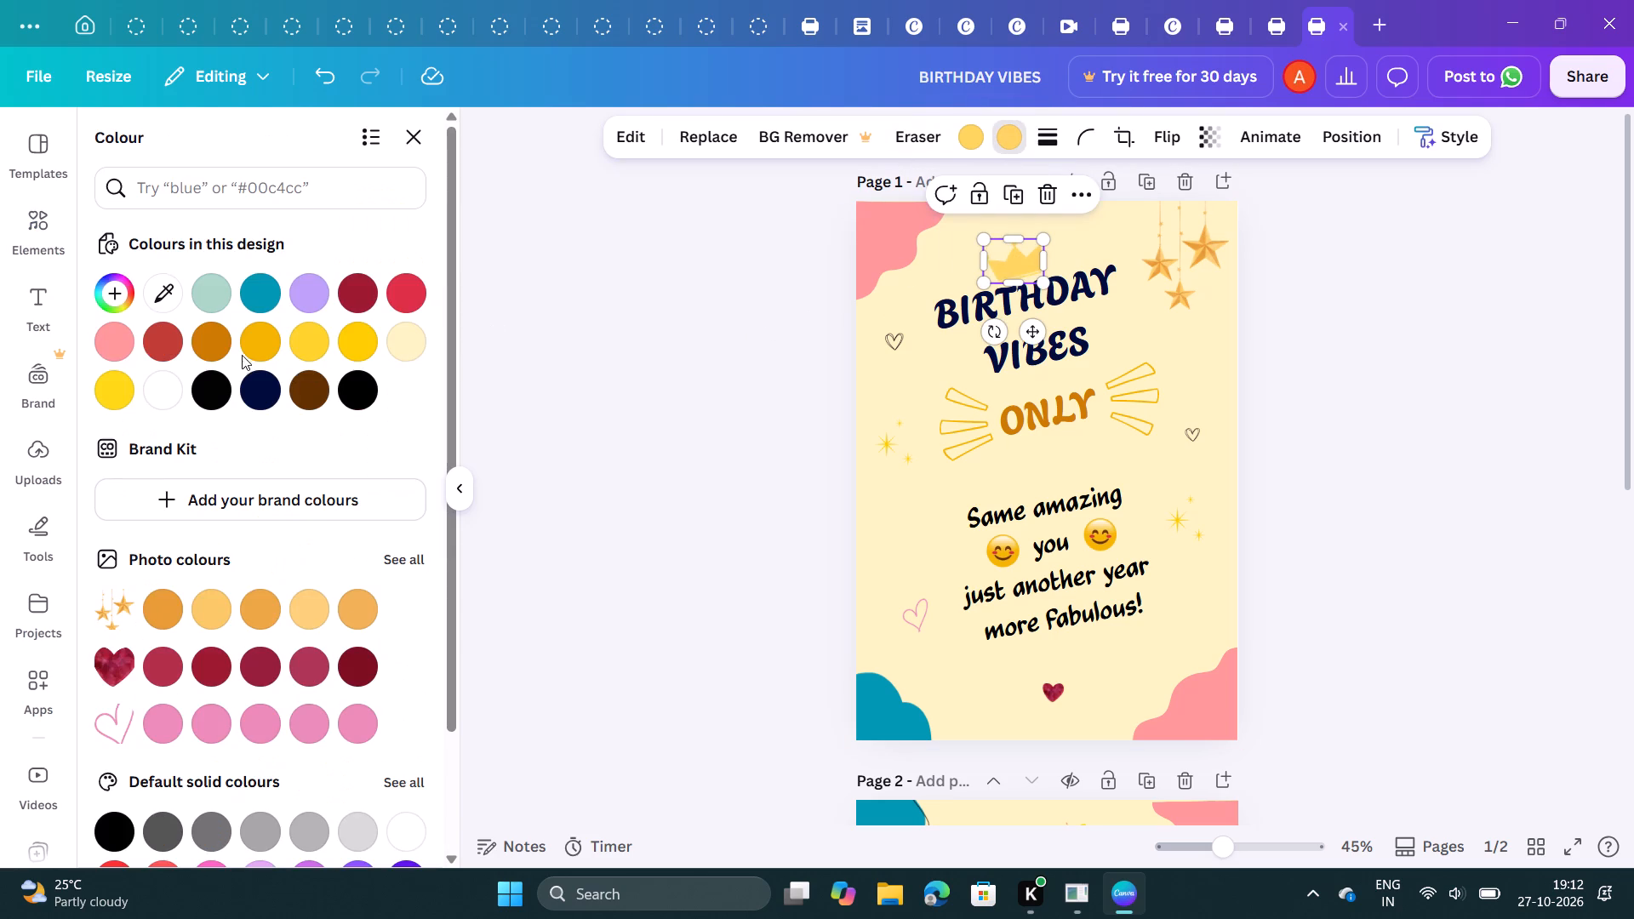
click(273, 339)
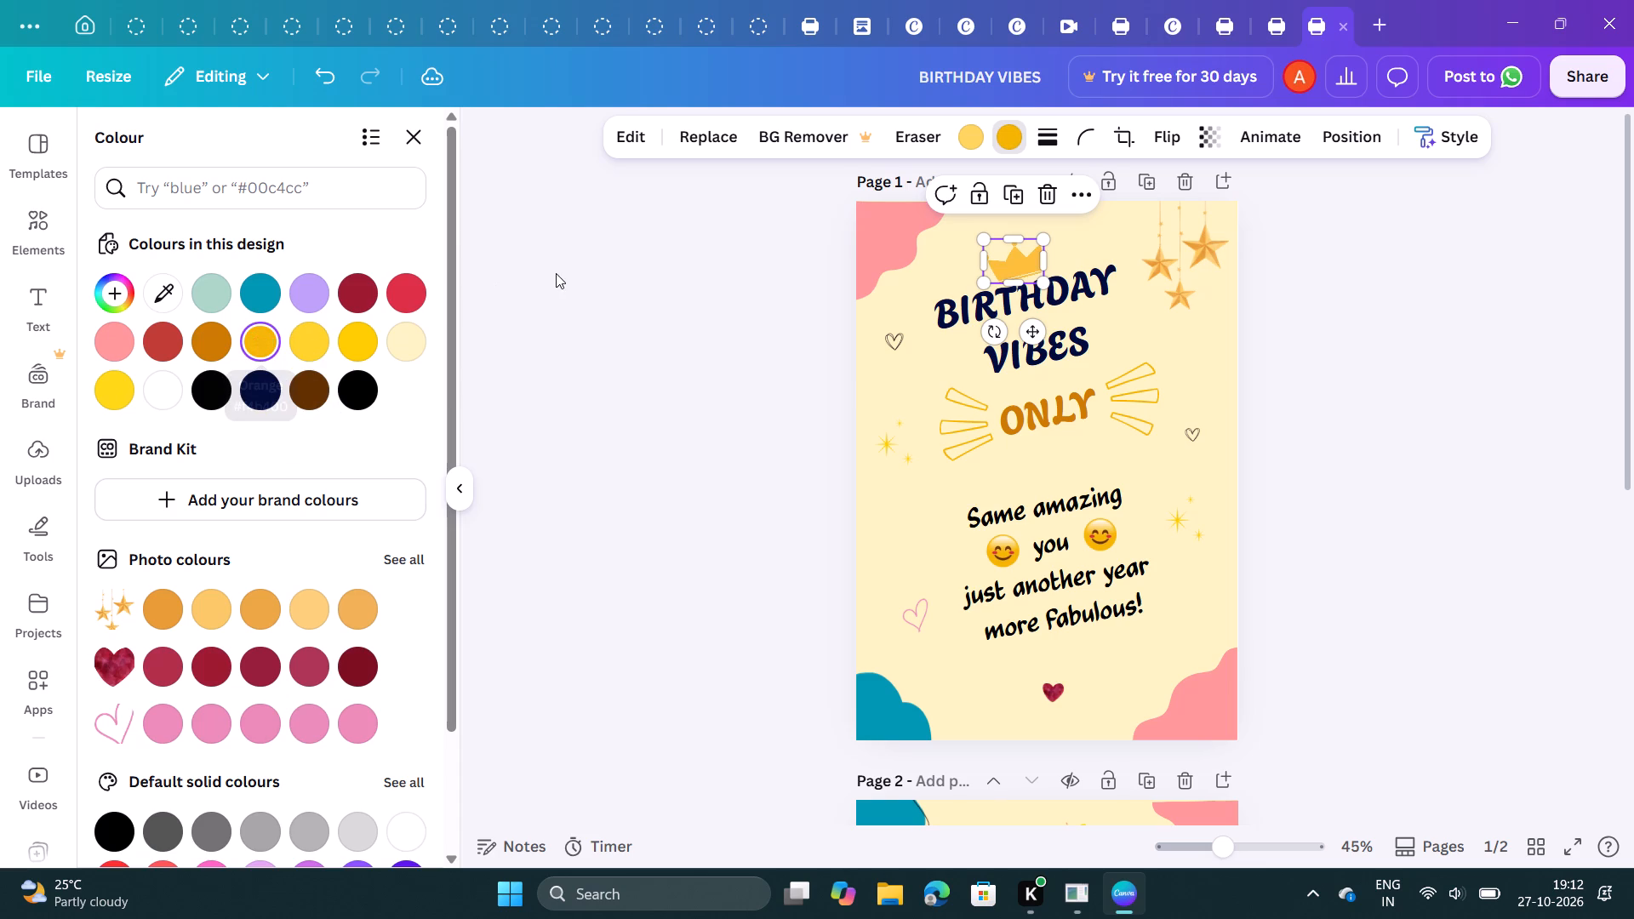
click(968, 134)
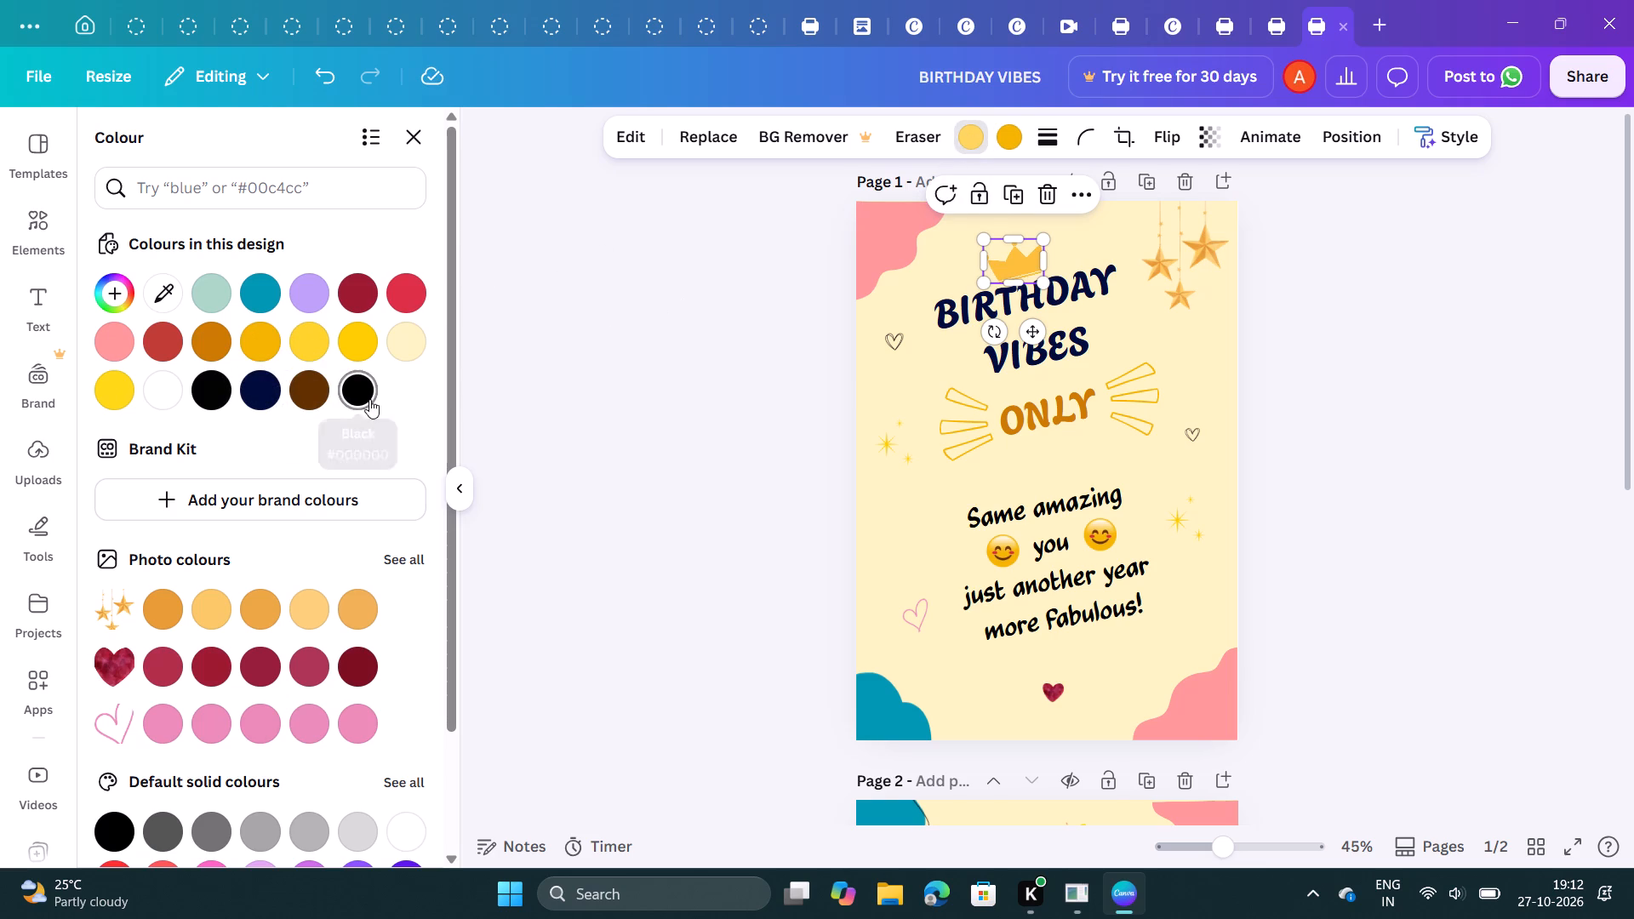
click(204, 337)
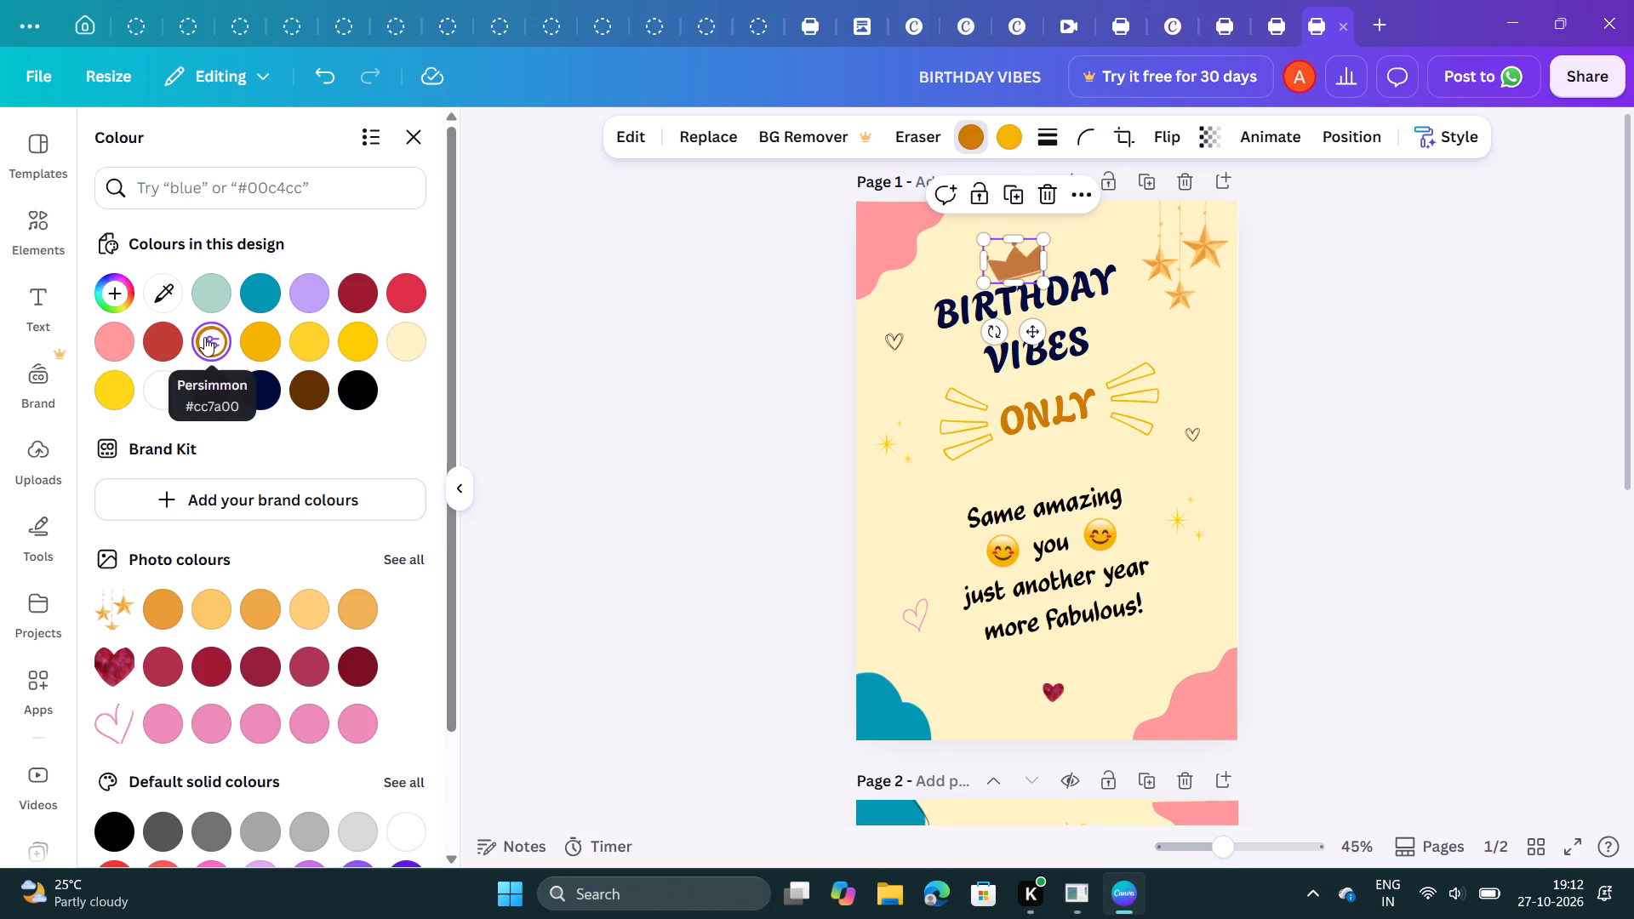
click(254, 330)
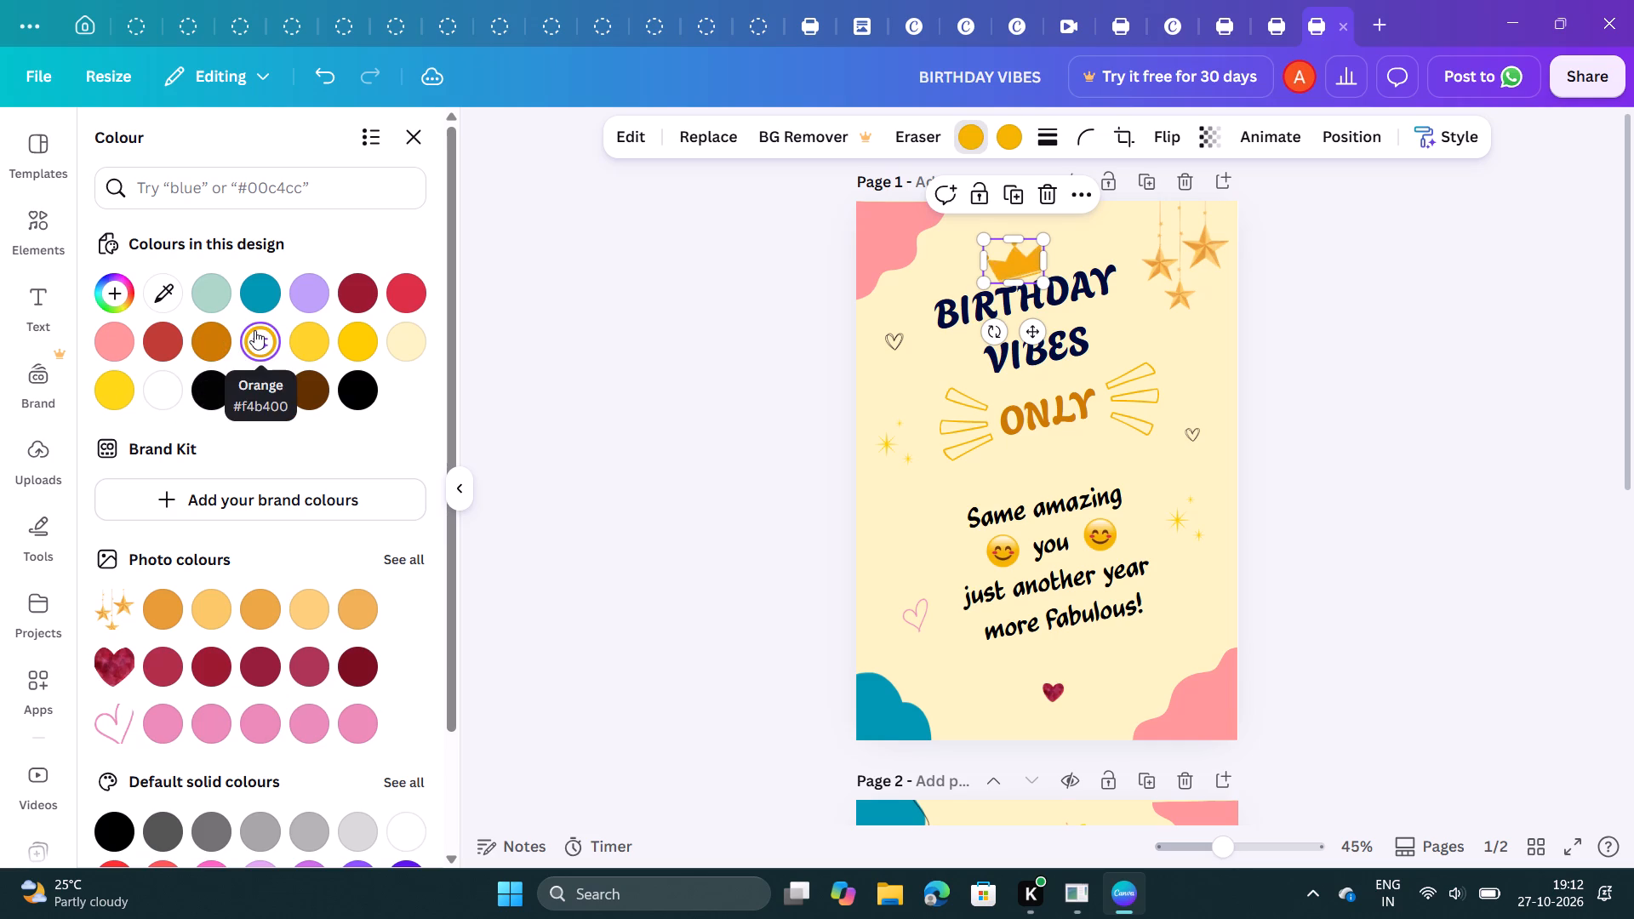
click(517, 336)
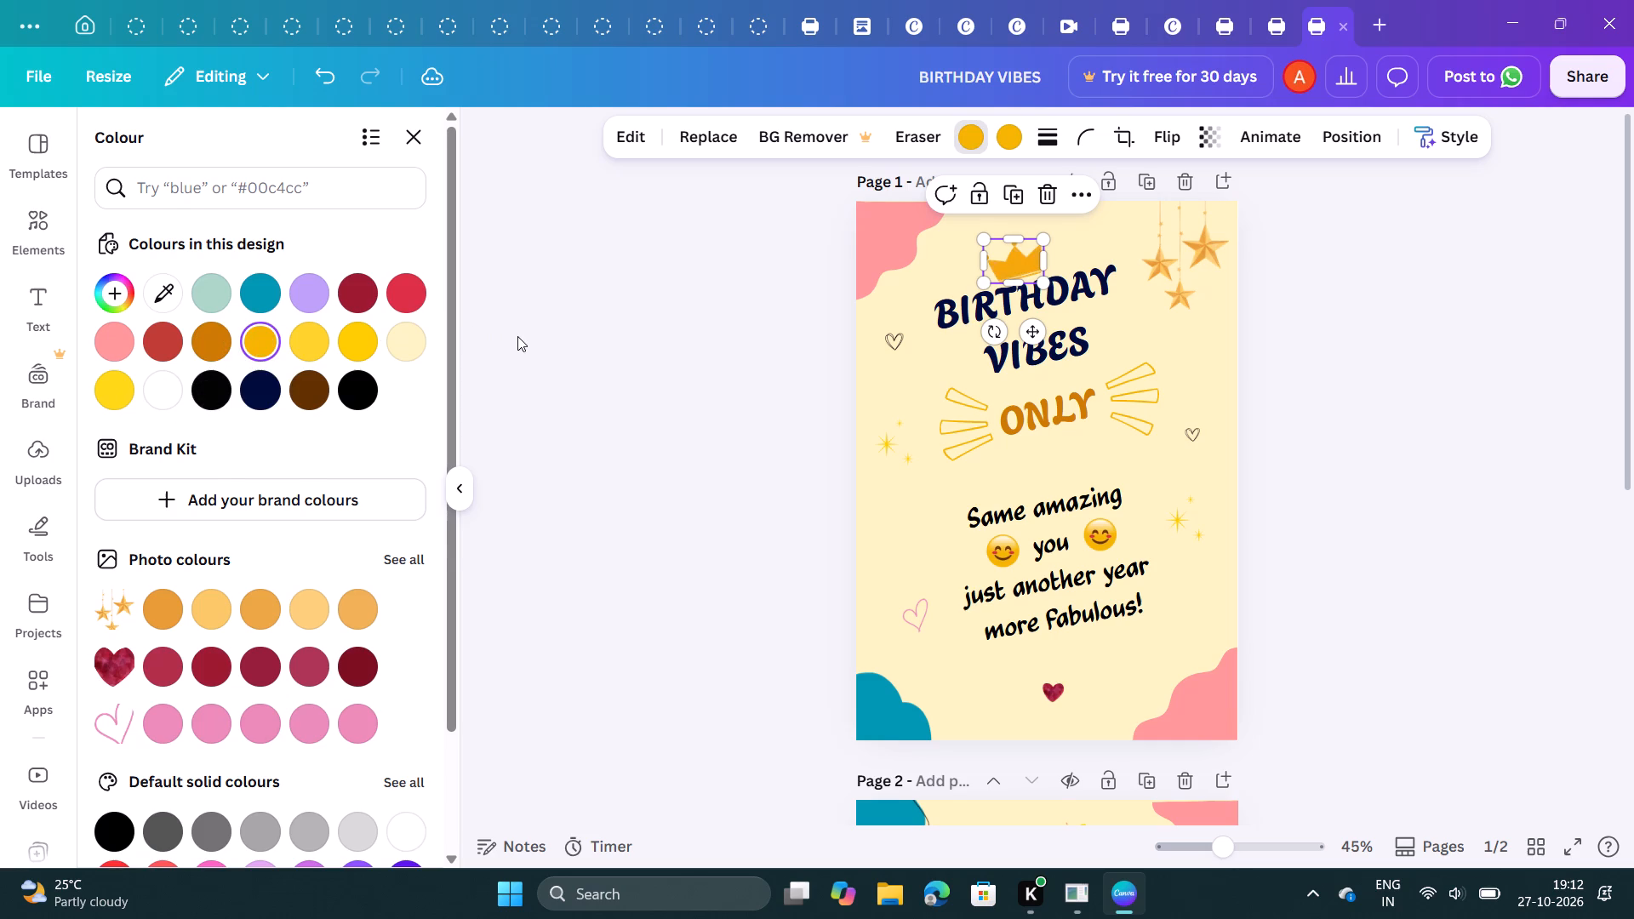
click(517, 336)
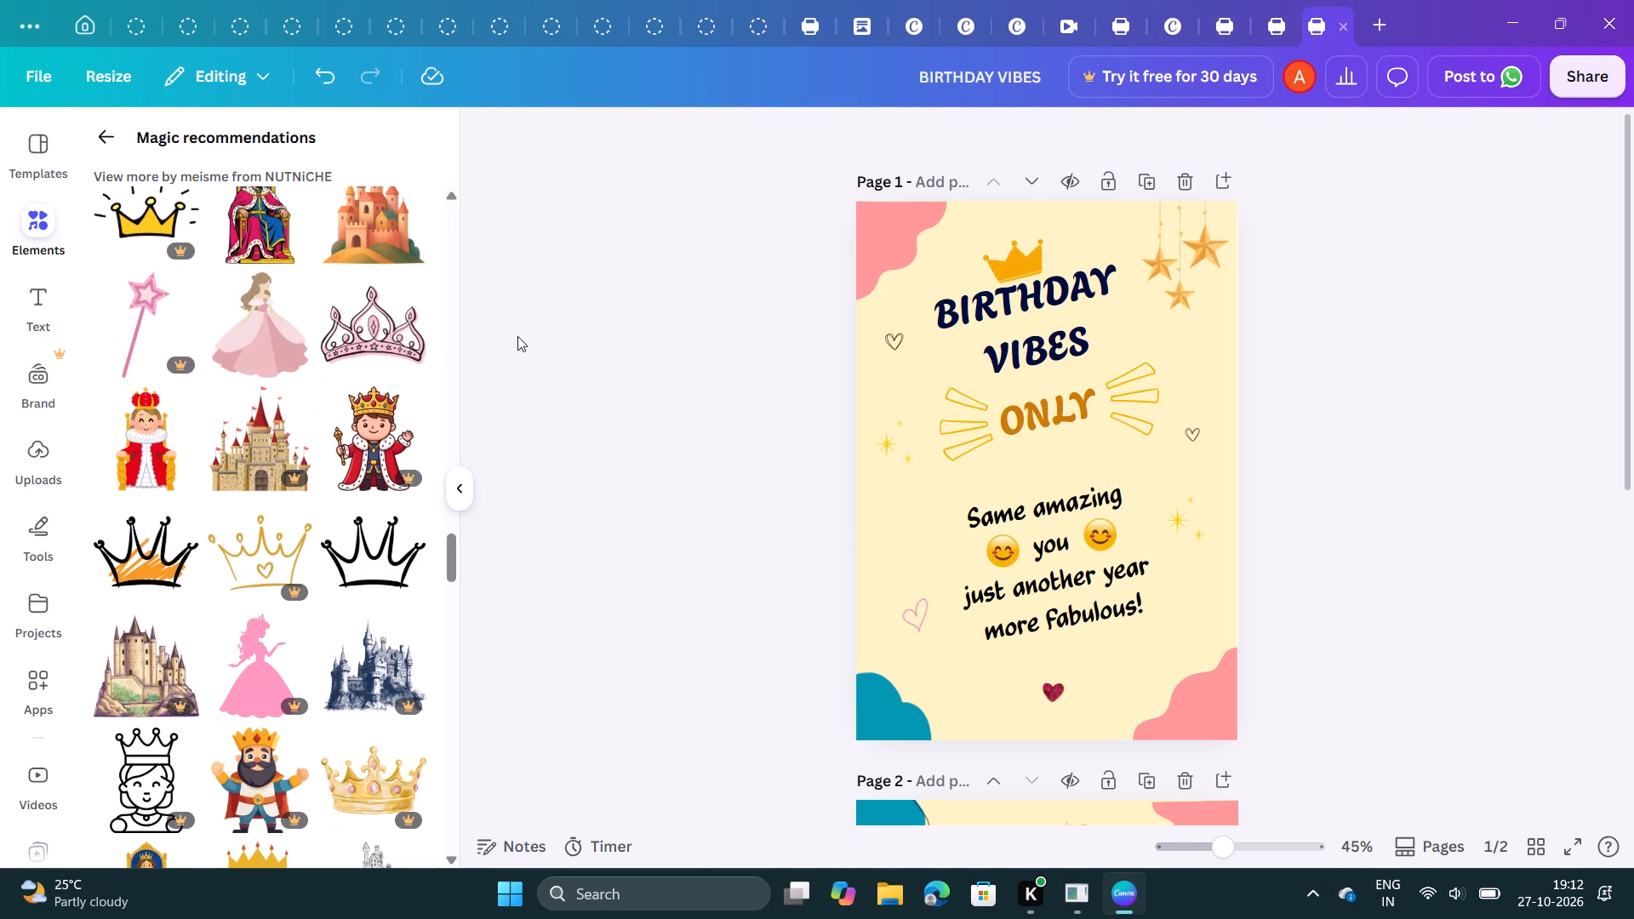
Review the layout and accents of both card pages from top to bottom.
scroll(804, 424, down, 2)
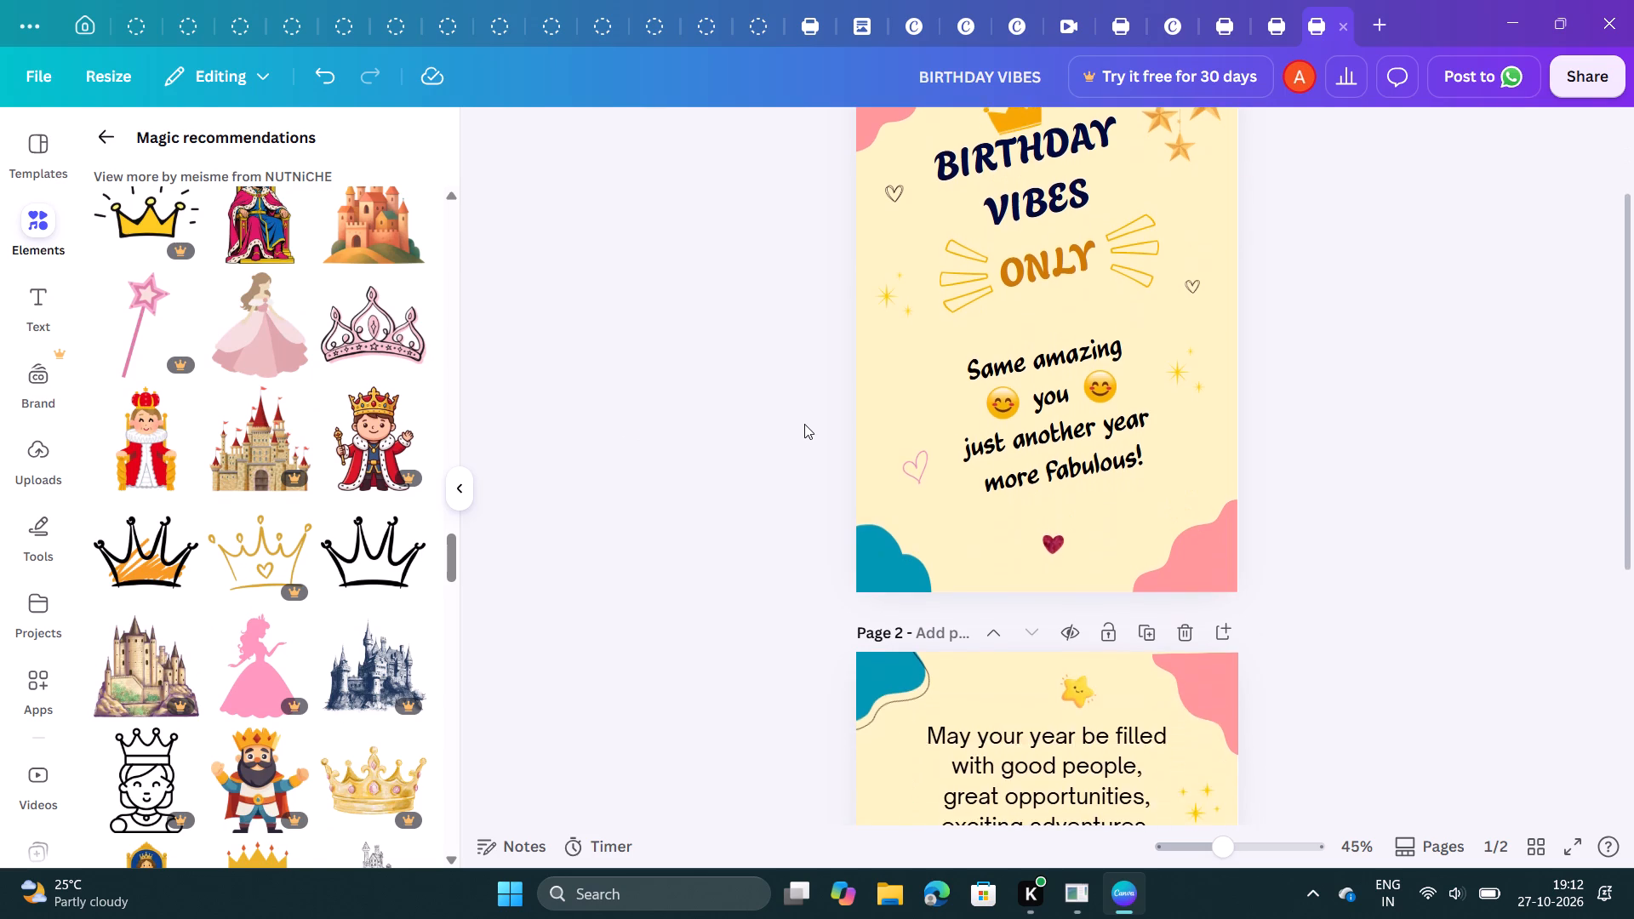
scroll(804, 424, down, 3)
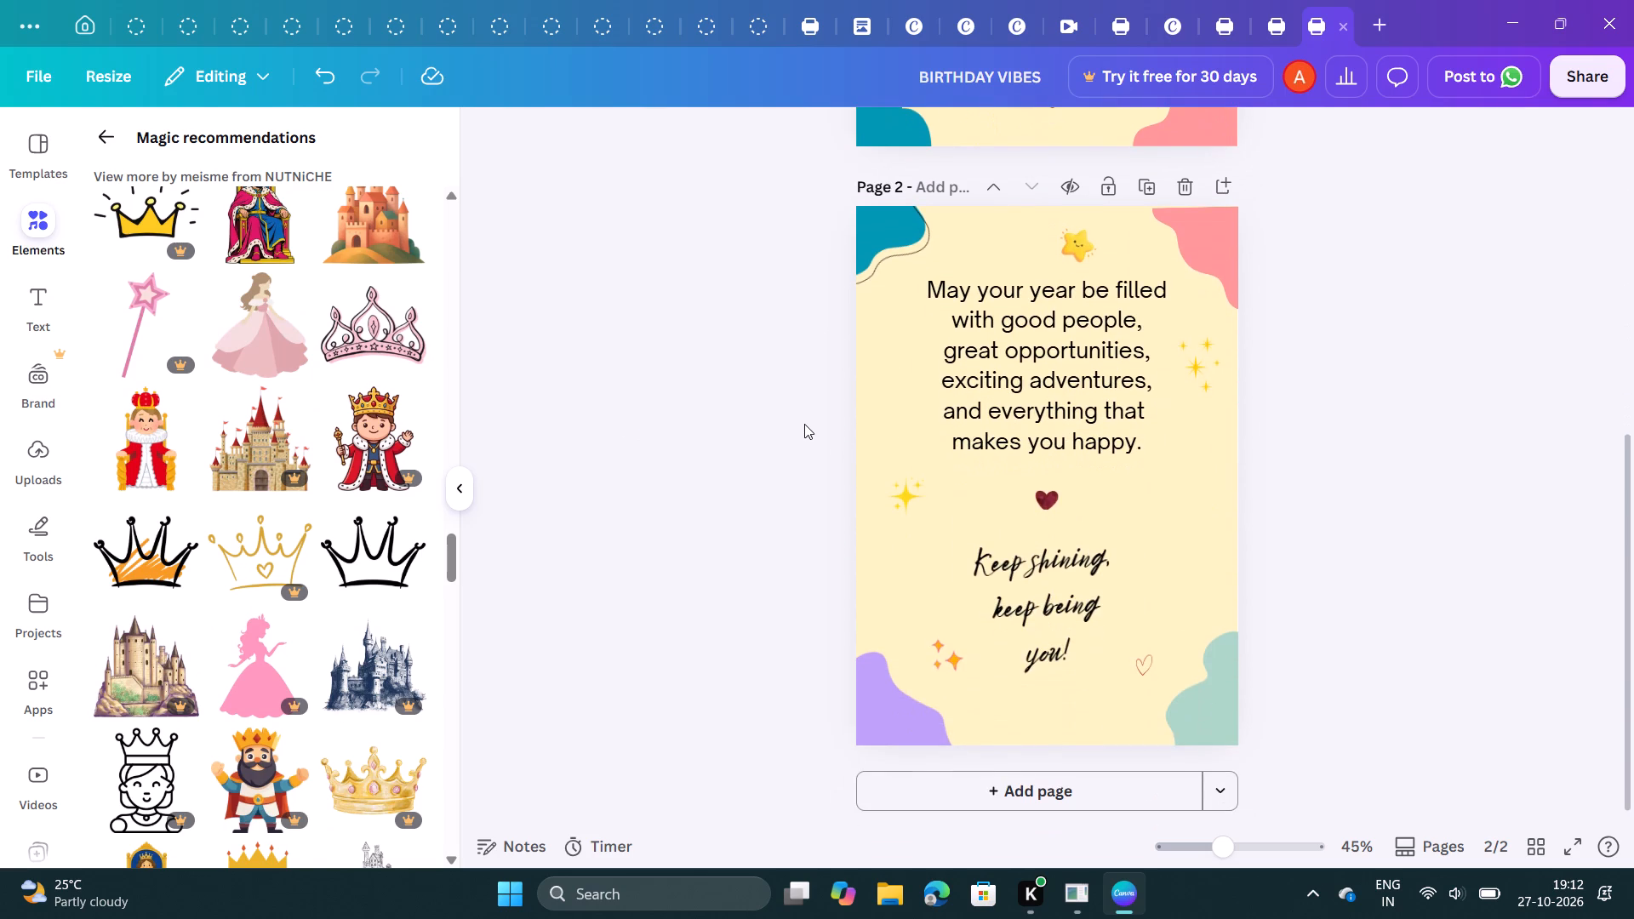
scroll(804, 424, down, 1)
scroll(804, 424, up, 1)
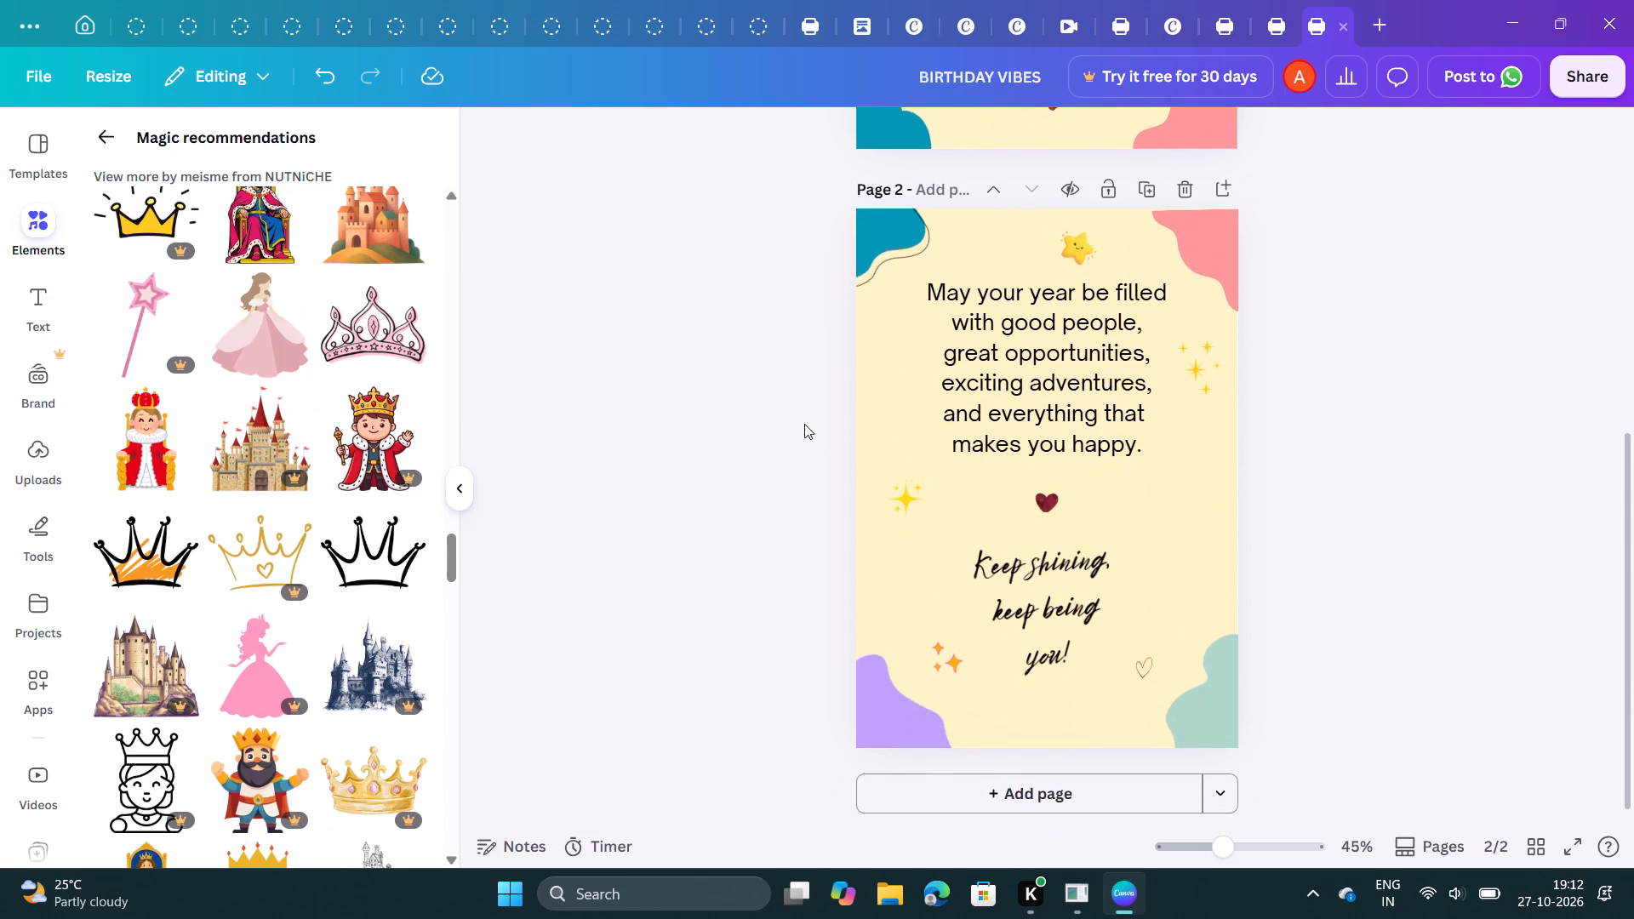
scroll(804, 424, up, 4)
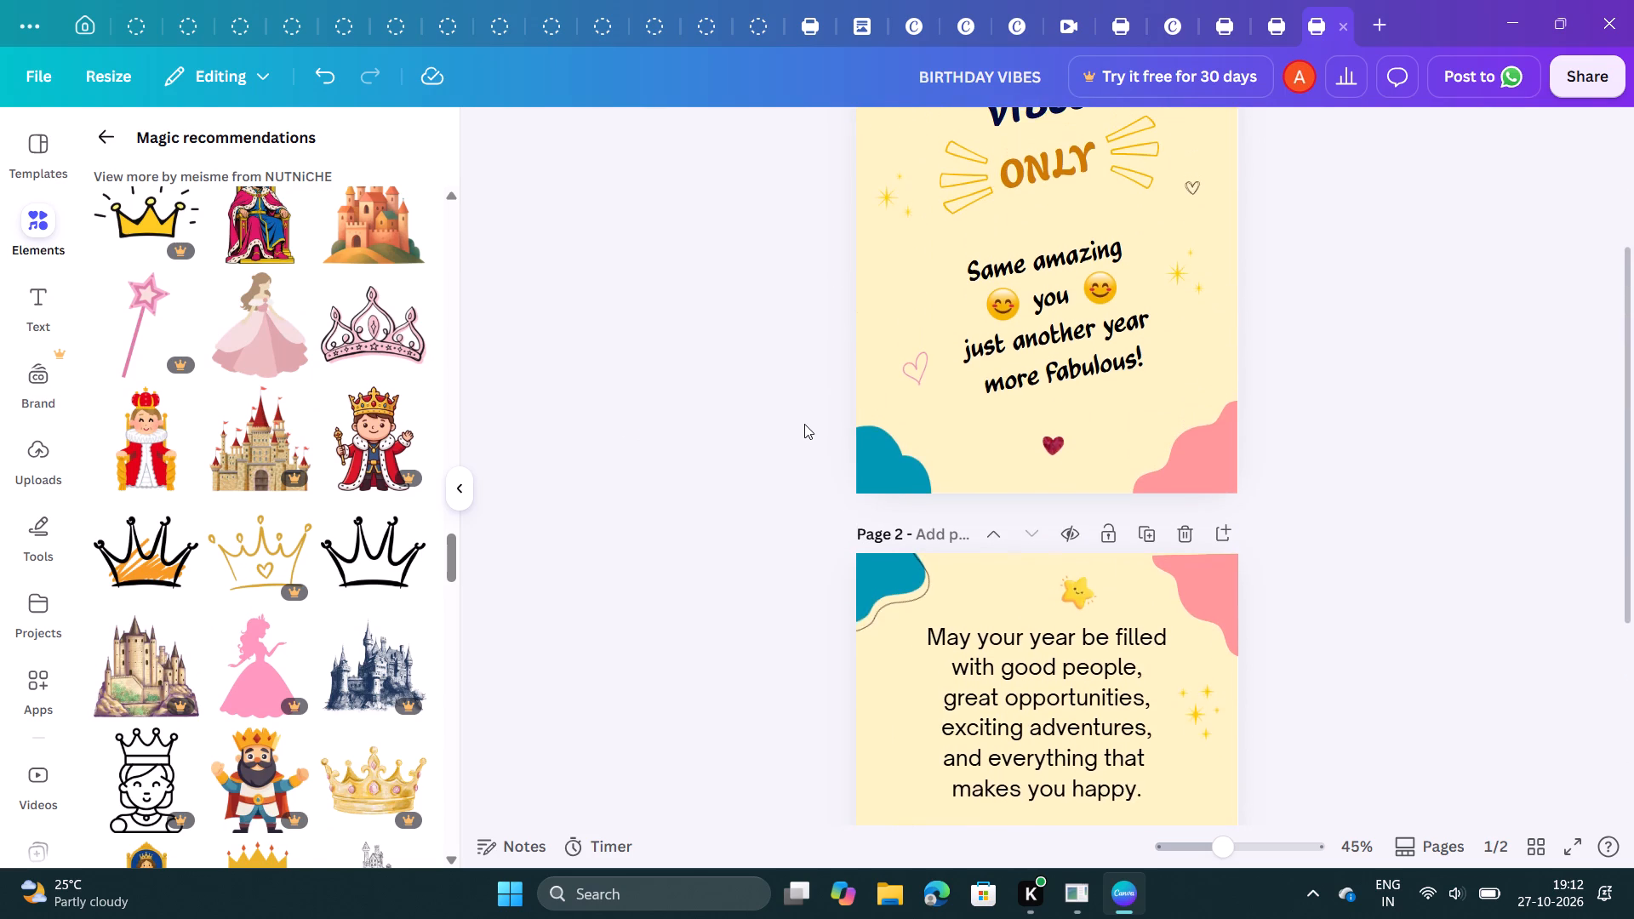
scroll(804, 424, up, 1)
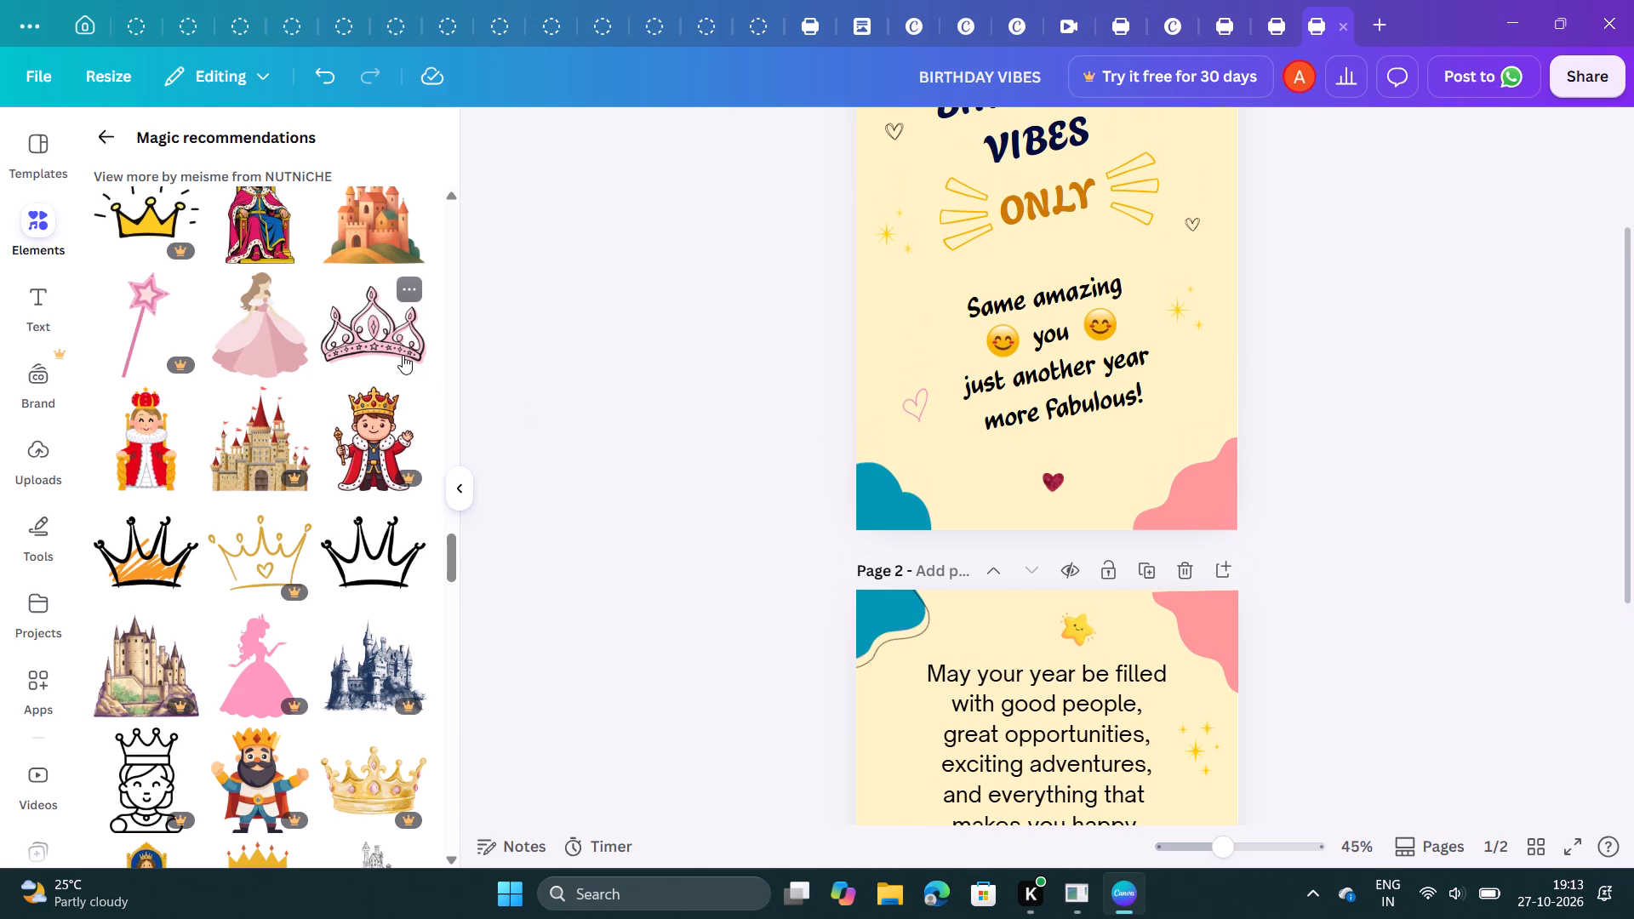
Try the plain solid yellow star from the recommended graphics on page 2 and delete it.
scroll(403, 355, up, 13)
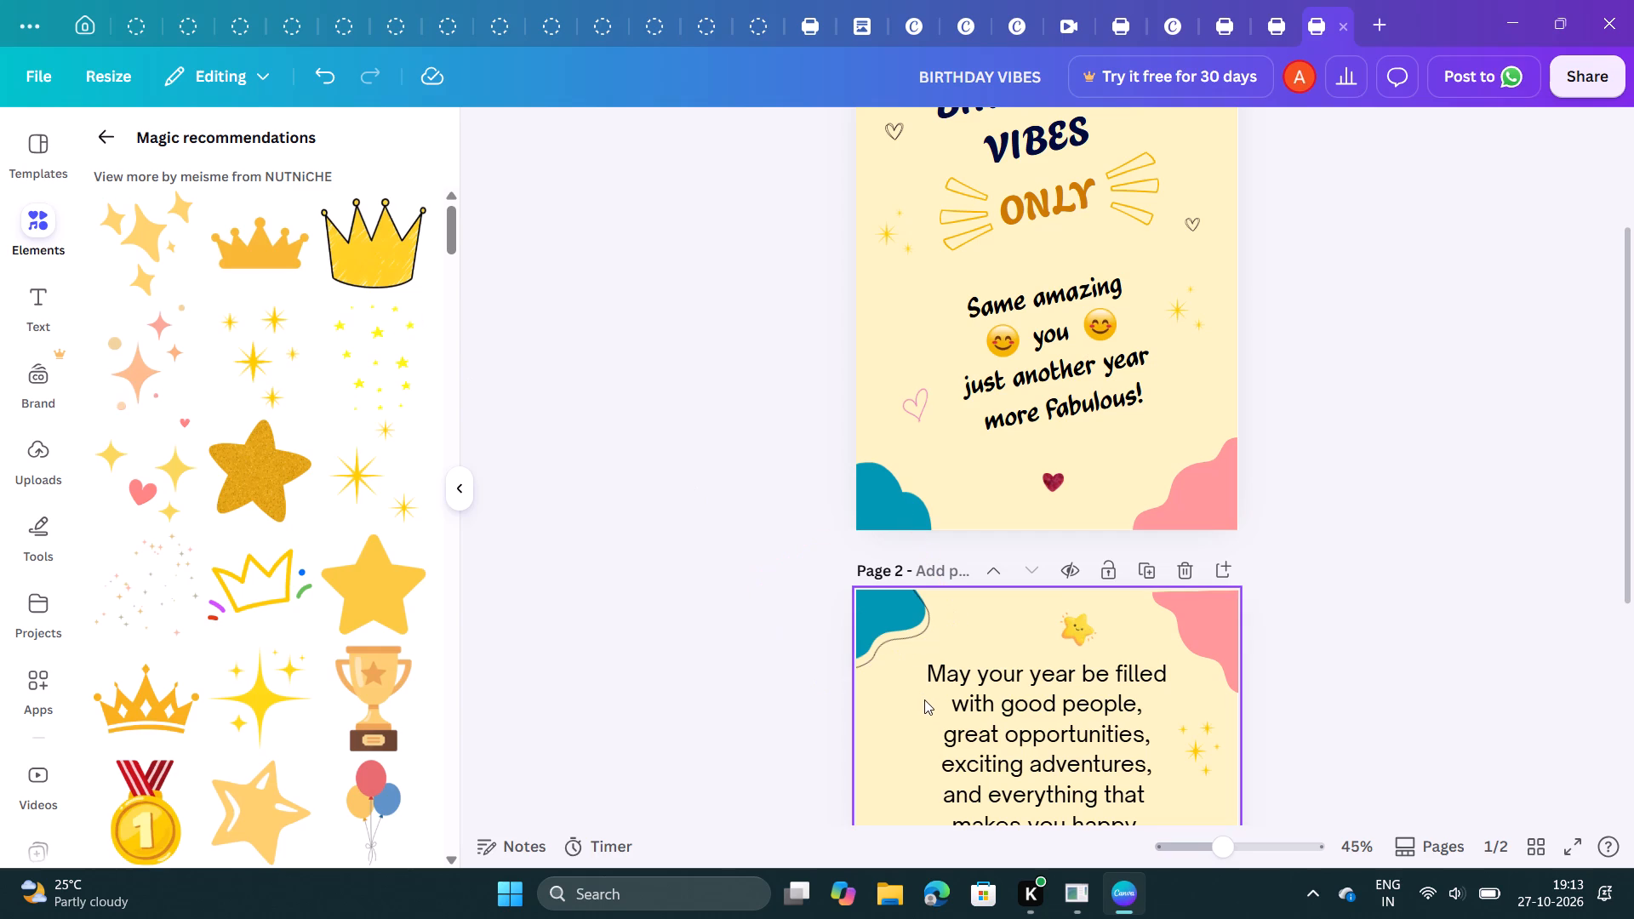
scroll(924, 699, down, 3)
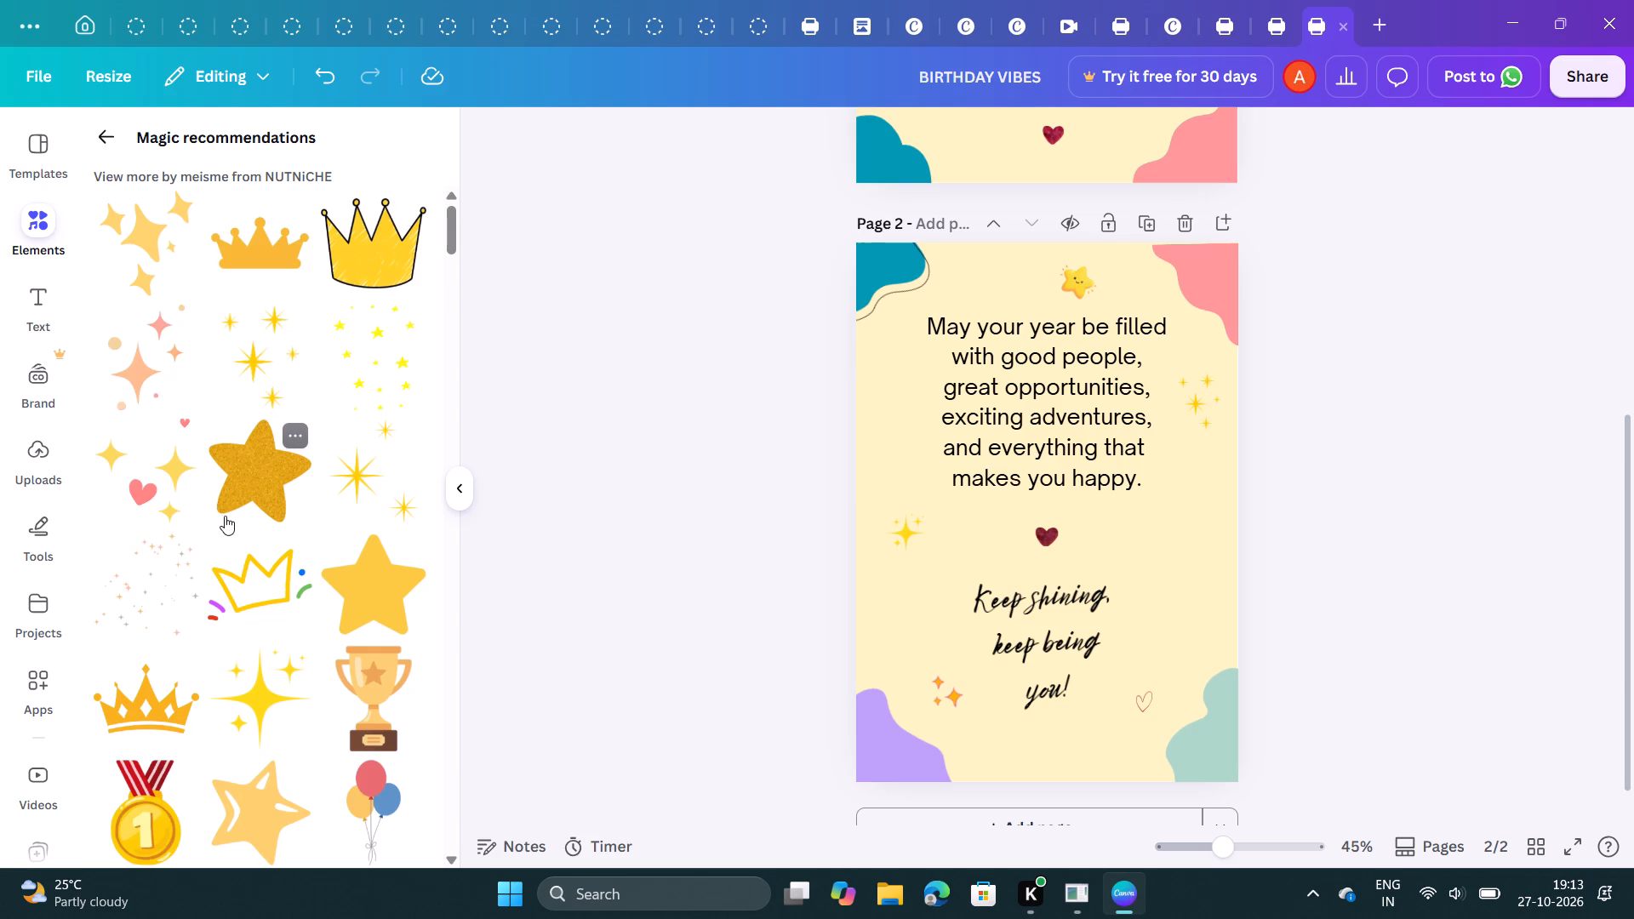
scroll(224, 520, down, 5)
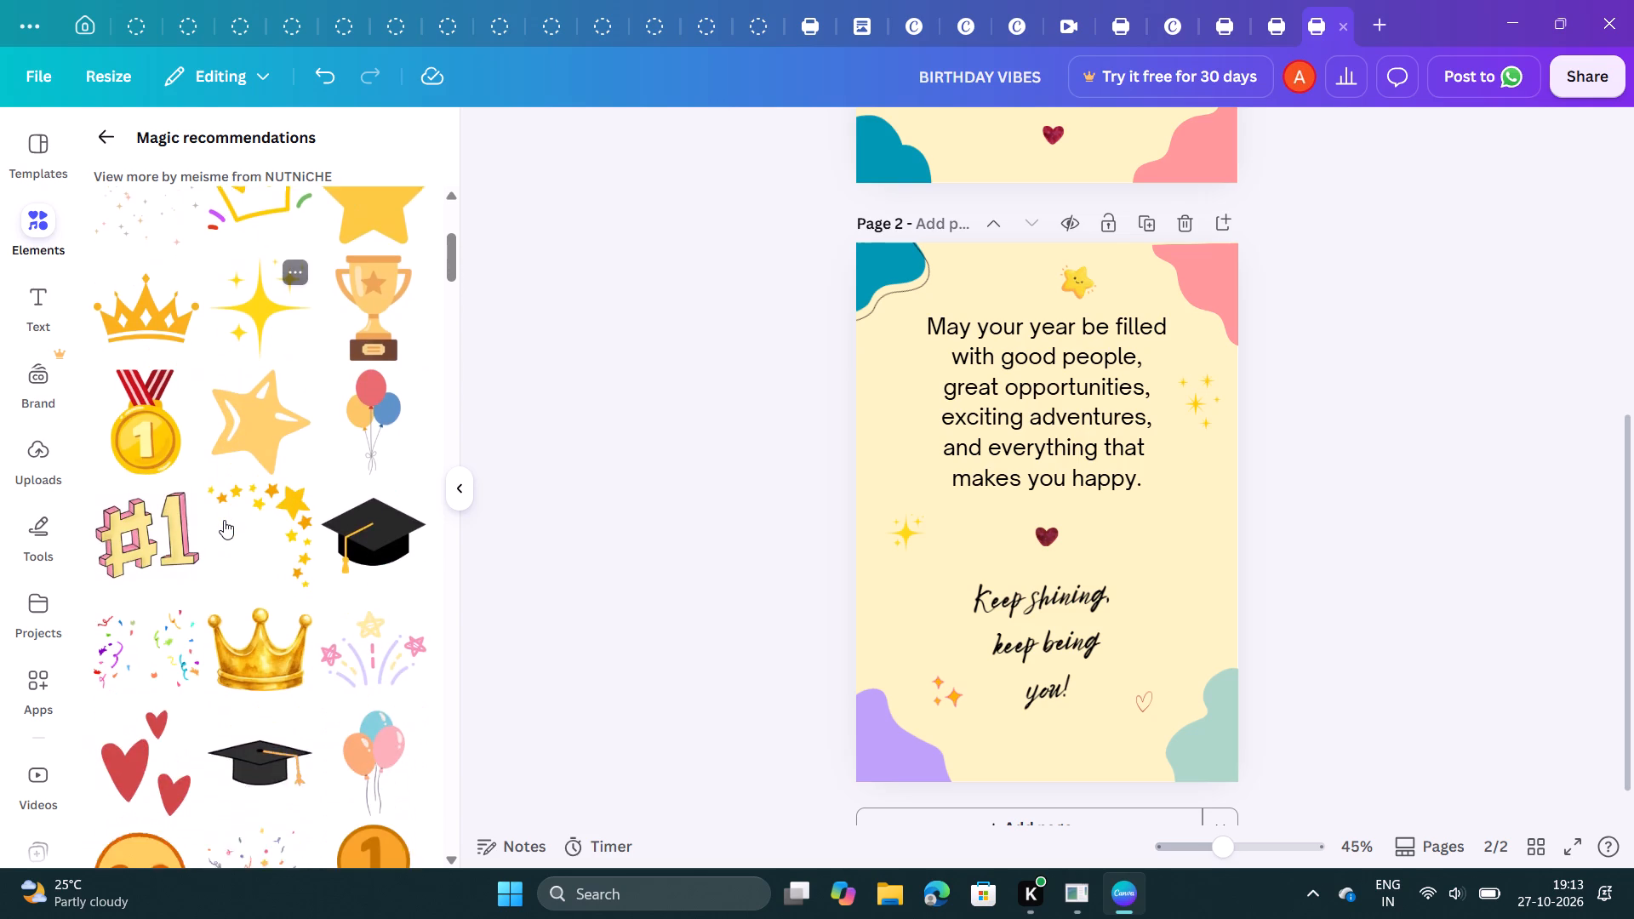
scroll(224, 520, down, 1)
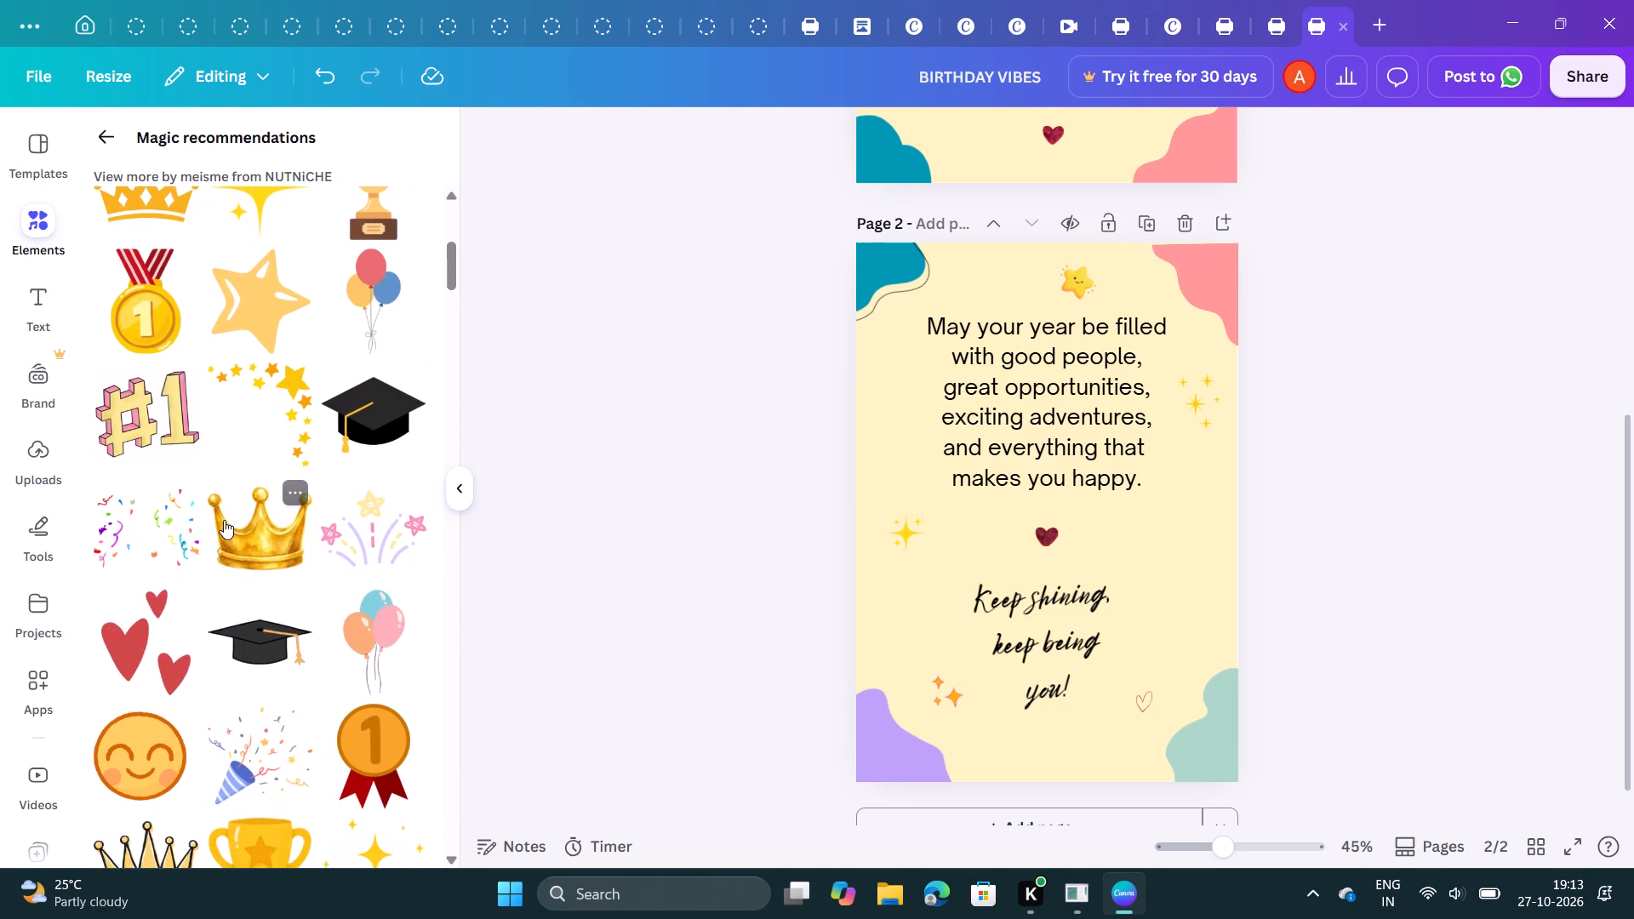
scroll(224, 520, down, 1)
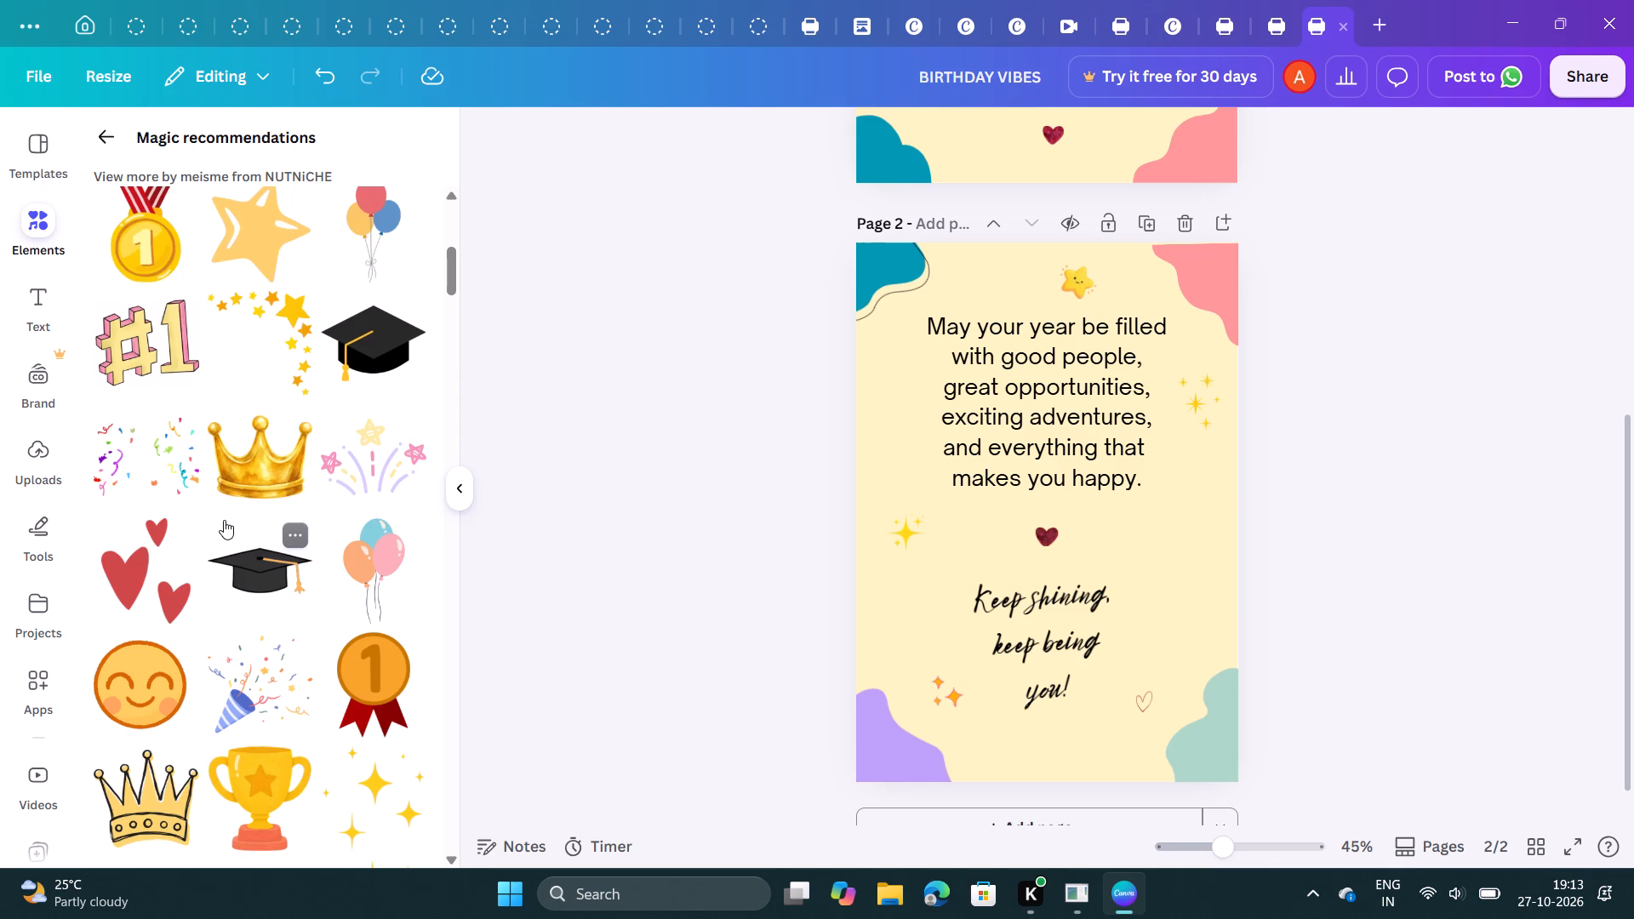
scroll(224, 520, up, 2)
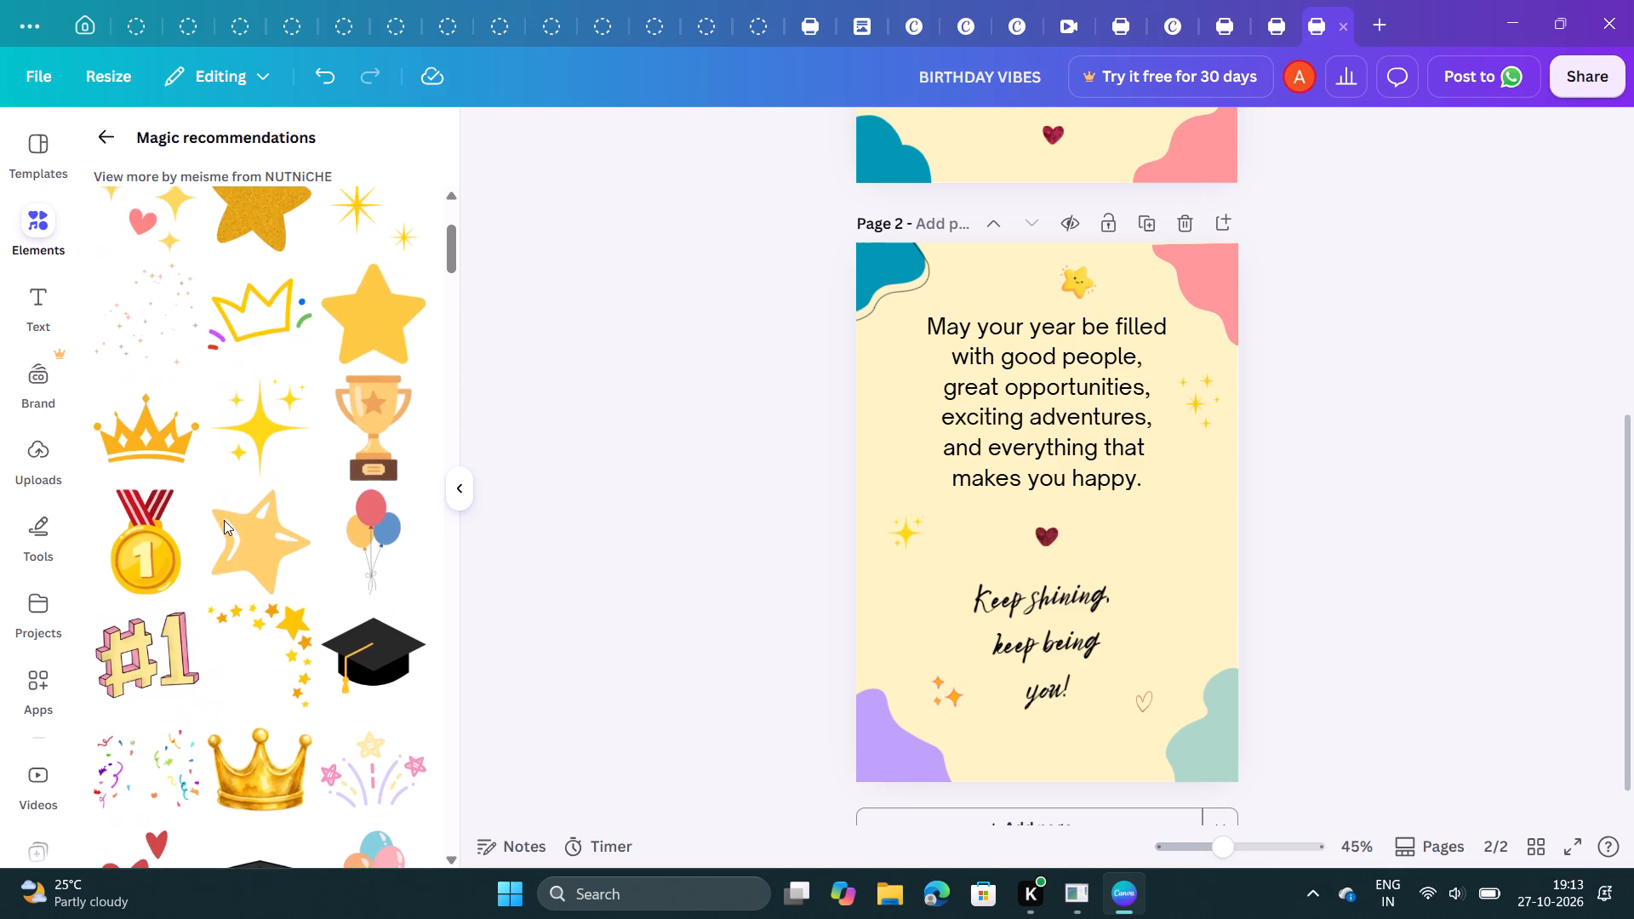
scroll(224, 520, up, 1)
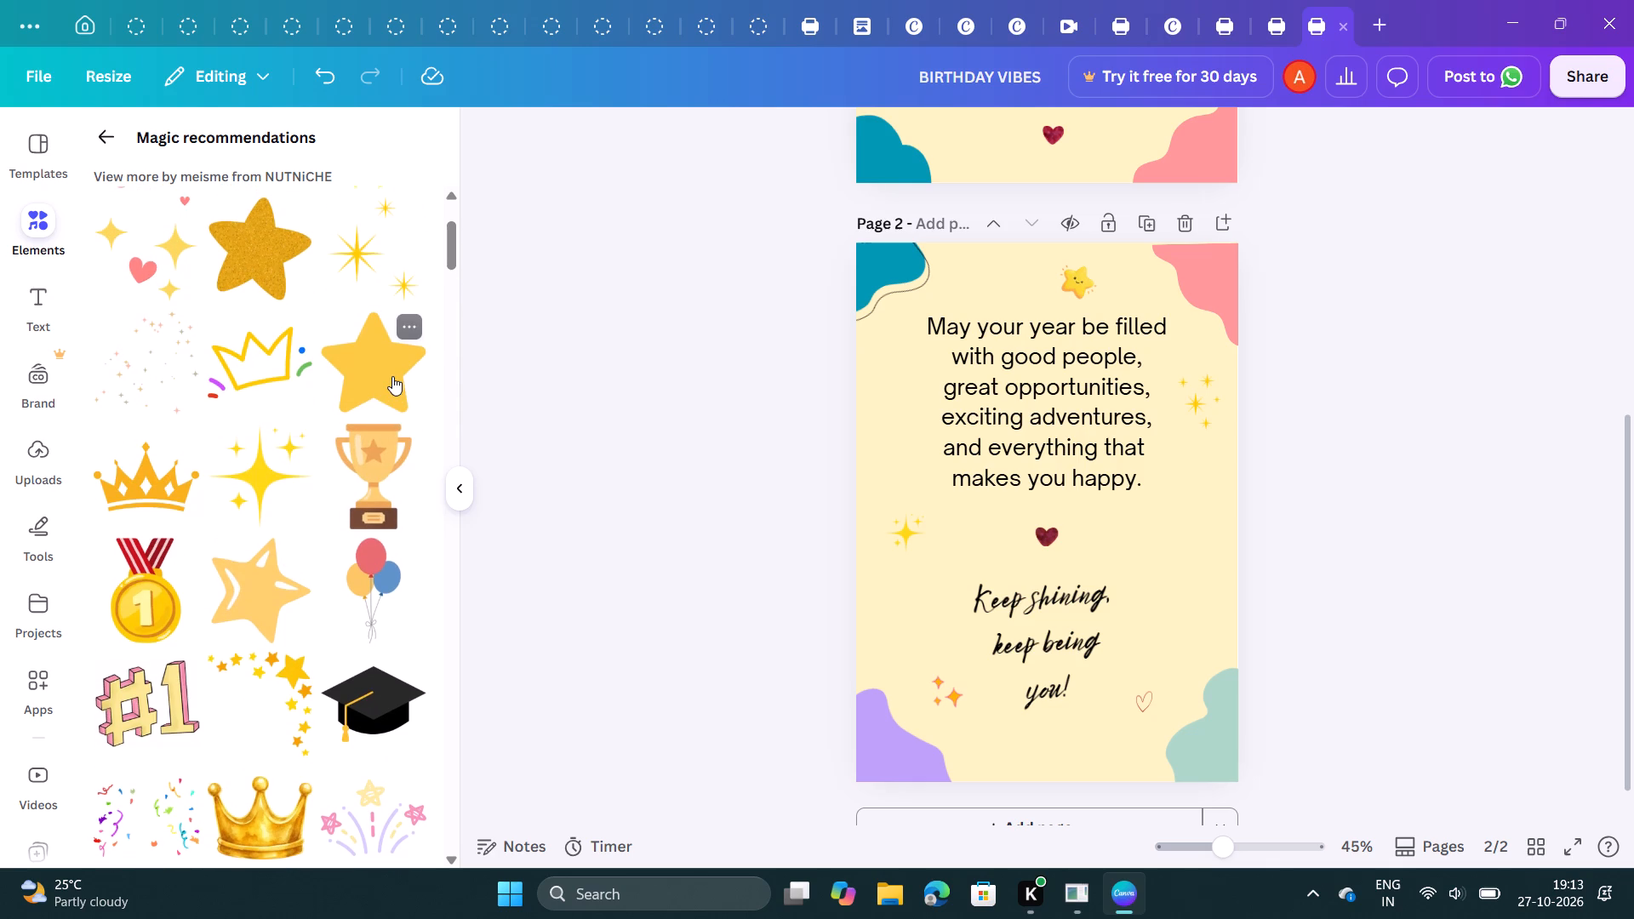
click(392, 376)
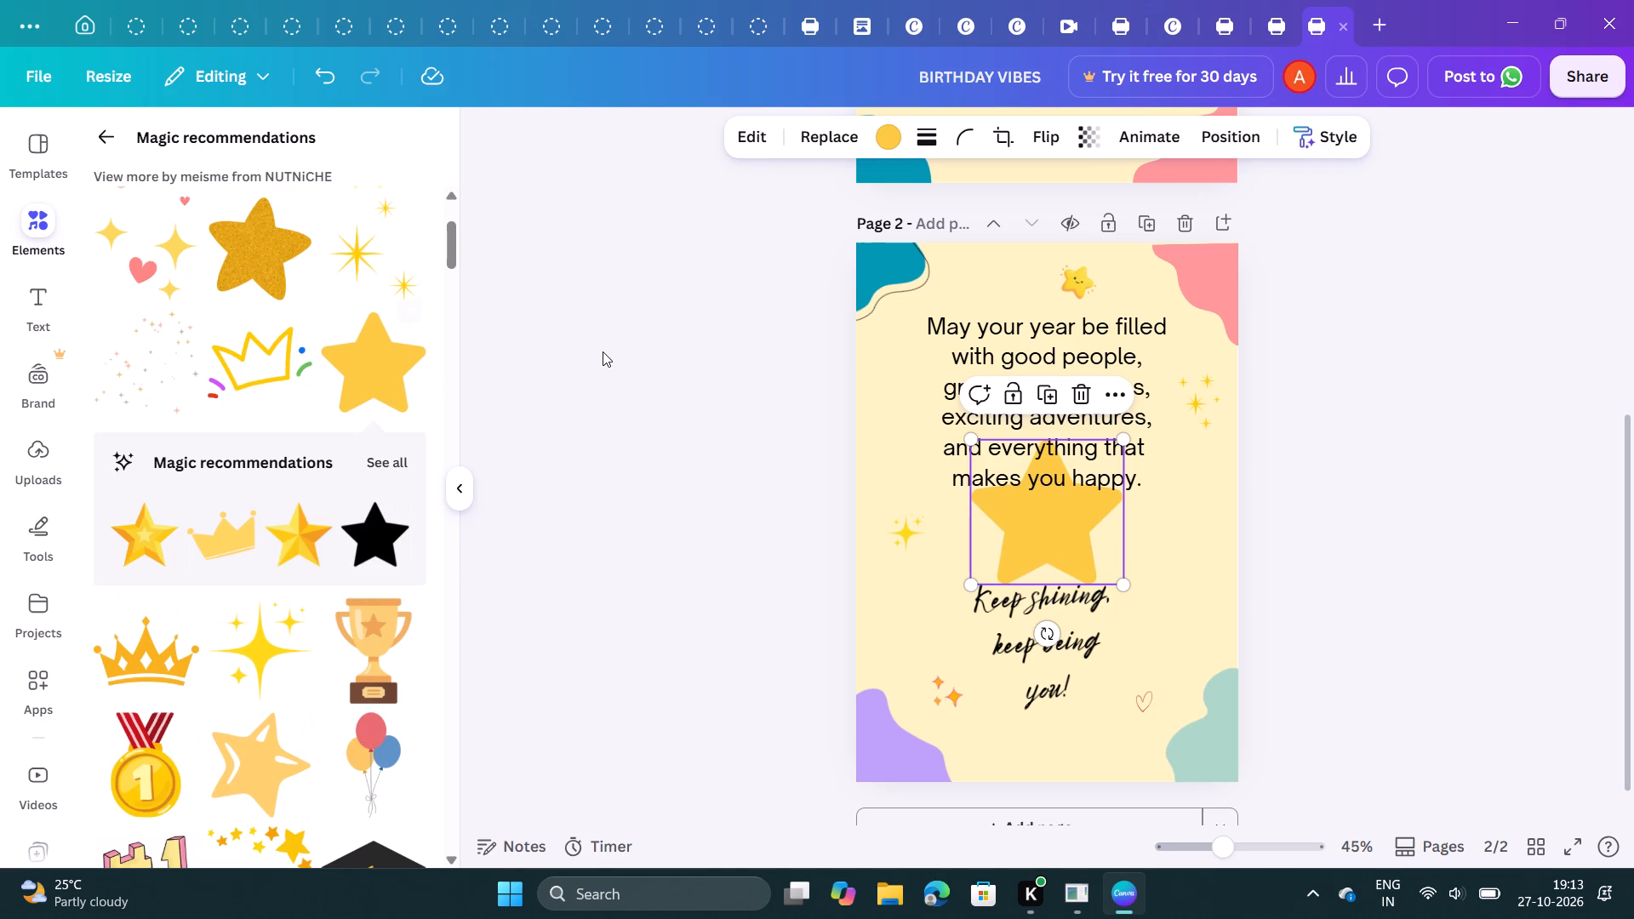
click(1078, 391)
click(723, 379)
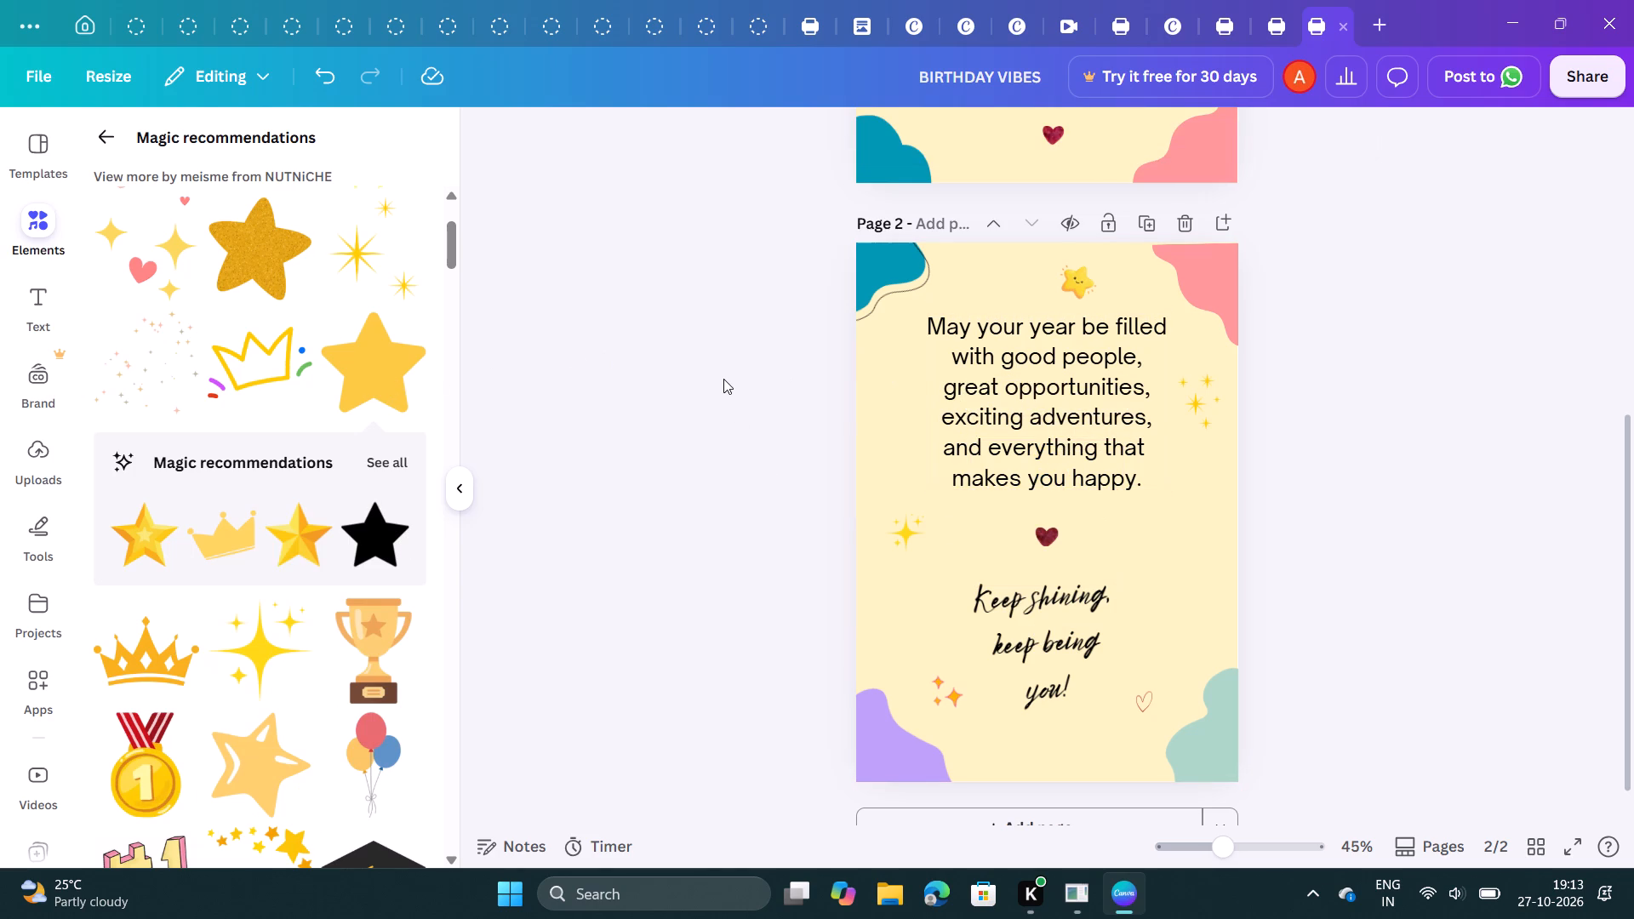
Duplicate the small outlined black heart beside "ONLY" on page 1, enlarge the copy and move it onto page 2 beside the message.
scroll(723, 379, up, 2)
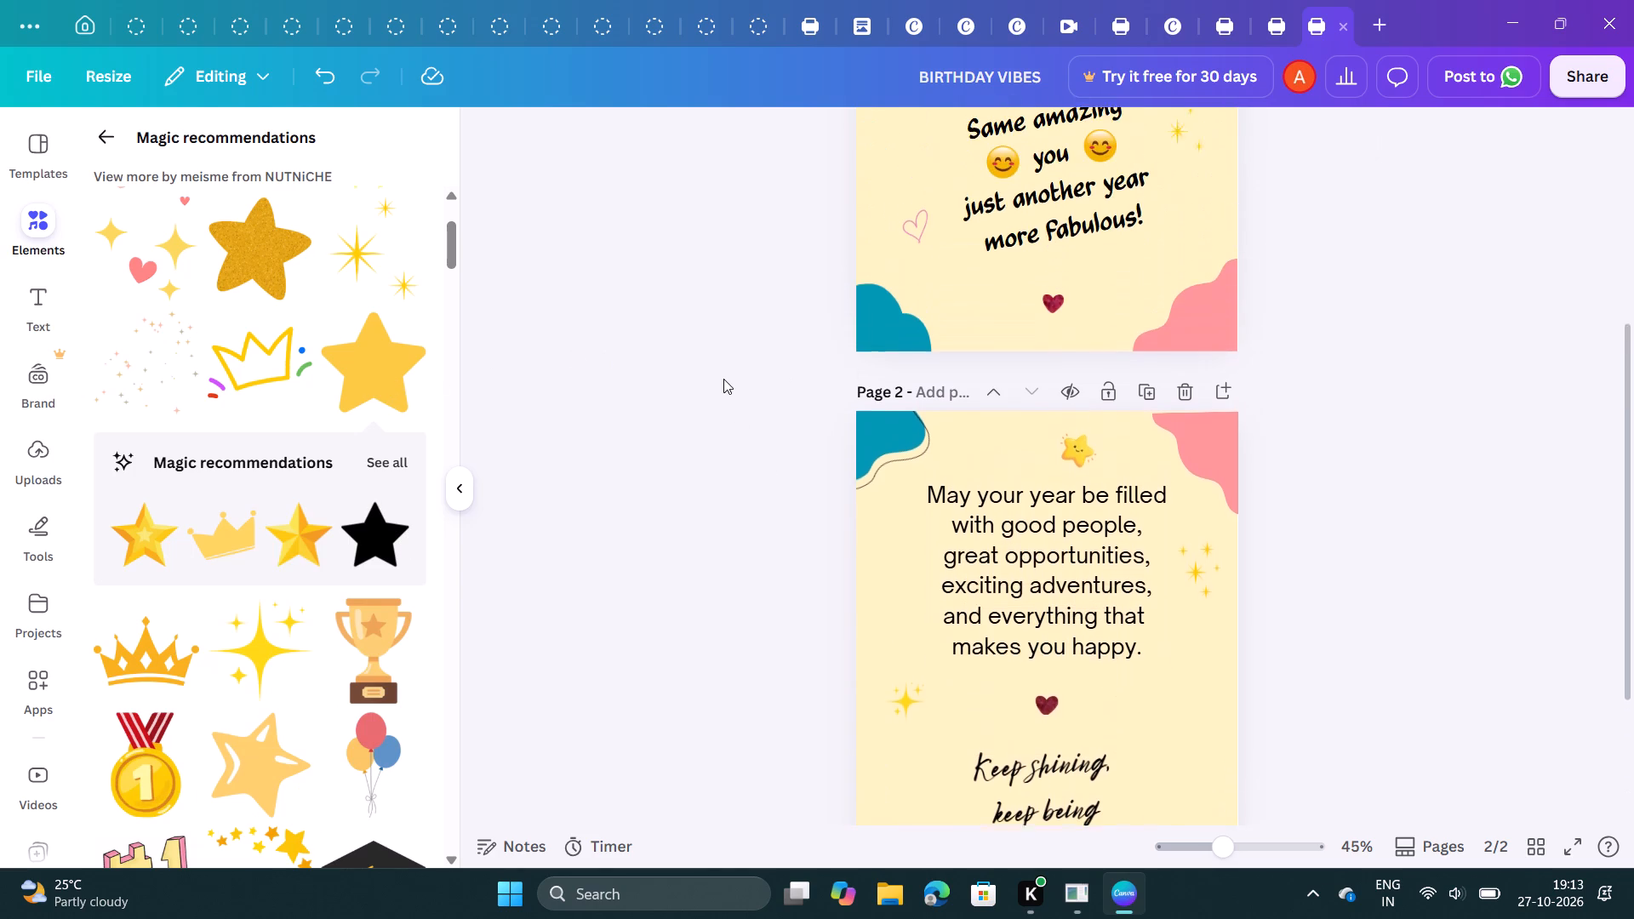
scroll(723, 379, up, 3)
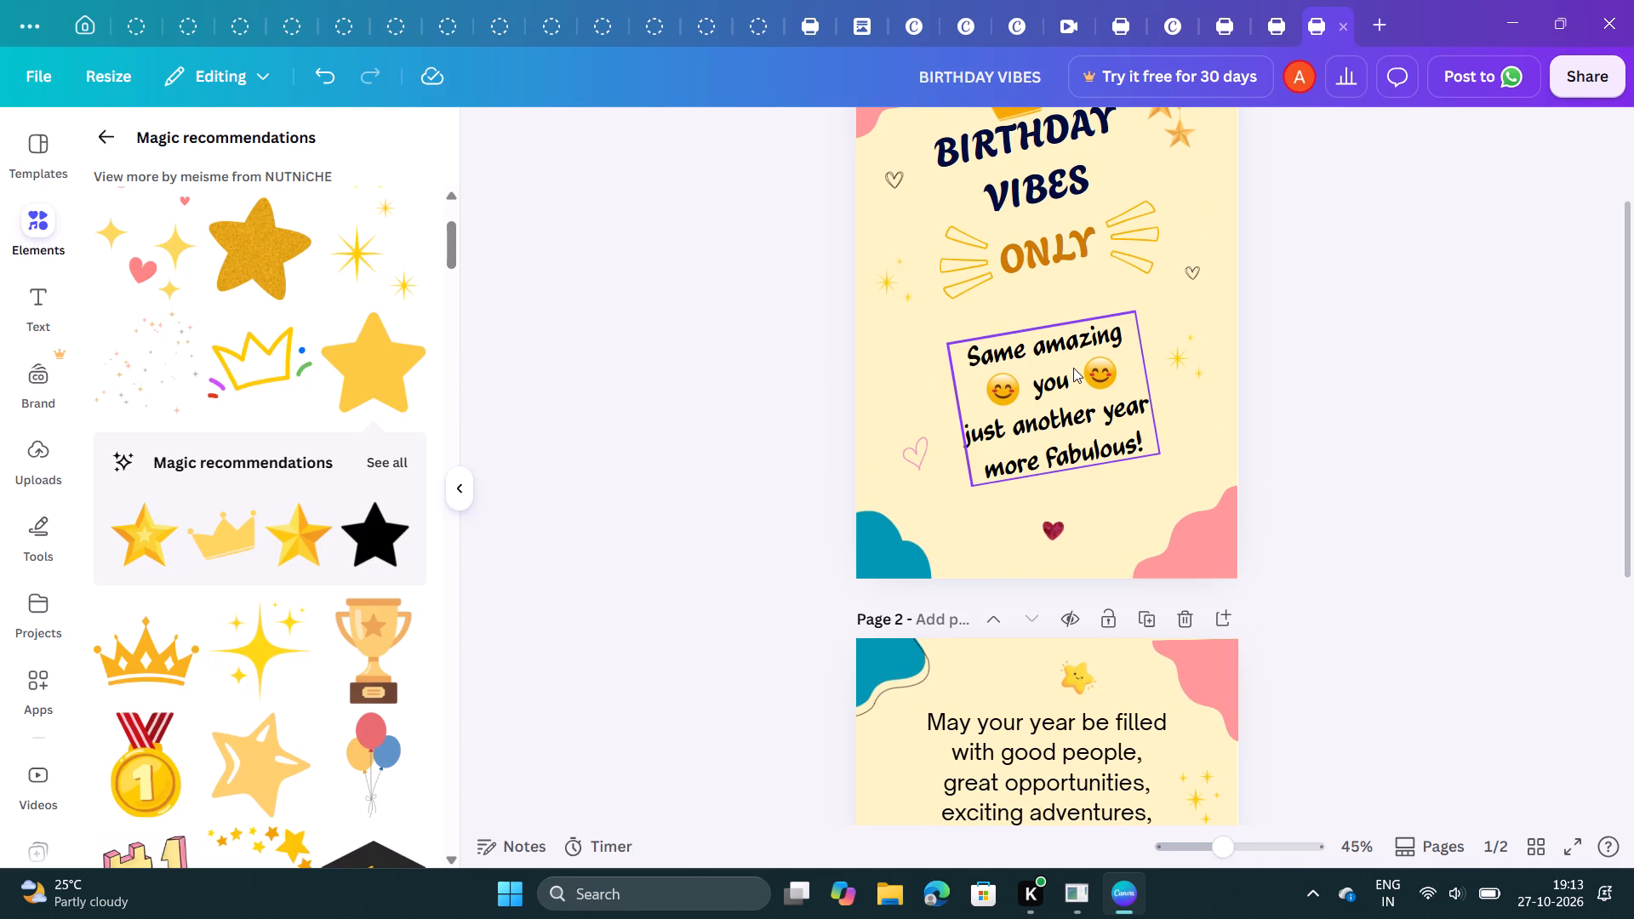
click(1192, 274)
click(1196, 223)
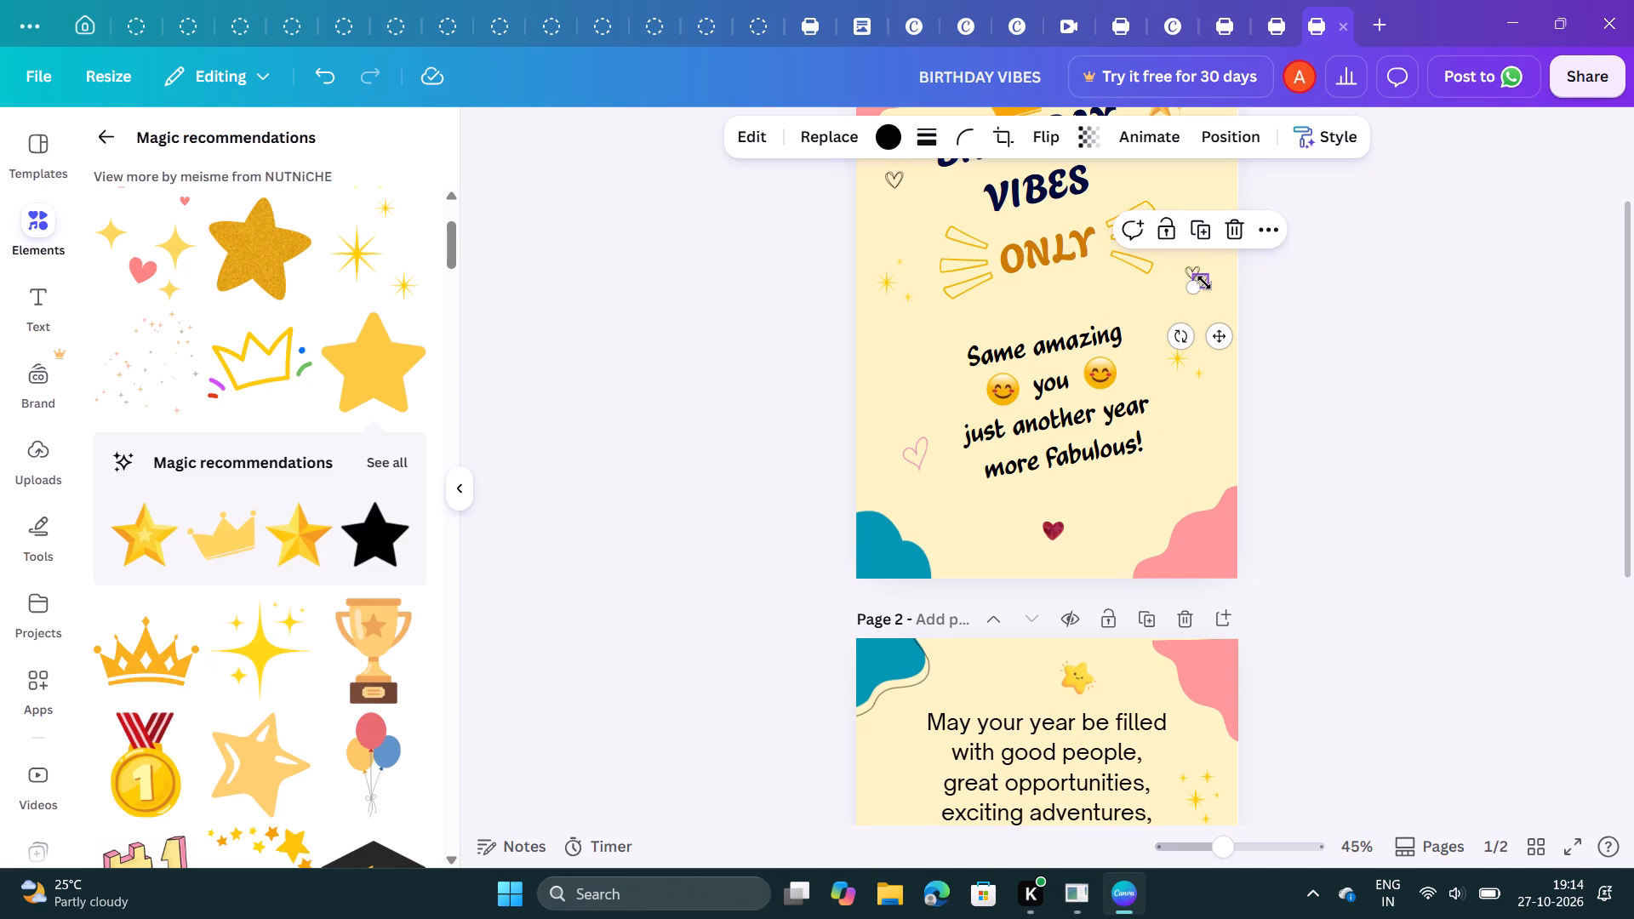
drag(1204, 283, 1061, 590)
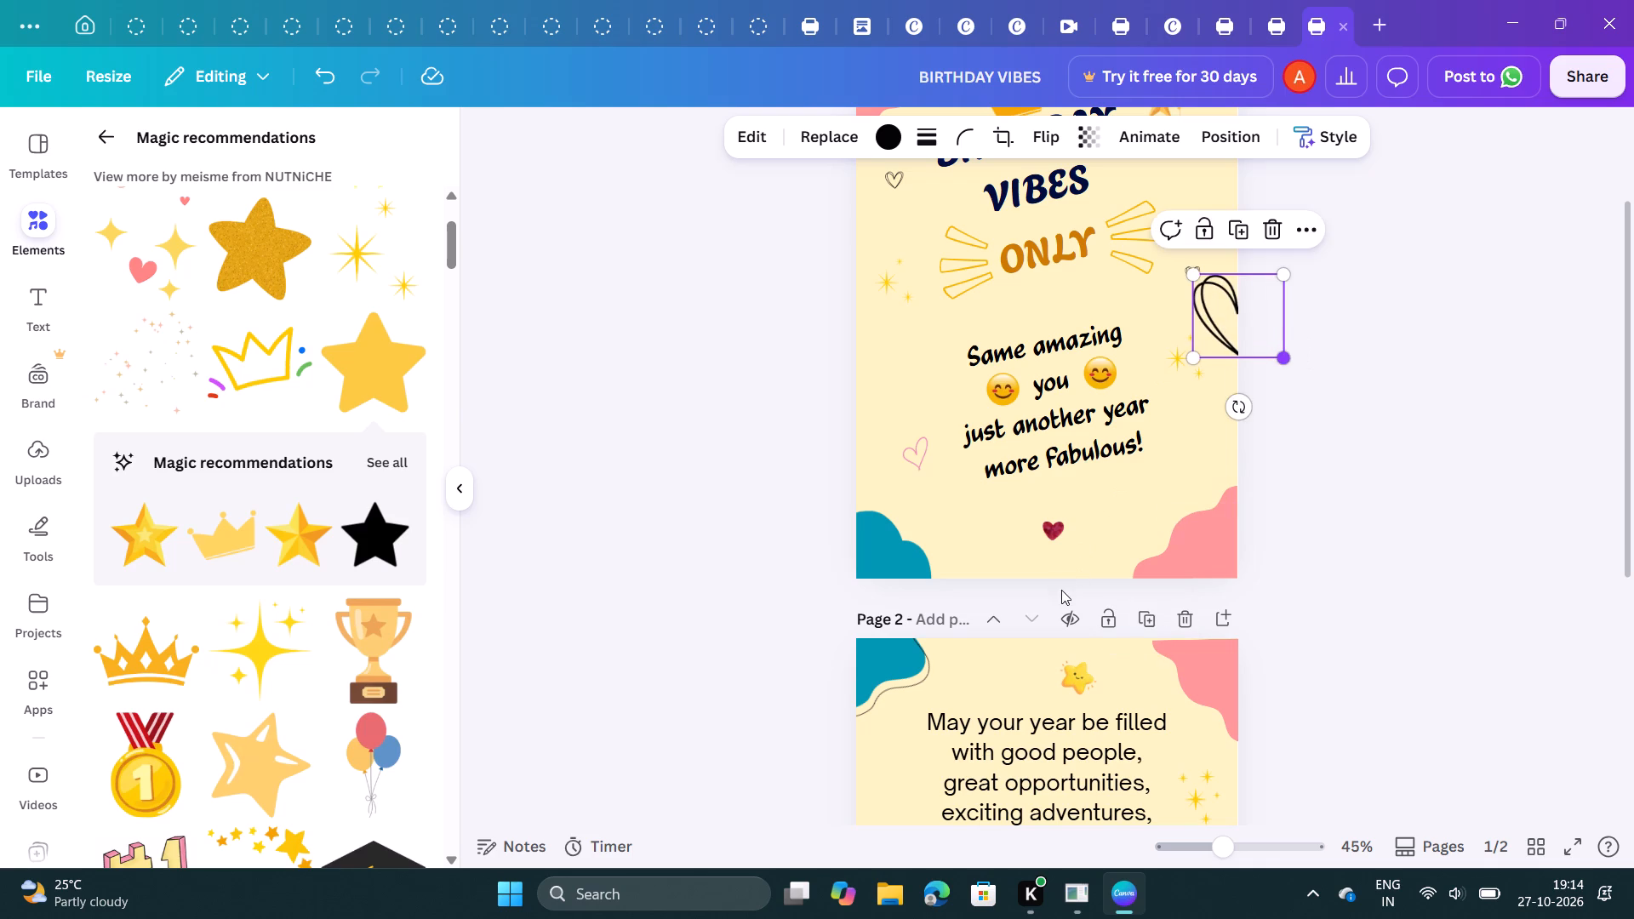
drag(1230, 326, 934, 704)
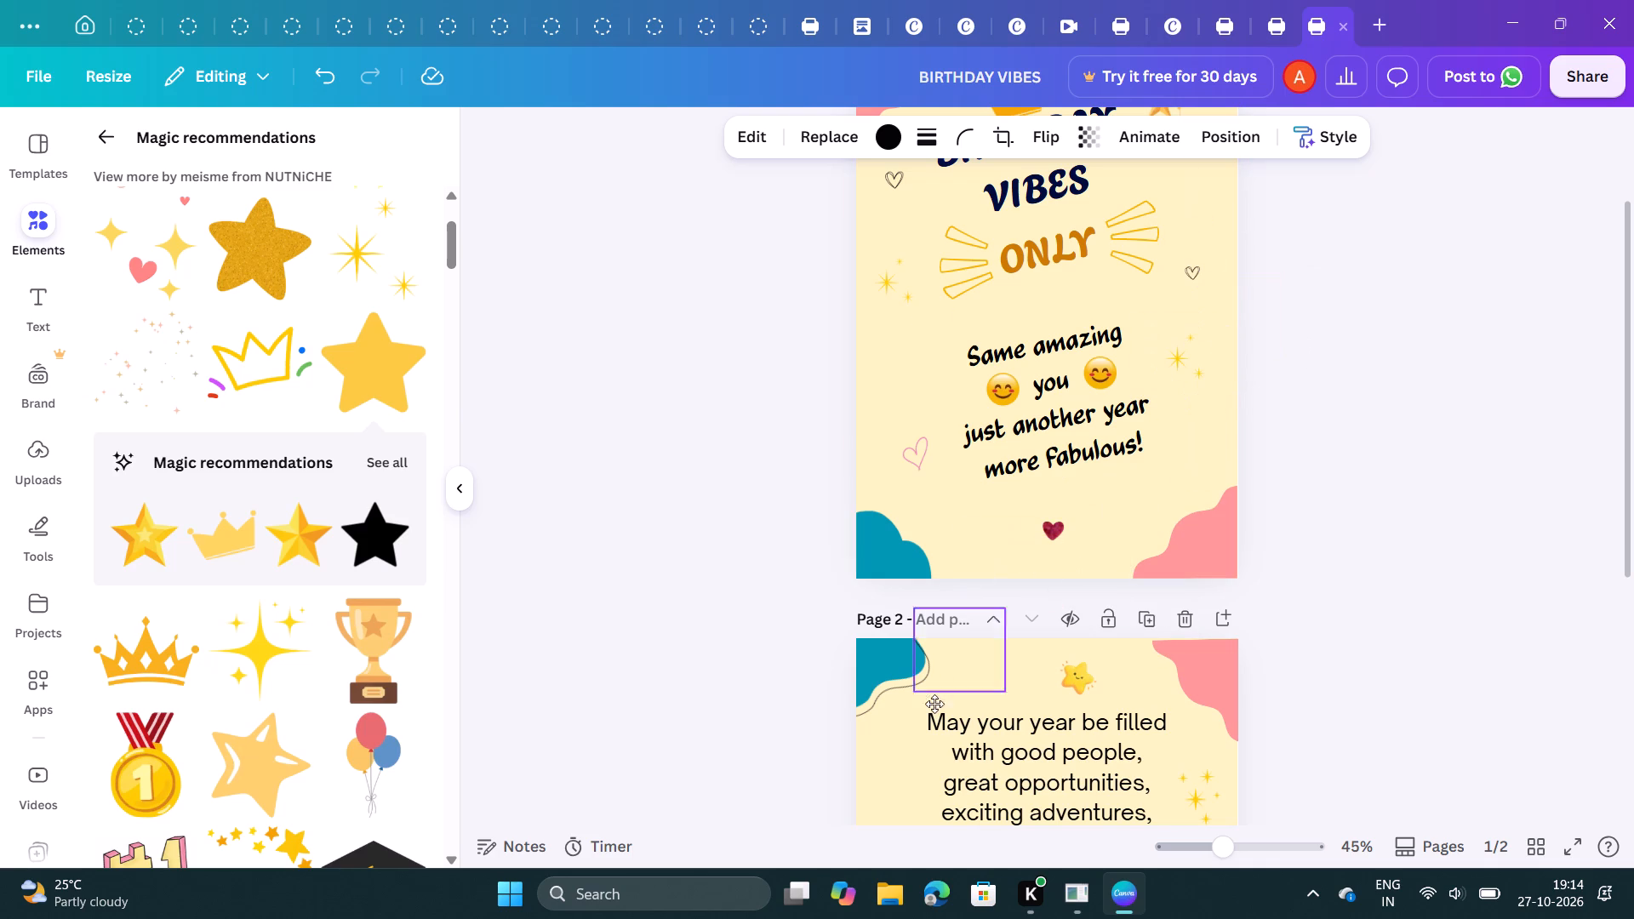
drag(934, 704, 908, 863)
scroll(908, 863, down, 2)
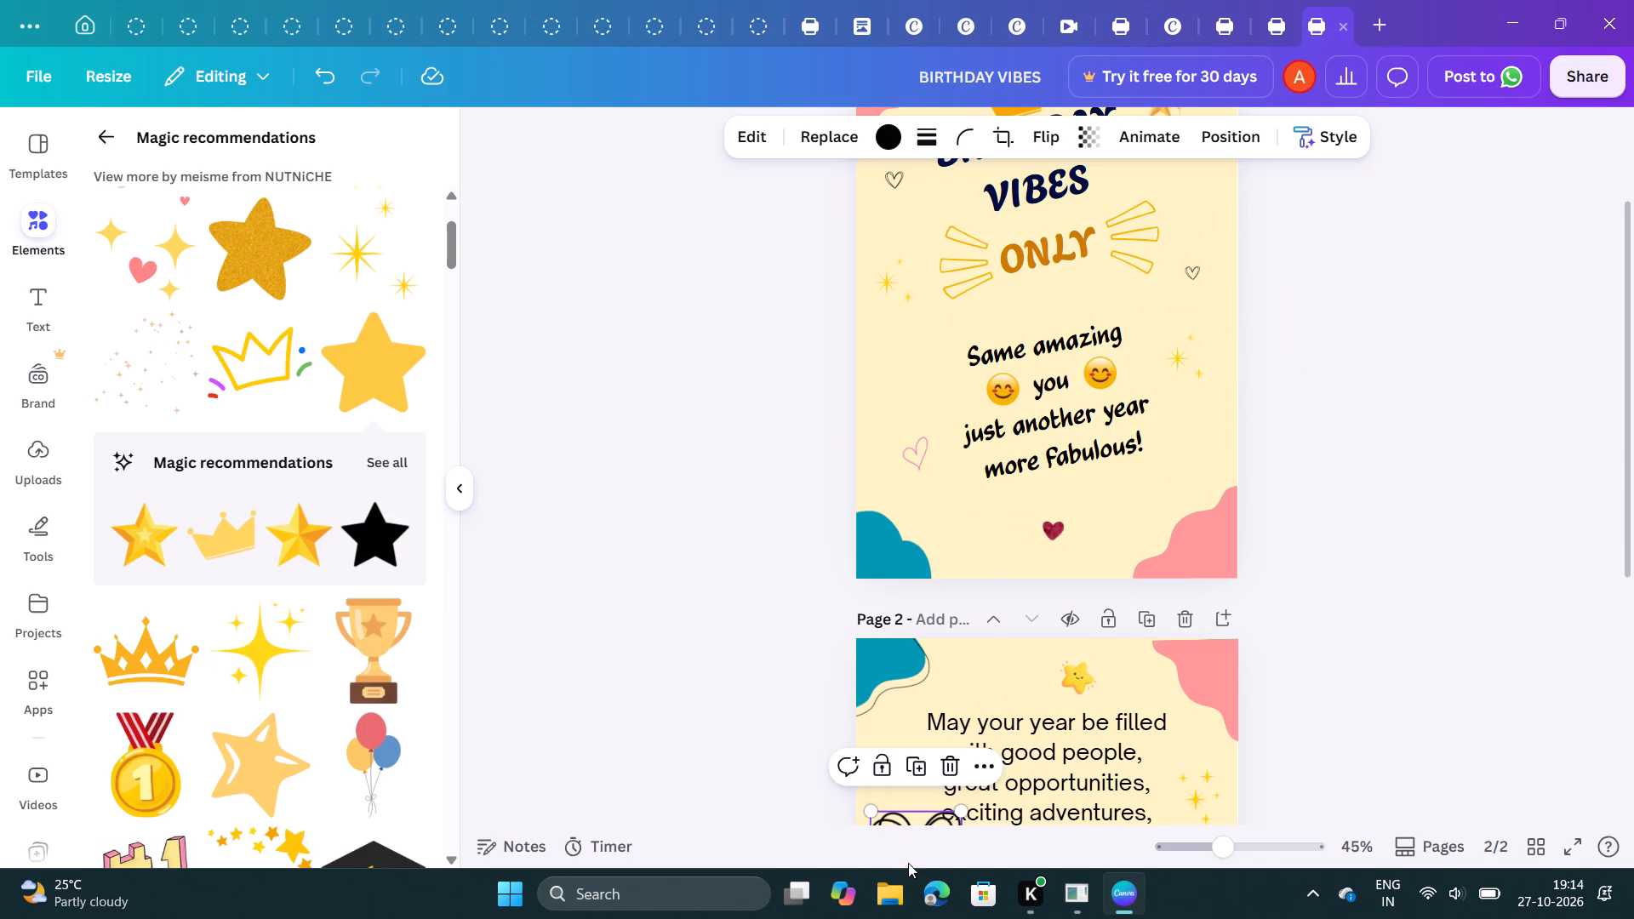
scroll(797, 679, down, 3)
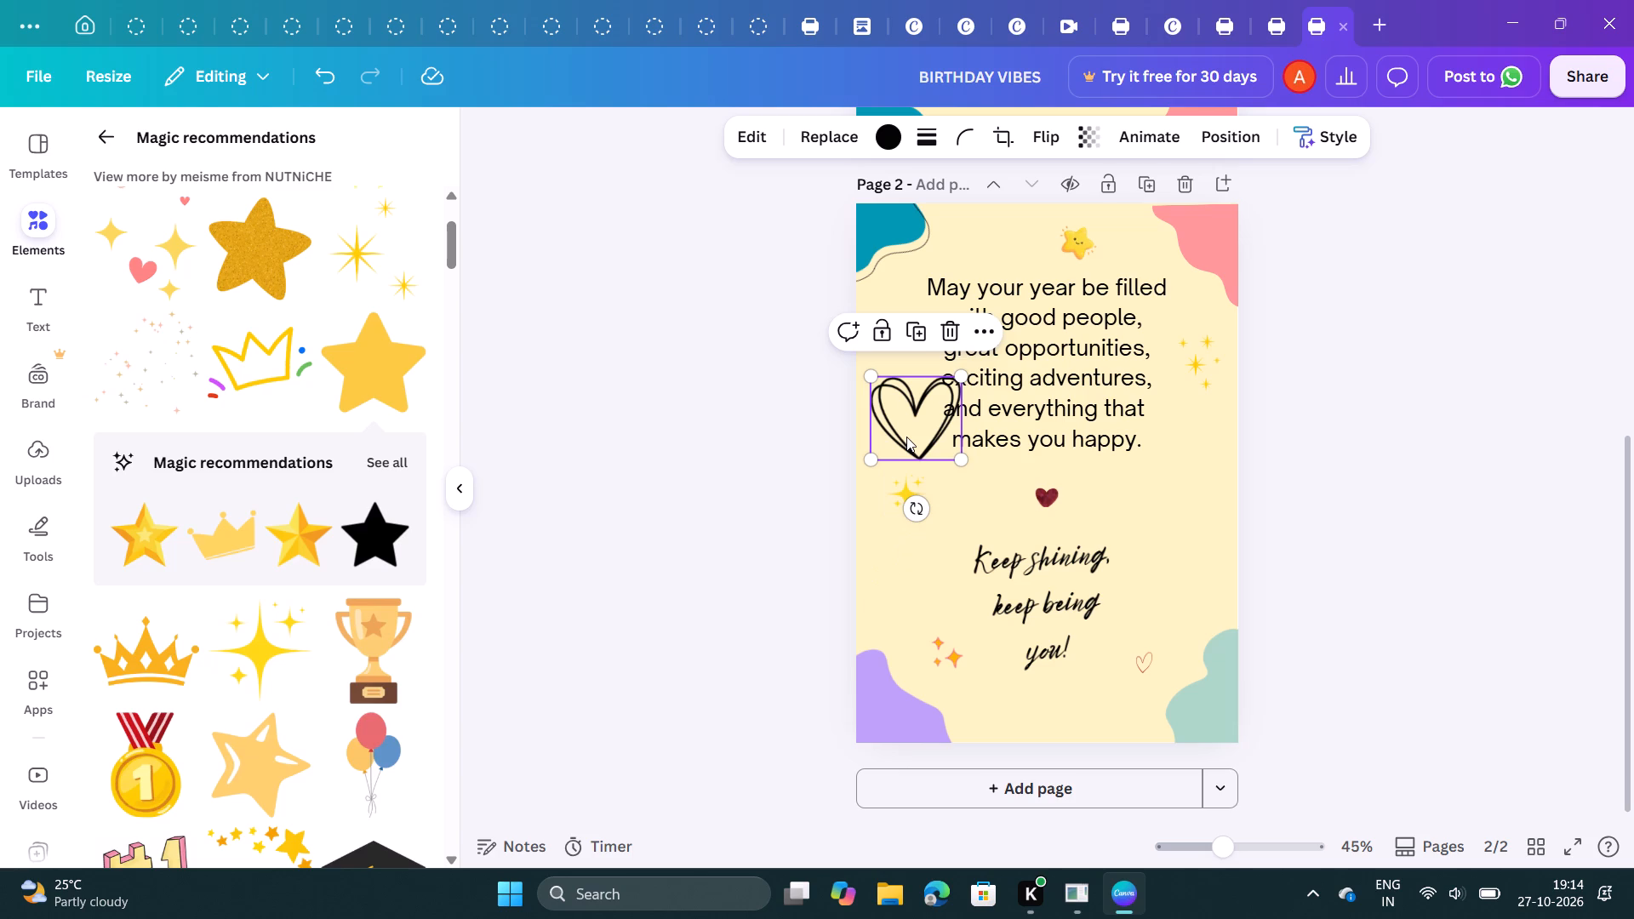
Shrink the copied heart to about 0.9 wide by 0.8 high and place it left of "with good people" on page 2.
drag(906, 437, 900, 361)
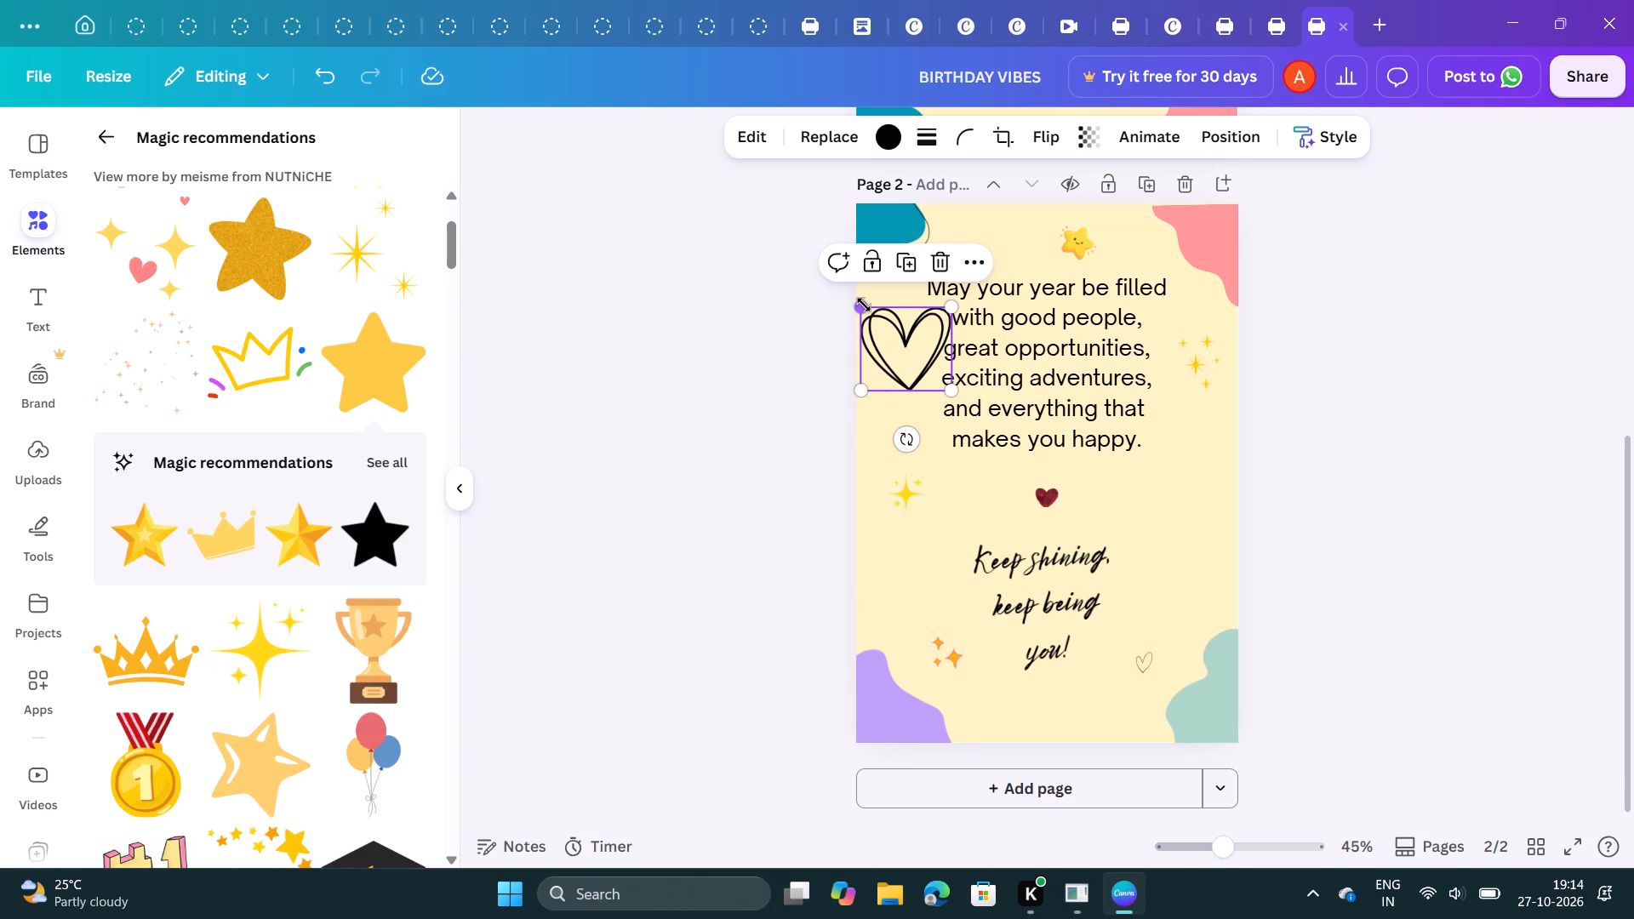
drag(864, 305, 935, 352)
drag(934, 368, 917, 342)
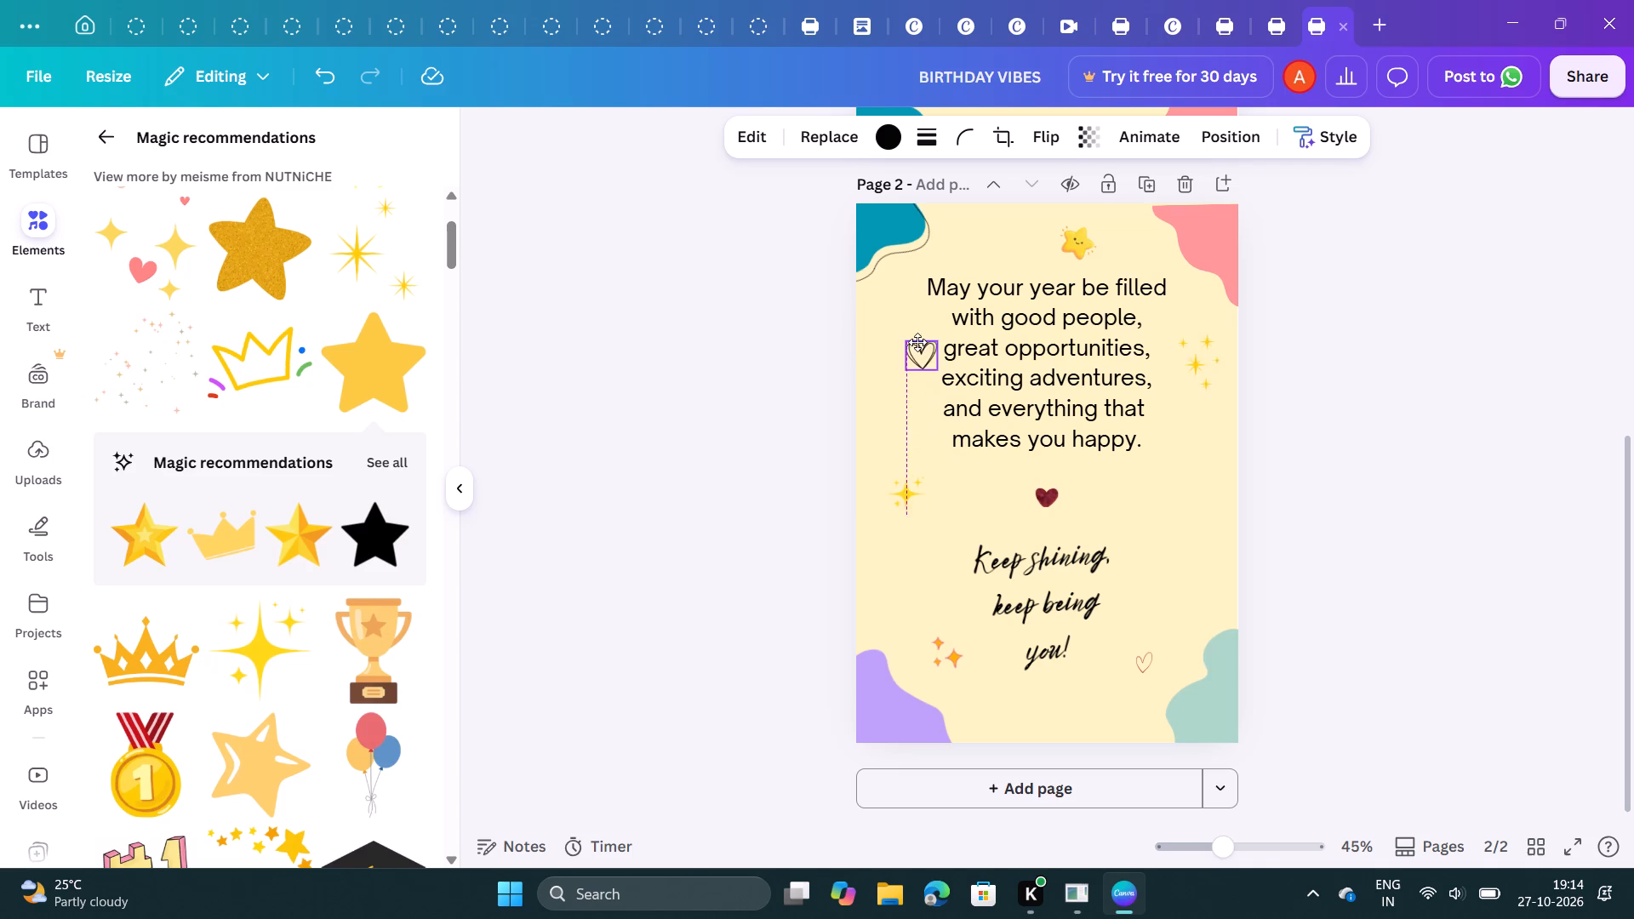
drag(917, 342, 899, 315)
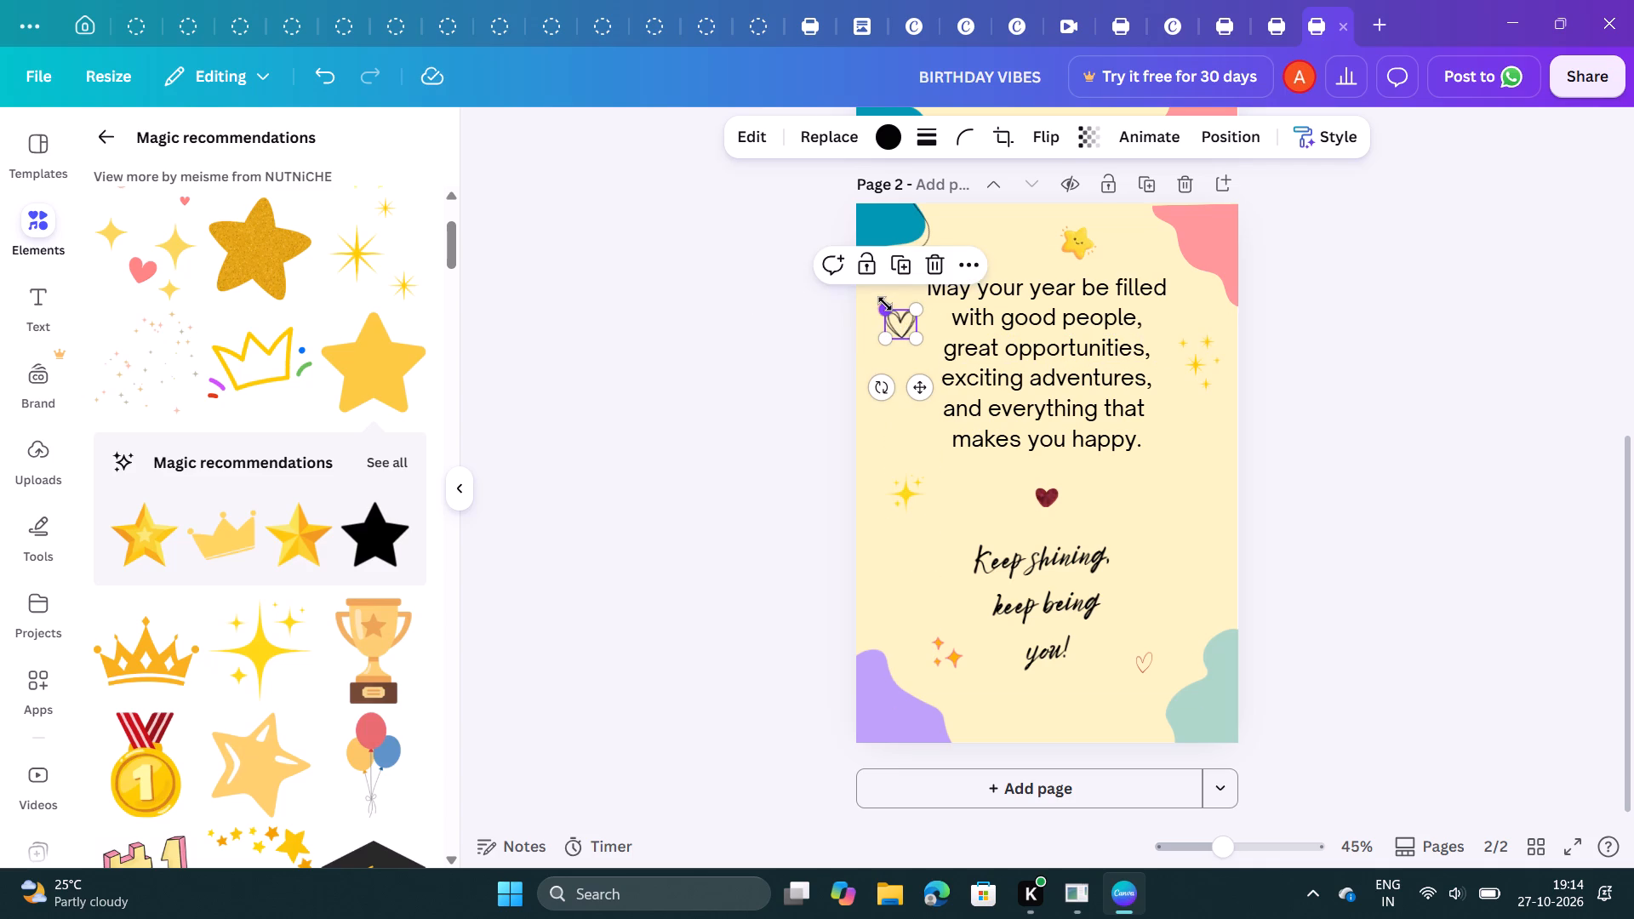
drag(885, 304, 903, 321)
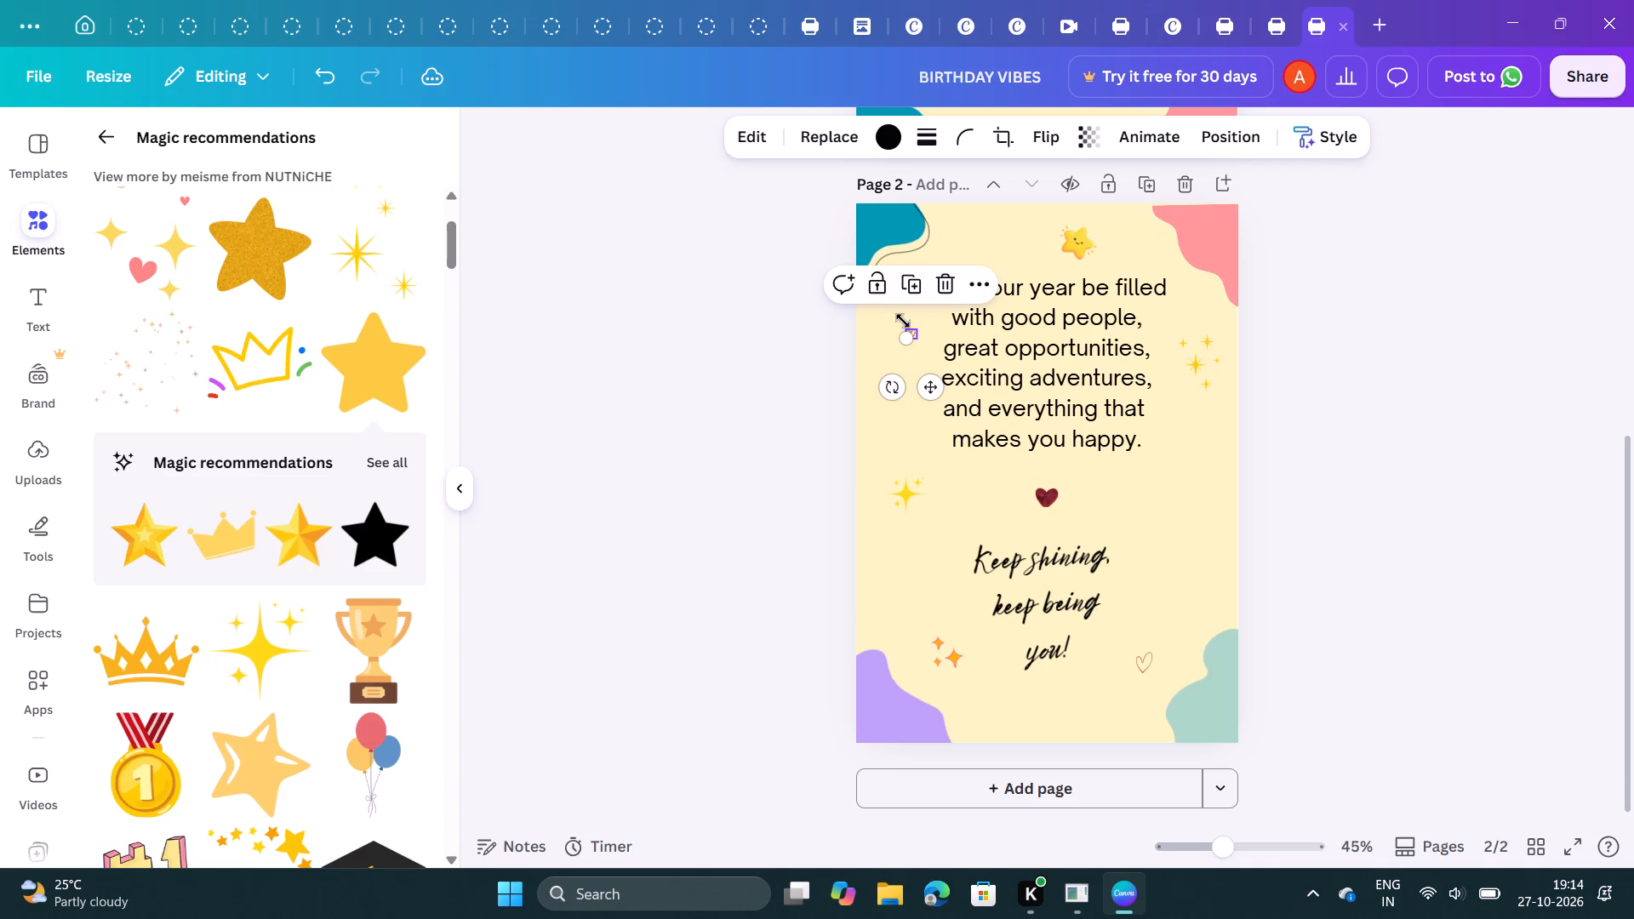
drag(907, 331, 903, 323)
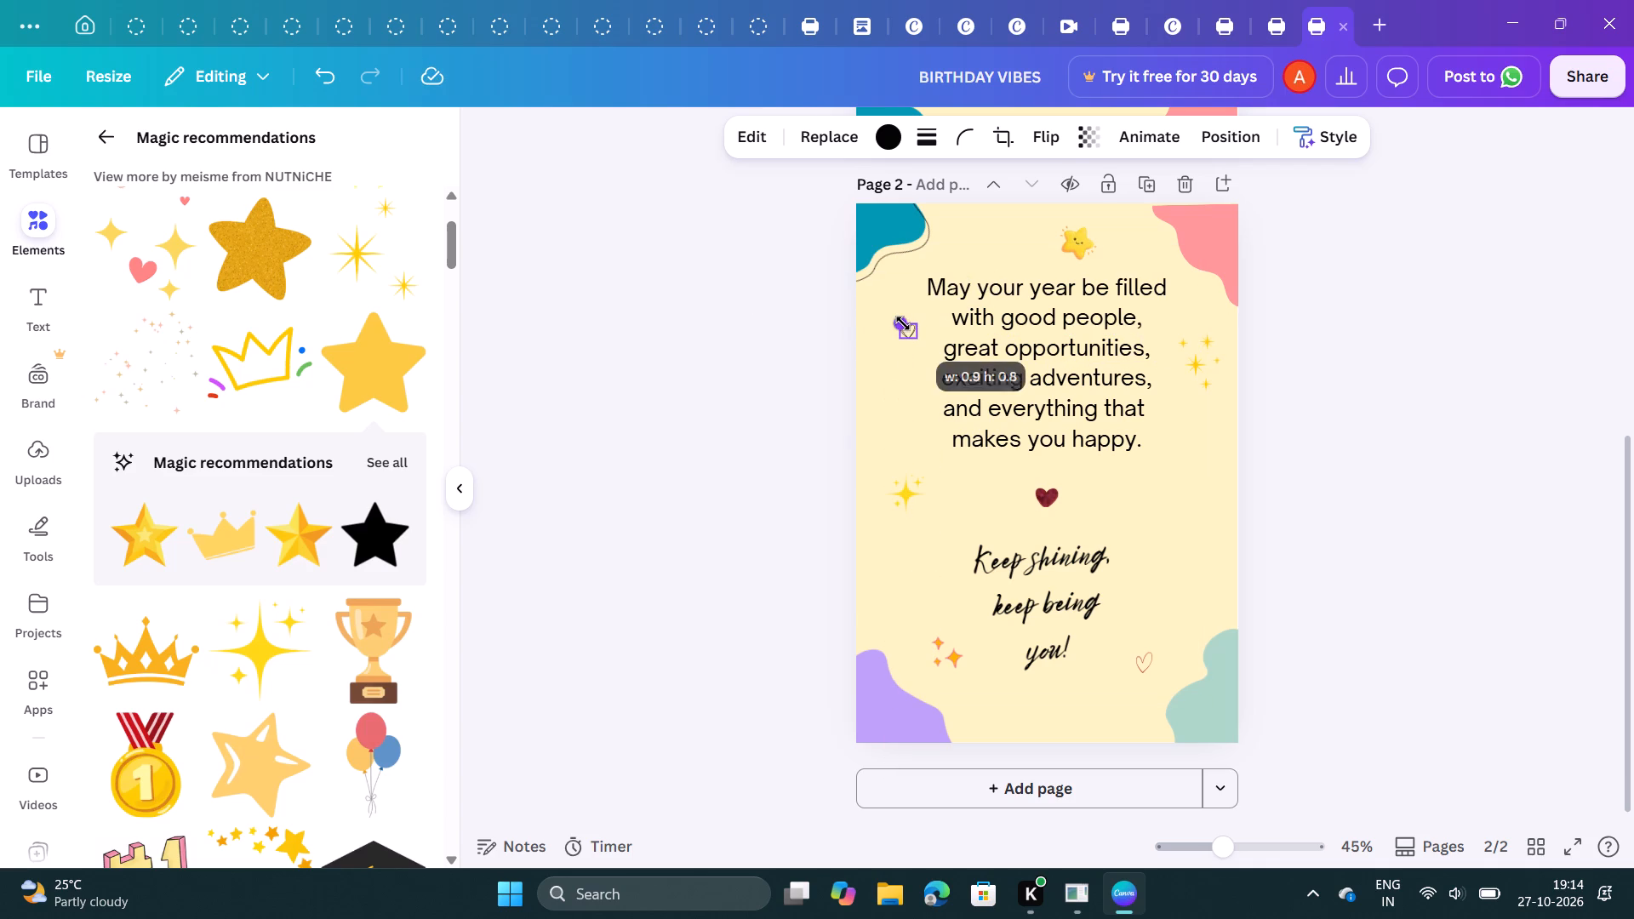
drag(903, 323, 901, 323)
click(795, 342)
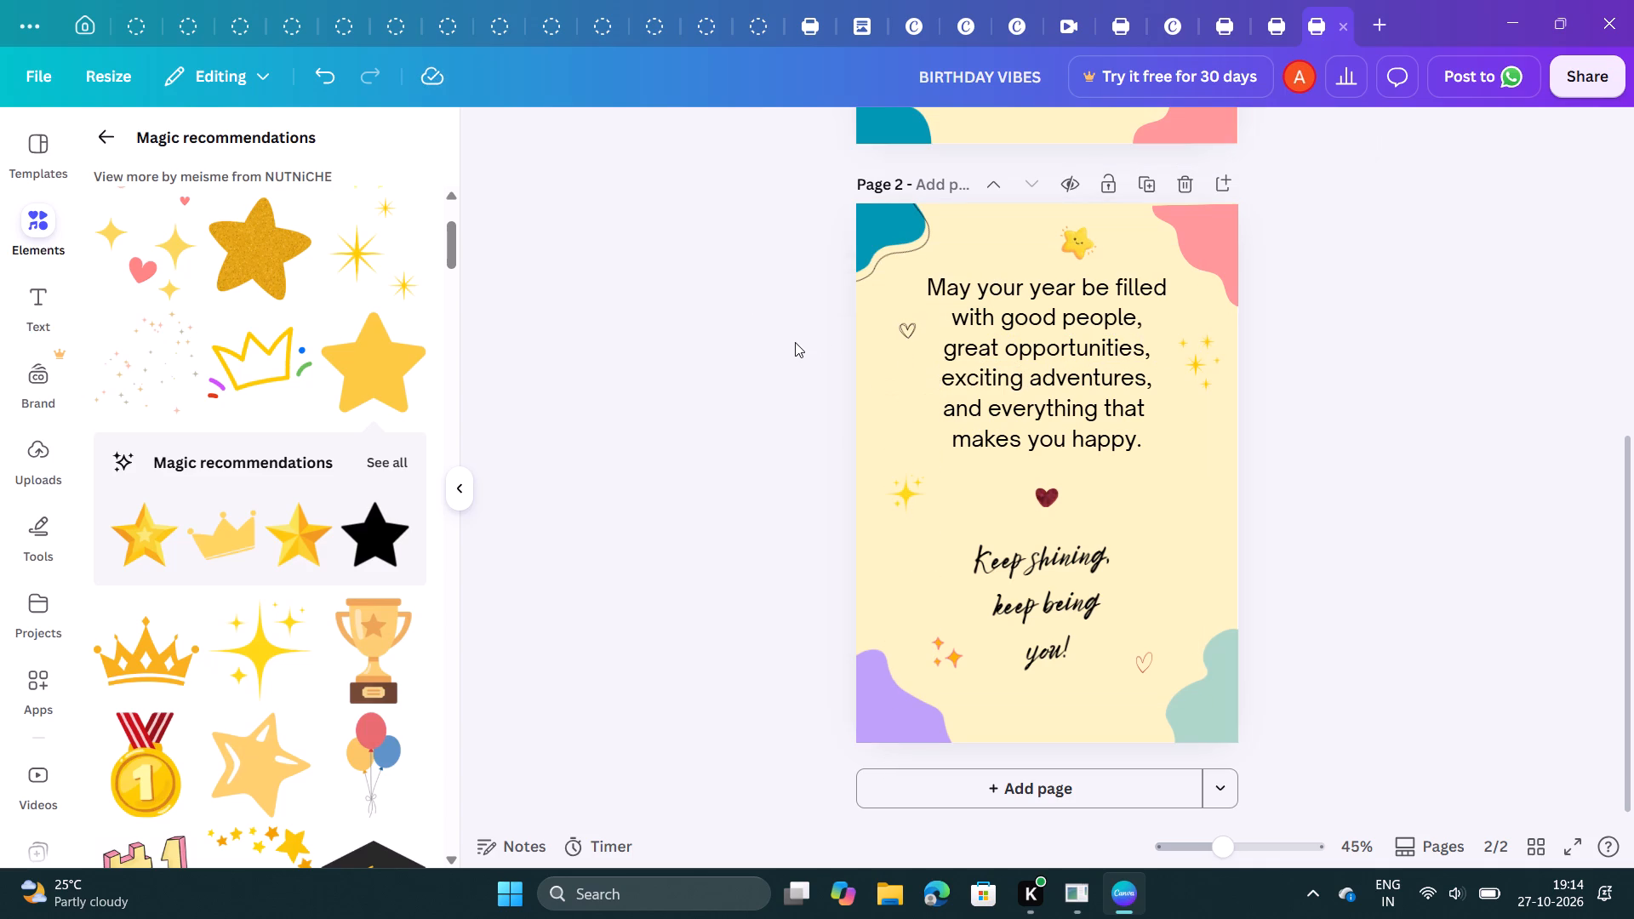
Enlarge the outlined black heart on page 2 to about 1.2 wide by 1.1 high, beside the "great opportunities" and "exciting adventures" lines.
click(904, 332)
drag(904, 332, 898, 340)
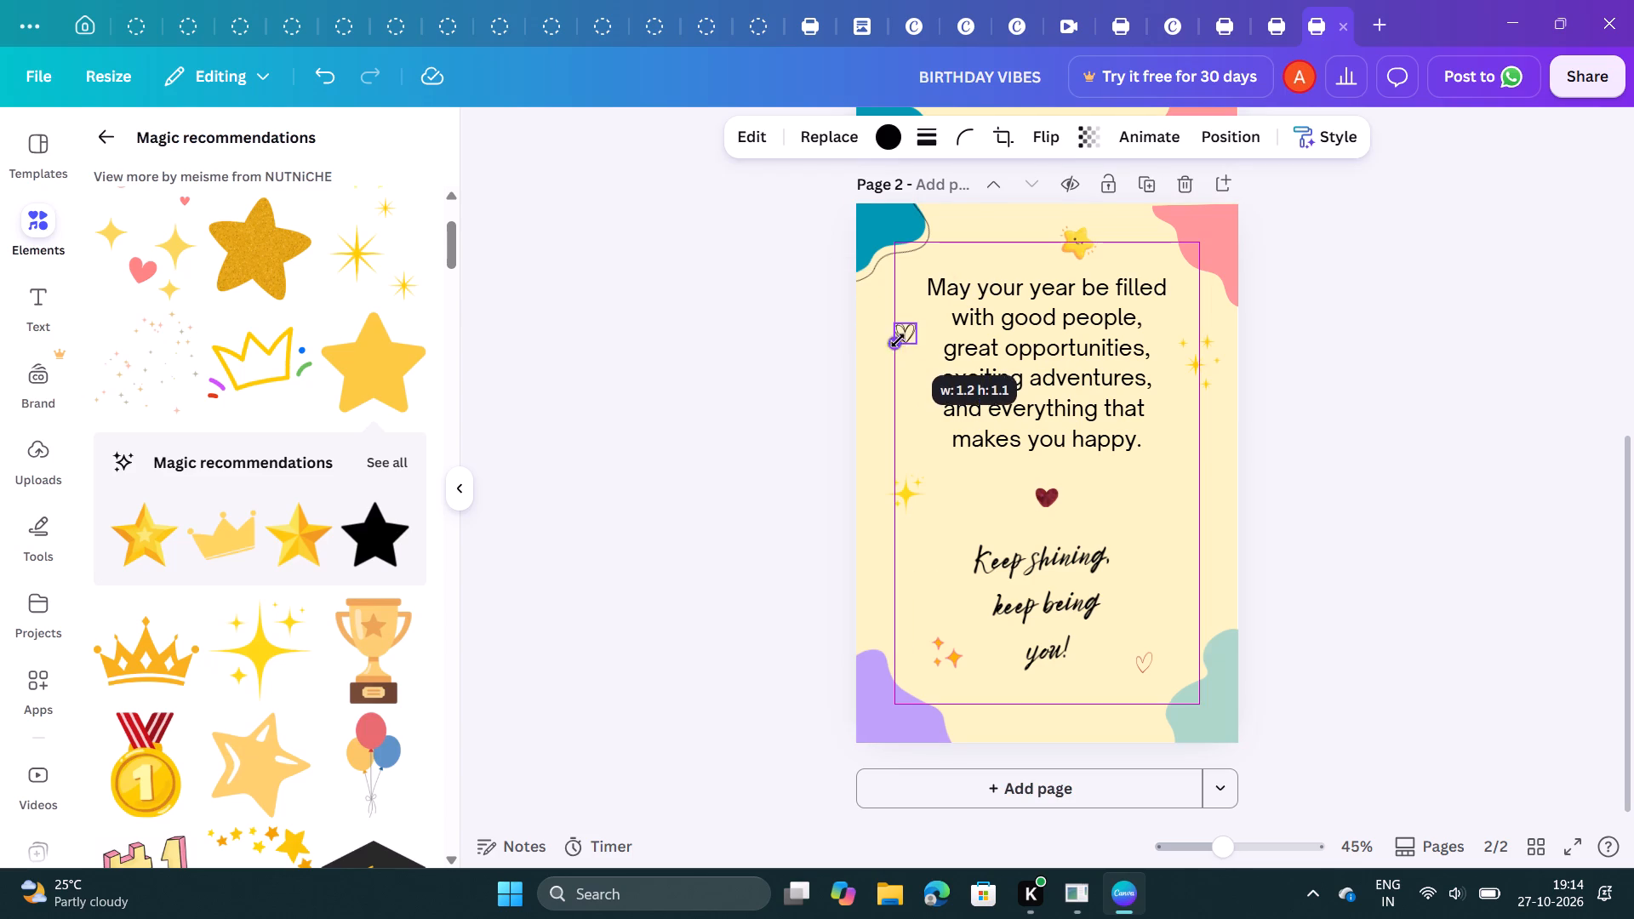
drag(898, 340, 888, 362)
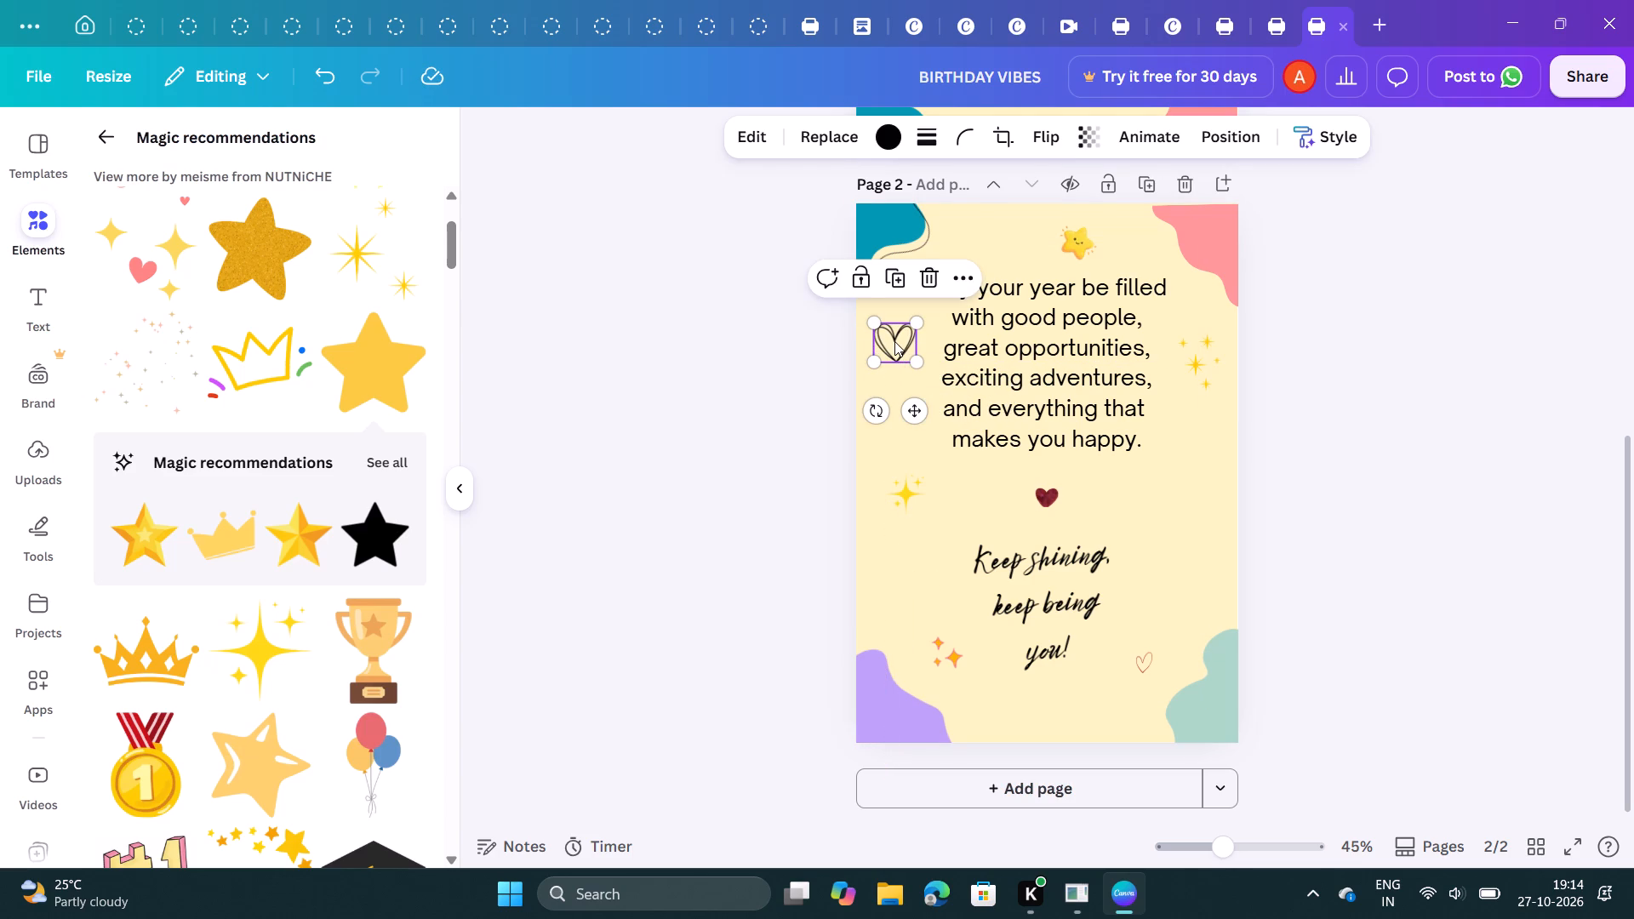
drag(894, 341, 894, 354)
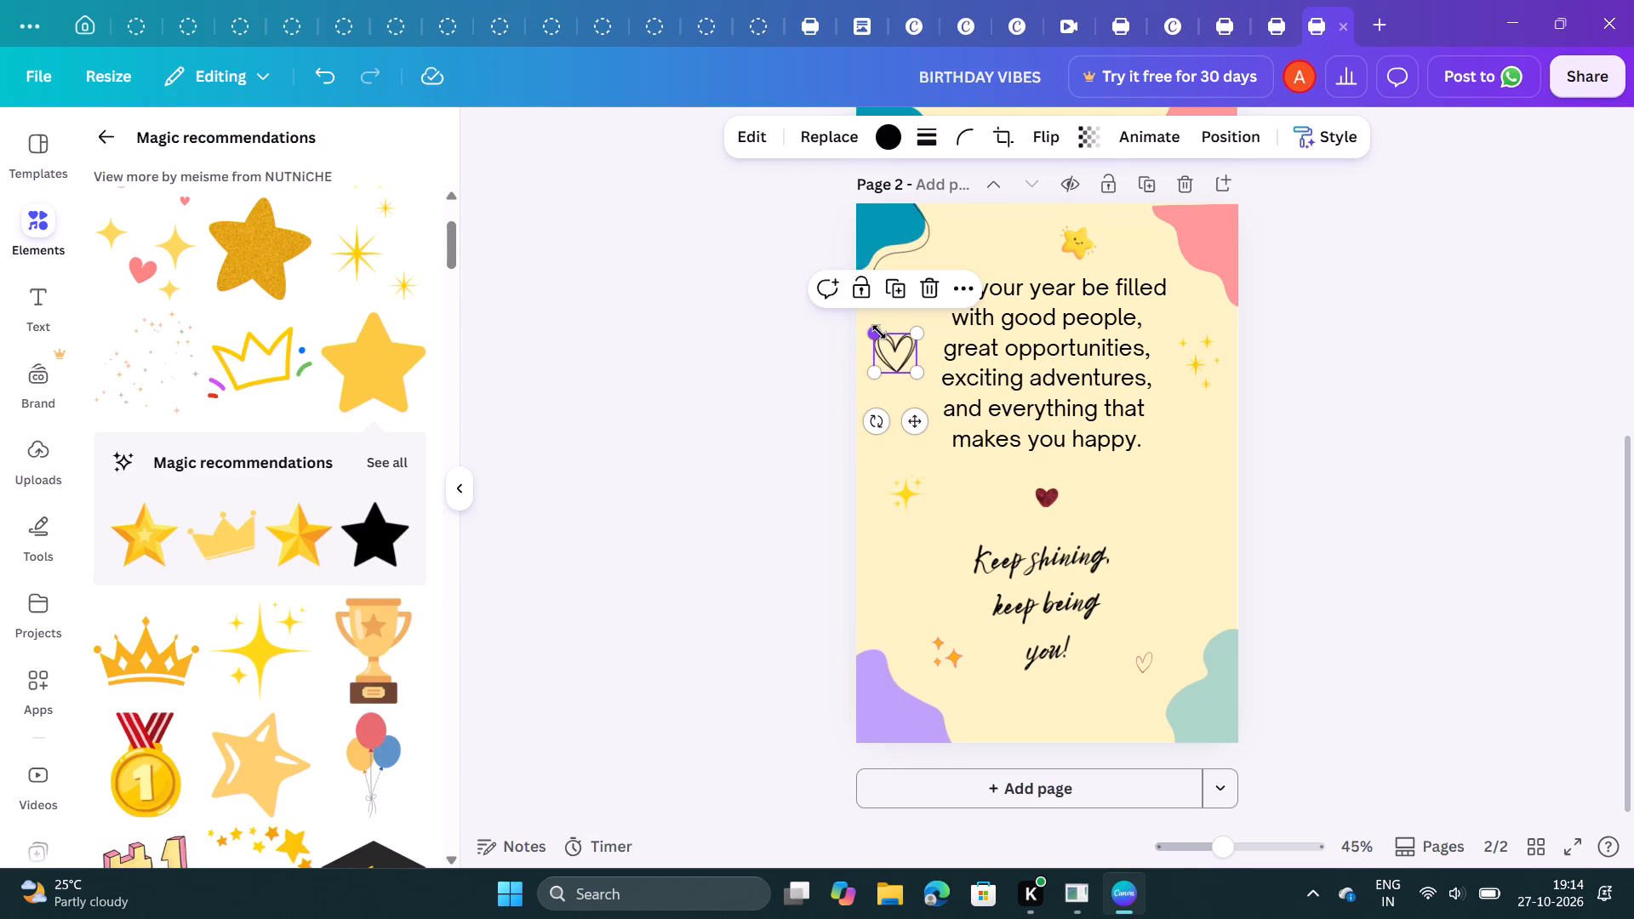
drag(873, 332, 895, 348)
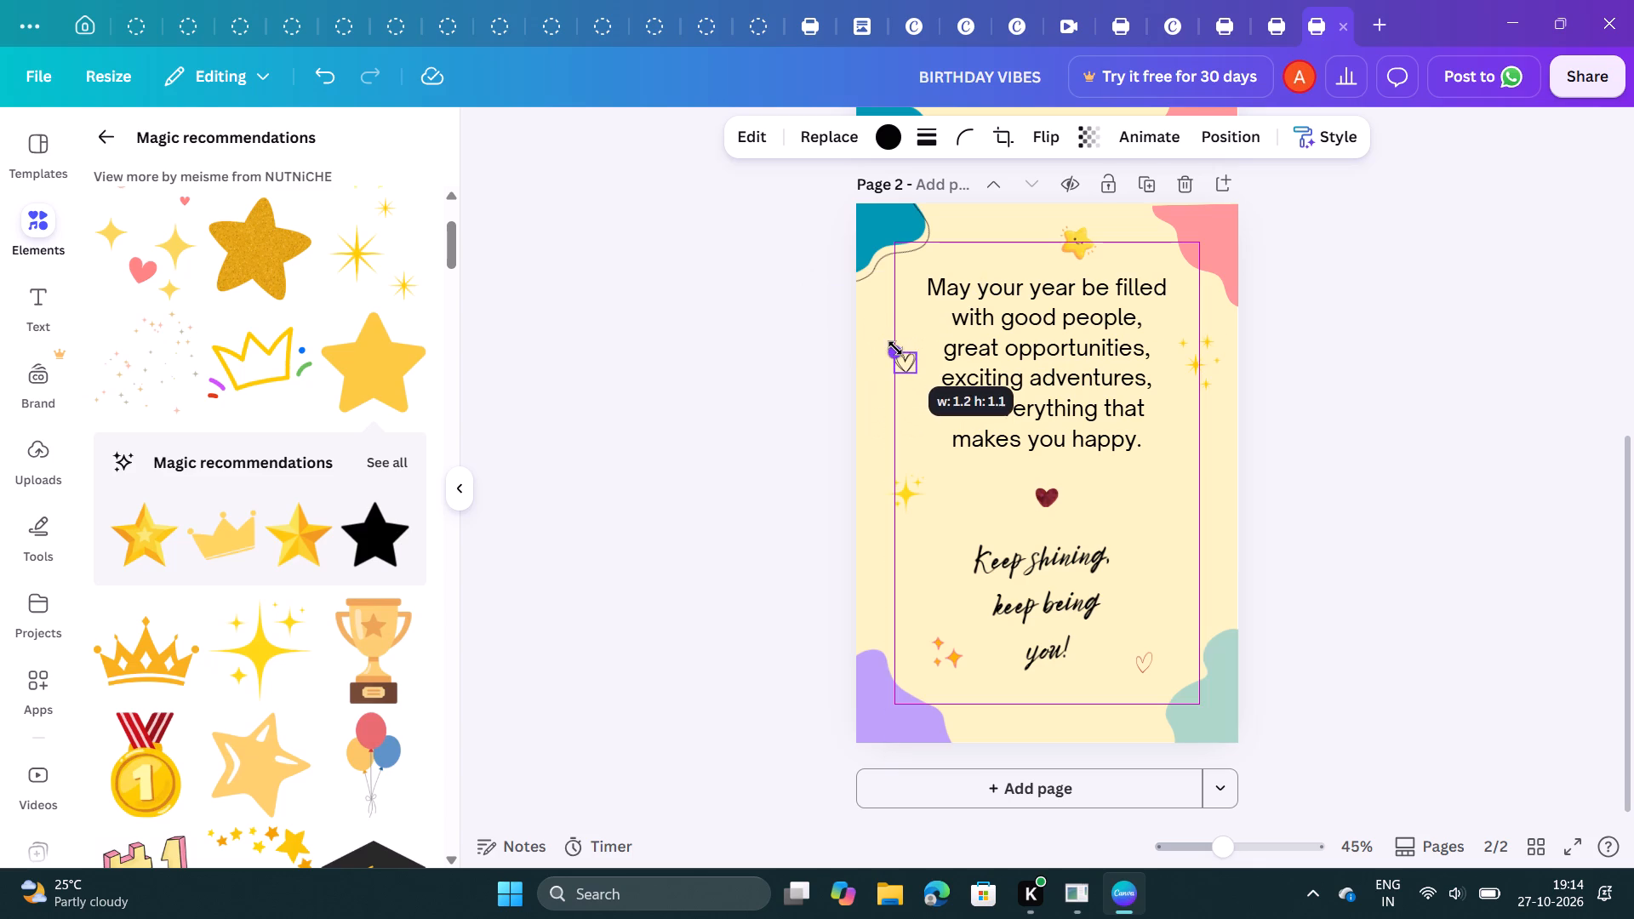
drag(895, 348, 895, 349)
click(829, 342)
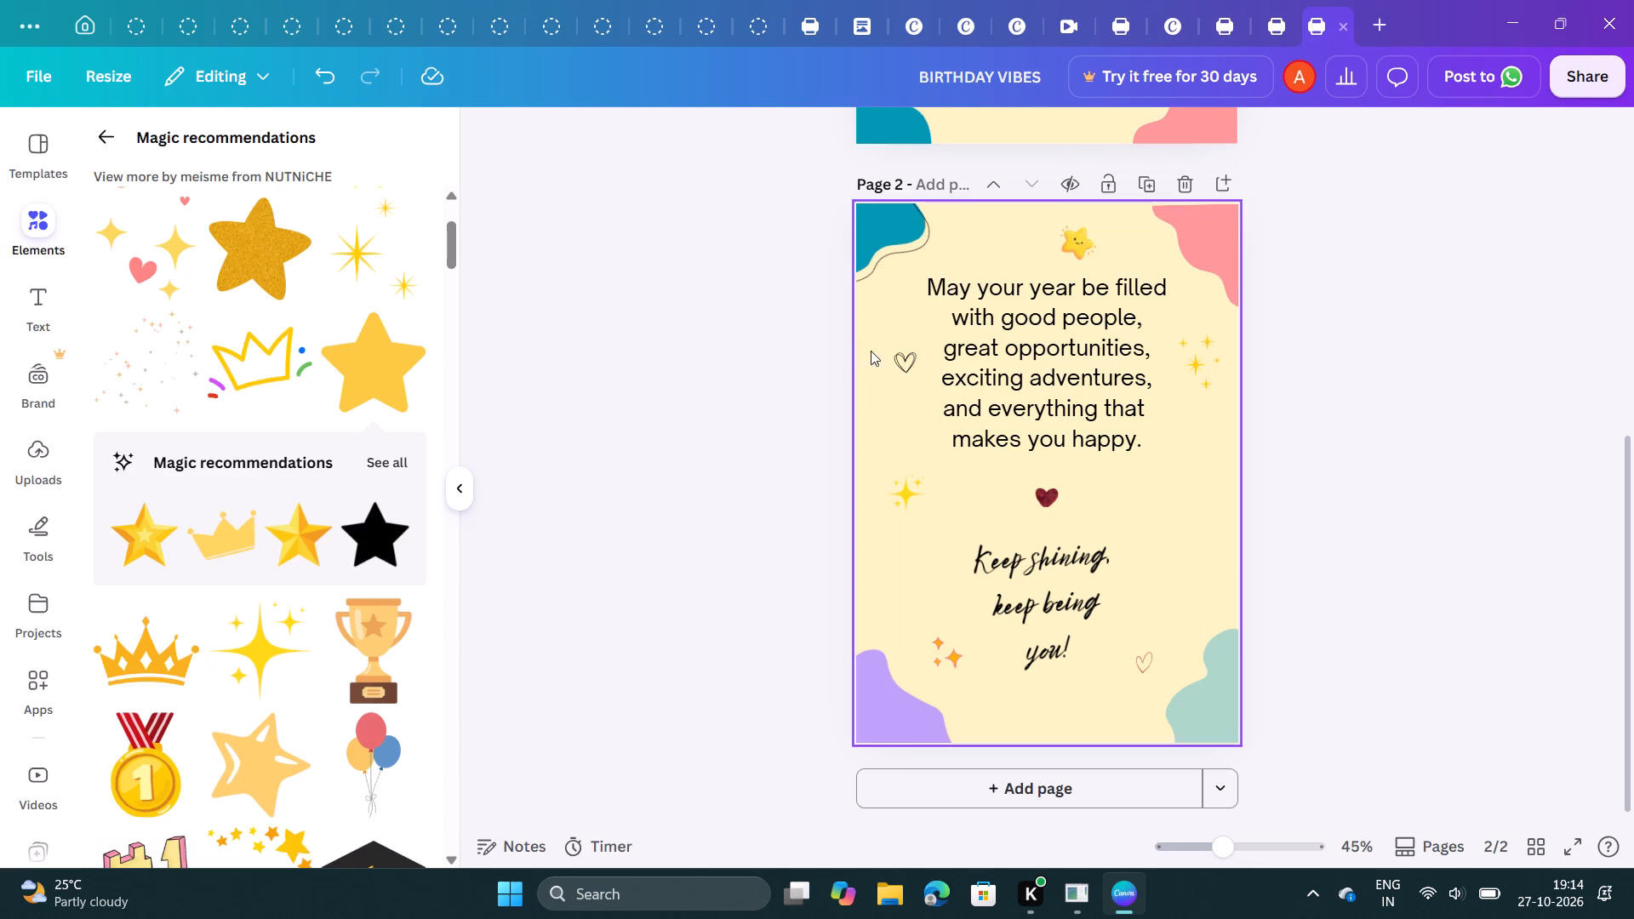
Rotate the outlined heart on page 2 to about -48° and nudge it up and outward beside "great opportunities".
click(903, 355)
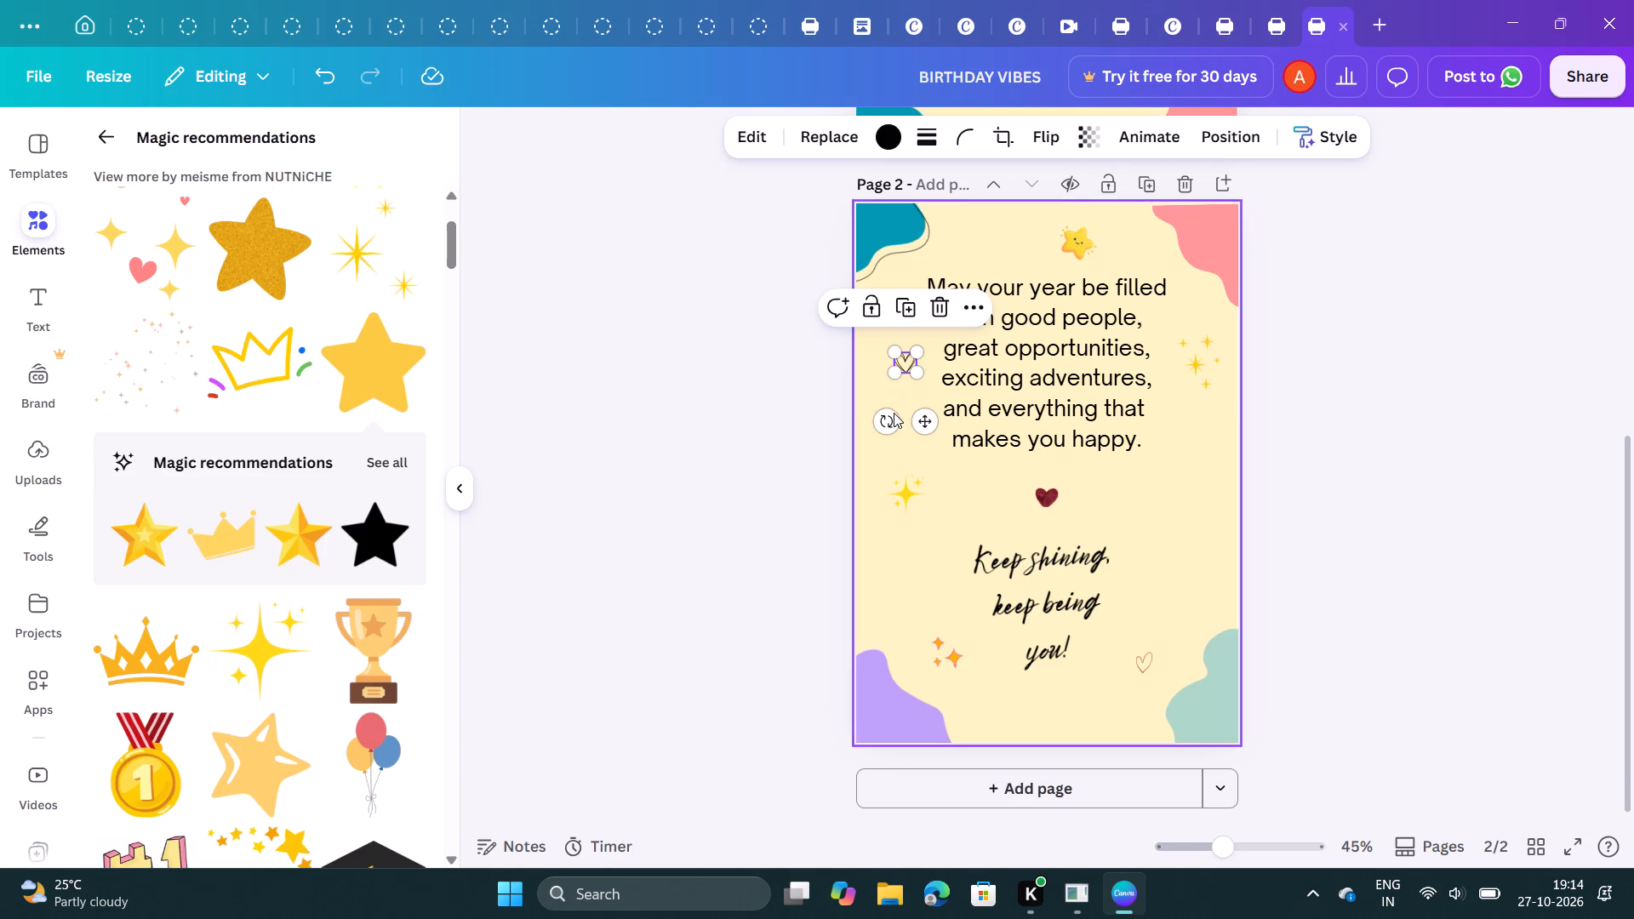
click(891, 420)
drag(891, 420, 904, 405)
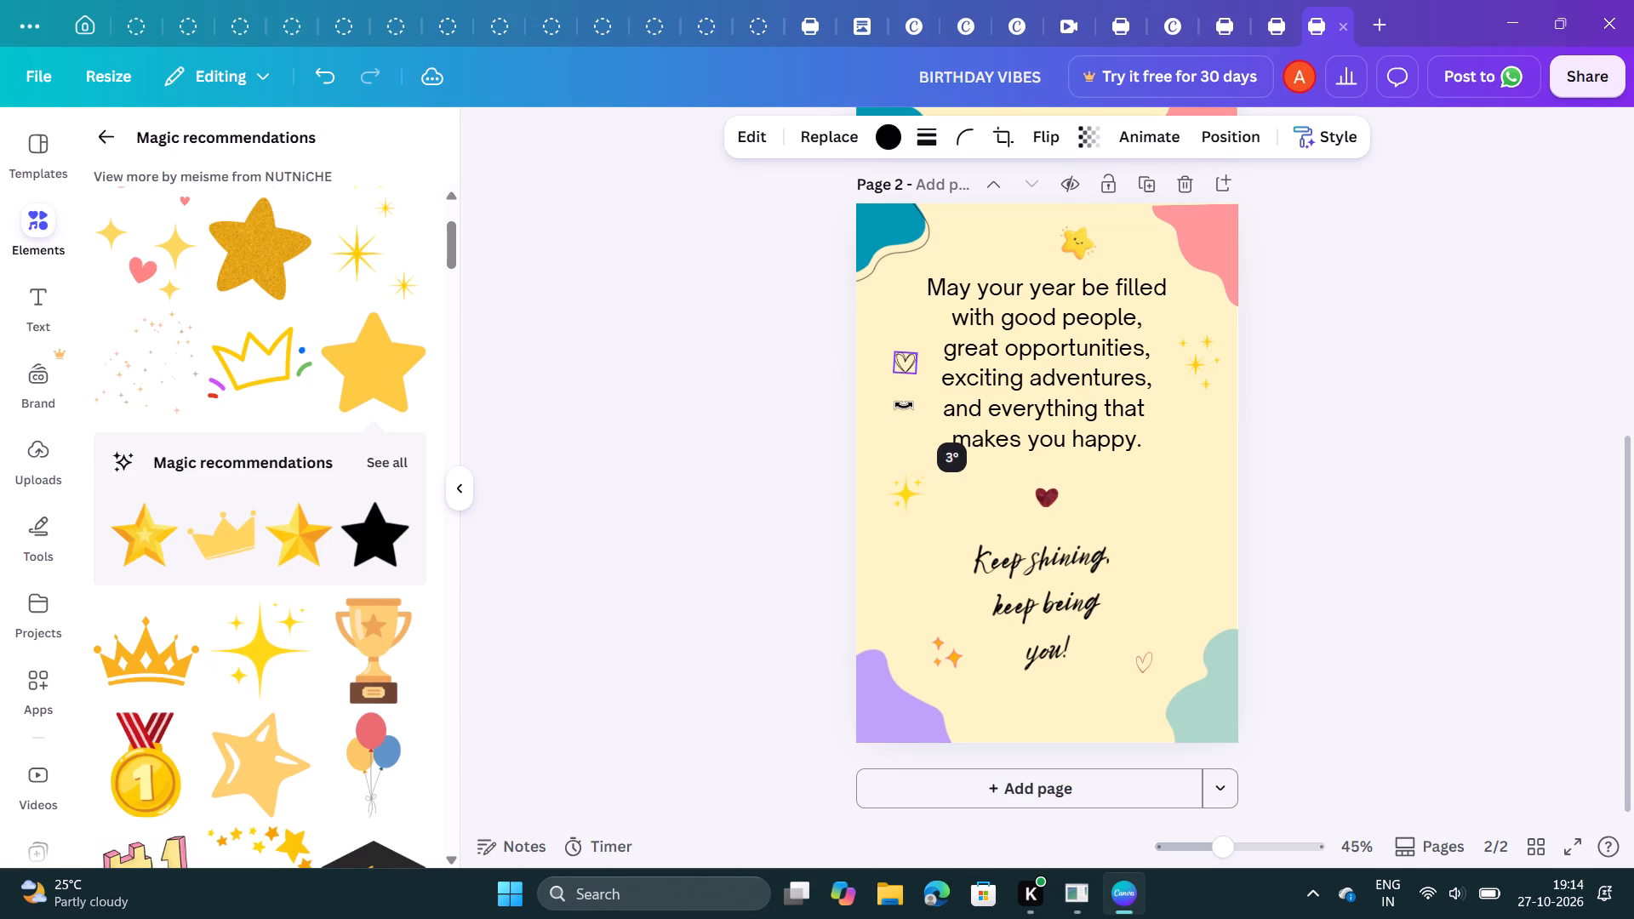
drag(904, 405, 923, 378)
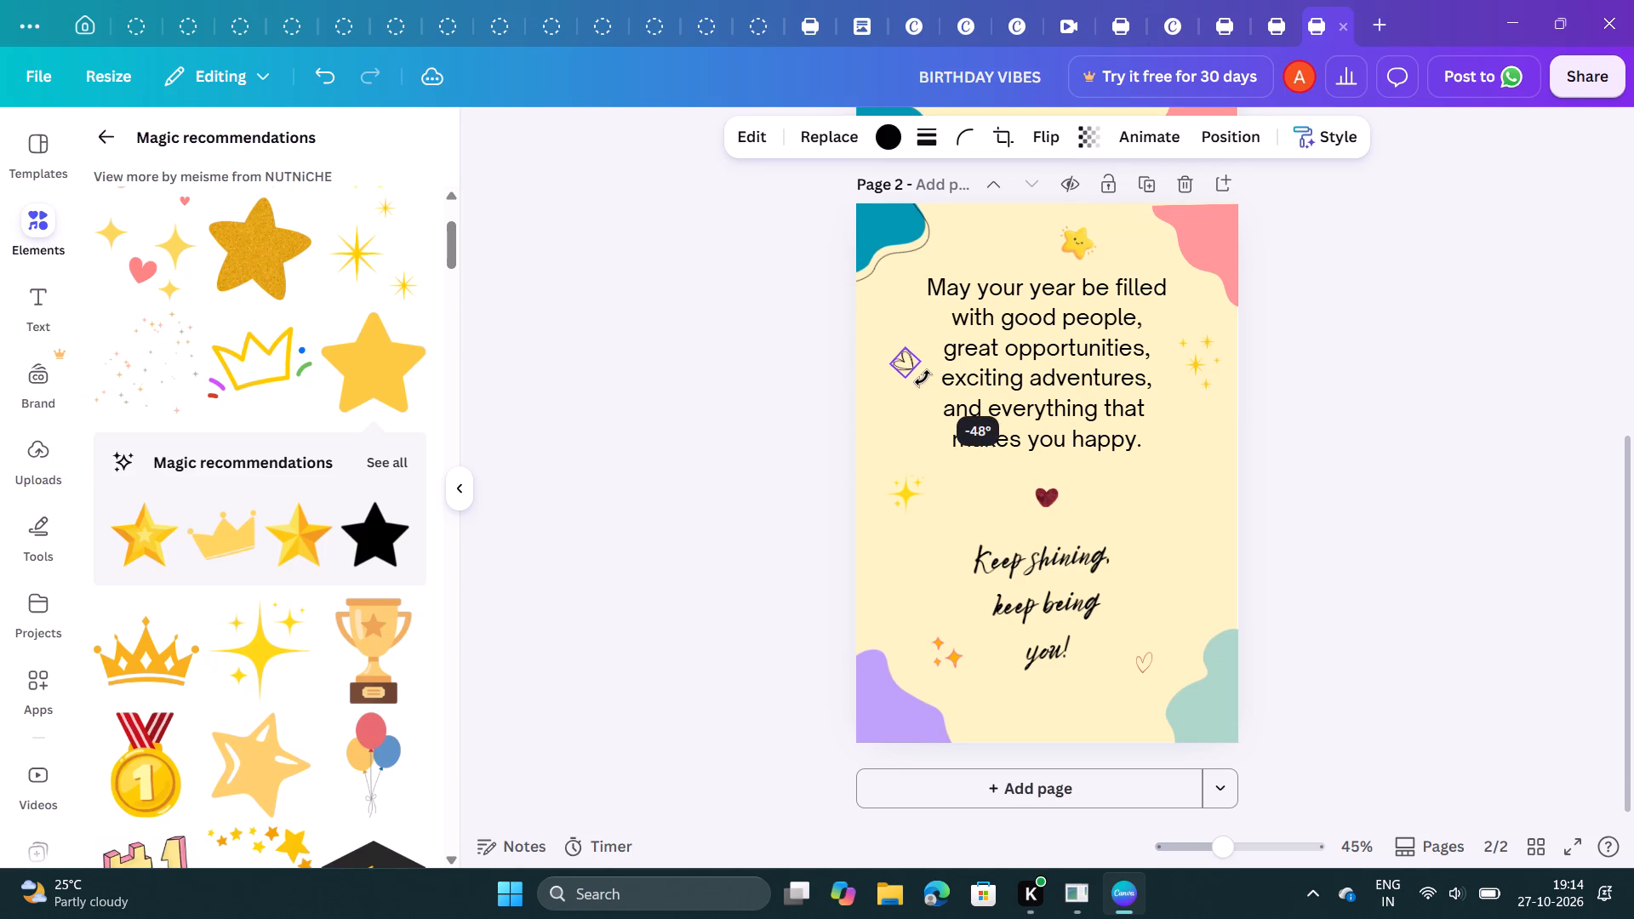
drag(923, 378, 921, 380)
click(831, 389)
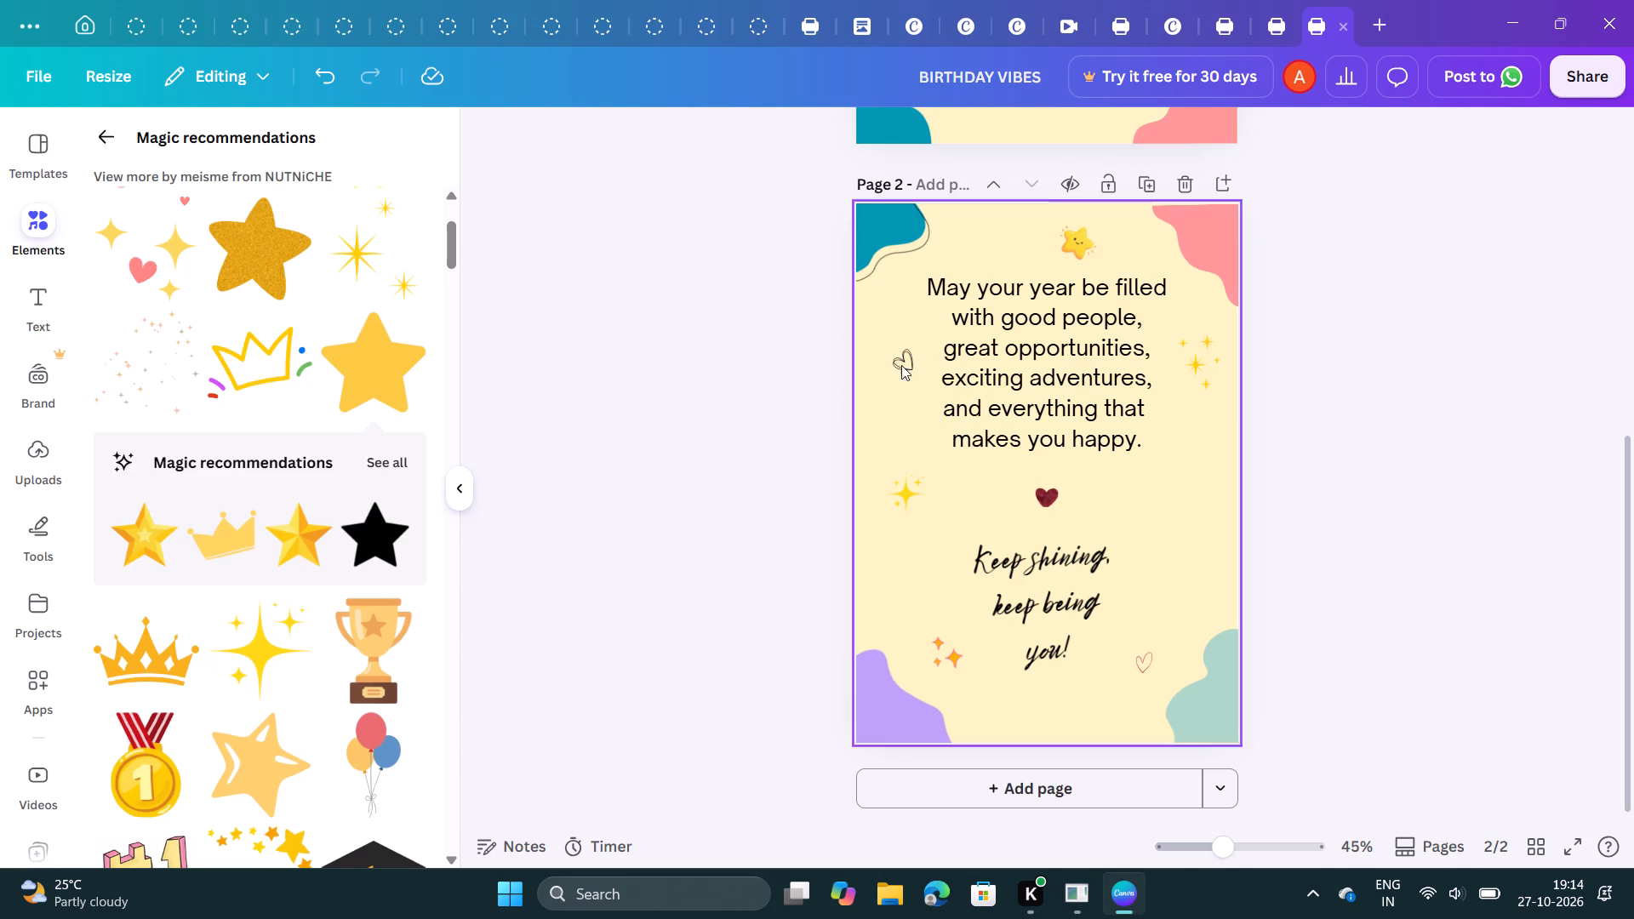
click(909, 365)
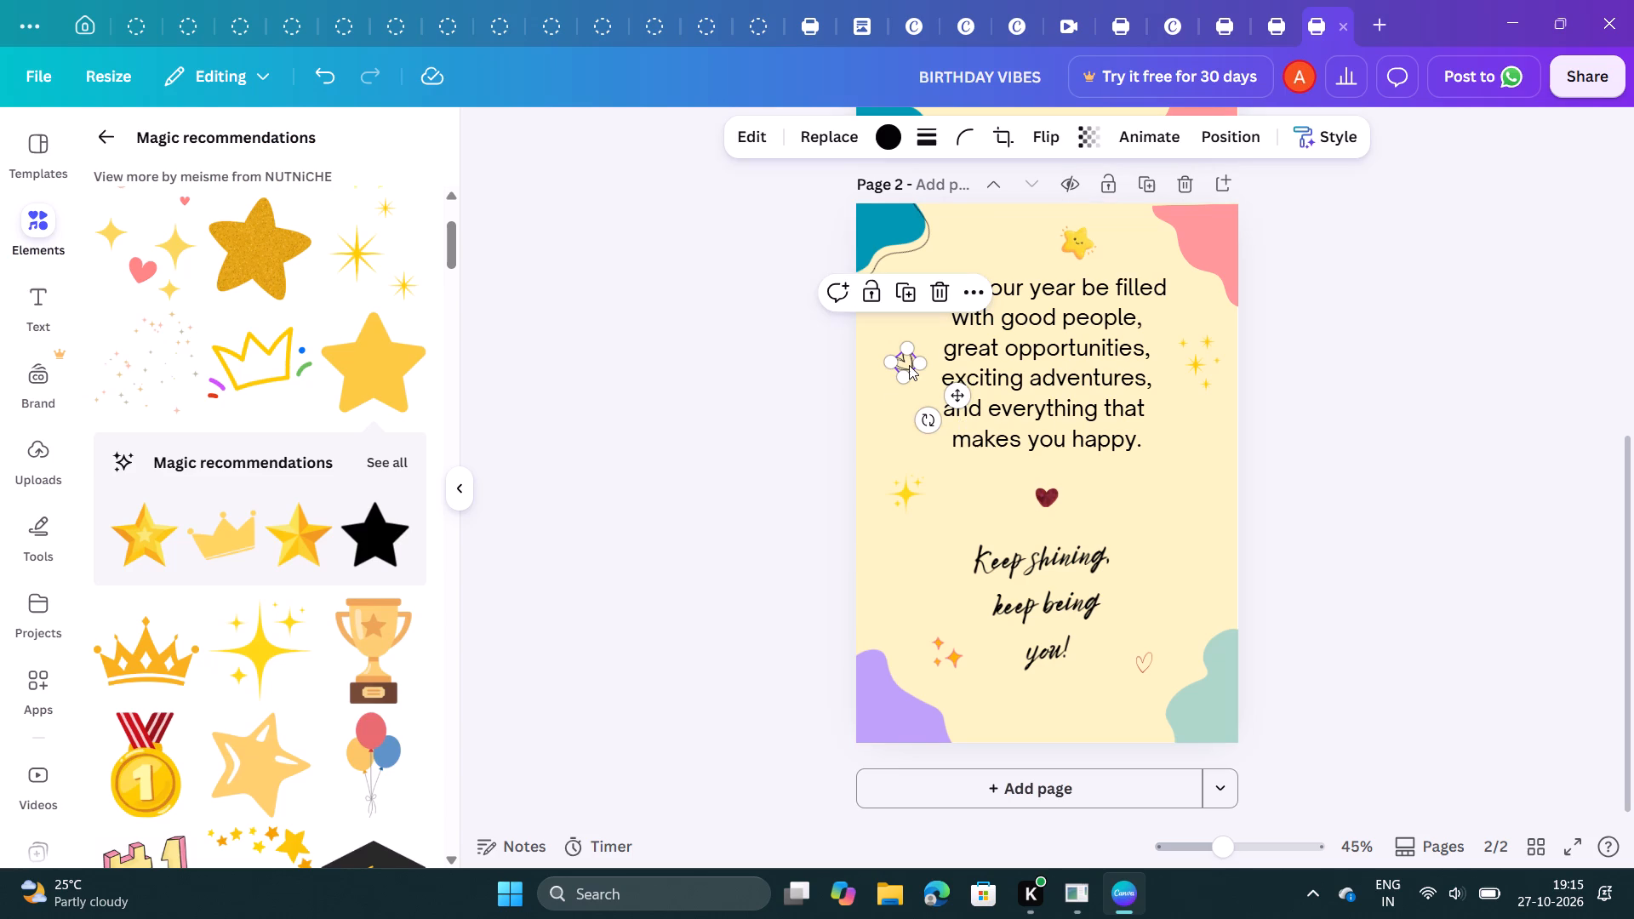
drag(909, 365, 899, 353)
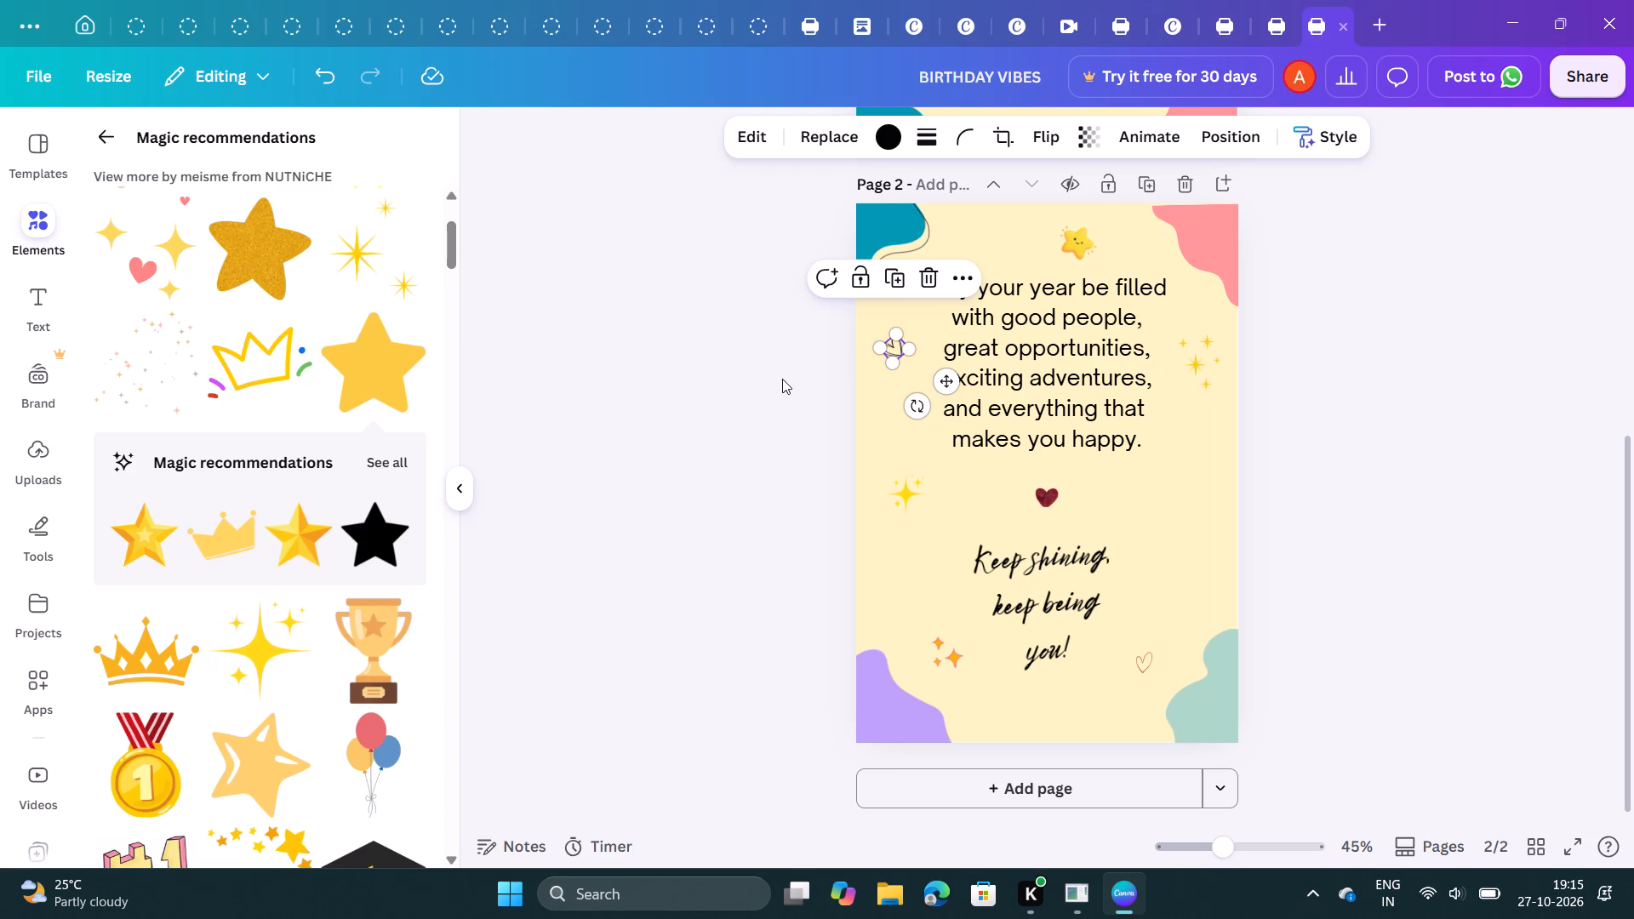
click(782, 379)
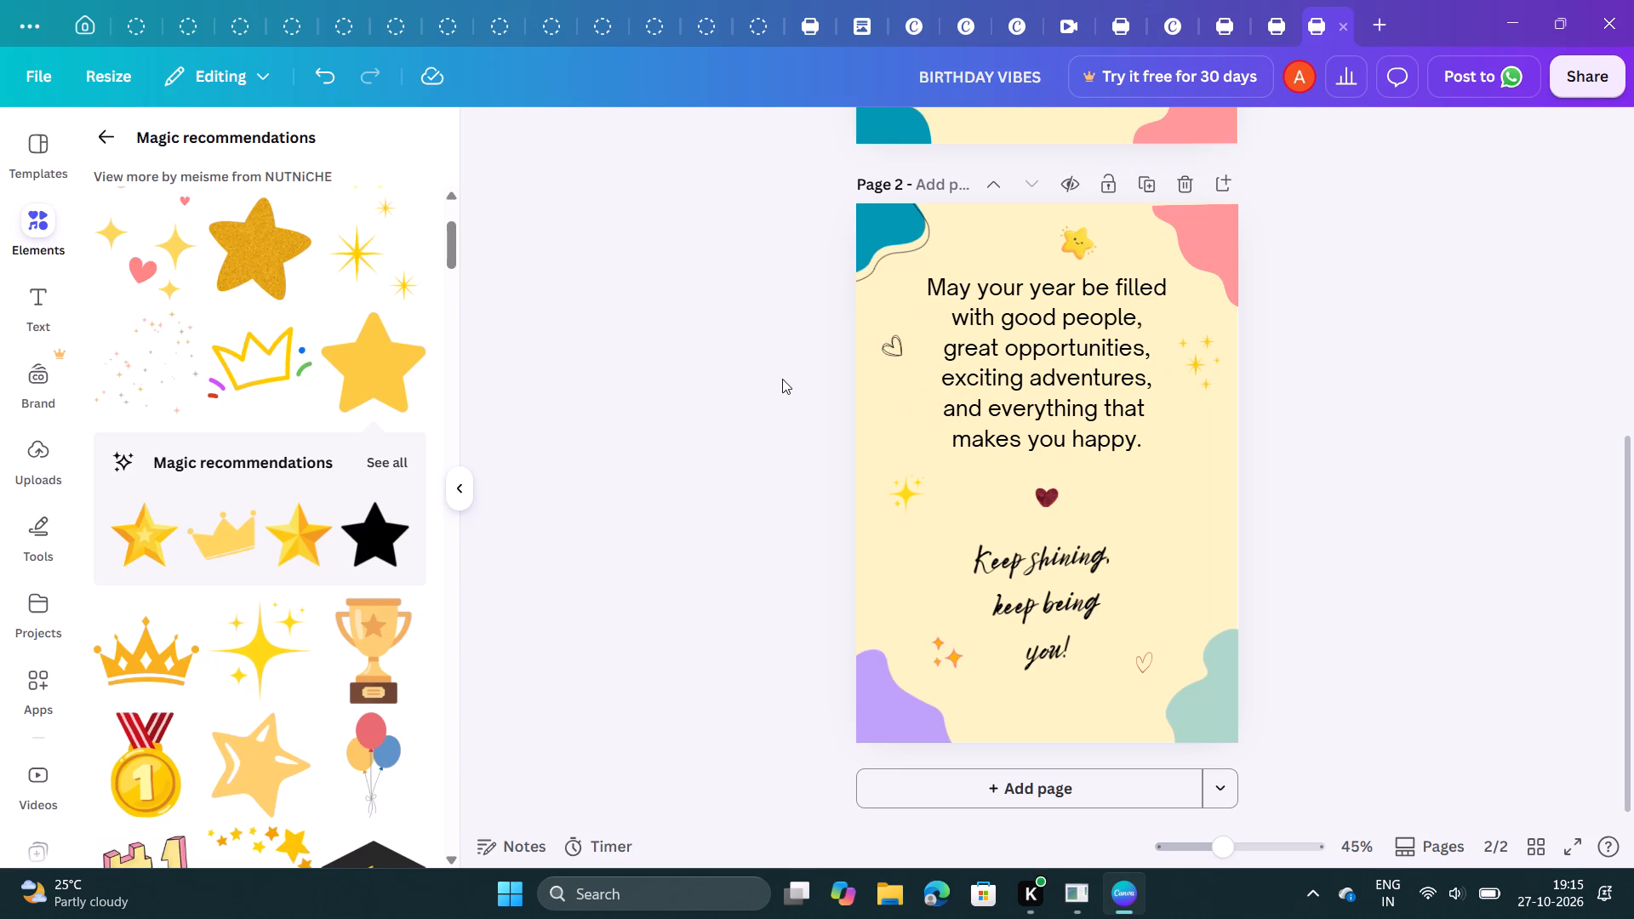
Review both card pages to check the balance and placement of the accents.
scroll(784, 408, up, 1)
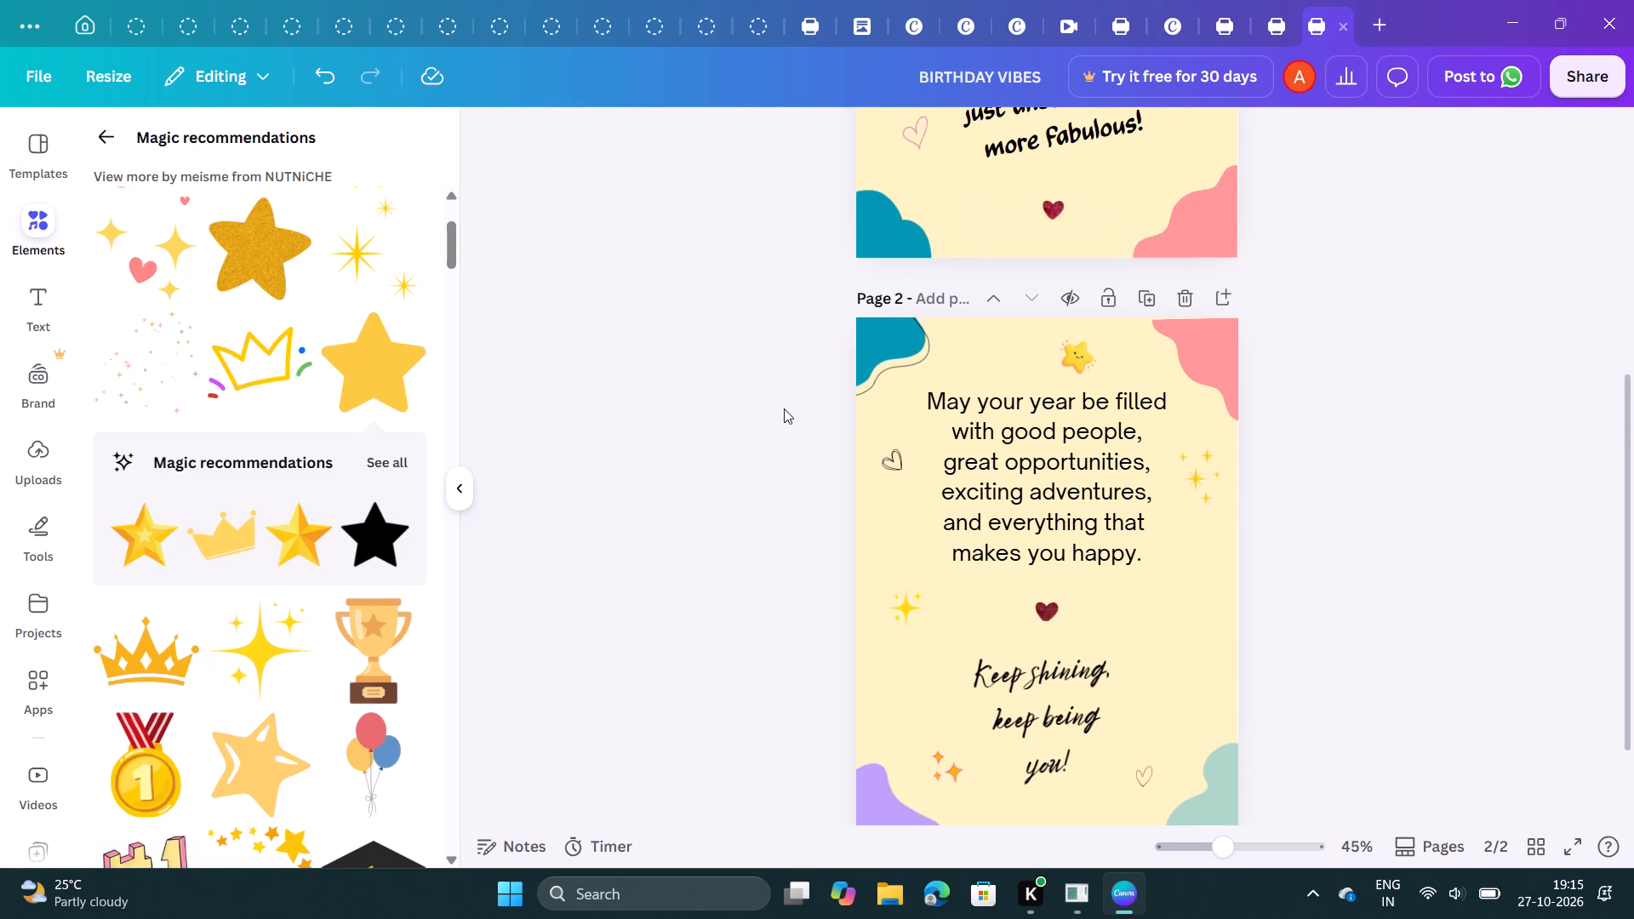
scroll(784, 408, down, 1)
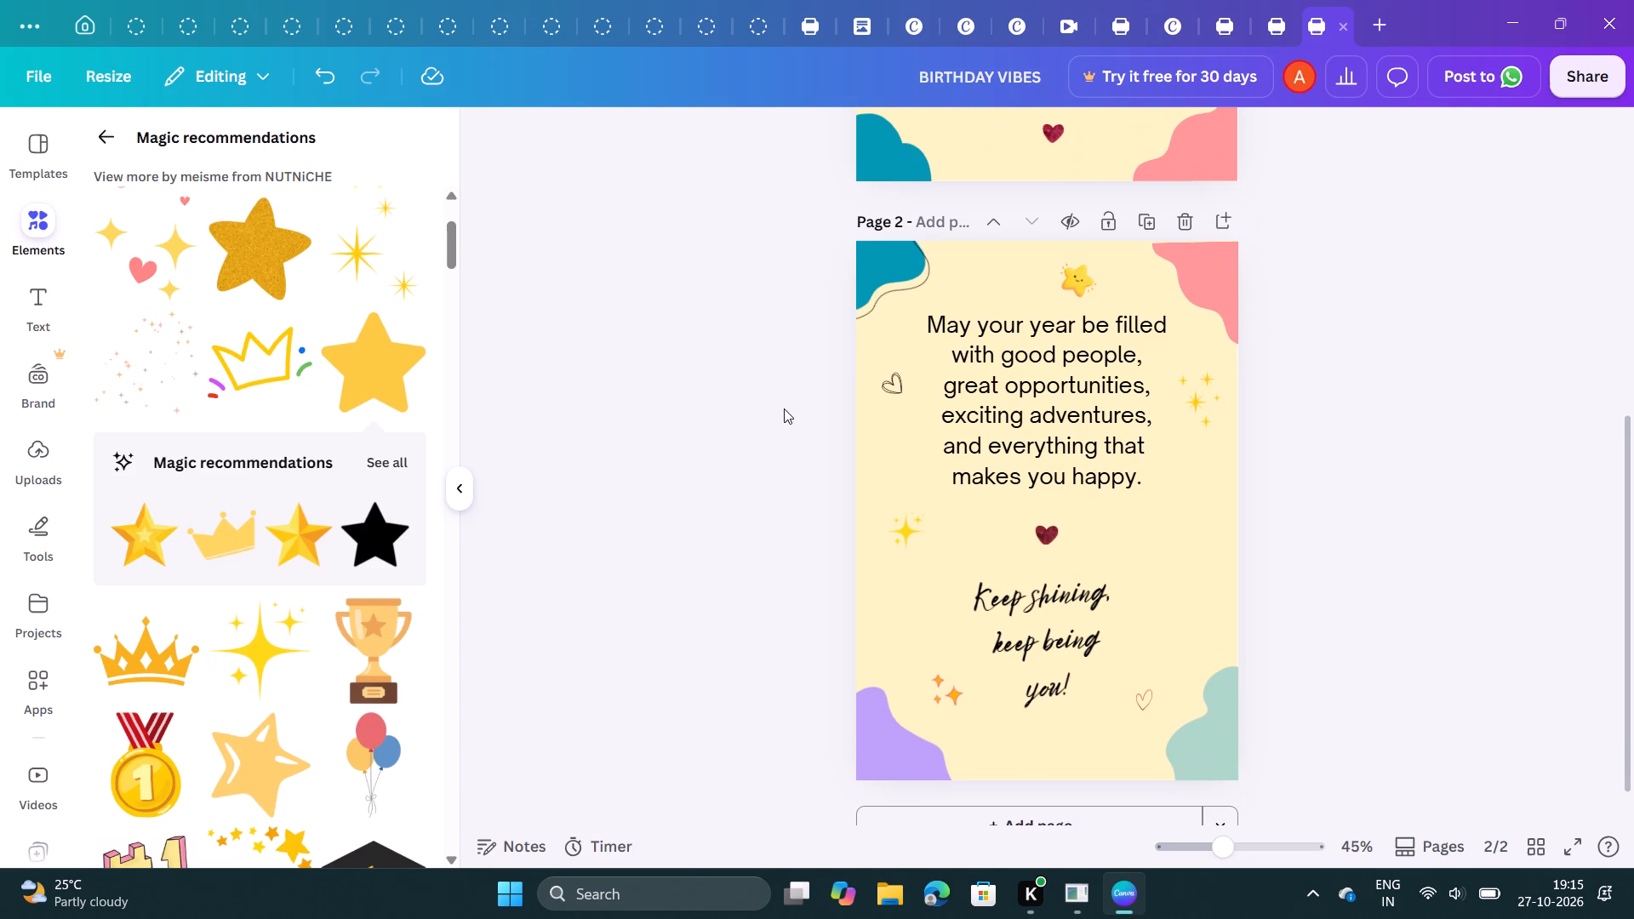
scroll(784, 408, up, 1)
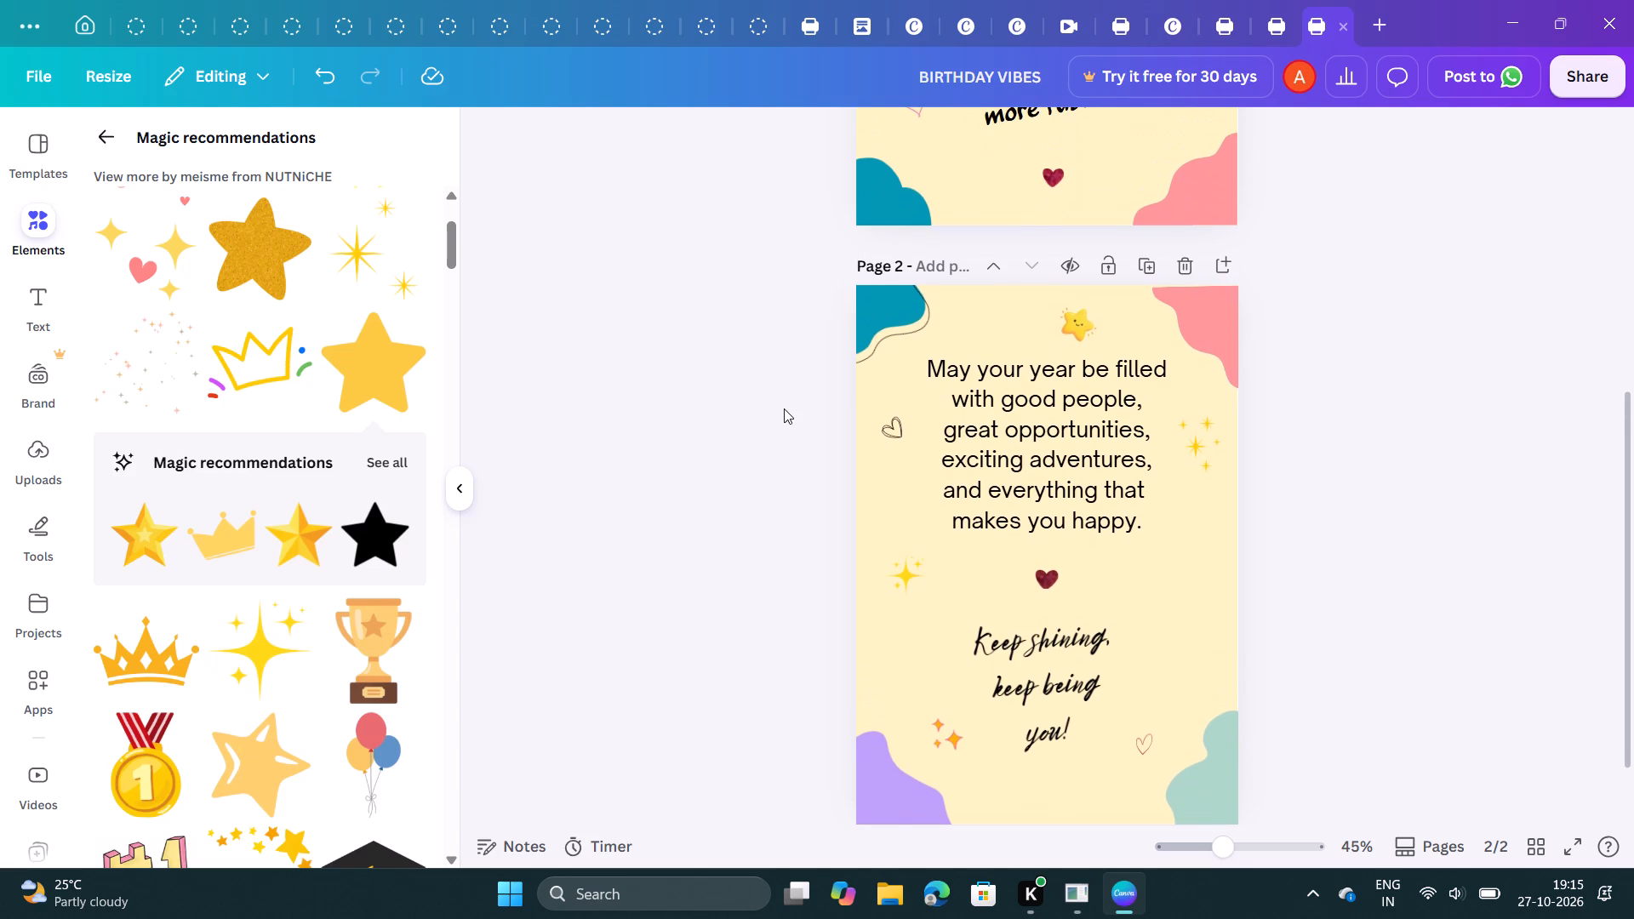
scroll(784, 408, up, 1)
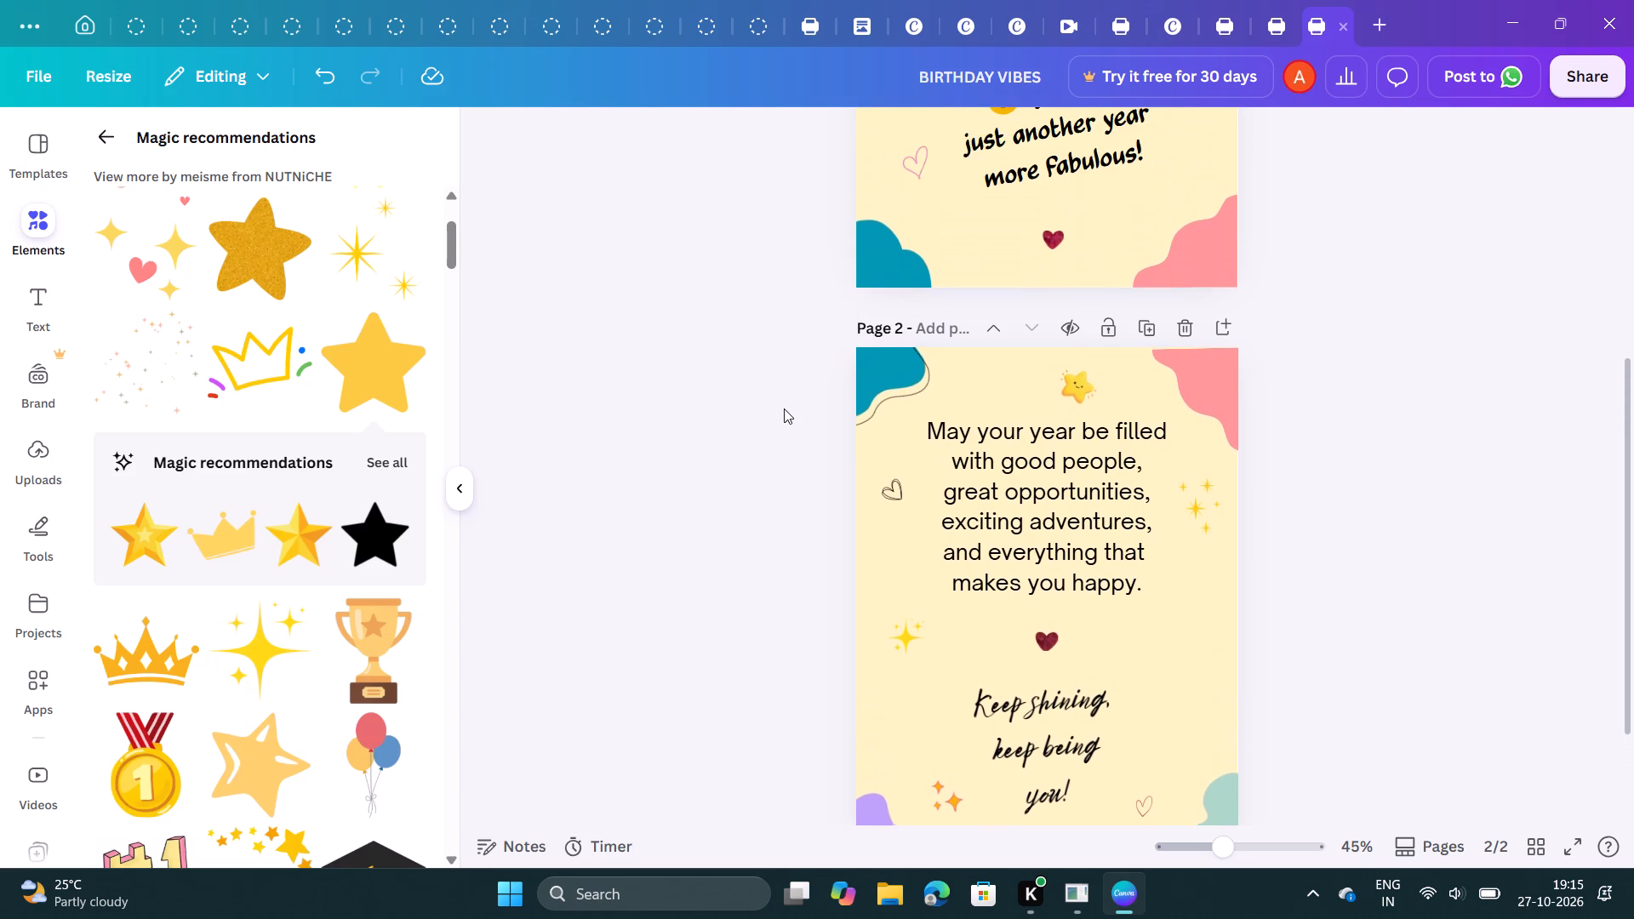
scroll(784, 408, up, 3)
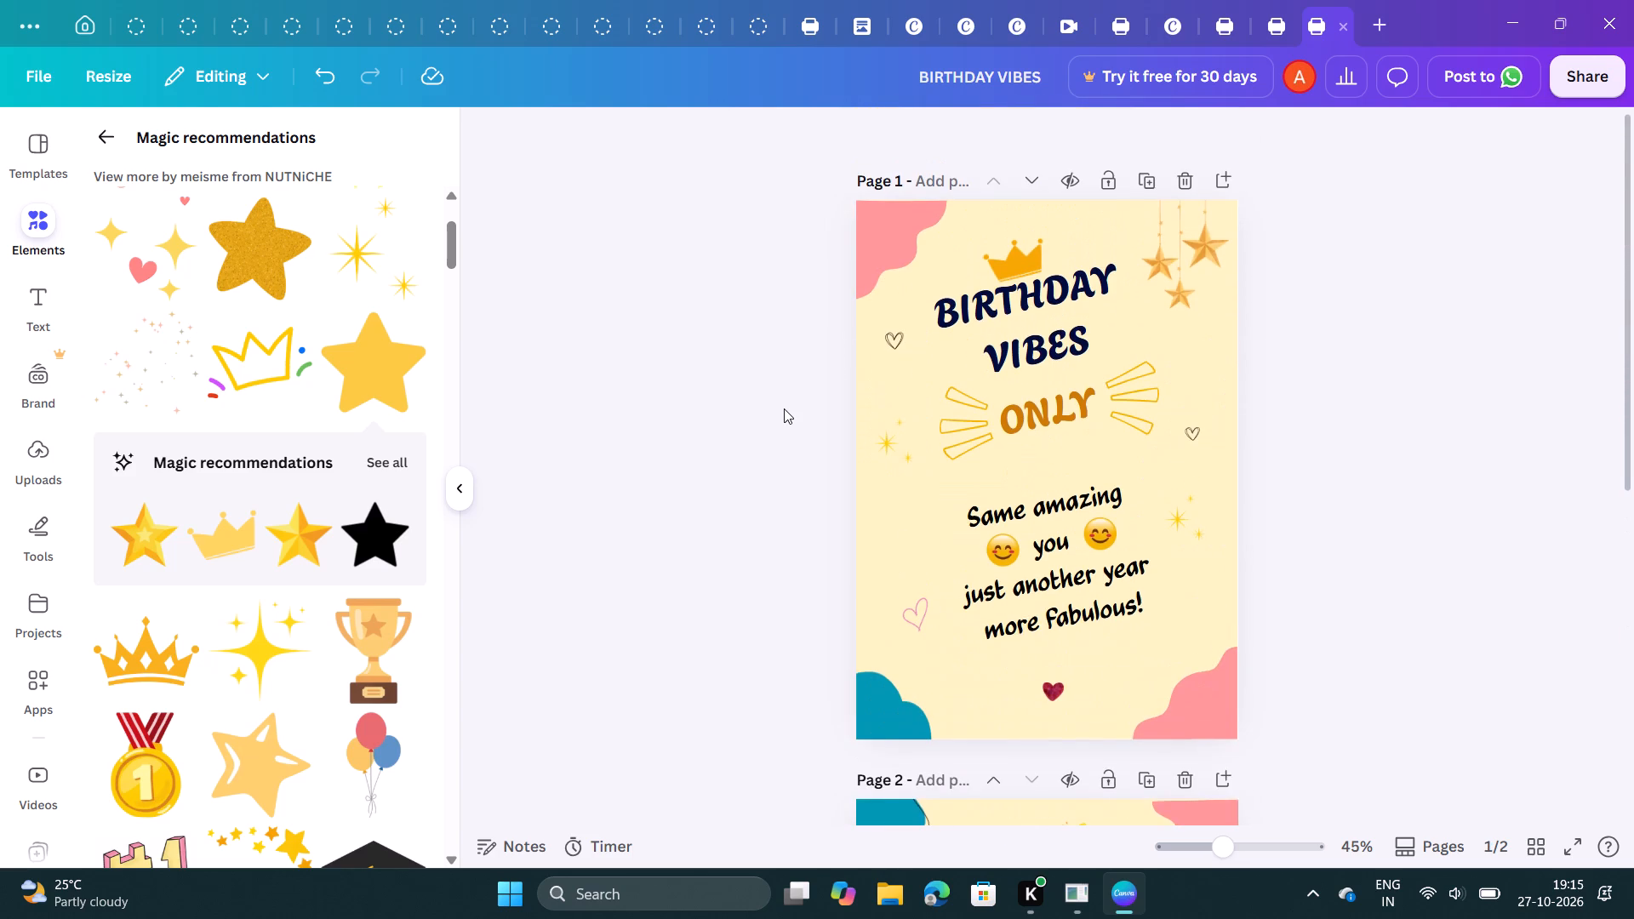
scroll(784, 408, up, 1)
scroll(784, 408, down, 5)
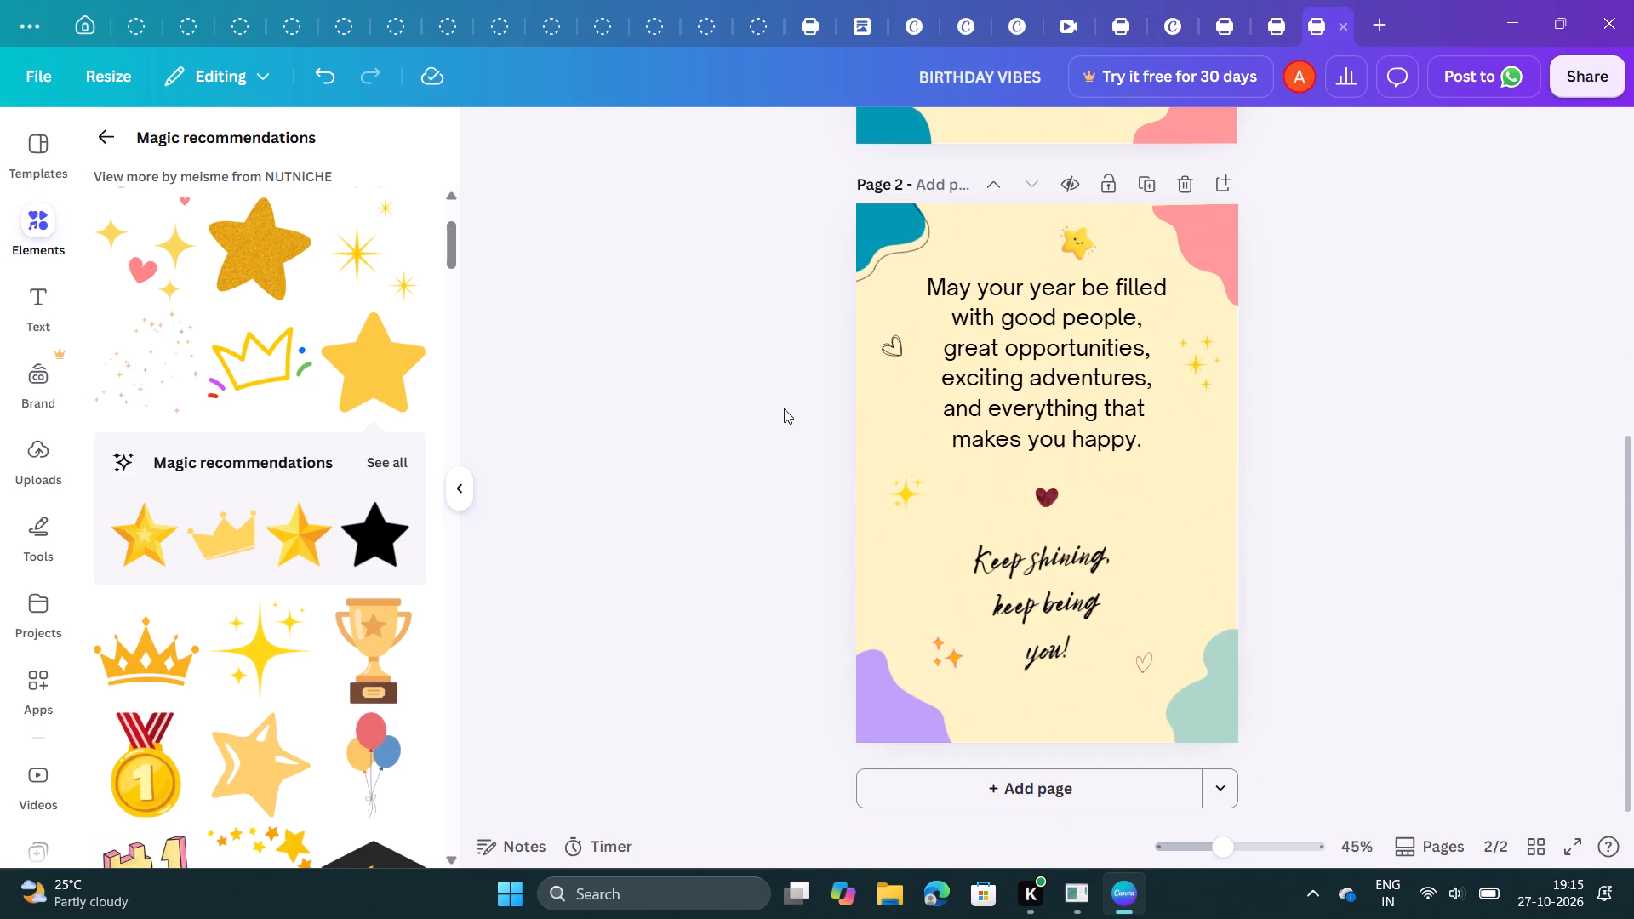
scroll(784, 408, down, 1)
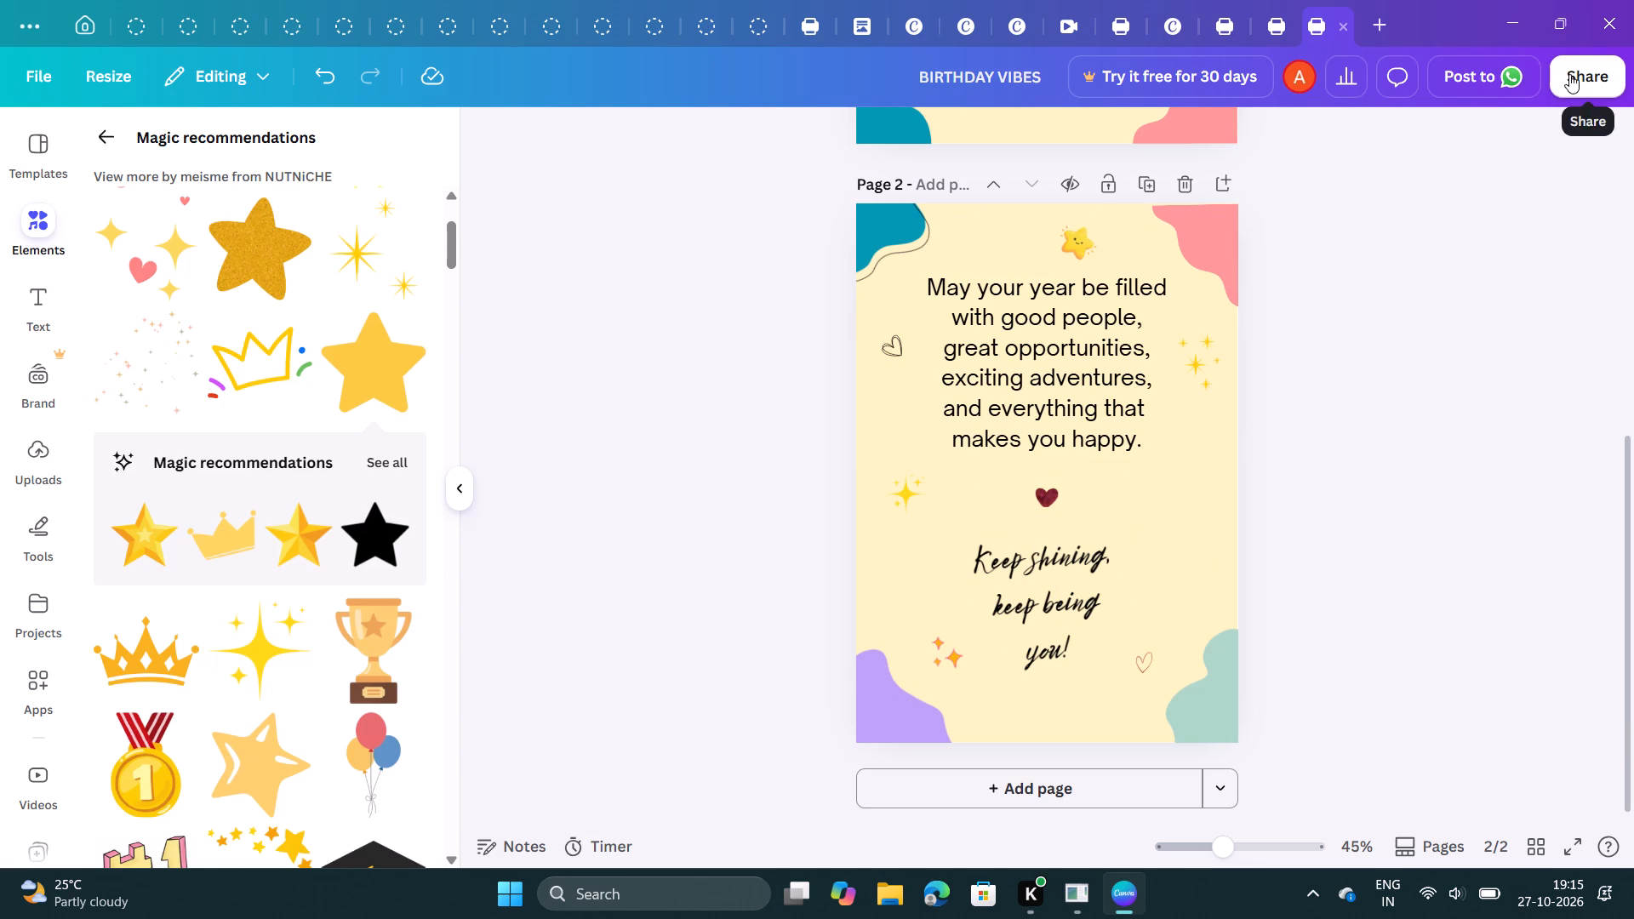
Set up a download of the card with JPG as the file type.
click(1569, 74)
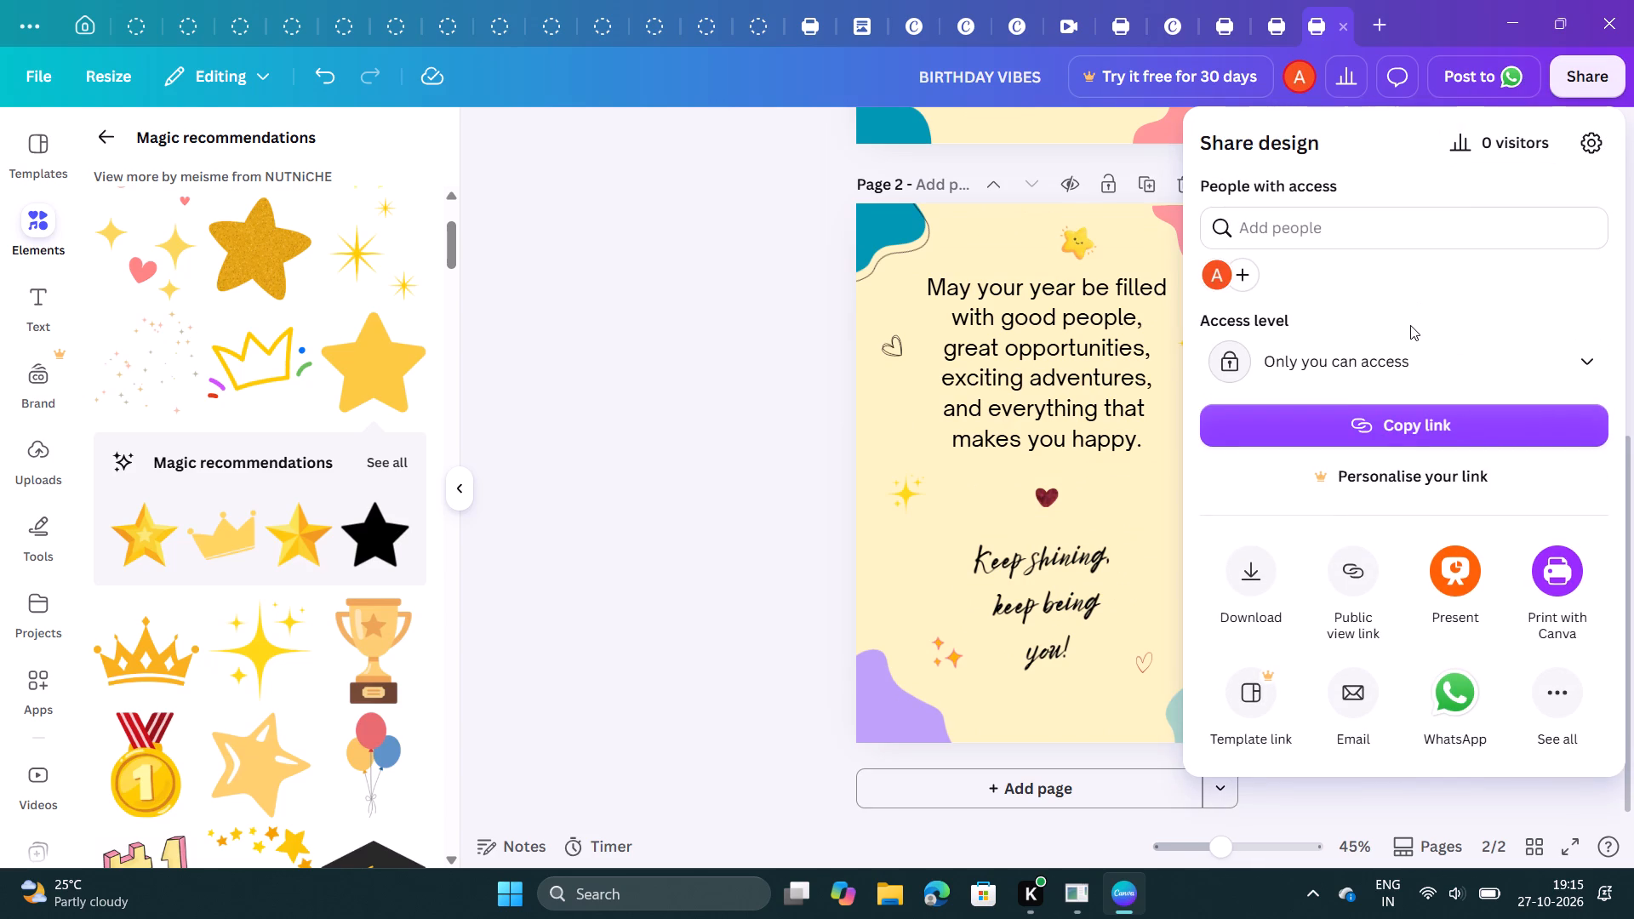
click(1255, 580)
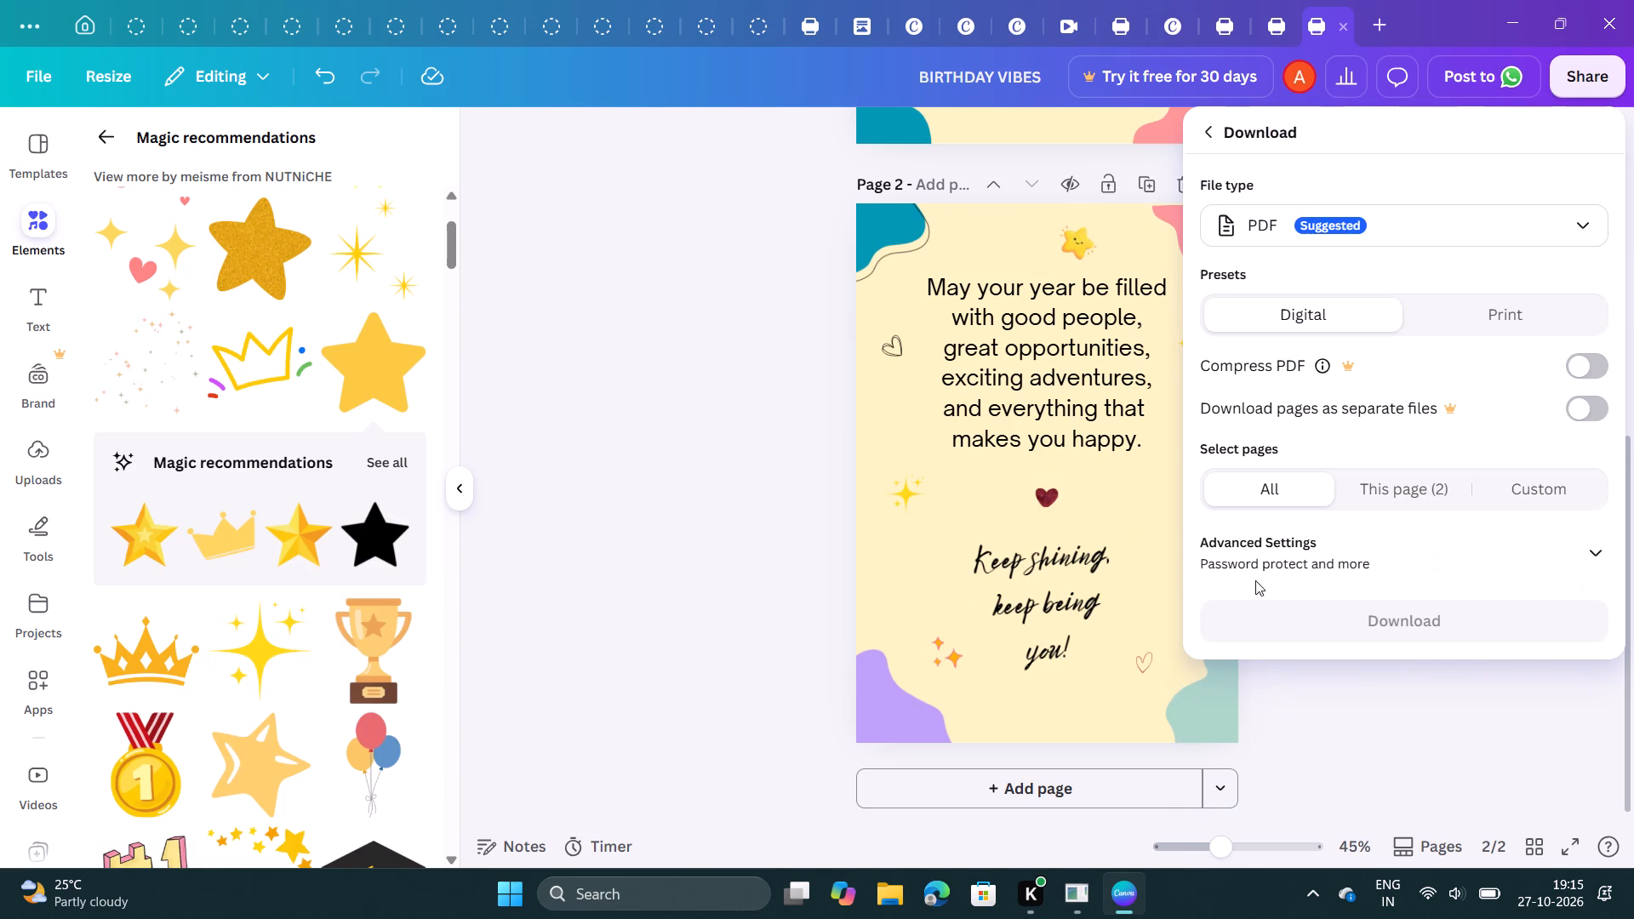
click(1596, 231)
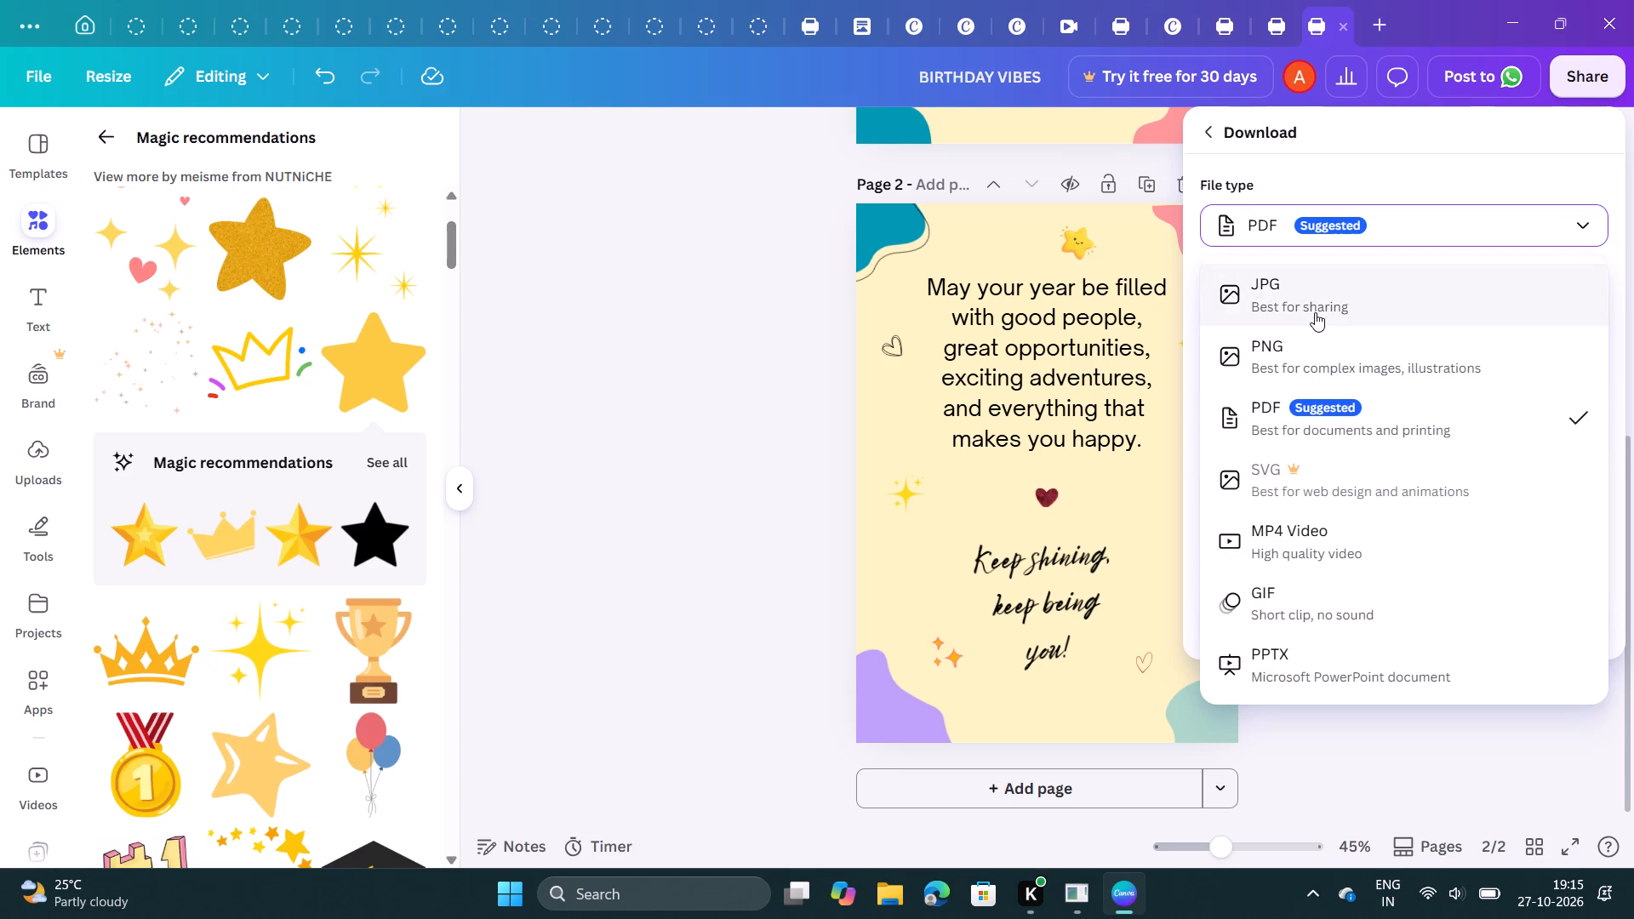
click(1315, 312)
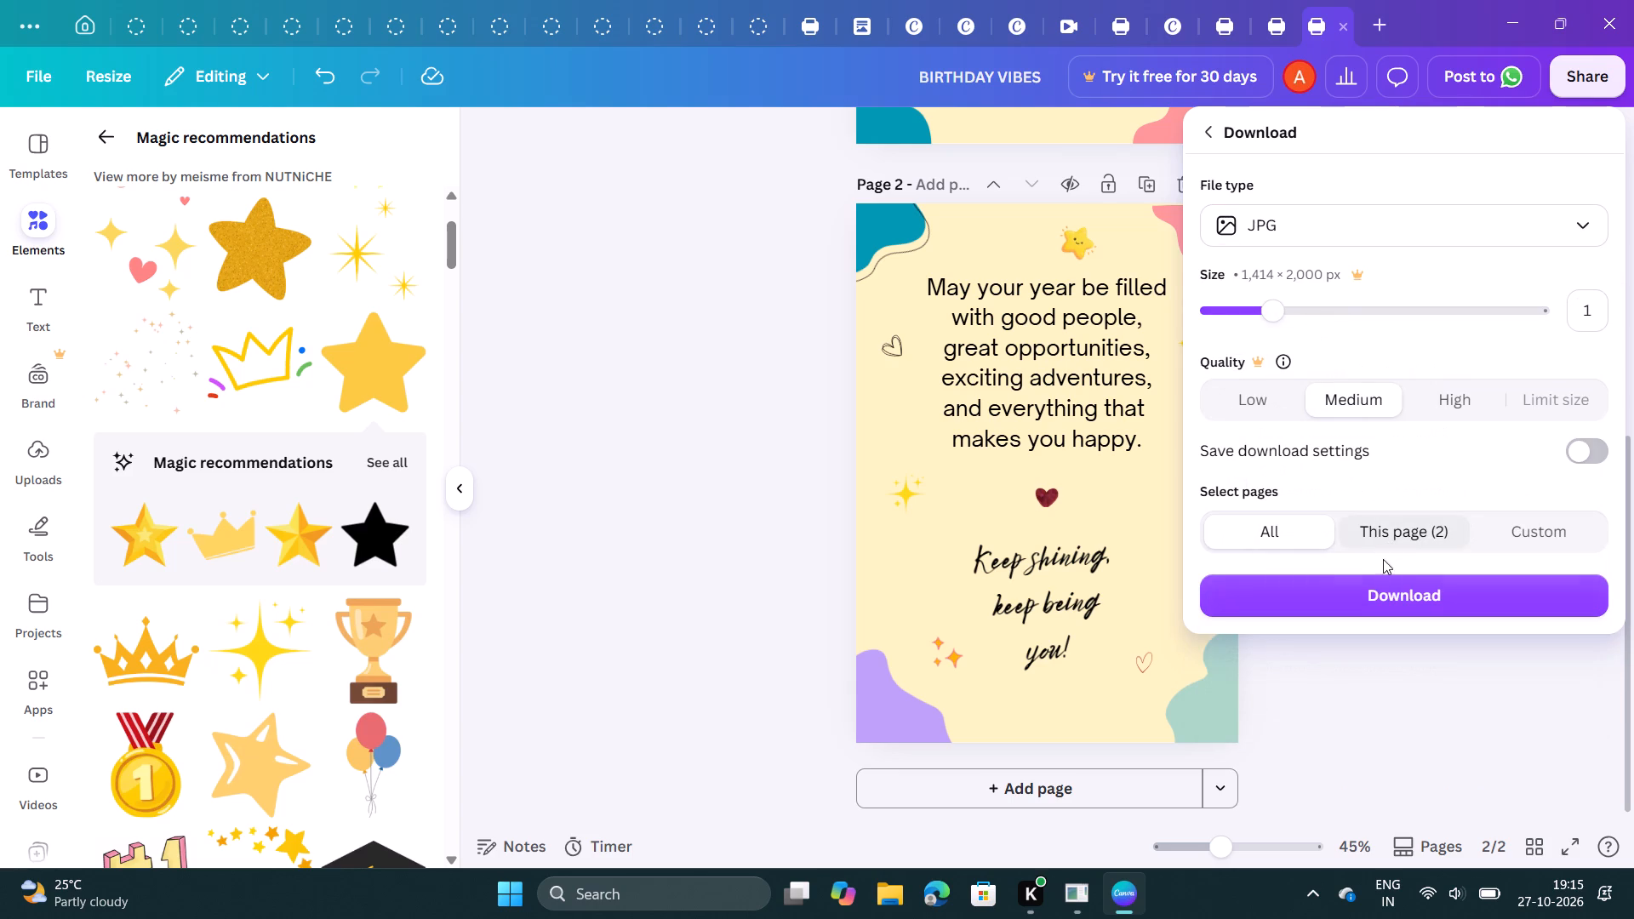
Download all pages of the card and save the ZIP file in Downloads as BIRTHDAY VIBES 5.
click(1380, 590)
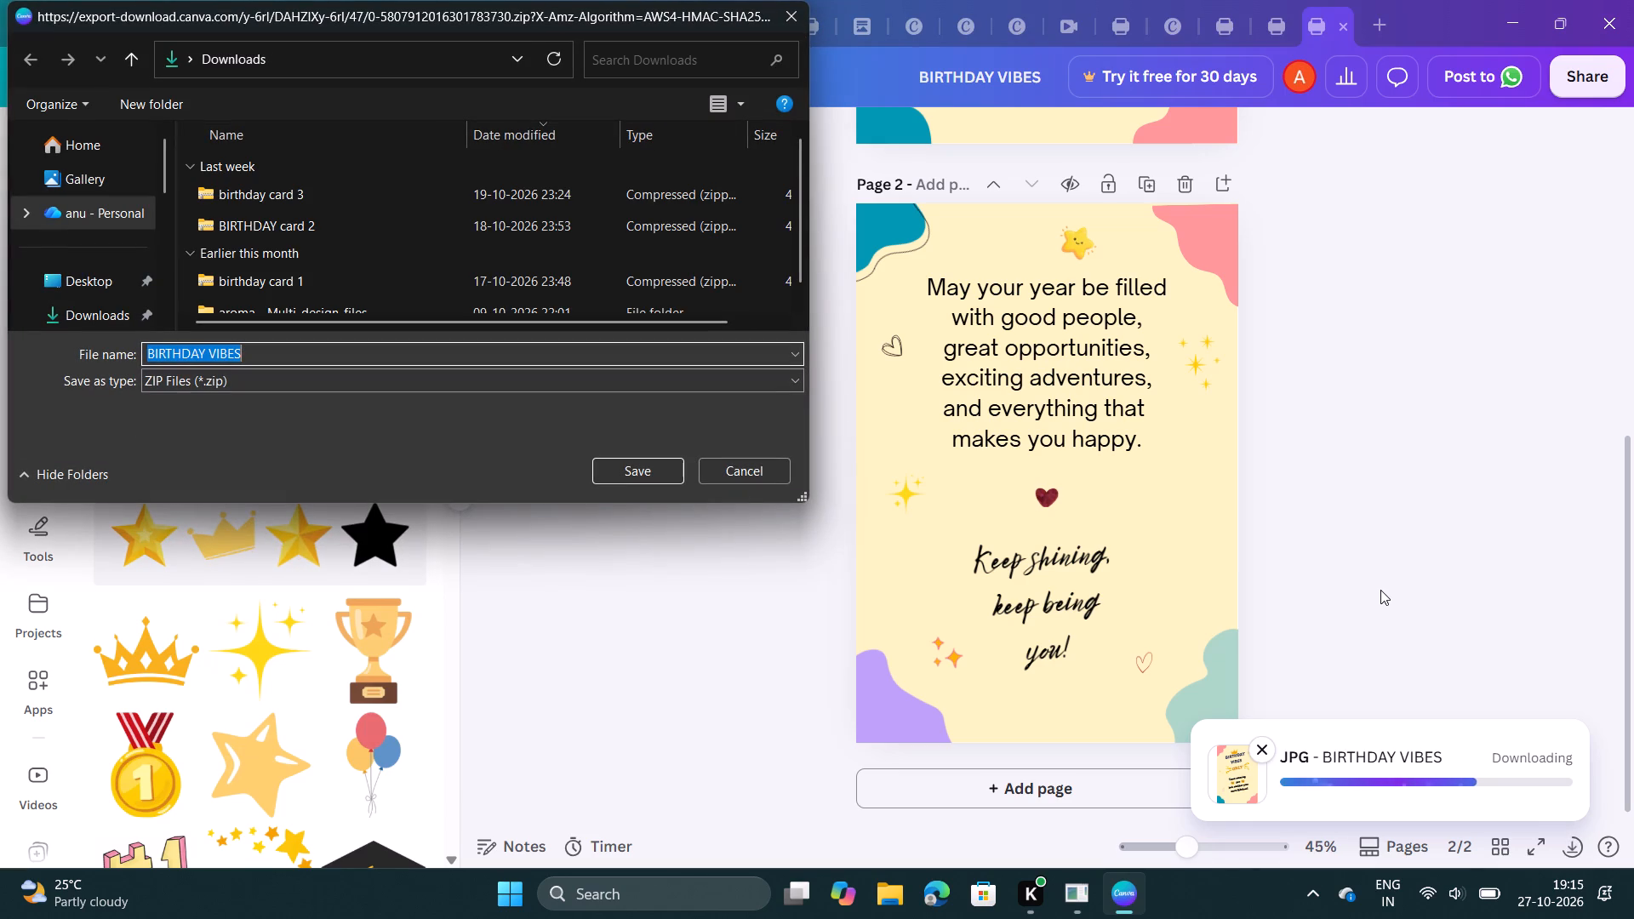
click(350, 347)
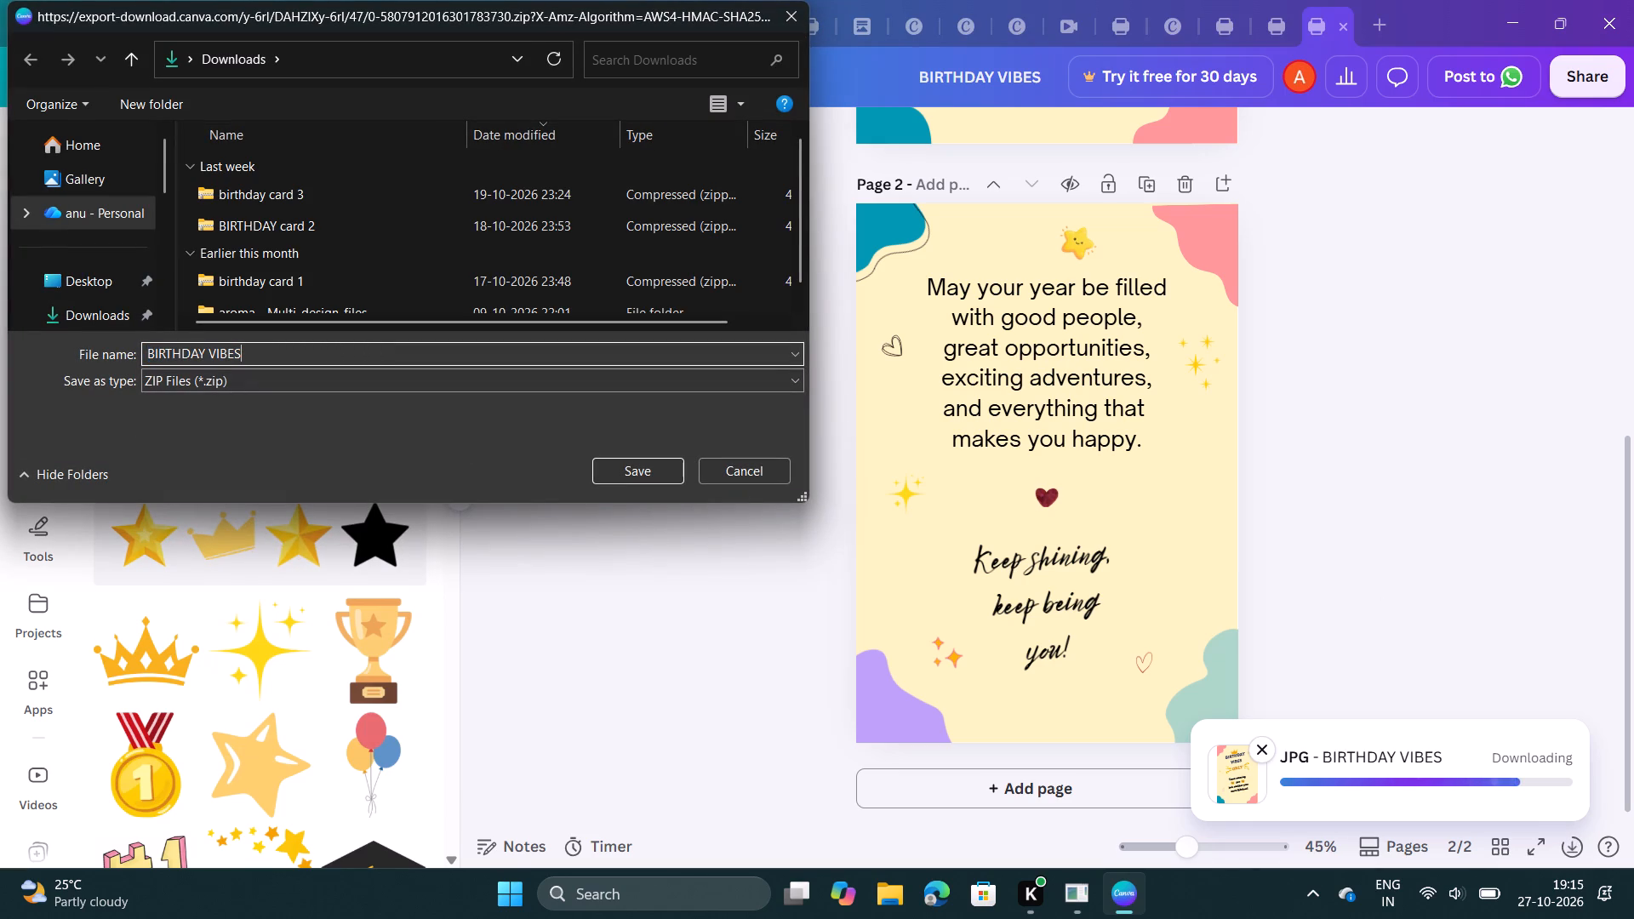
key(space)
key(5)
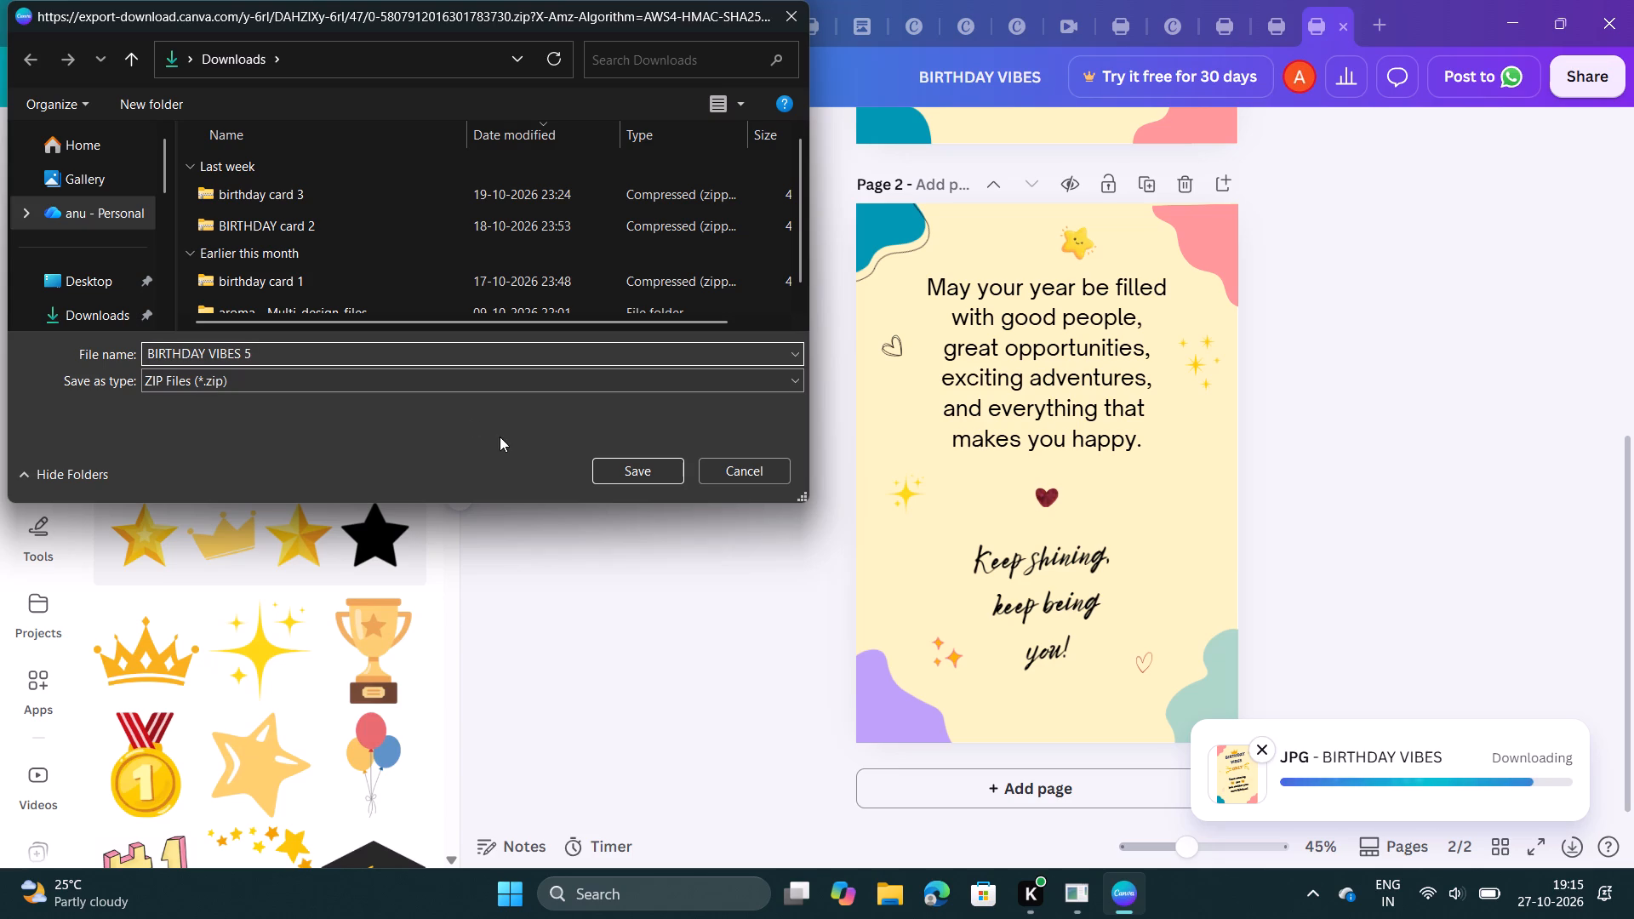
click(628, 473)
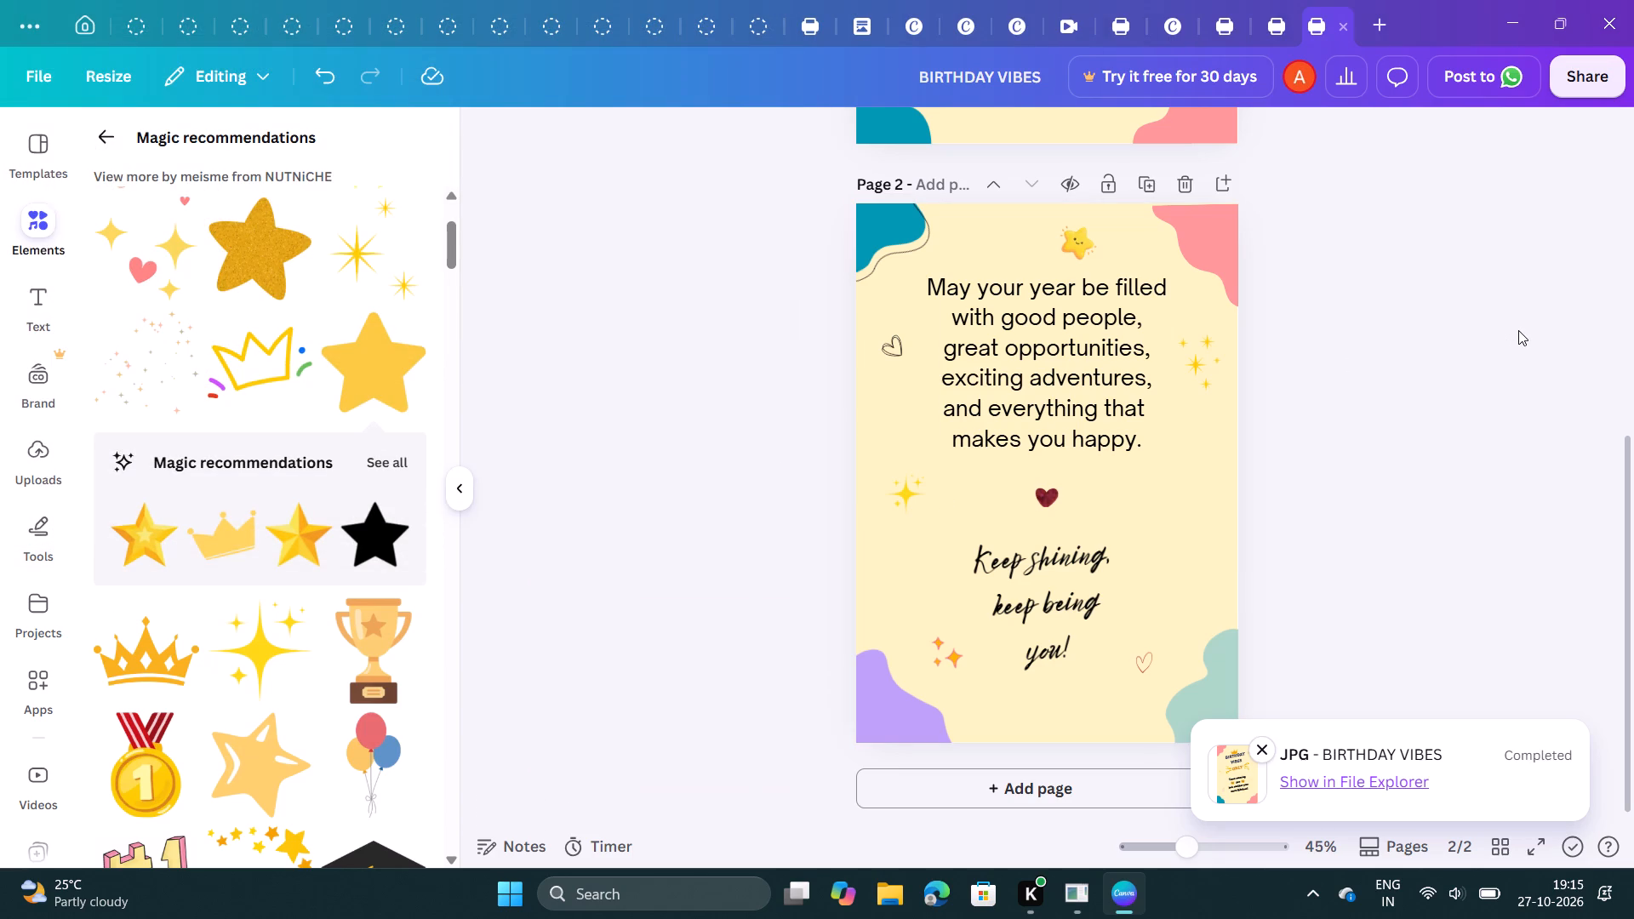
click(1518, 330)
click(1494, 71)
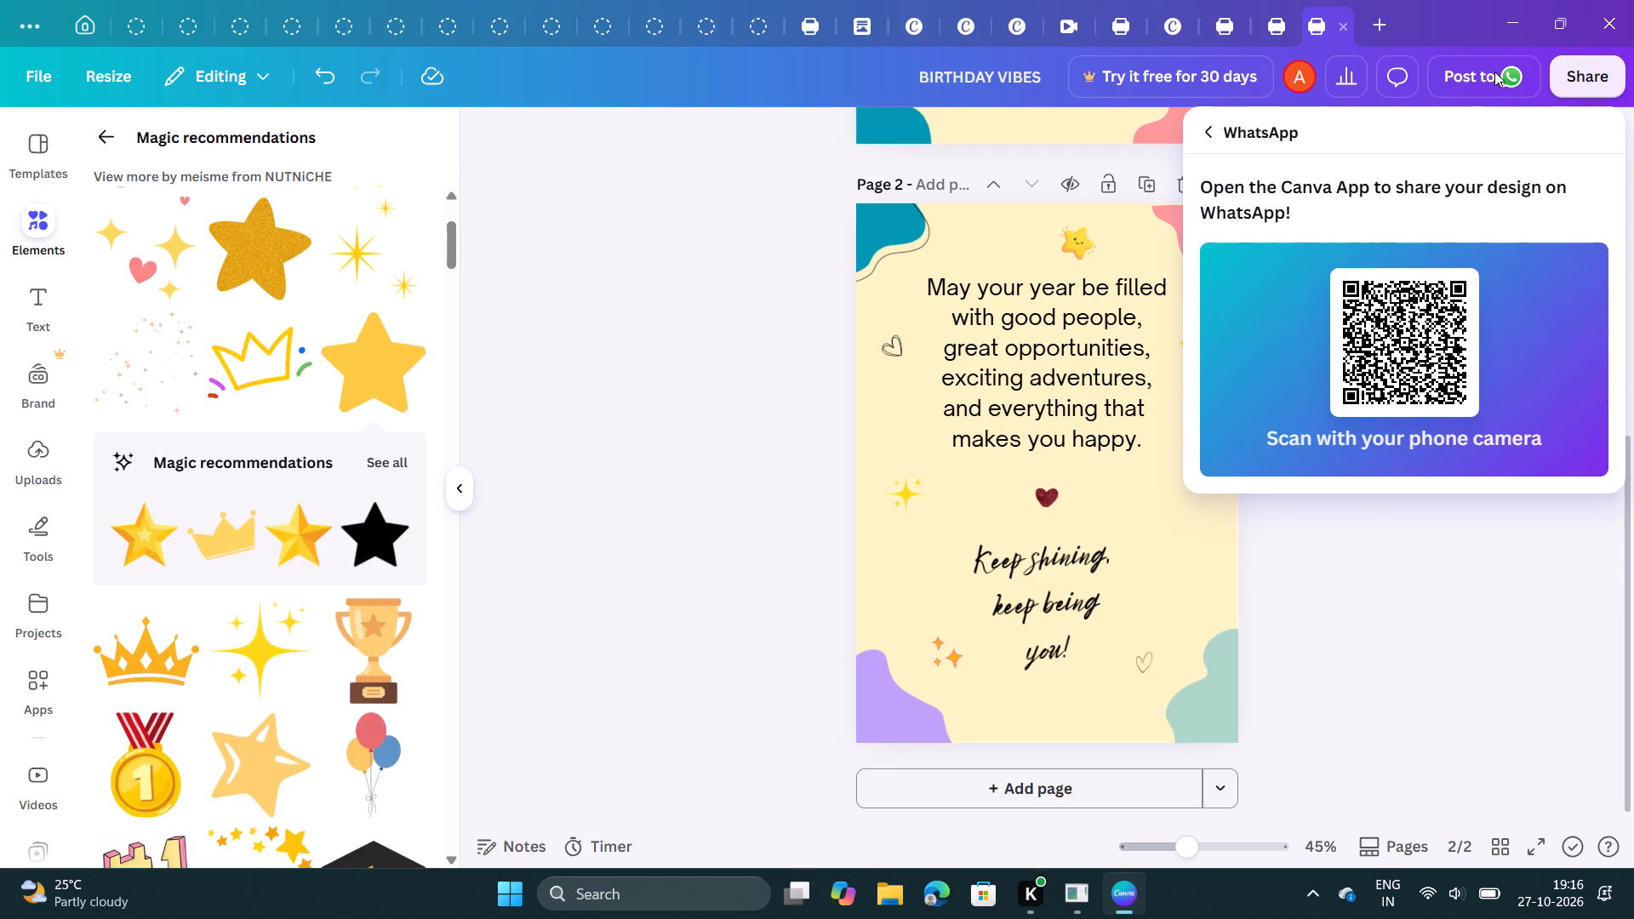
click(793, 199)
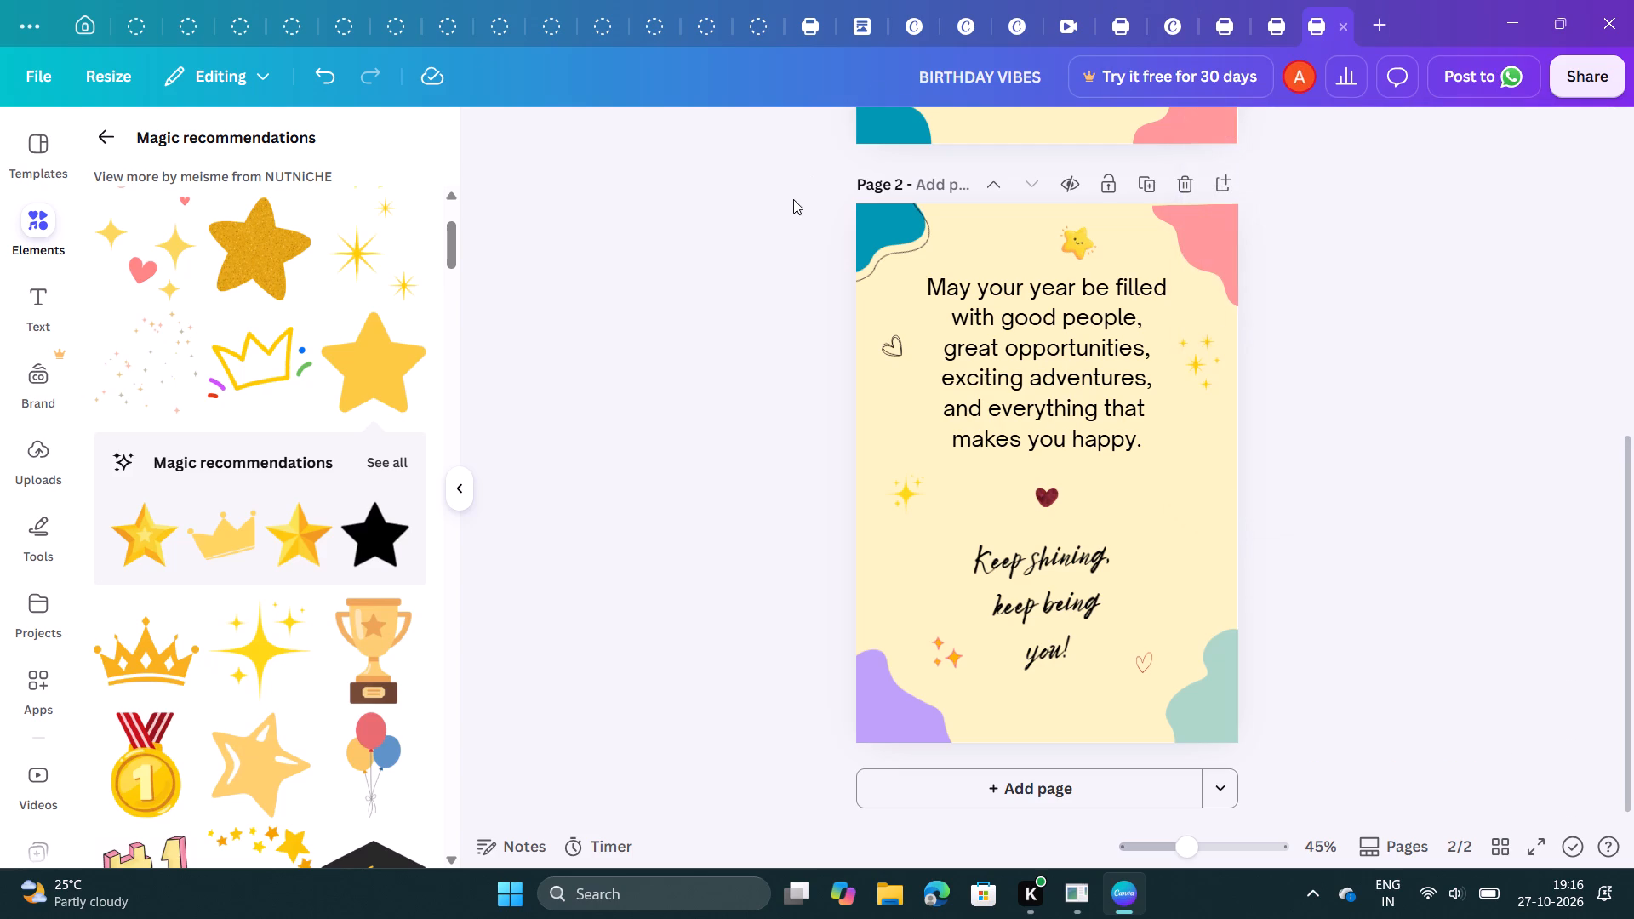
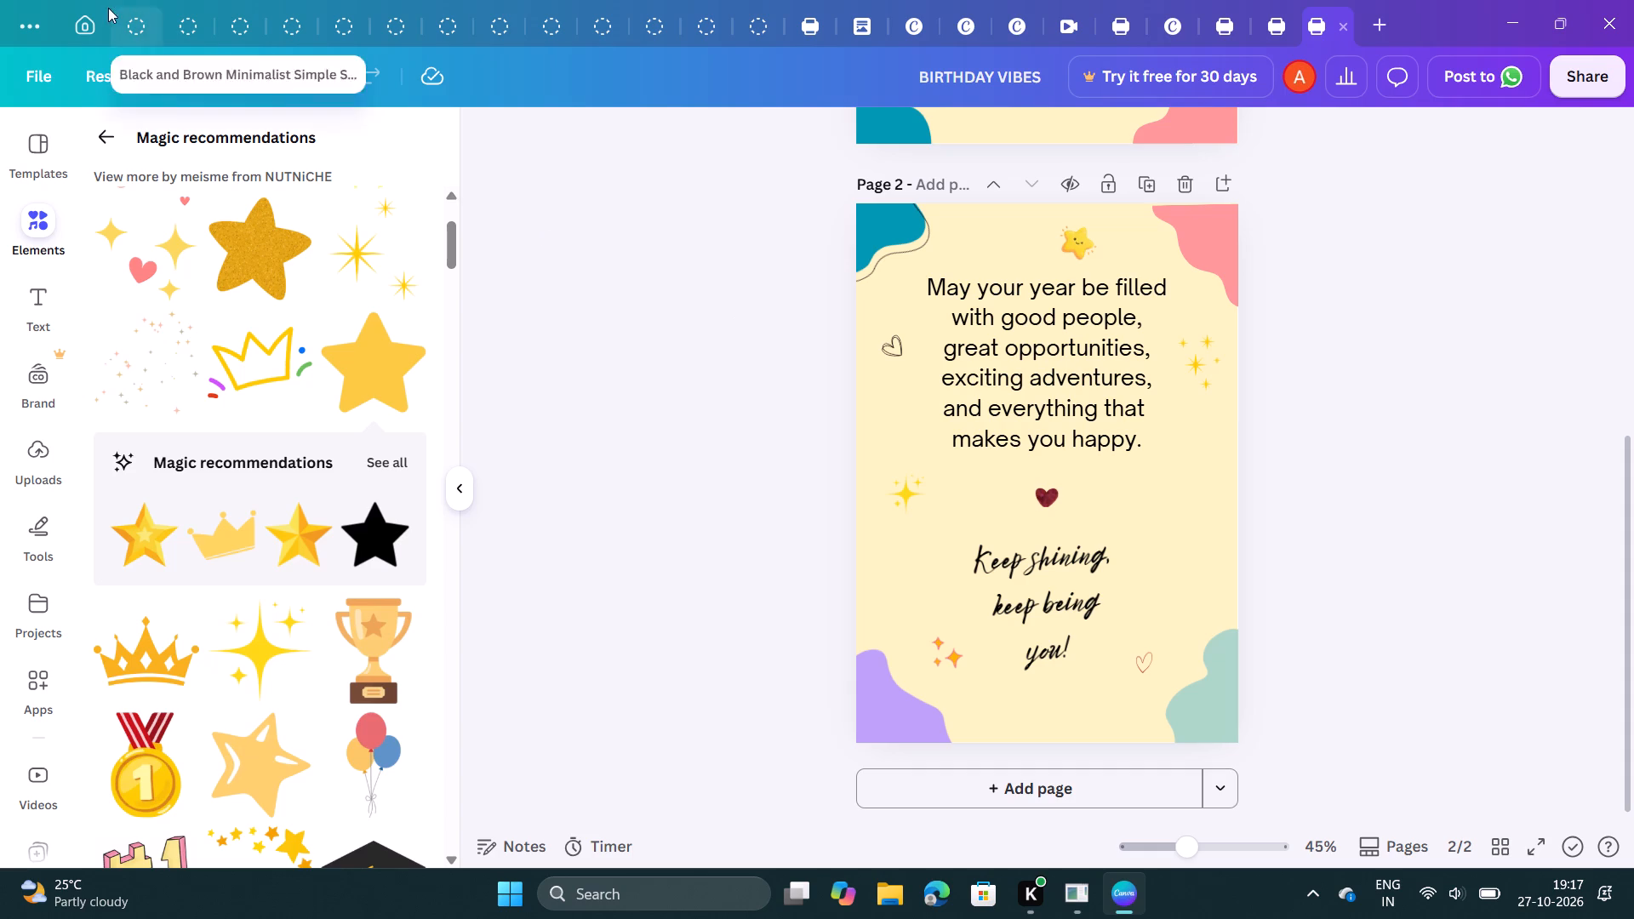
Go to the home page and look through the recent designs, suggested templates and template categories.
click(89, 20)
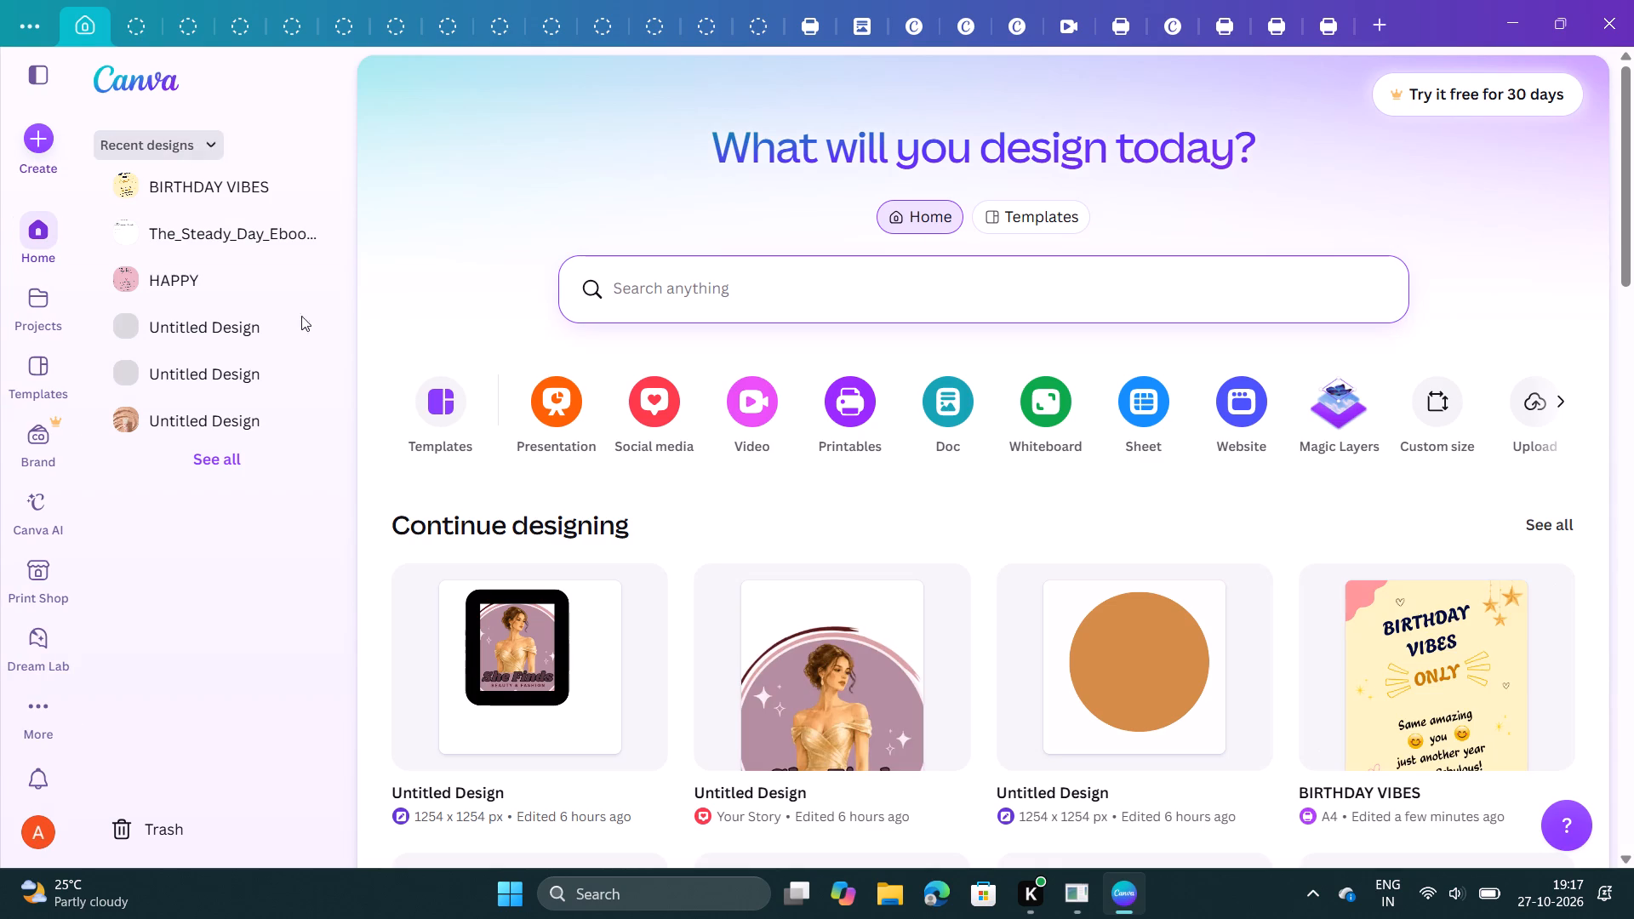
scroll(528, 636, down, 2)
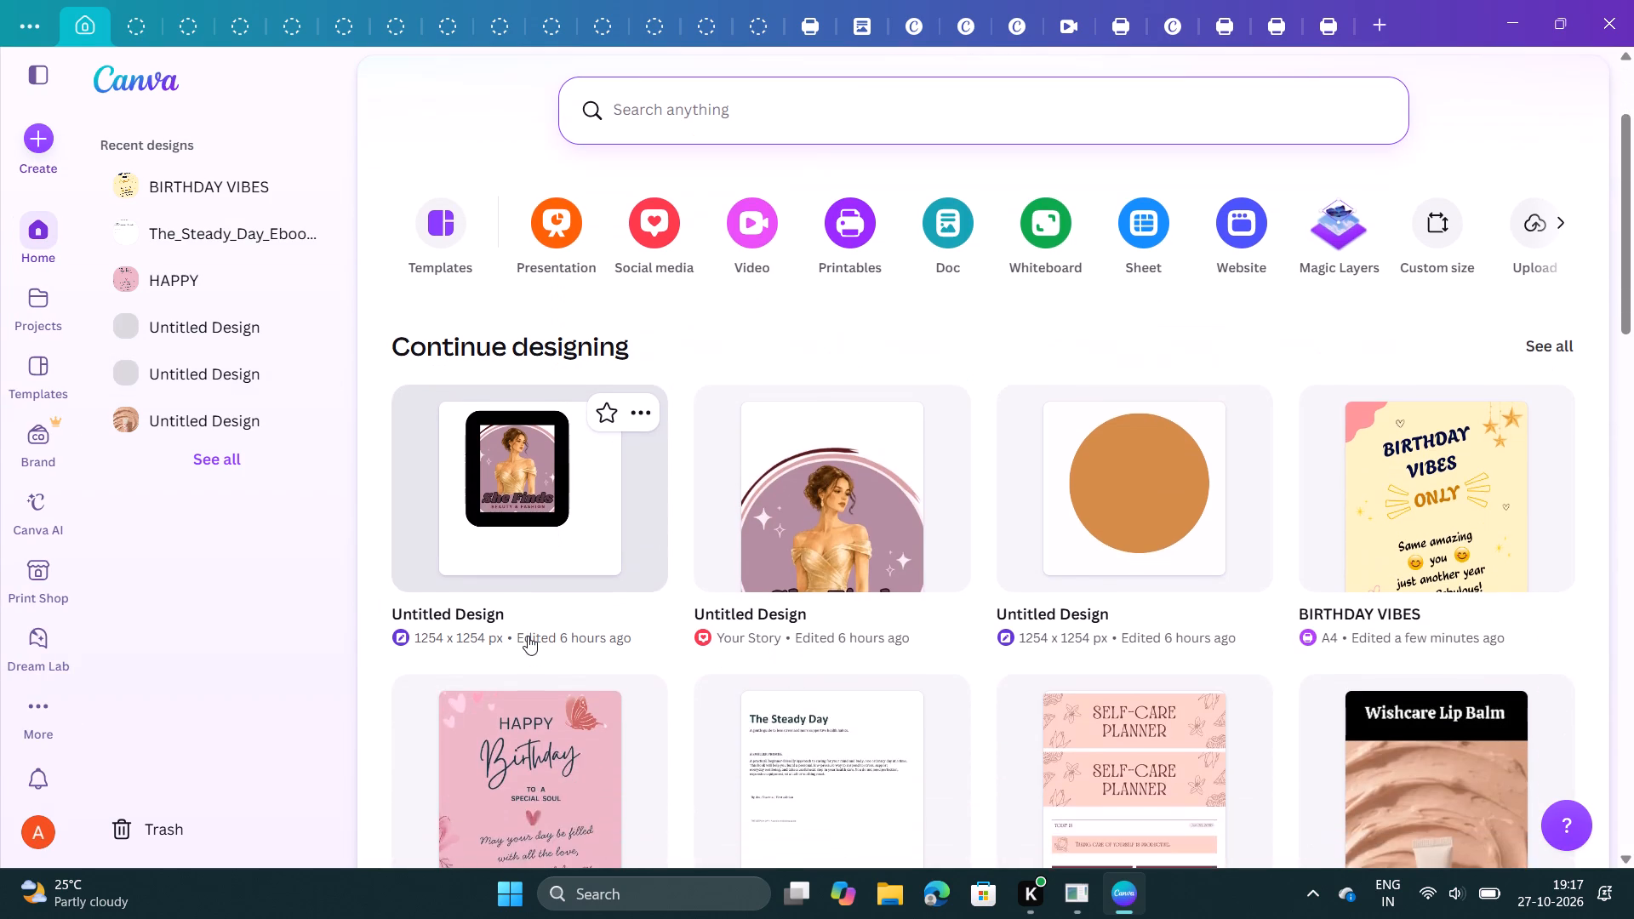
scroll(528, 636, down, 1)
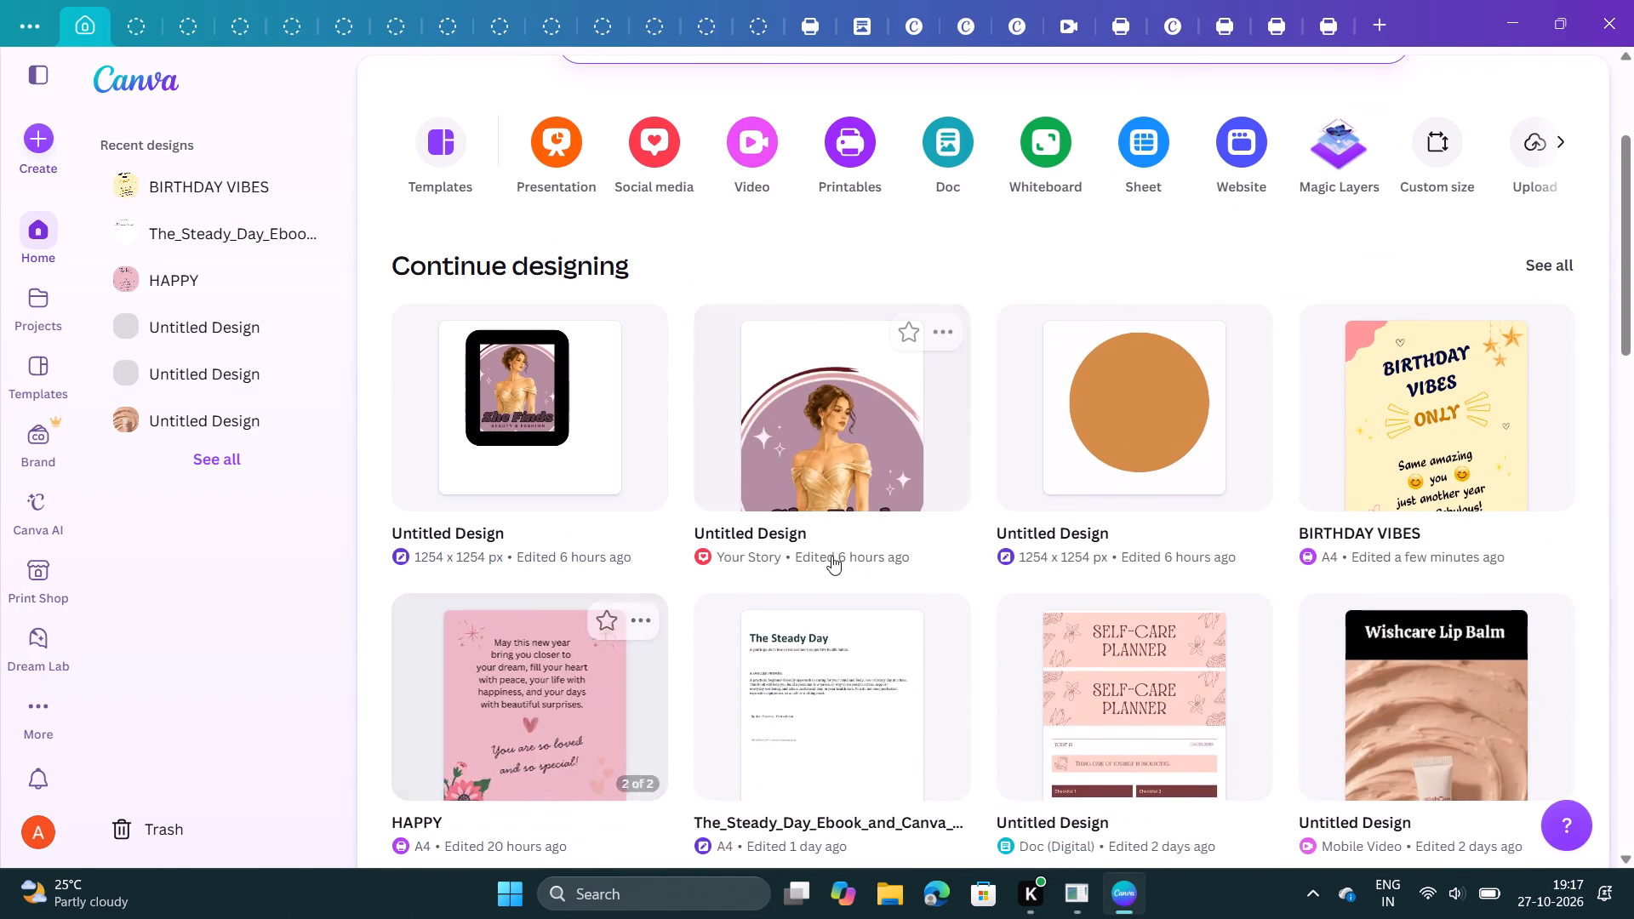
scroll(837, 554, down, 1)
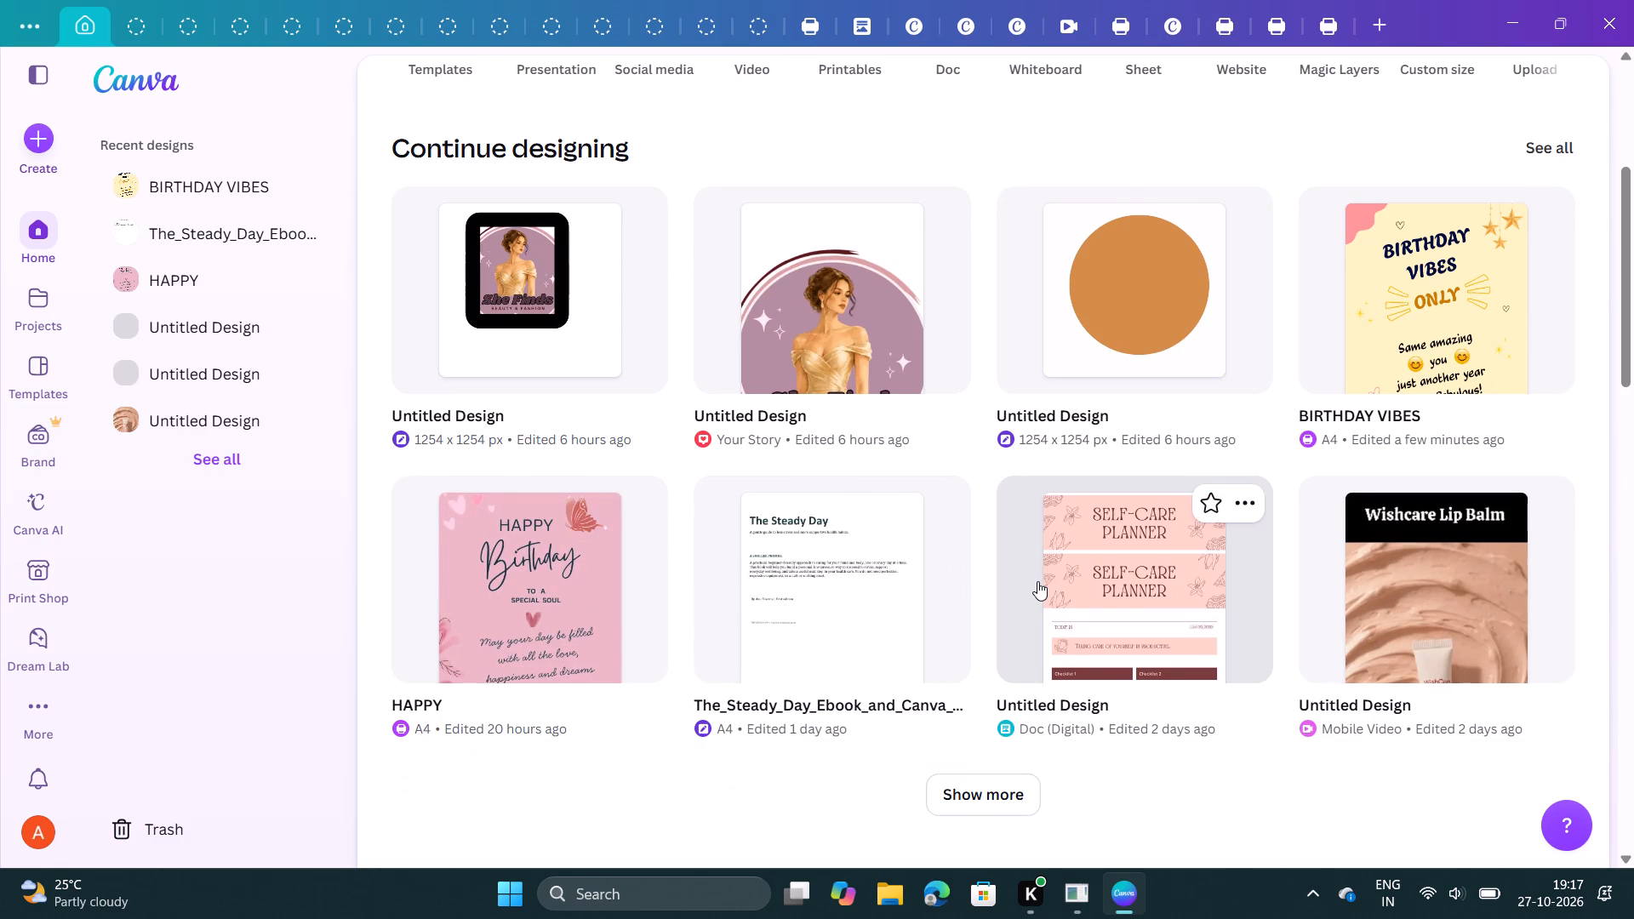
scroll(1389, 579, down, 5)
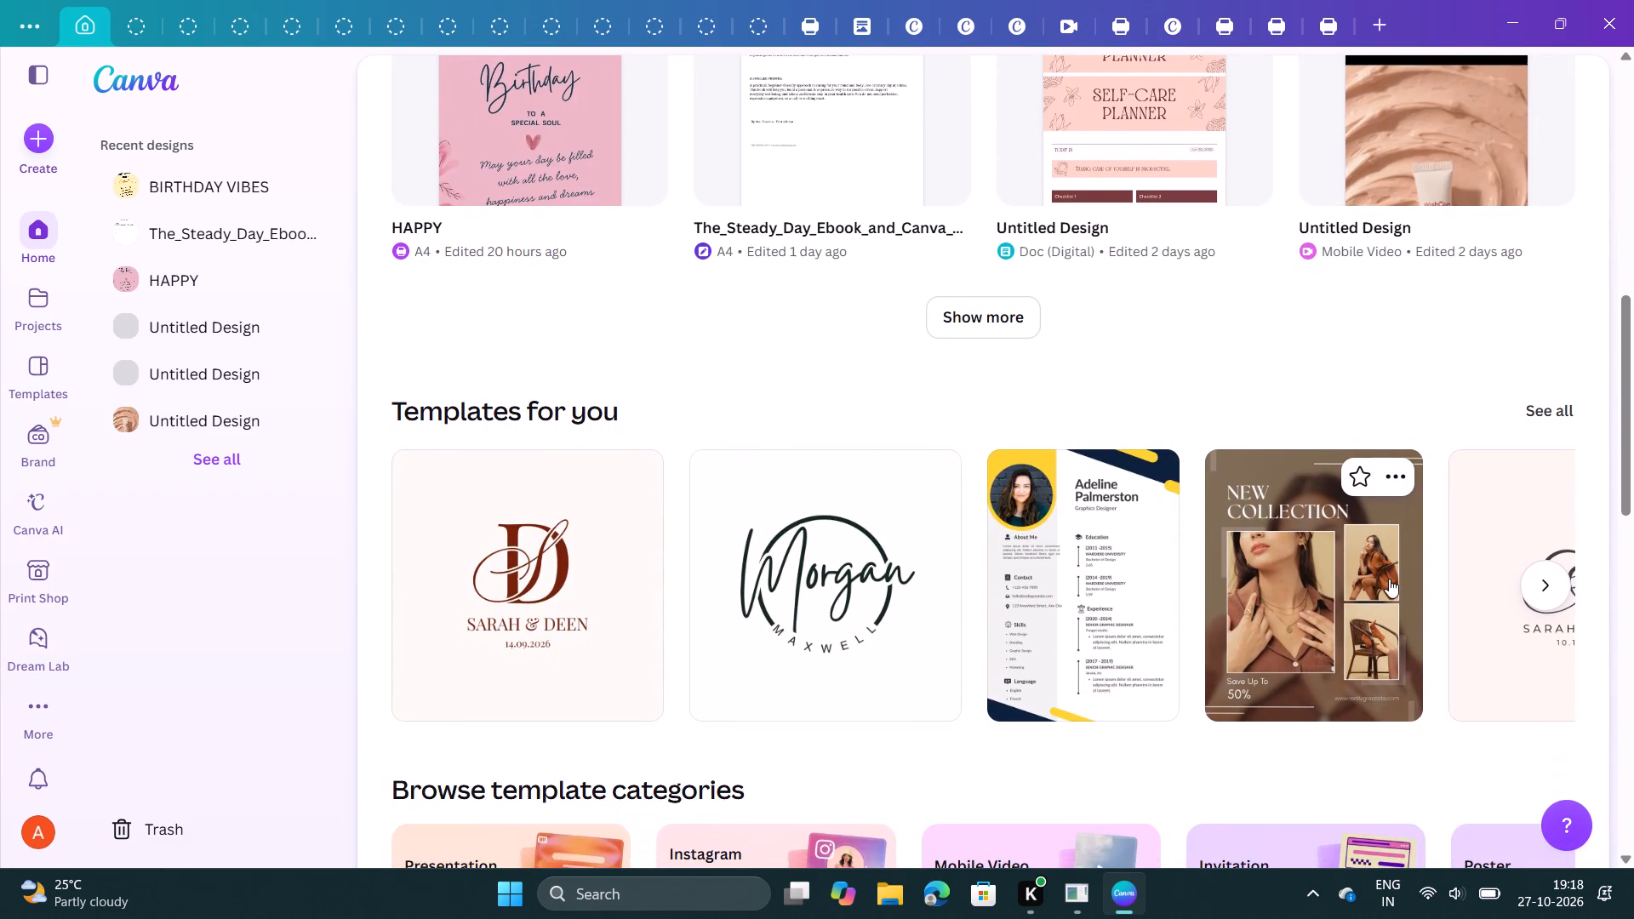
scroll(1389, 579, down, 2)
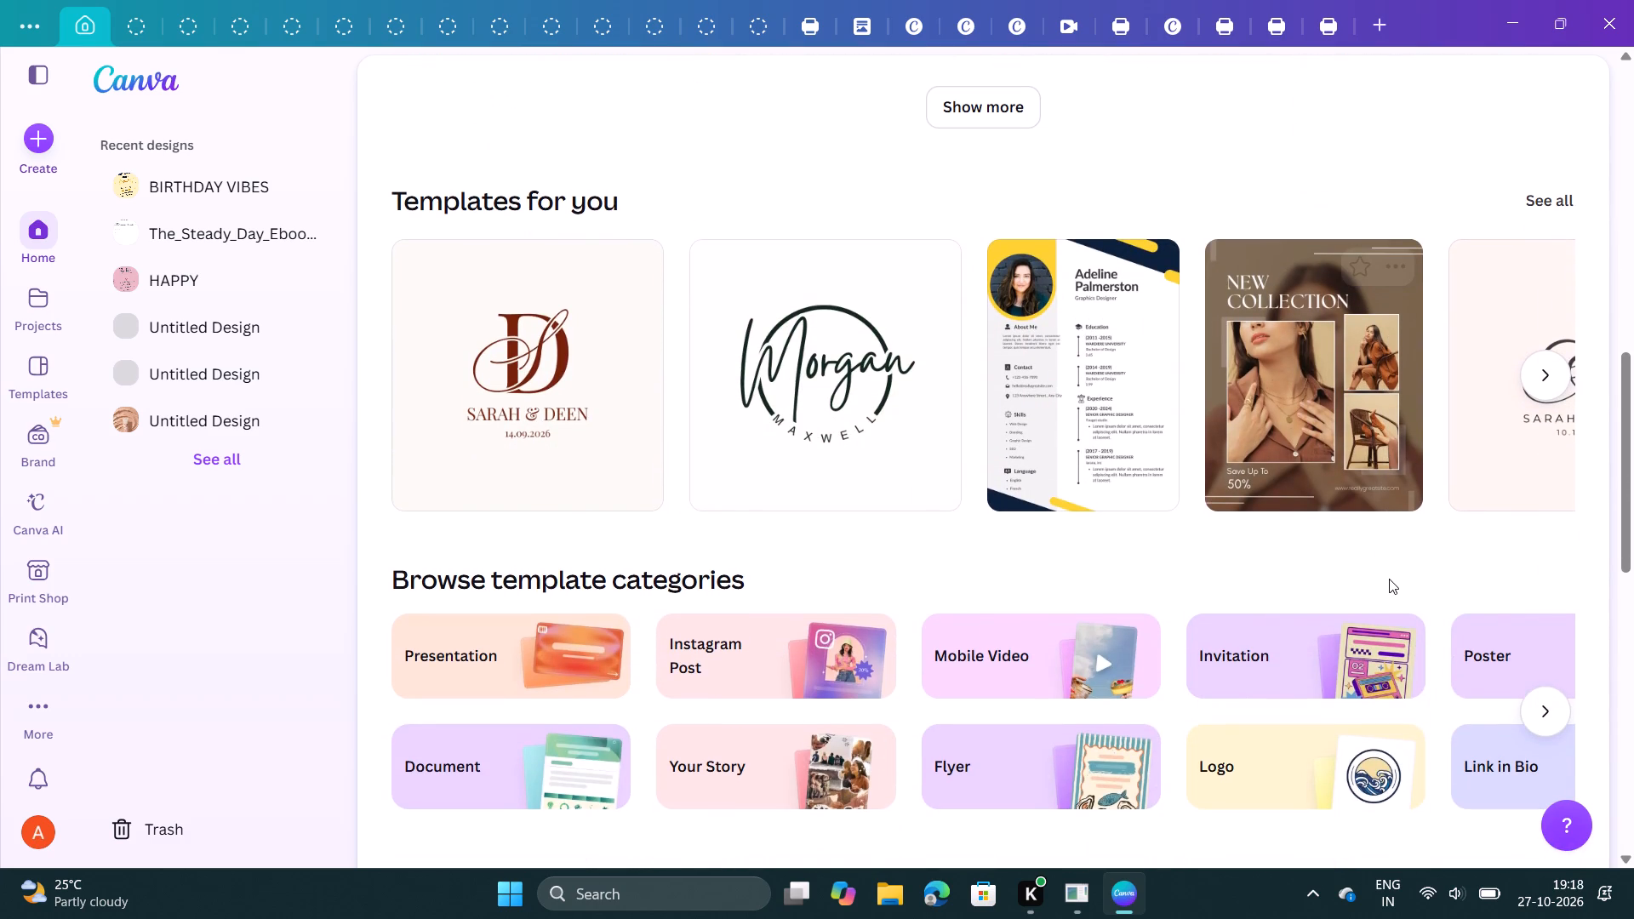
scroll(1389, 579, down, 3)
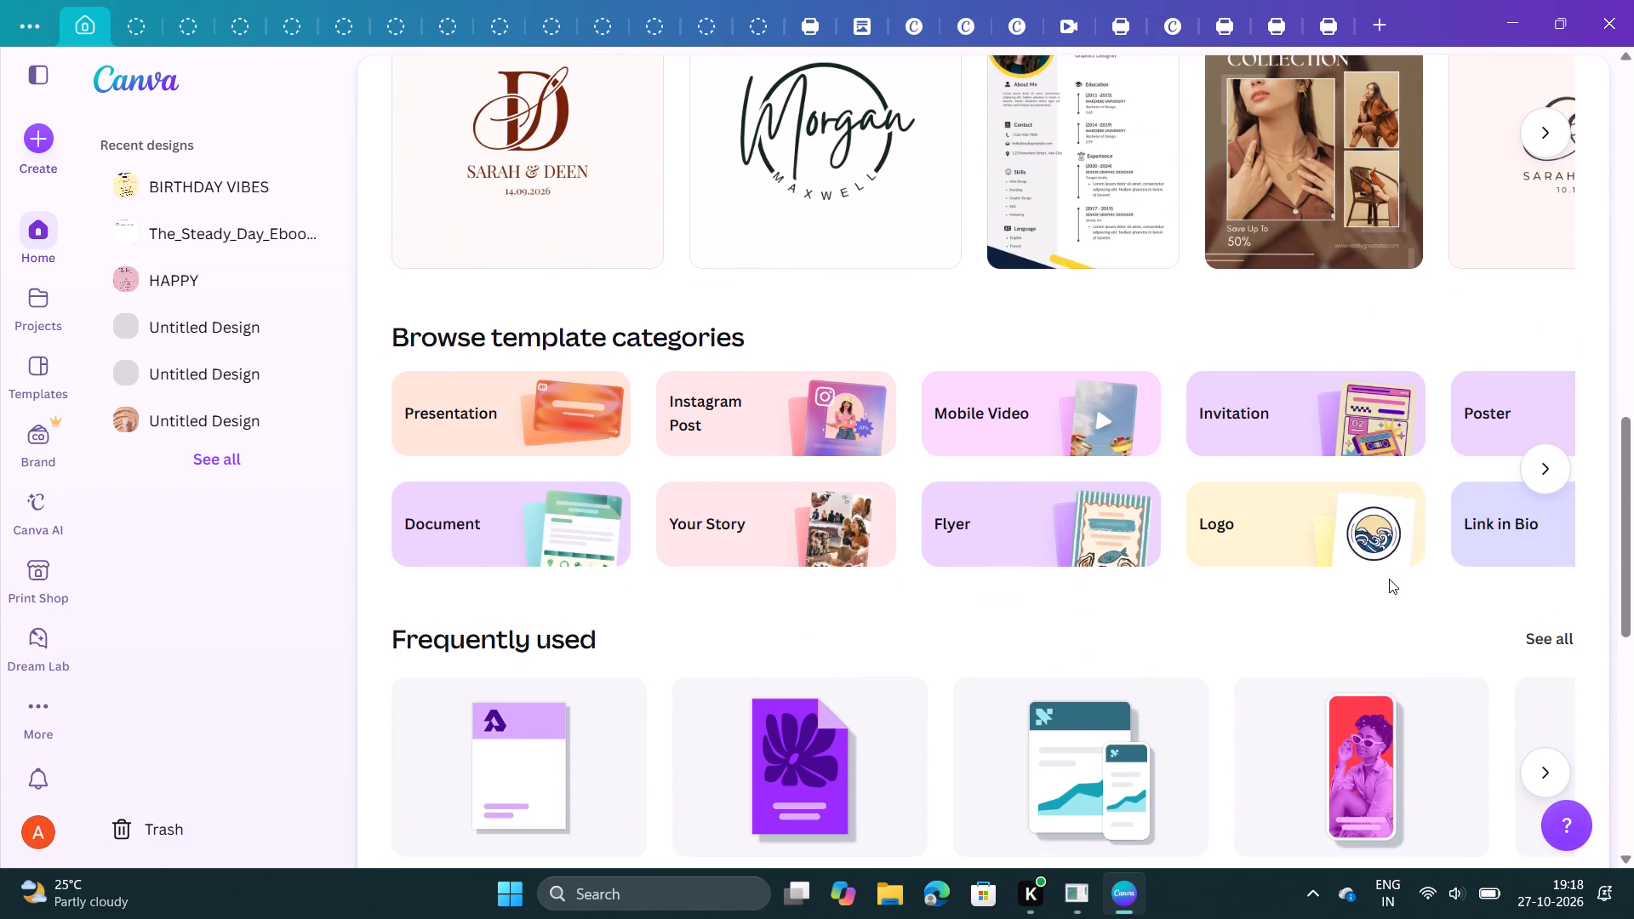
Open the Instagram Post template category and browse its fashion, skincare and sale designs.
click(758, 405)
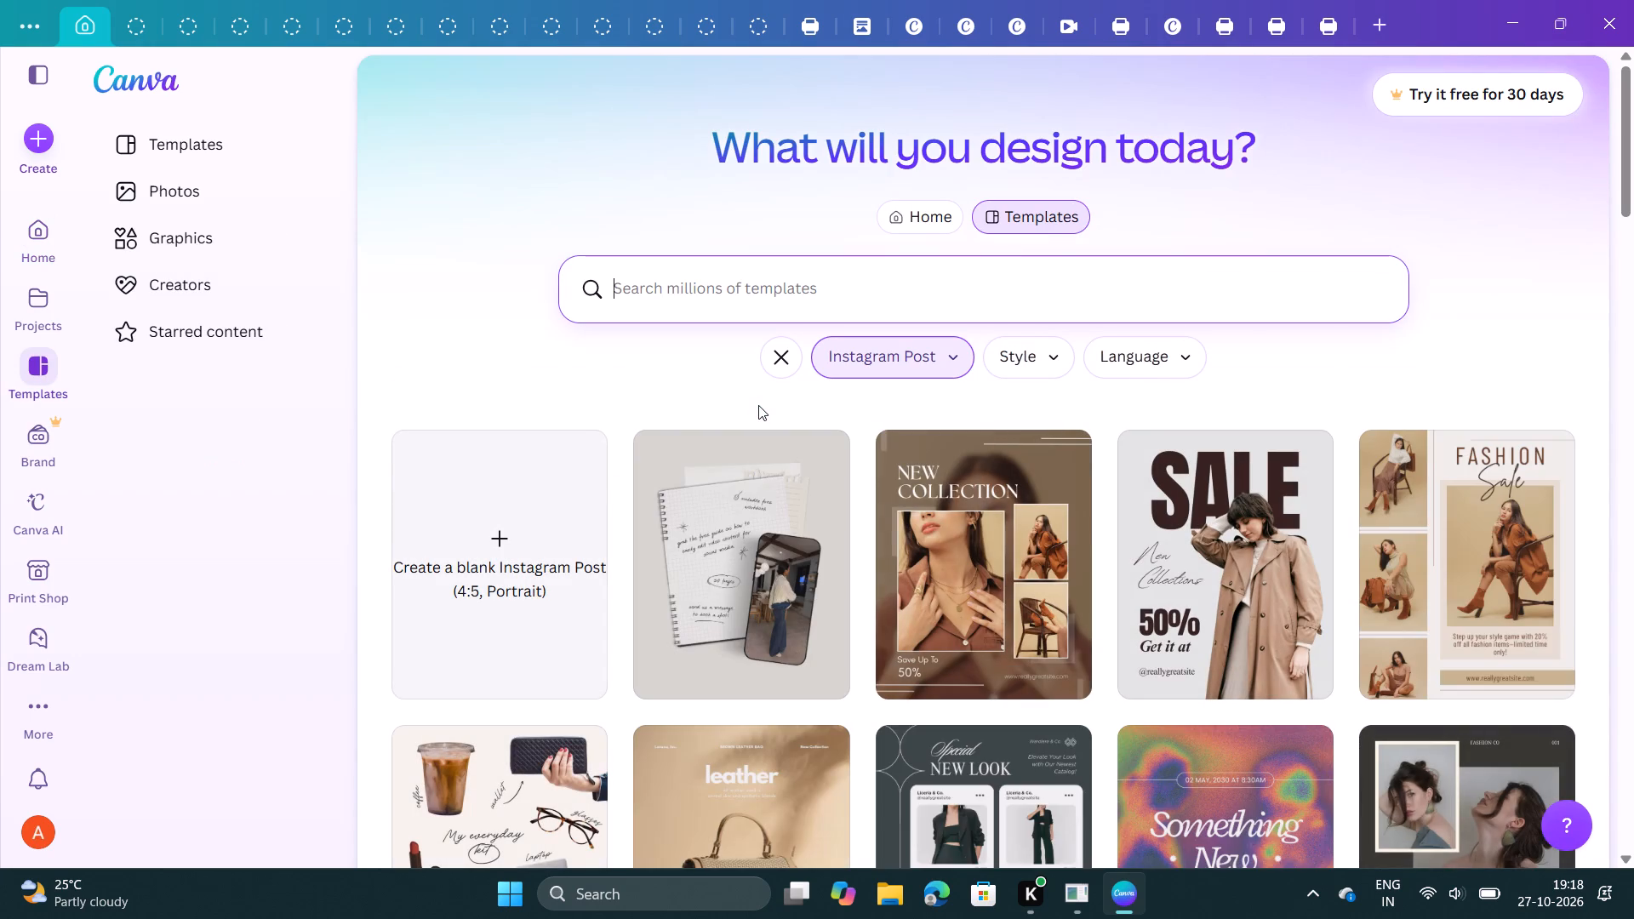
scroll(734, 510, down, 2)
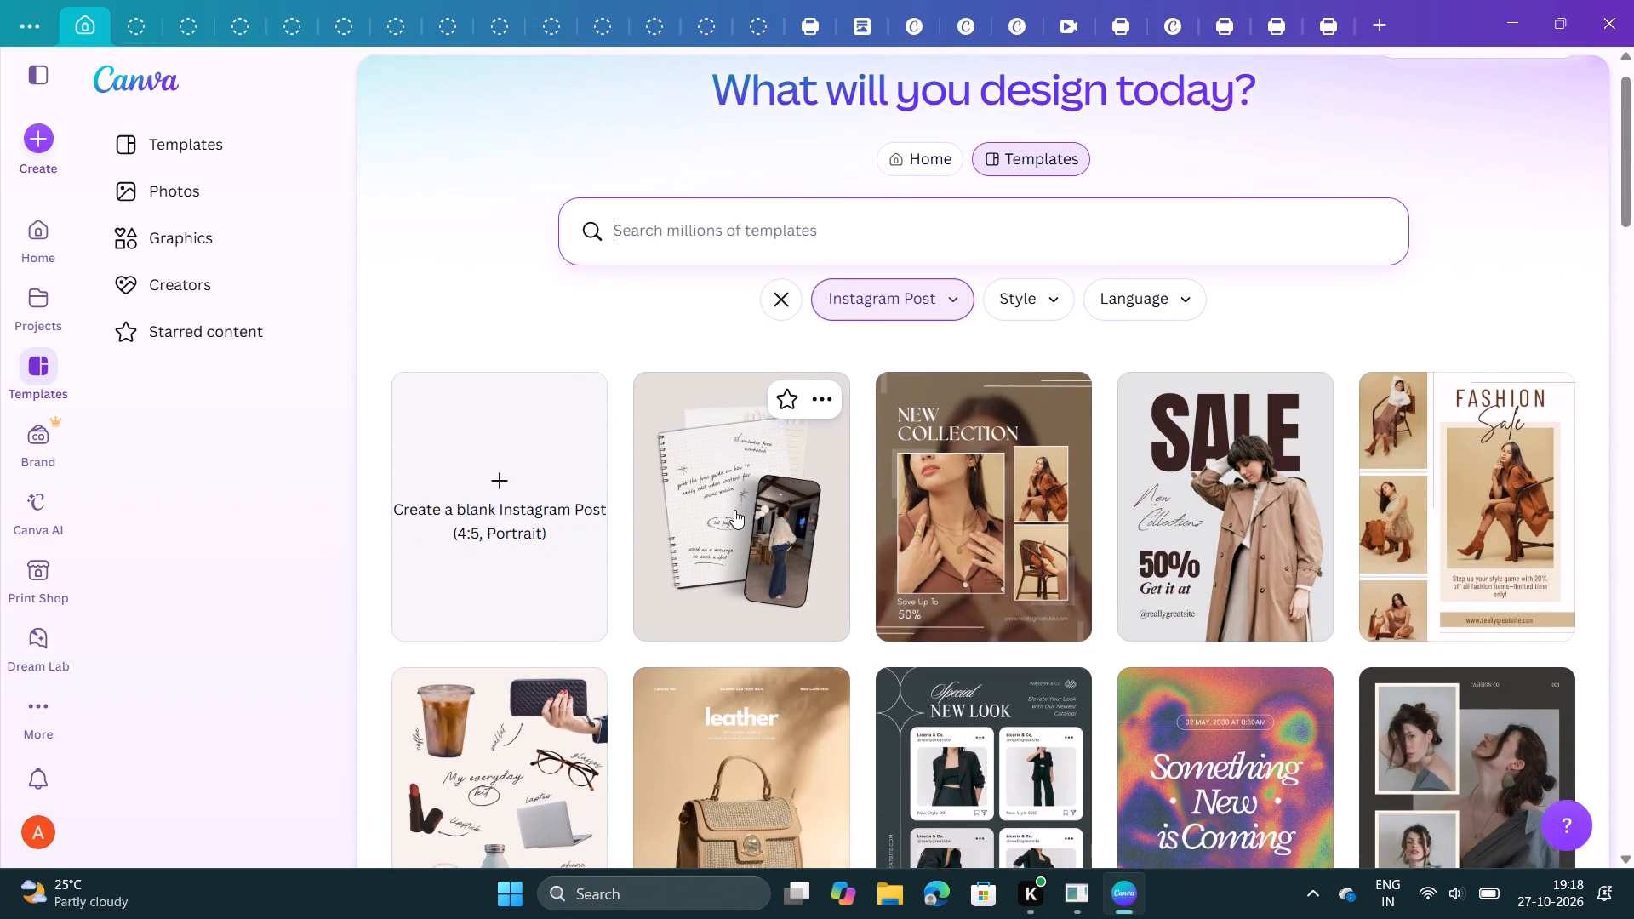
scroll(734, 510, down, 4)
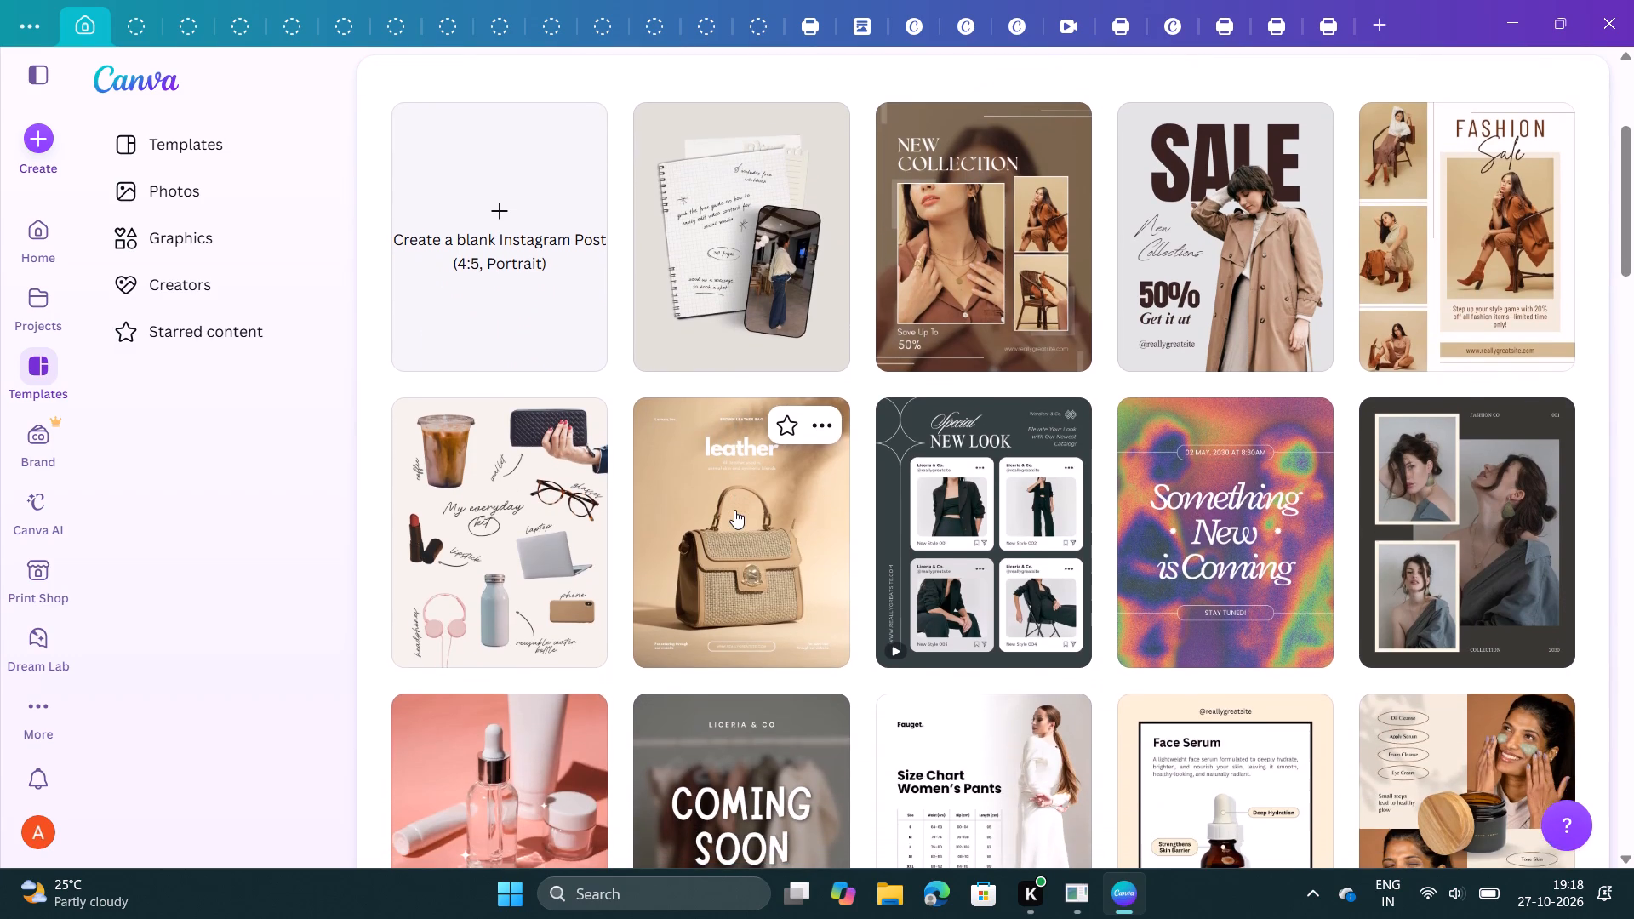
scroll(734, 510, down, 2)
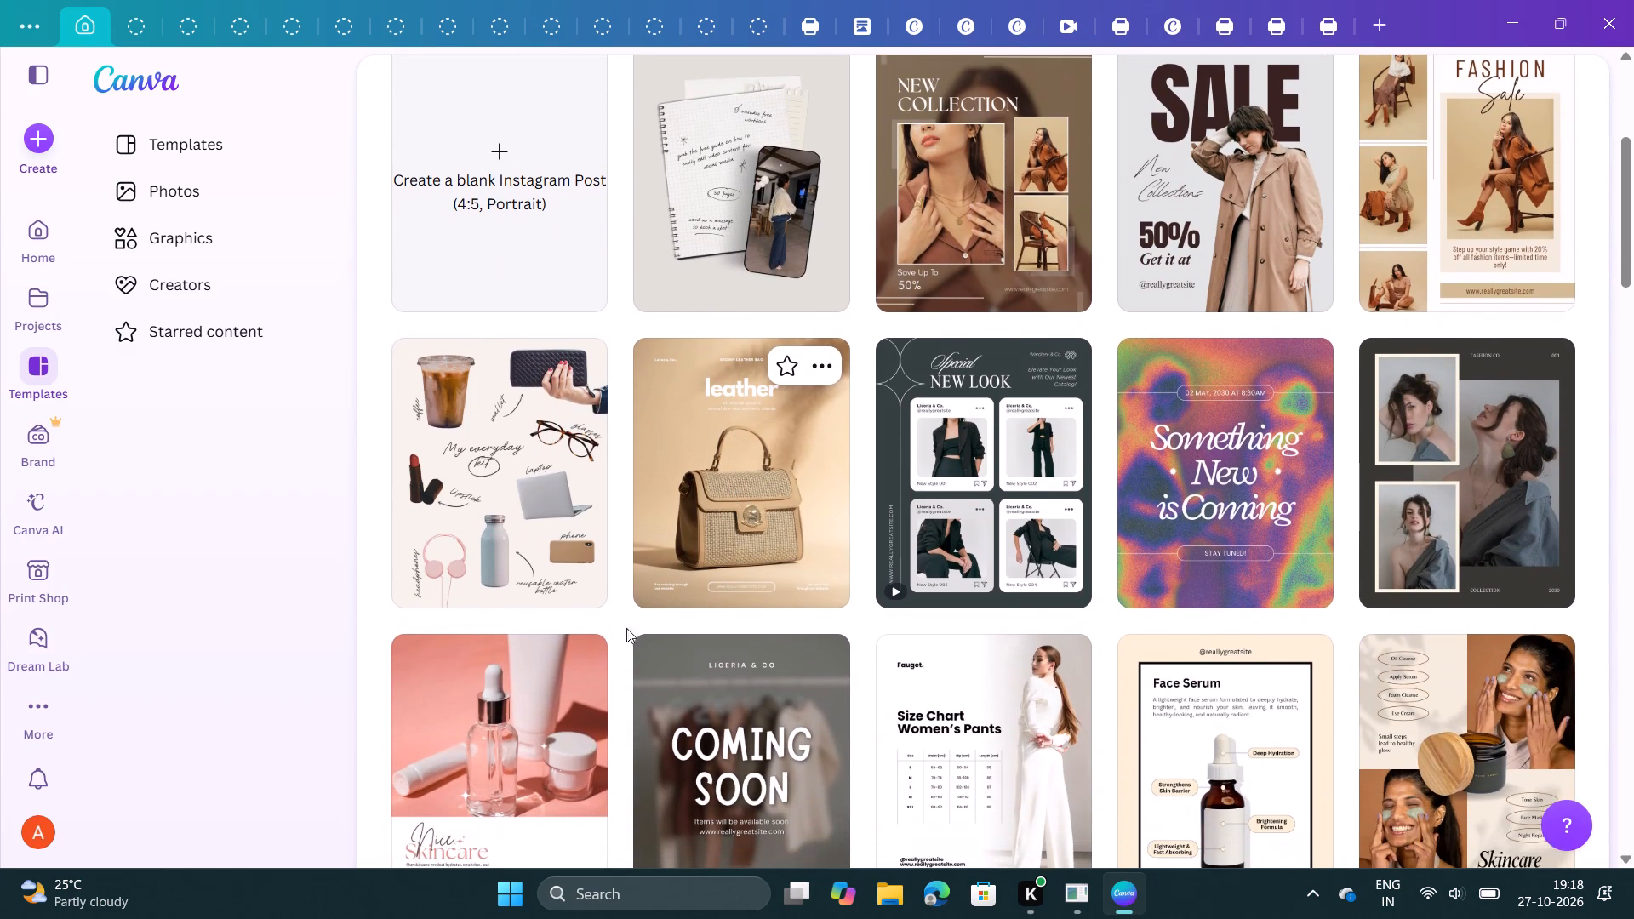
scroll(574, 722, down, 1)
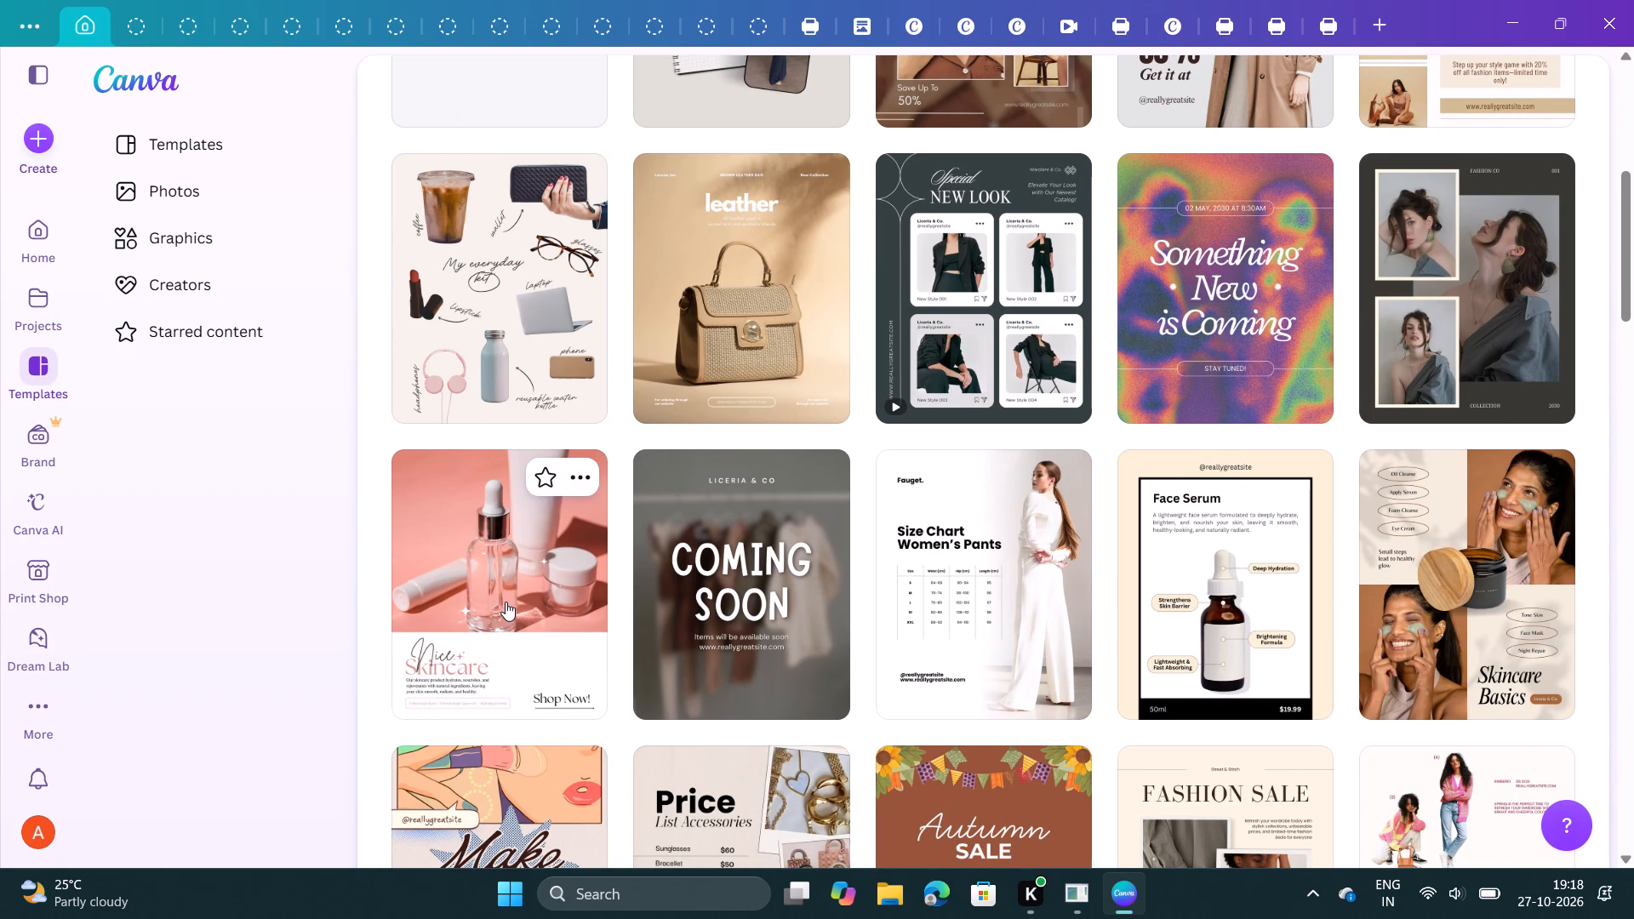
scroll(506, 602, down, 3)
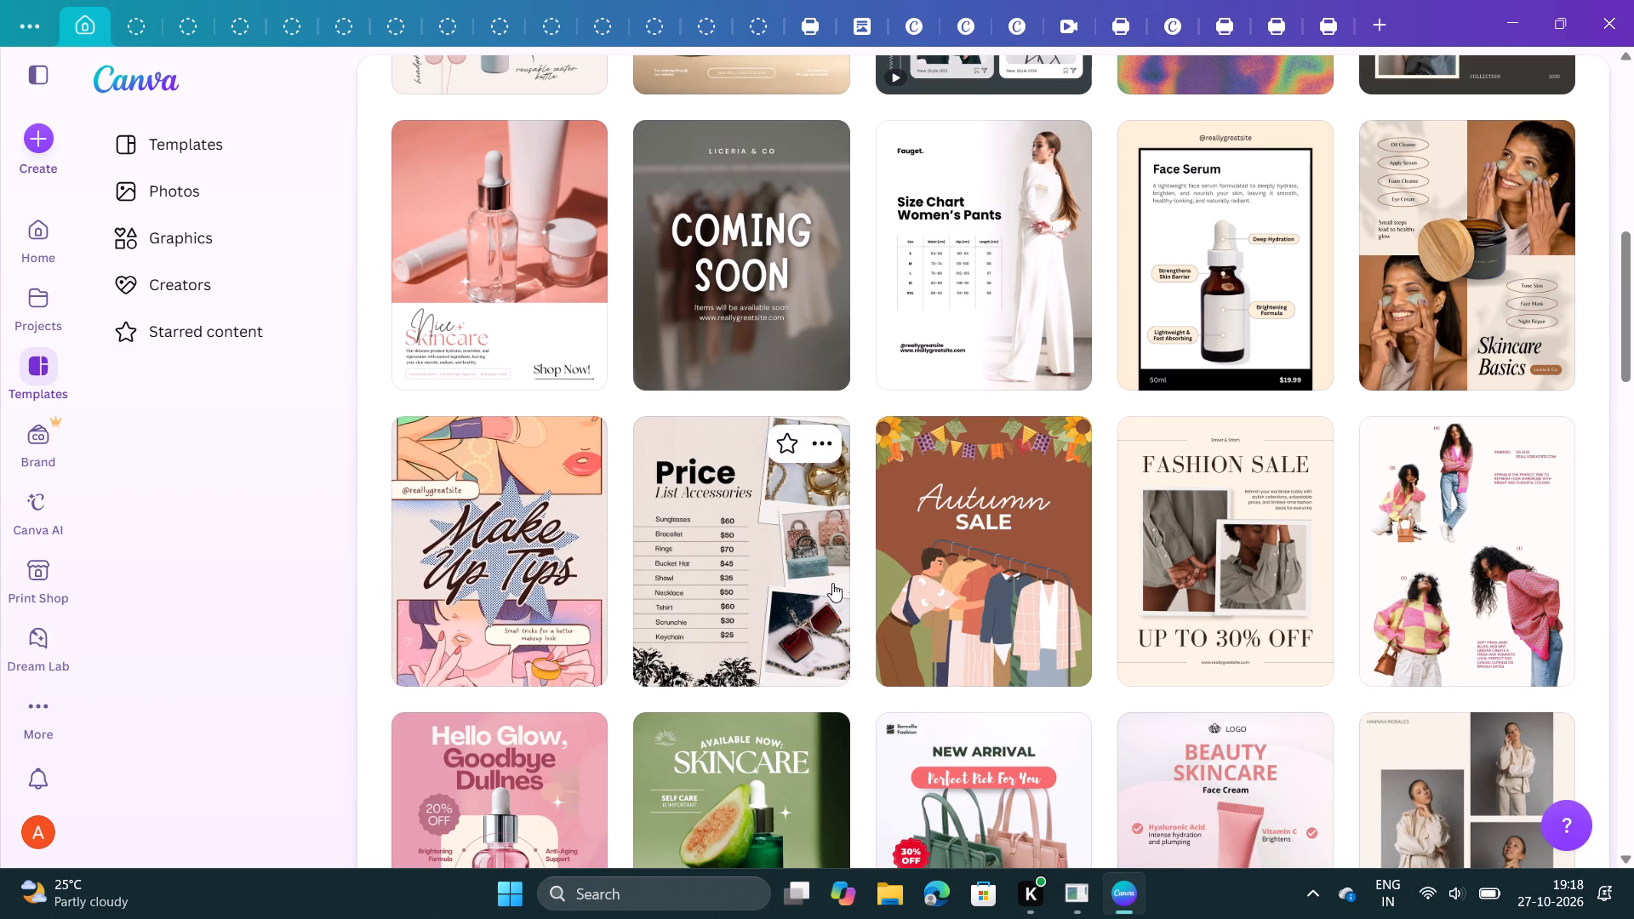
Preview the beige and white "Face Serum" Instagram post template and examine the similar skincare designs suggested for it.
click(1203, 265)
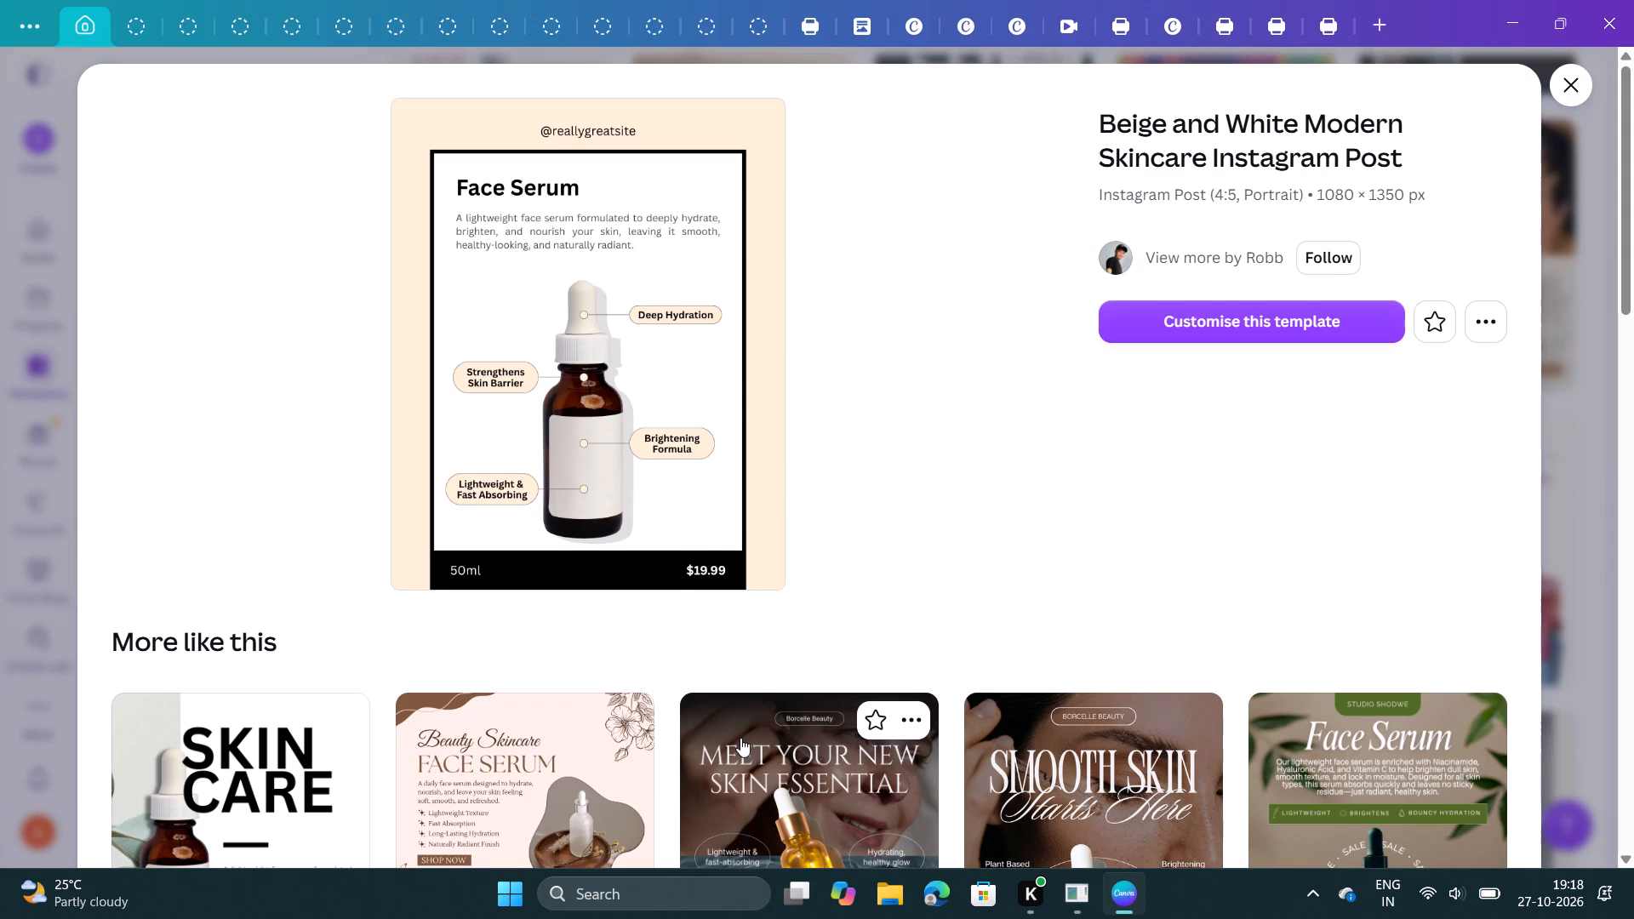
scroll(740, 738, down, 3)
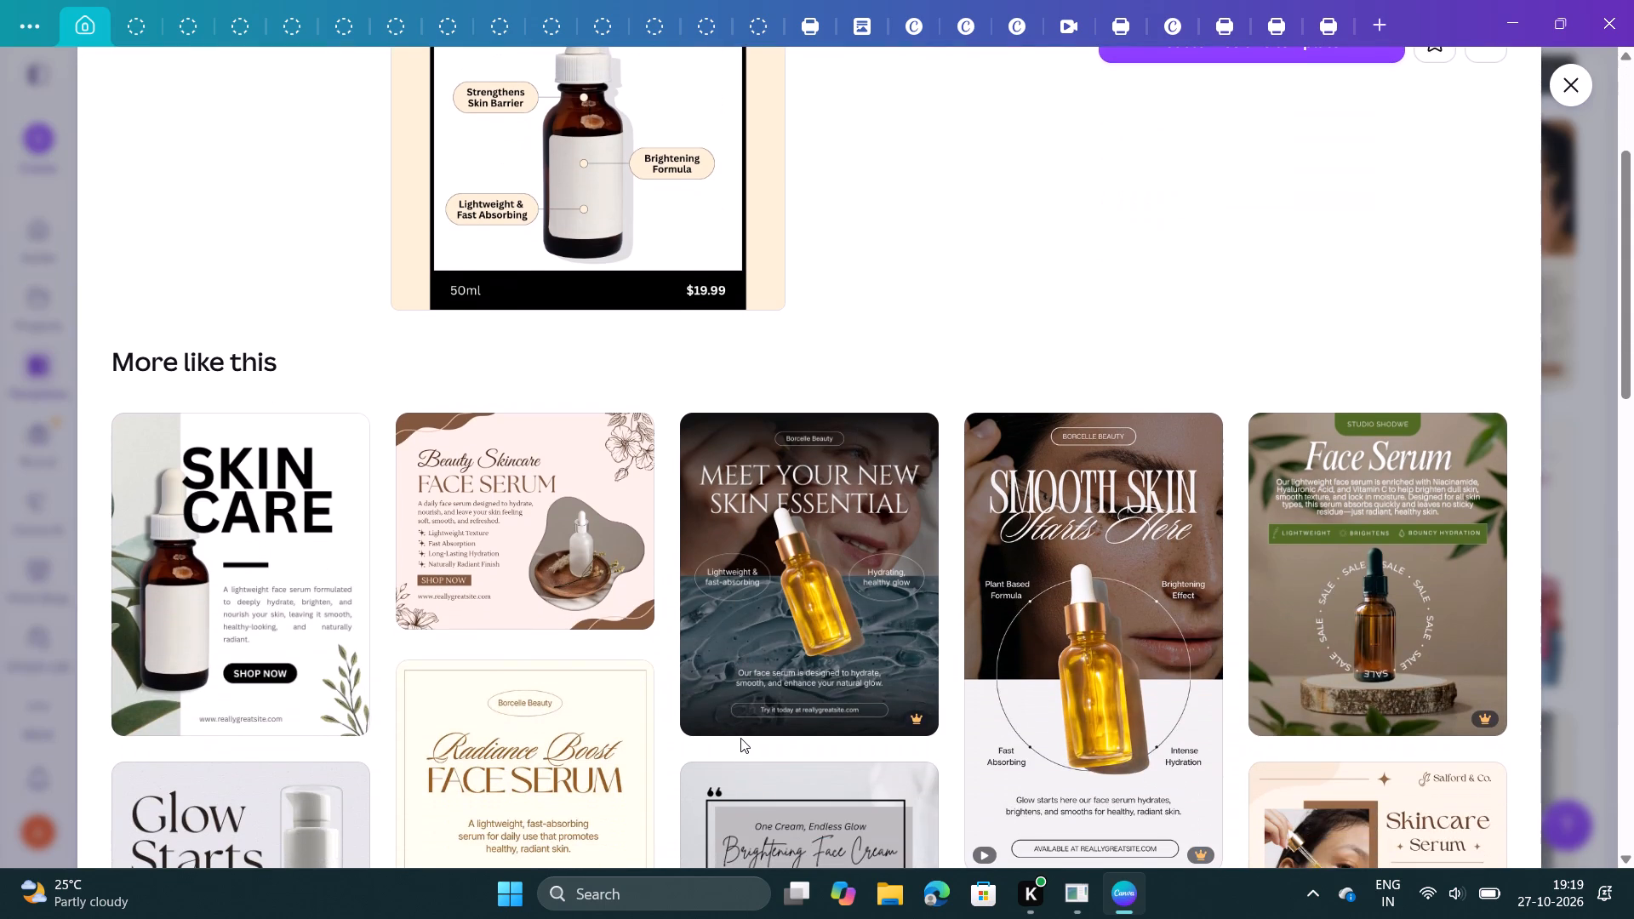
scroll(740, 738, down, 3)
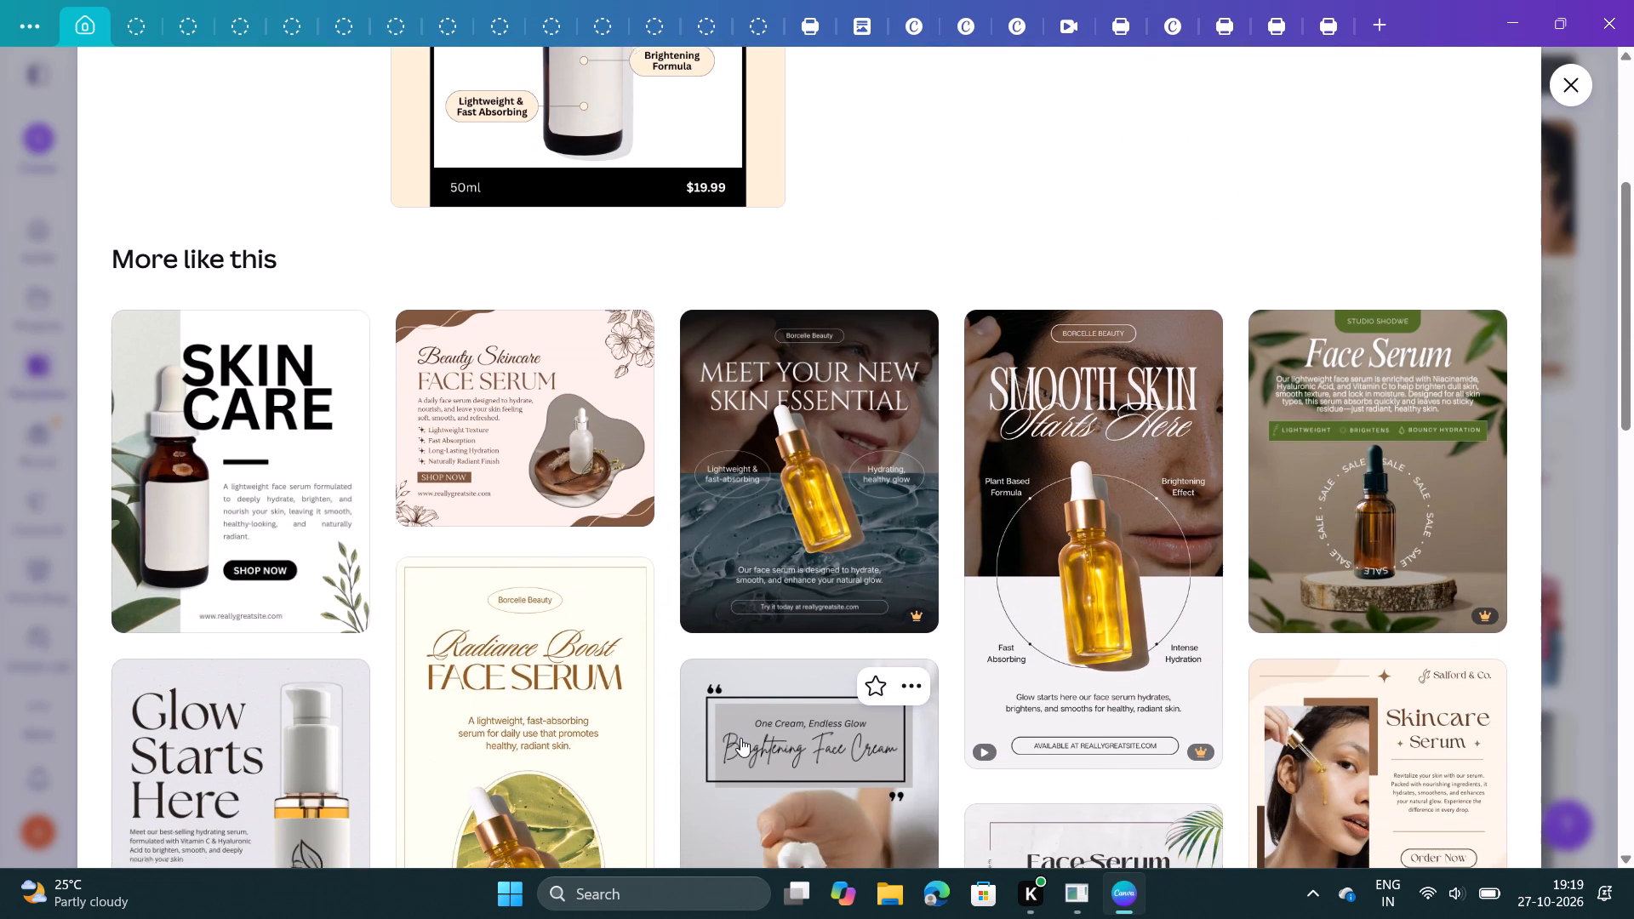
scroll(740, 738, down, 3)
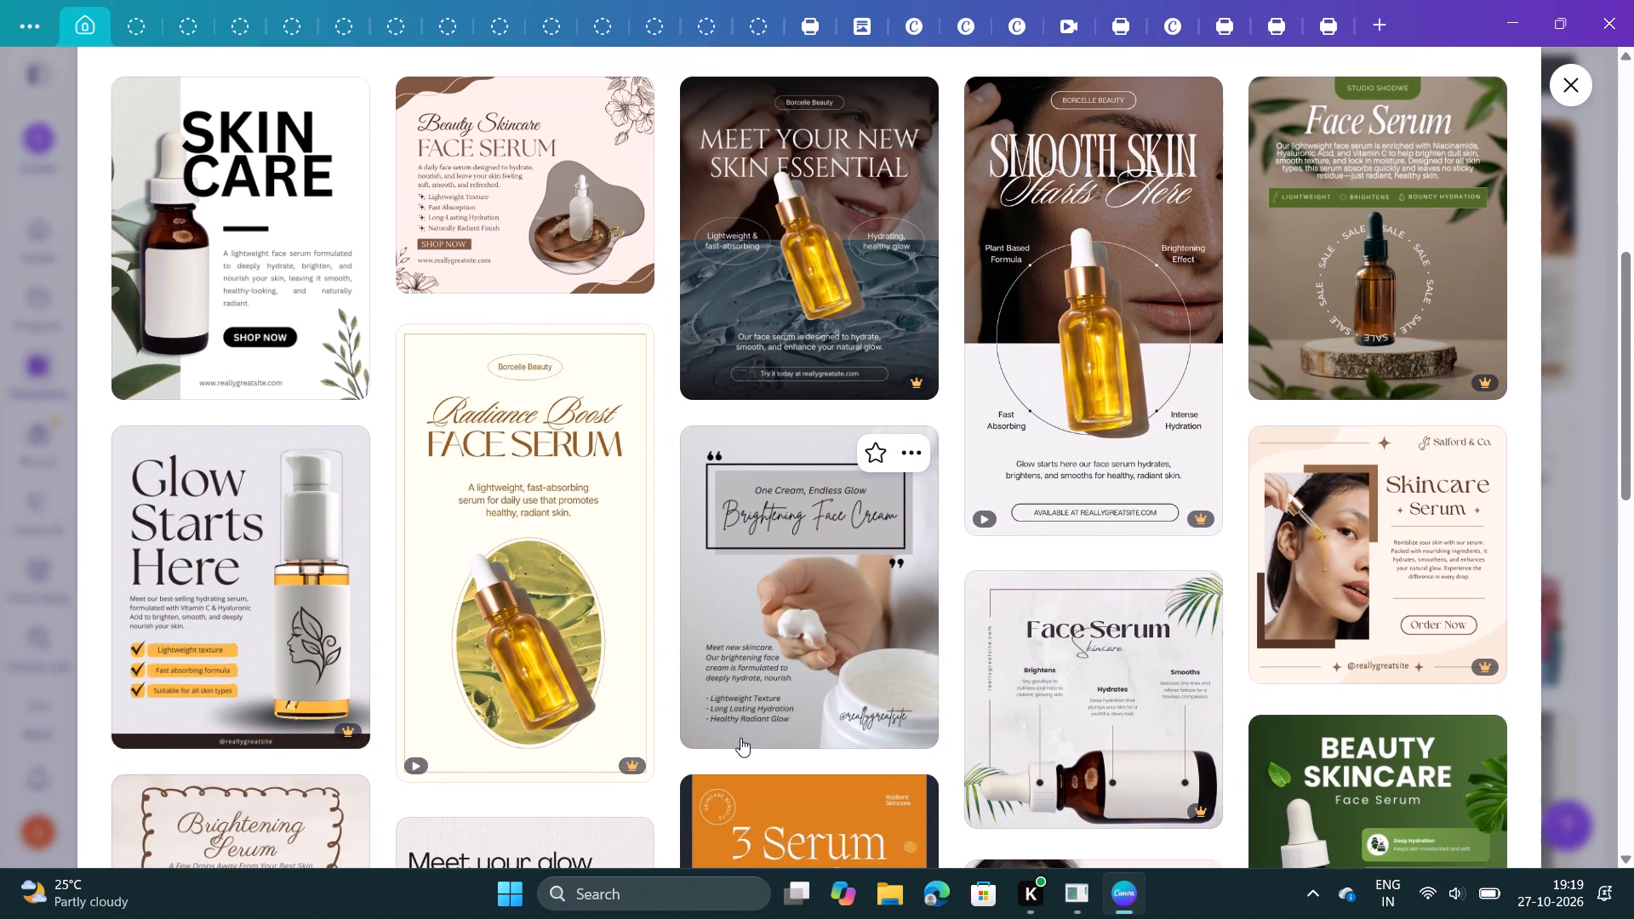
scroll(740, 738, down, 3)
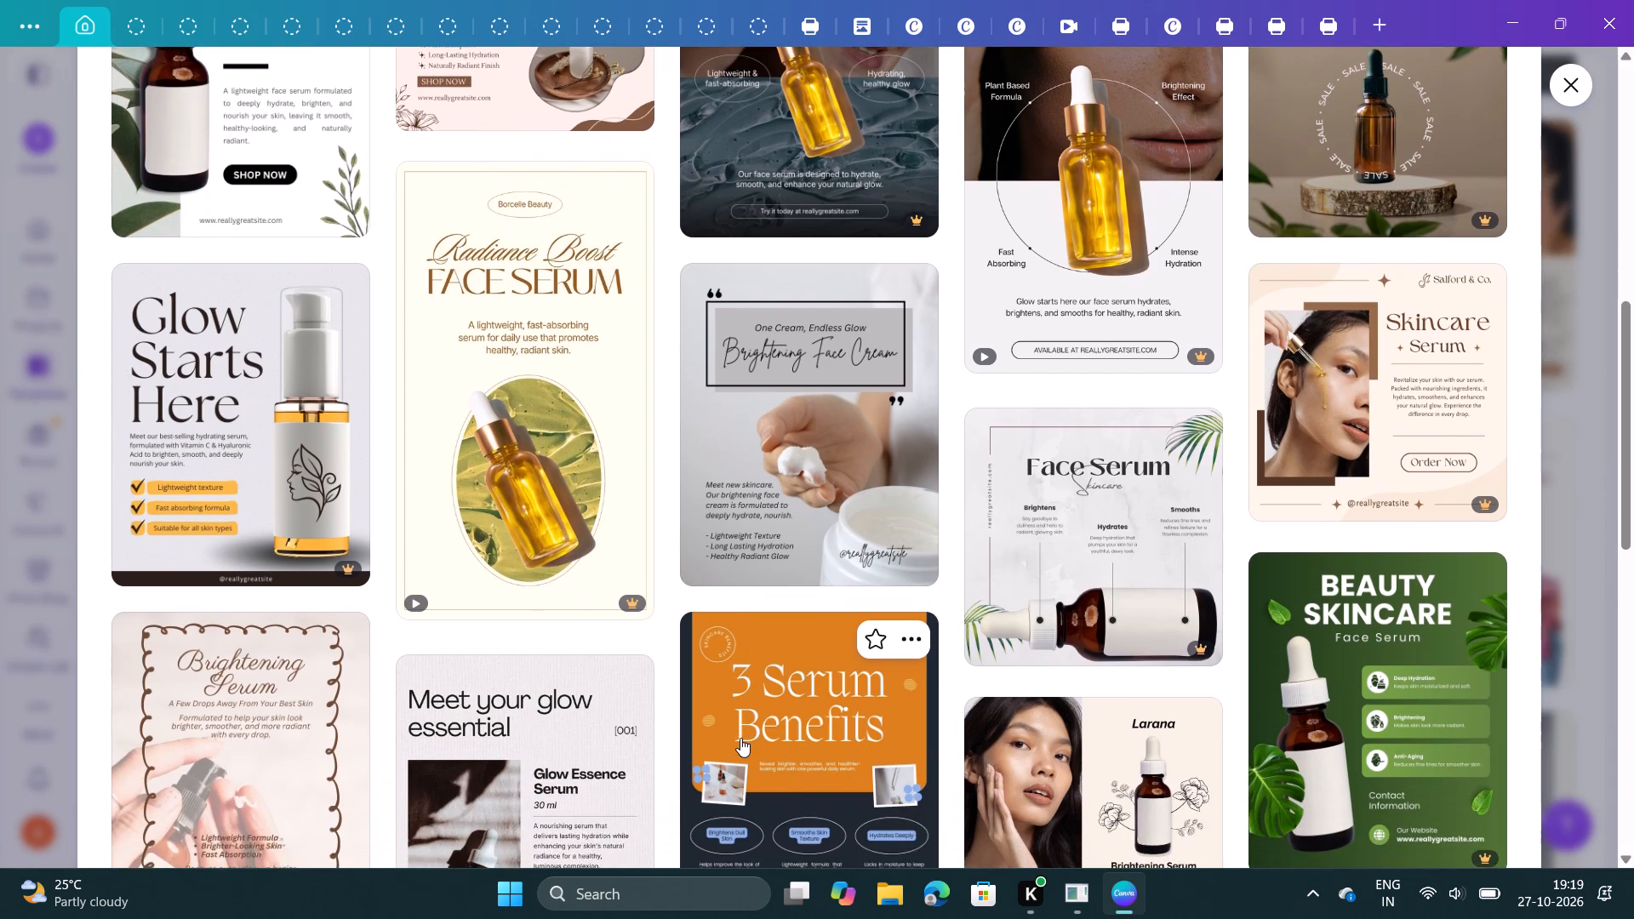
scroll(740, 738, down, 2)
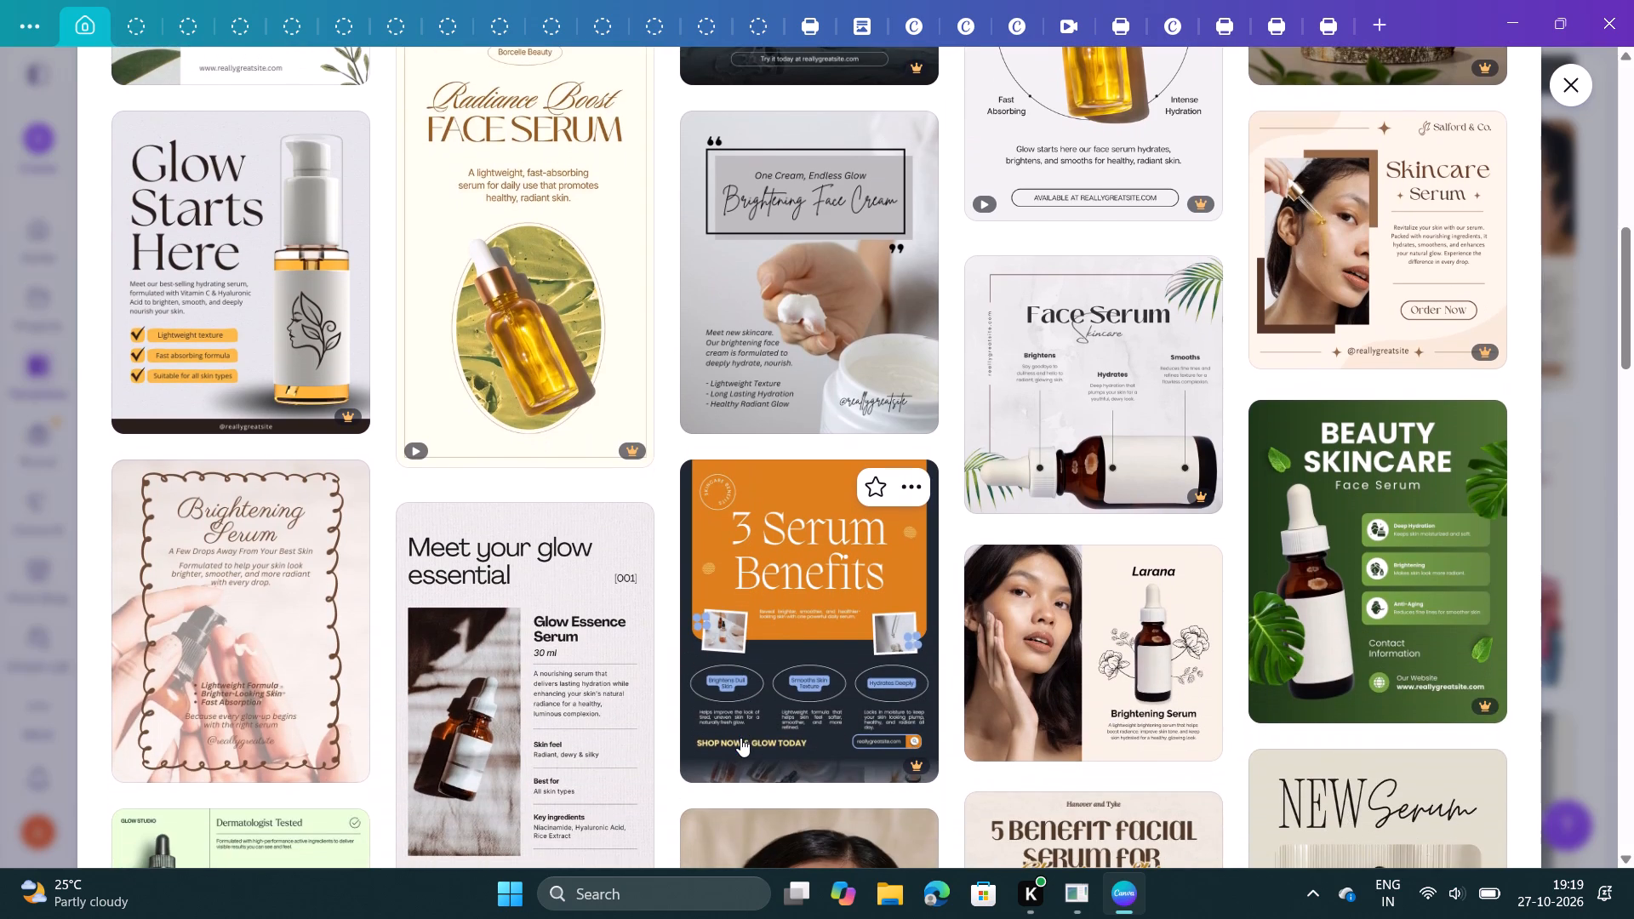
scroll(740, 738, down, 1)
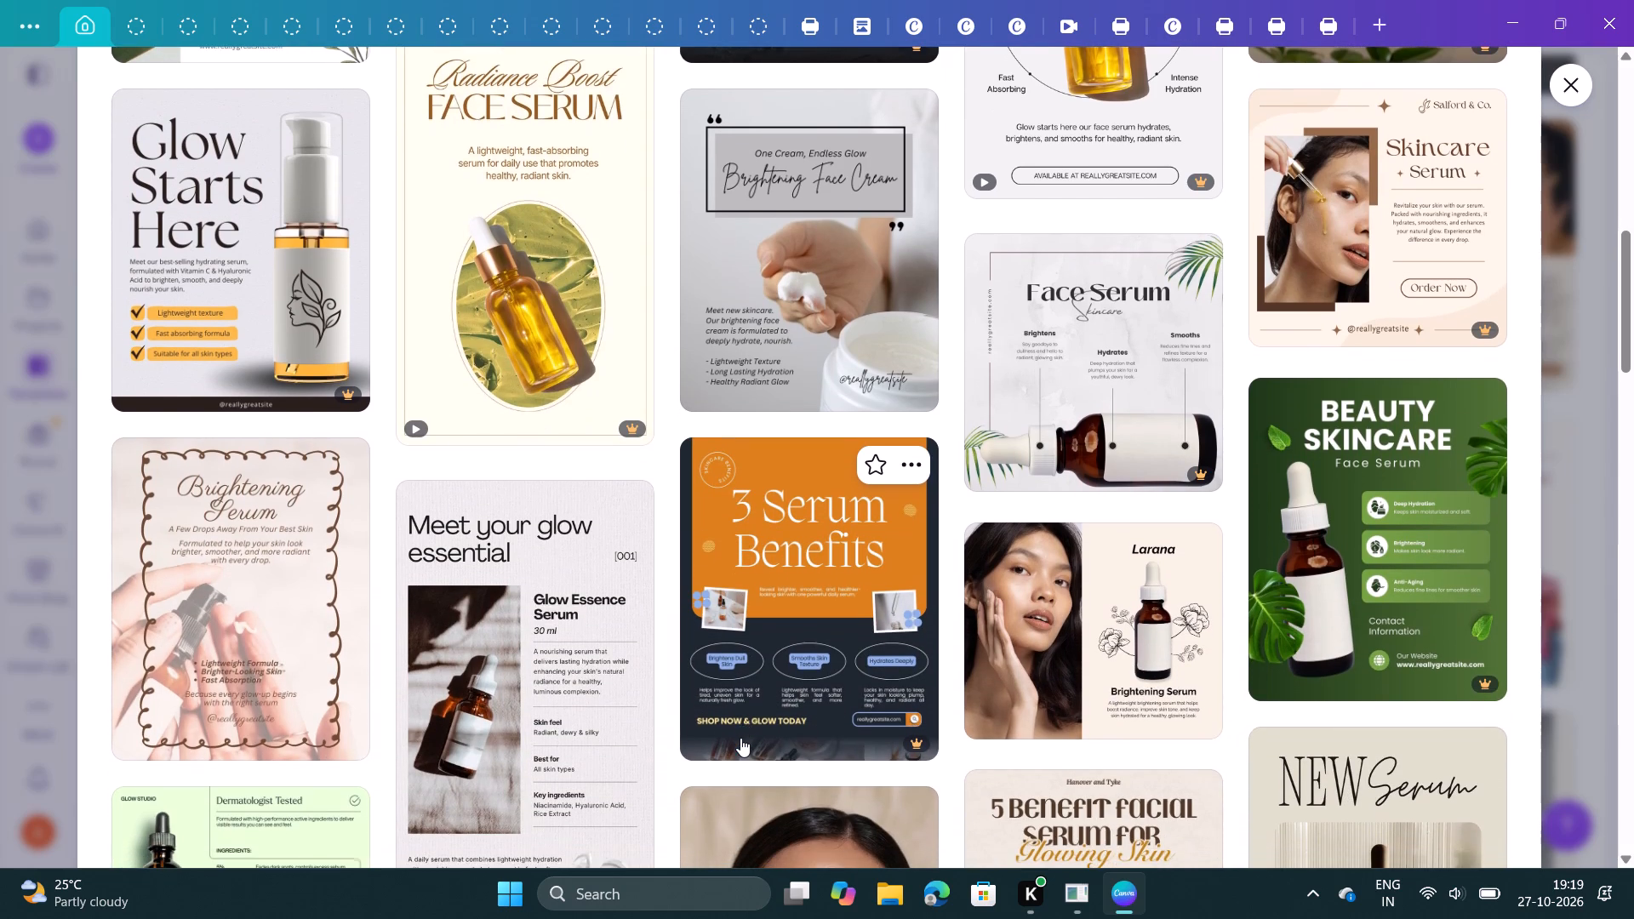
scroll(740, 738, down, 1)
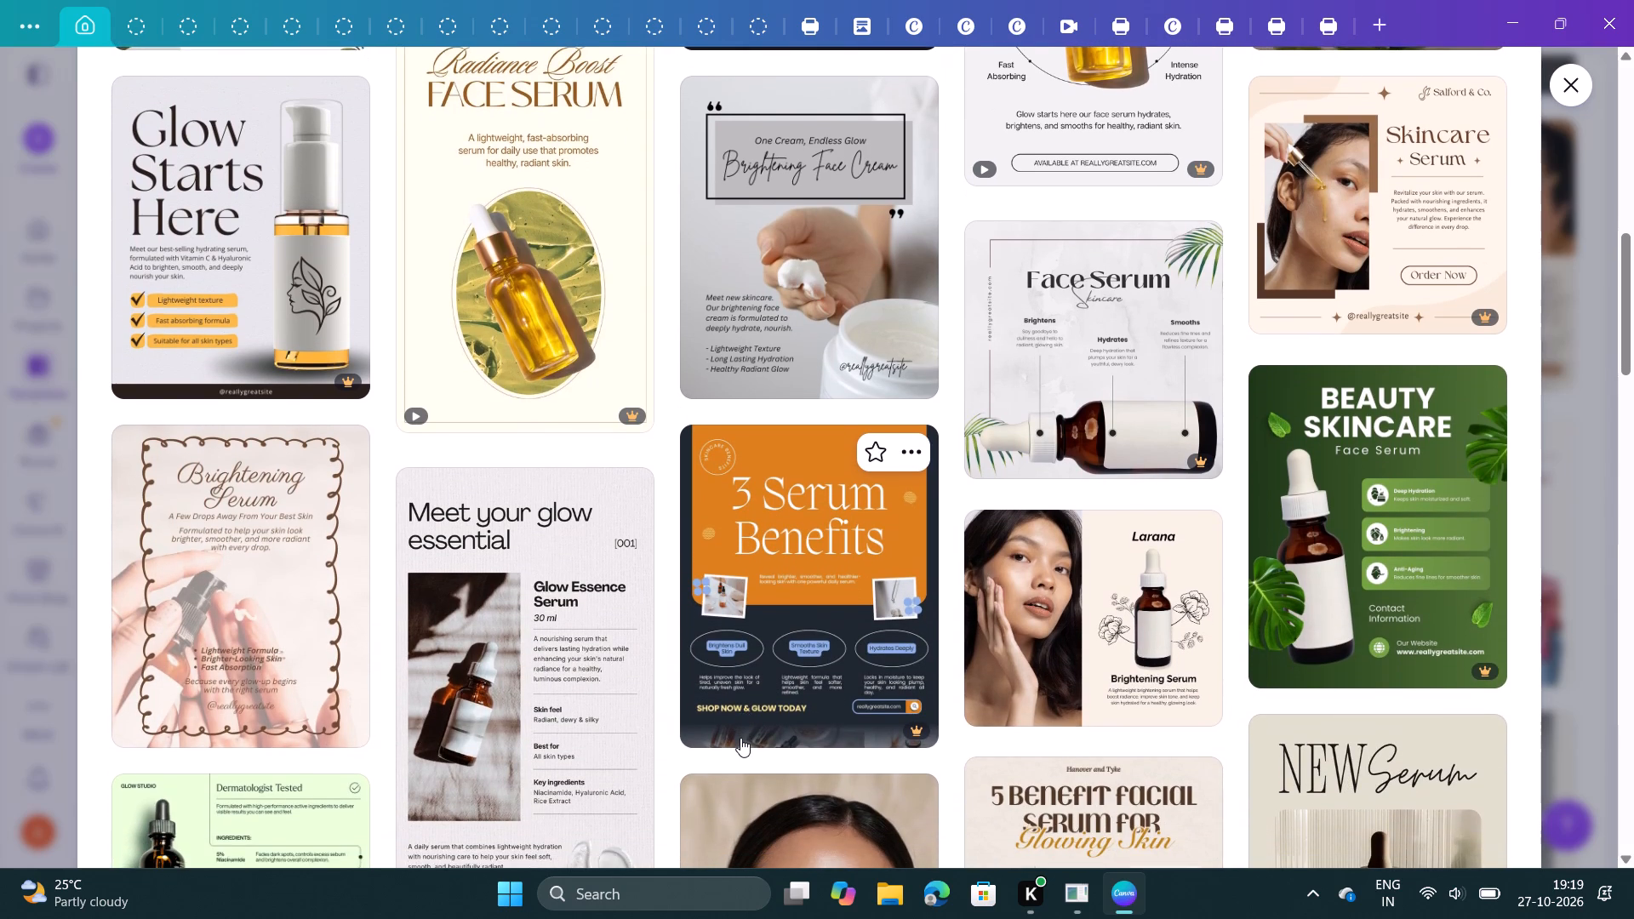
scroll(740, 738, down, 1)
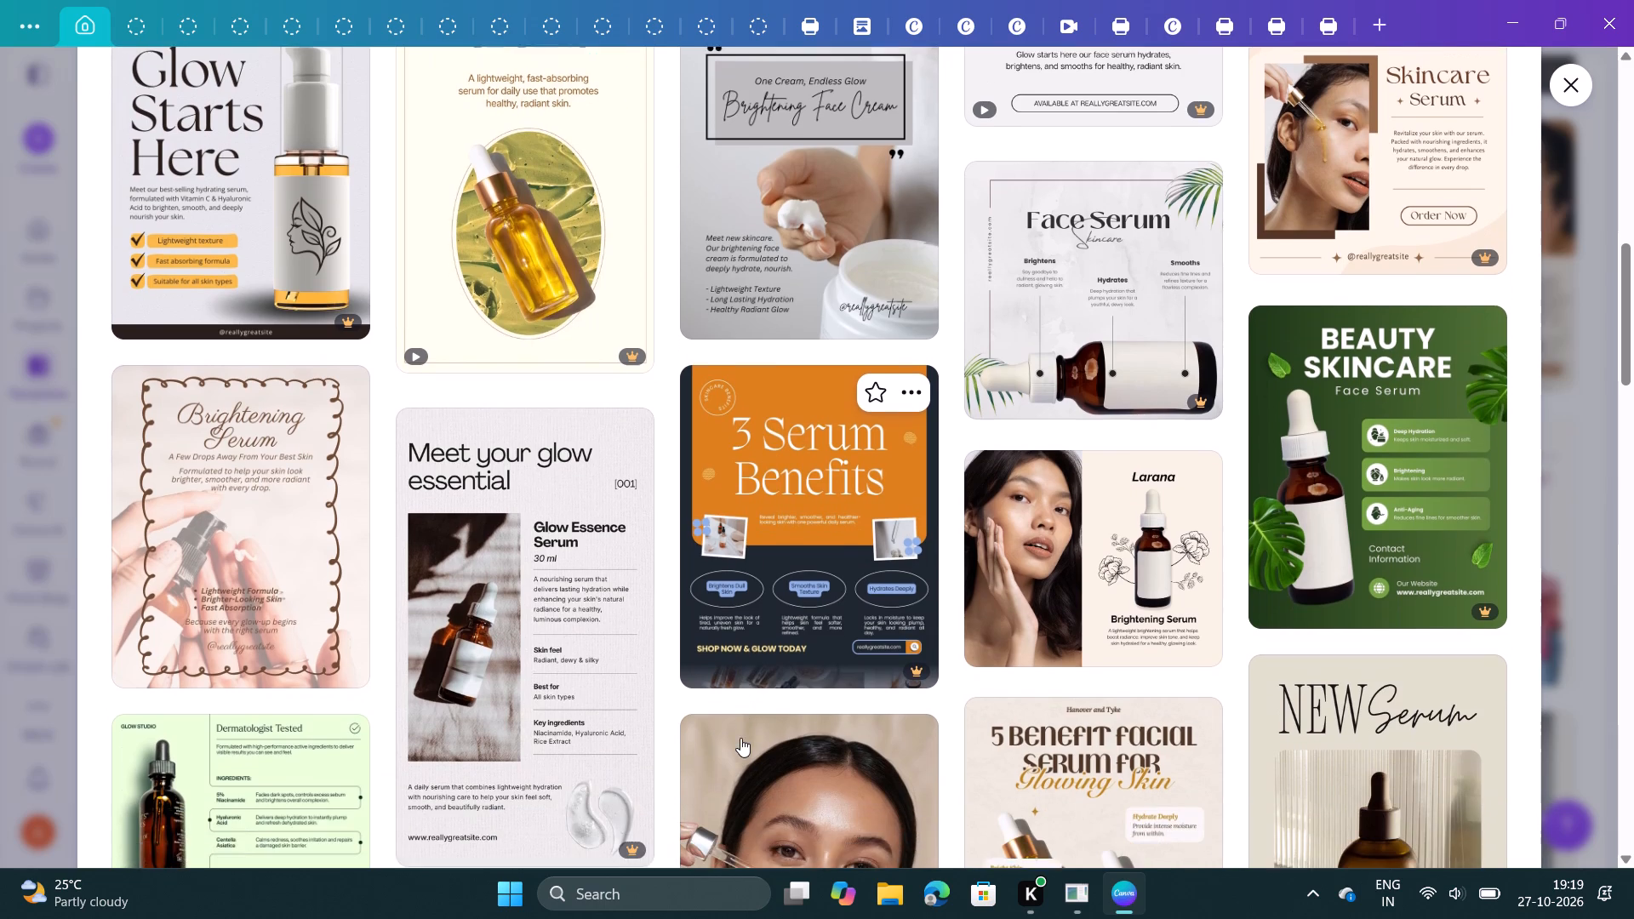
scroll(740, 738, down, 4)
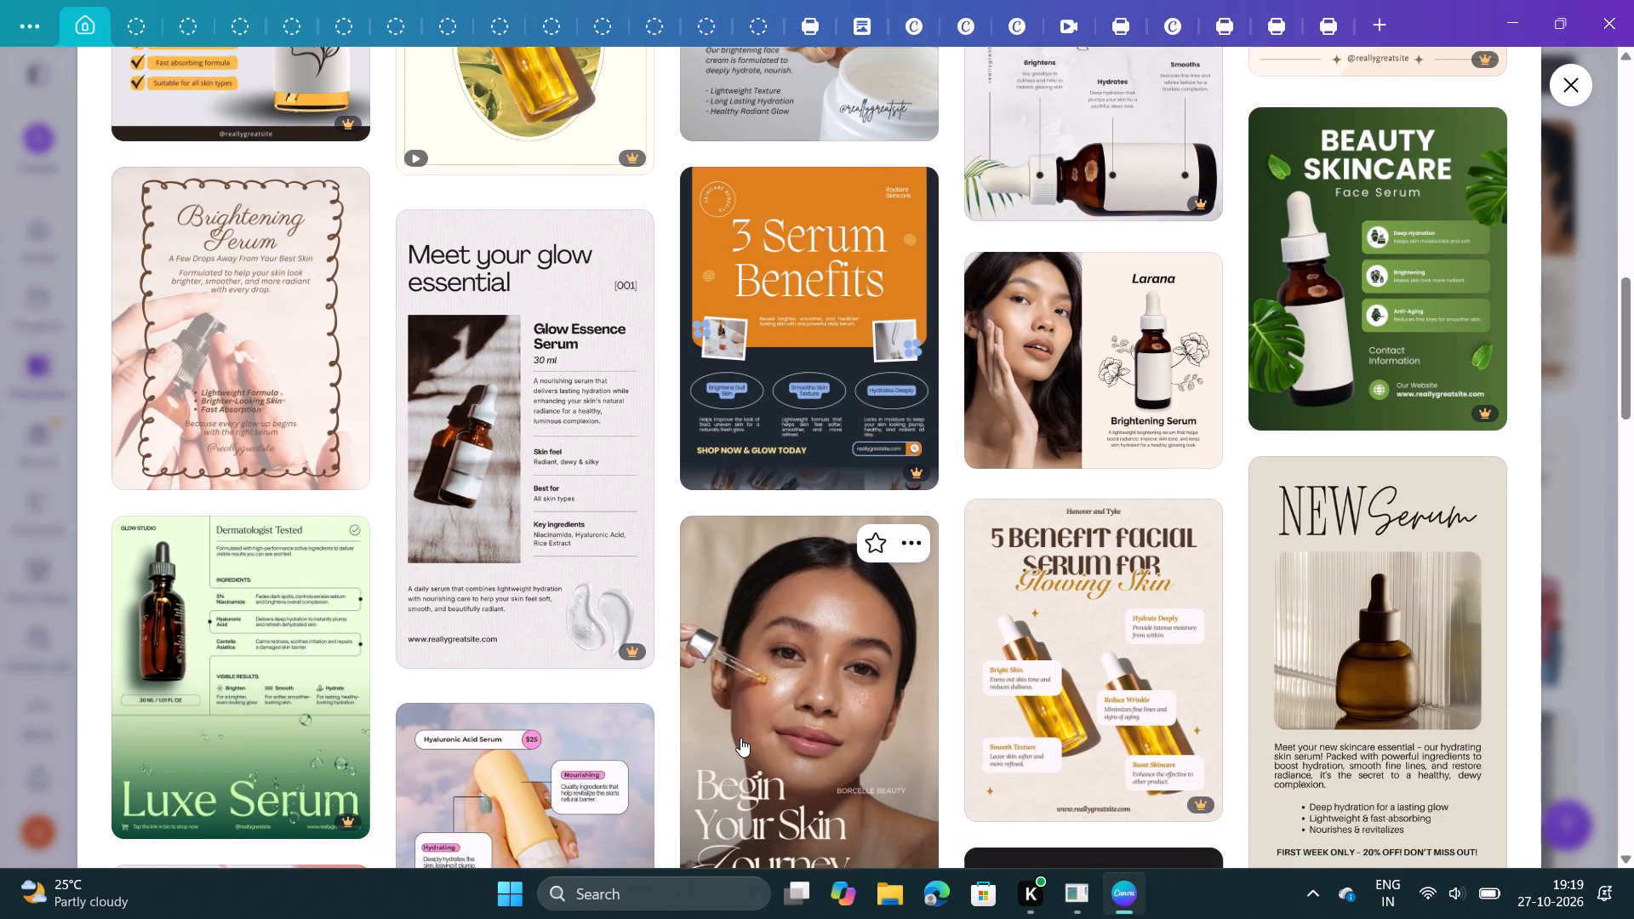
scroll(740, 738, down, 3)
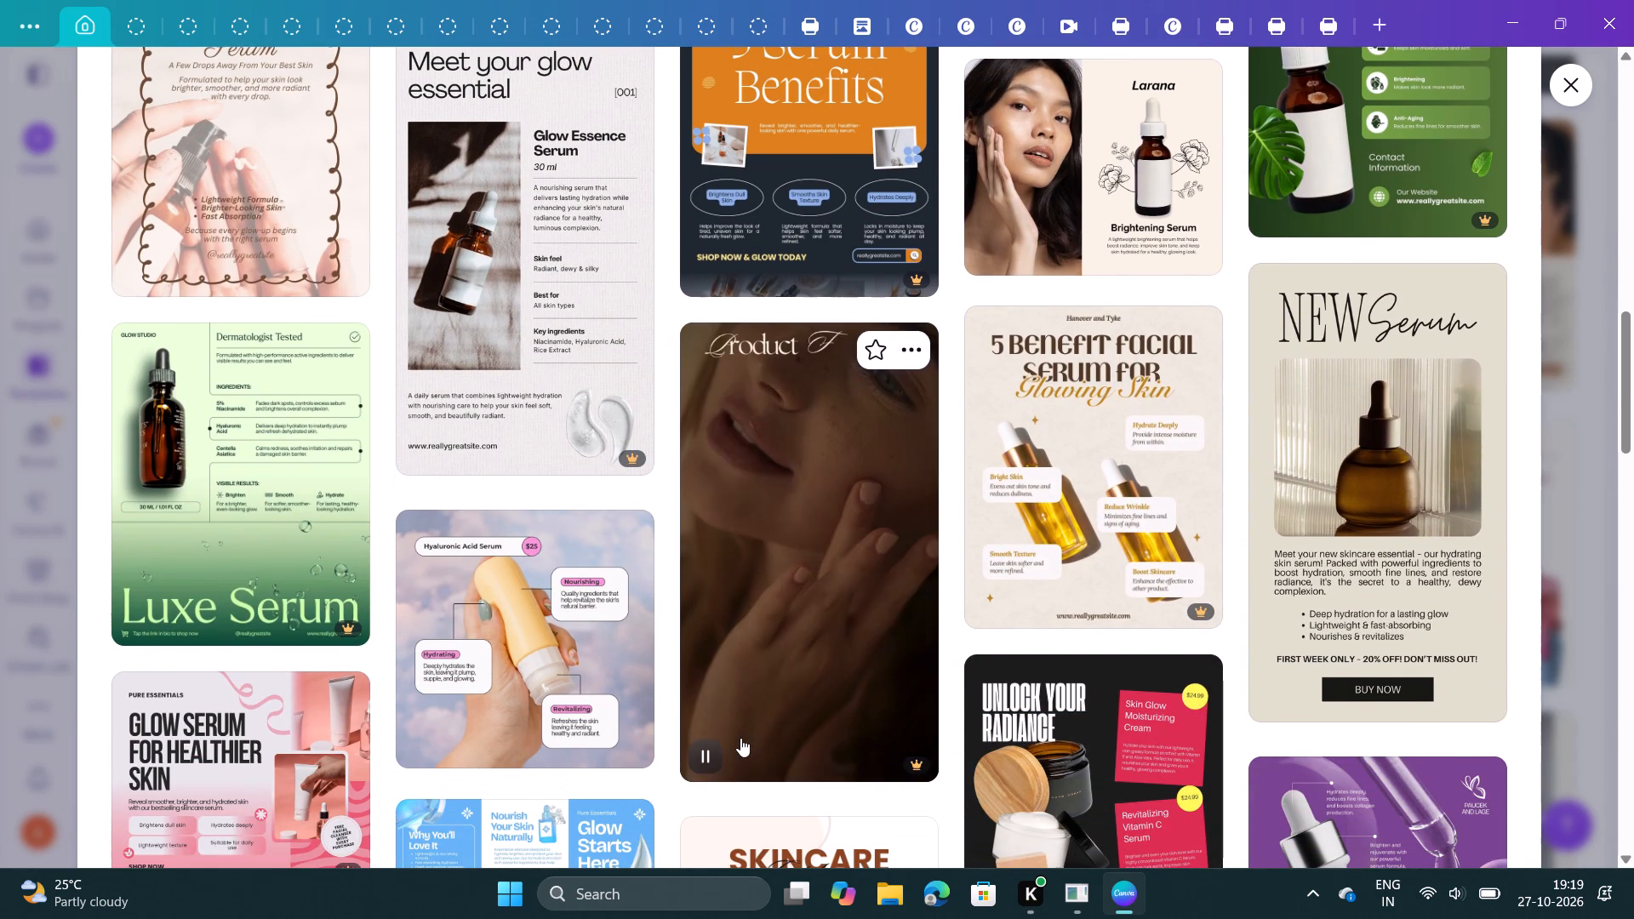
scroll(740, 738, down, 1)
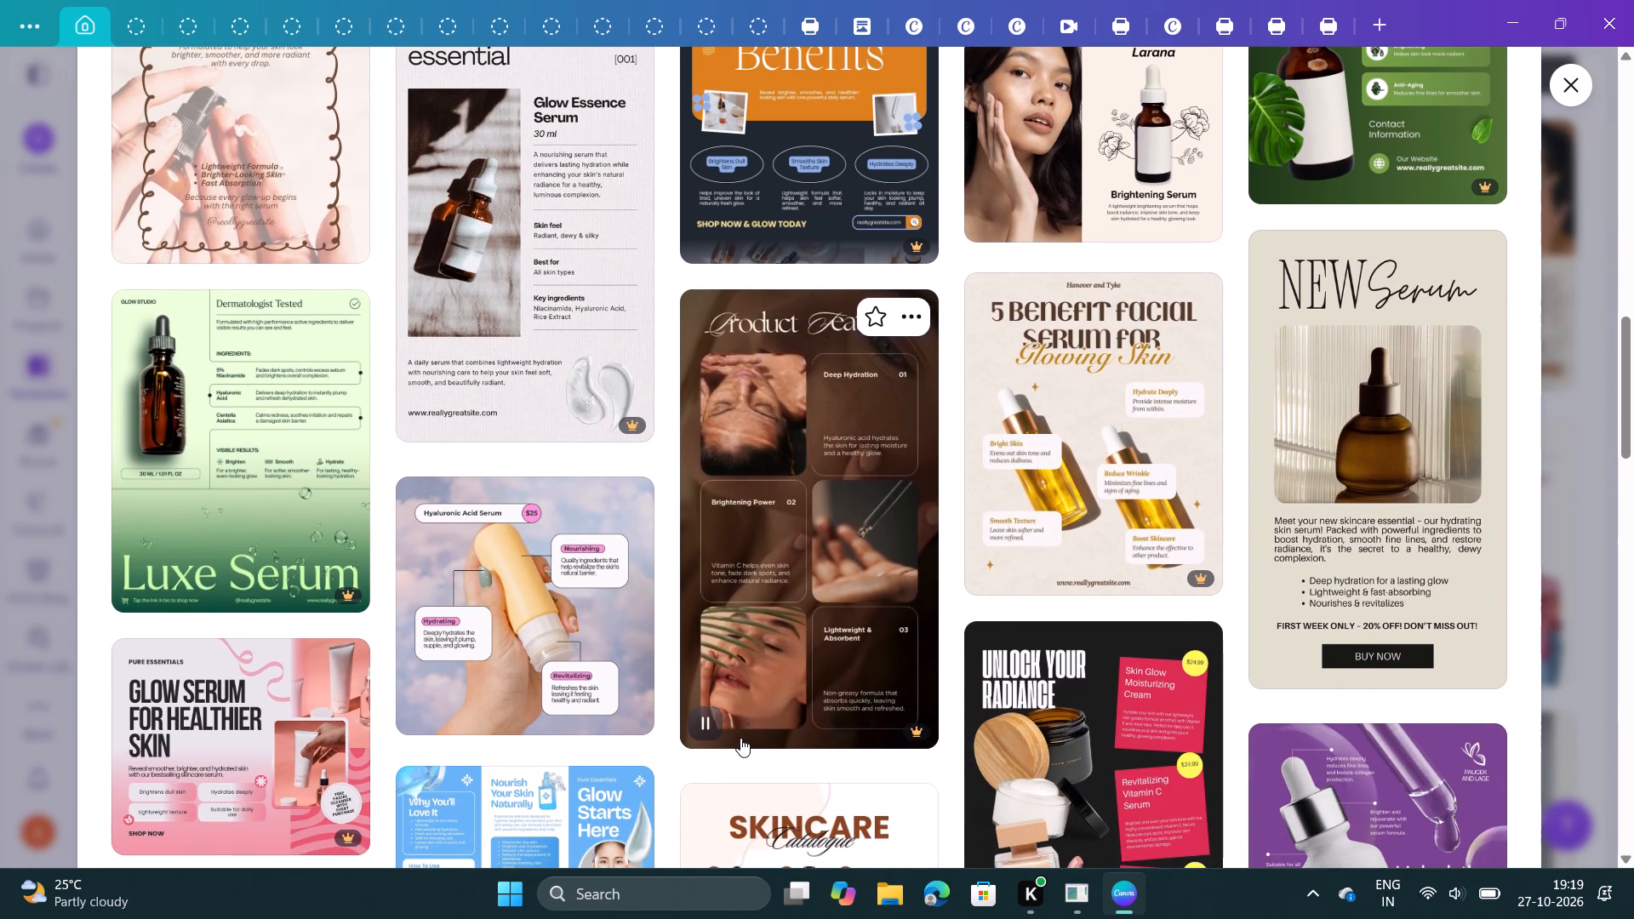
scroll(740, 738, down, 2)
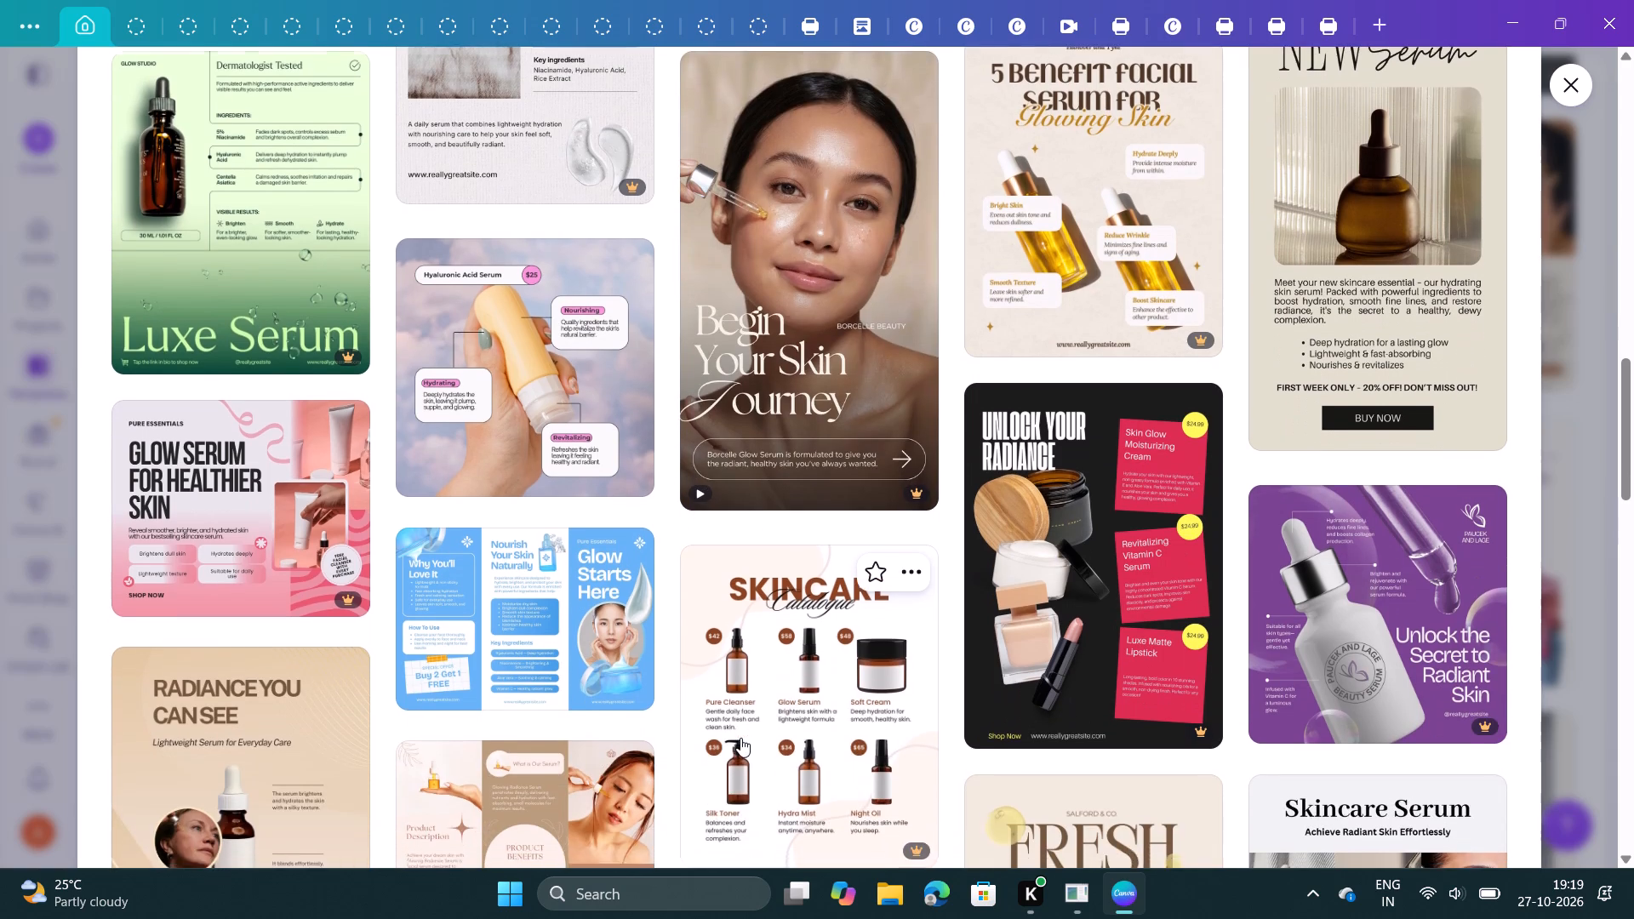
scroll(740, 738, down, 3)
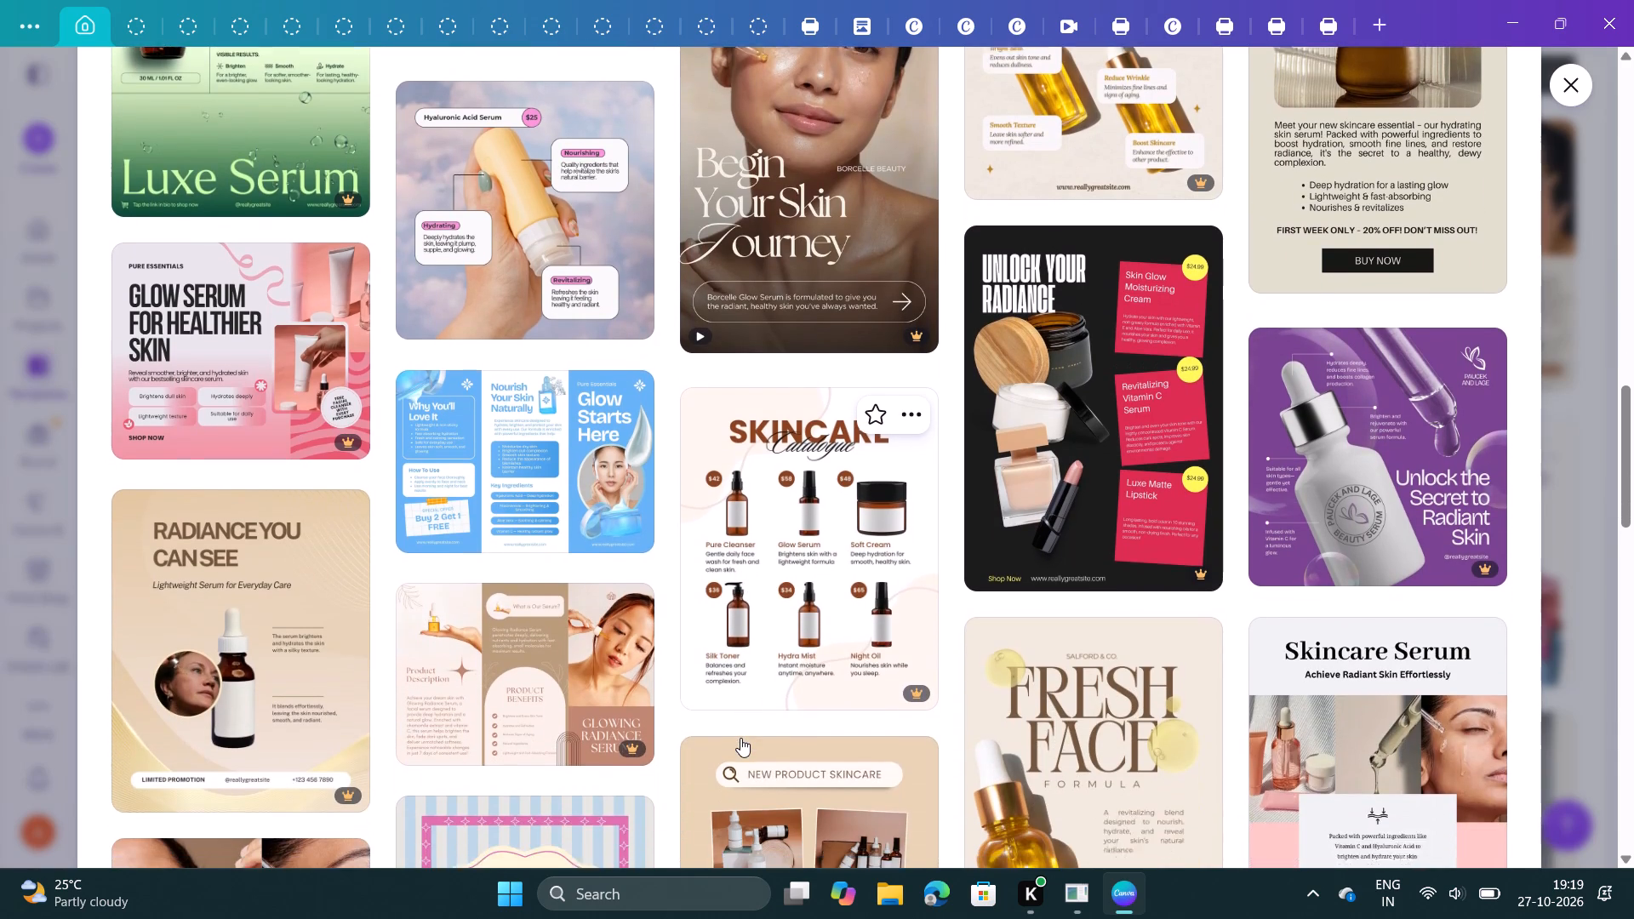
scroll(740, 738, down, 3)
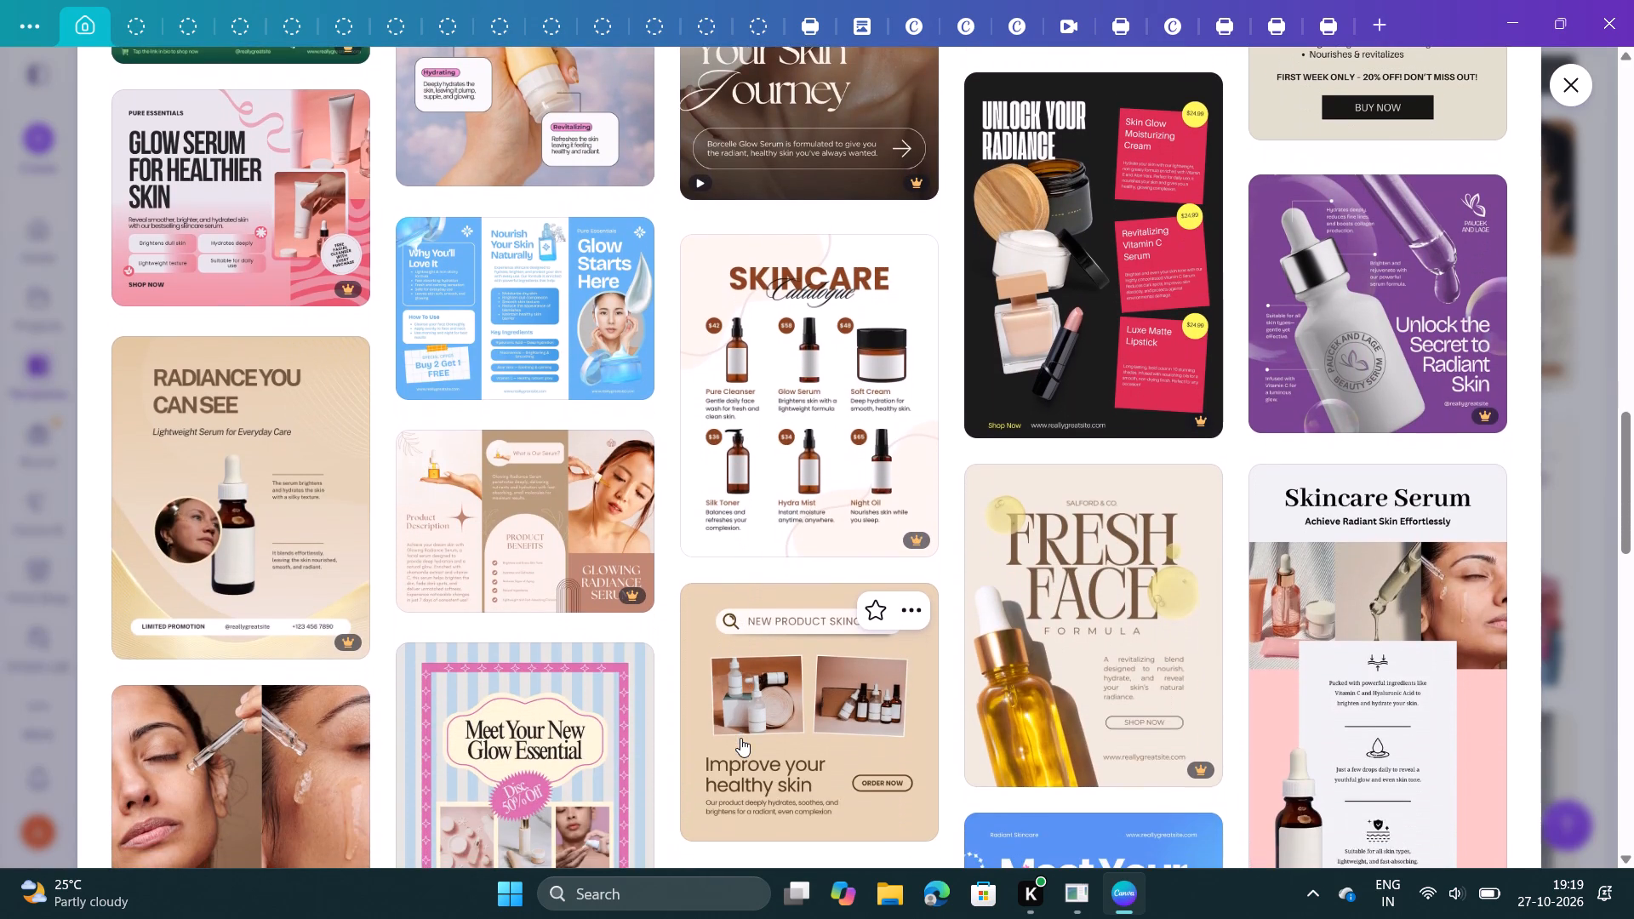
scroll(740, 738, down, 4)
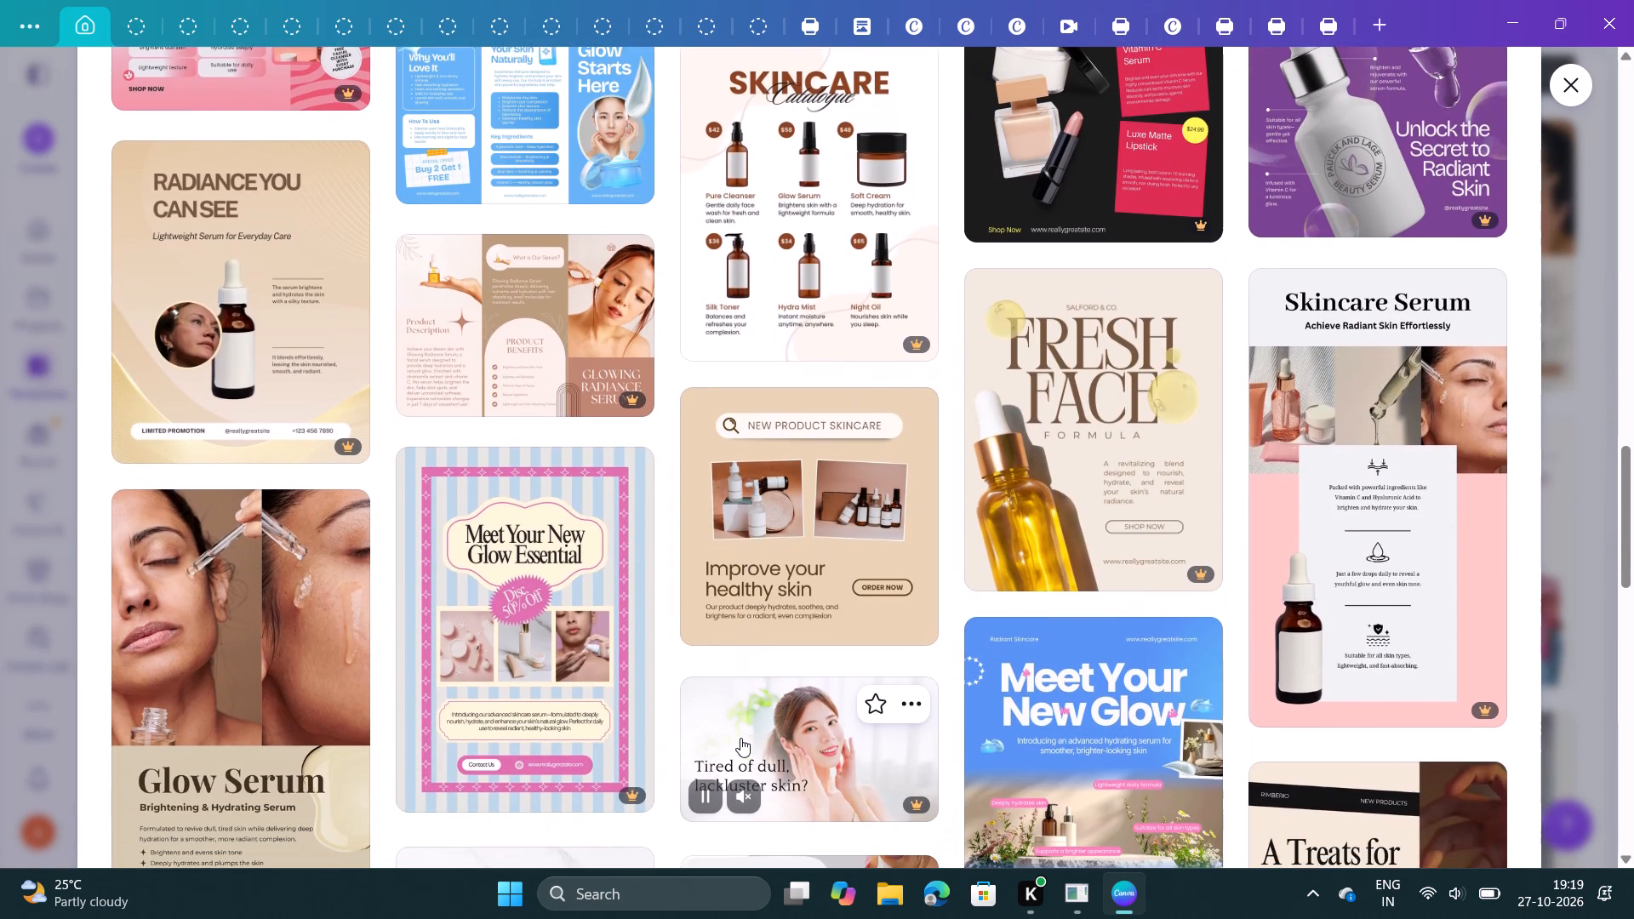
scroll(740, 738, down, 2)
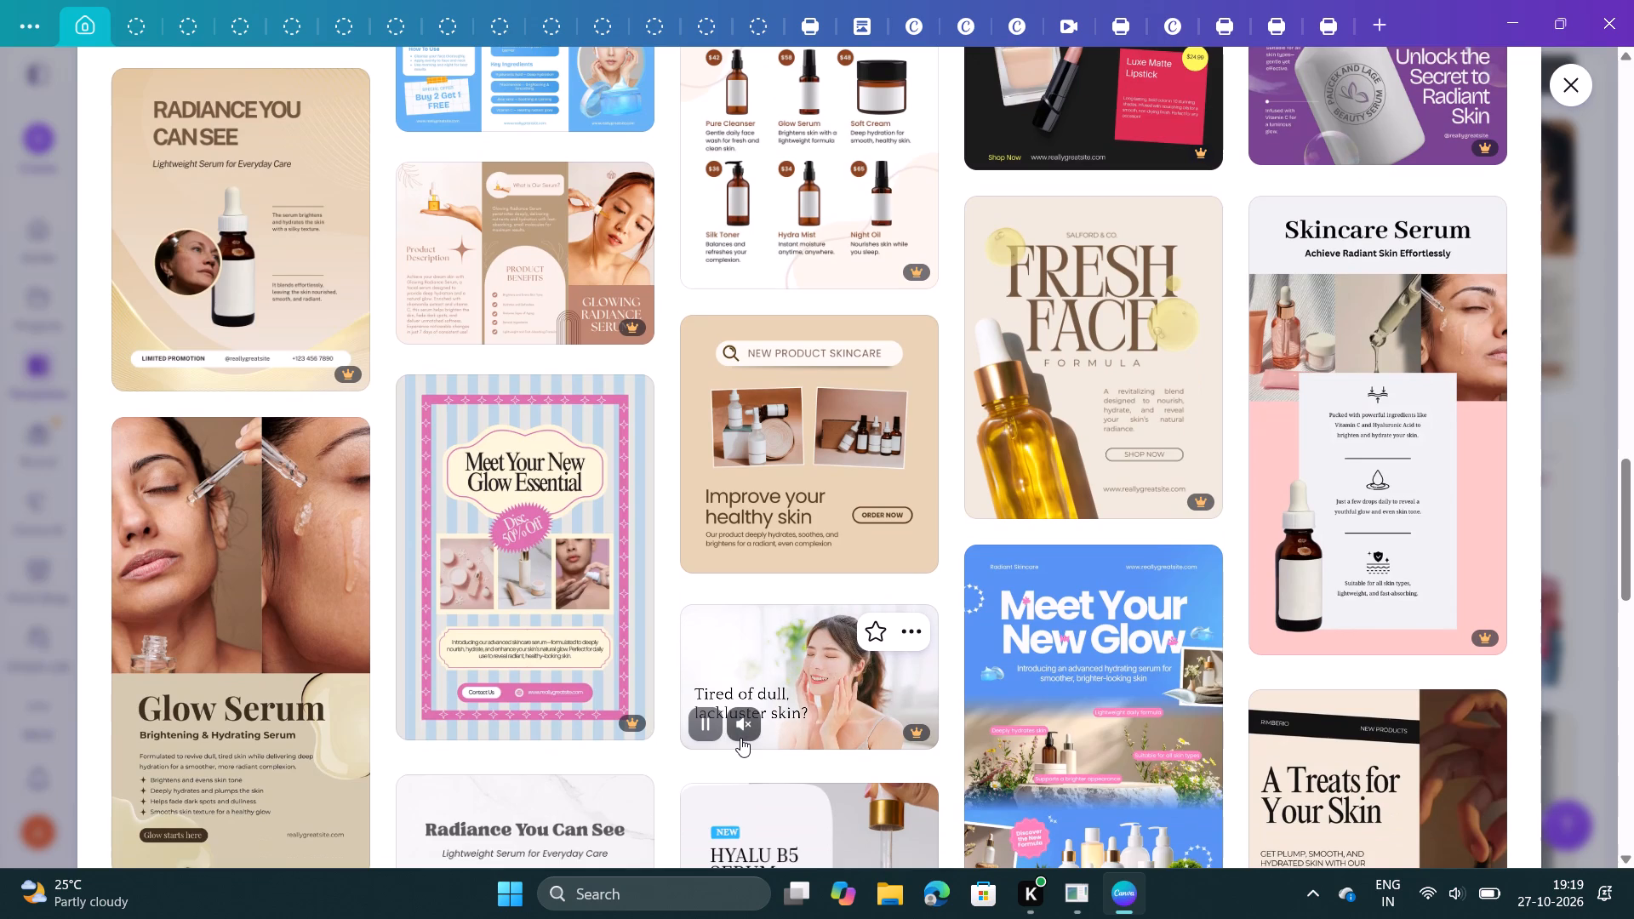
scroll(740, 738, down, 1)
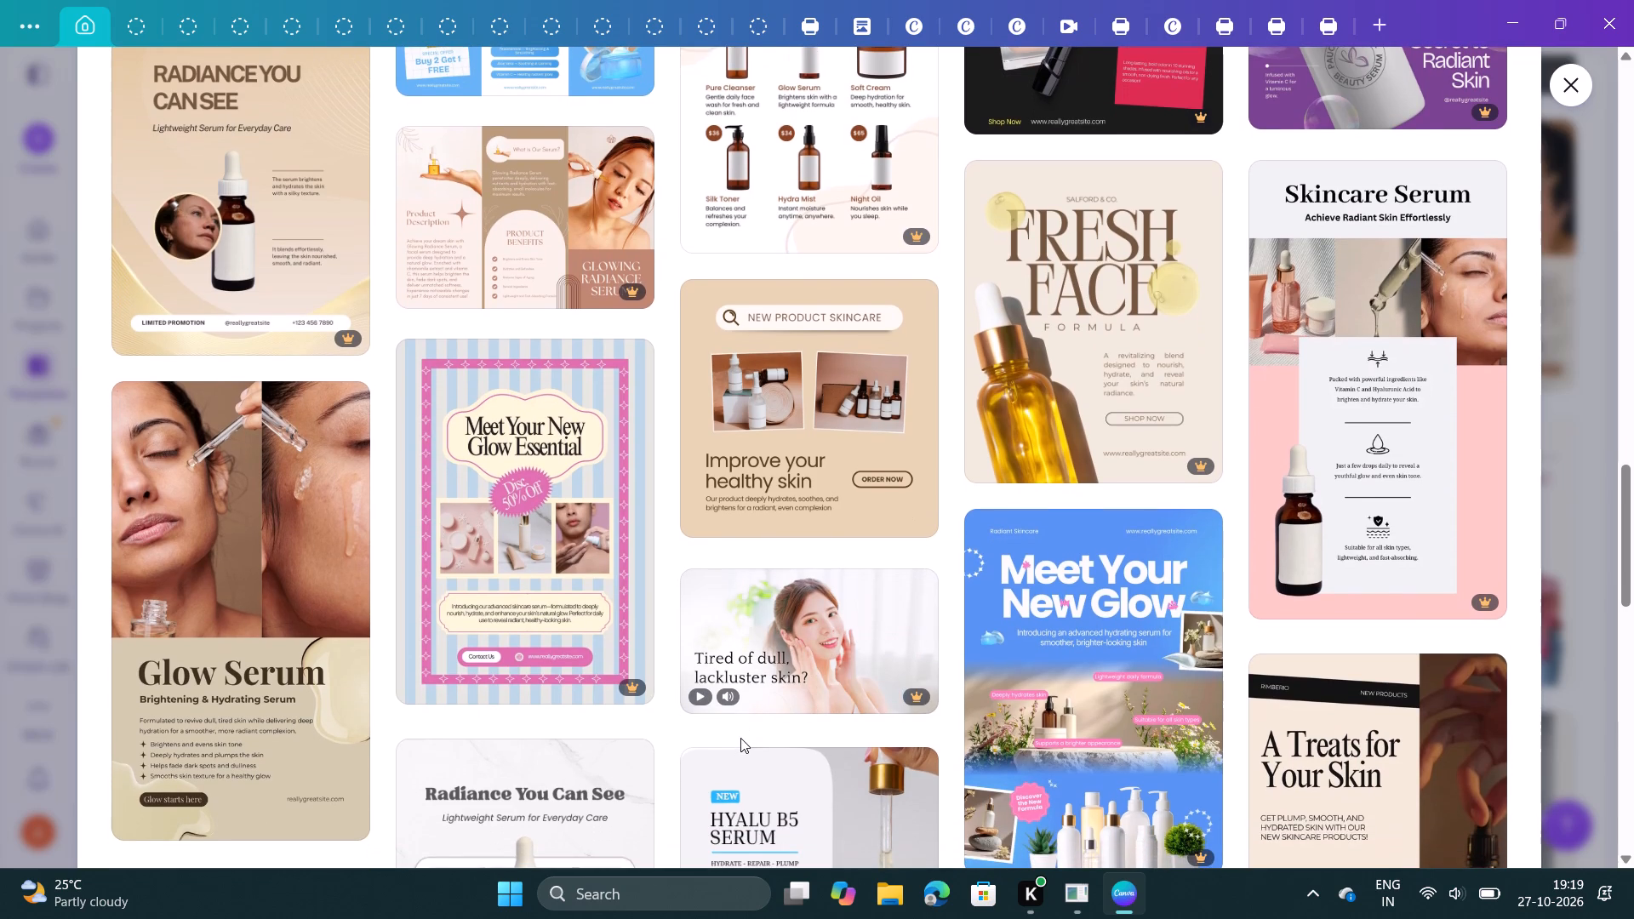
scroll(740, 738, down, 2)
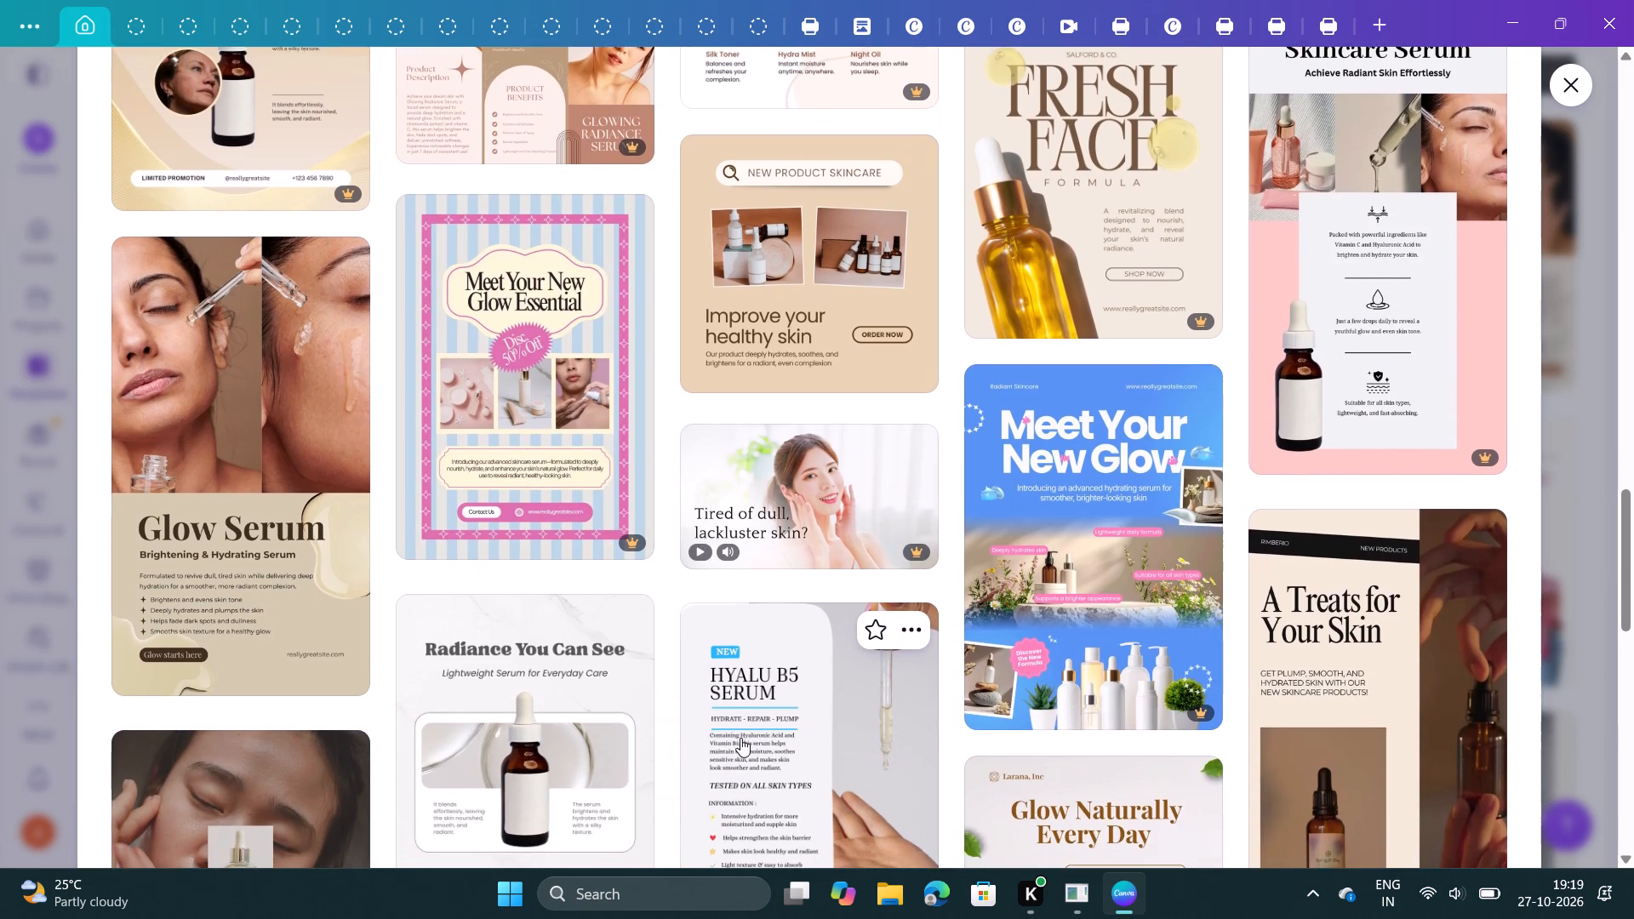
scroll(740, 738, down, 3)
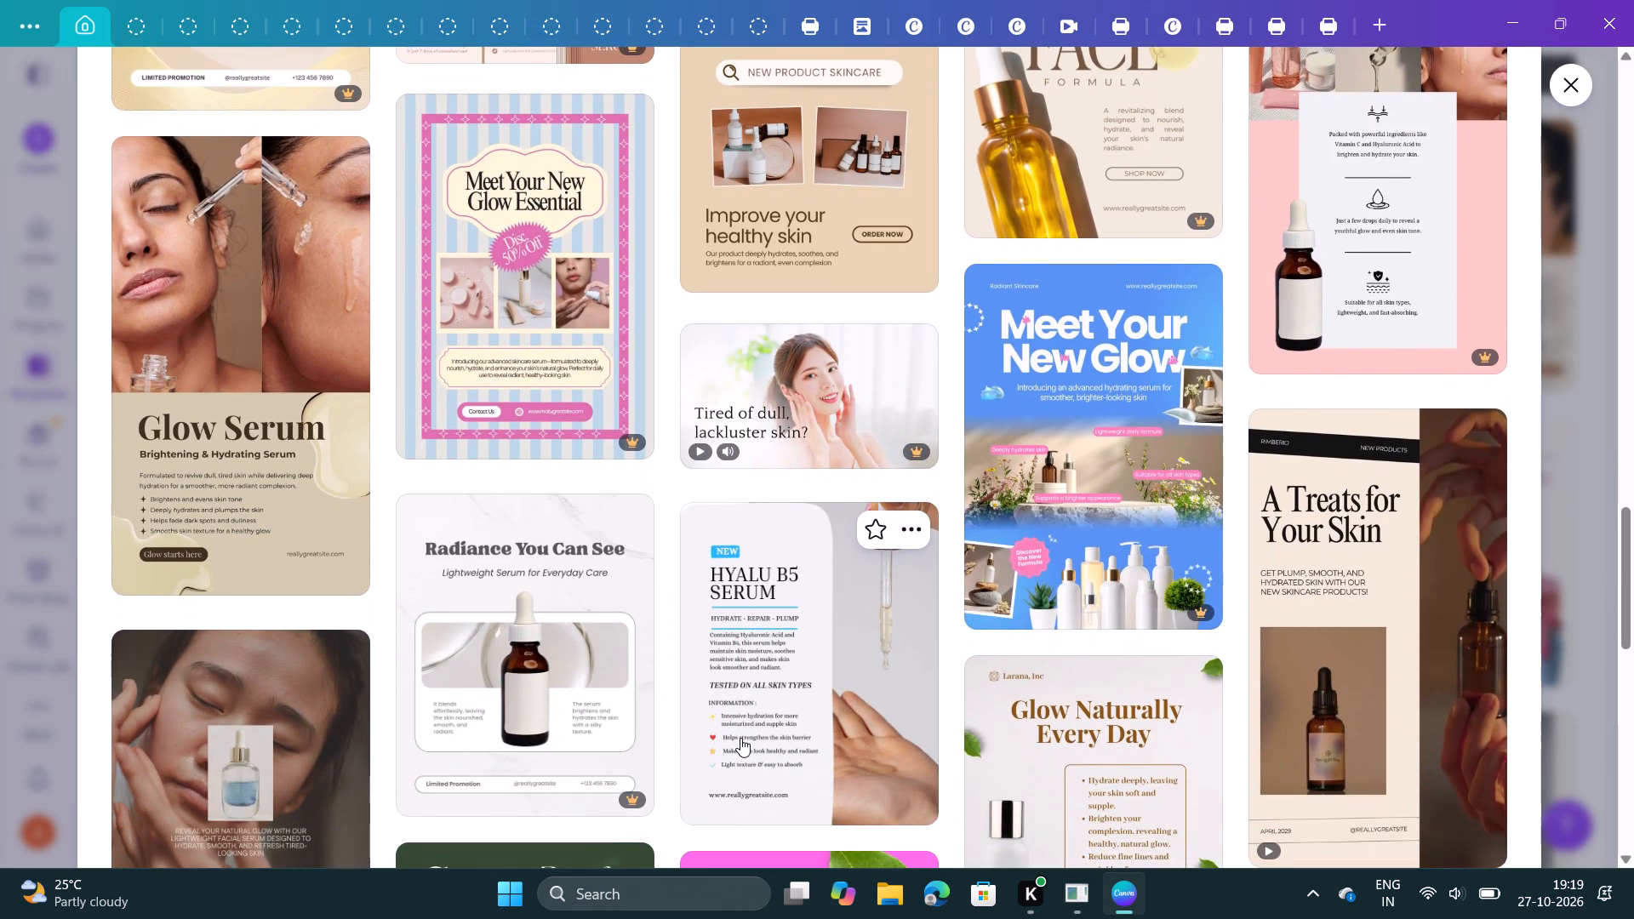
scroll(740, 738, down, 4)
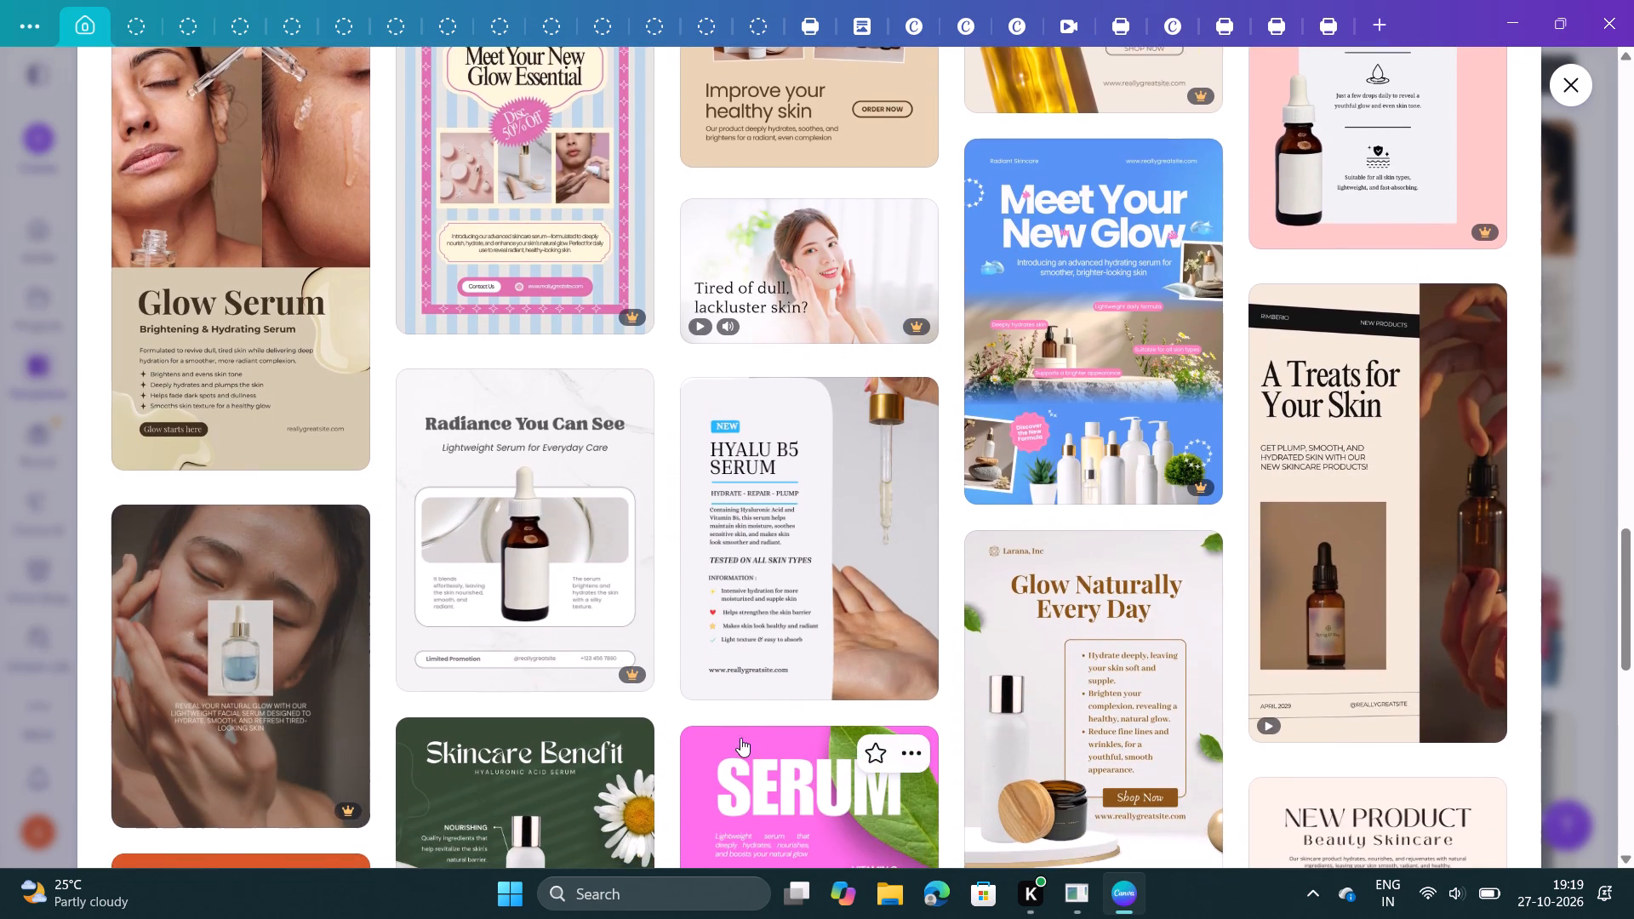
scroll(740, 738, down, 4)
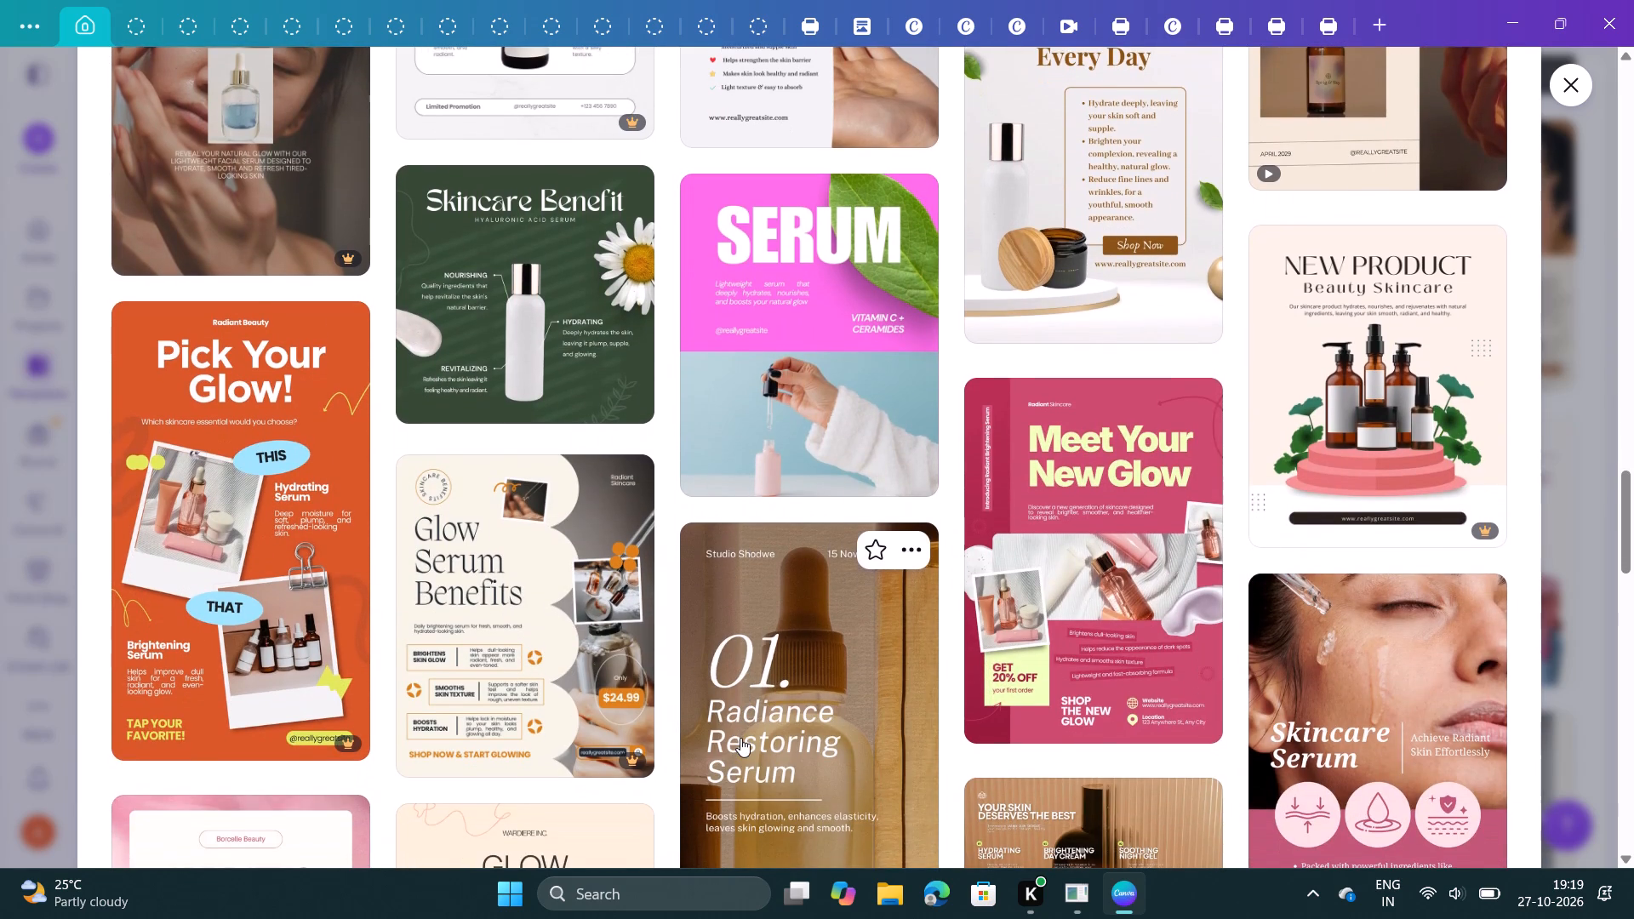
scroll(740, 738, down, 3)
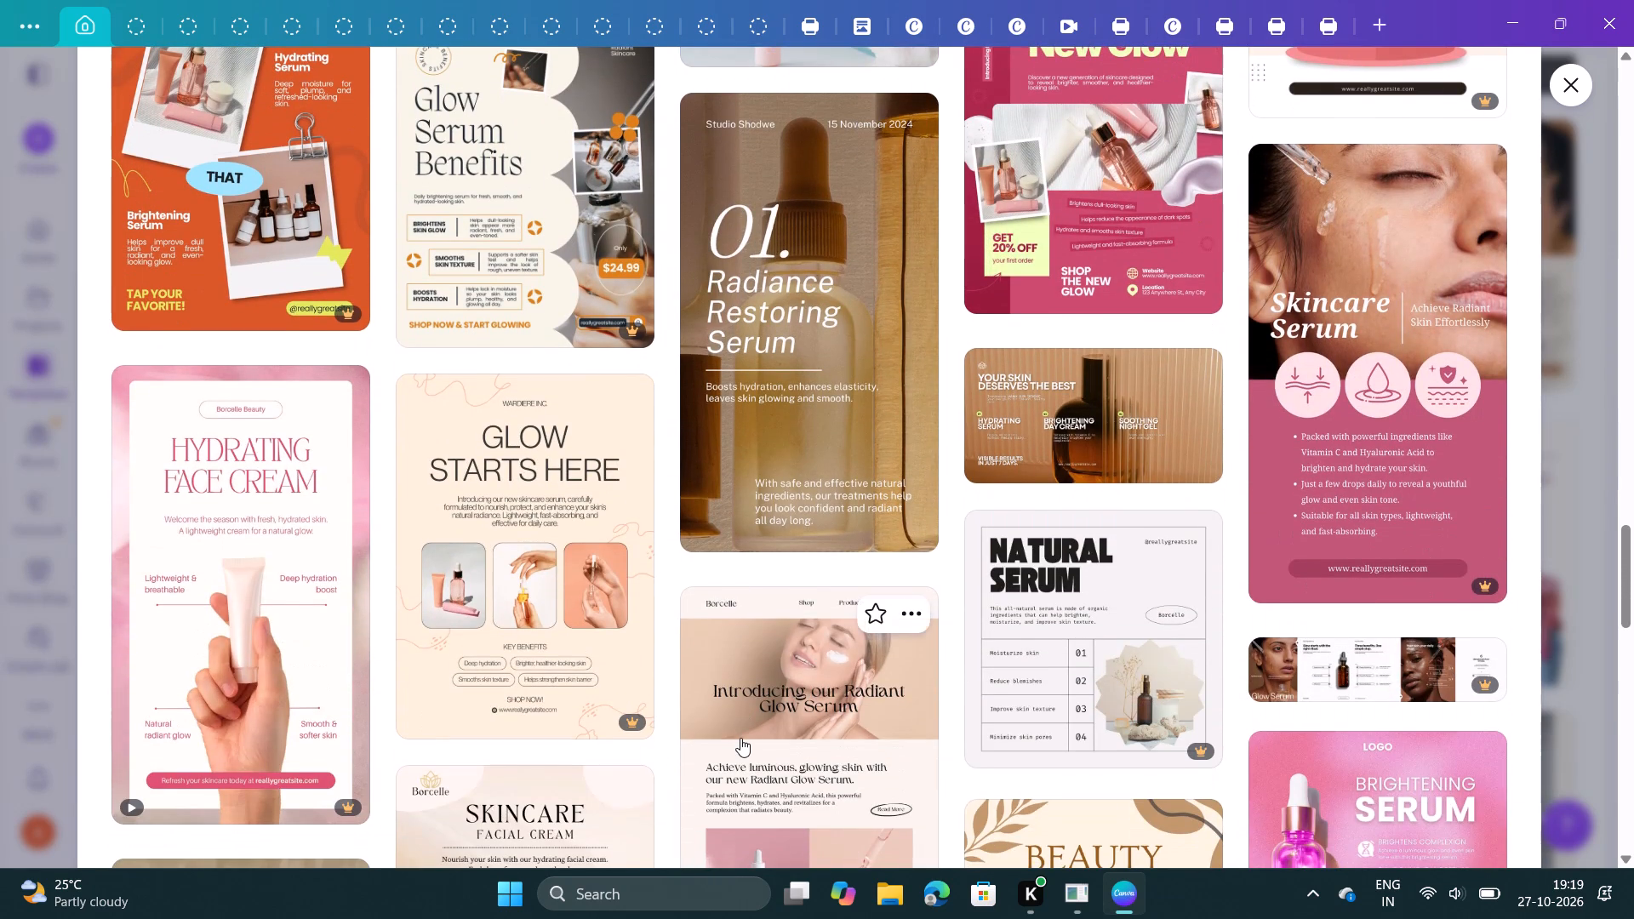
scroll(740, 738, down, 1)
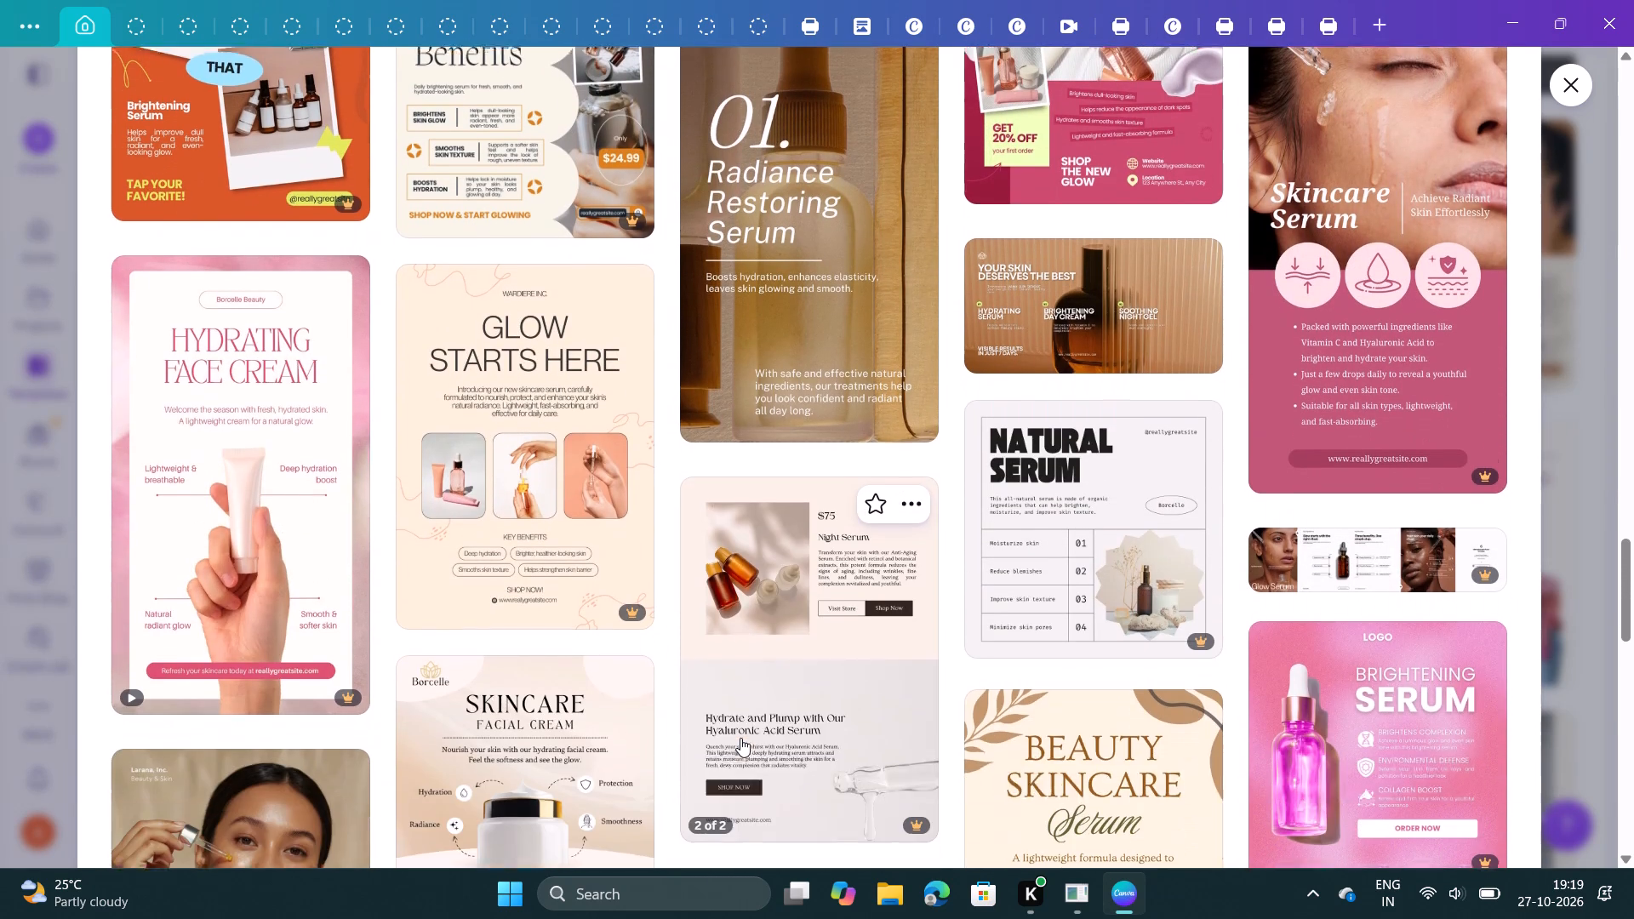
scroll(740, 738, down, 2)
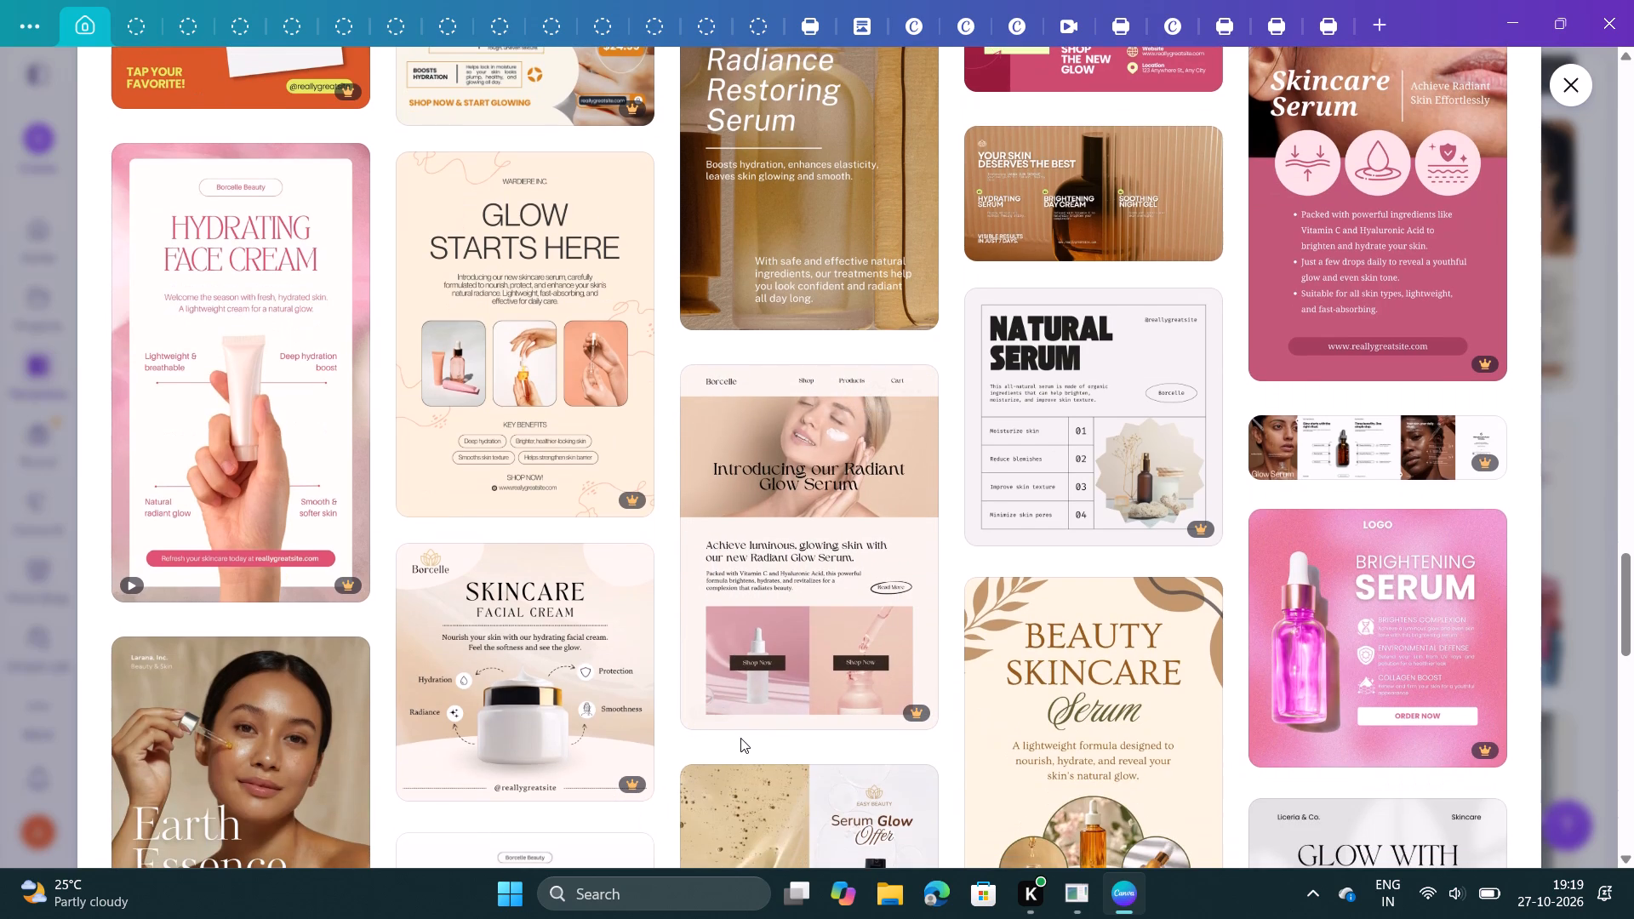
scroll(740, 738, down, 2)
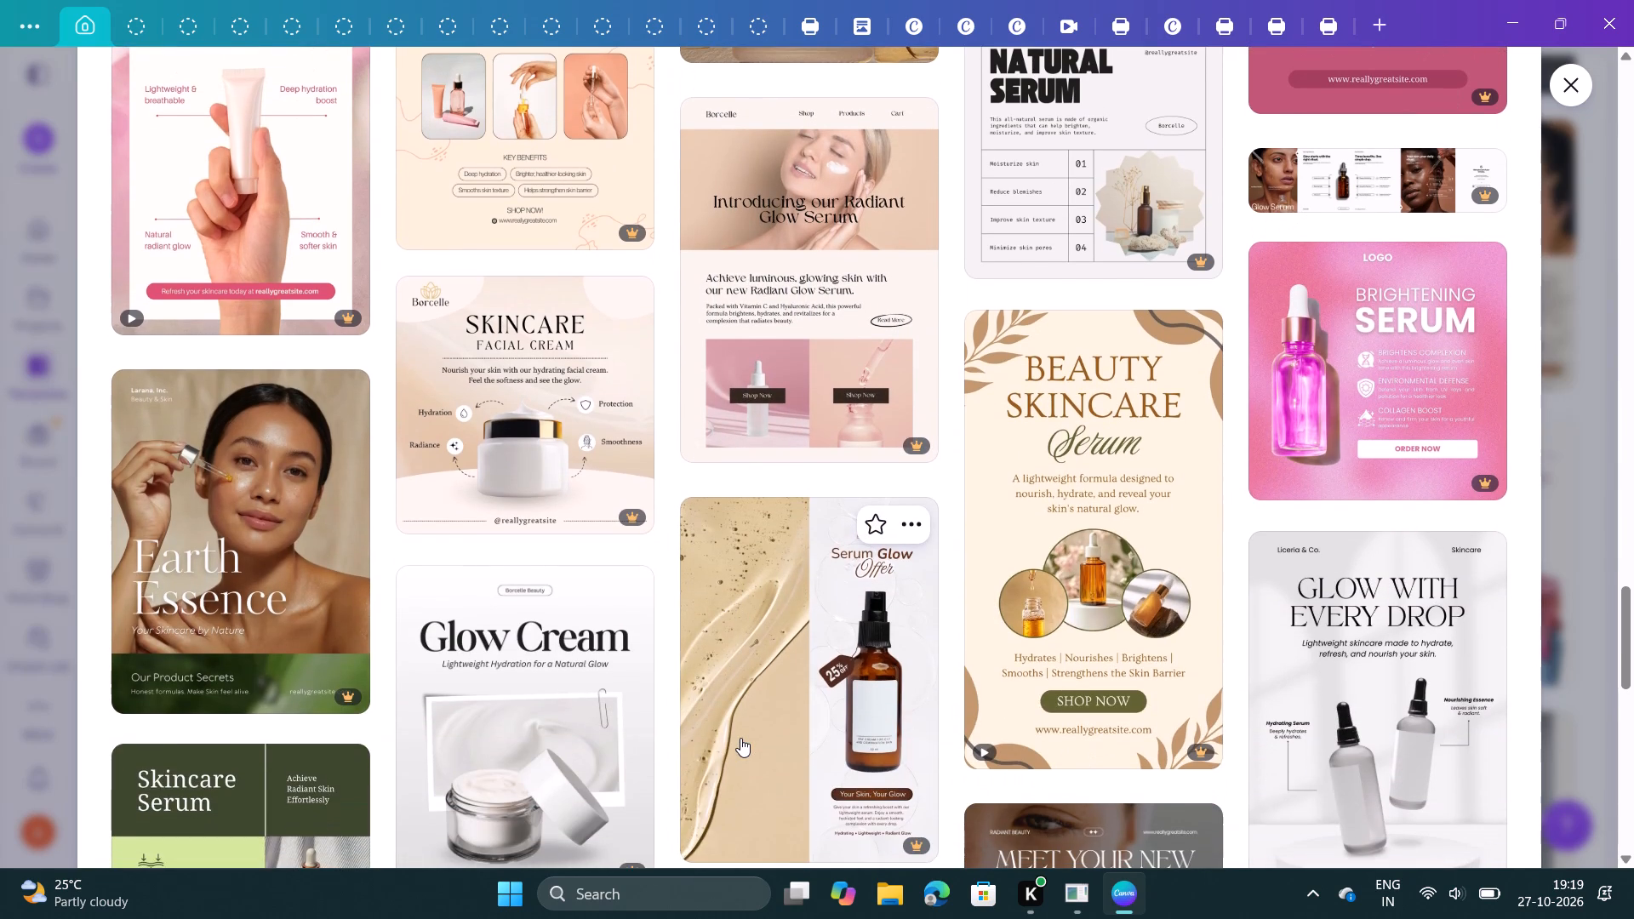
scroll(740, 738, down, 1)
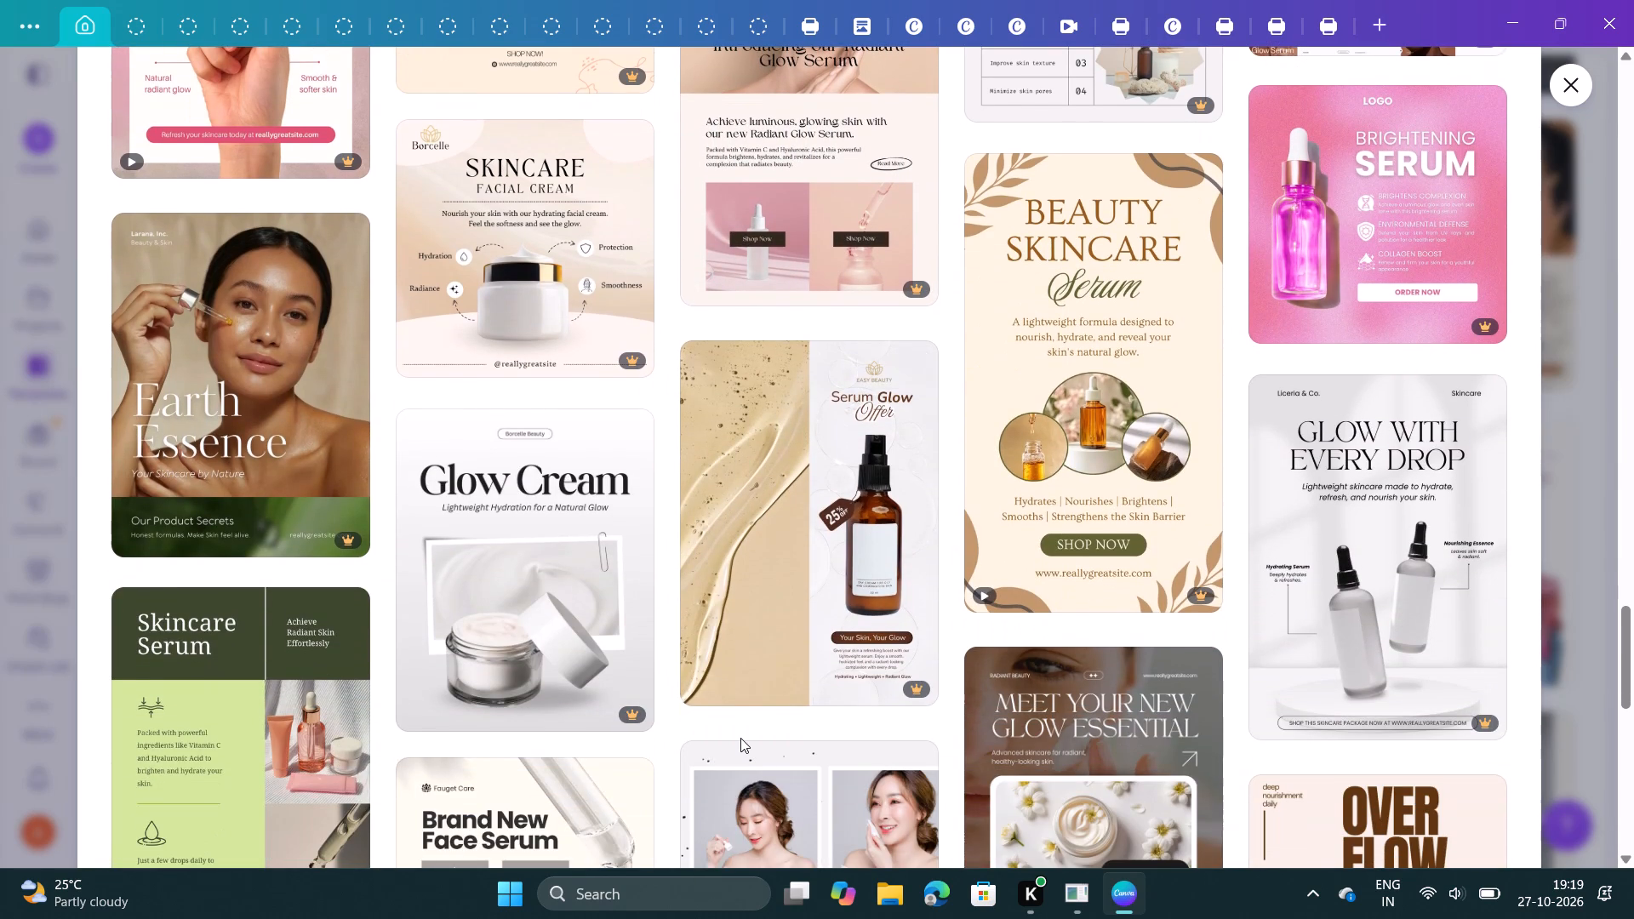
scroll(740, 738, down, 5)
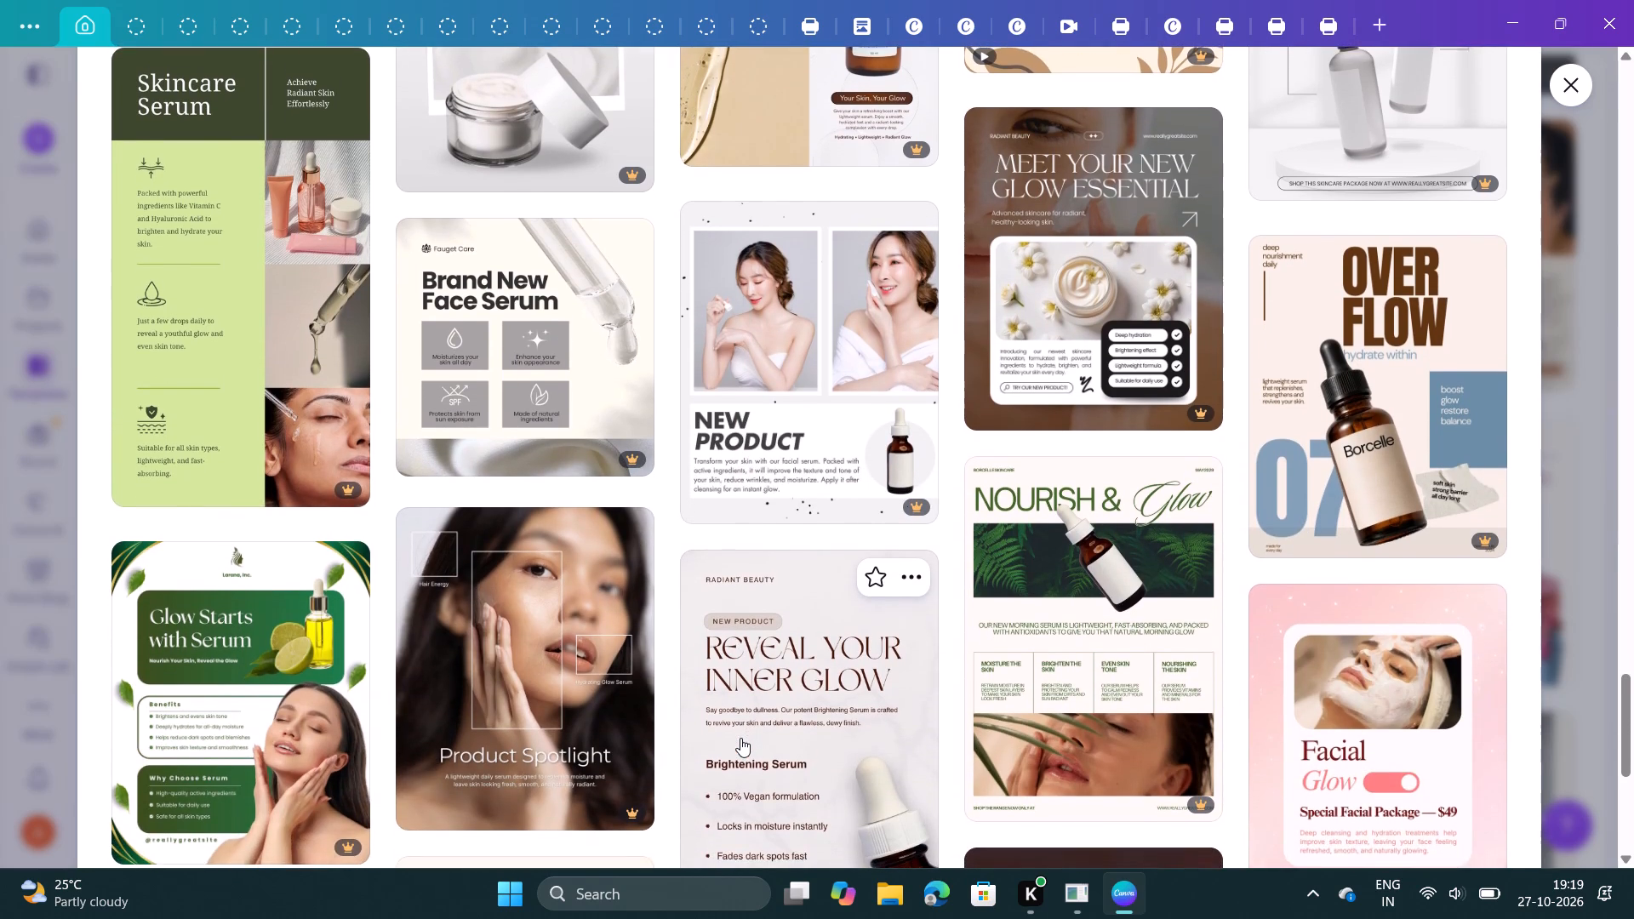
scroll(740, 738, down, 3)
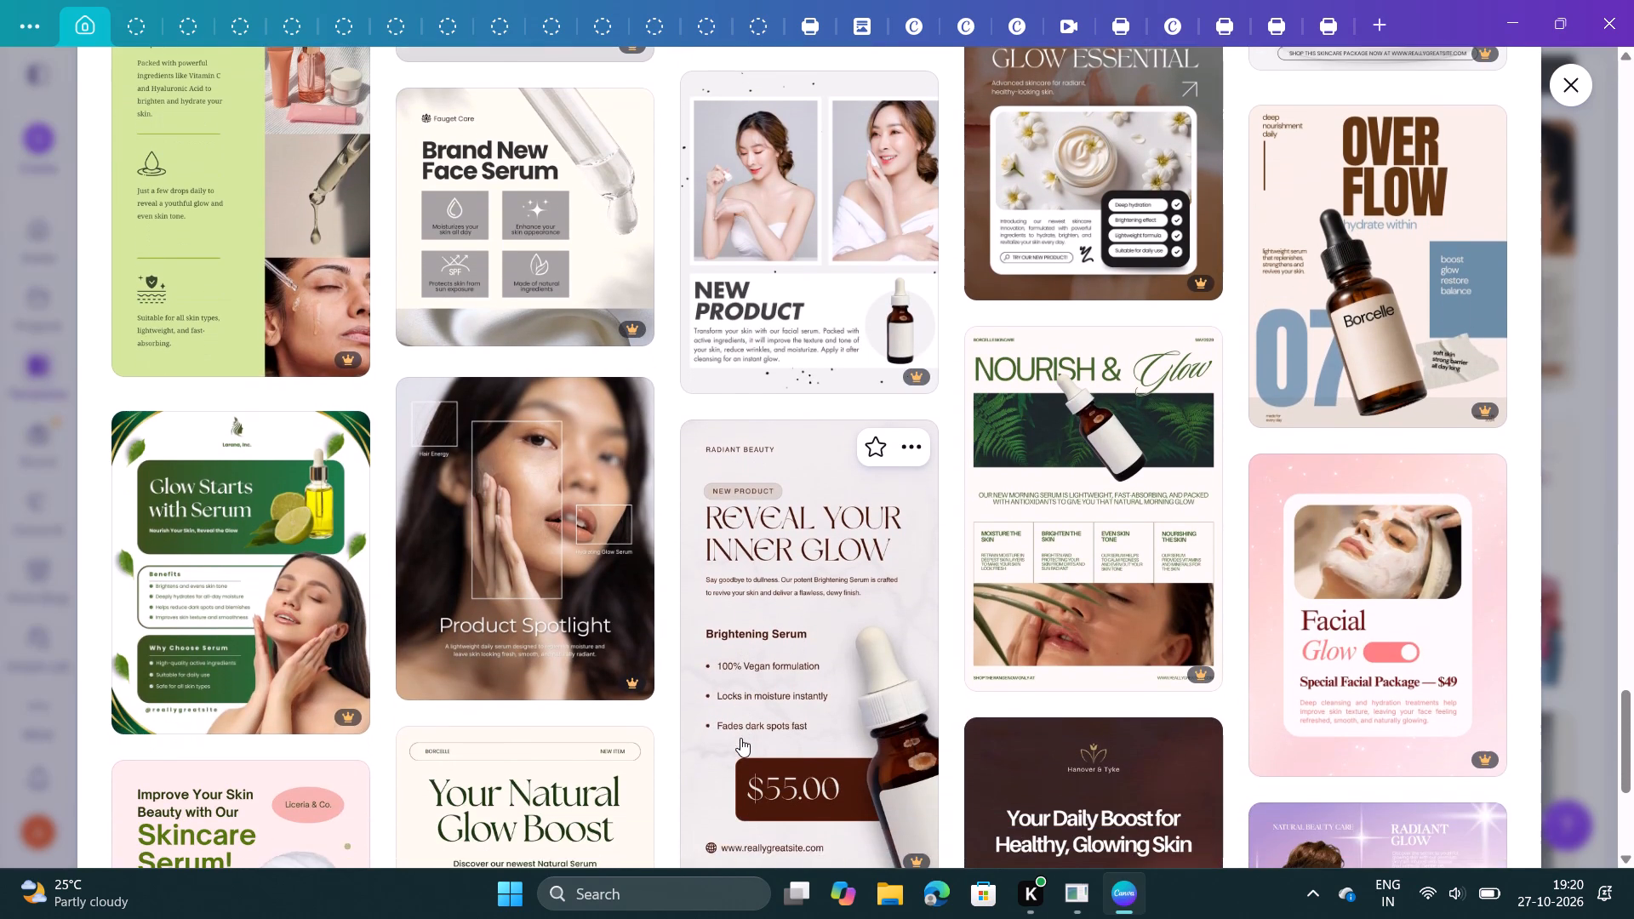
scroll(740, 738, down, 2)
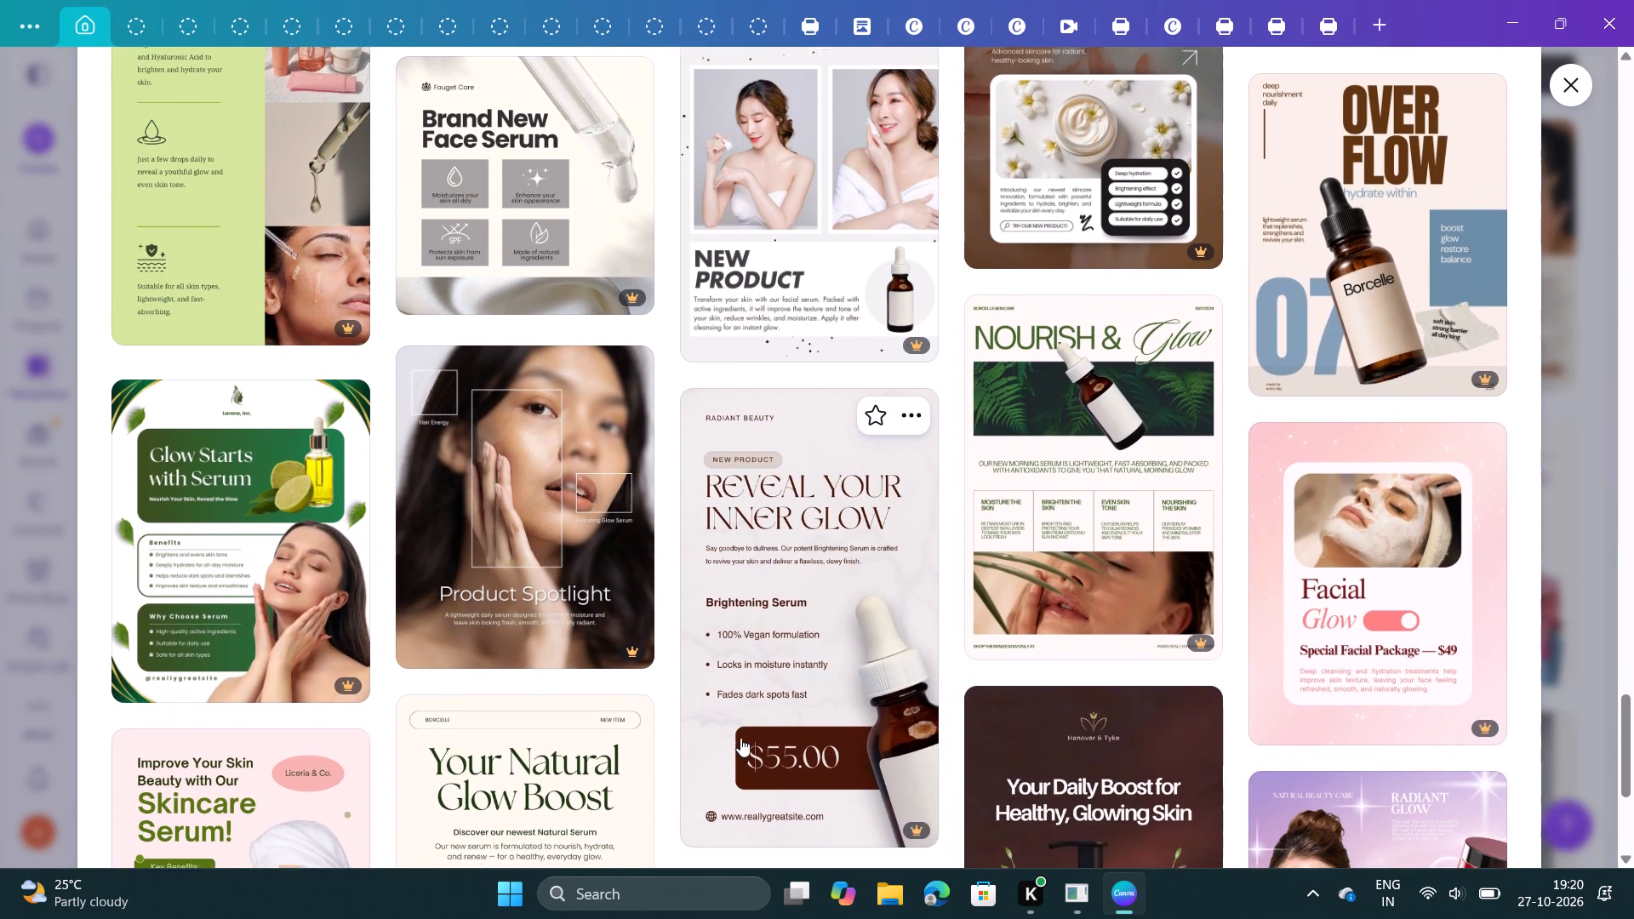
scroll(740, 738, down, 3)
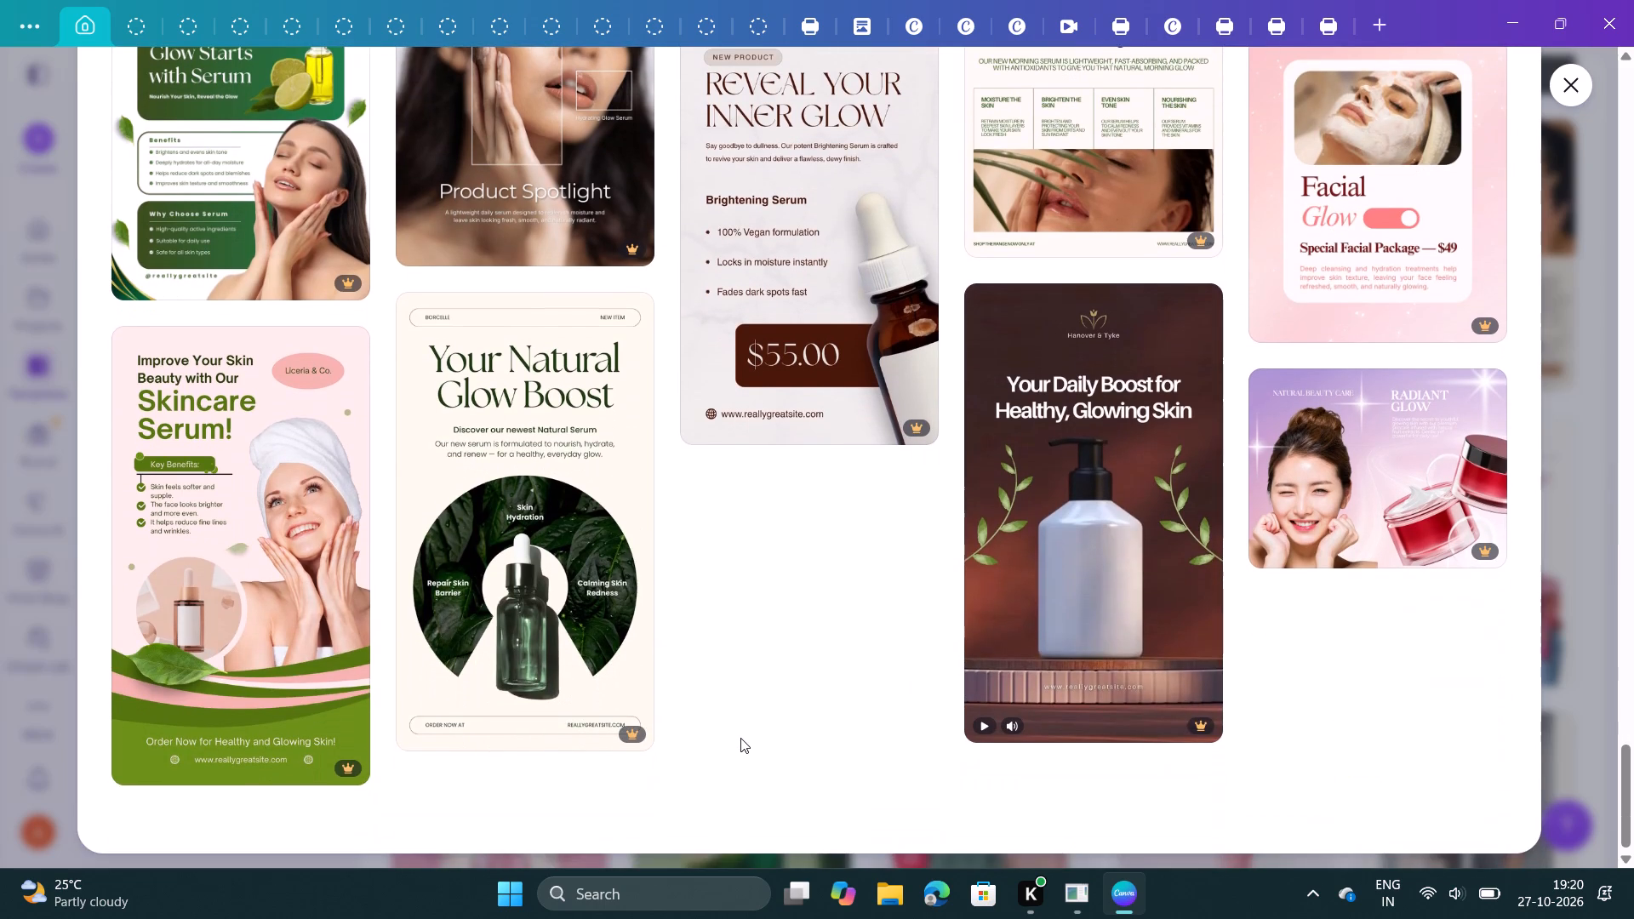
scroll(740, 738, up, 1)
scroll(740, 738, down, 1)
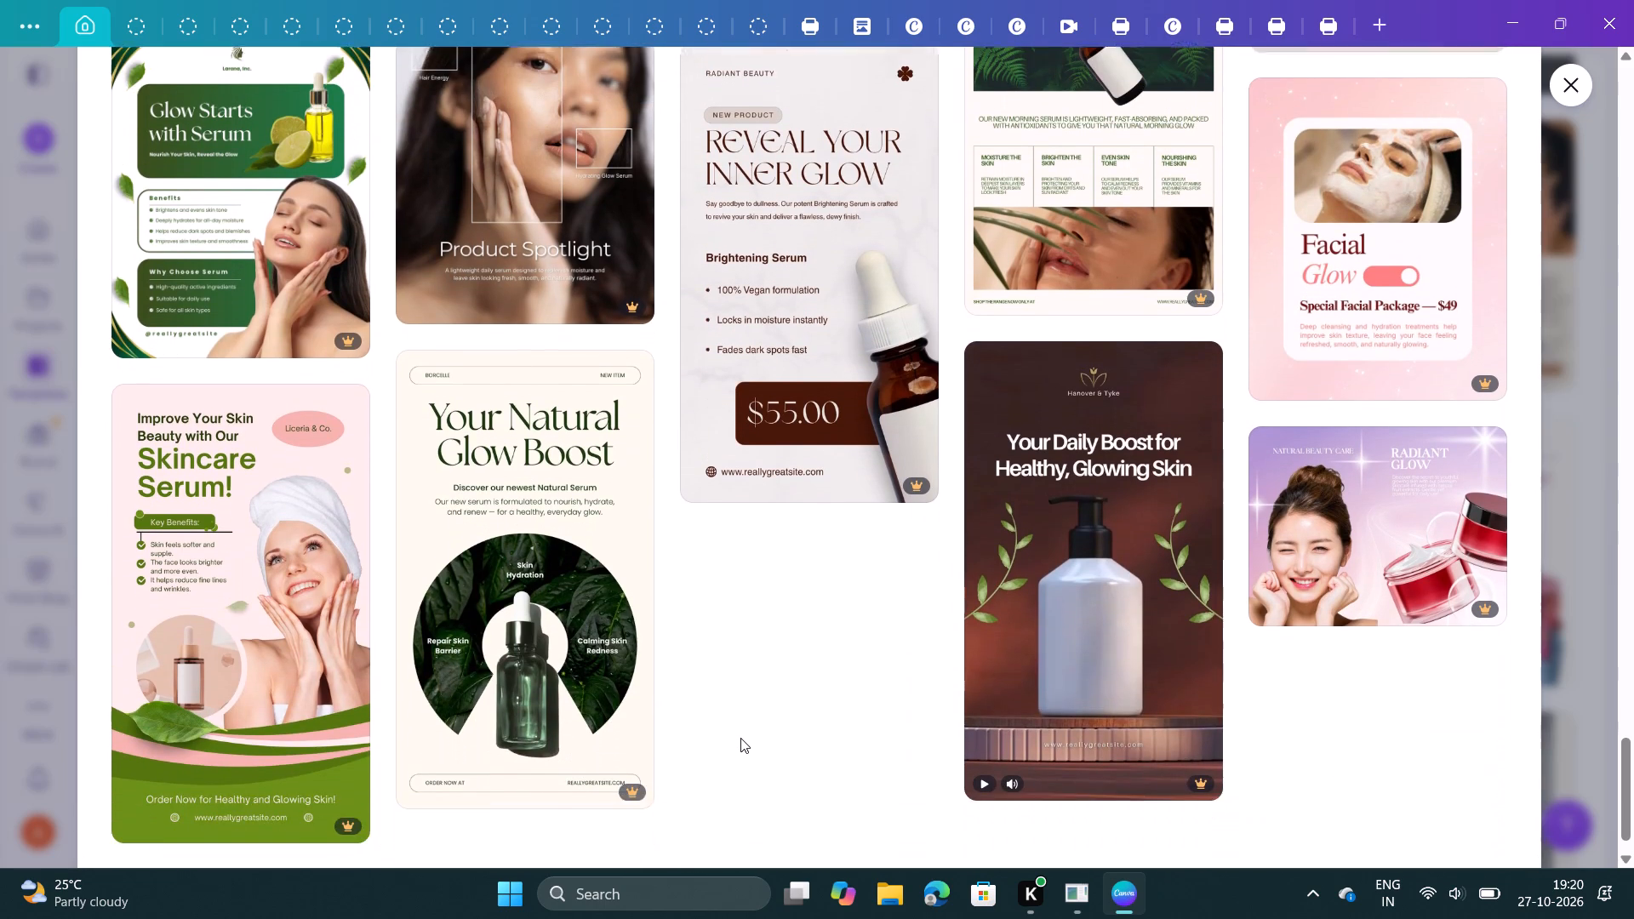
scroll(740, 738, down, 1)
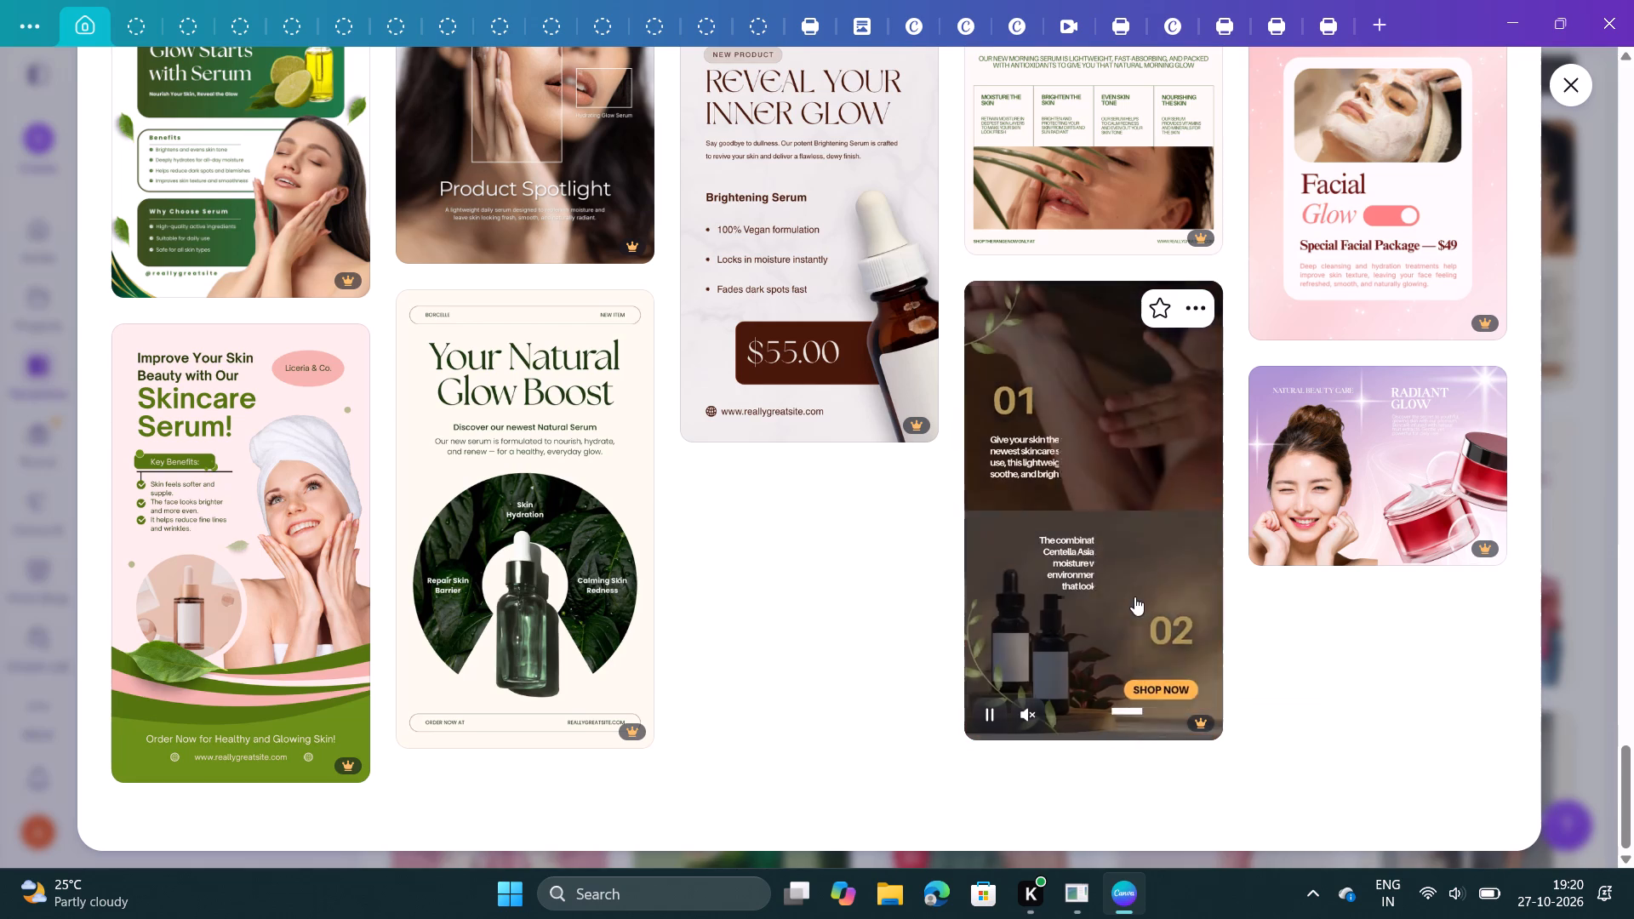
scroll(1134, 596, up, 1)
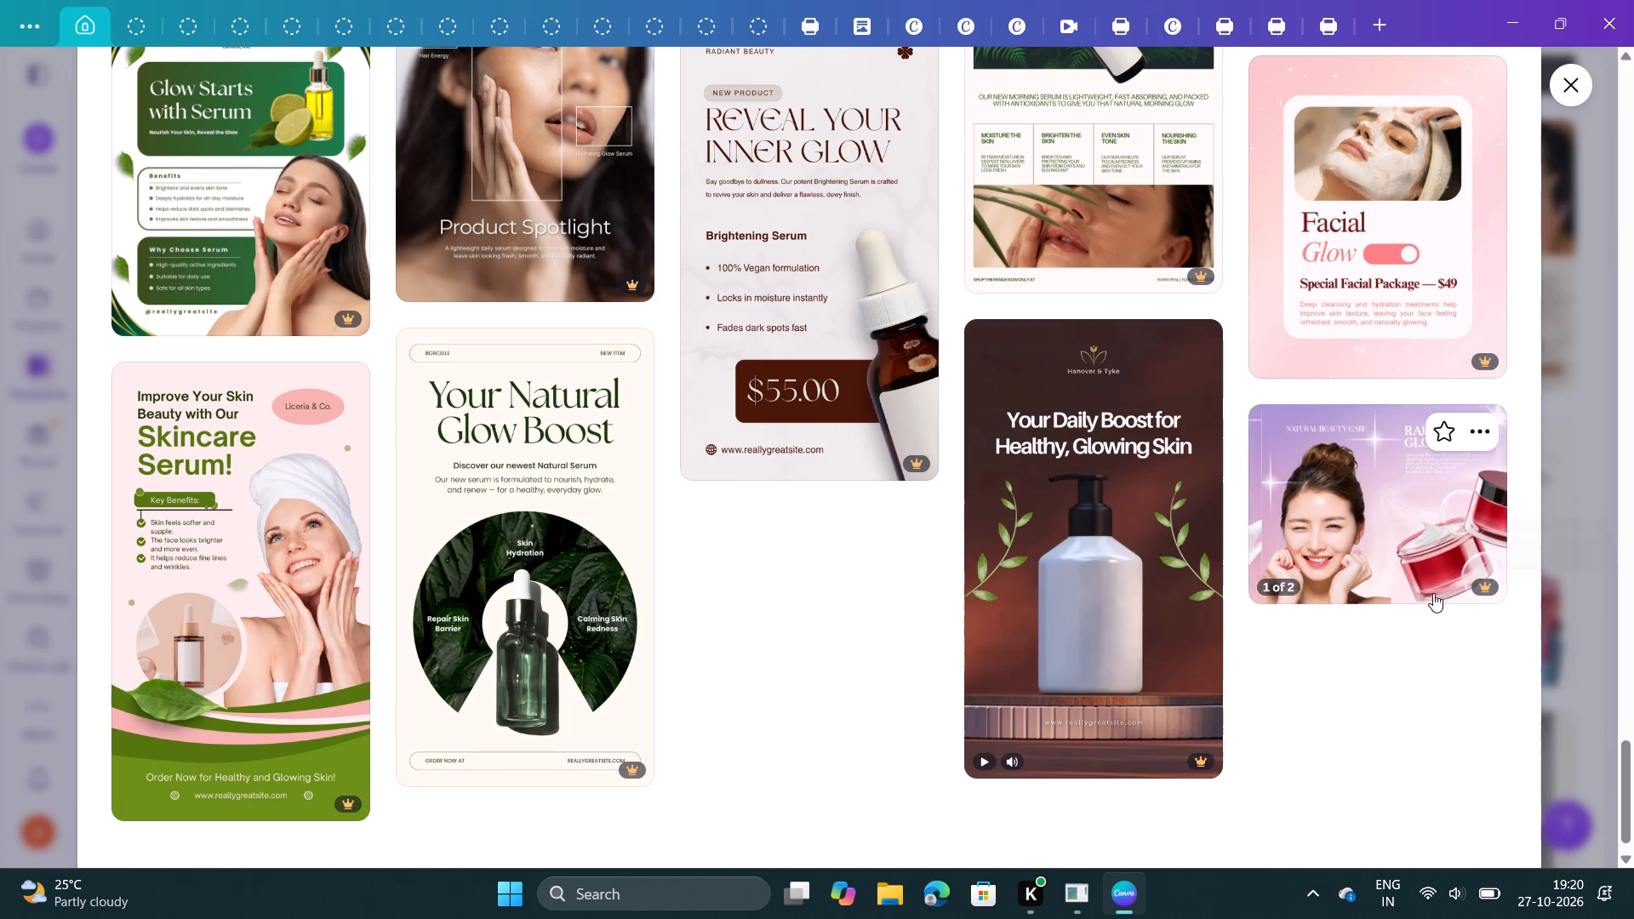
Look back over the skincare designs similar to the "Face Serum" template and close its preview.
scroll(1408, 591, up, 3)
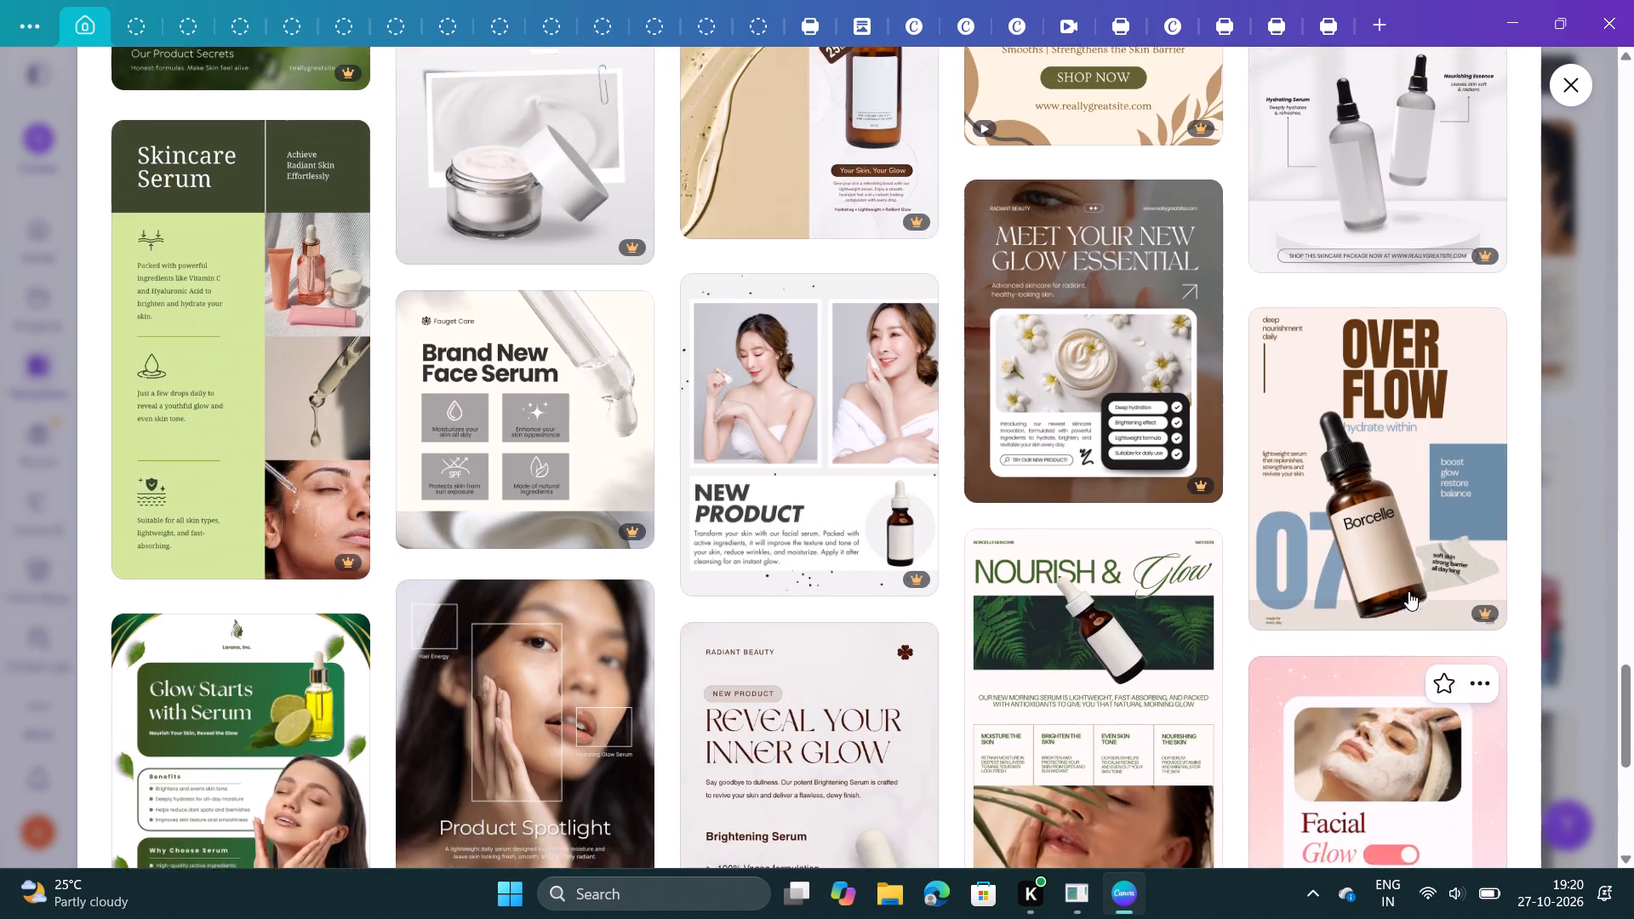
scroll(1408, 591, up, 7)
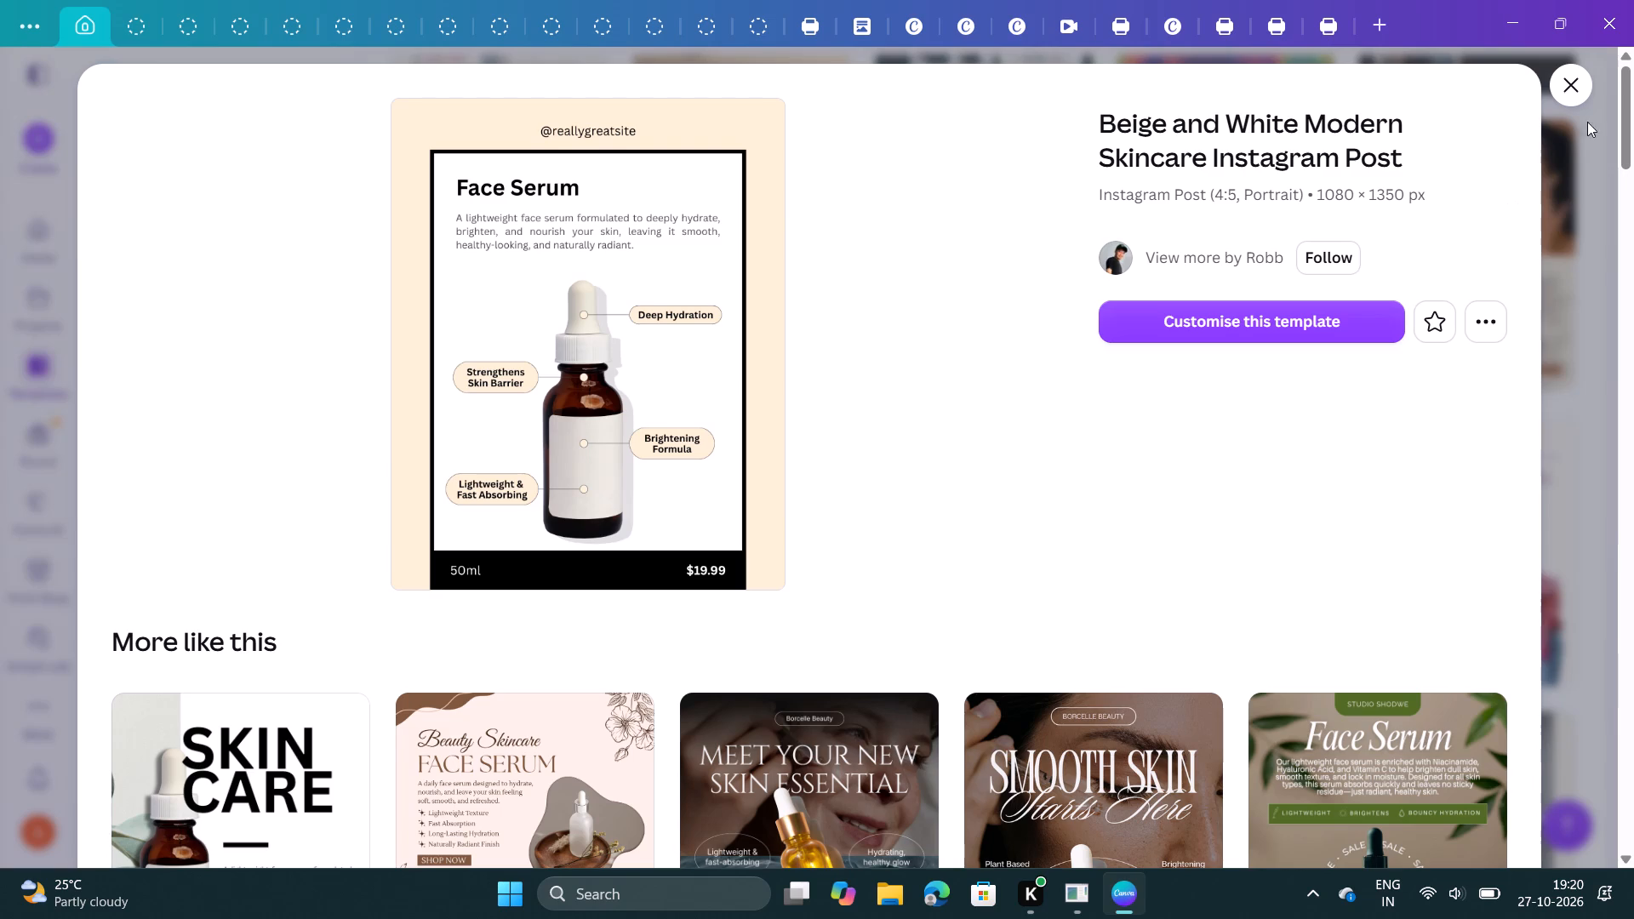
click(1574, 82)
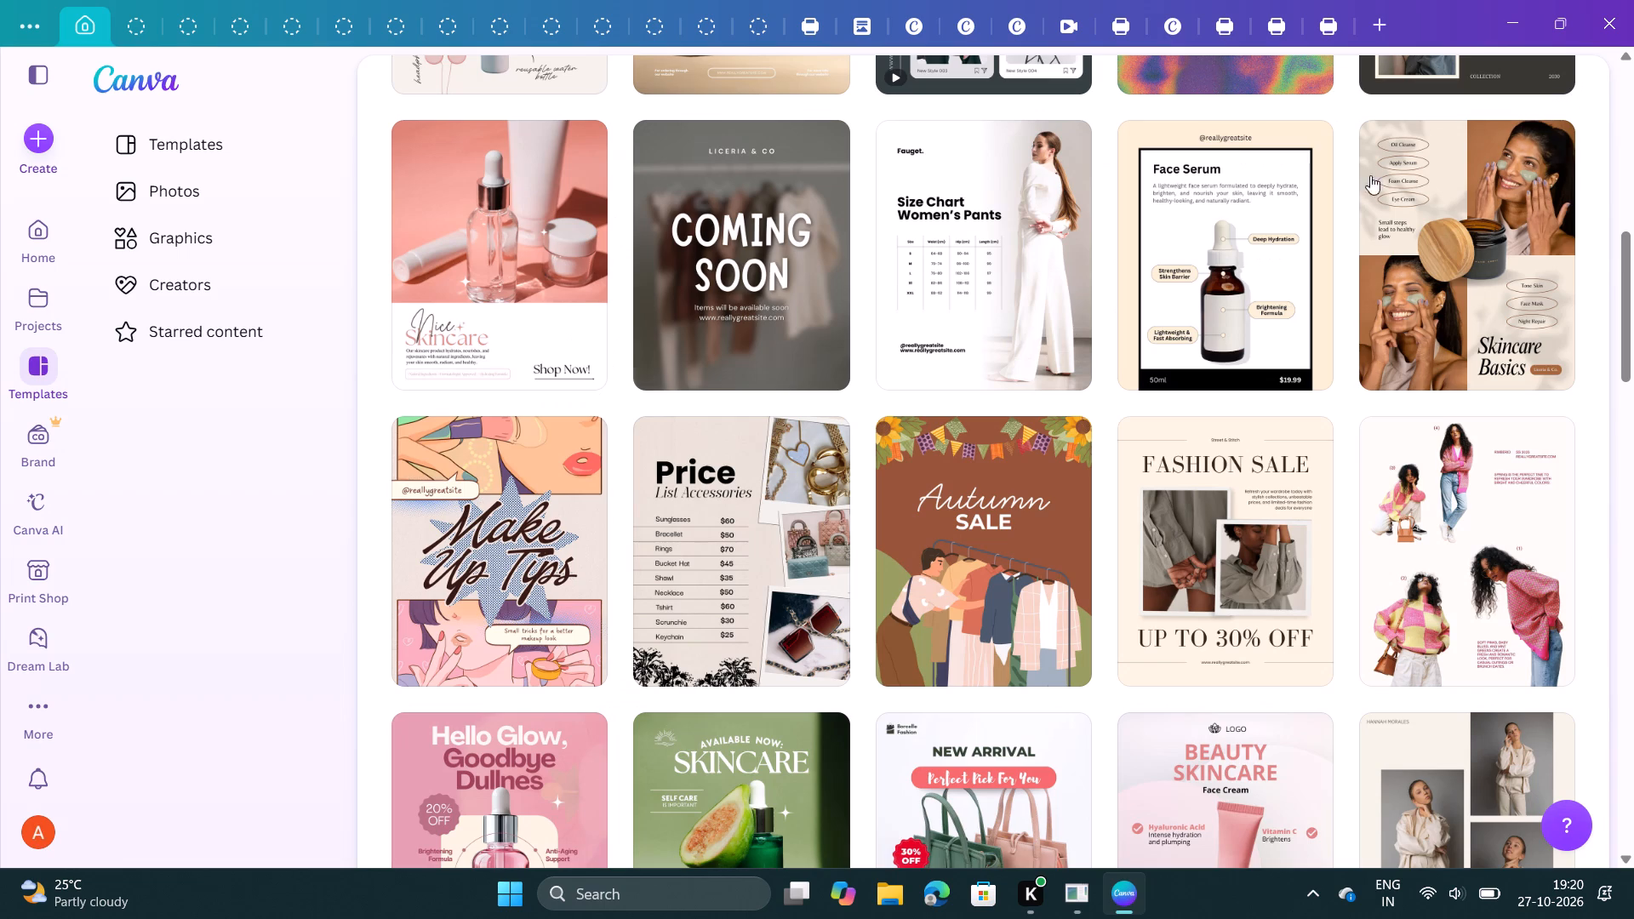
Preview the beige "leather" handbag Instagram post template from the template gallery.
scroll(1101, 304, up, 3)
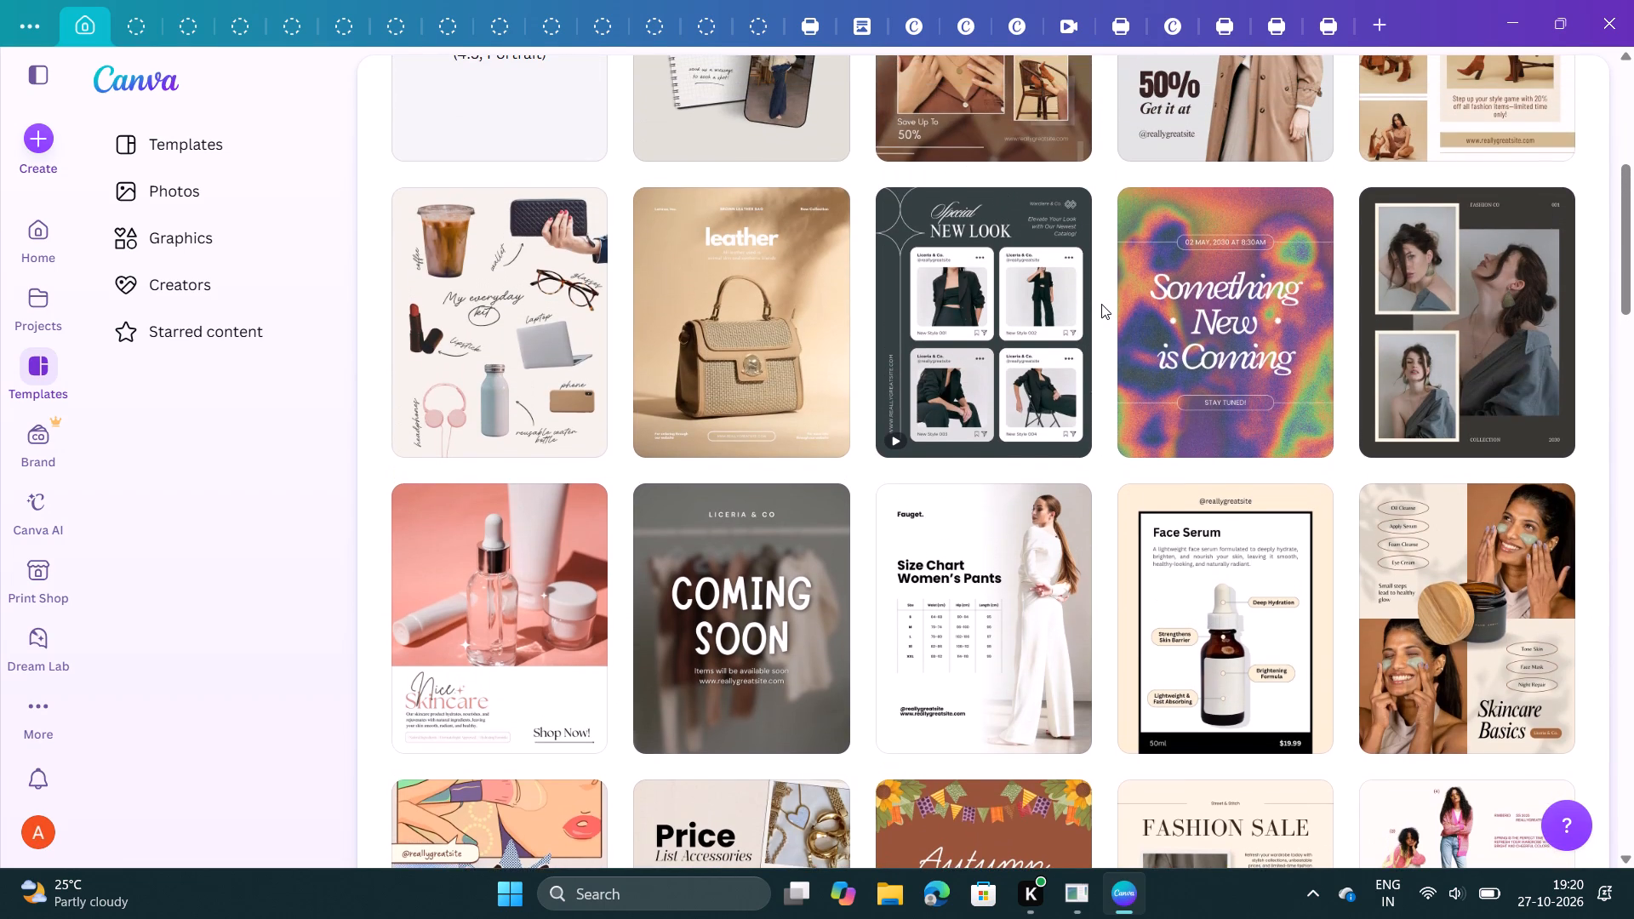
click(782, 349)
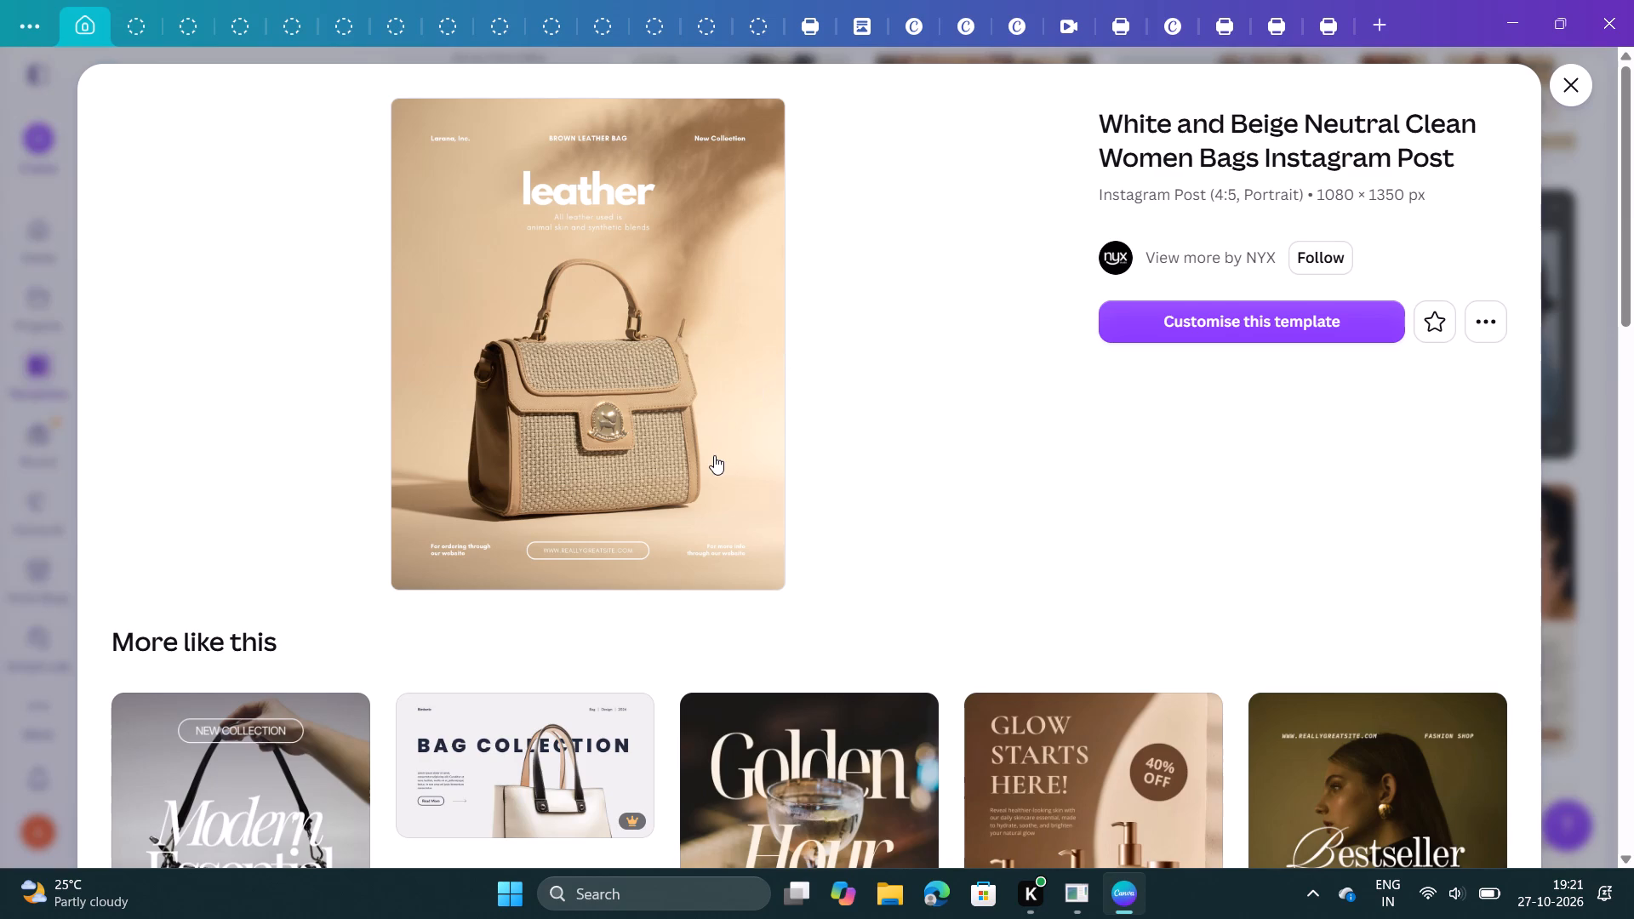
Examine the templates suggested as similar to the "White and Beige Neutral Clean Women Bags" Instagram post for a suitable product design.
scroll(714, 455, down, 3)
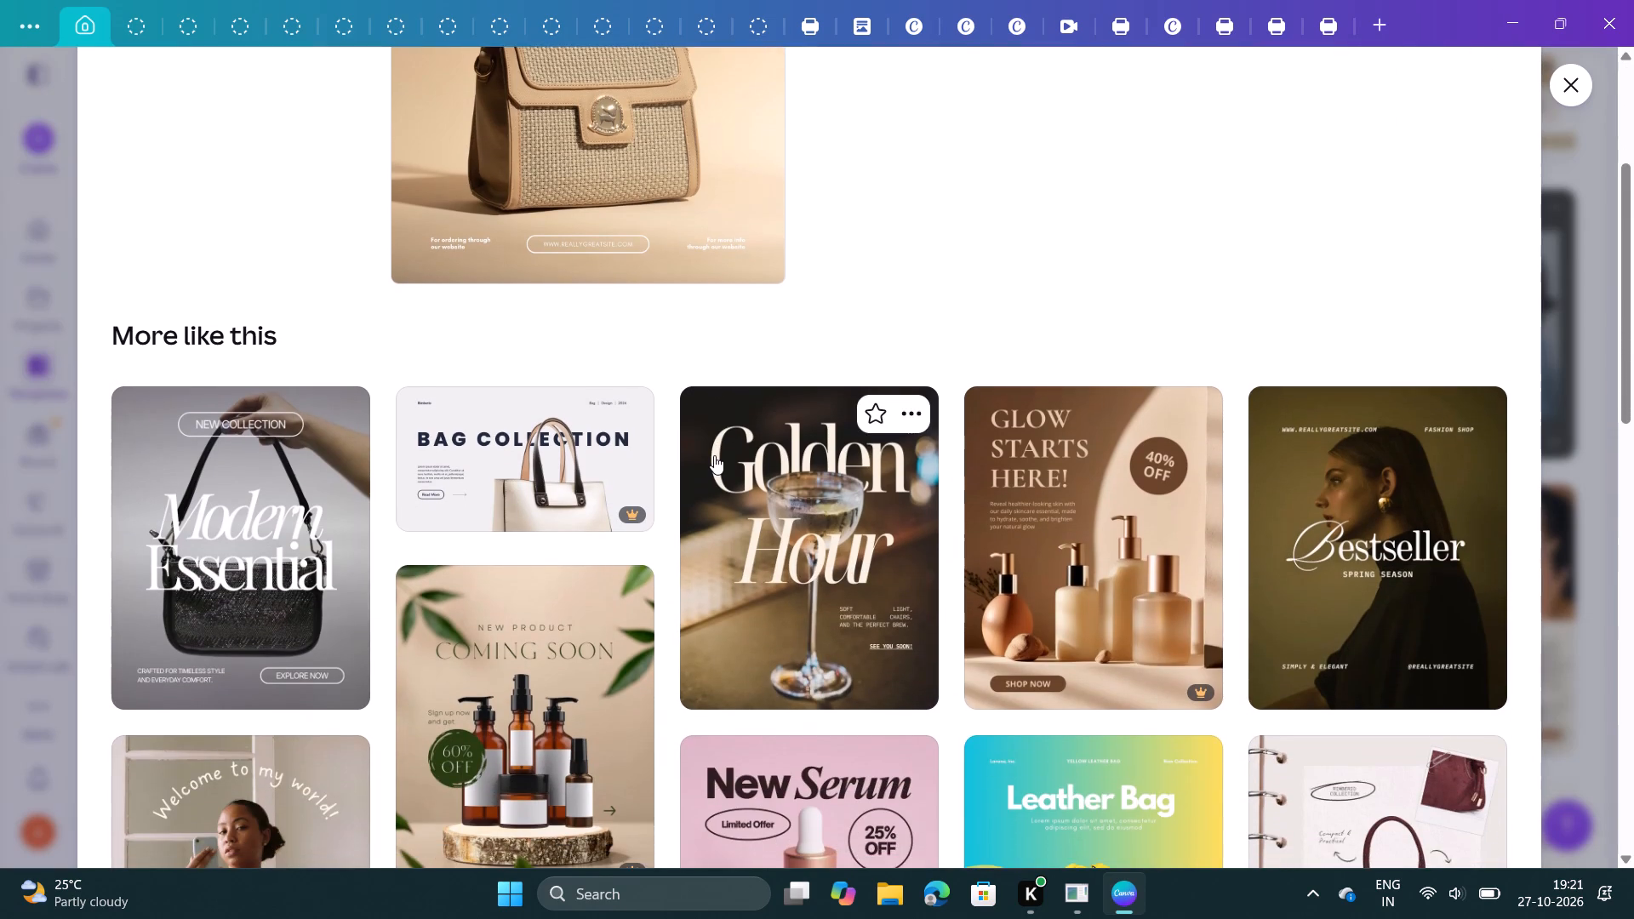
scroll(714, 455, down, 4)
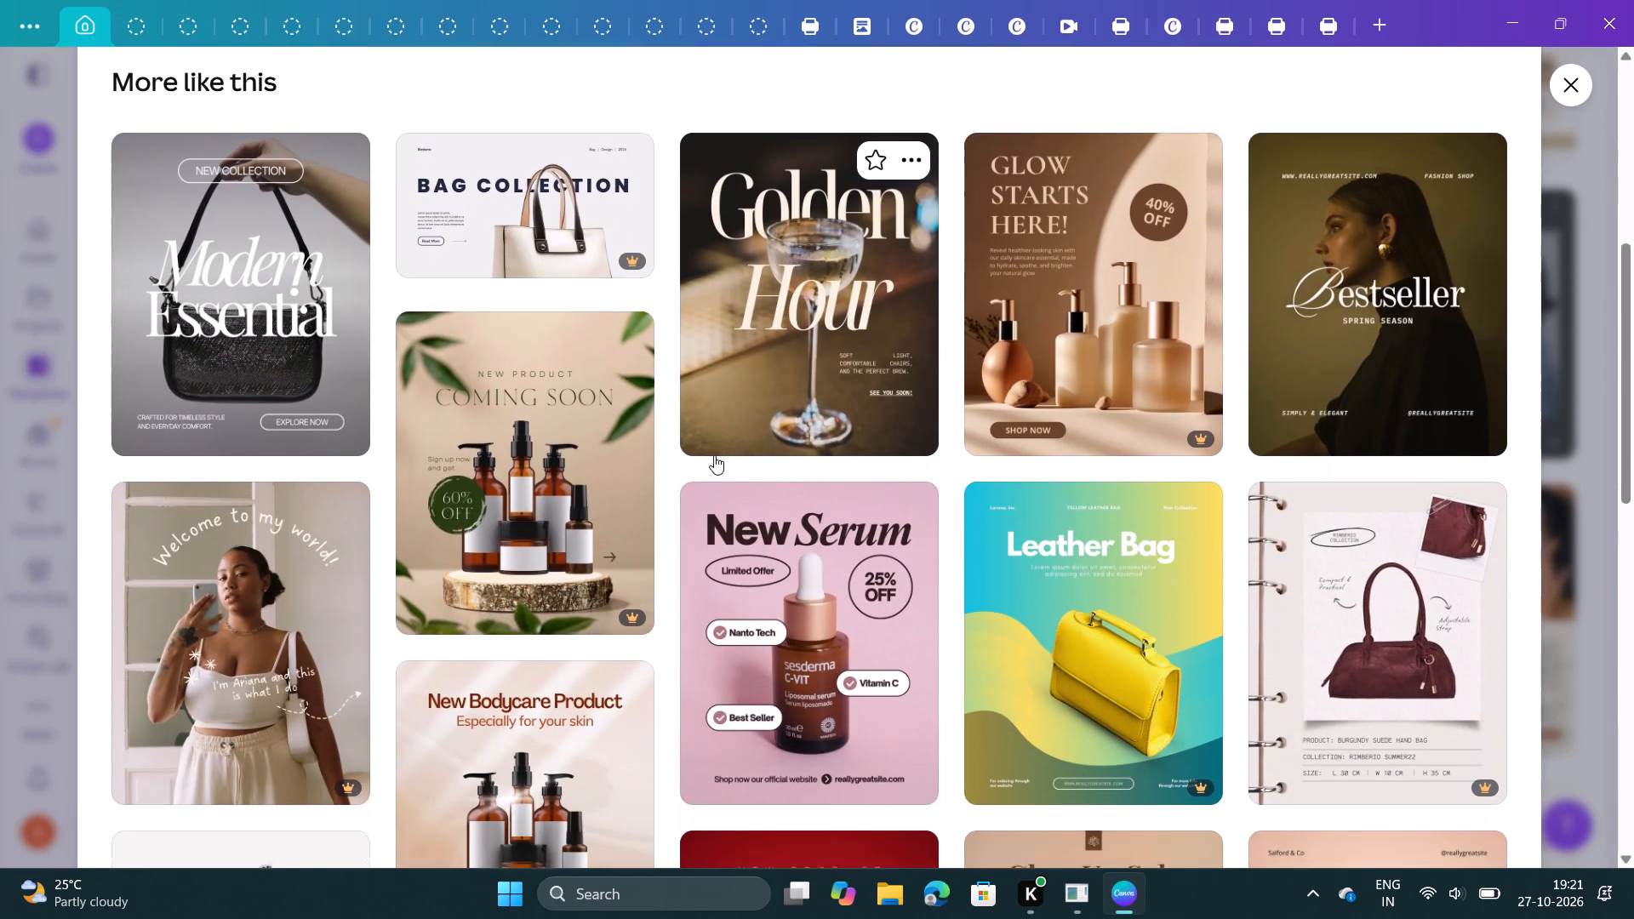
scroll(714, 455, down, 4)
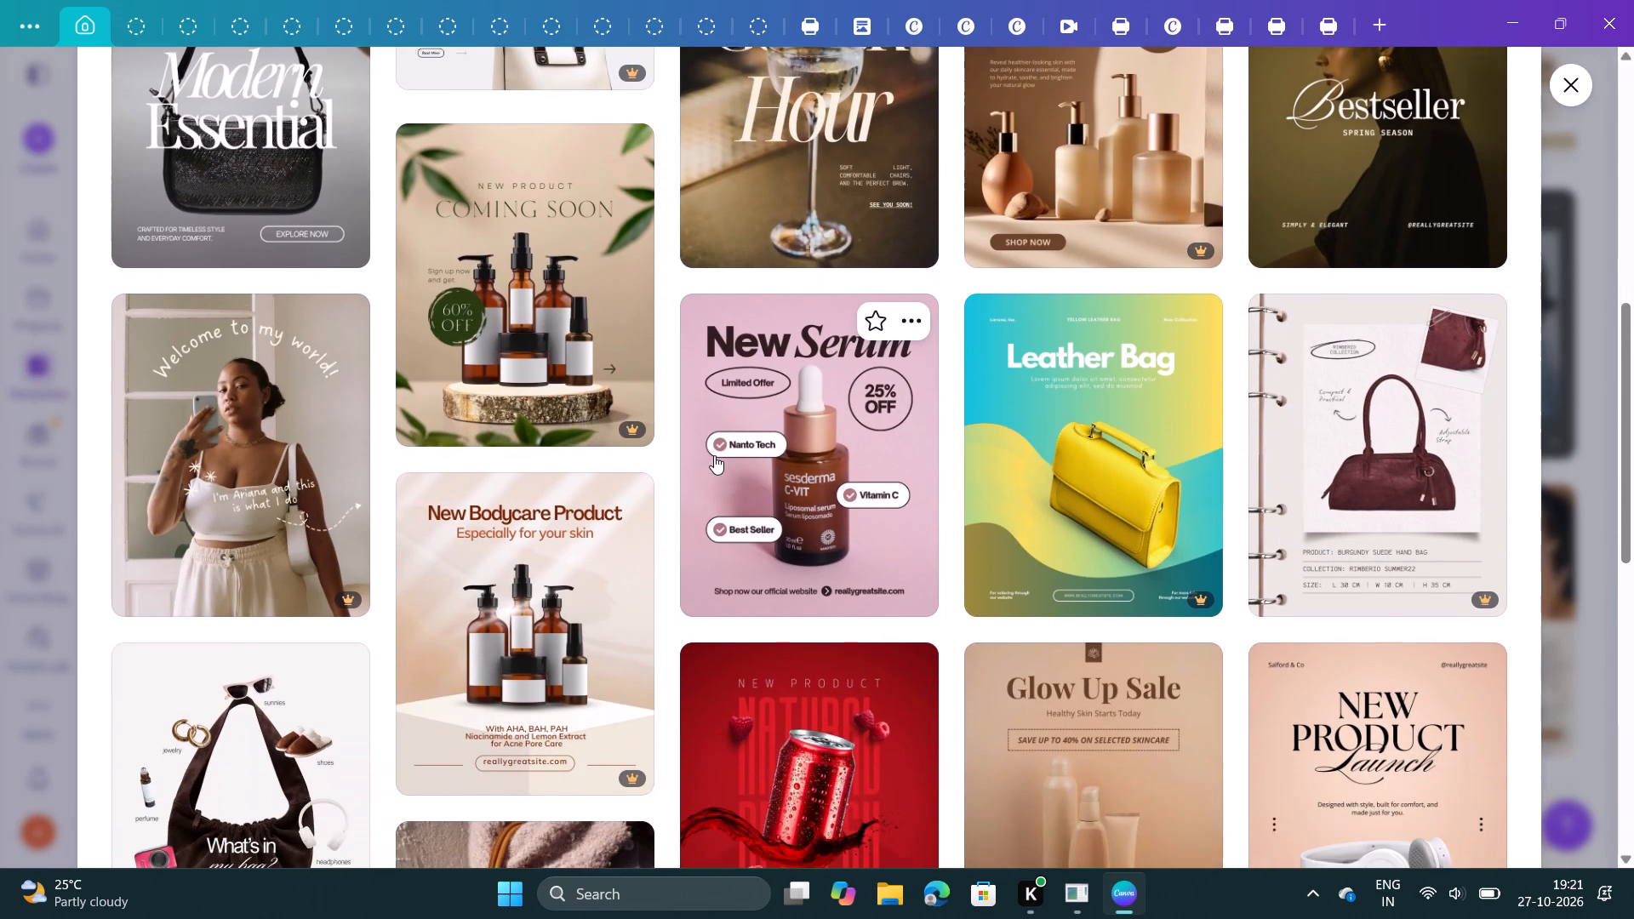
scroll(714, 455, down, 3)
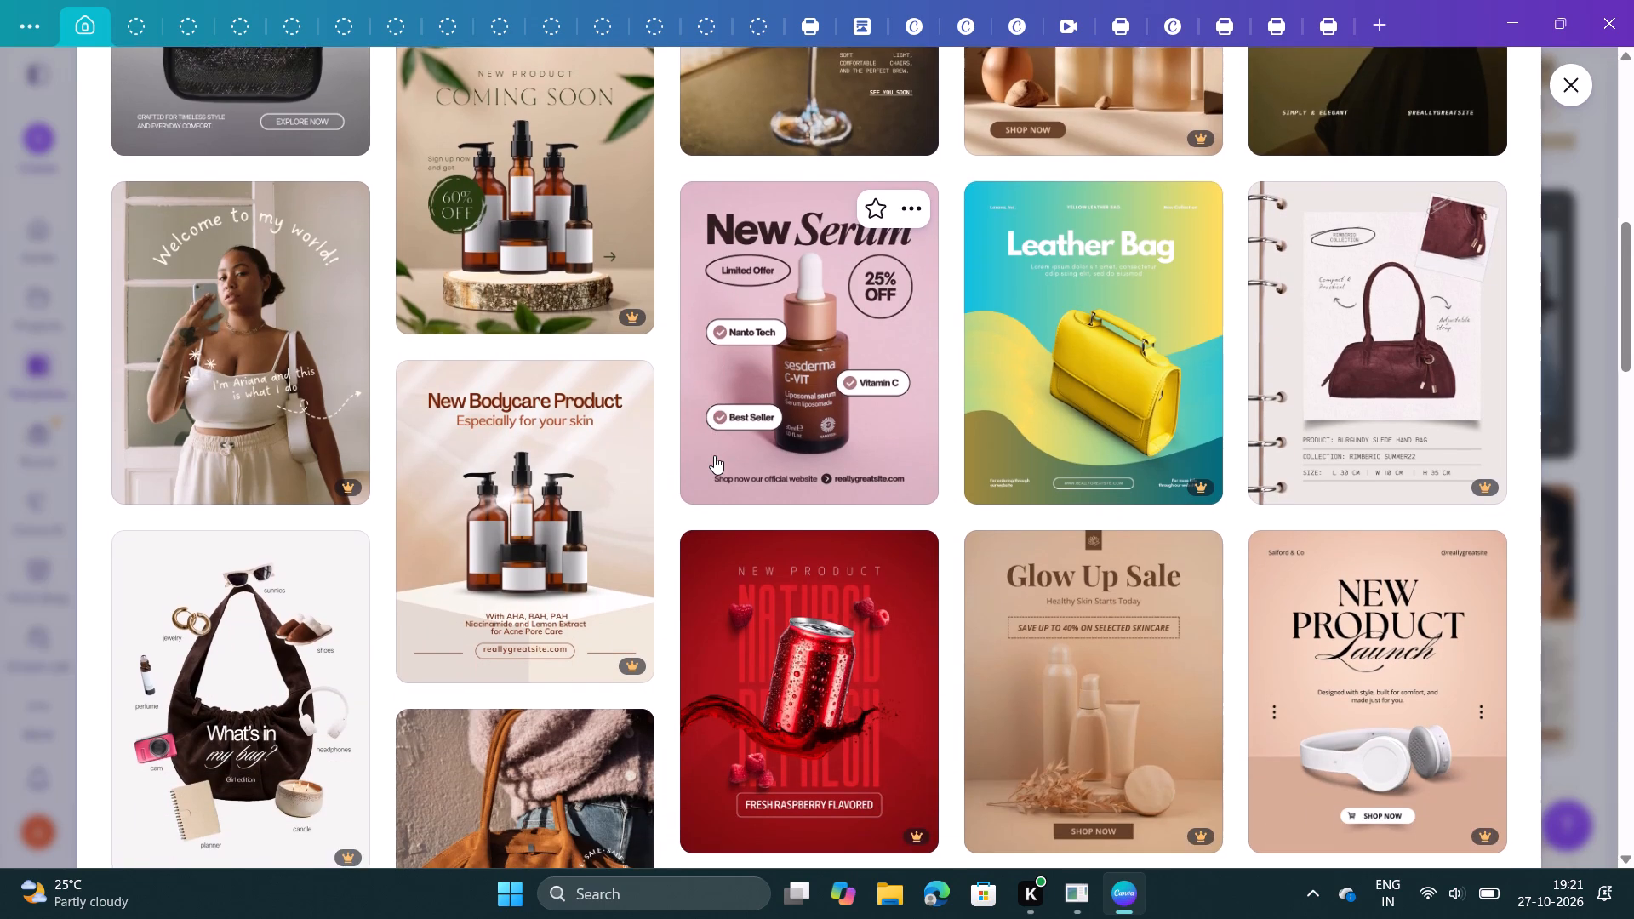
scroll(714, 455, down, 3)
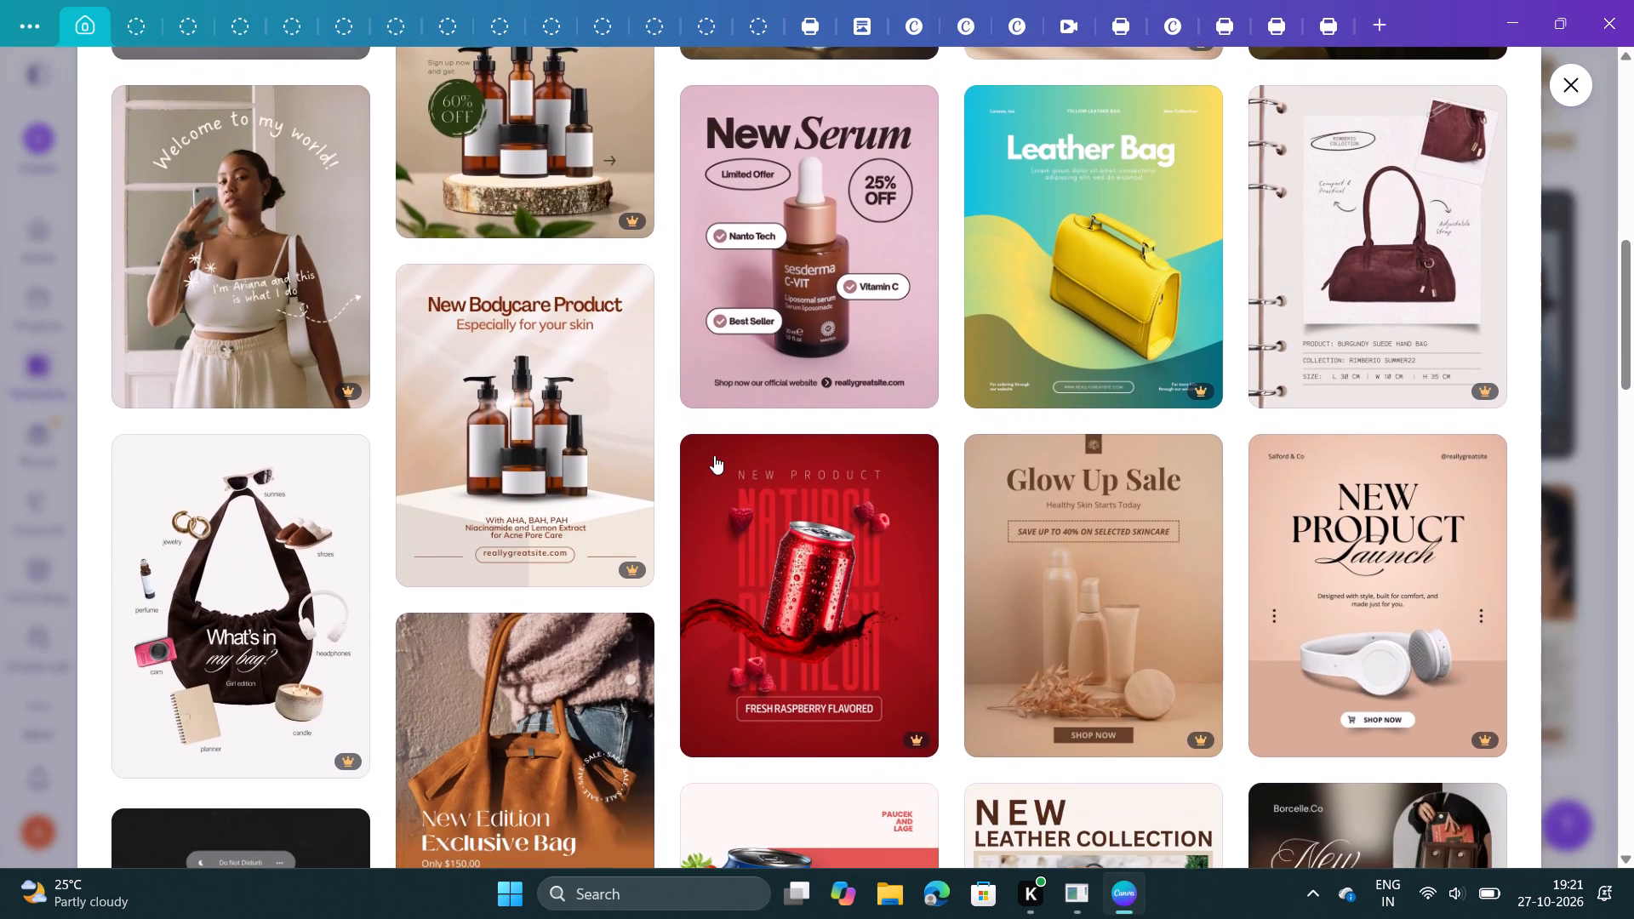
scroll(714, 455, down, 4)
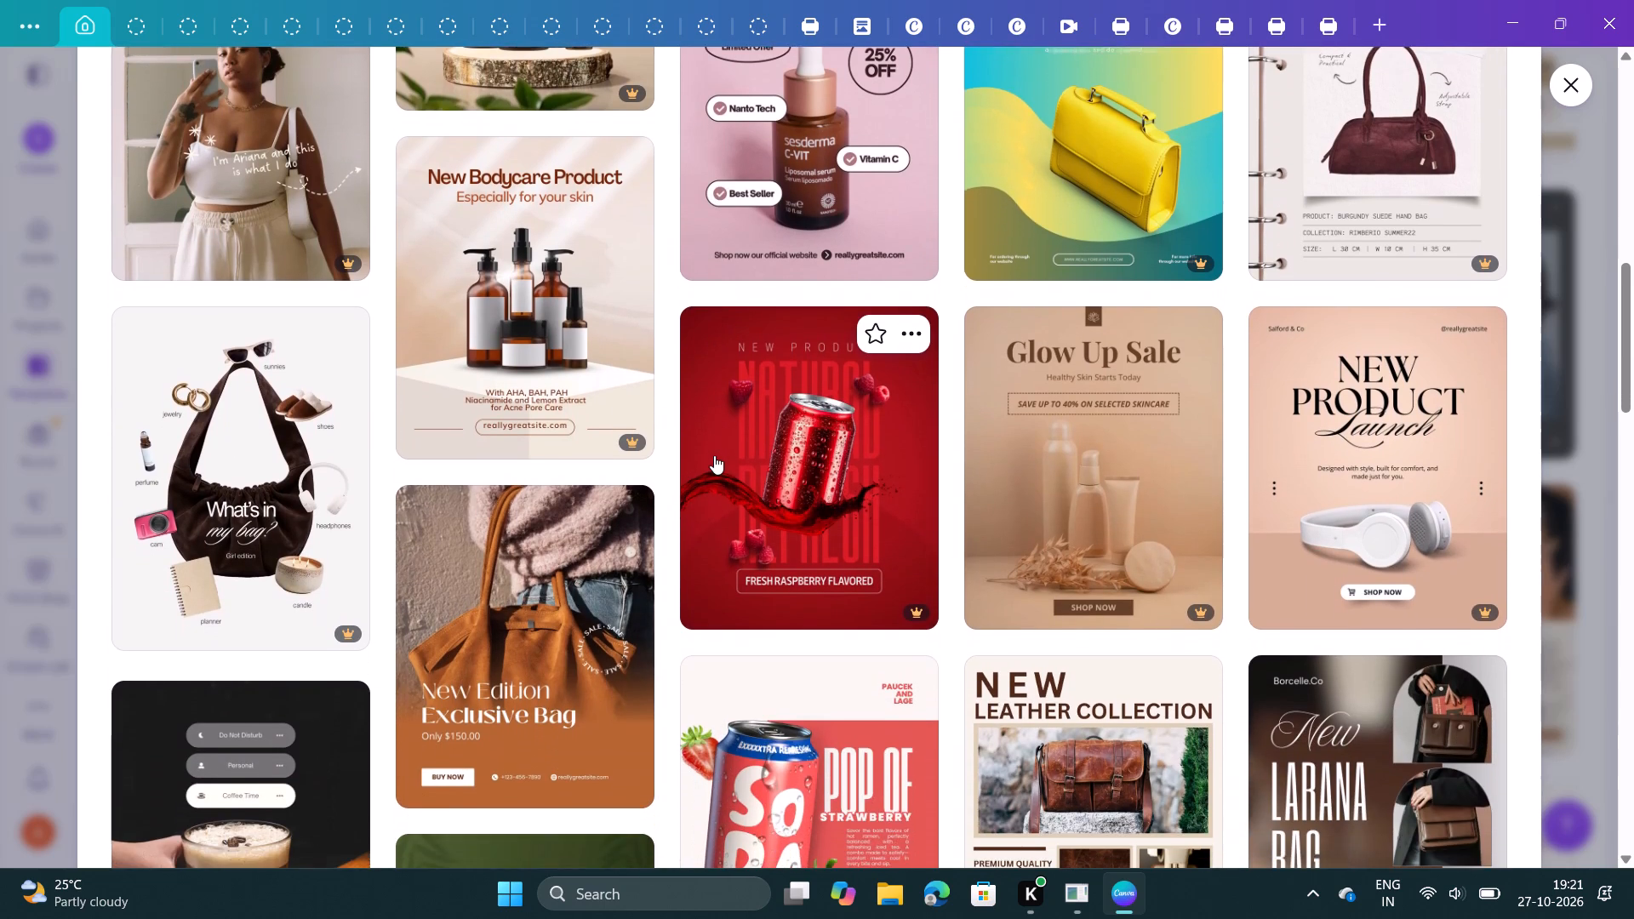
scroll(714, 455, down, 3)
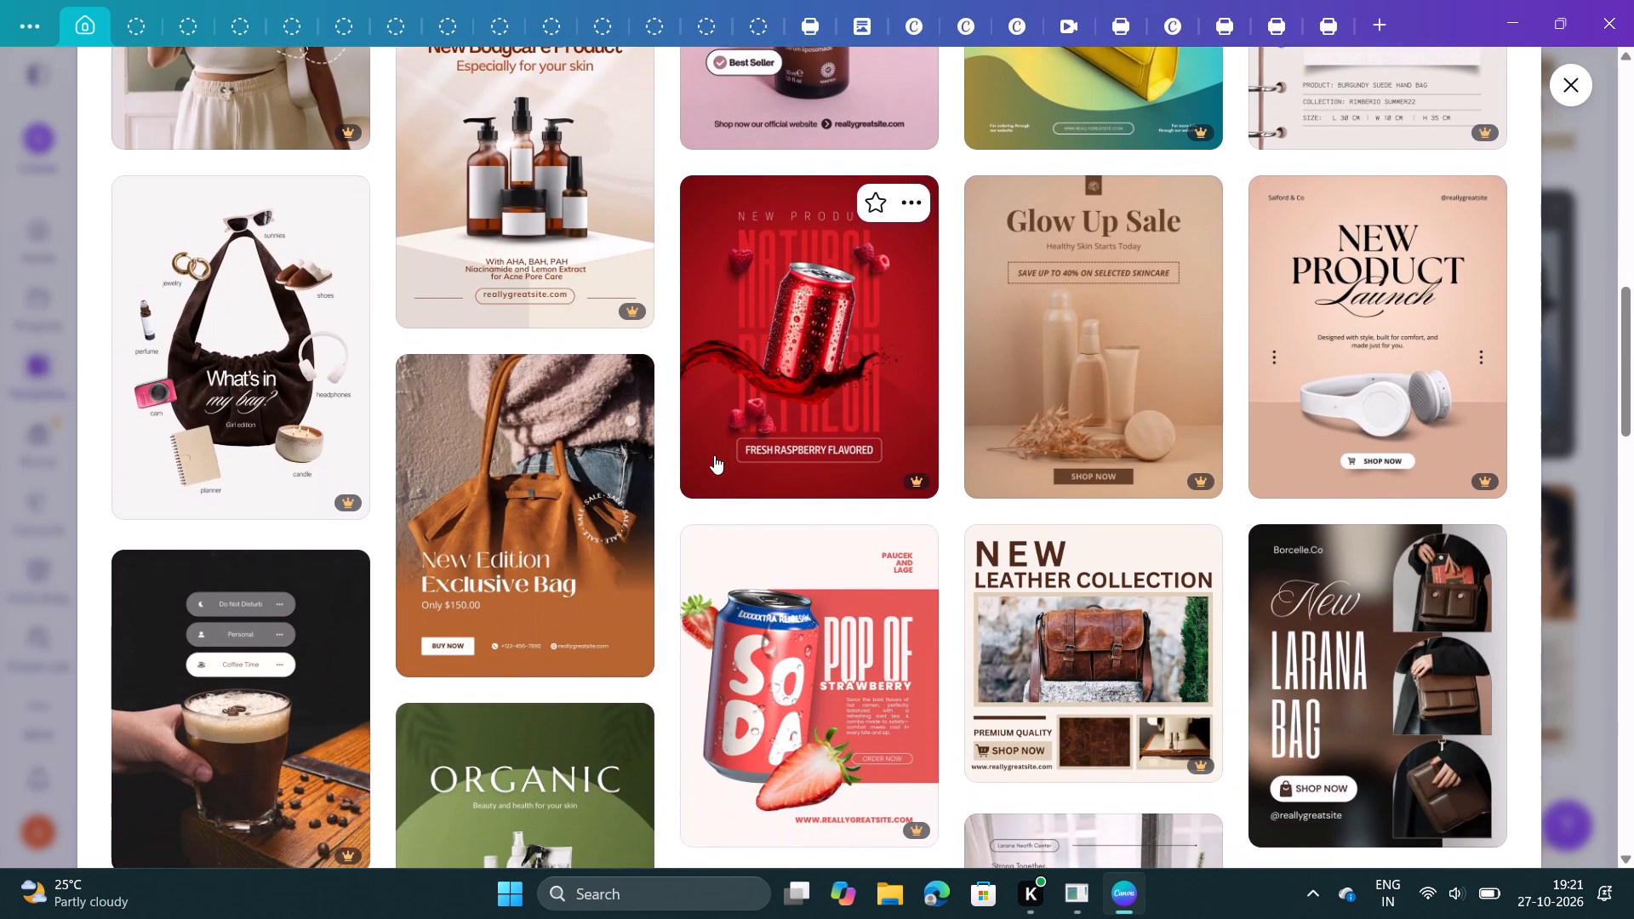
scroll(714, 455, down, 3)
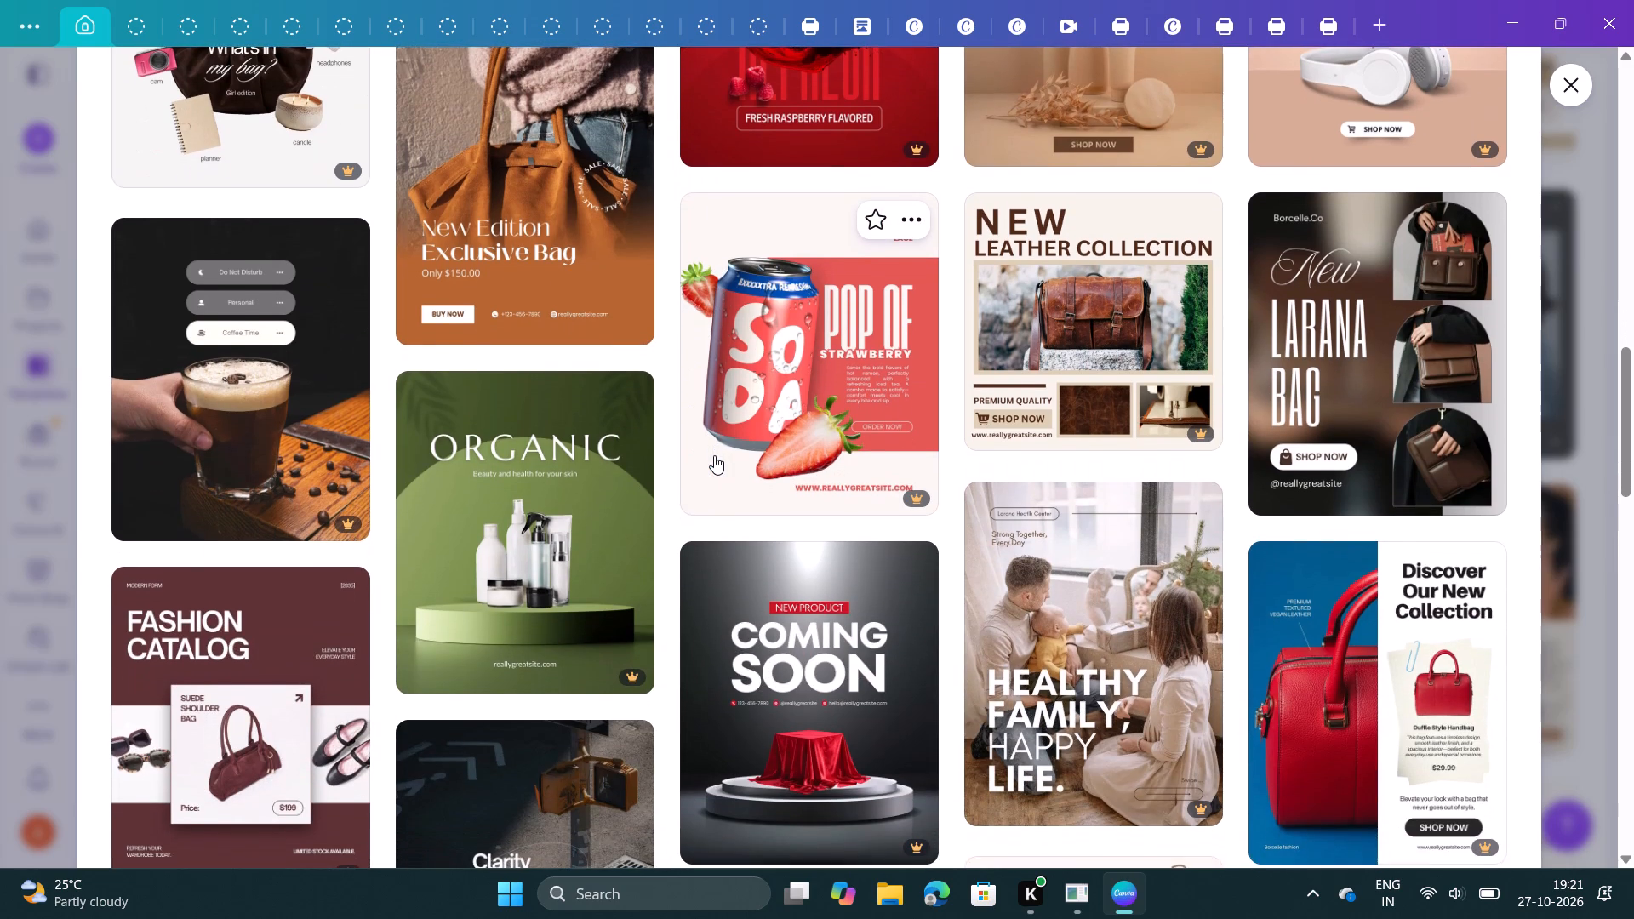